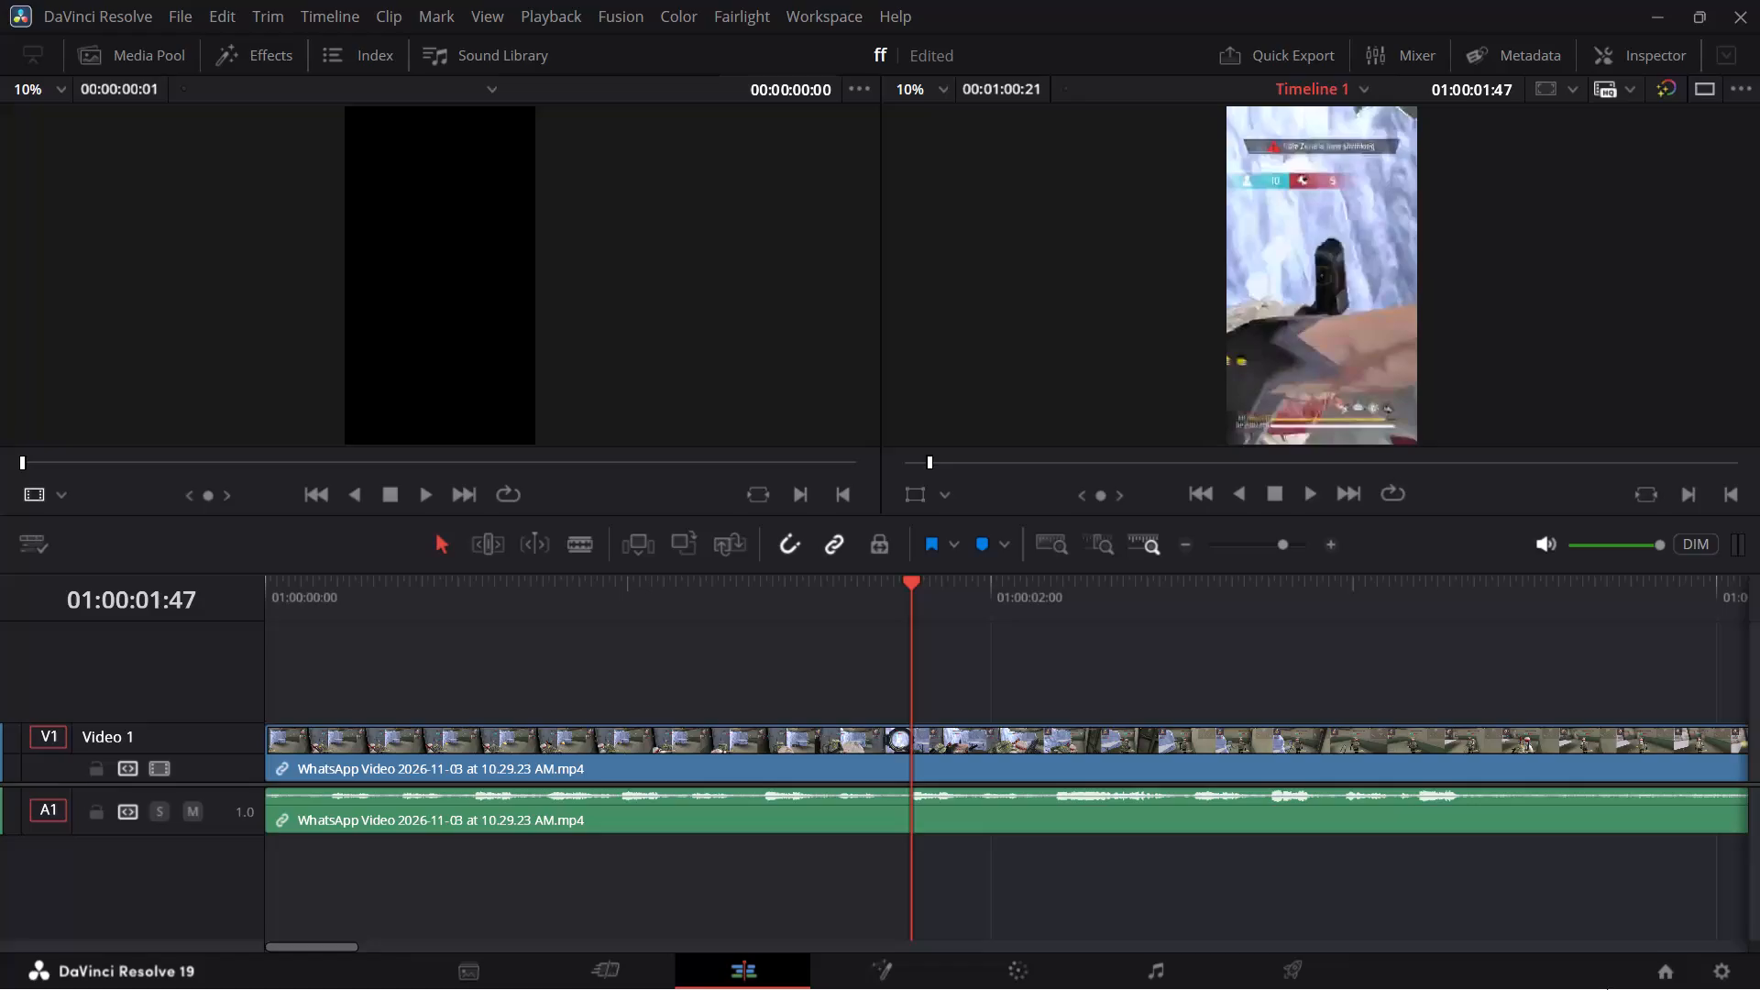
Turn off vertical resolution for the ff project so the timeline uses 3840 x 2160 Ultra HD, and save the settings.
{"action": "left_click", "coordinate": [1709, 971]}
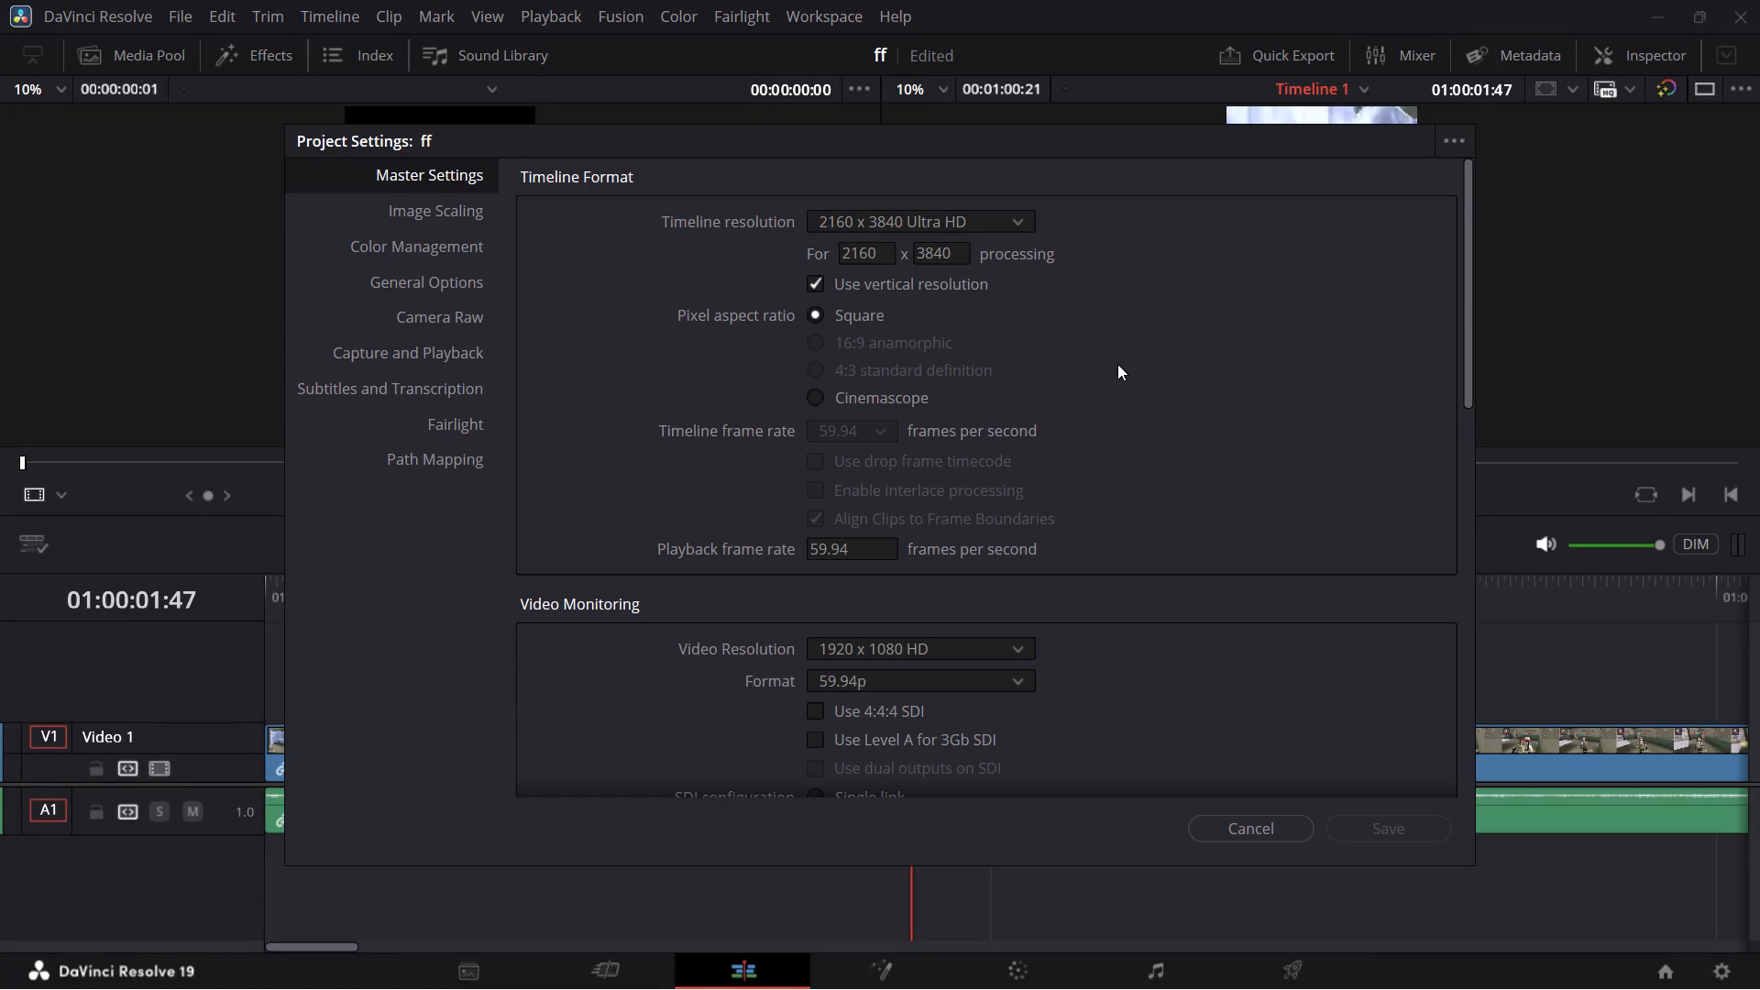
{"action": "left_click", "coordinate": [818, 283]}
{"action": "left_click", "coordinate": [1364, 831]}
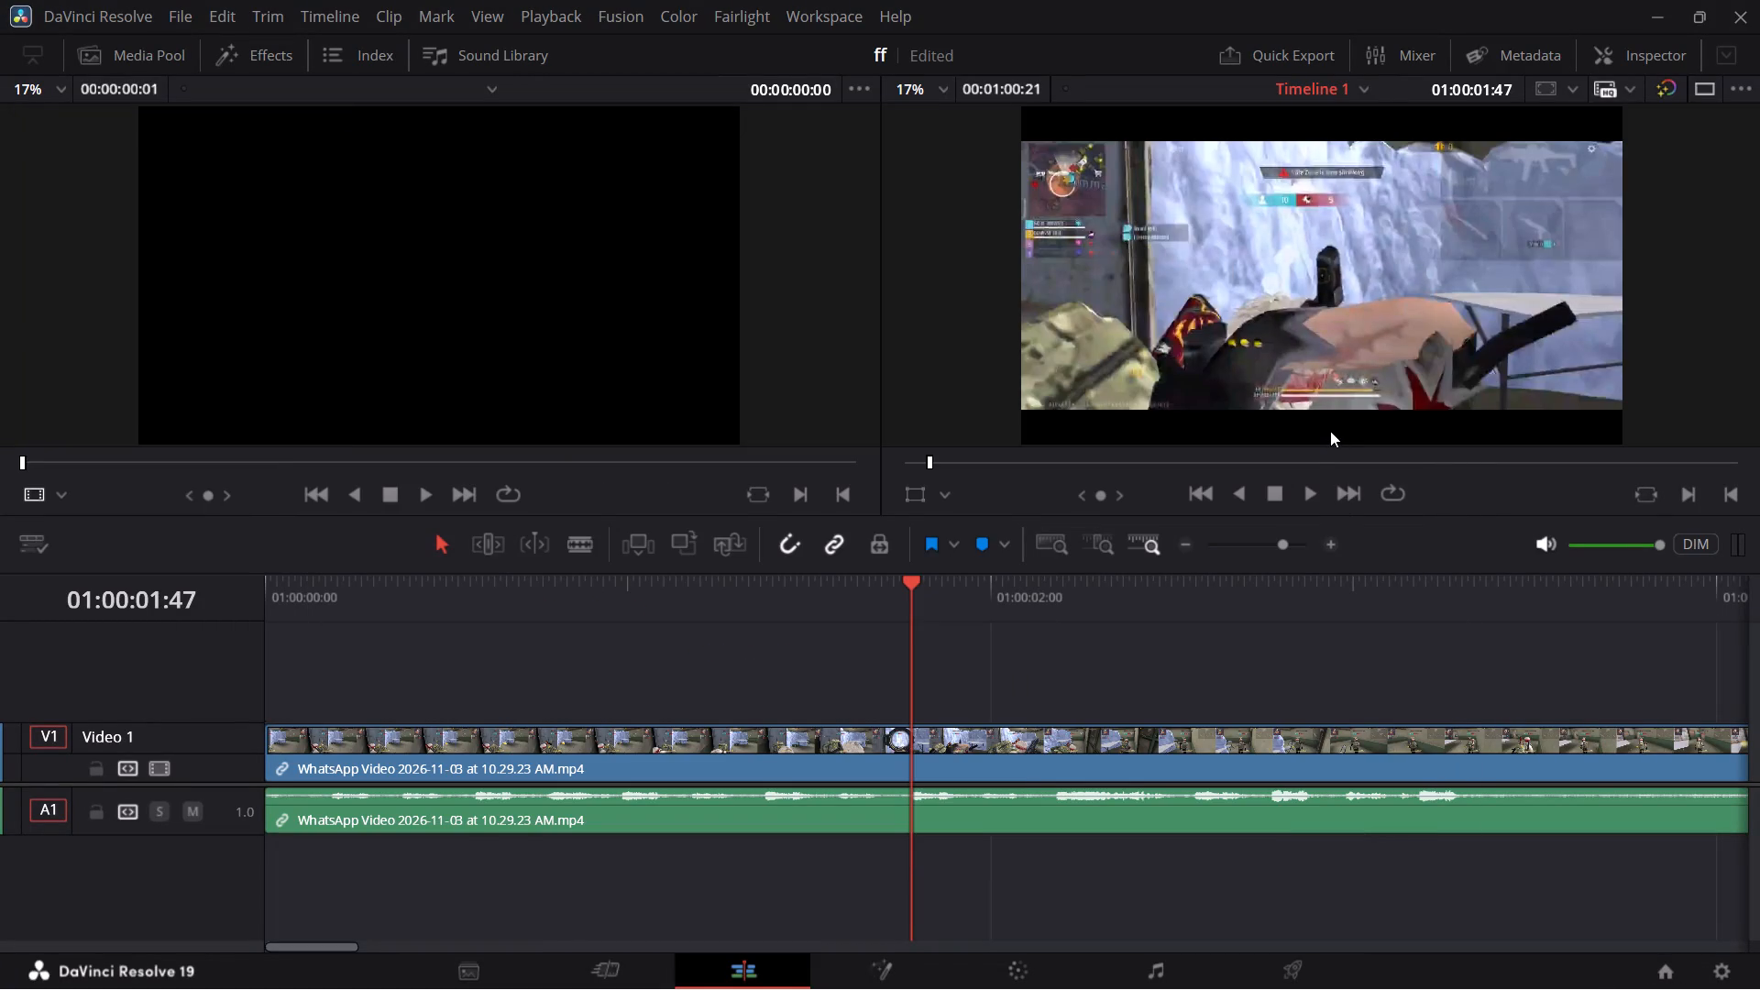
Play back the gameplay clip on the timeline to check its landscape framing, and stop at about 14 seconds.
{"action": "key", "text": "space"}
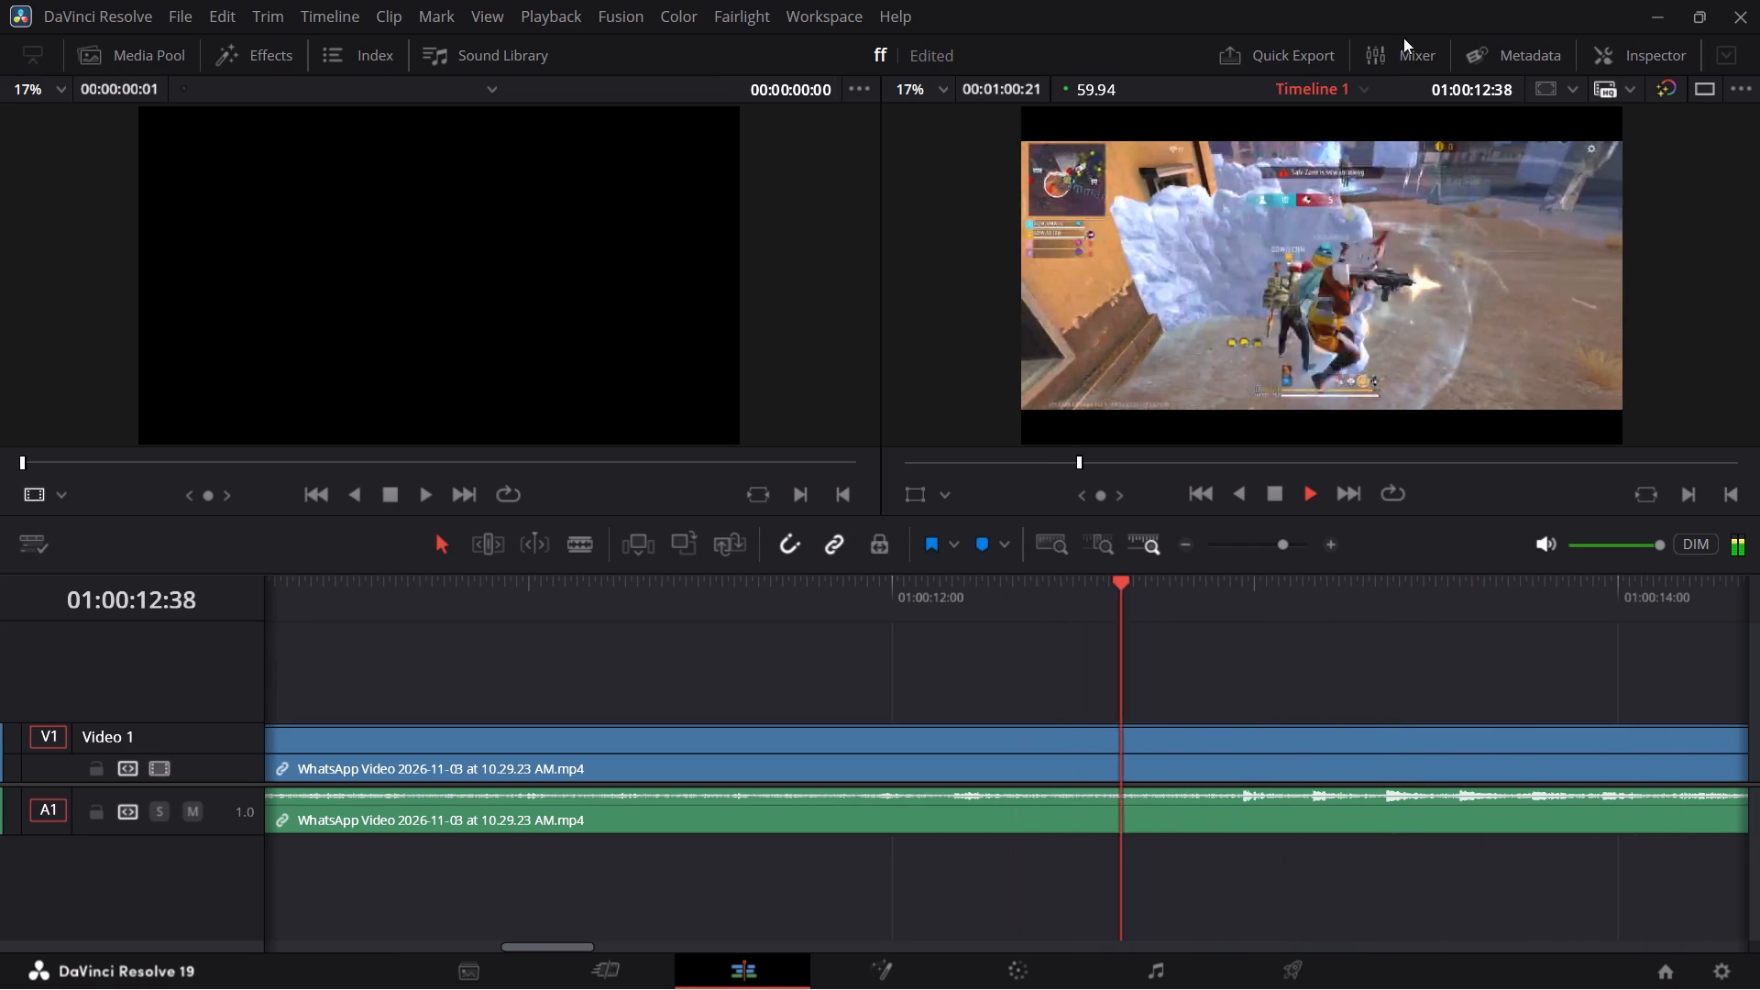
{"action": "key", "text": "space"}
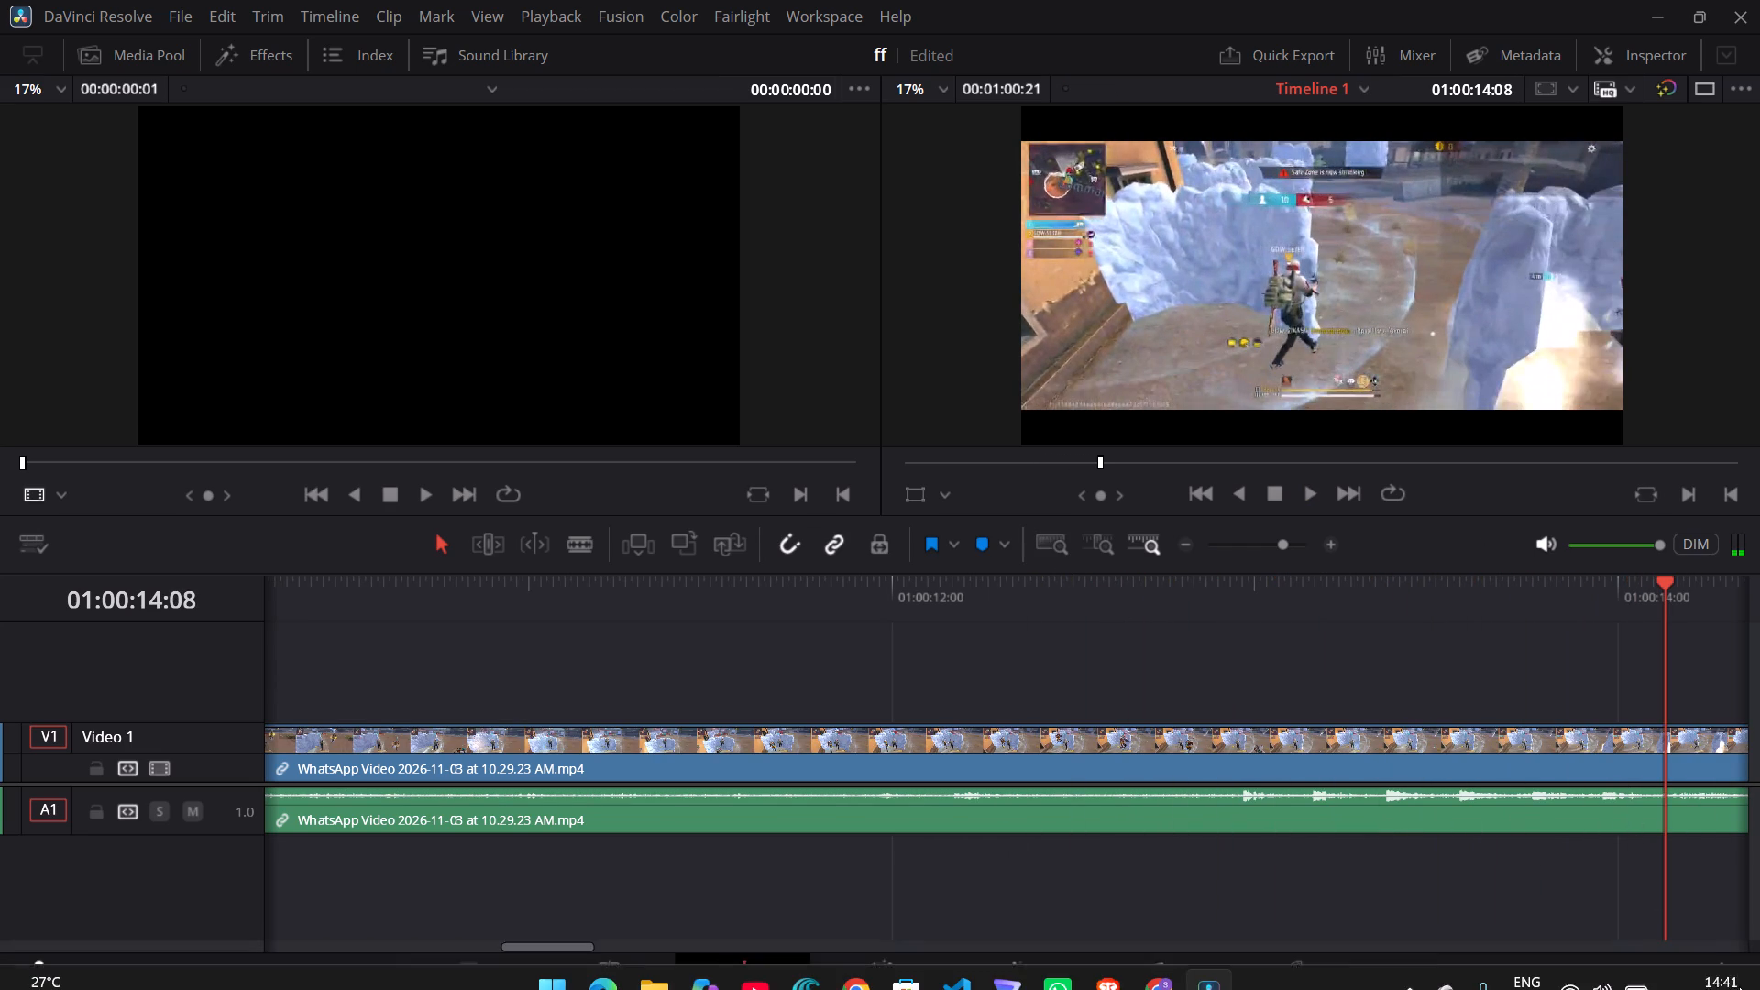
{"action": "left_click", "coordinate": [1706, 851]}
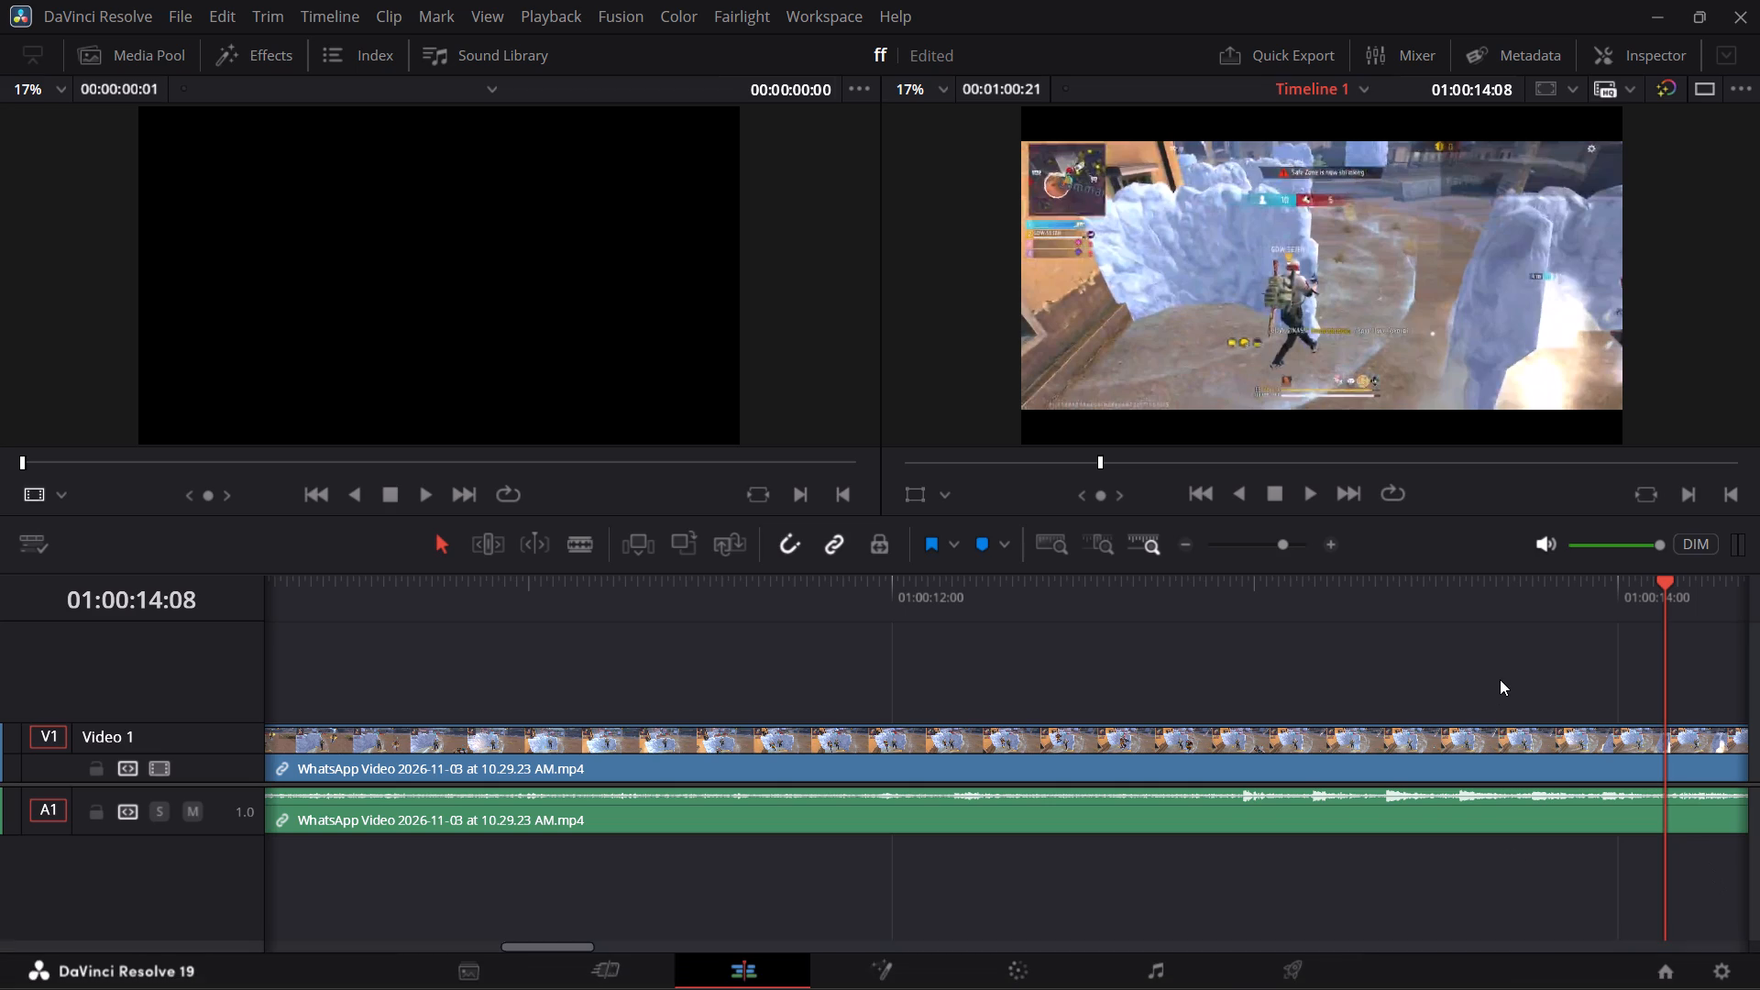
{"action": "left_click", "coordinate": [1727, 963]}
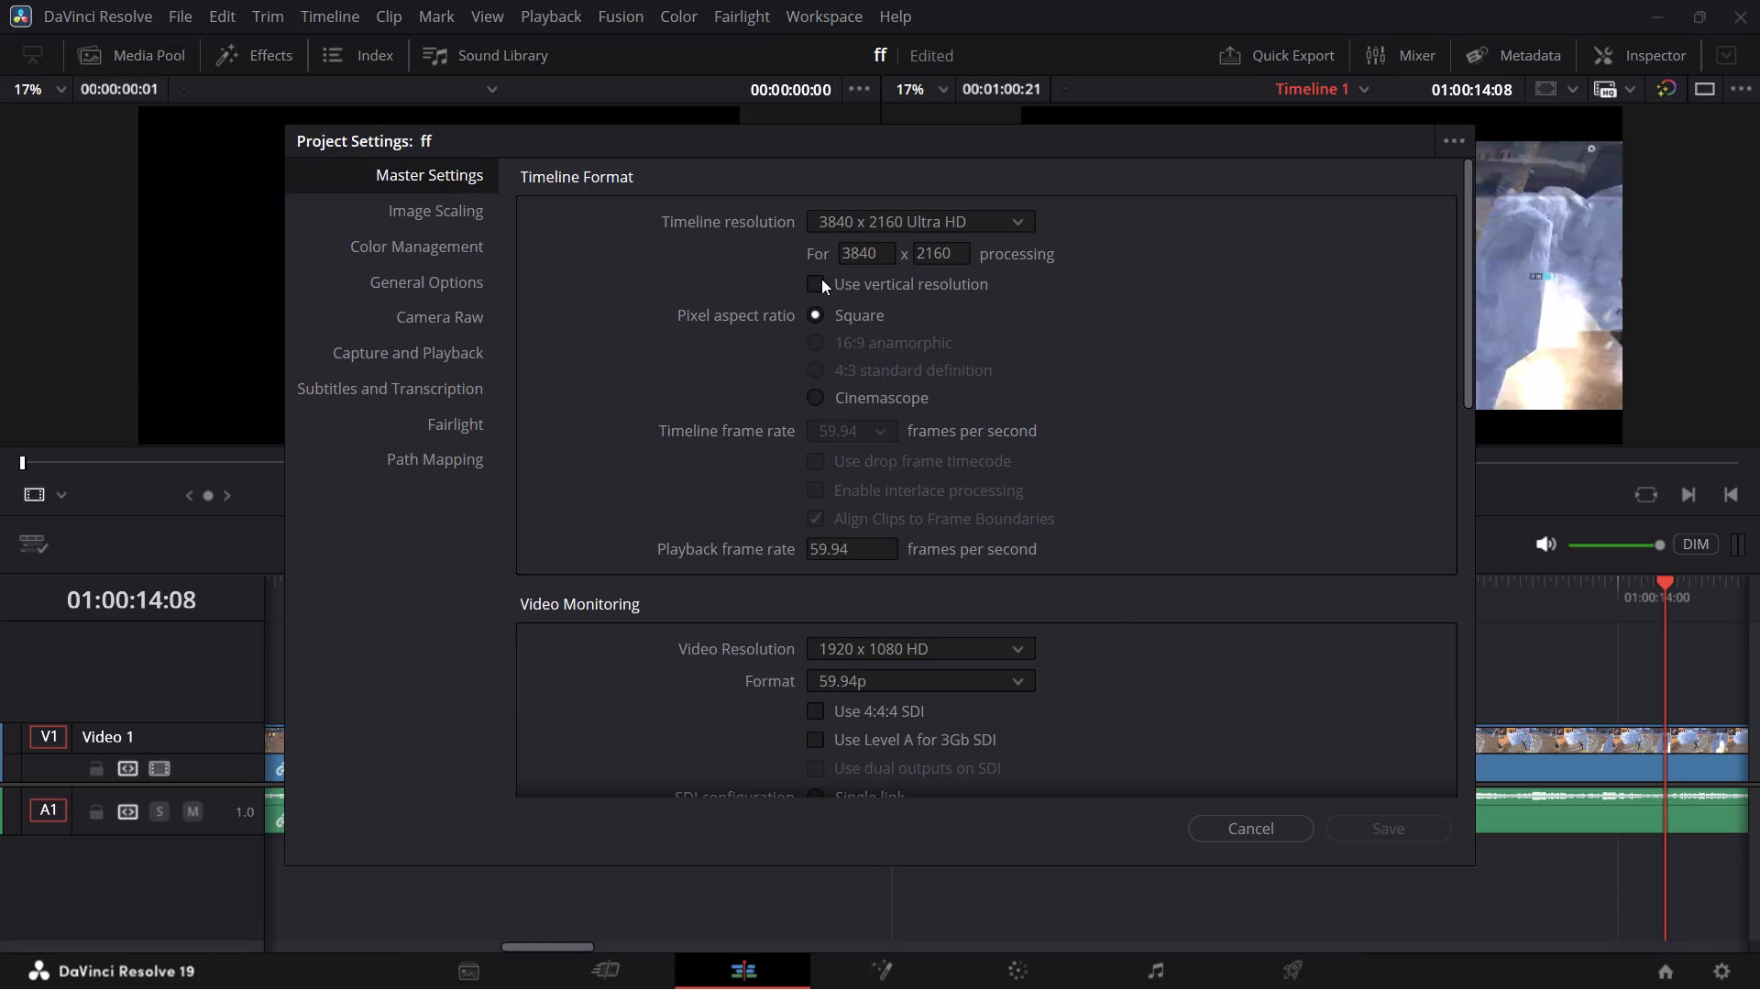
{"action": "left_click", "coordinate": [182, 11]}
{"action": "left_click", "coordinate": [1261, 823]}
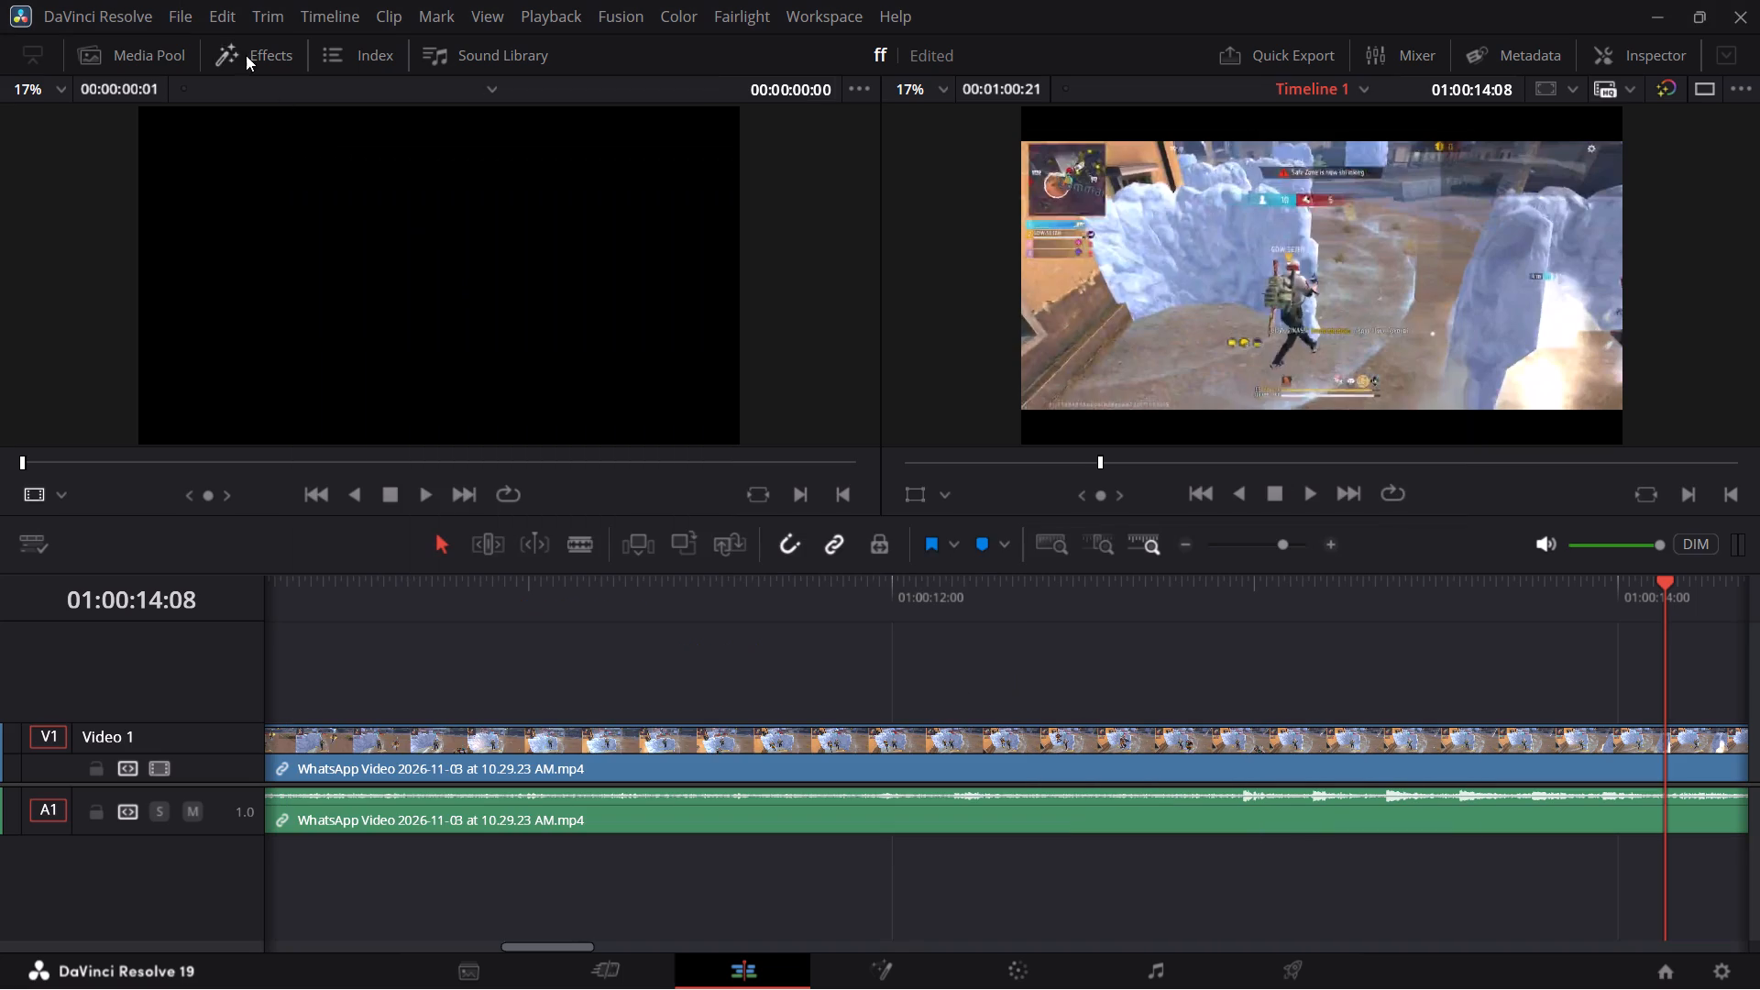
Create a new project named "free fire".
{"action": "left_click", "coordinate": [180, 25]}
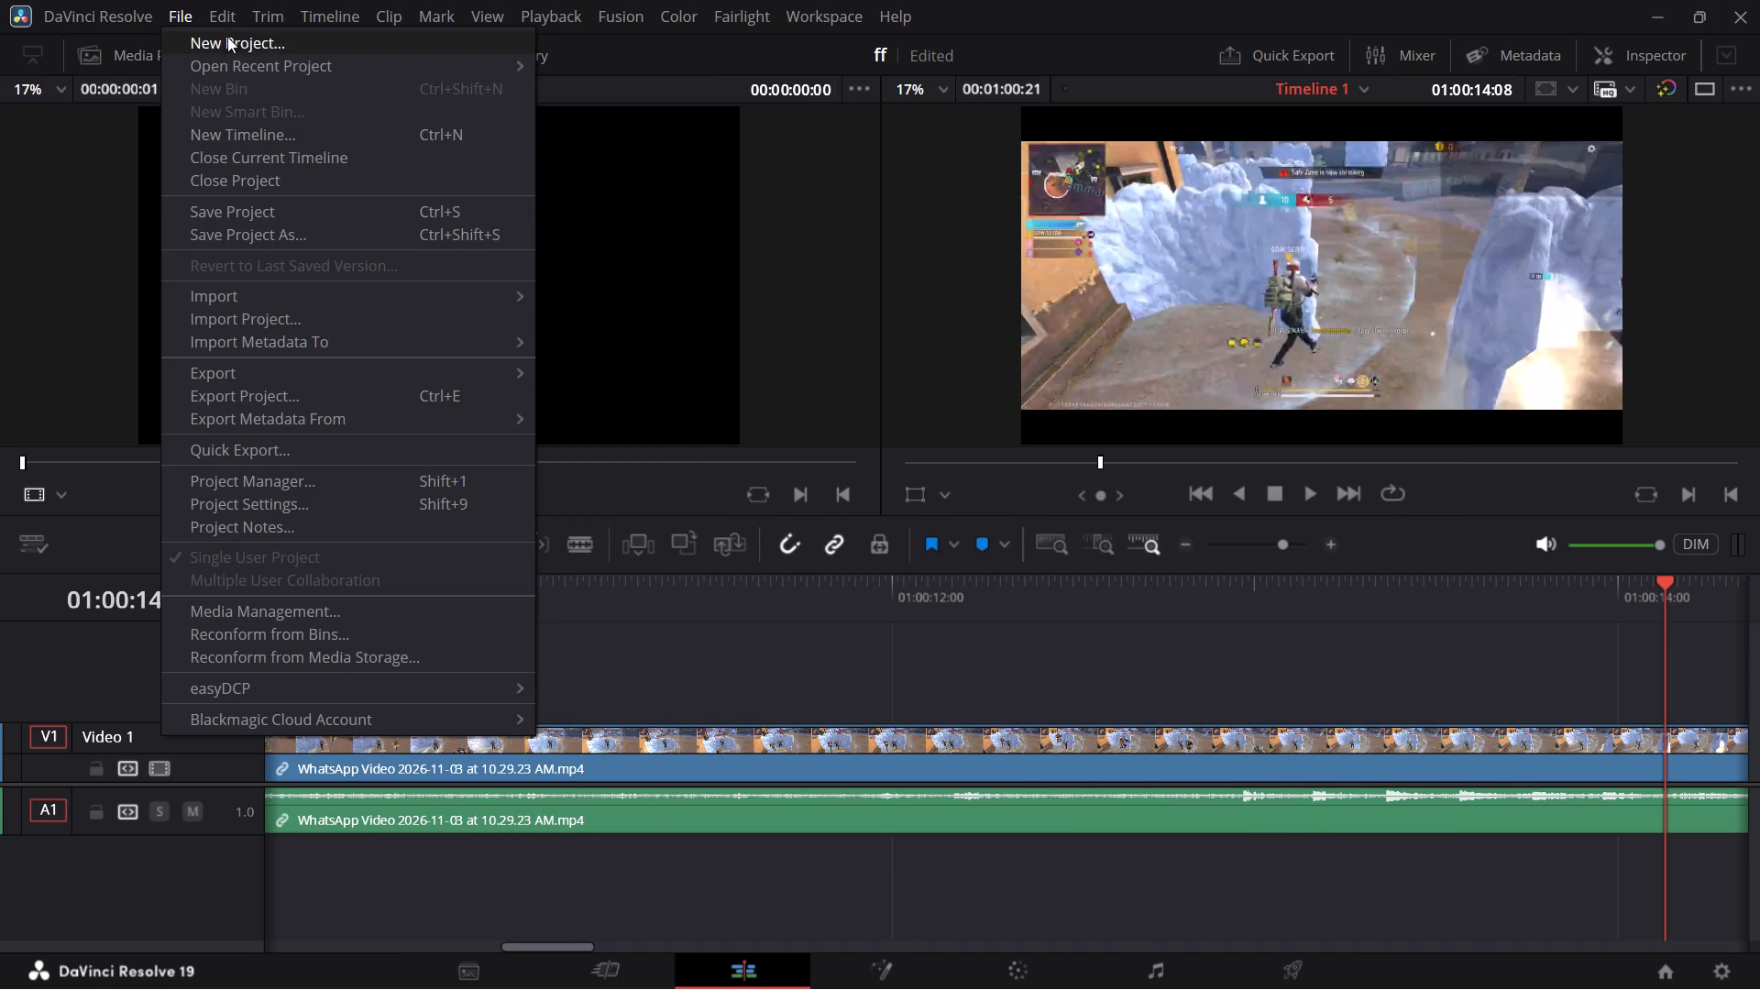
{"action": "left_click", "coordinate": [226, 52]}
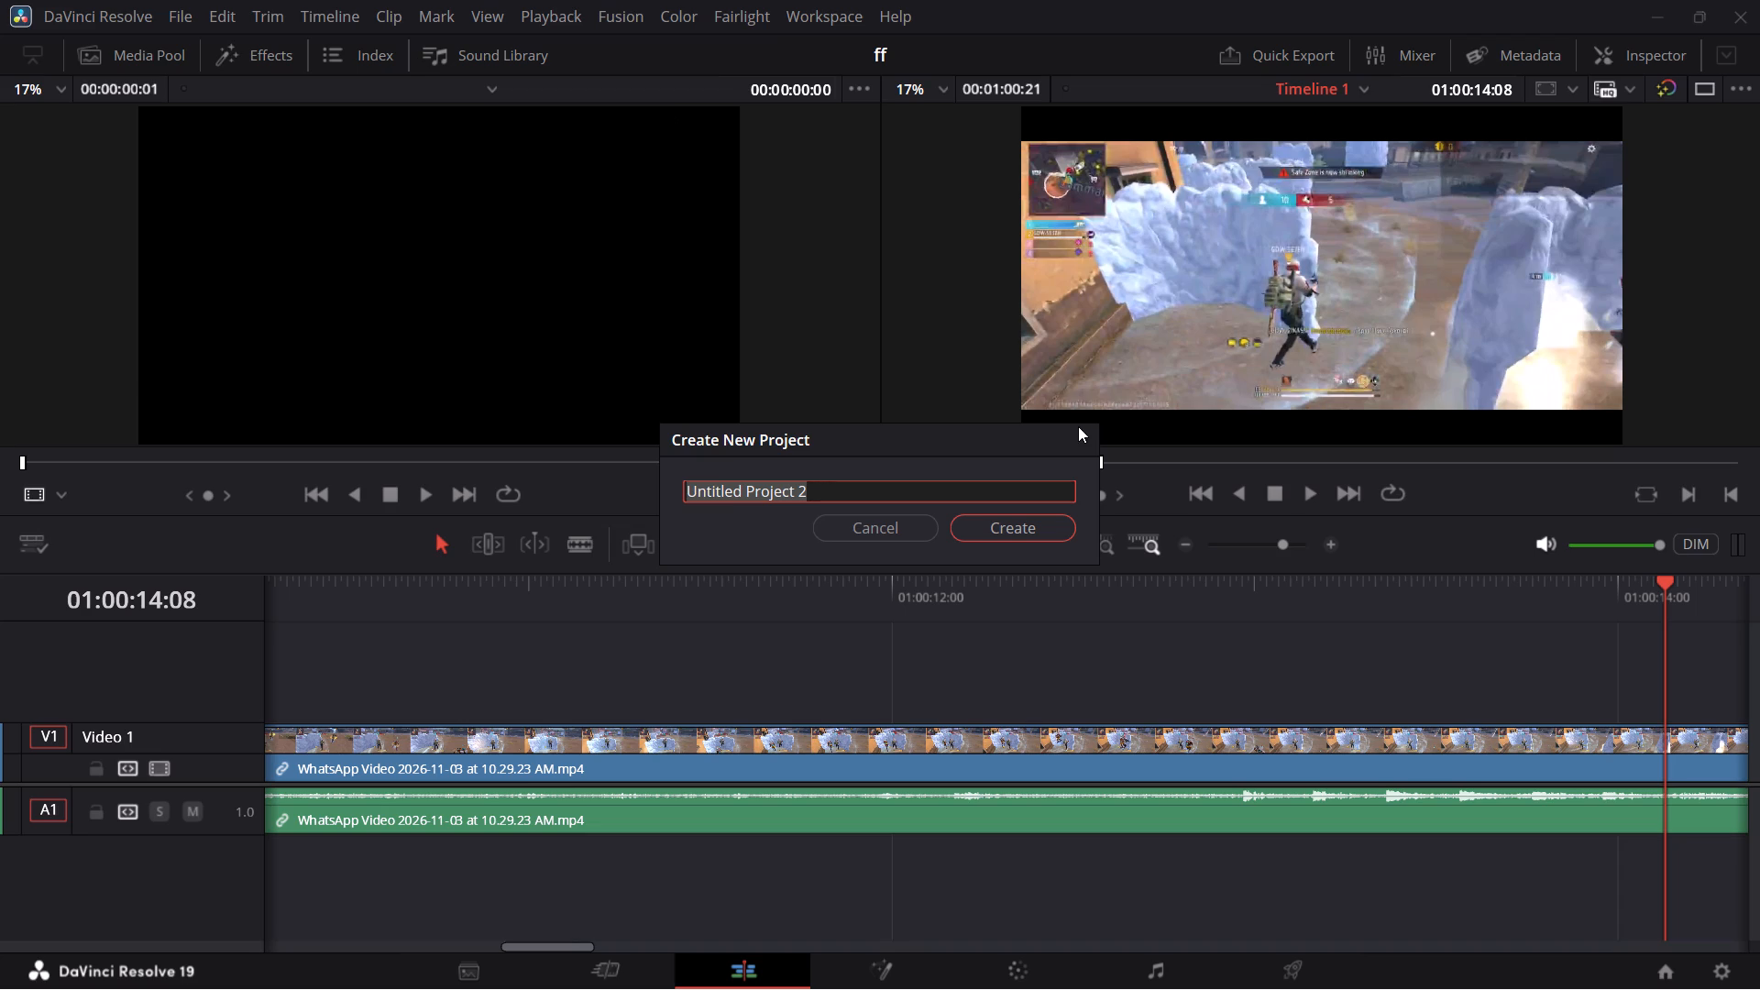
{"action": "type", "text": "free fire"}
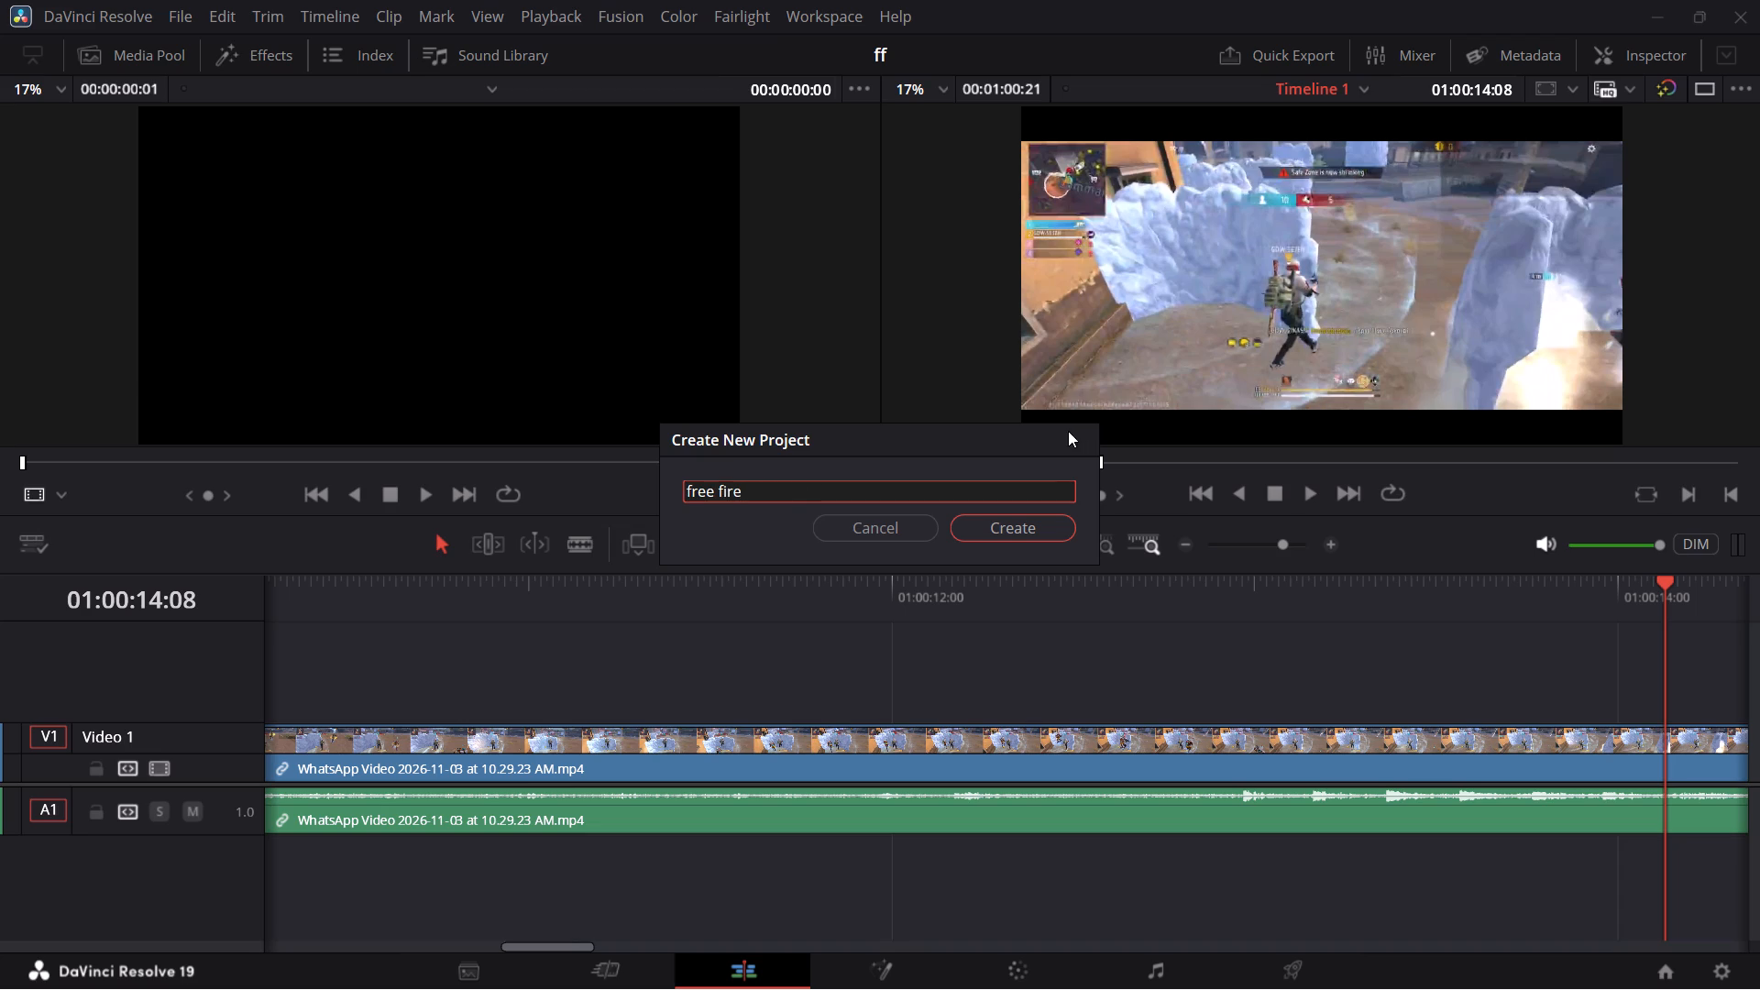
{"action": "key", "text": "Return"}
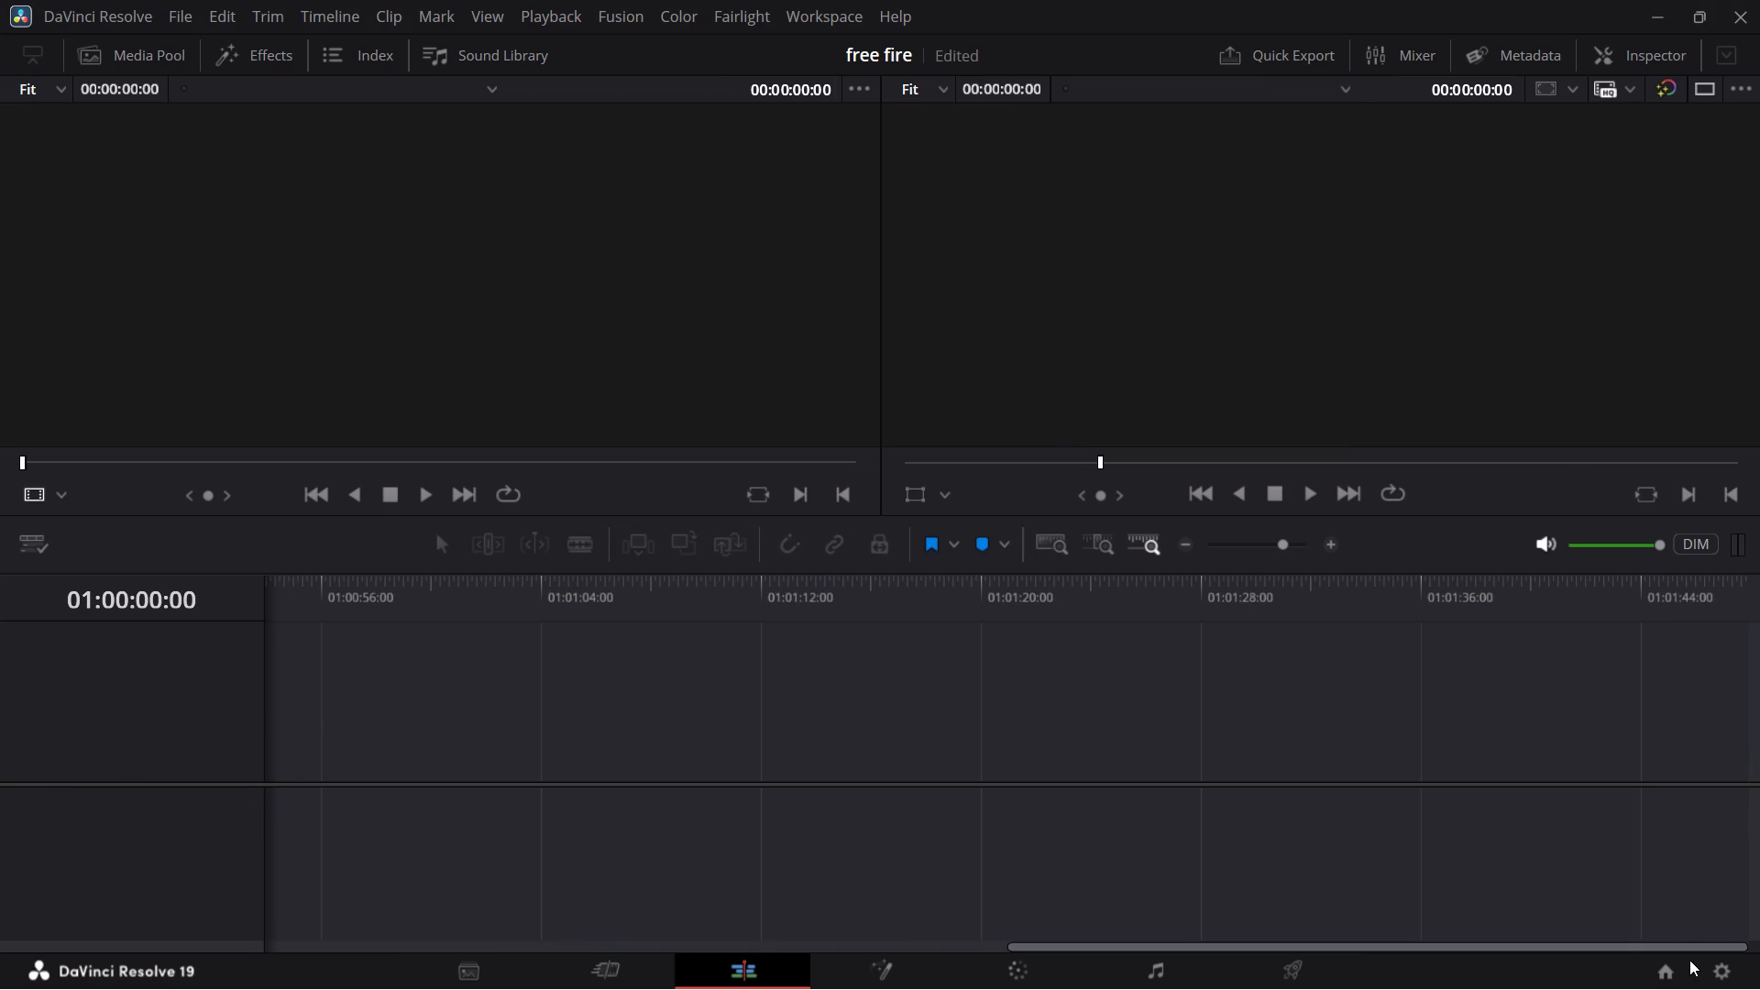
Enable vertical resolution for the free fire project, set the timeline resolution to 1080 x 1920 HD, and save.
{"action": "left_click", "coordinate": [1716, 966]}
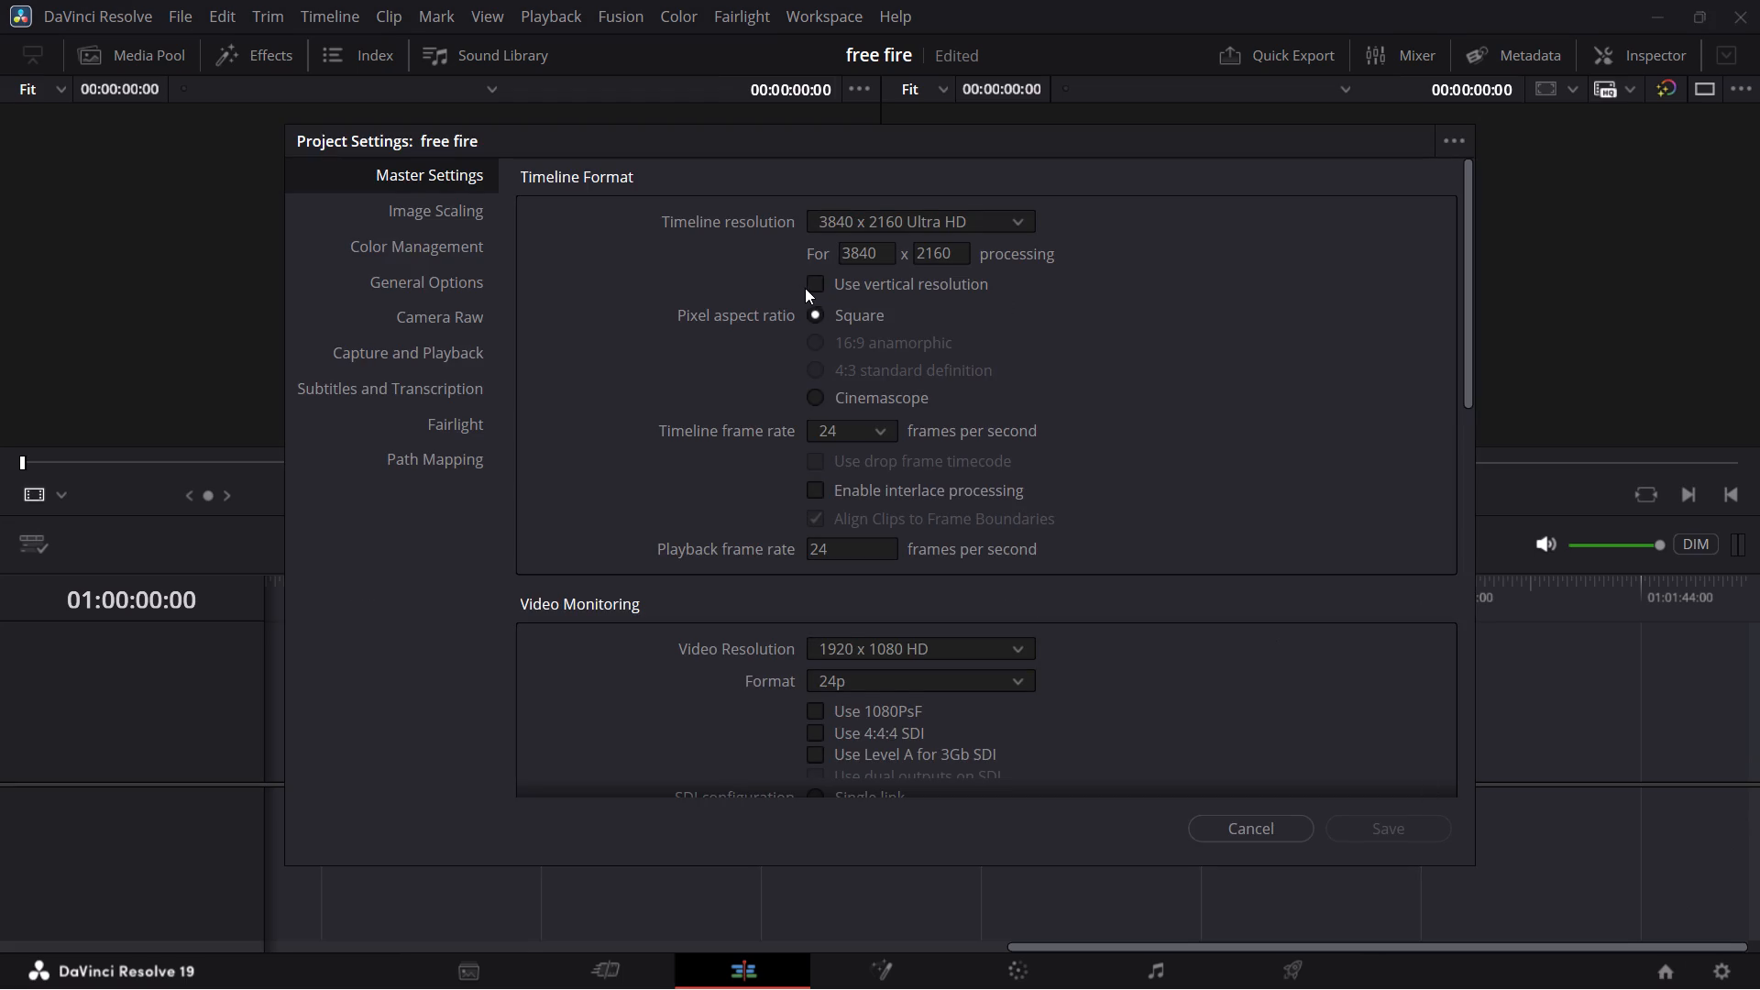
{"action": "left_click", "coordinate": [811, 288]}
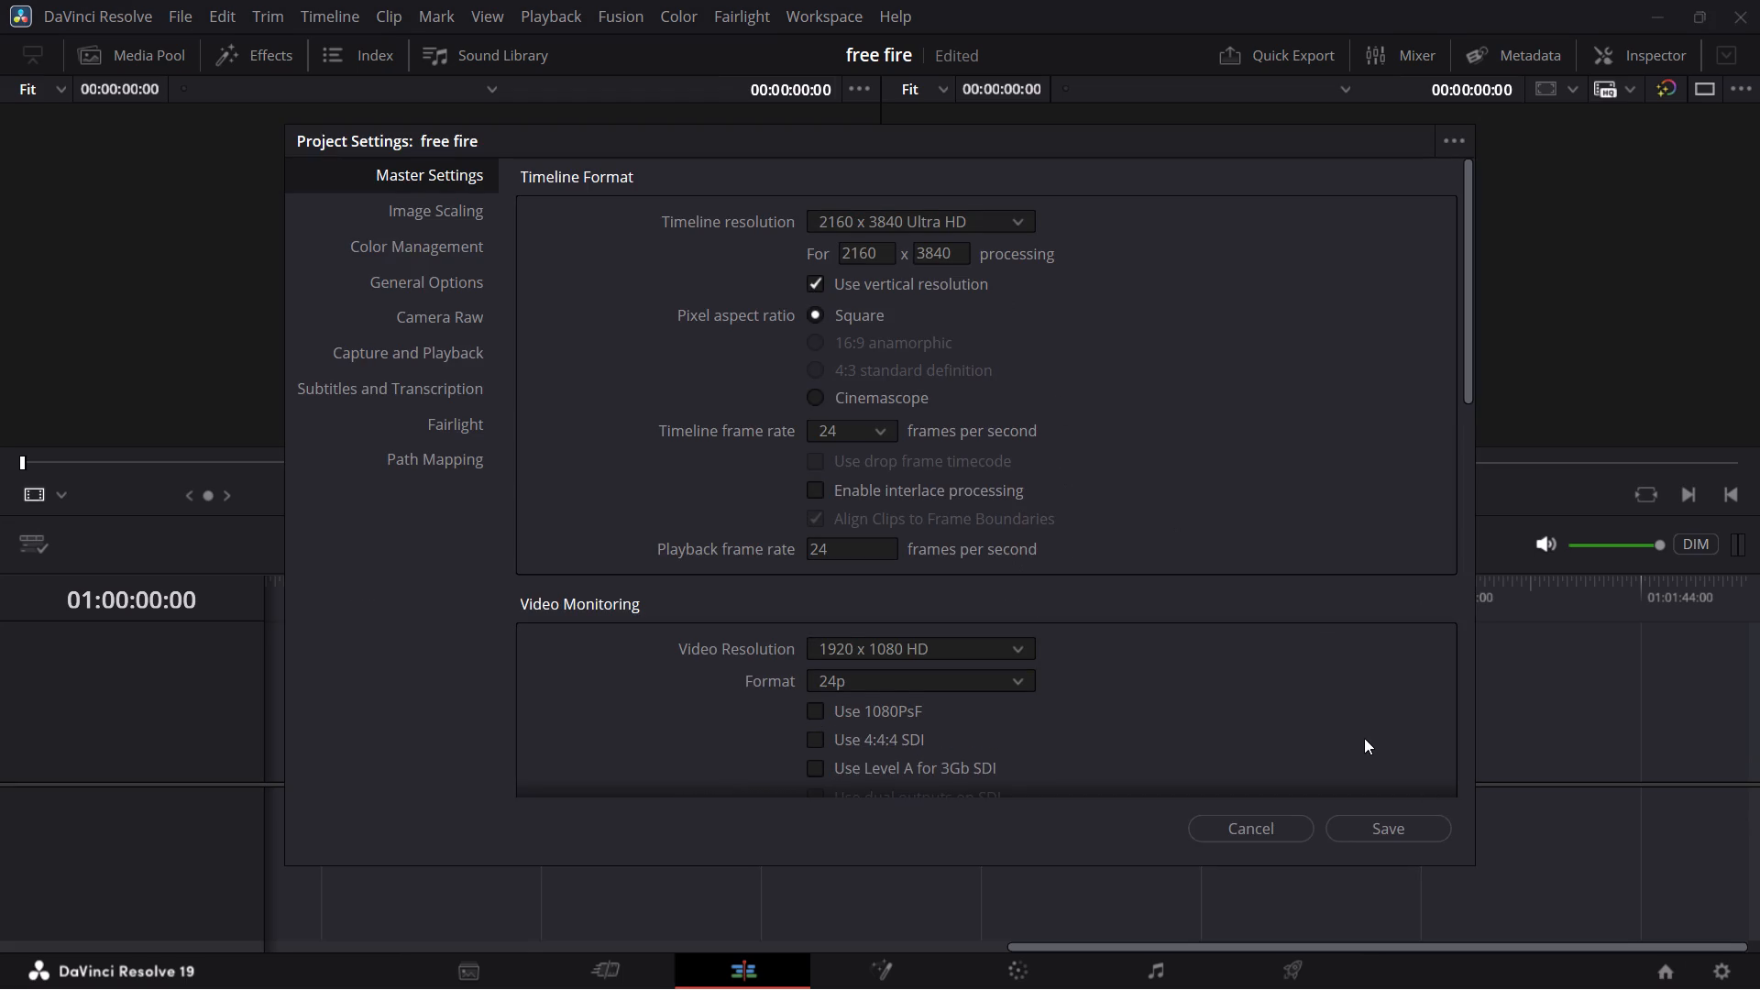
{"action": "left_click", "coordinate": [984, 226]}
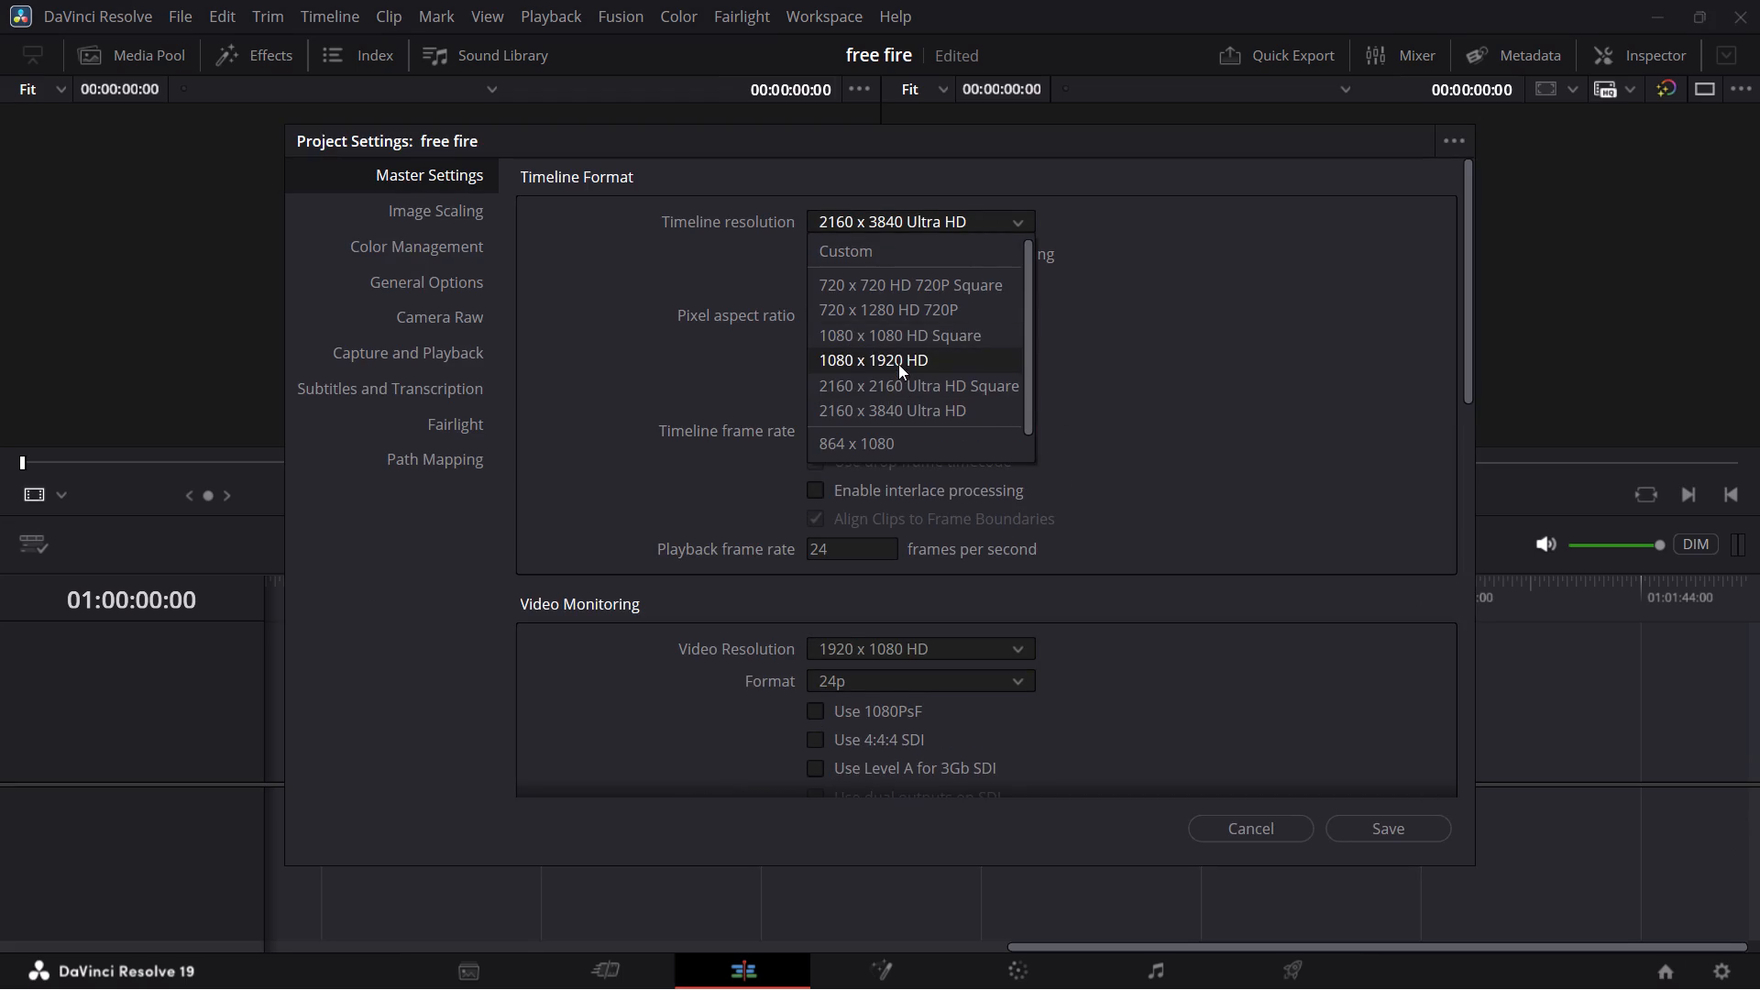
{"action": "left_click", "coordinate": [898, 364]}
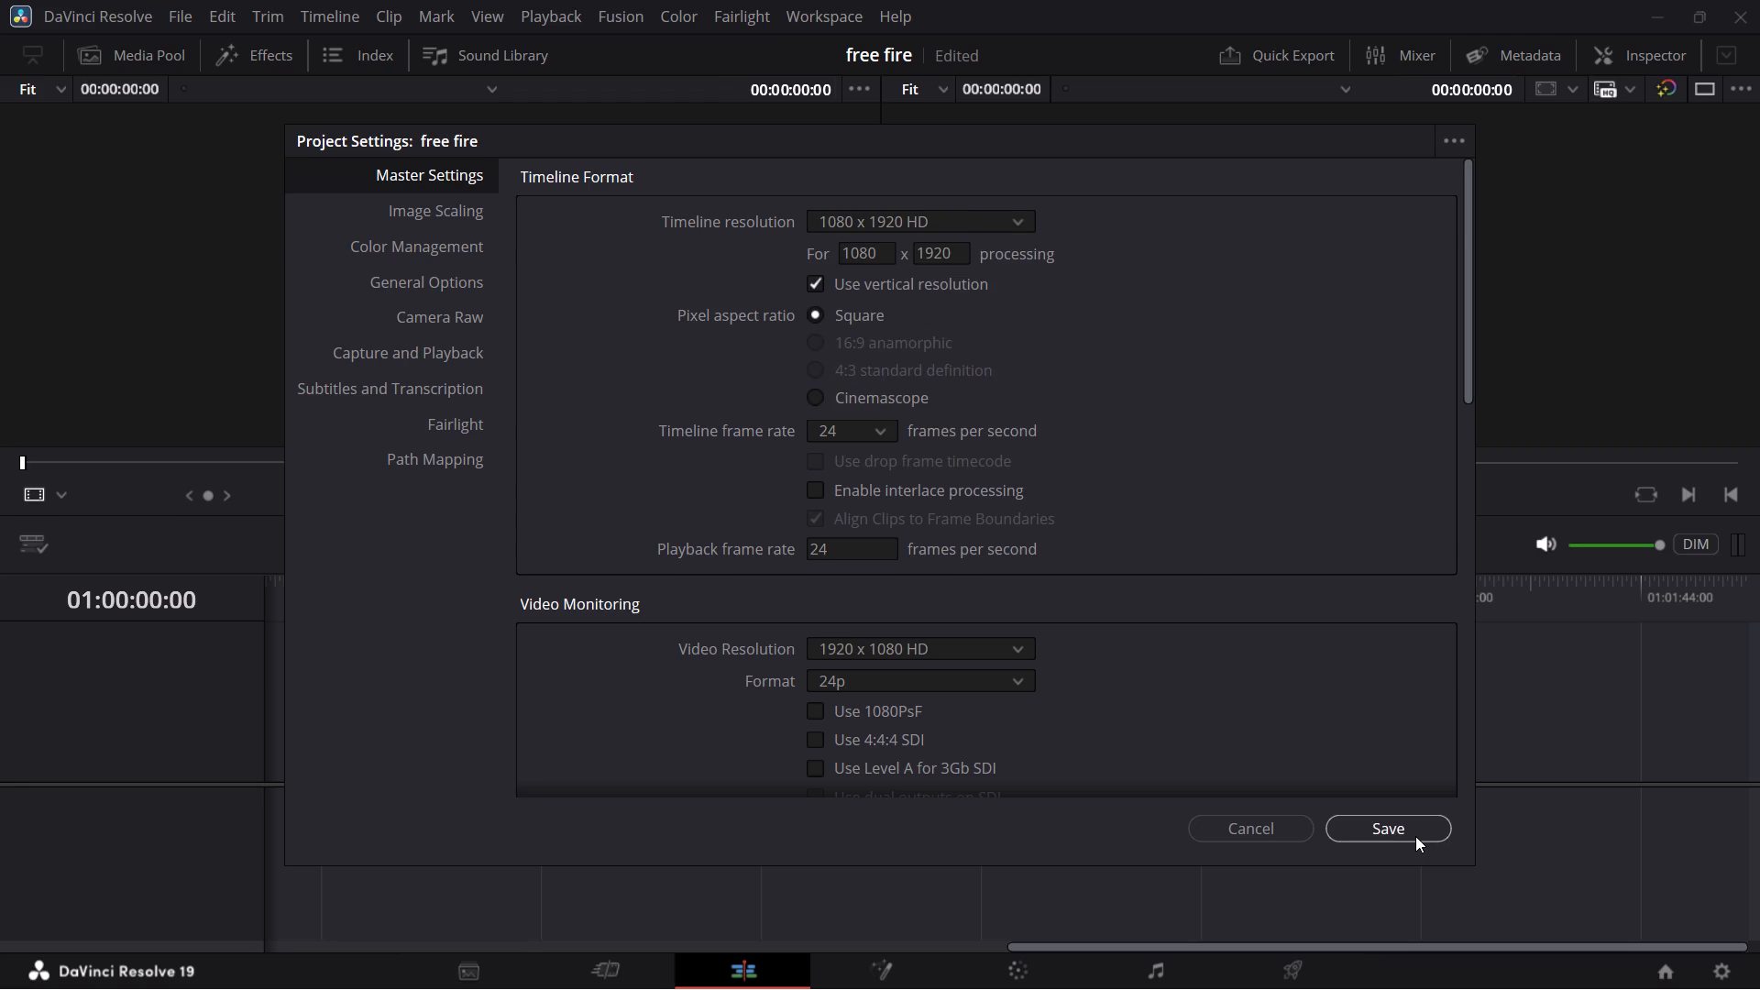
{"action": "left_click", "coordinate": [1415, 836]}
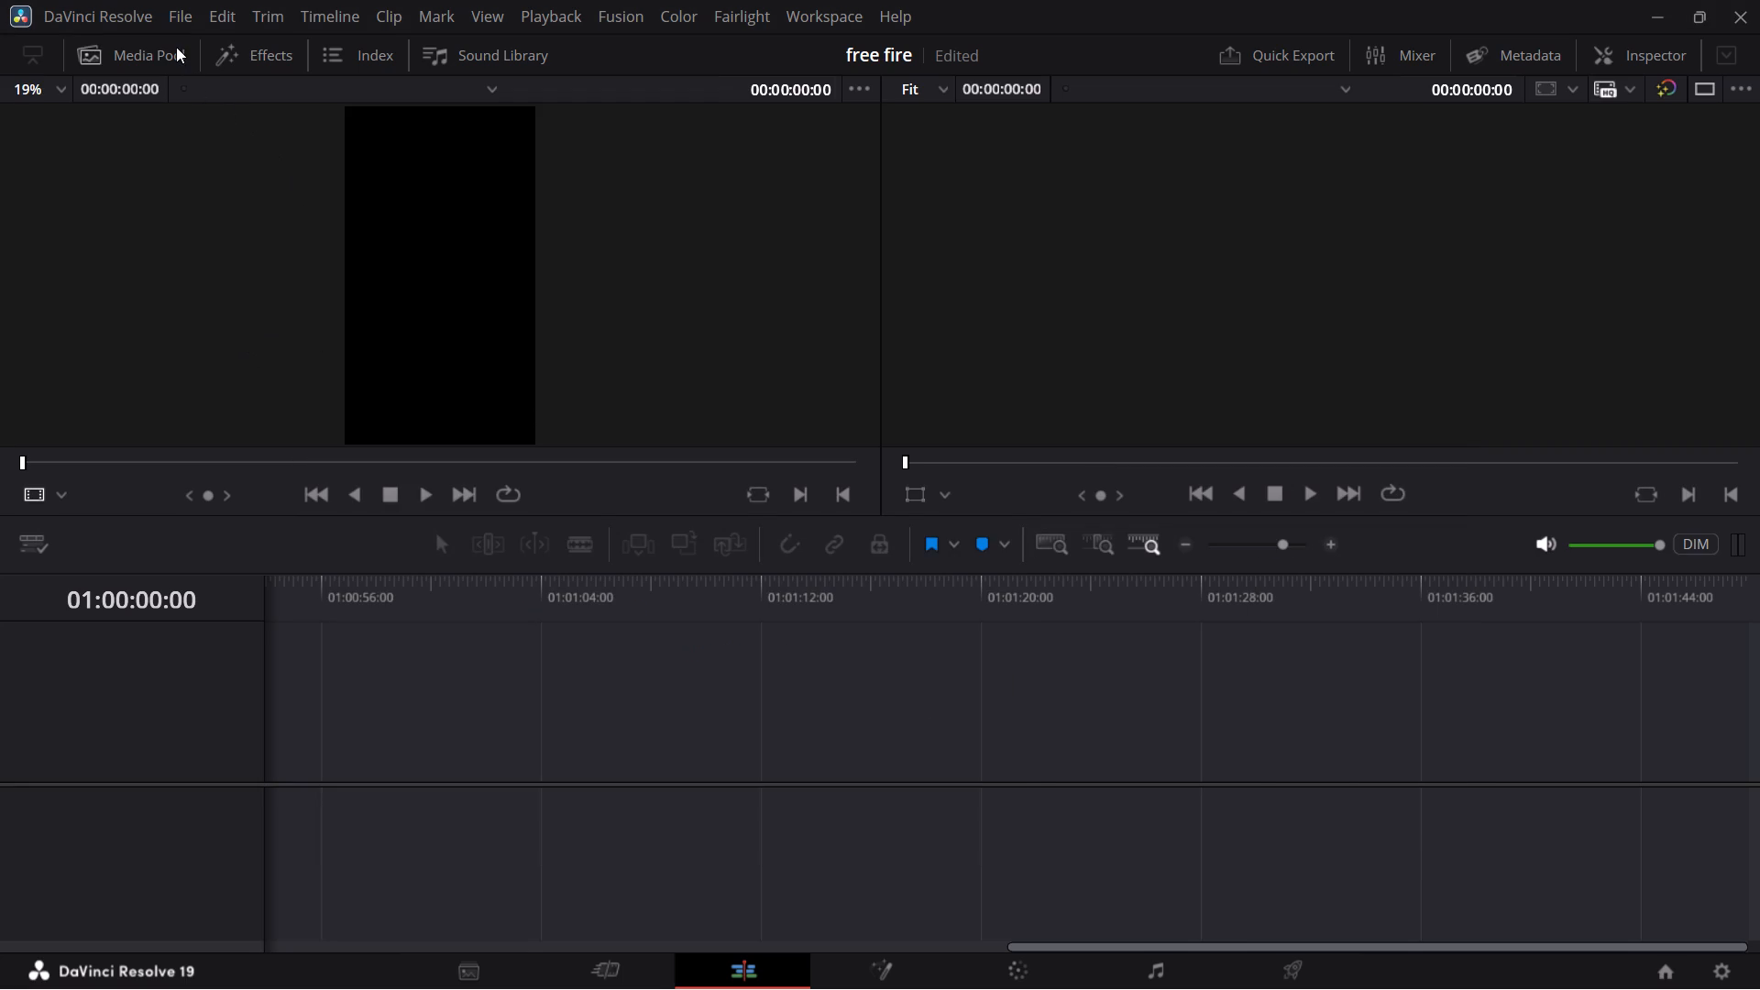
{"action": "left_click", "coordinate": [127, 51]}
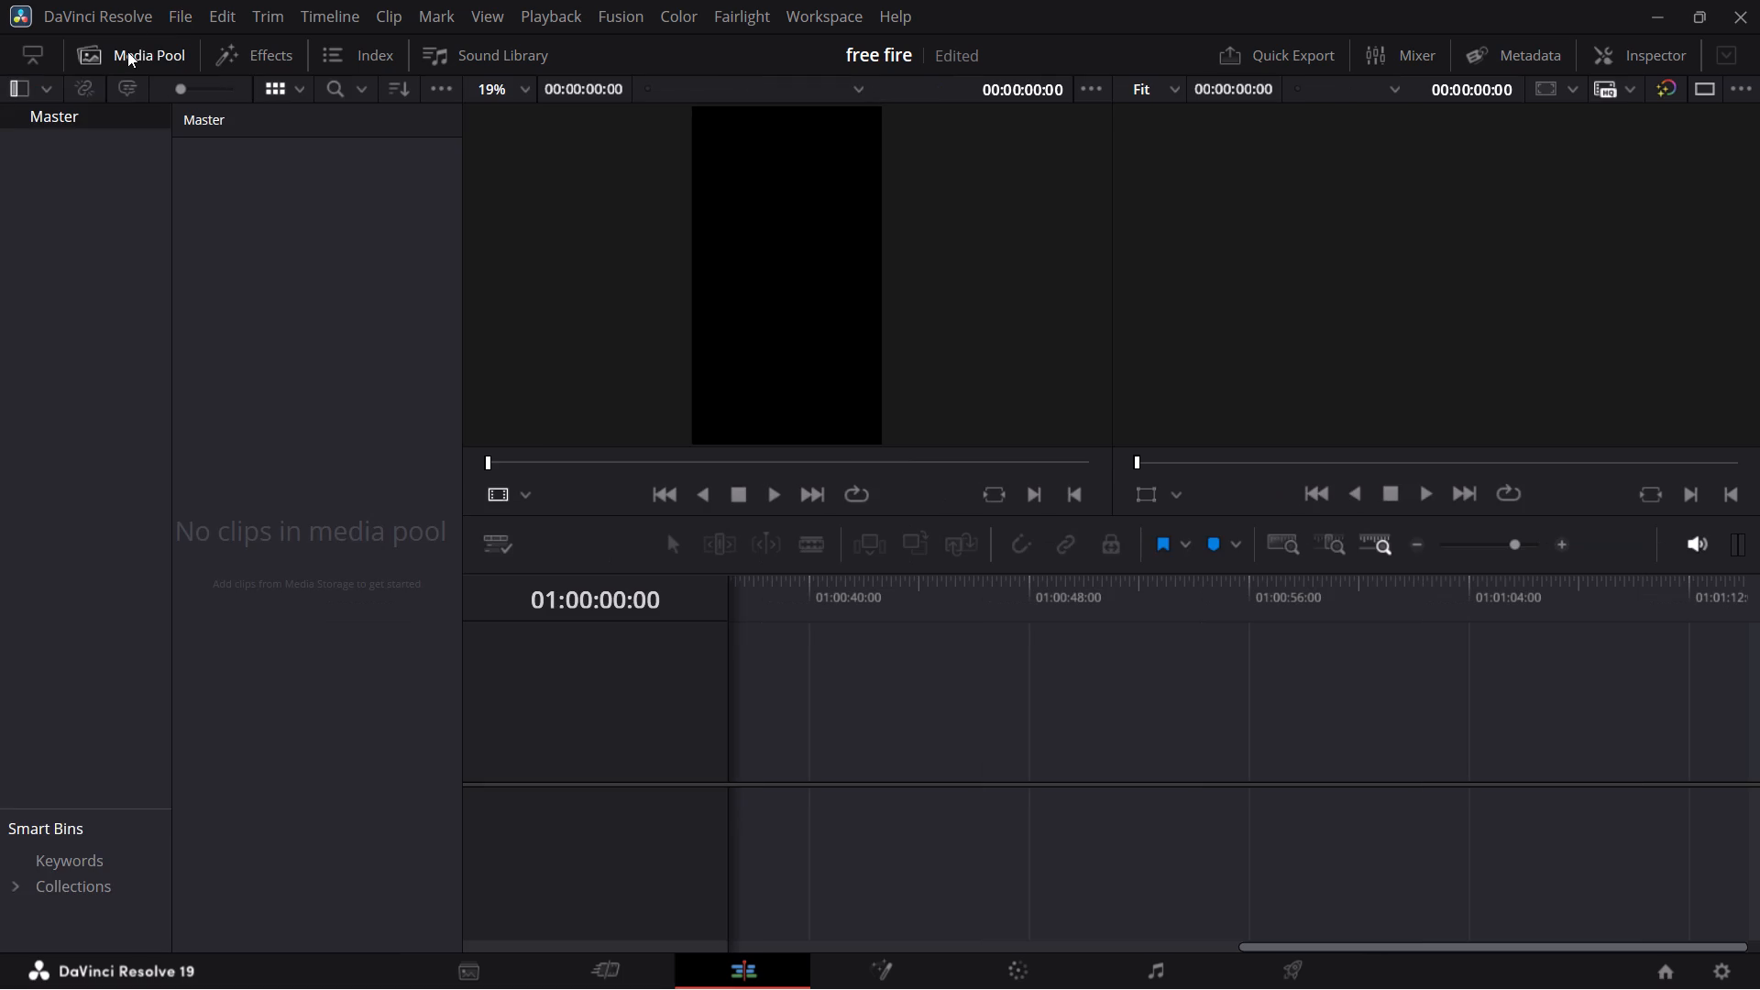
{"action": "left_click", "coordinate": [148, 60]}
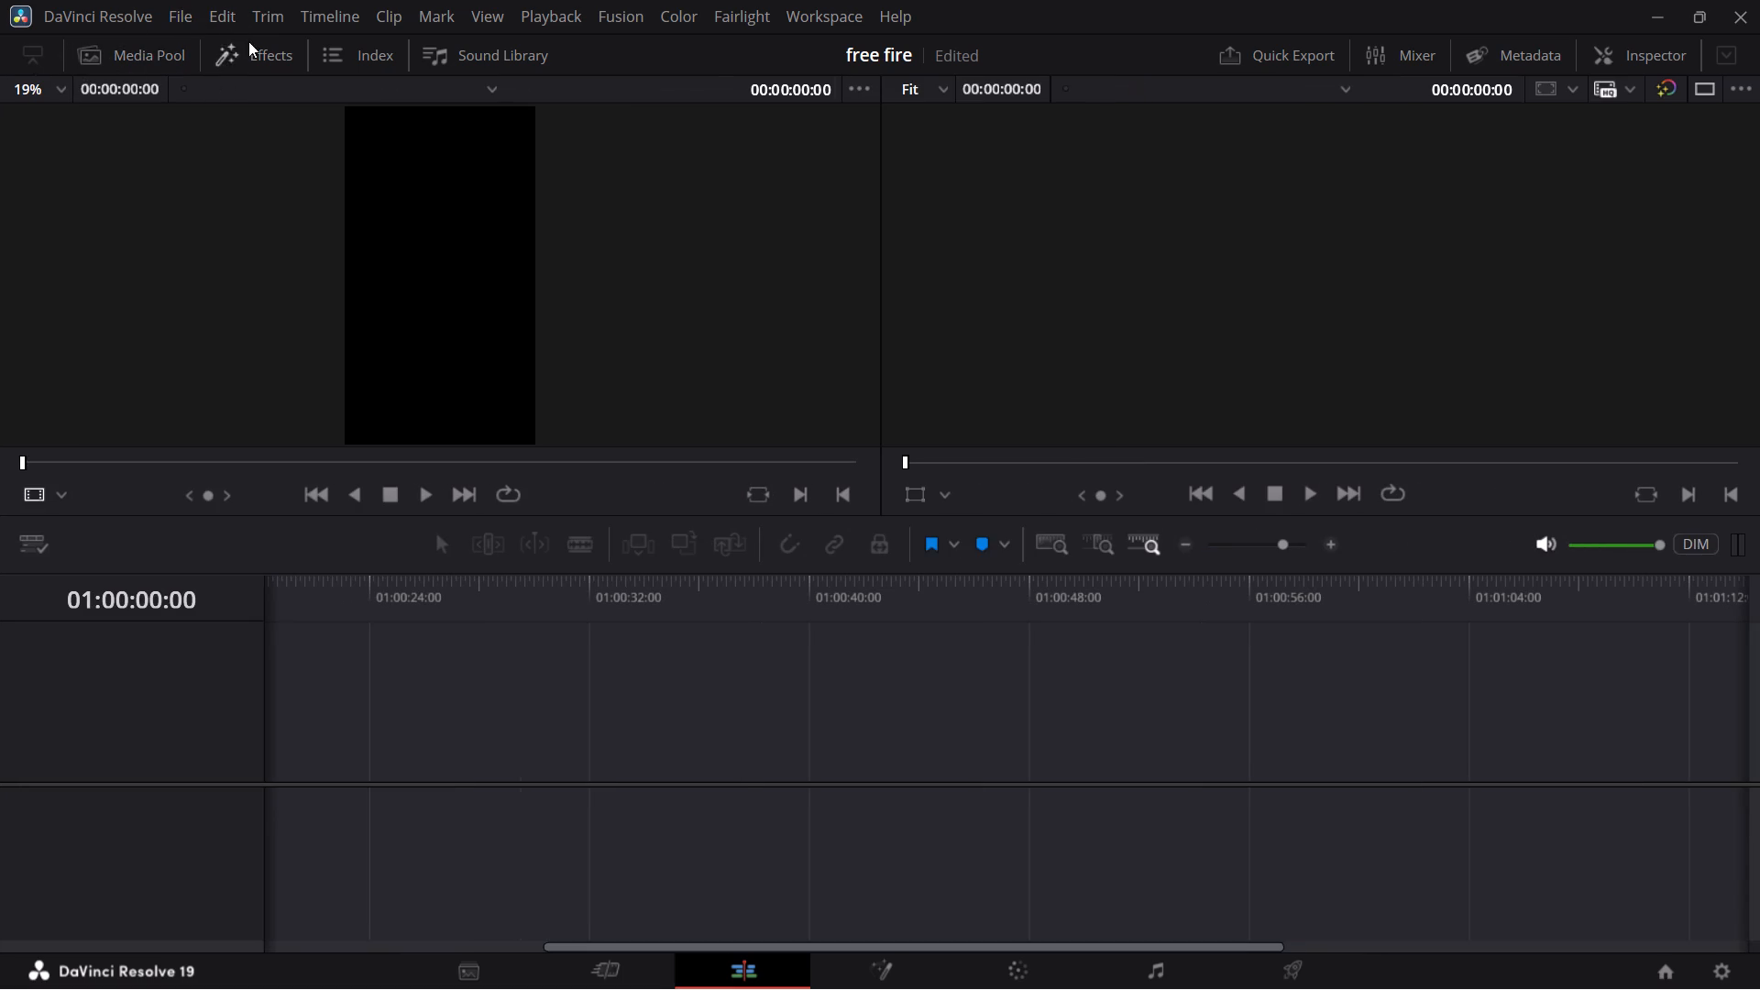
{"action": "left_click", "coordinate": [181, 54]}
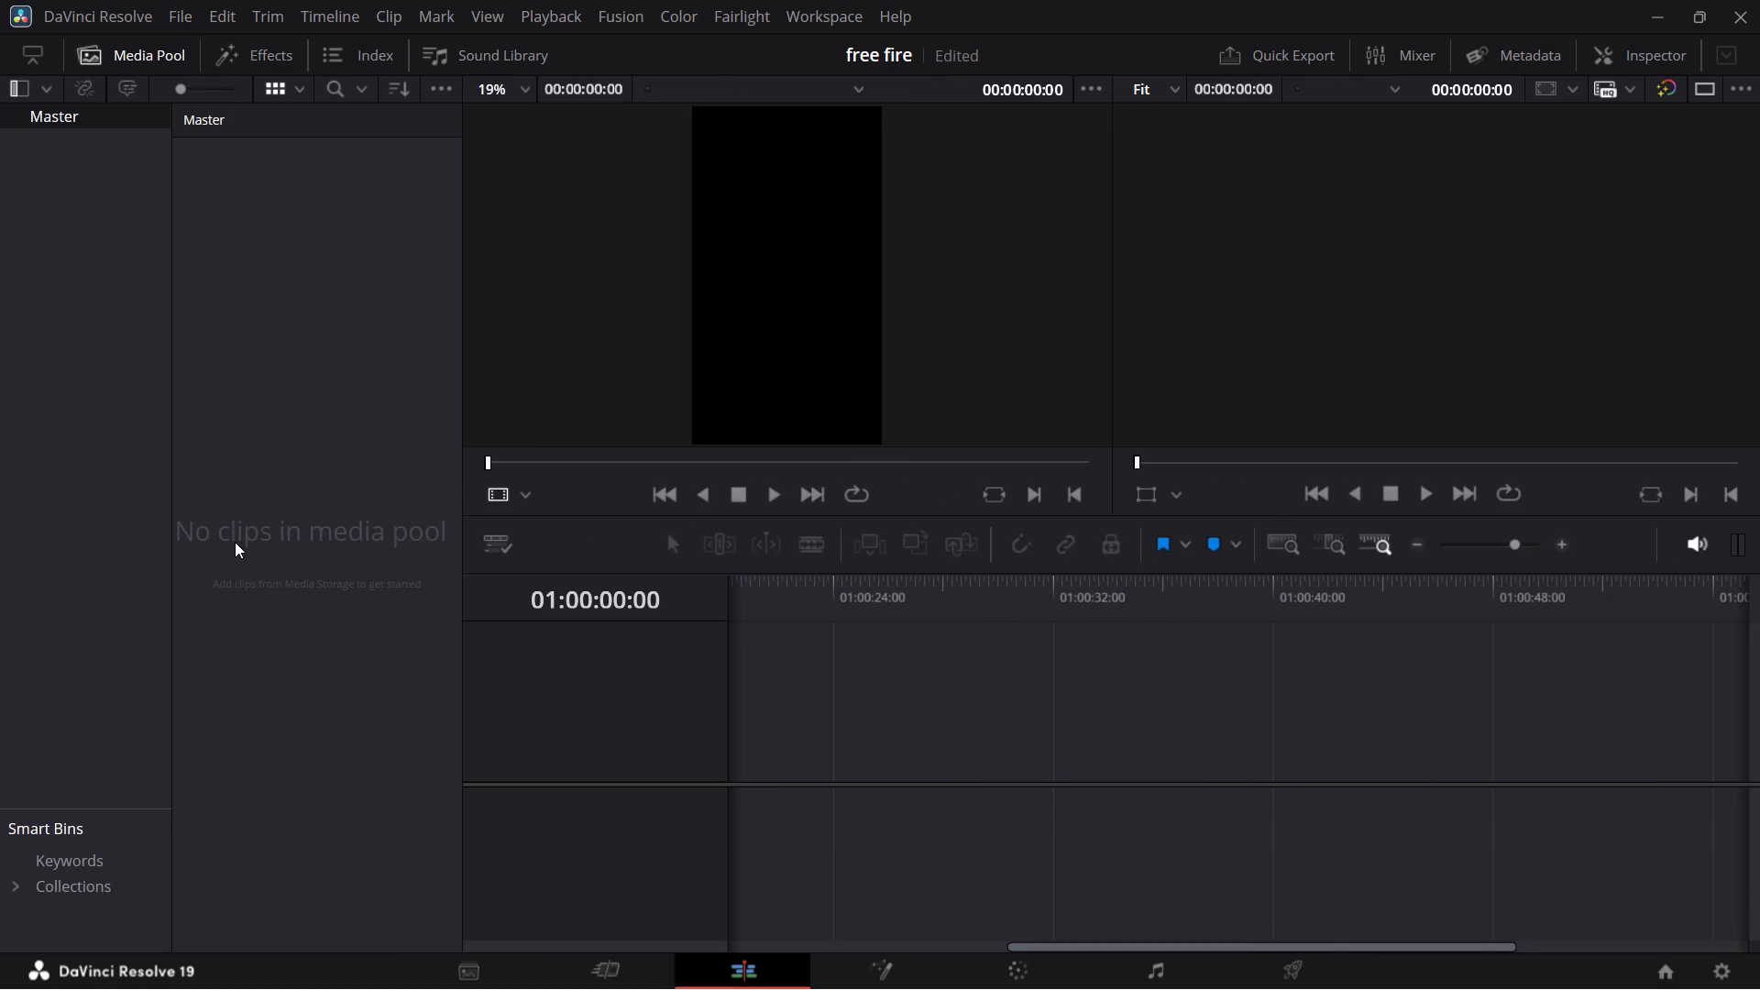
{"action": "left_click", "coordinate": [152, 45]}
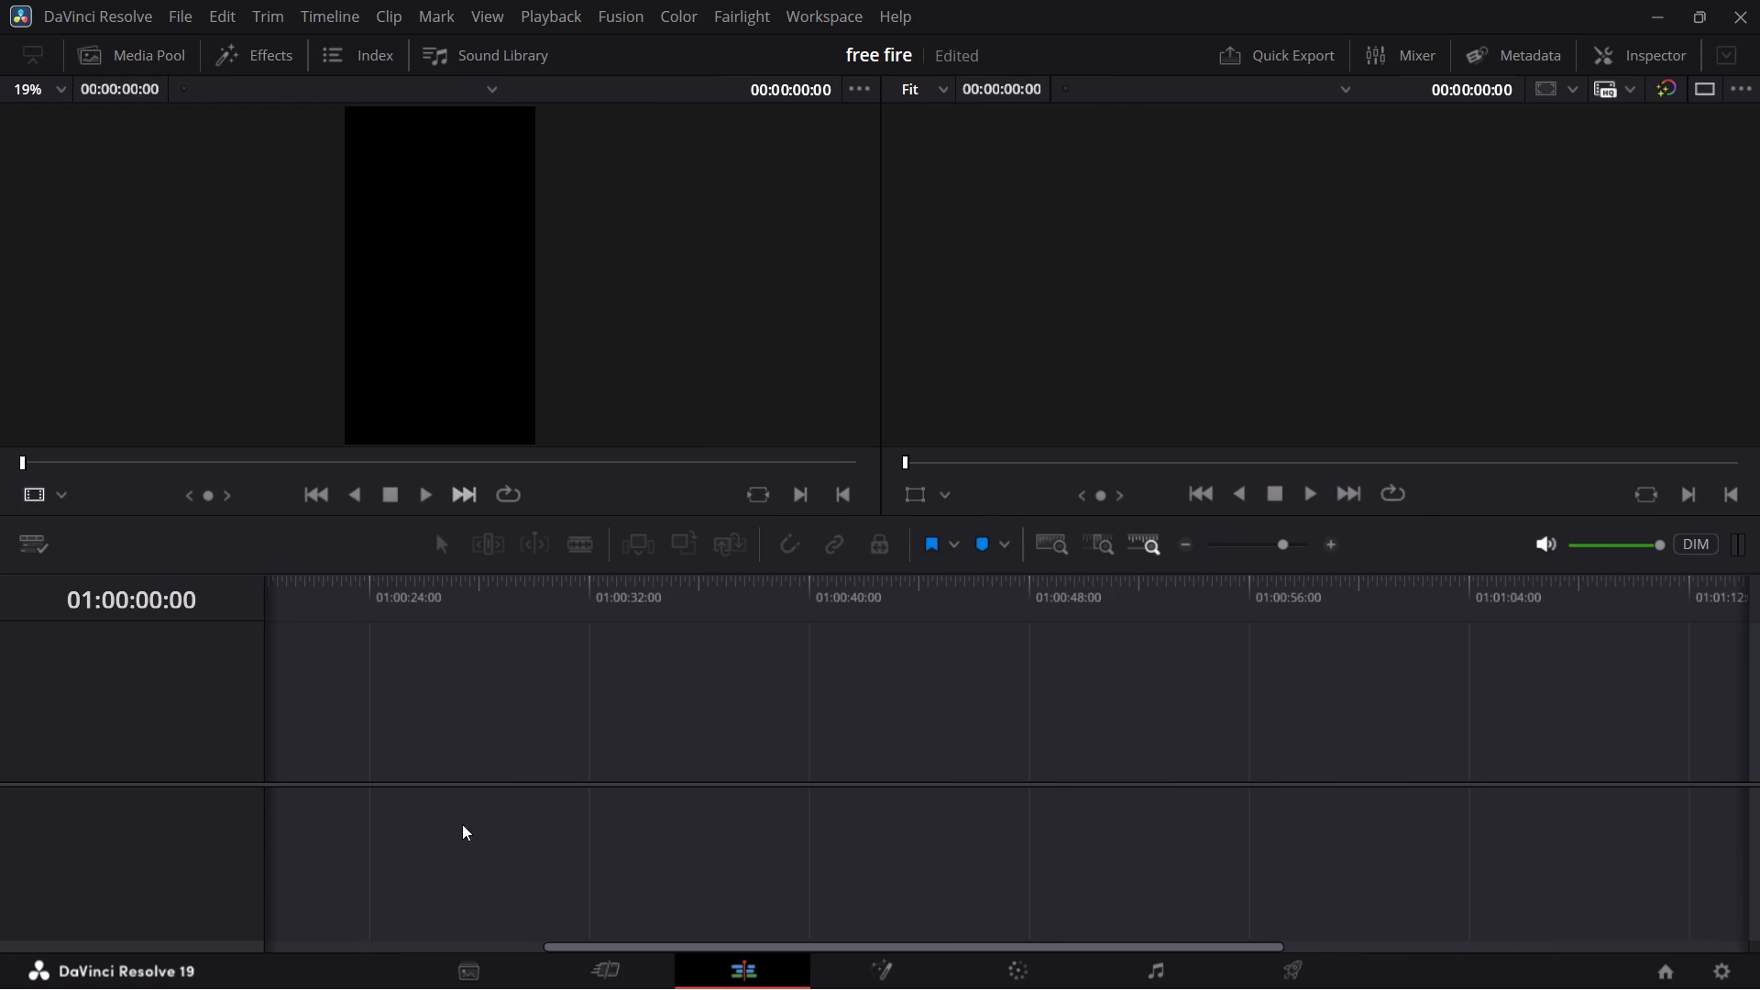
Switch to the Media page and expand the user folder in the media storage.
{"action": "left_click", "coordinate": [472, 968]}
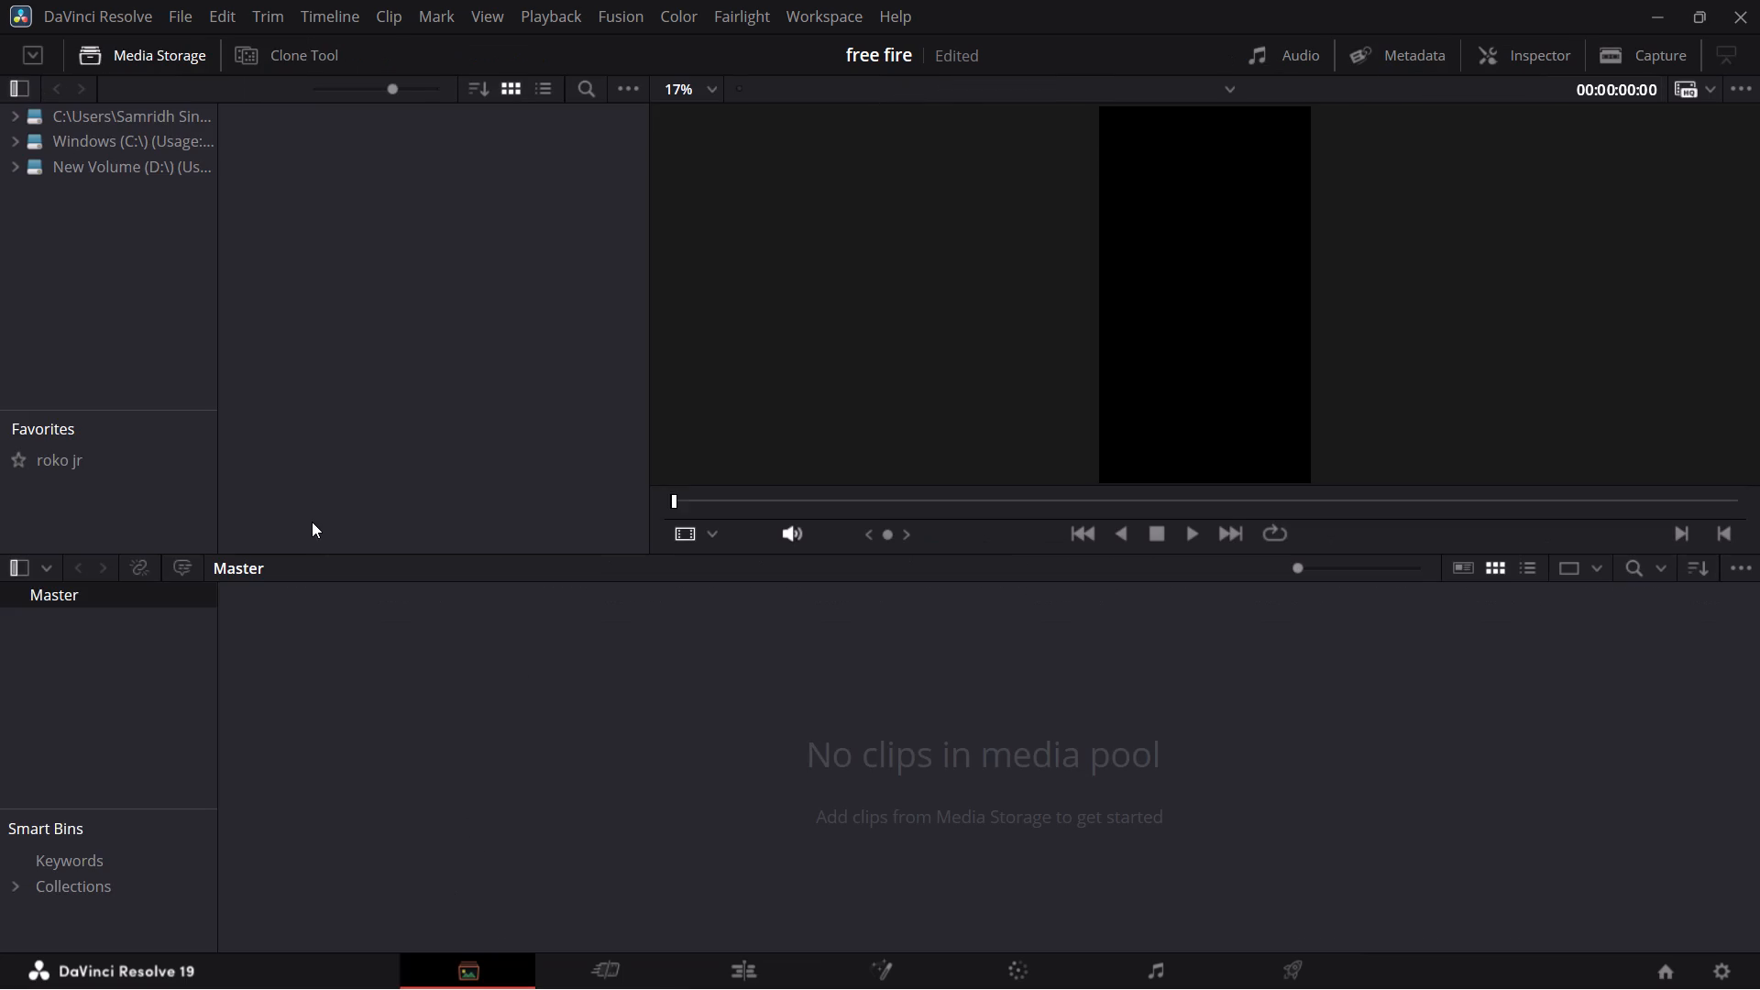
{"action": "left_click", "coordinate": [17, 114]}
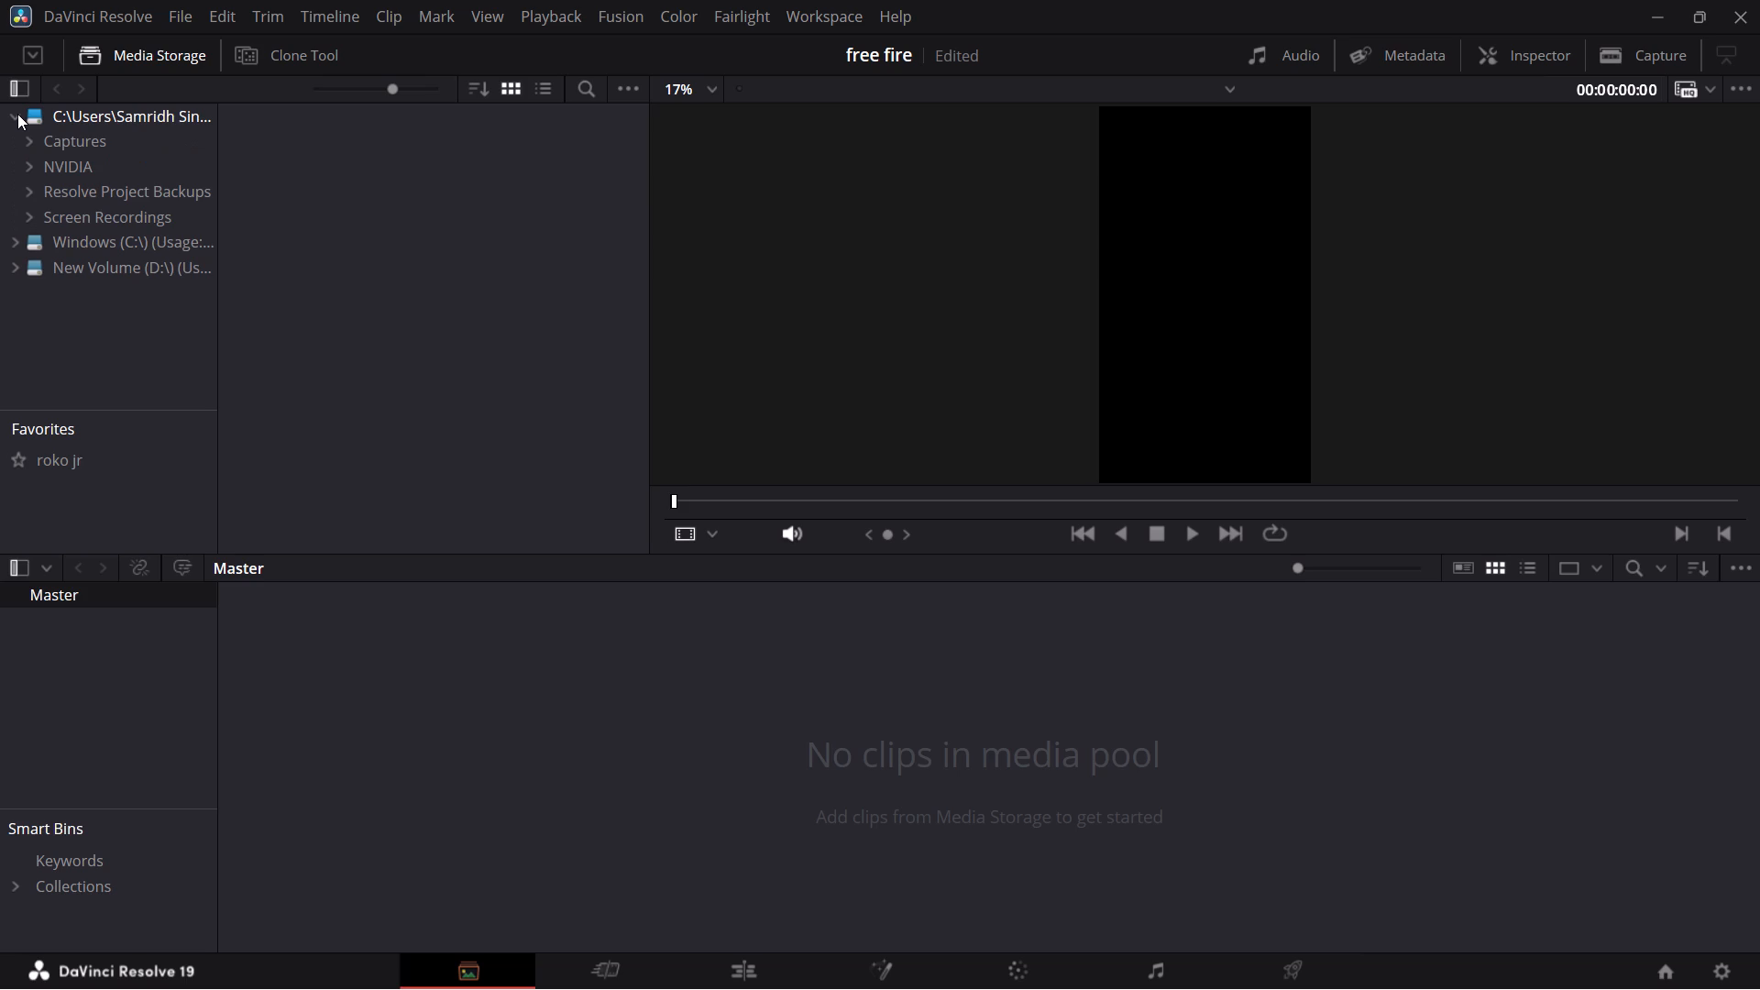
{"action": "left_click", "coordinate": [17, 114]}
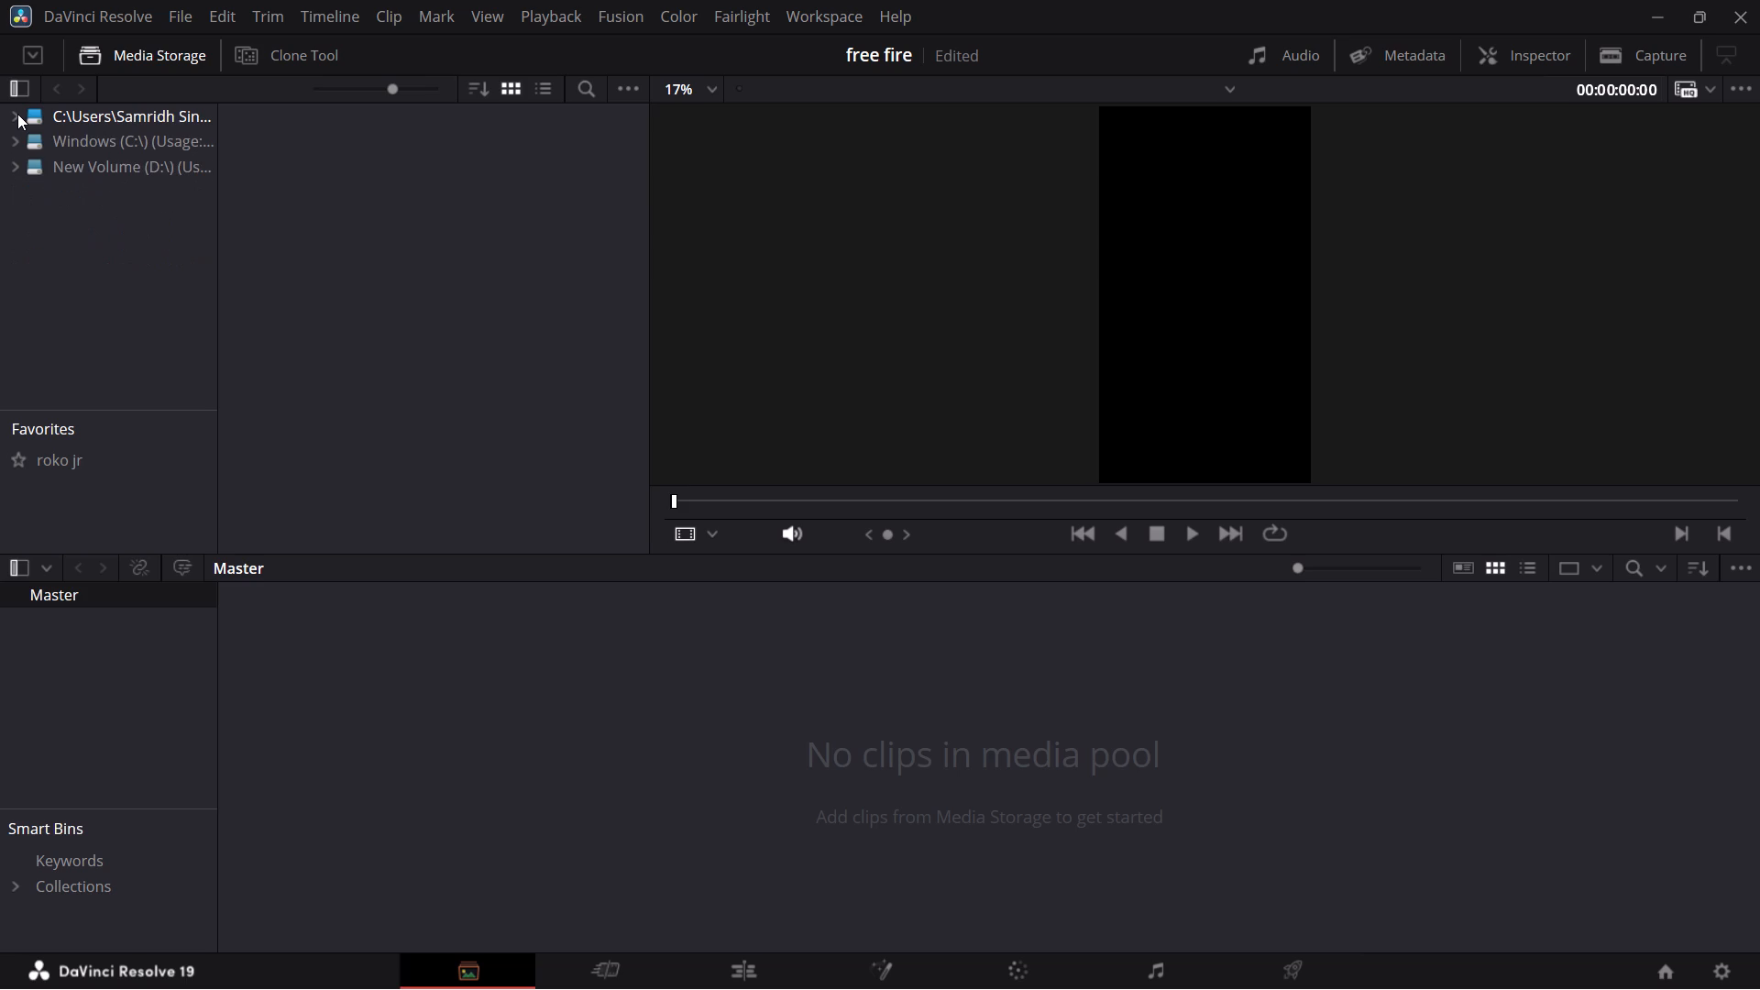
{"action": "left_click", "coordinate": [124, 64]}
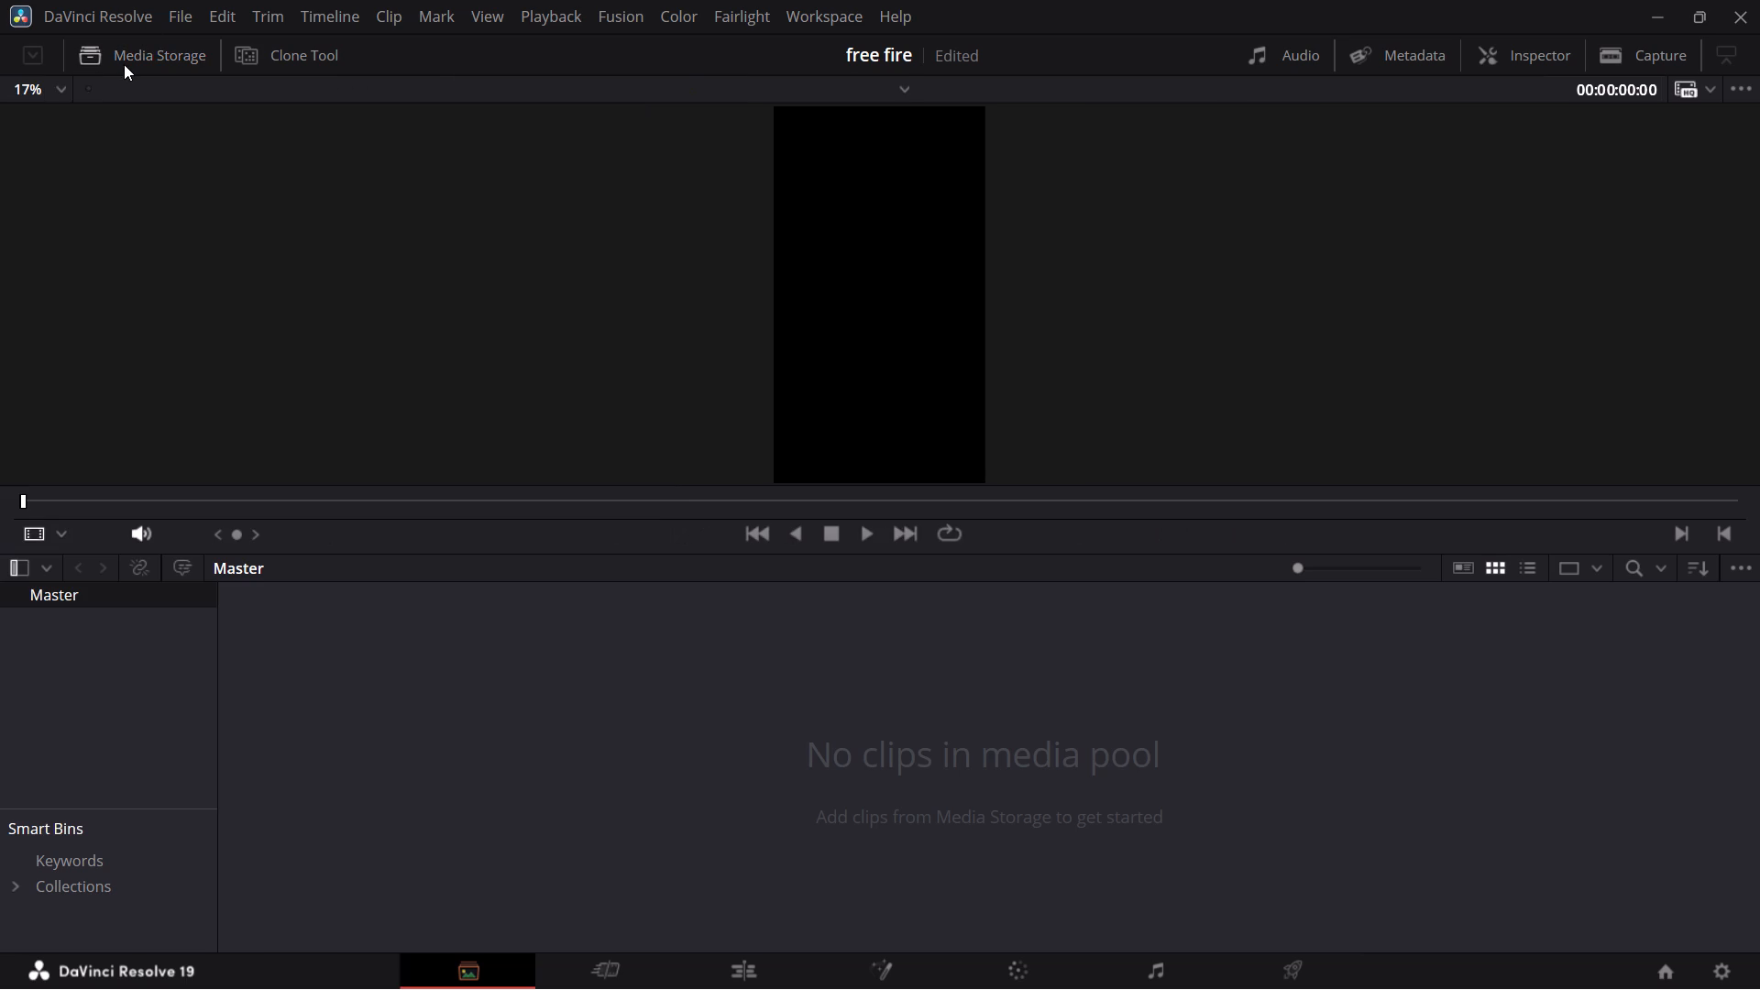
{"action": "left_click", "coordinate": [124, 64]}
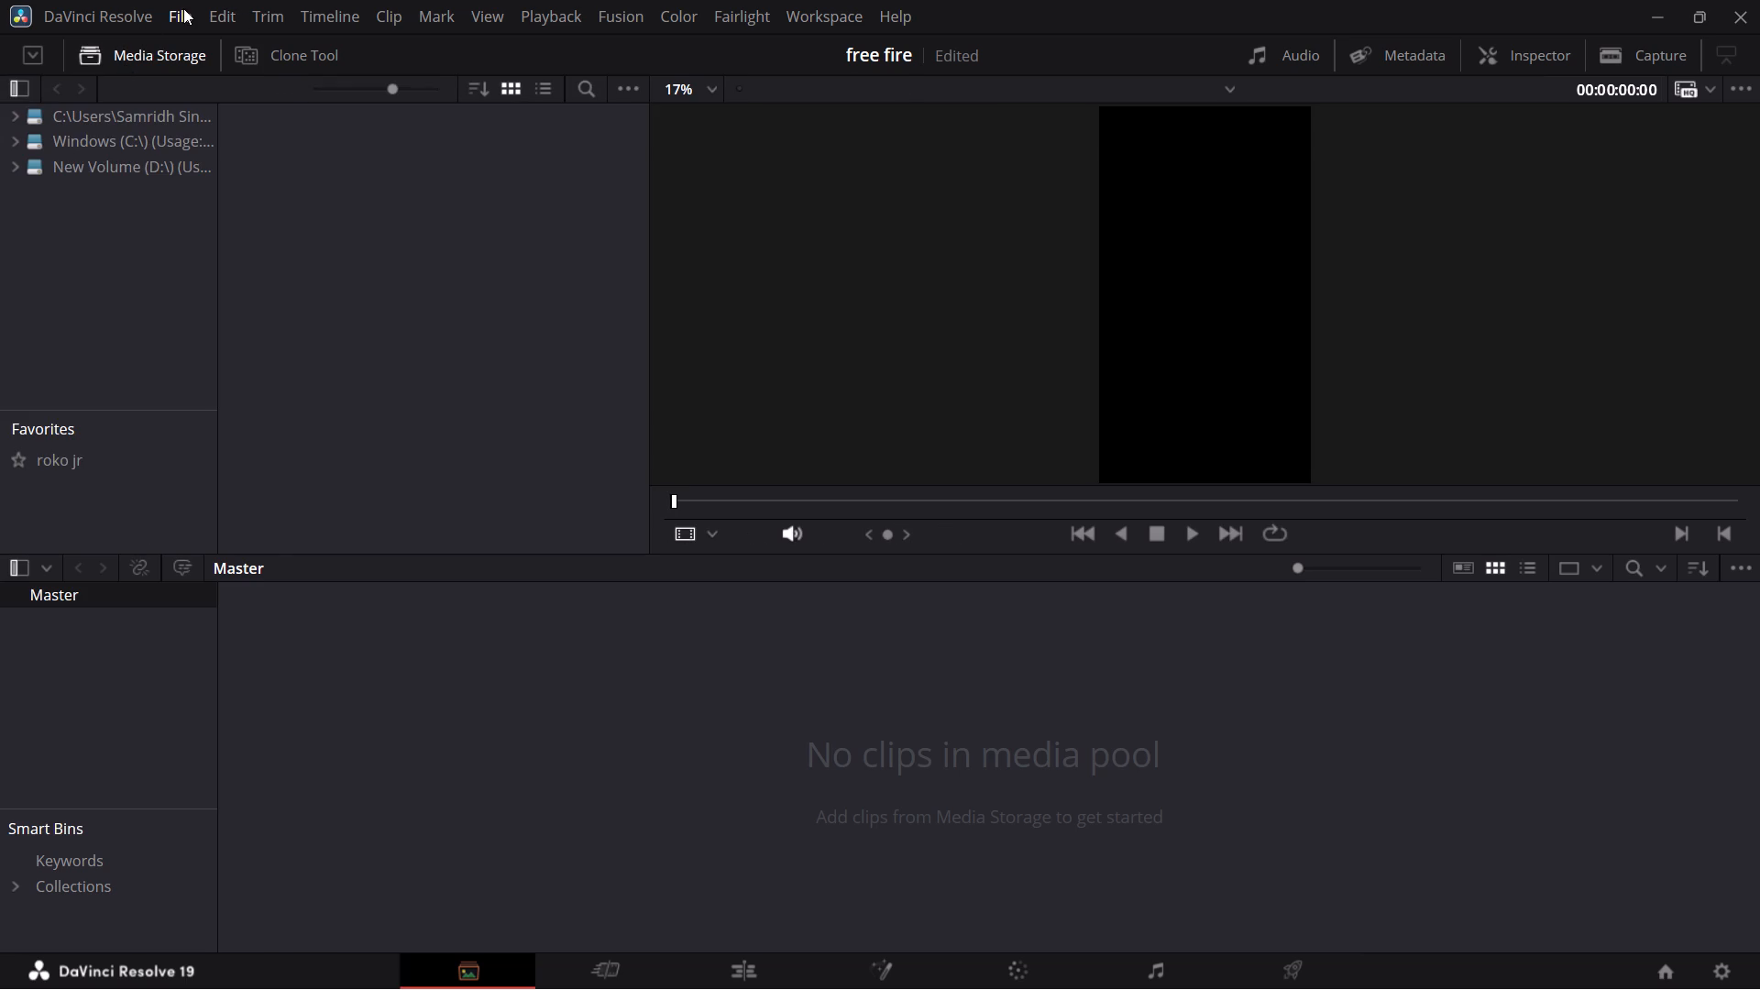
Choose the "WhatsApp Video 2026-11-03 at 10.29.23 AM" clip from the Downloads folder for media import into the project.
{"action": "left_click", "coordinate": [183, 8]}
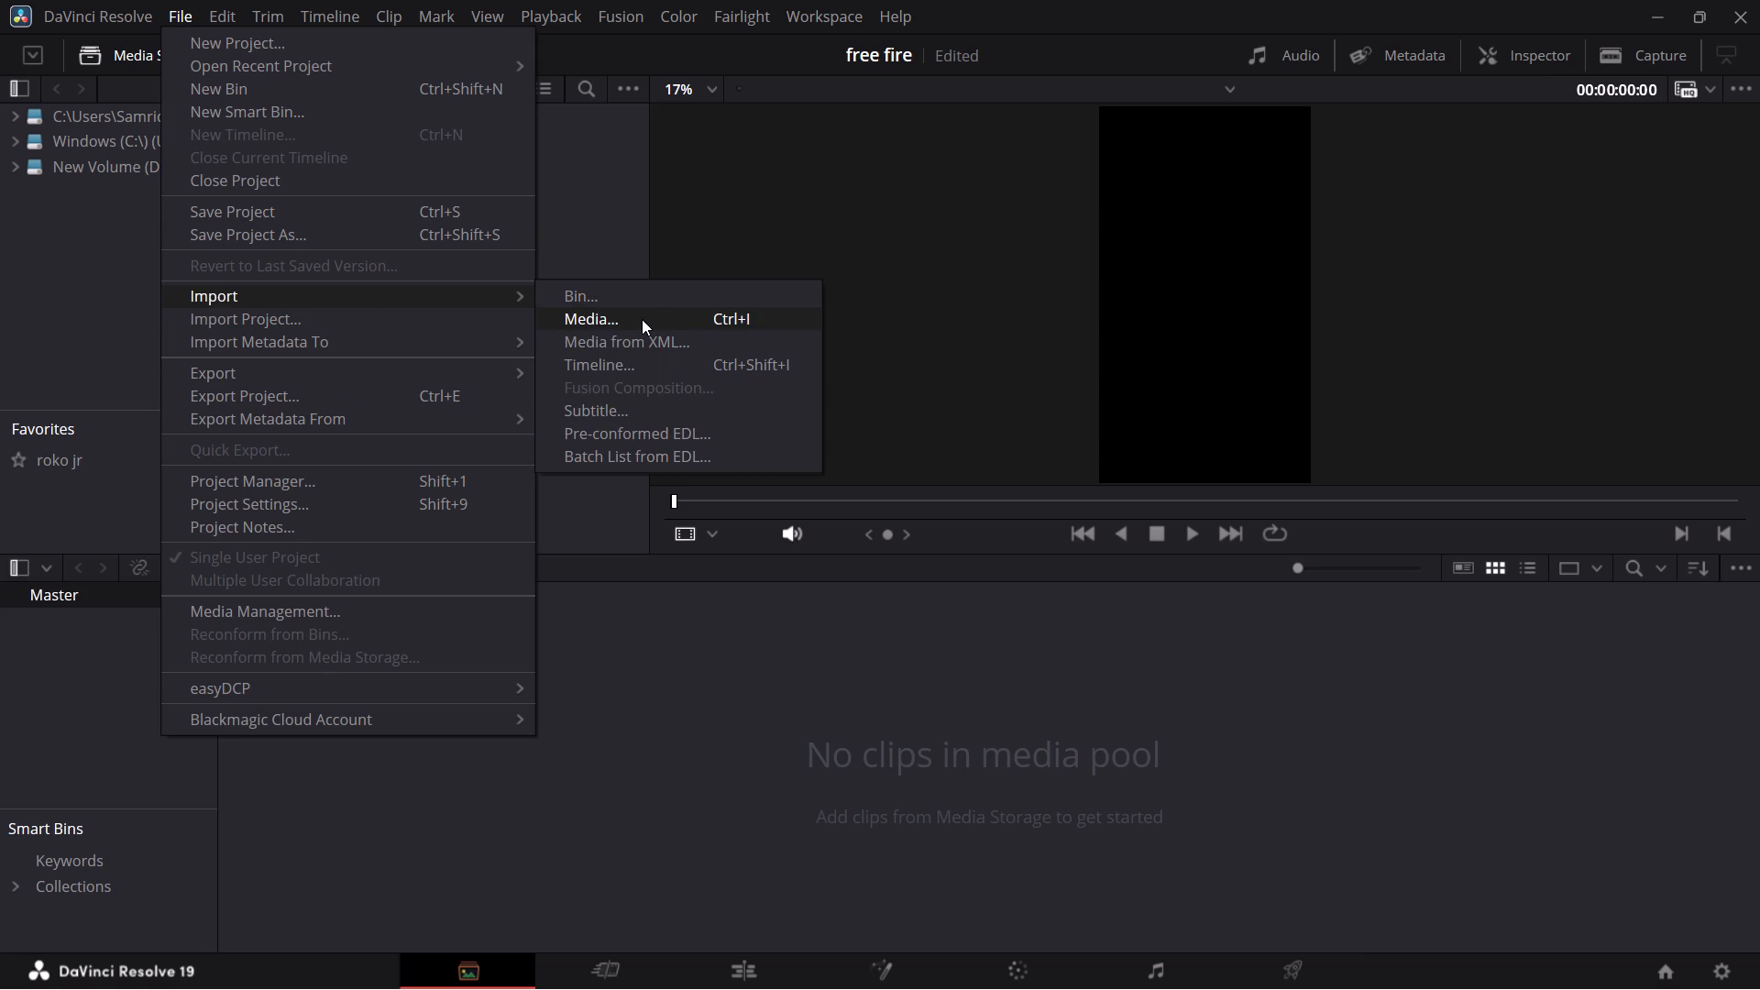
{"action": "left_click", "coordinate": [642, 319]}
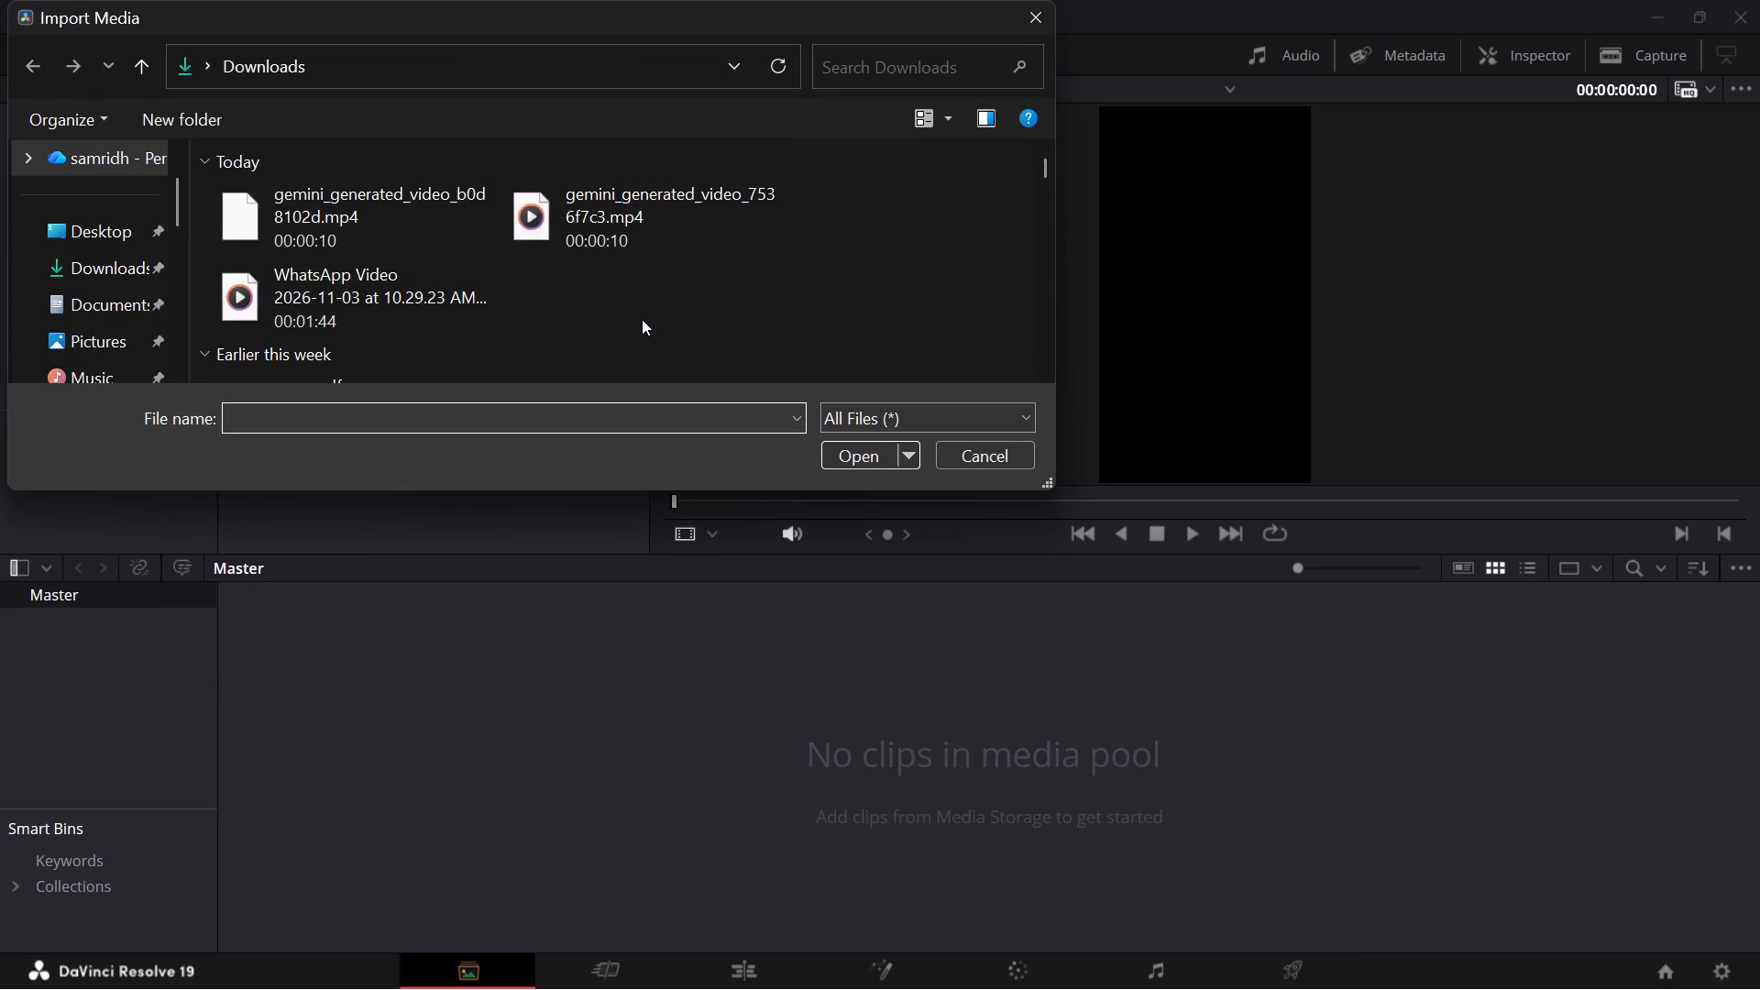
{"action": "left_click", "coordinate": [364, 303]}
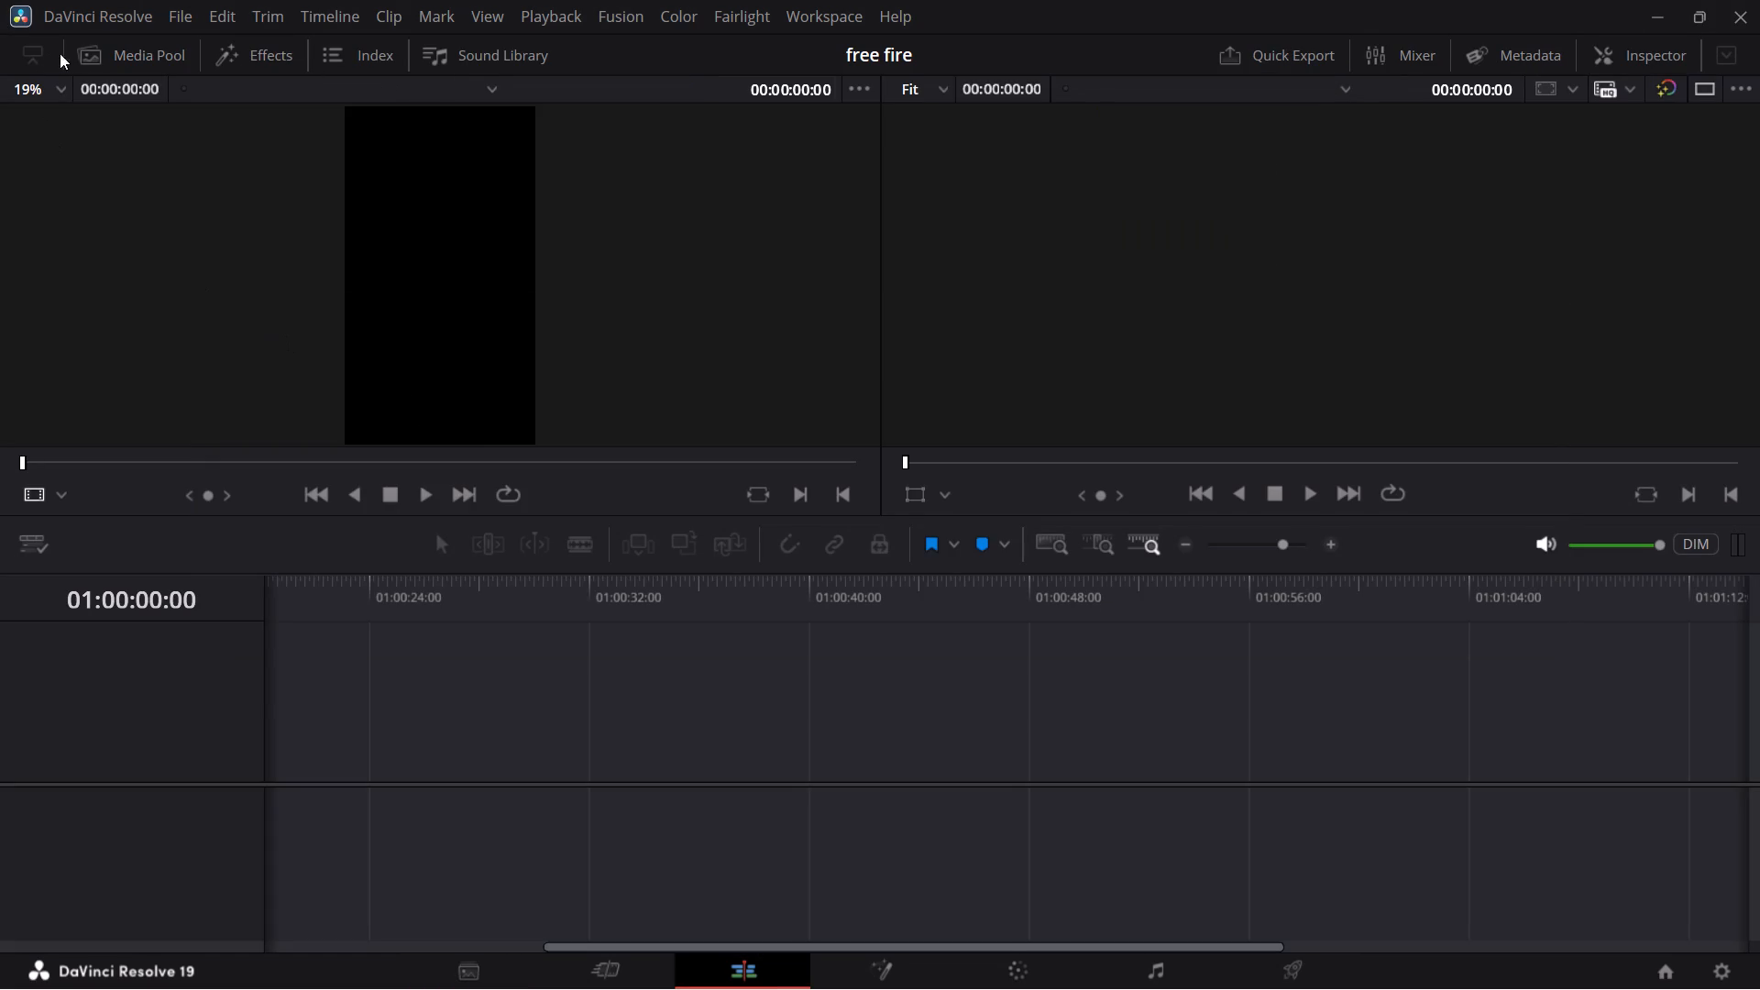
Show the media pool and place the WhatsApp gameplay clip on the timeline, starting at 01:00:00:00 on Video 1.
{"action": "left_click", "coordinate": [93, 55]}
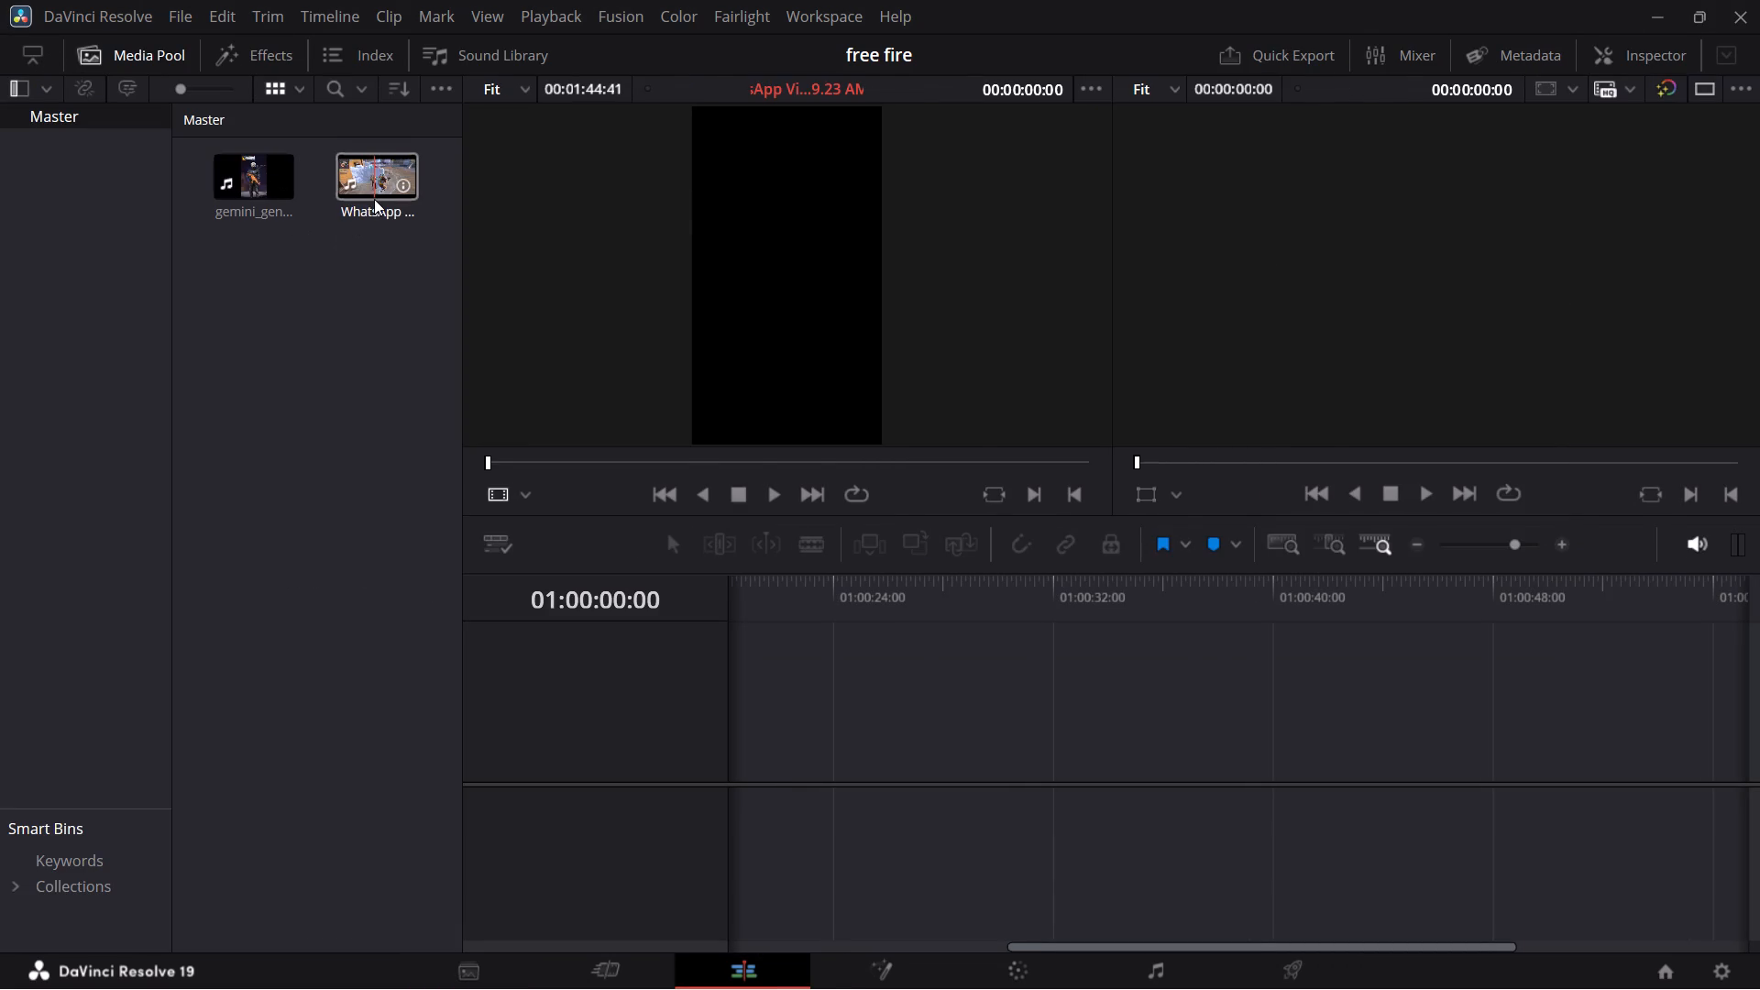
{"action": "left_click_drag", "start_coordinate": [374, 199], "coordinate": [1046, 736]}
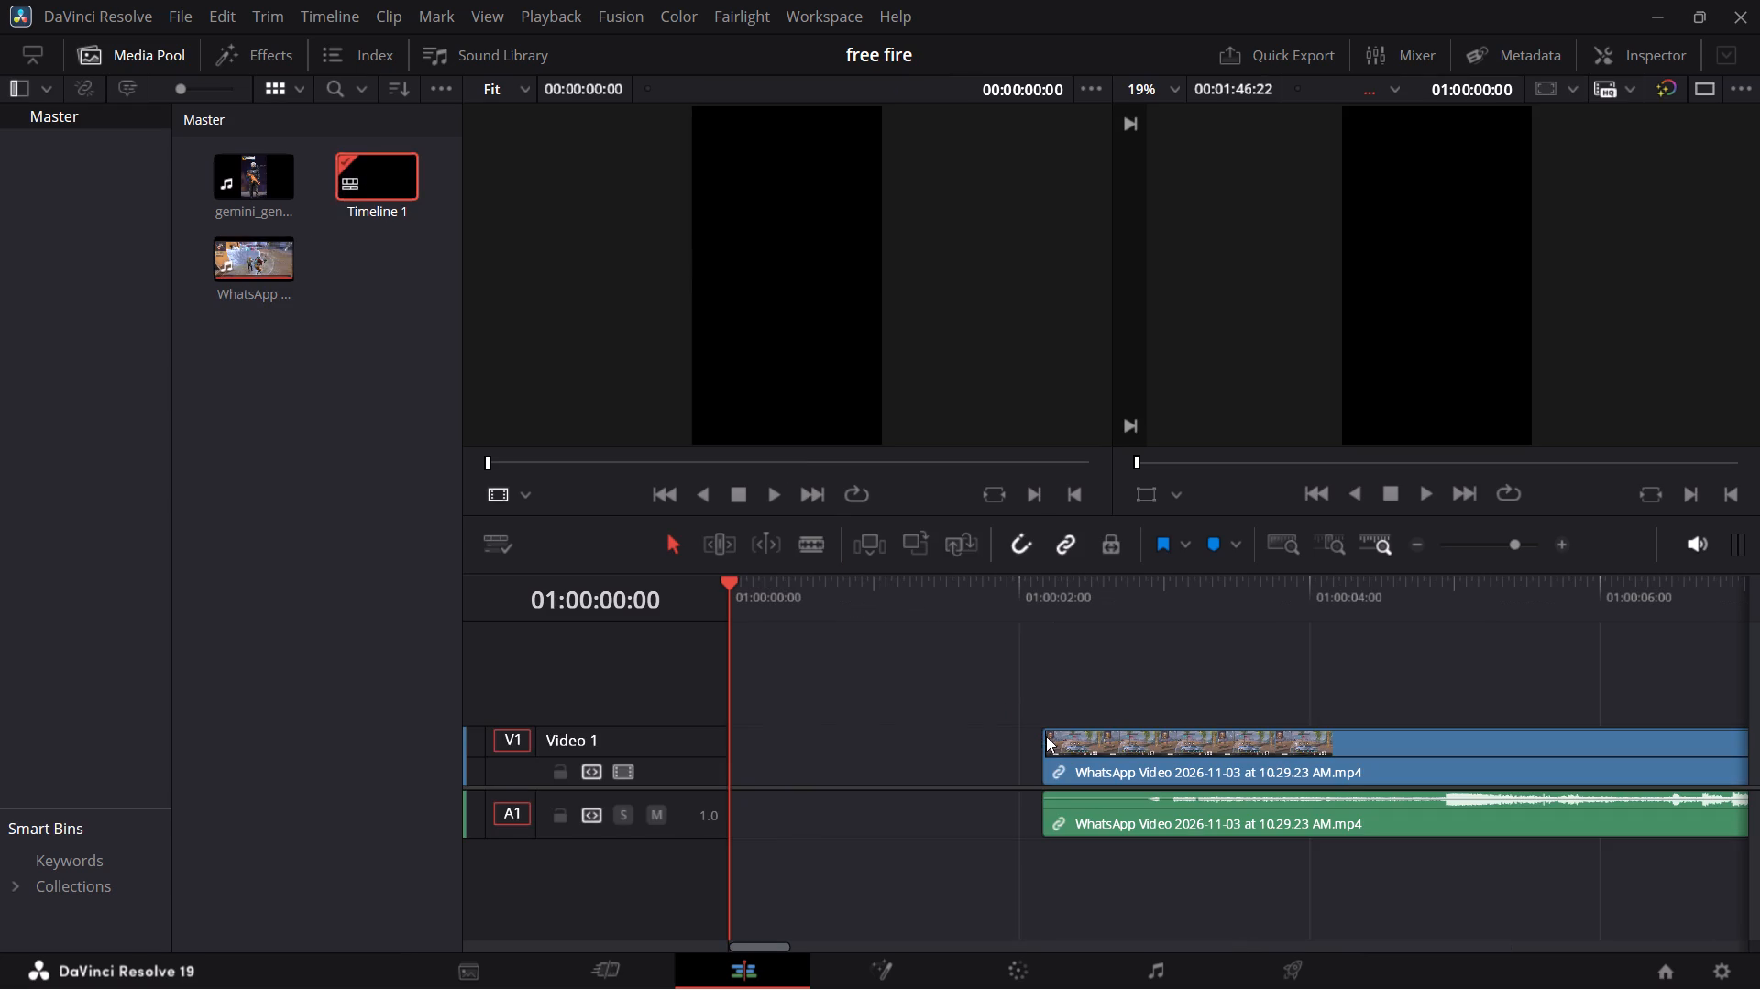
{"action": "left_click", "coordinate": [1203, 748]}
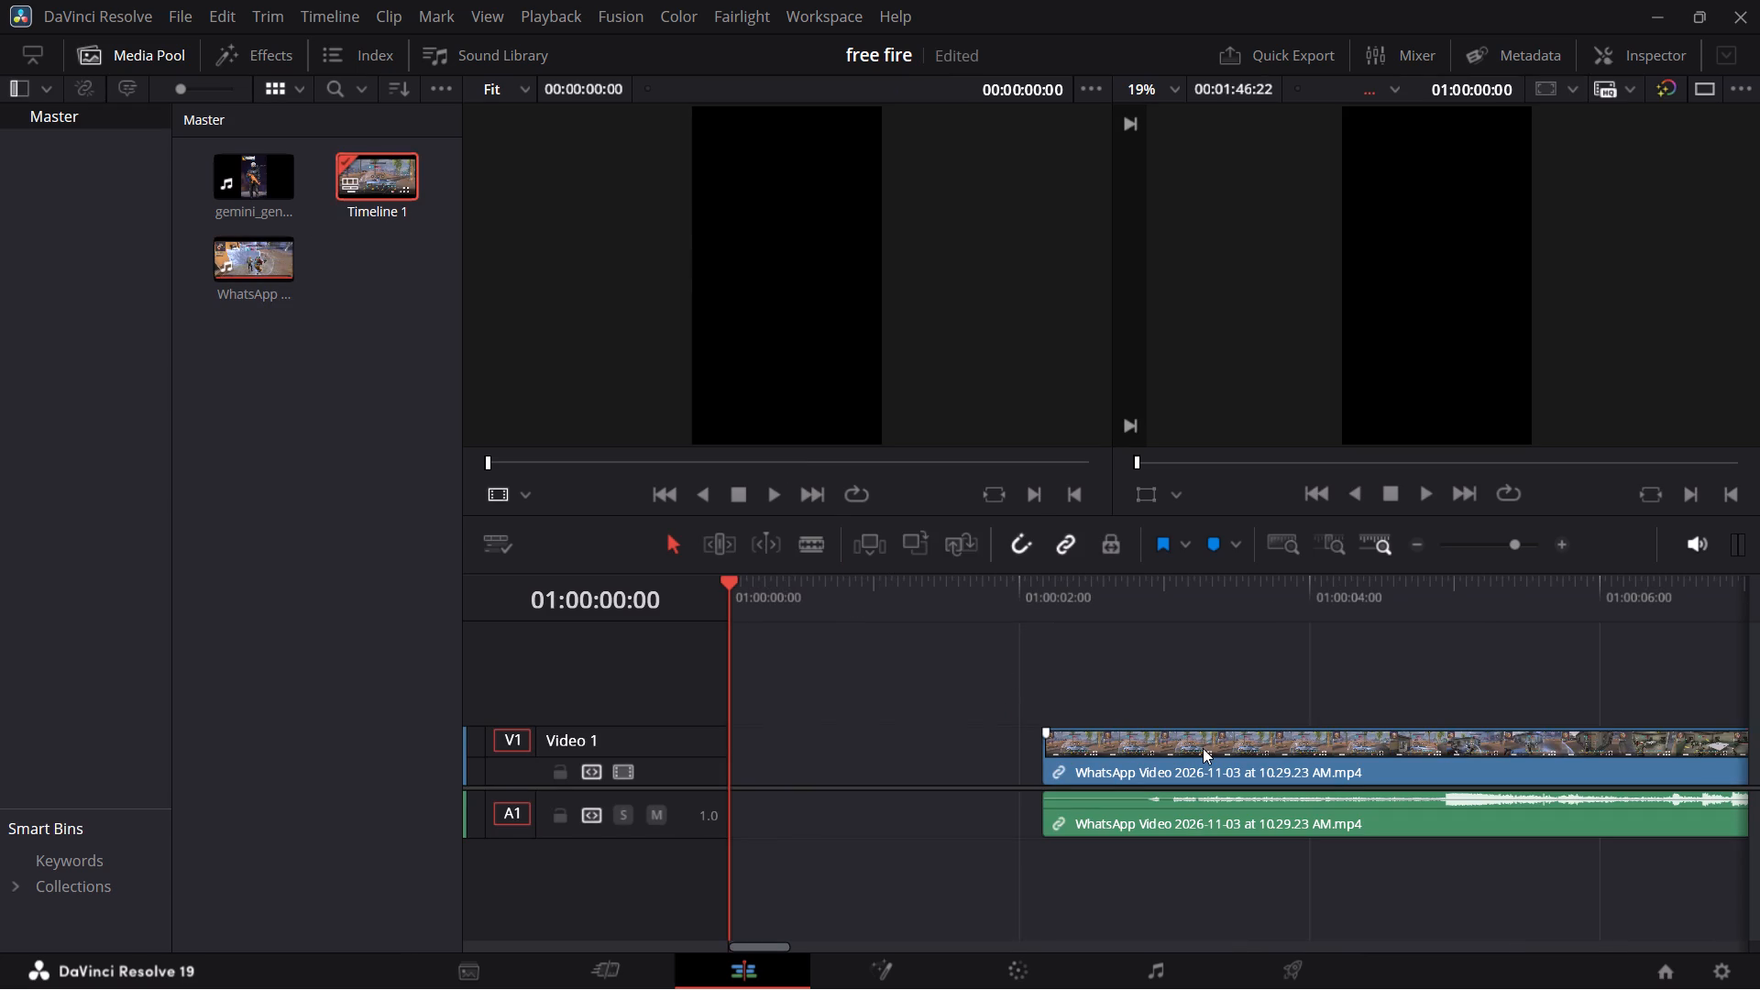
{"action": "left_click_drag", "start_coordinate": [1203, 748], "coordinate": [839, 756]}
{"action": "left_click", "coordinate": [1171, 786]}
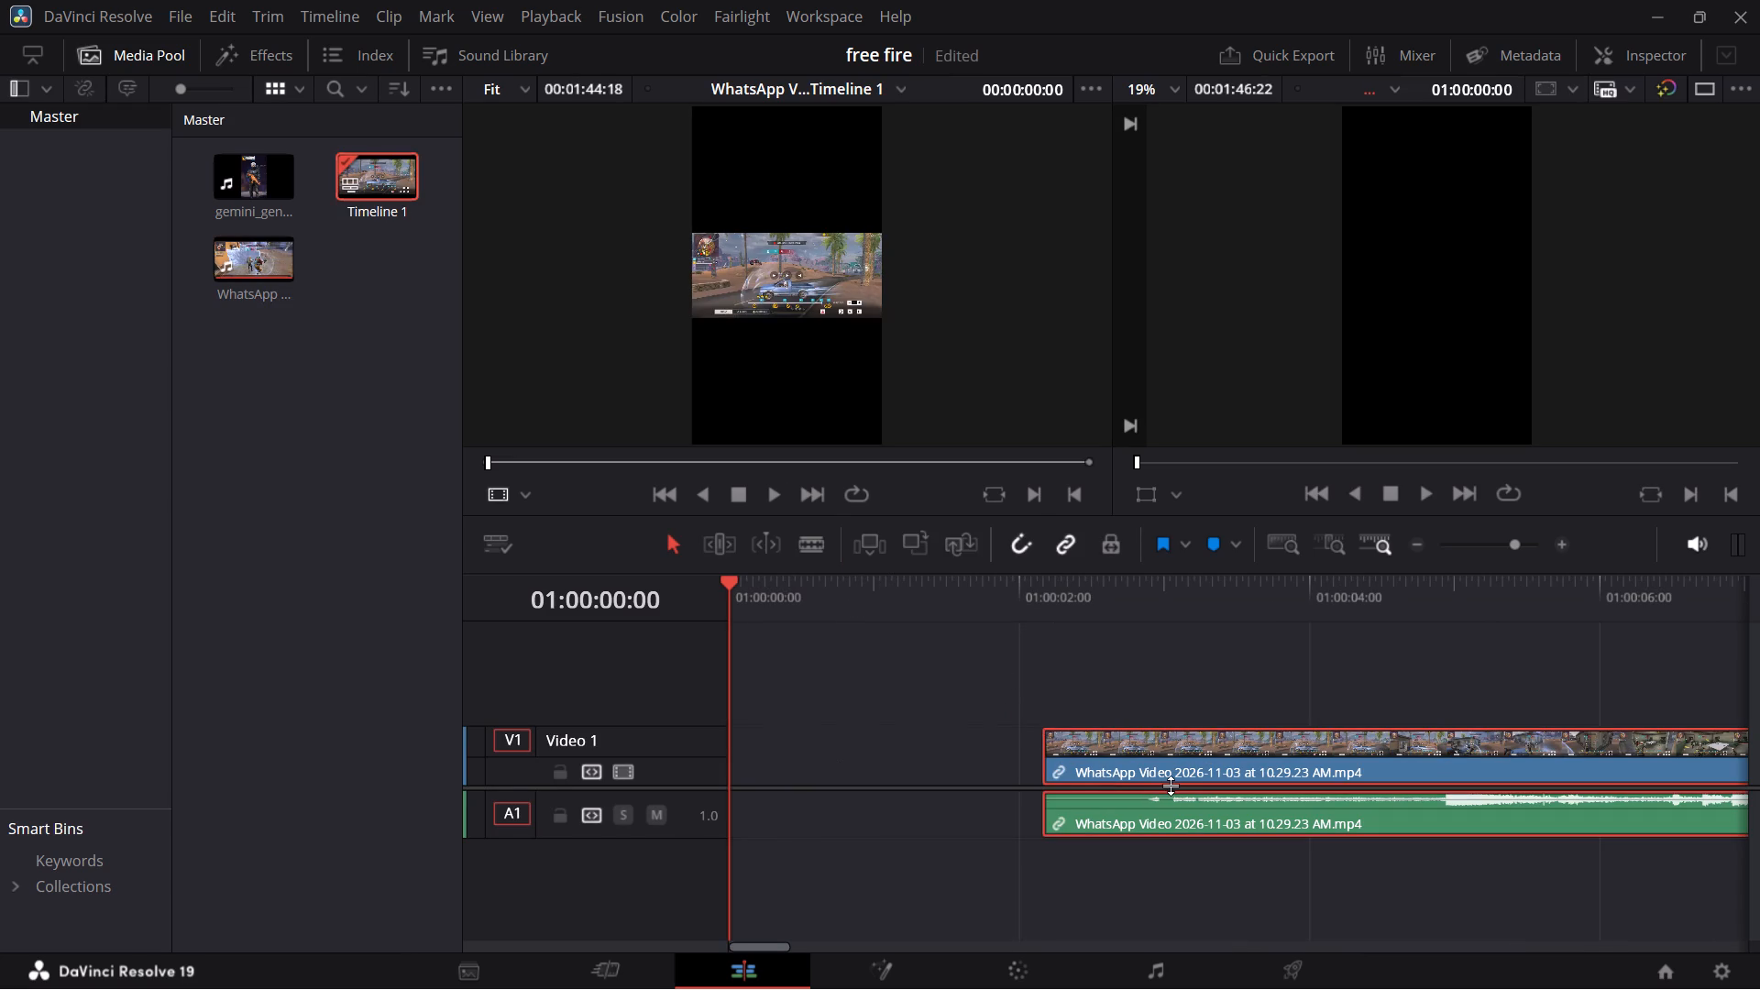
{"action": "left_click_drag", "start_coordinate": [1164, 768], "coordinate": [661, 803]}
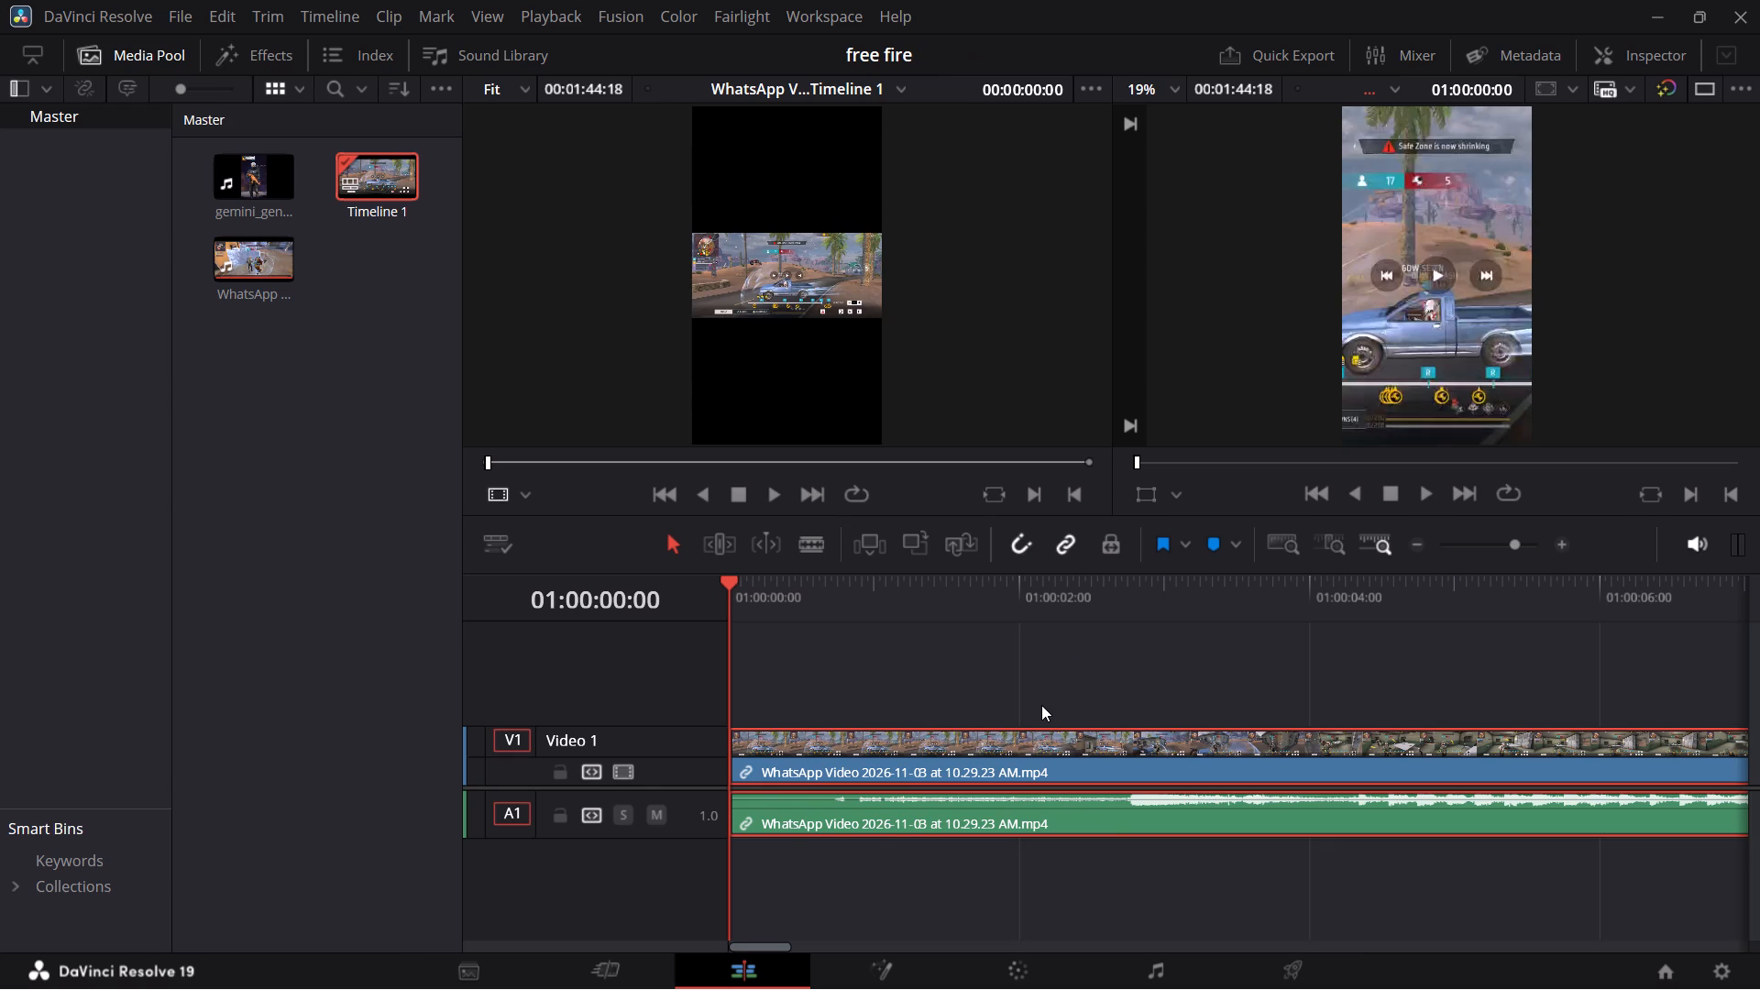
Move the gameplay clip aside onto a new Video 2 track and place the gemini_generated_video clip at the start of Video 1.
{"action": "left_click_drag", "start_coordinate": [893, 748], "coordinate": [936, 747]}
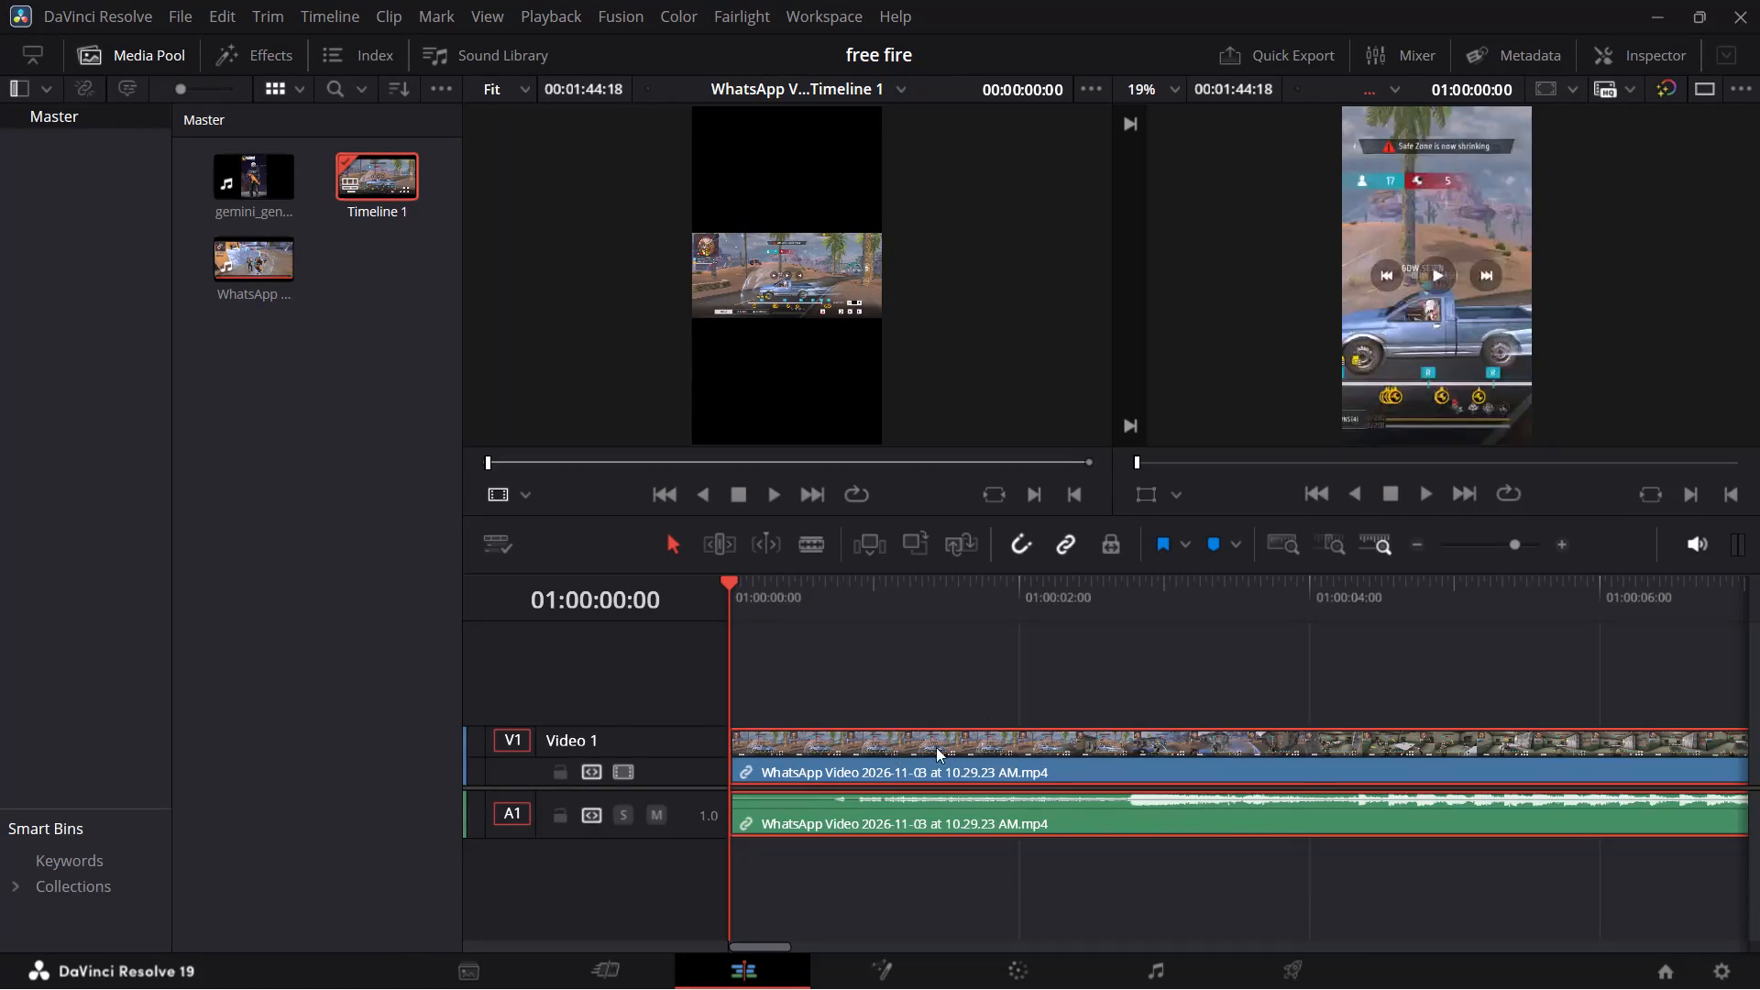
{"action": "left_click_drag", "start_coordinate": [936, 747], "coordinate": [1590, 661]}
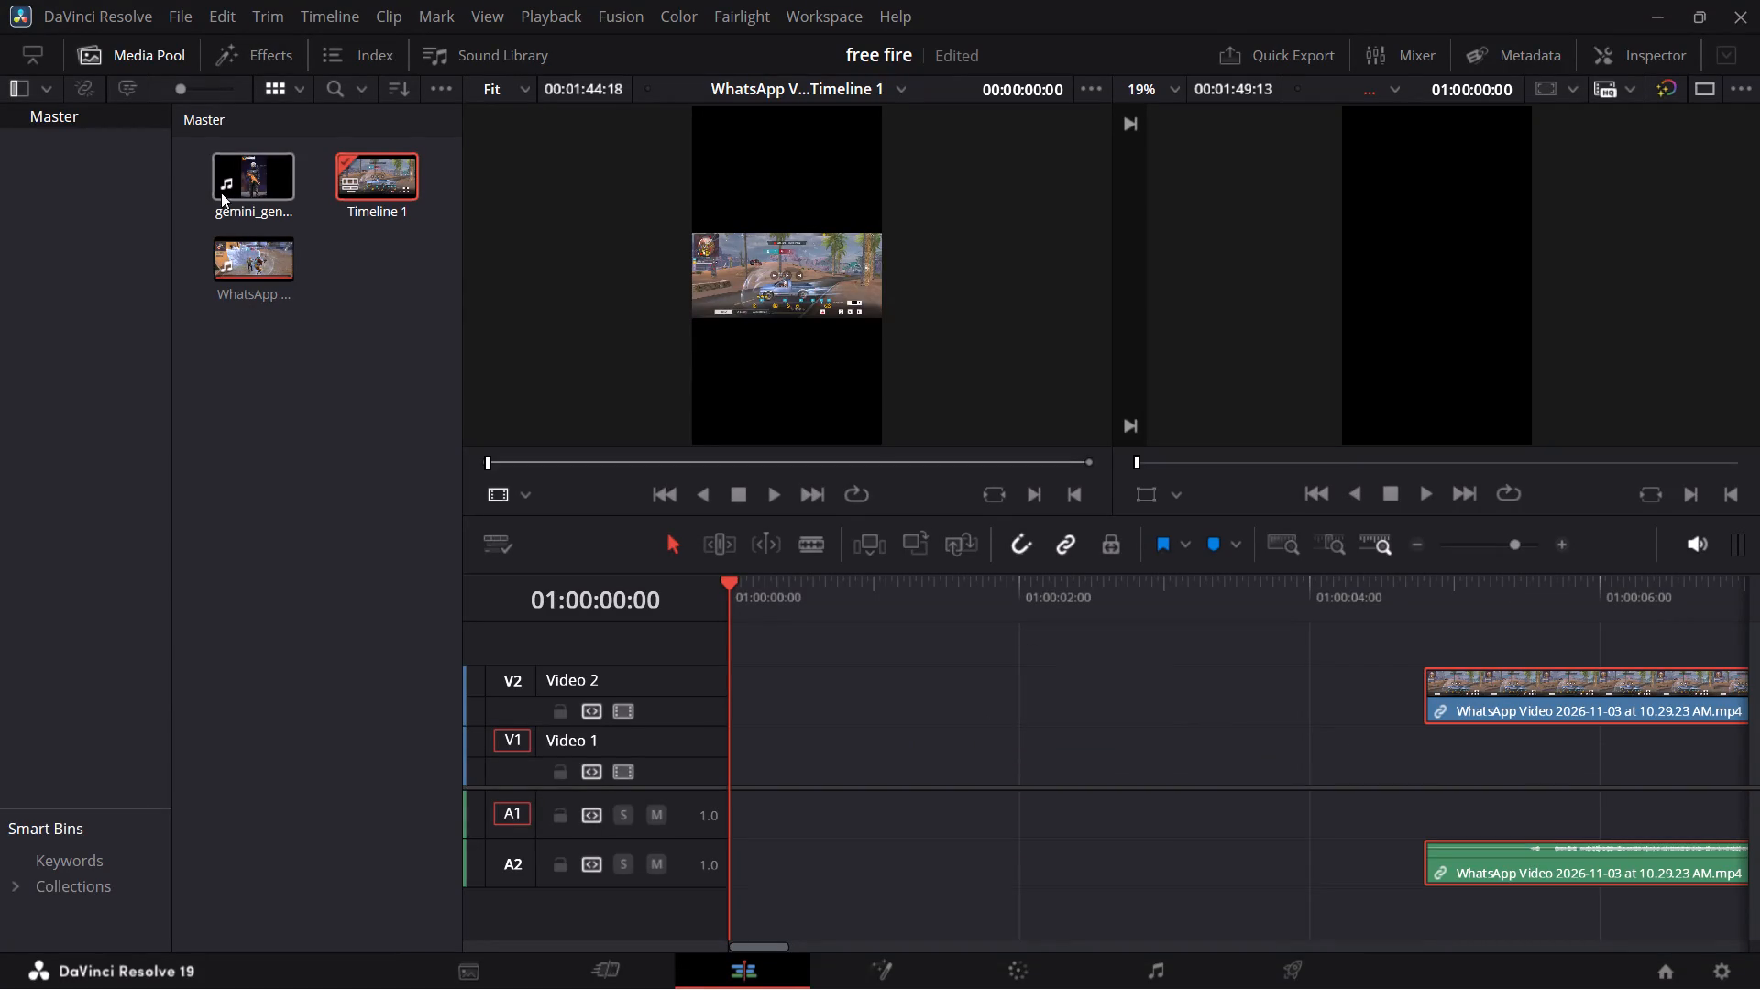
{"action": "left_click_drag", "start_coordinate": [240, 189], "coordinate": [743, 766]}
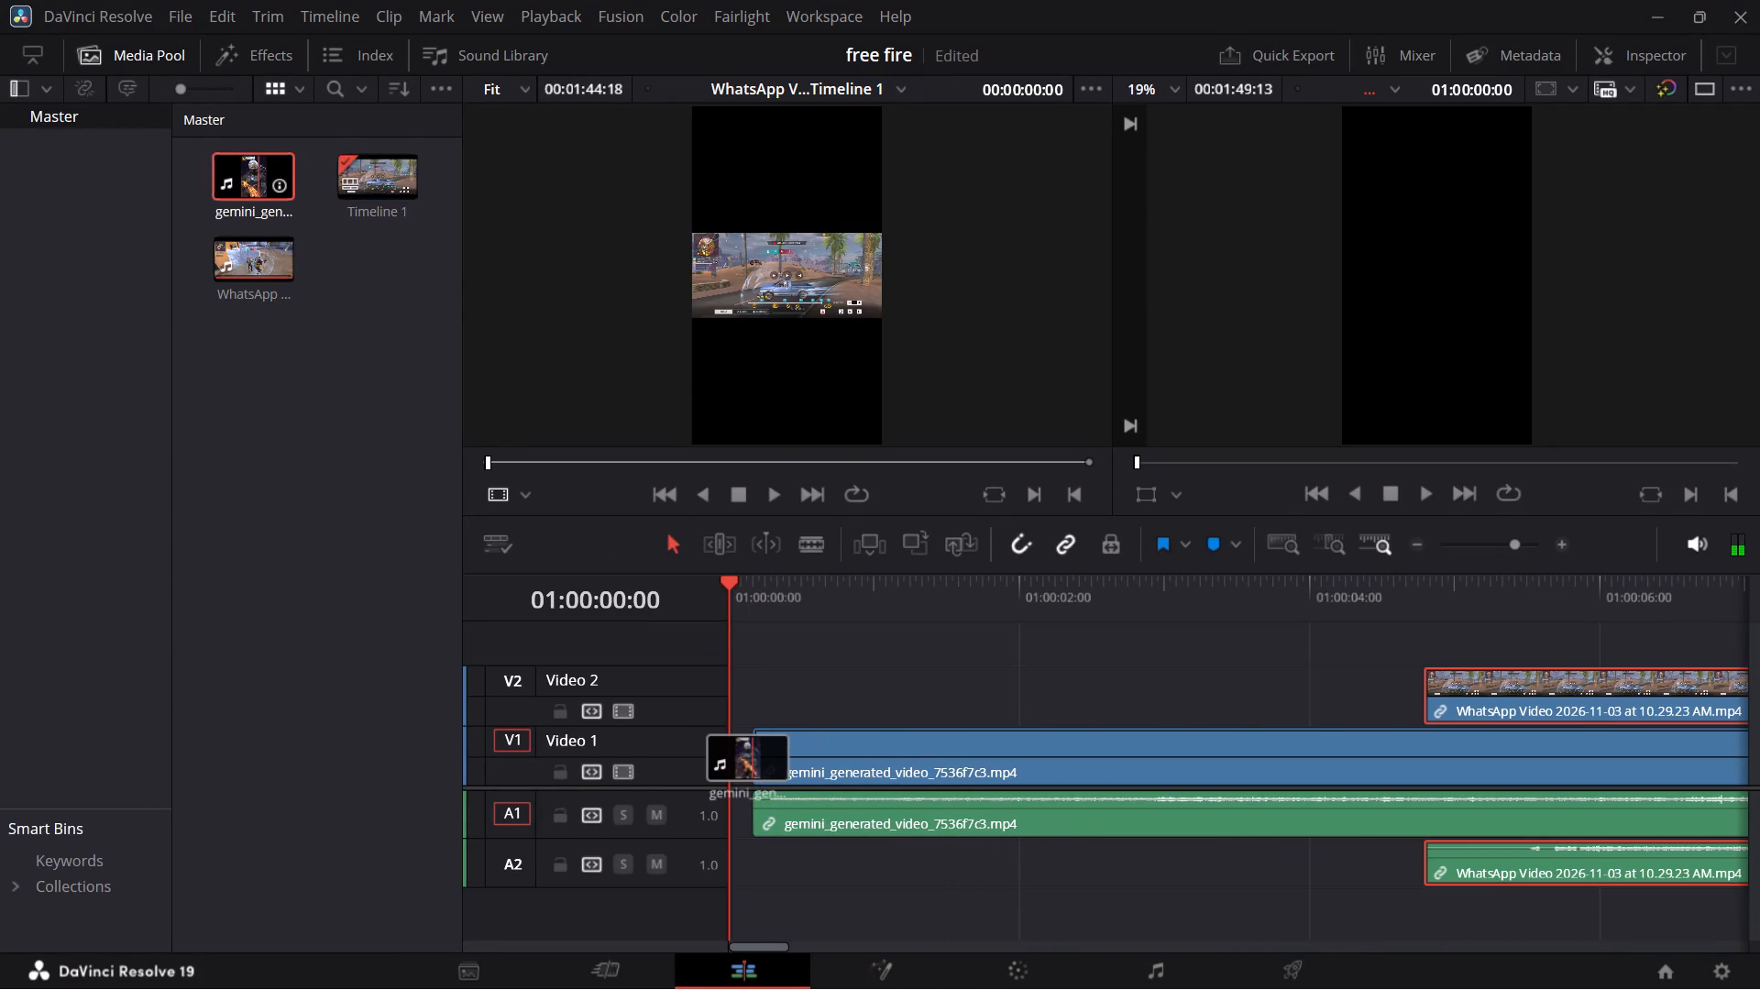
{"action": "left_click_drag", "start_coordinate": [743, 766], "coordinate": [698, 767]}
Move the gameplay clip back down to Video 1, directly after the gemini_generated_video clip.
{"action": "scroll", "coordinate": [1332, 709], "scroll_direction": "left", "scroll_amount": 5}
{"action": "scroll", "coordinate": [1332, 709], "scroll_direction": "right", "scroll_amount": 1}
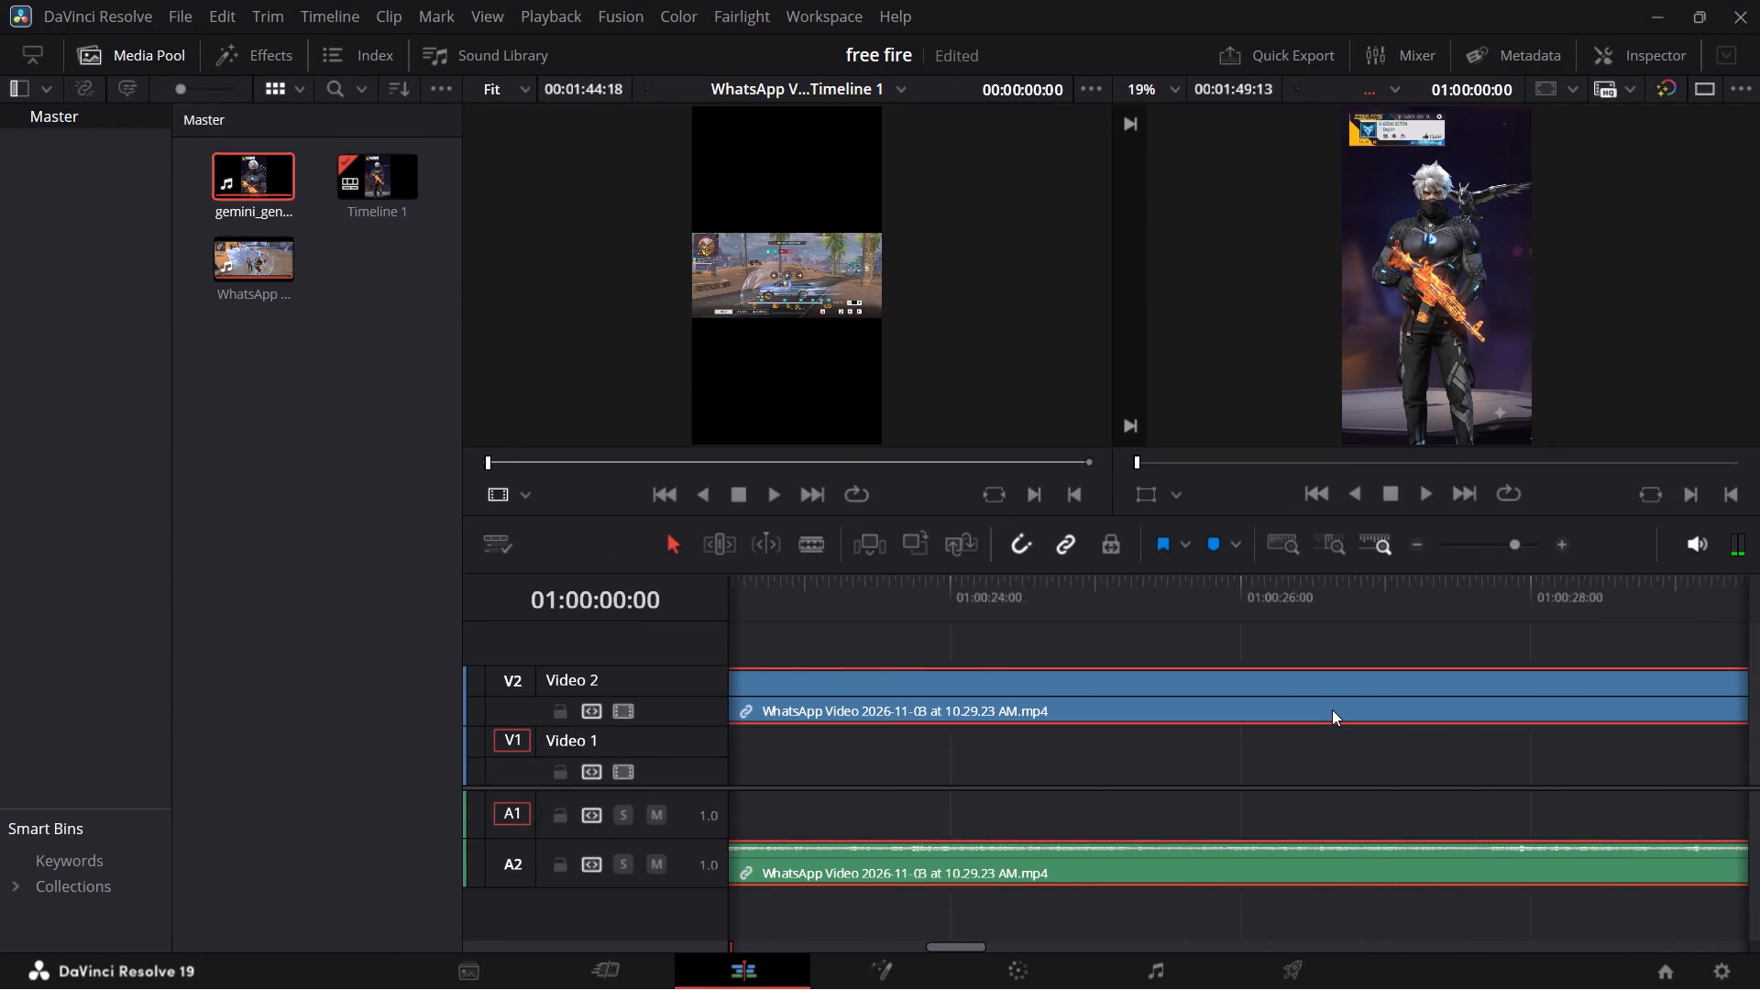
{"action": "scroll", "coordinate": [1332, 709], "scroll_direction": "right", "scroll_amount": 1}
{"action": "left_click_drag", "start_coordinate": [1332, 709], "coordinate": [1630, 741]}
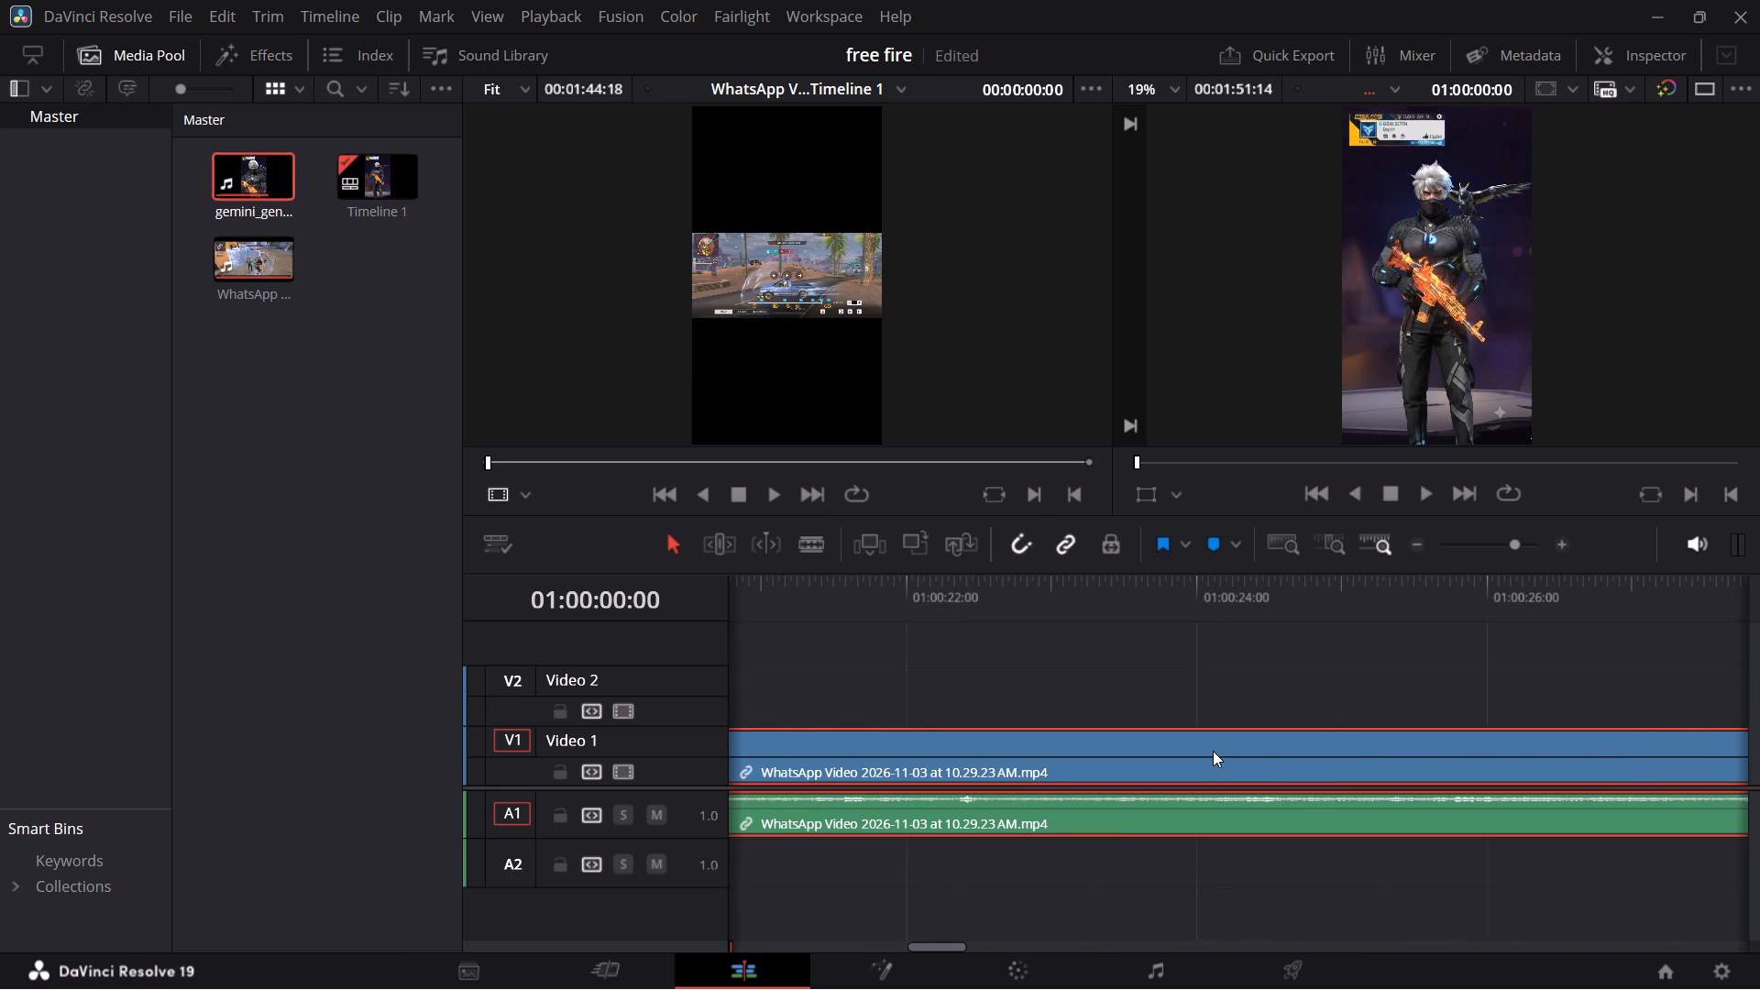
Play the timeline from the start to review the gemini clip running into the gameplay clip.
{"action": "scroll", "coordinate": [1213, 751], "scroll_direction": "right", "scroll_amount": 4}
{"action": "scroll", "coordinate": [1213, 751], "scroll_direction": "left", "scroll_amount": 2}
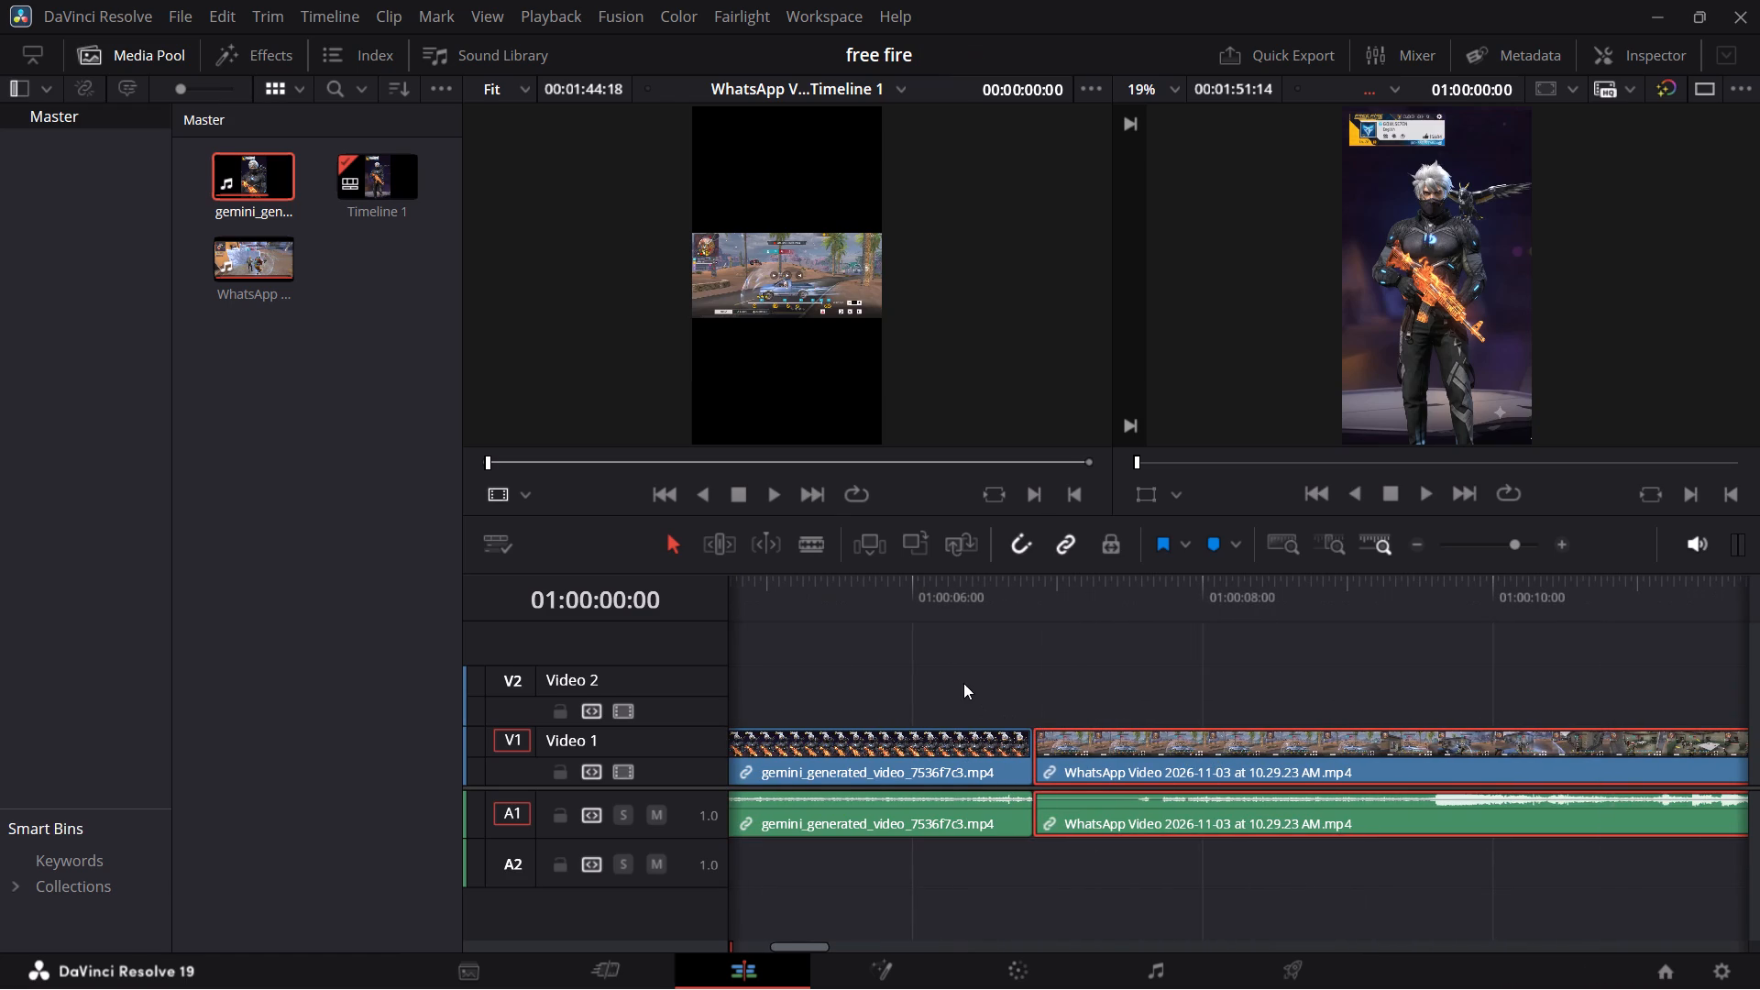
{"action": "scroll", "coordinate": [925, 687], "scroll_direction": "right", "scroll_amount": 6}
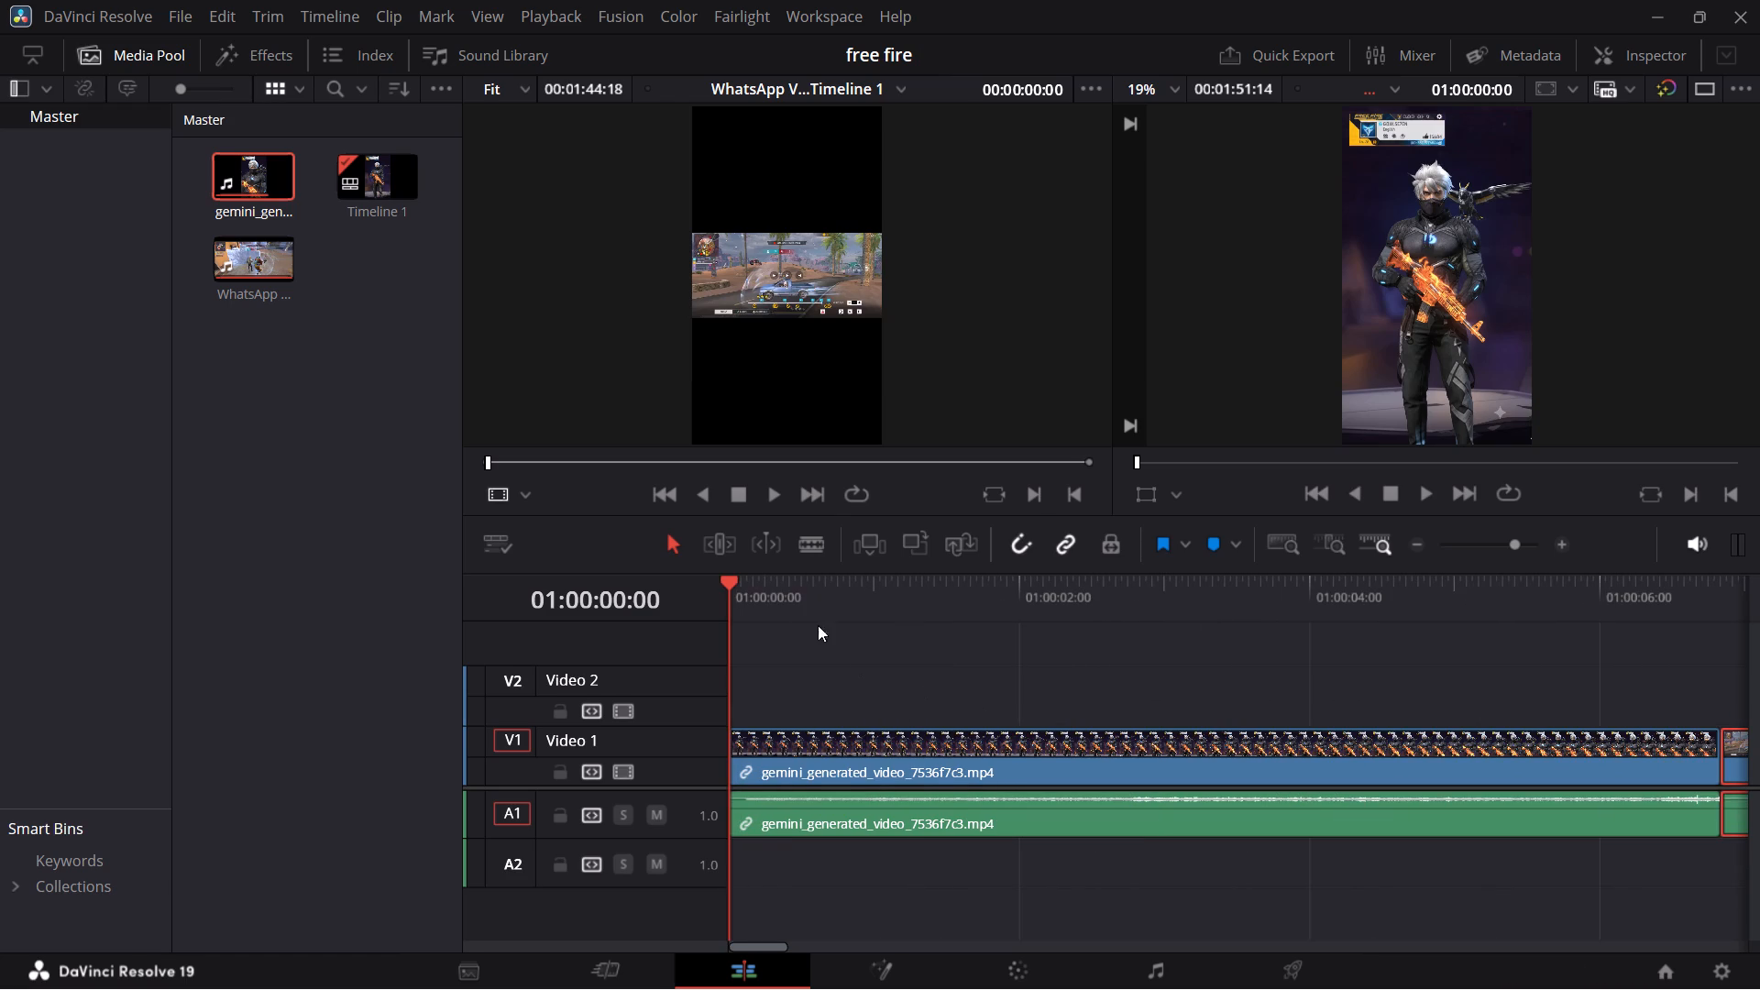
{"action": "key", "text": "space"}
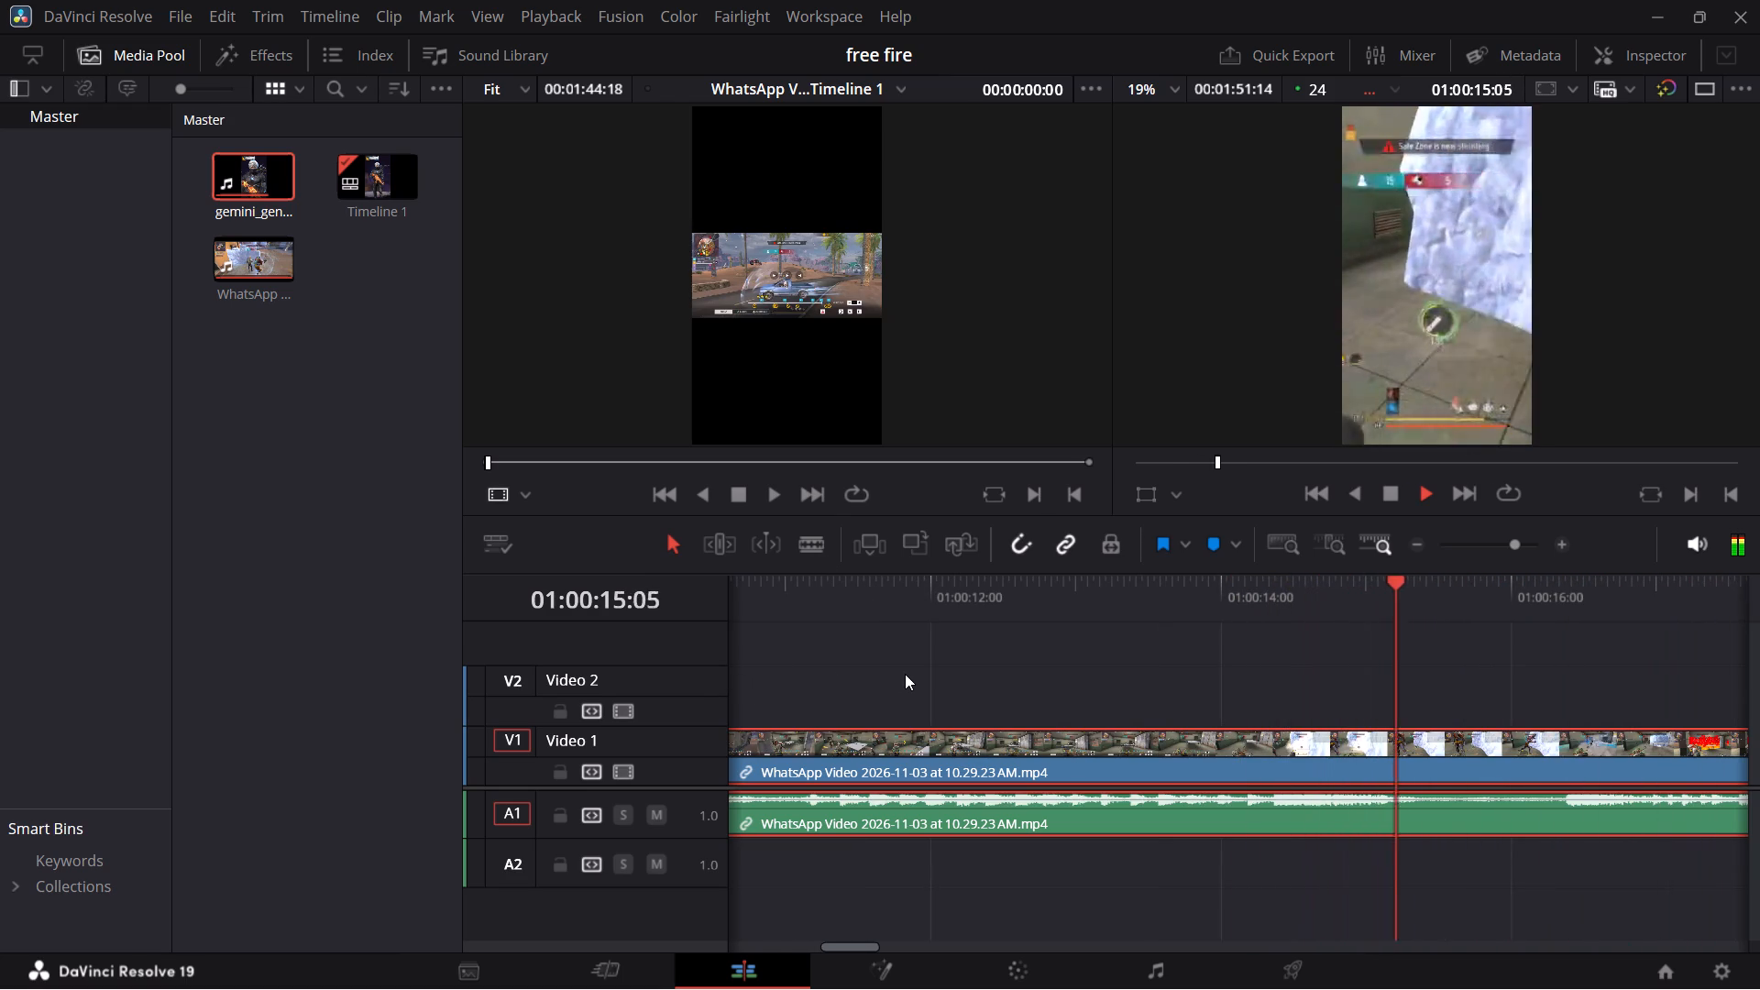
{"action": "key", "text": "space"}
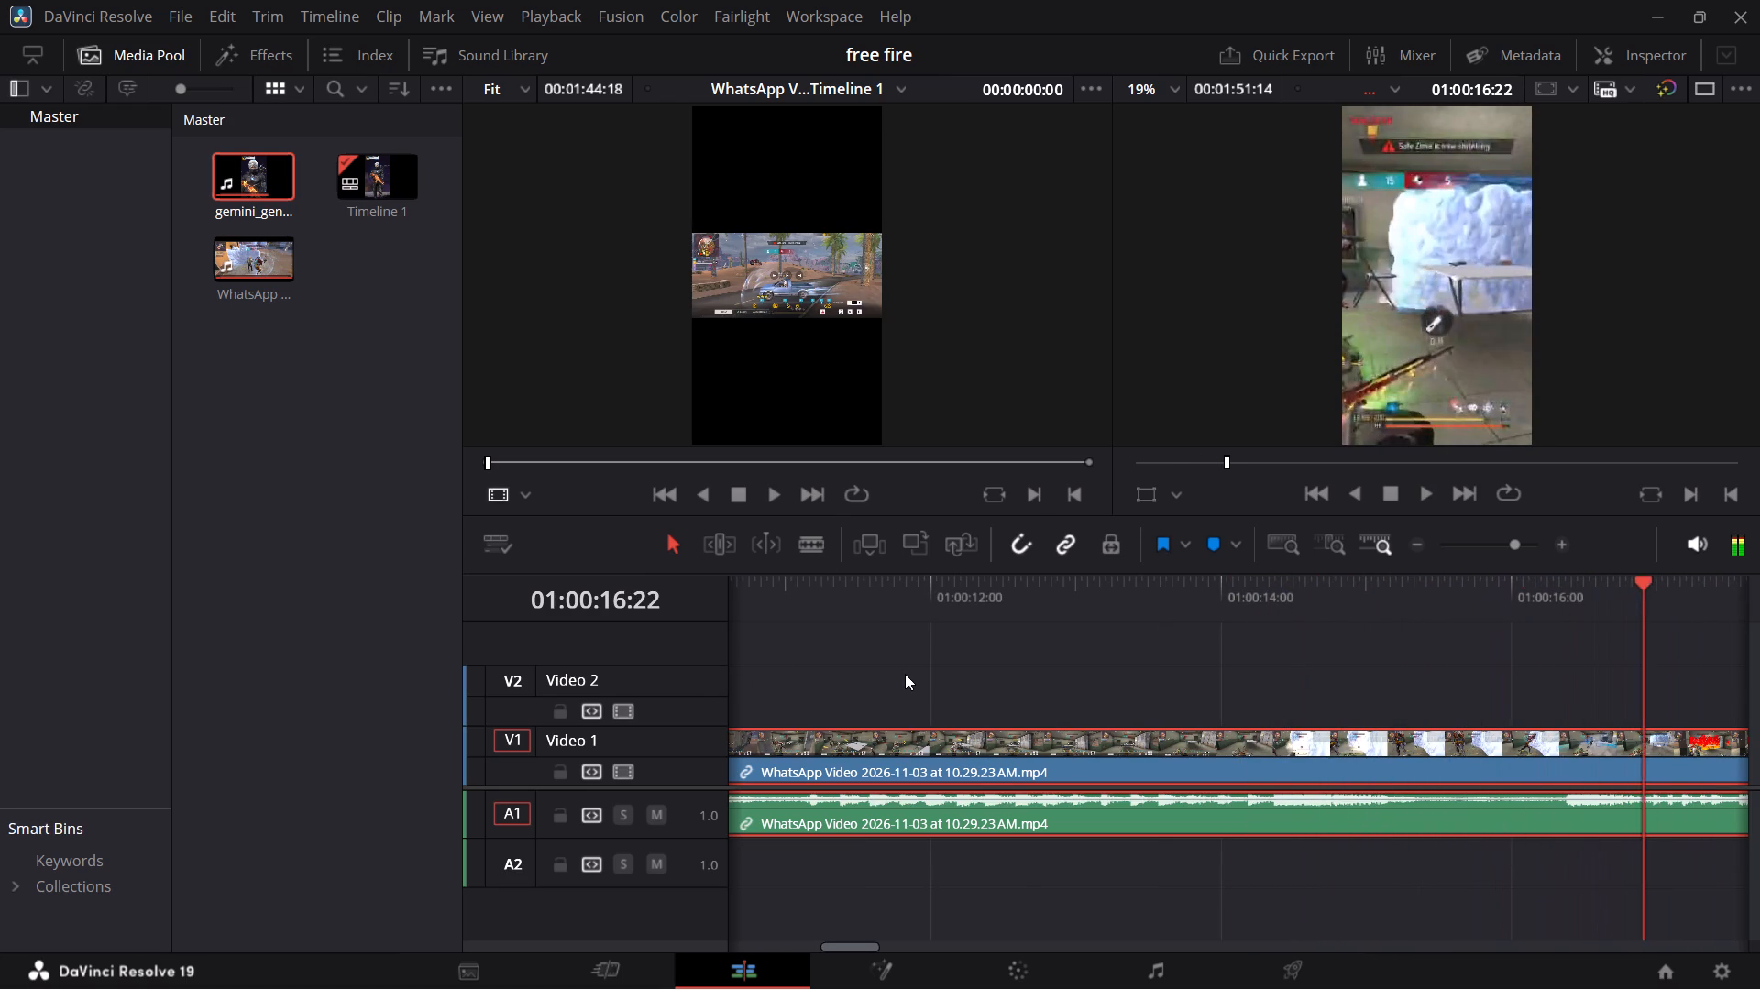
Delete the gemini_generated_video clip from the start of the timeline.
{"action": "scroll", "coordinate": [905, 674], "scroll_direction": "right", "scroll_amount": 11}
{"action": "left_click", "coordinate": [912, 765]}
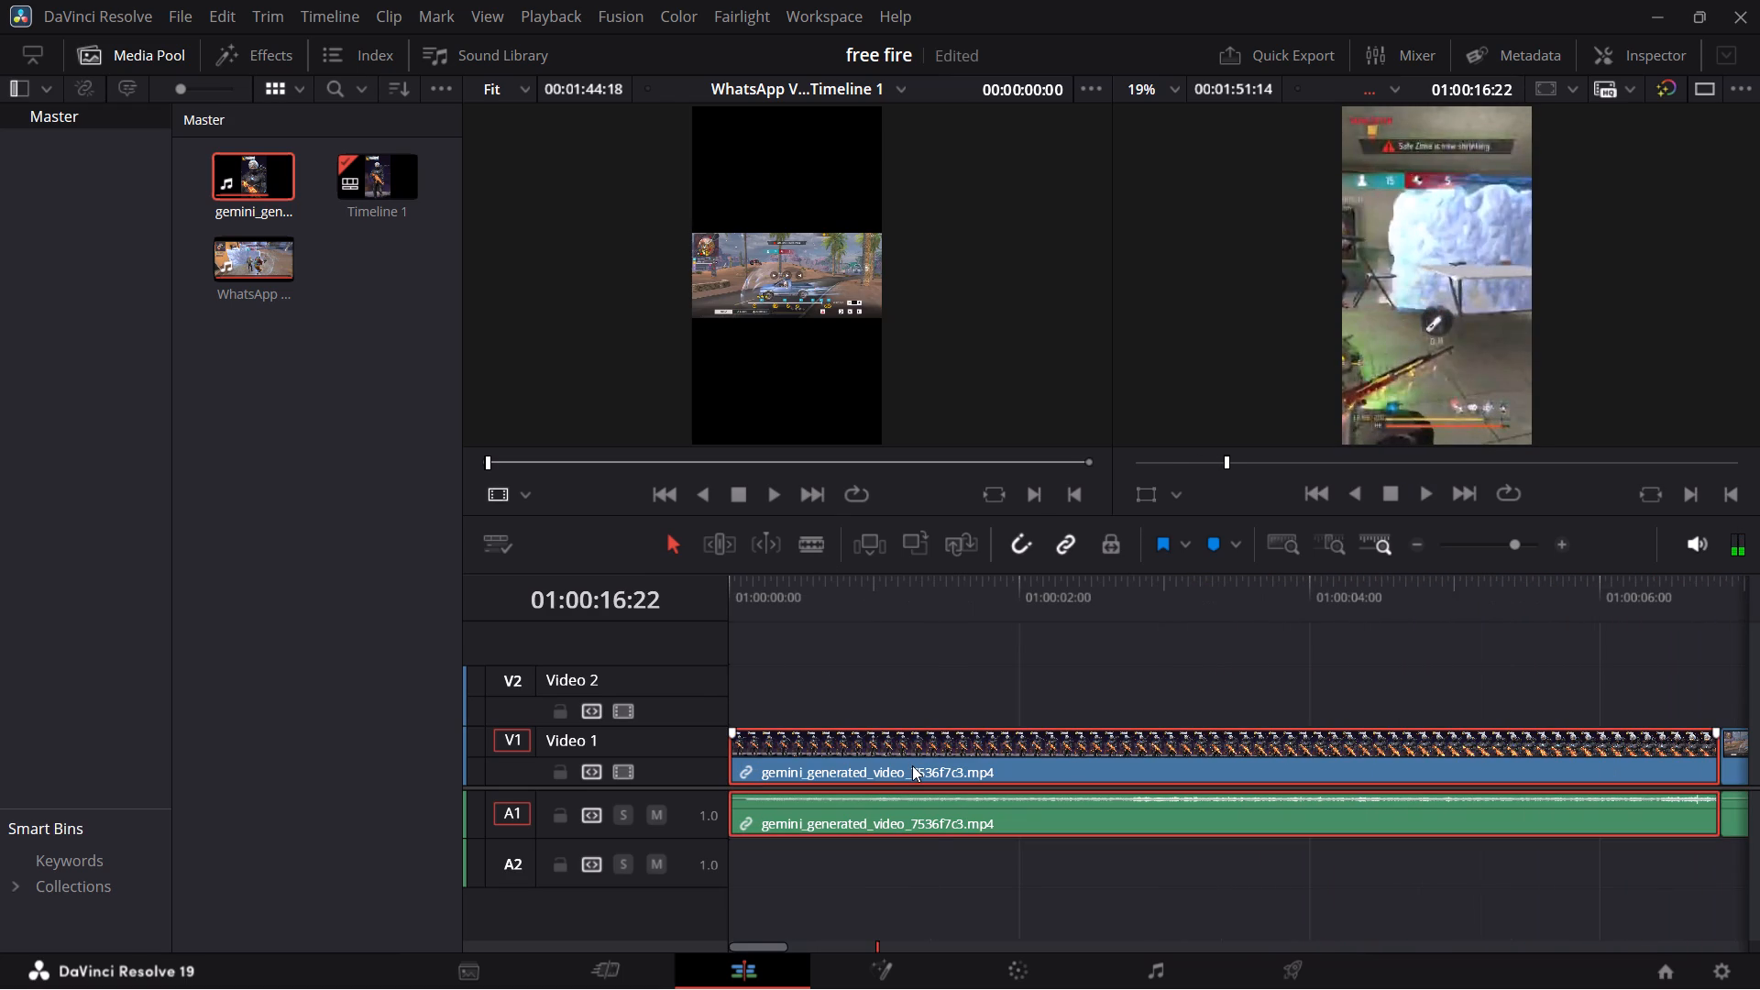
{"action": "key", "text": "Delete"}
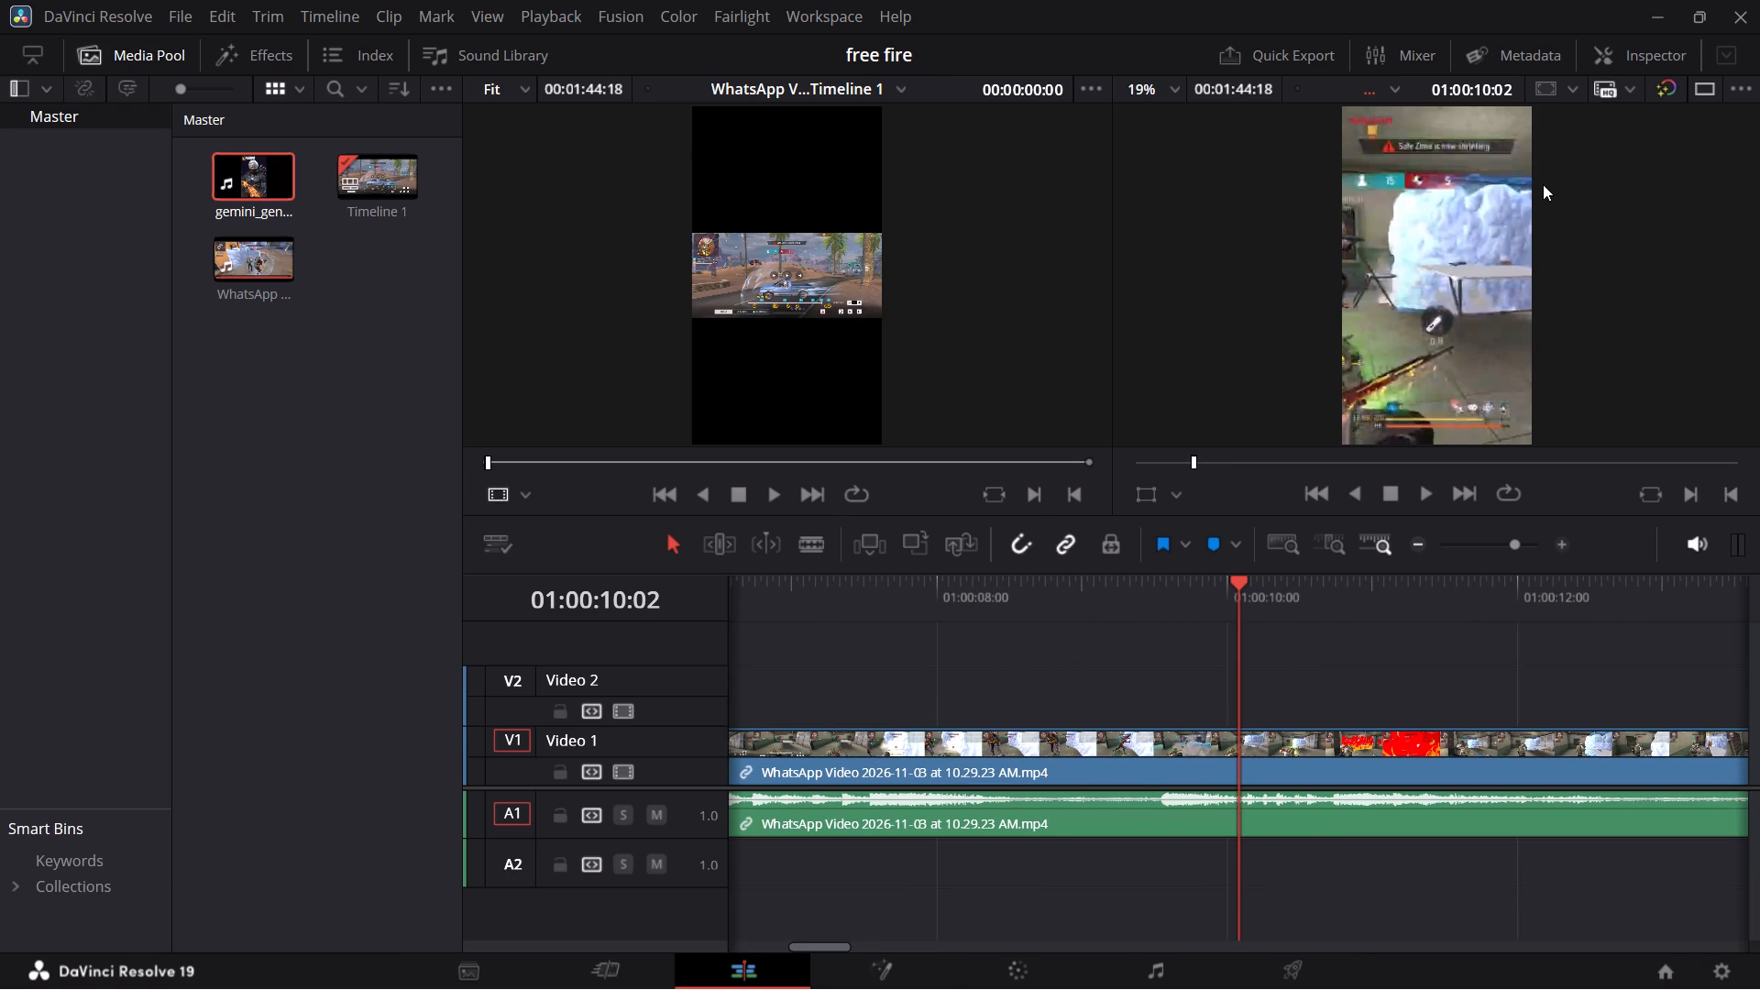
Capture a near full-screen screenshot of the Edit page showing the gameplay clip on the timeline.
{"action": "key", "text": "shift+super+s"}
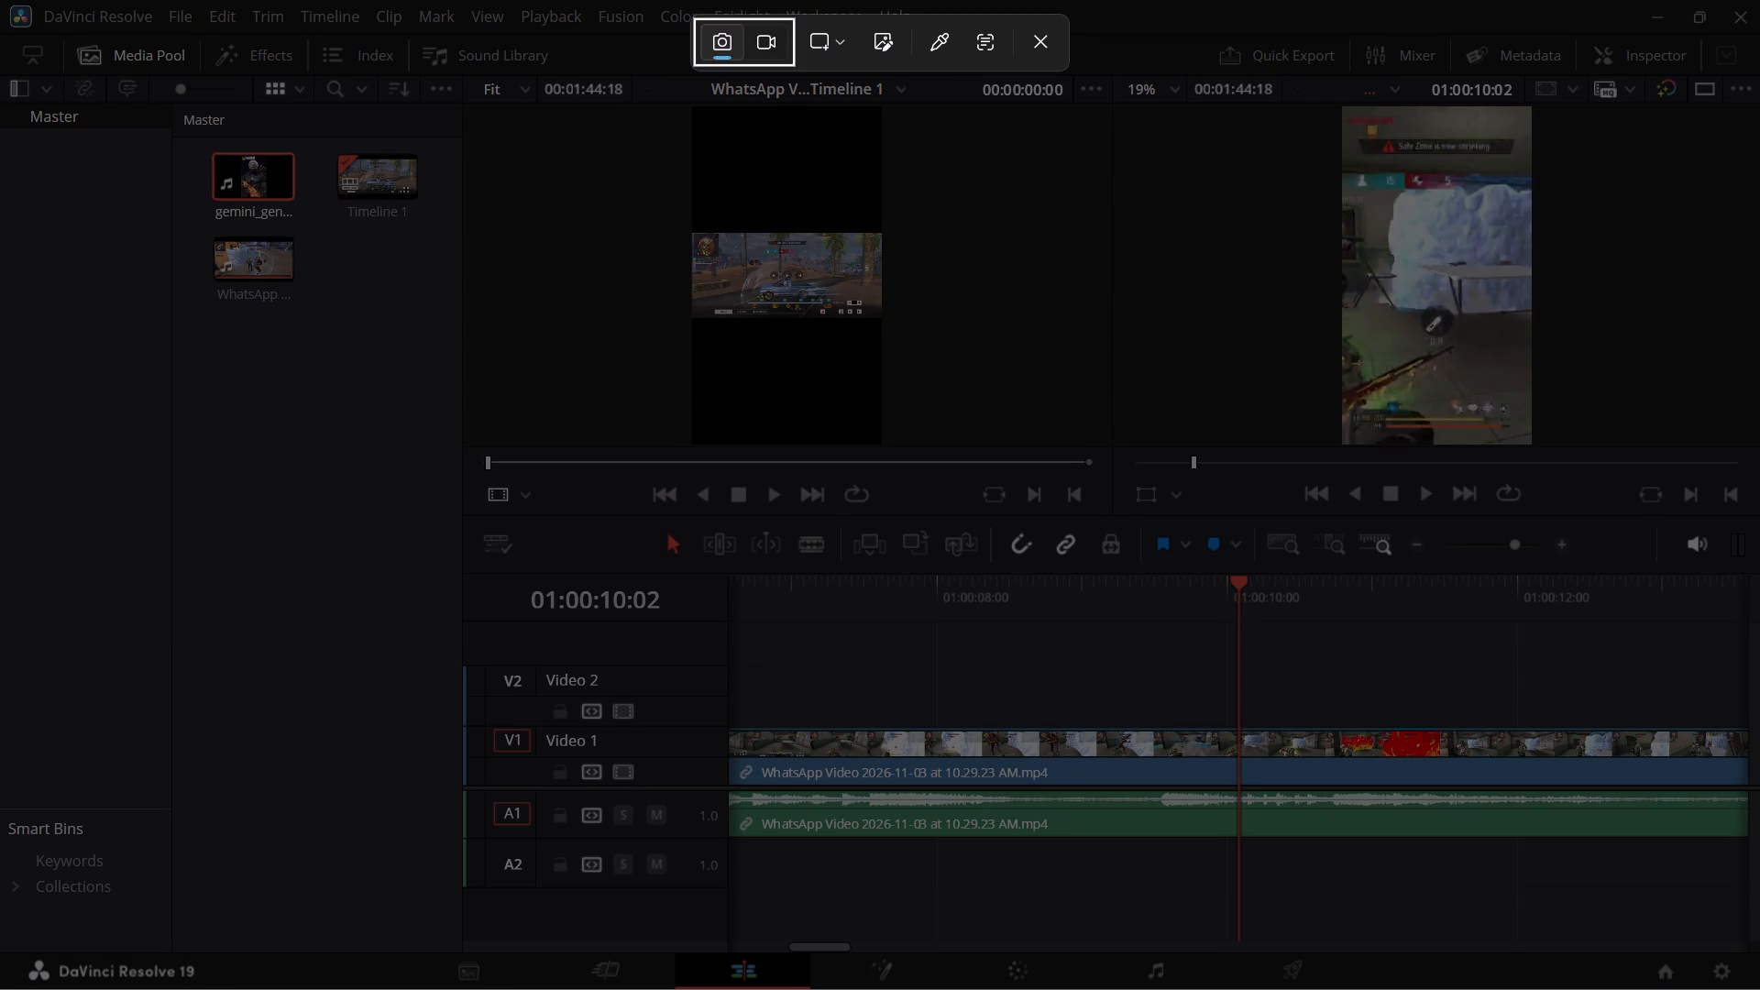
{"action": "left_click_drag", "start_coordinate": [11, 0], "coordinate": [1759, 936]}
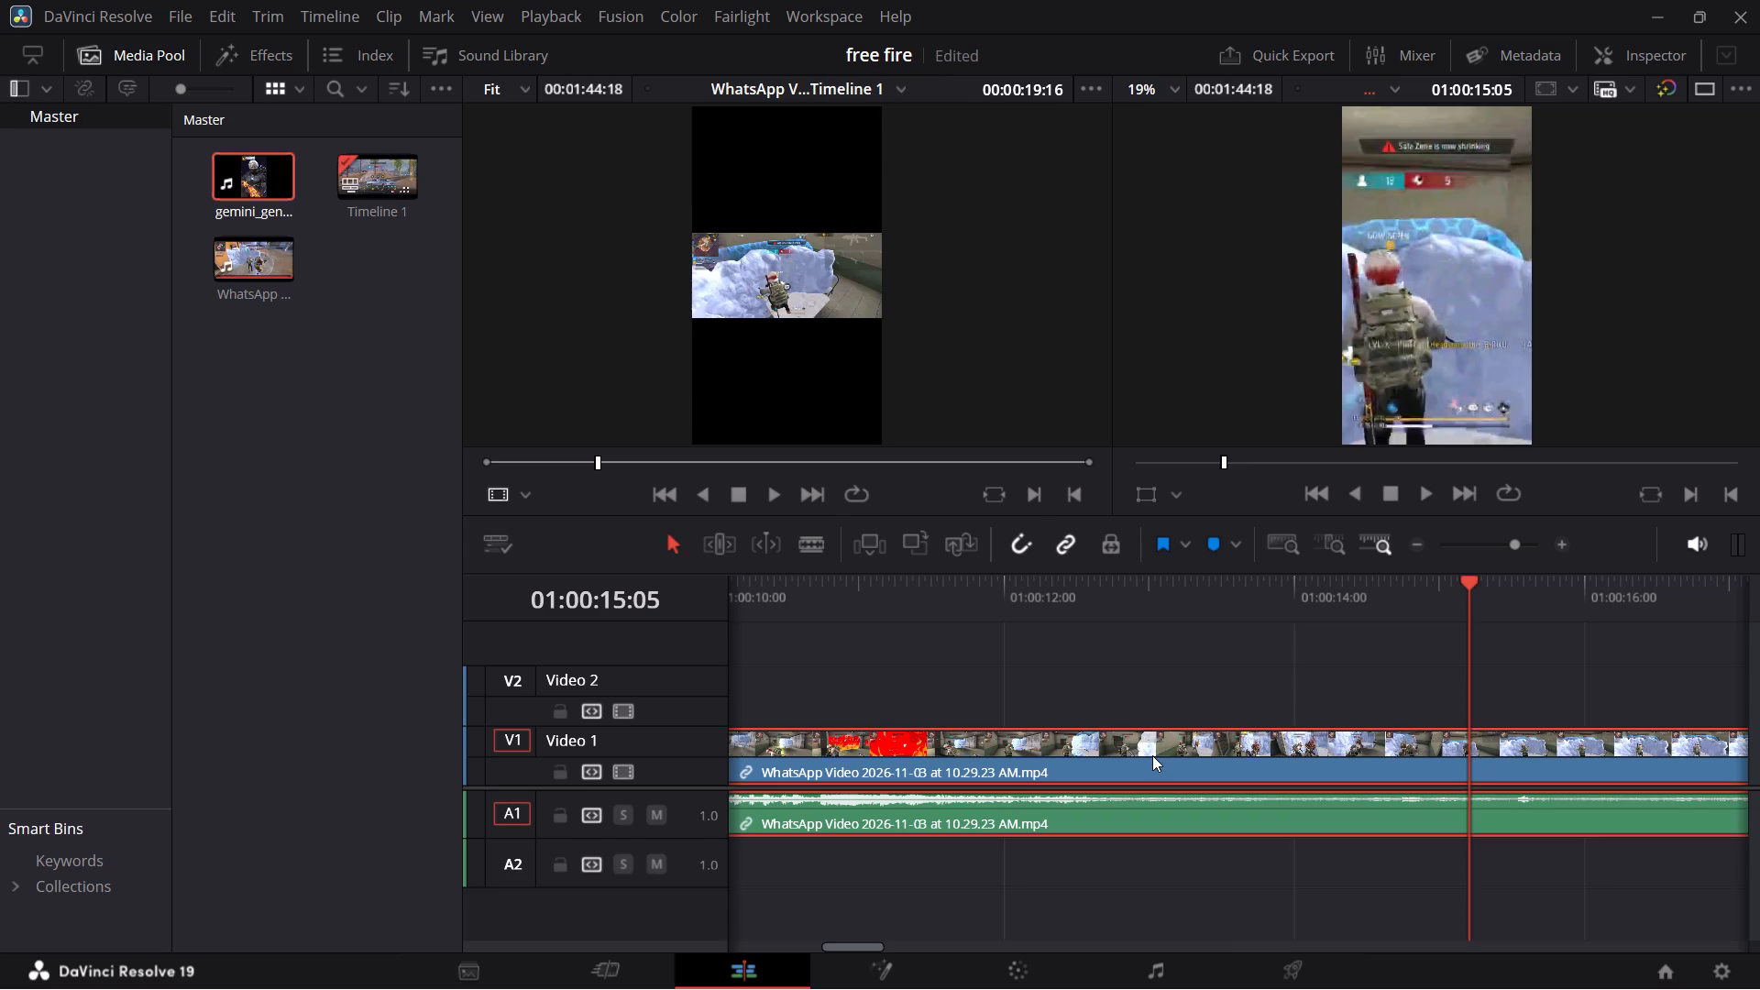
Replace the WhatsApp gameplay clip on Timeline 1 with a fresh copy from the Media Pool, placed on Video 1 at 01:00:00:00.
{"action": "key", "text": "Delete"}
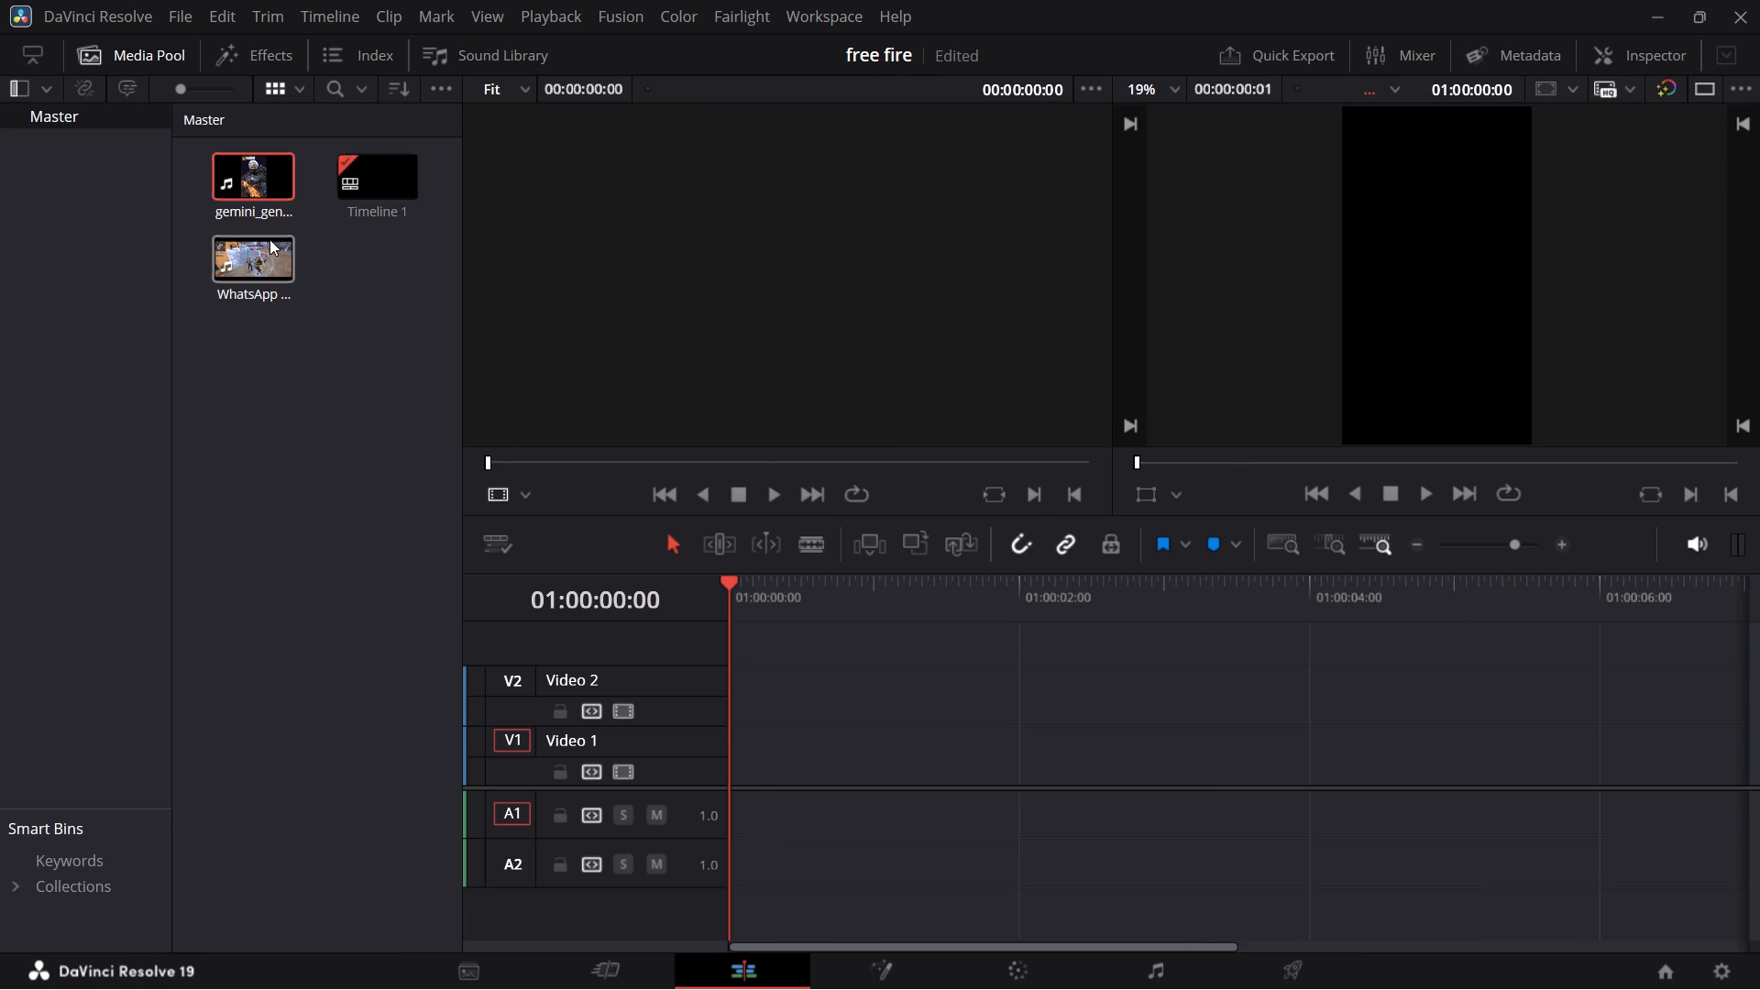
{"action": "left_click_drag", "start_coordinate": [257, 251], "coordinate": [1142, 770]}
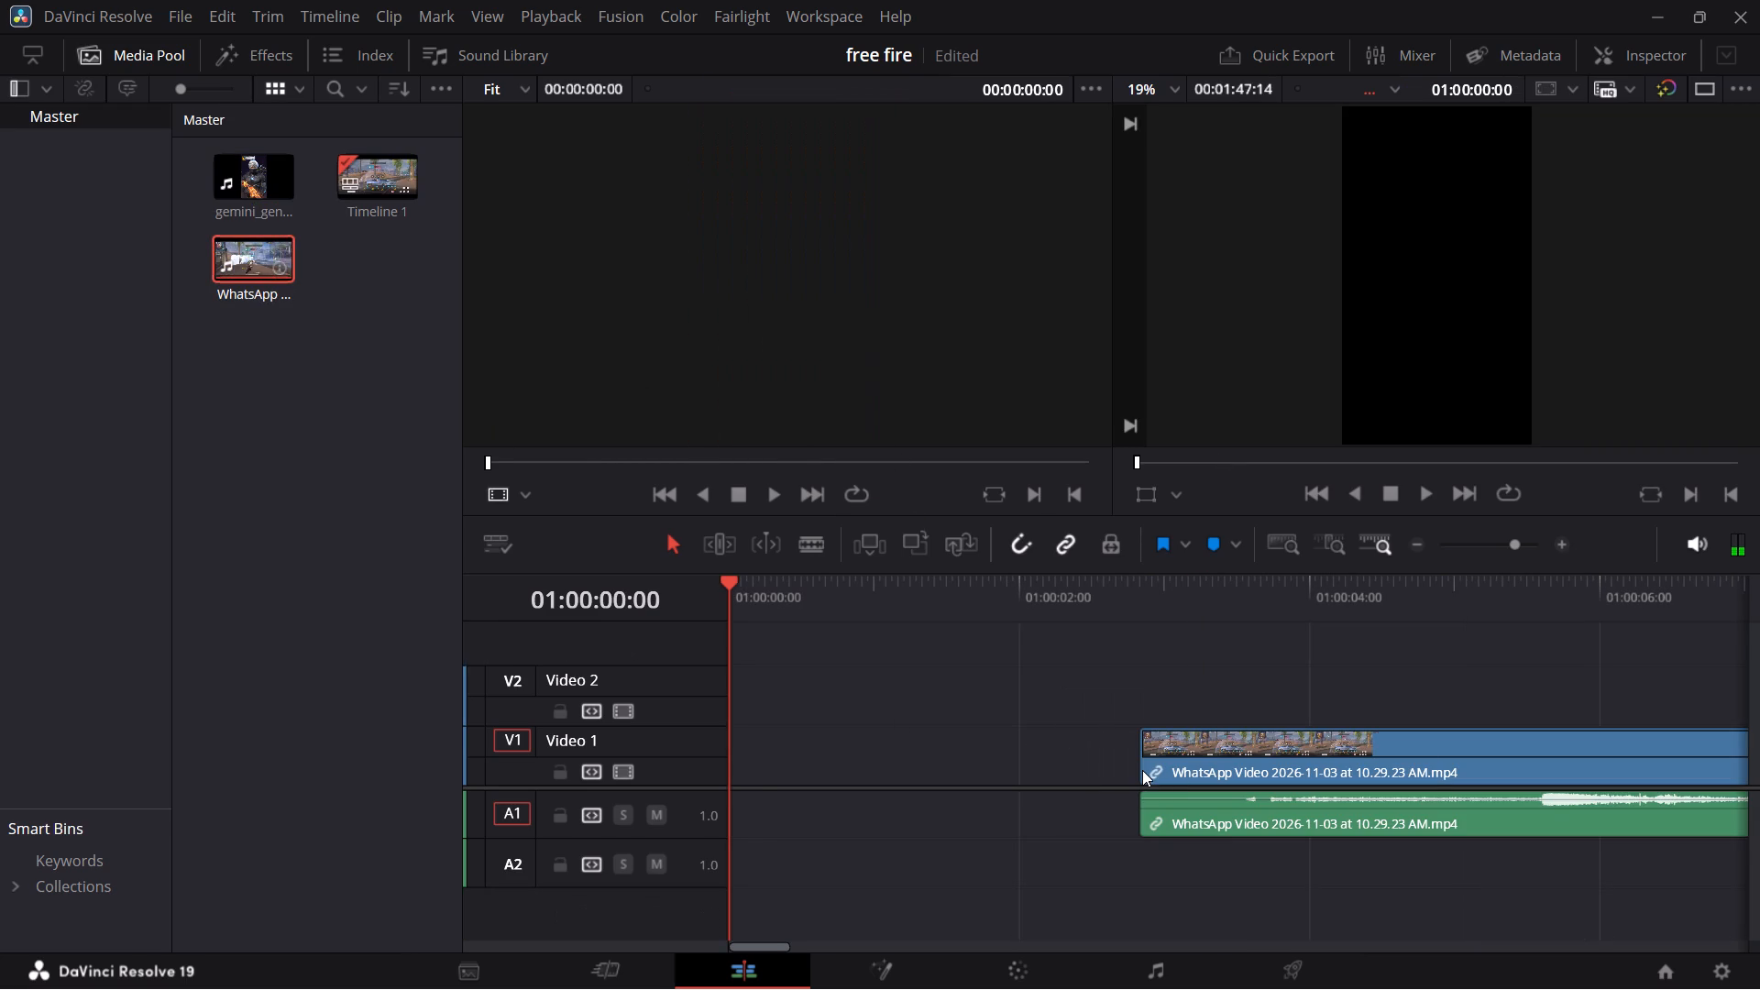
{"action": "left_click_drag", "start_coordinate": [1193, 750], "coordinate": [749, 763]}
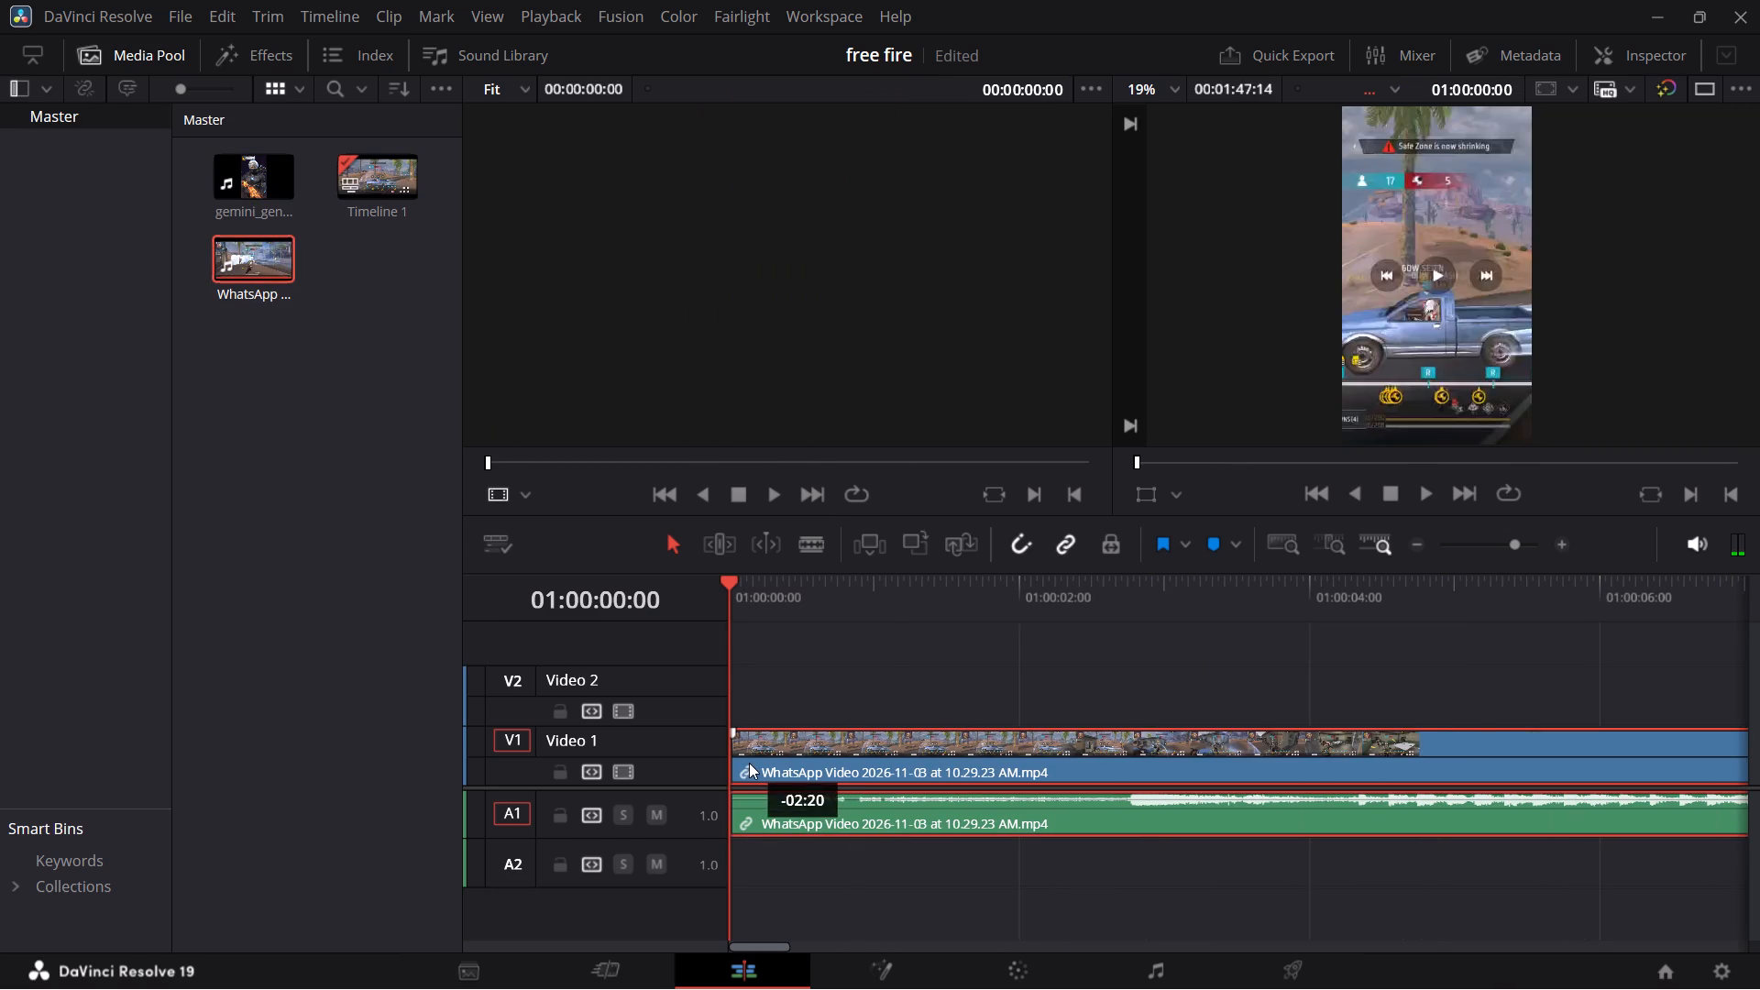
Play the re-added clip on Timeline 1 for a few seconds, stop, and try playing the source viewer to compare the vertical framing.
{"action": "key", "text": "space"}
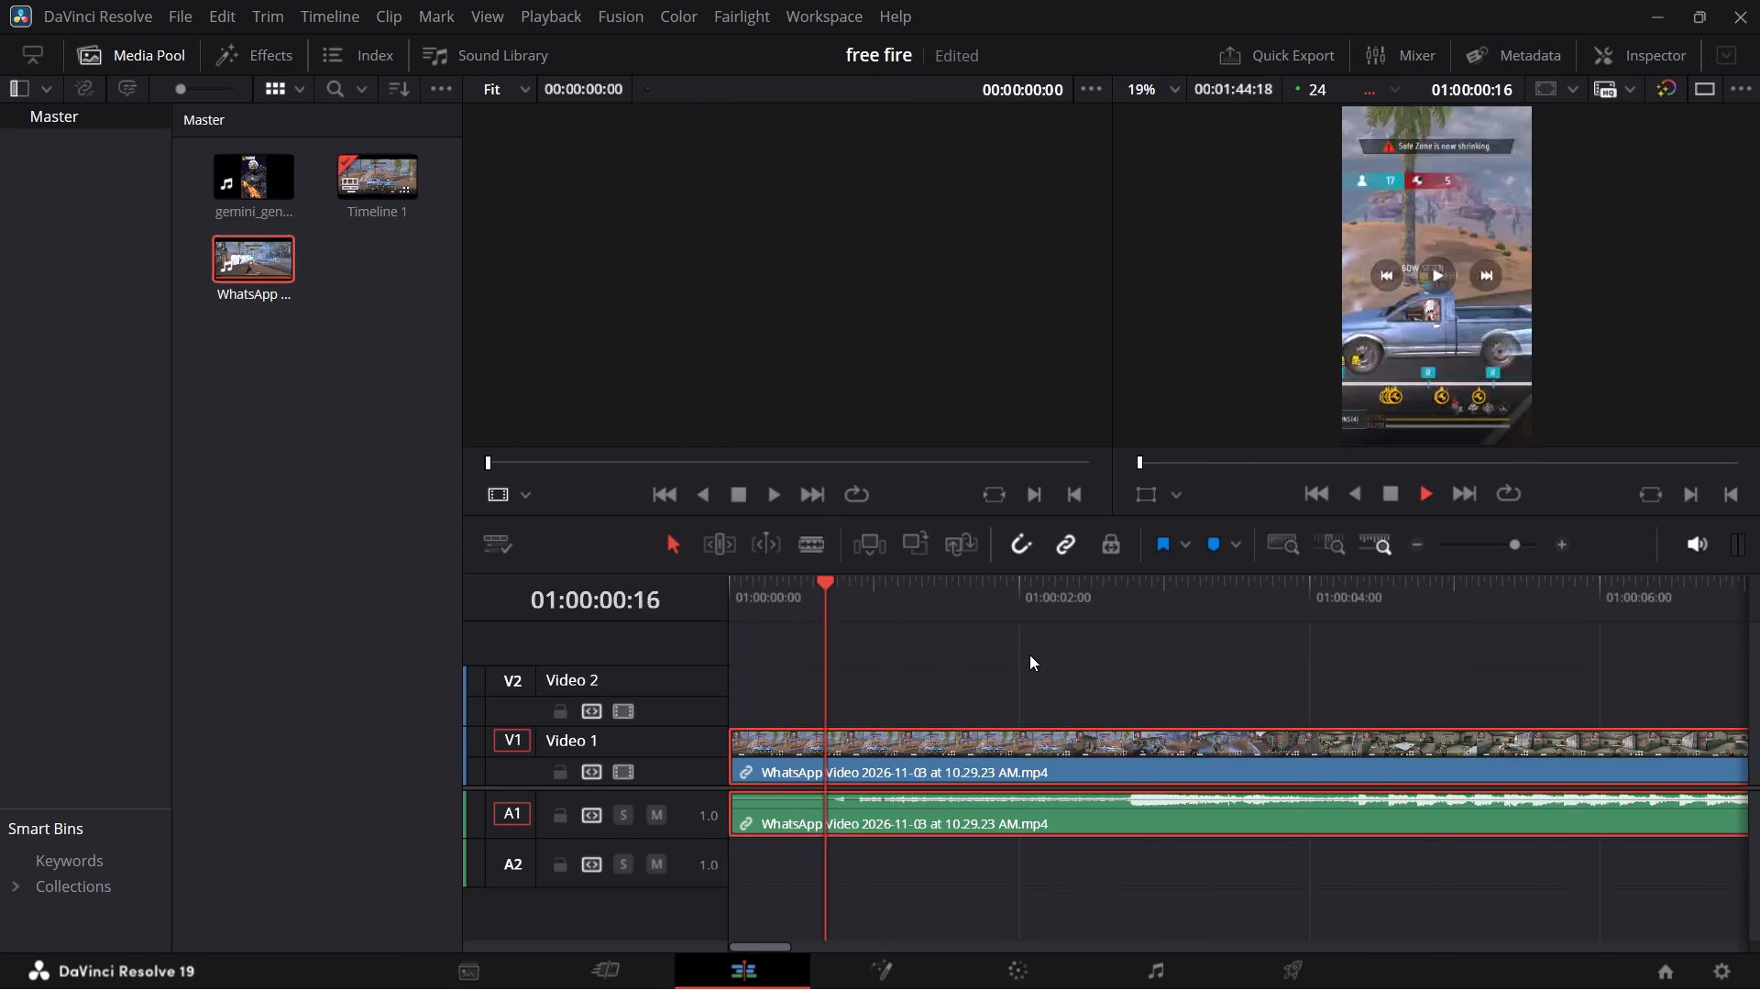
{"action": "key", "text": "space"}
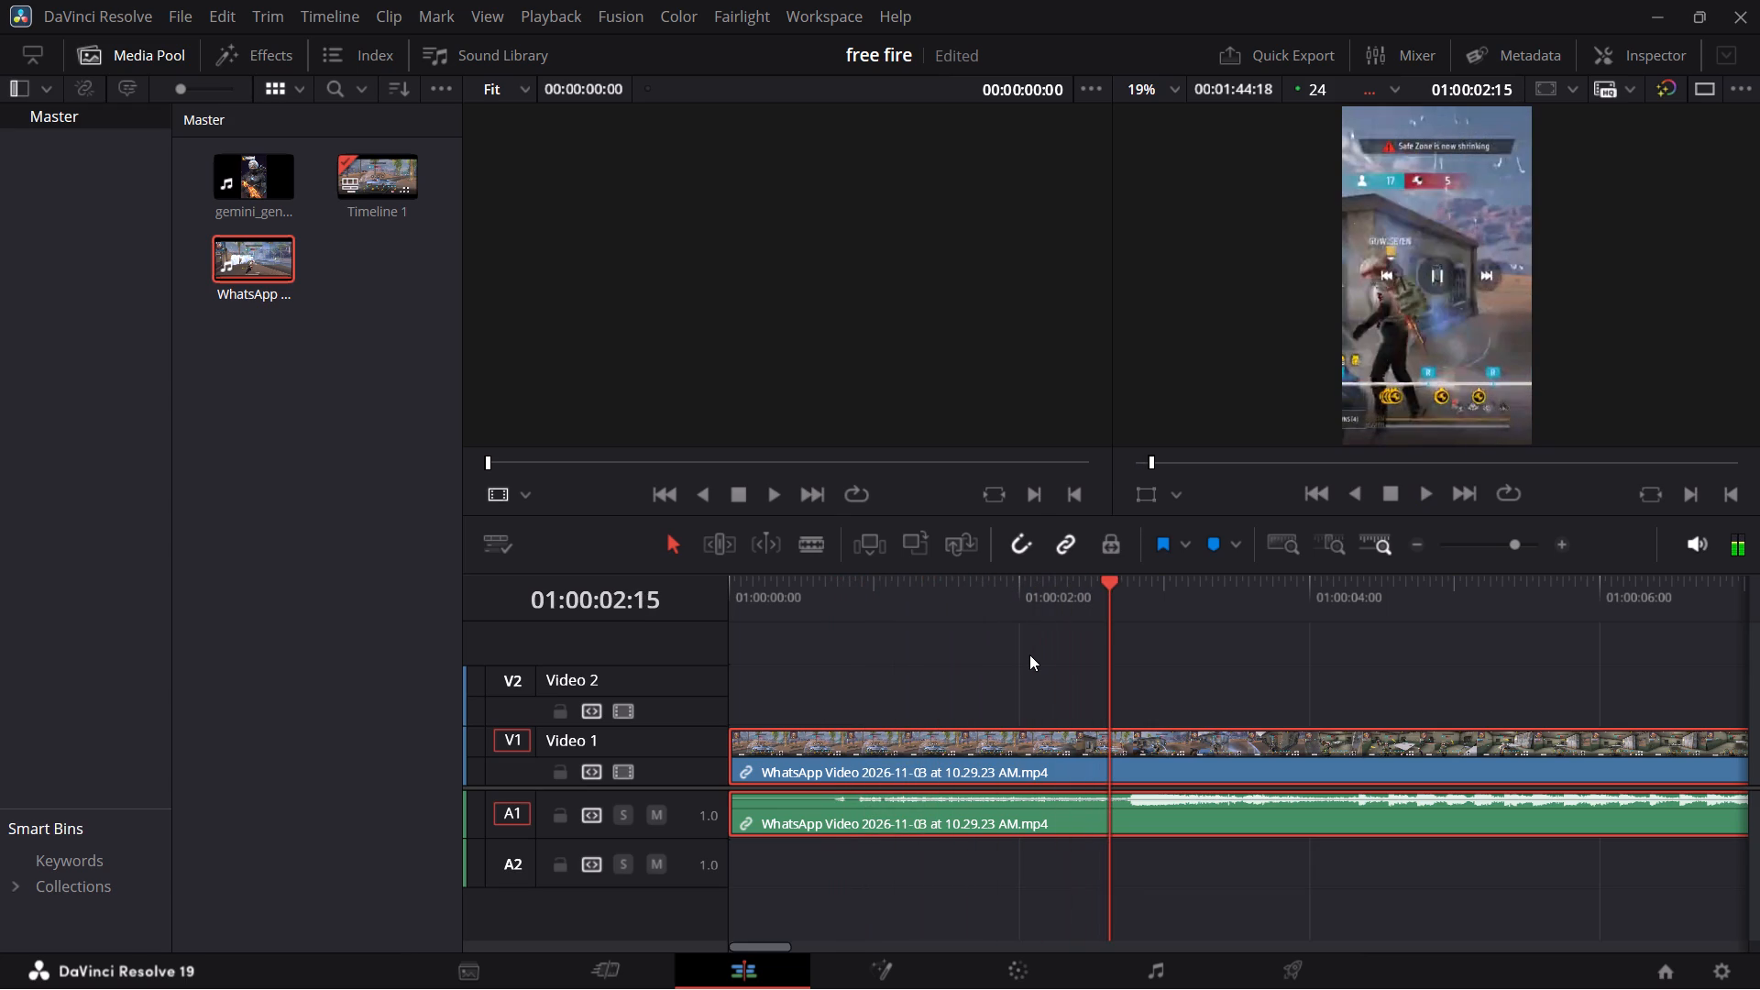
{"action": "left_click", "coordinate": [774, 496]}
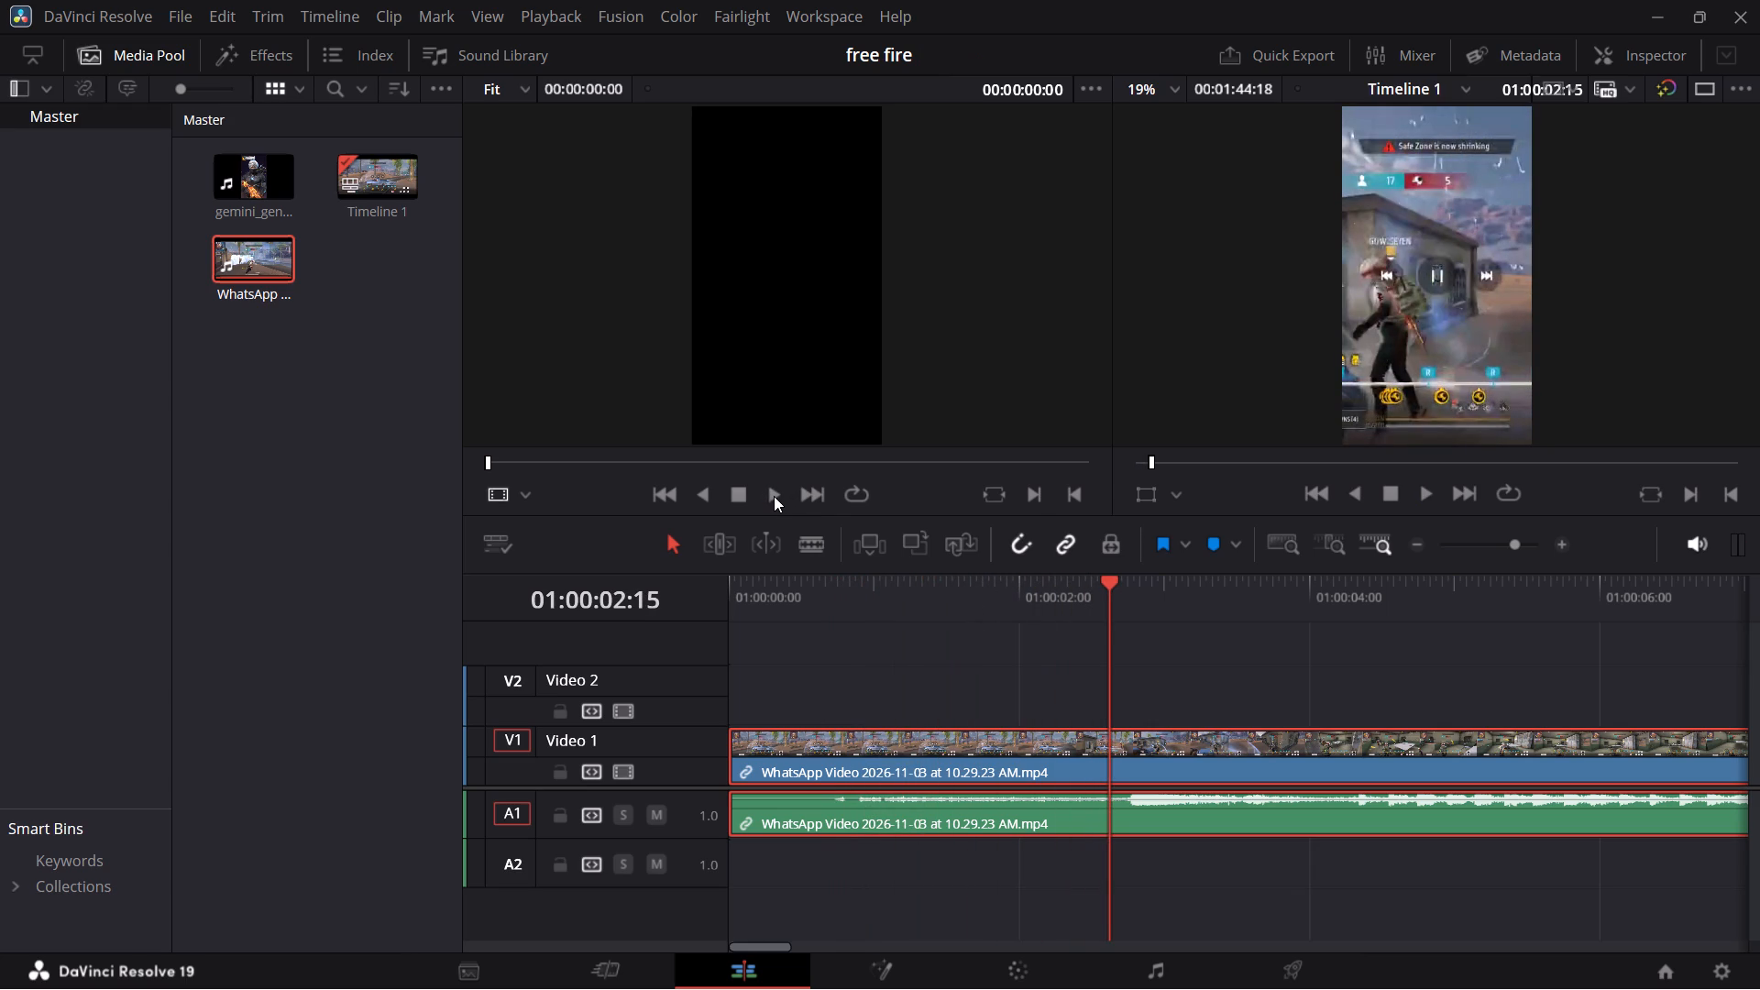
{"action": "left_click", "coordinate": [768, 497]}
Turn off Retime and Scaling in the Inspector for the WhatsApp clip in the Media Pool, and close the Inspector.
{"action": "left_click", "coordinate": [1603, 49]}
{"action": "scroll", "coordinate": [1456, 461], "scroll_direction": "down", "scroll_amount": 8}
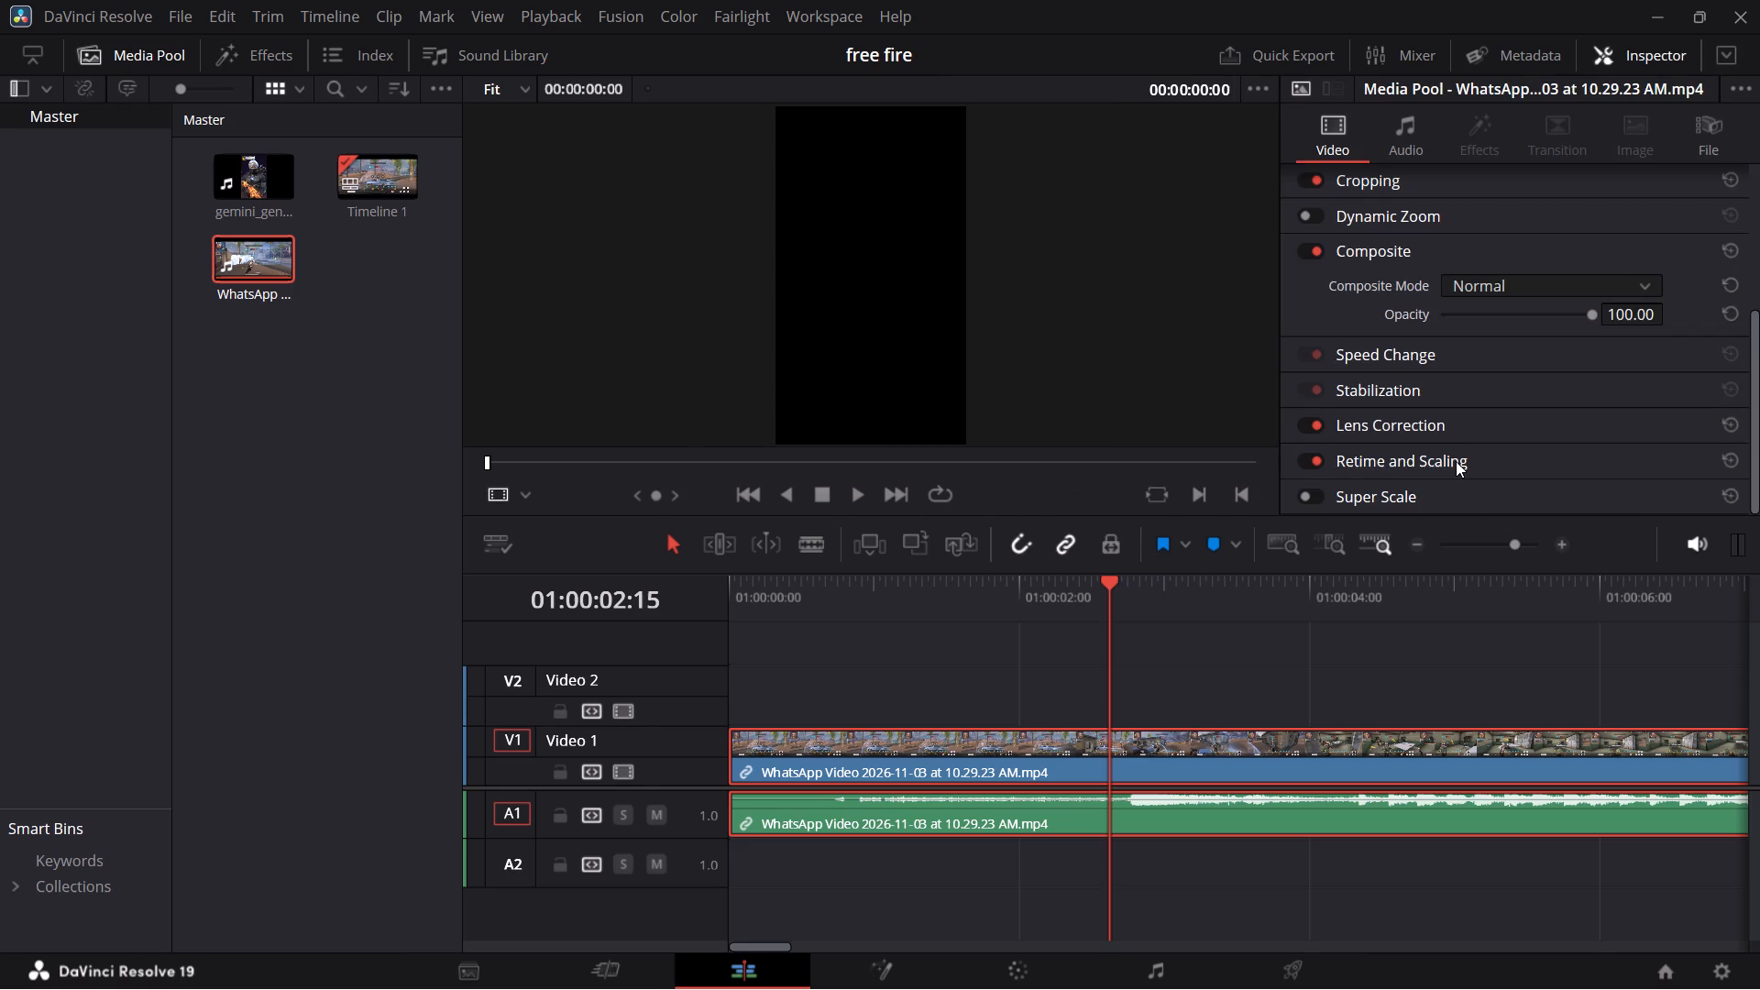
{"action": "scroll", "coordinate": [1456, 461], "scroll_direction": "down", "scroll_amount": 4}
{"action": "left_click", "coordinate": [1310, 462]}
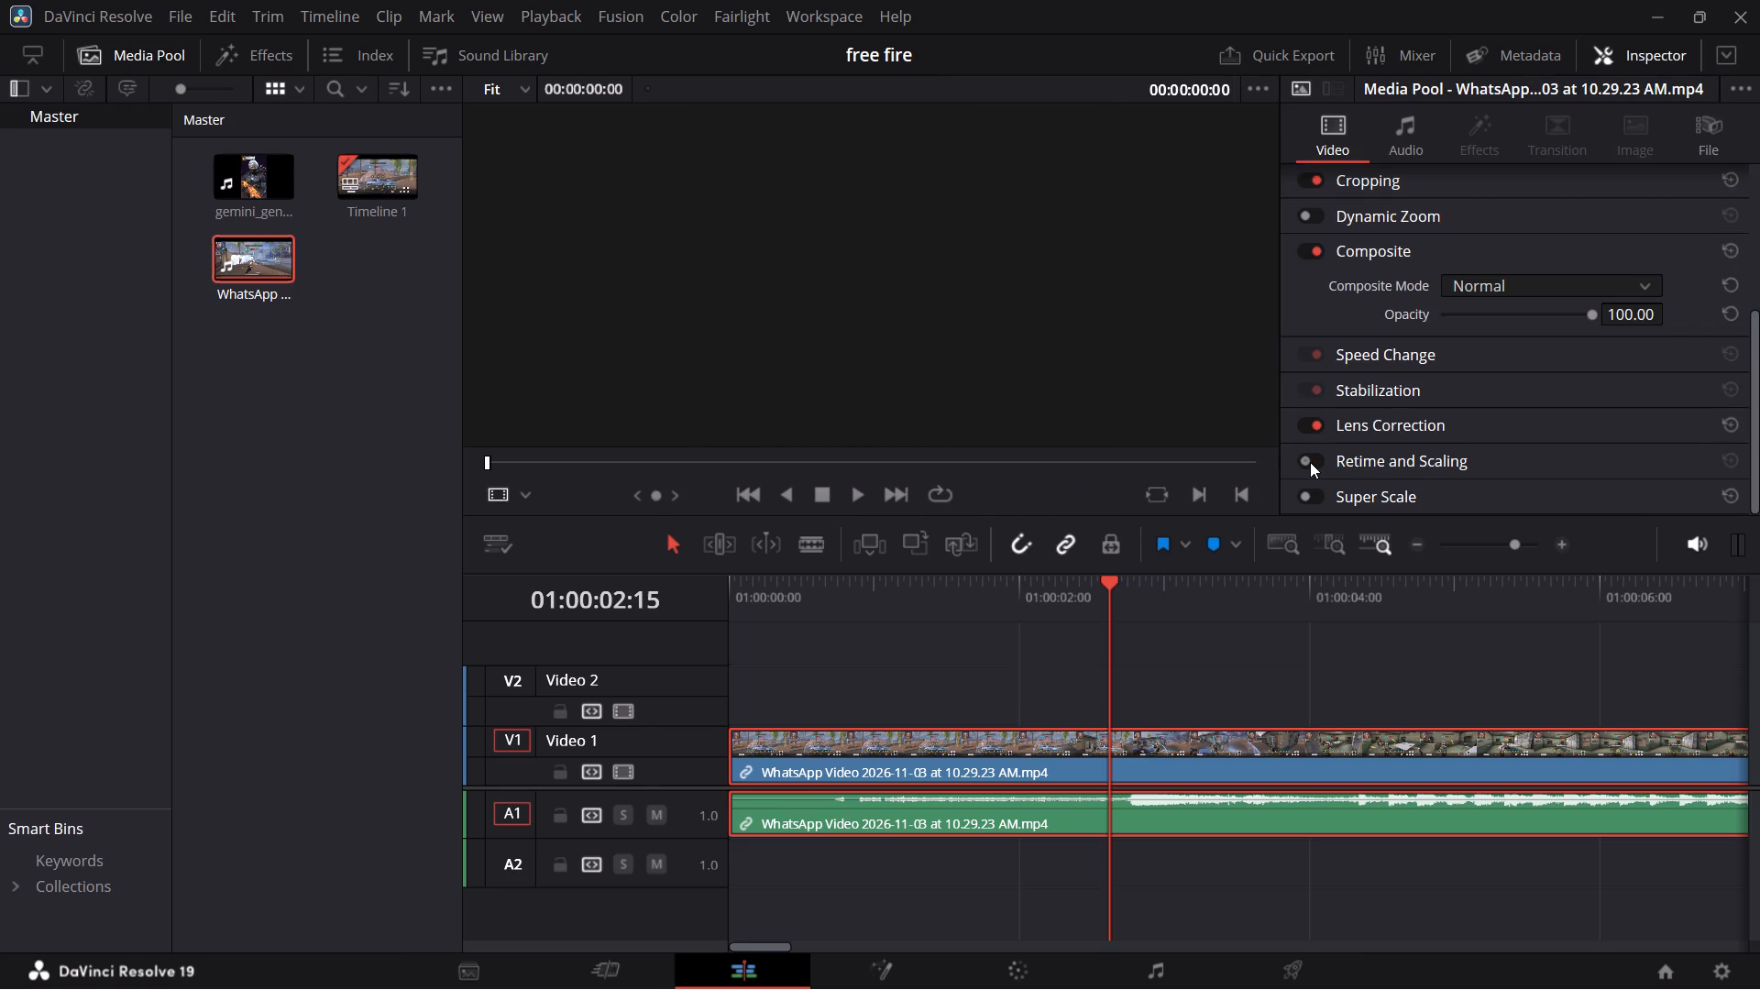
{"action": "left_click", "coordinate": [1349, 709]}
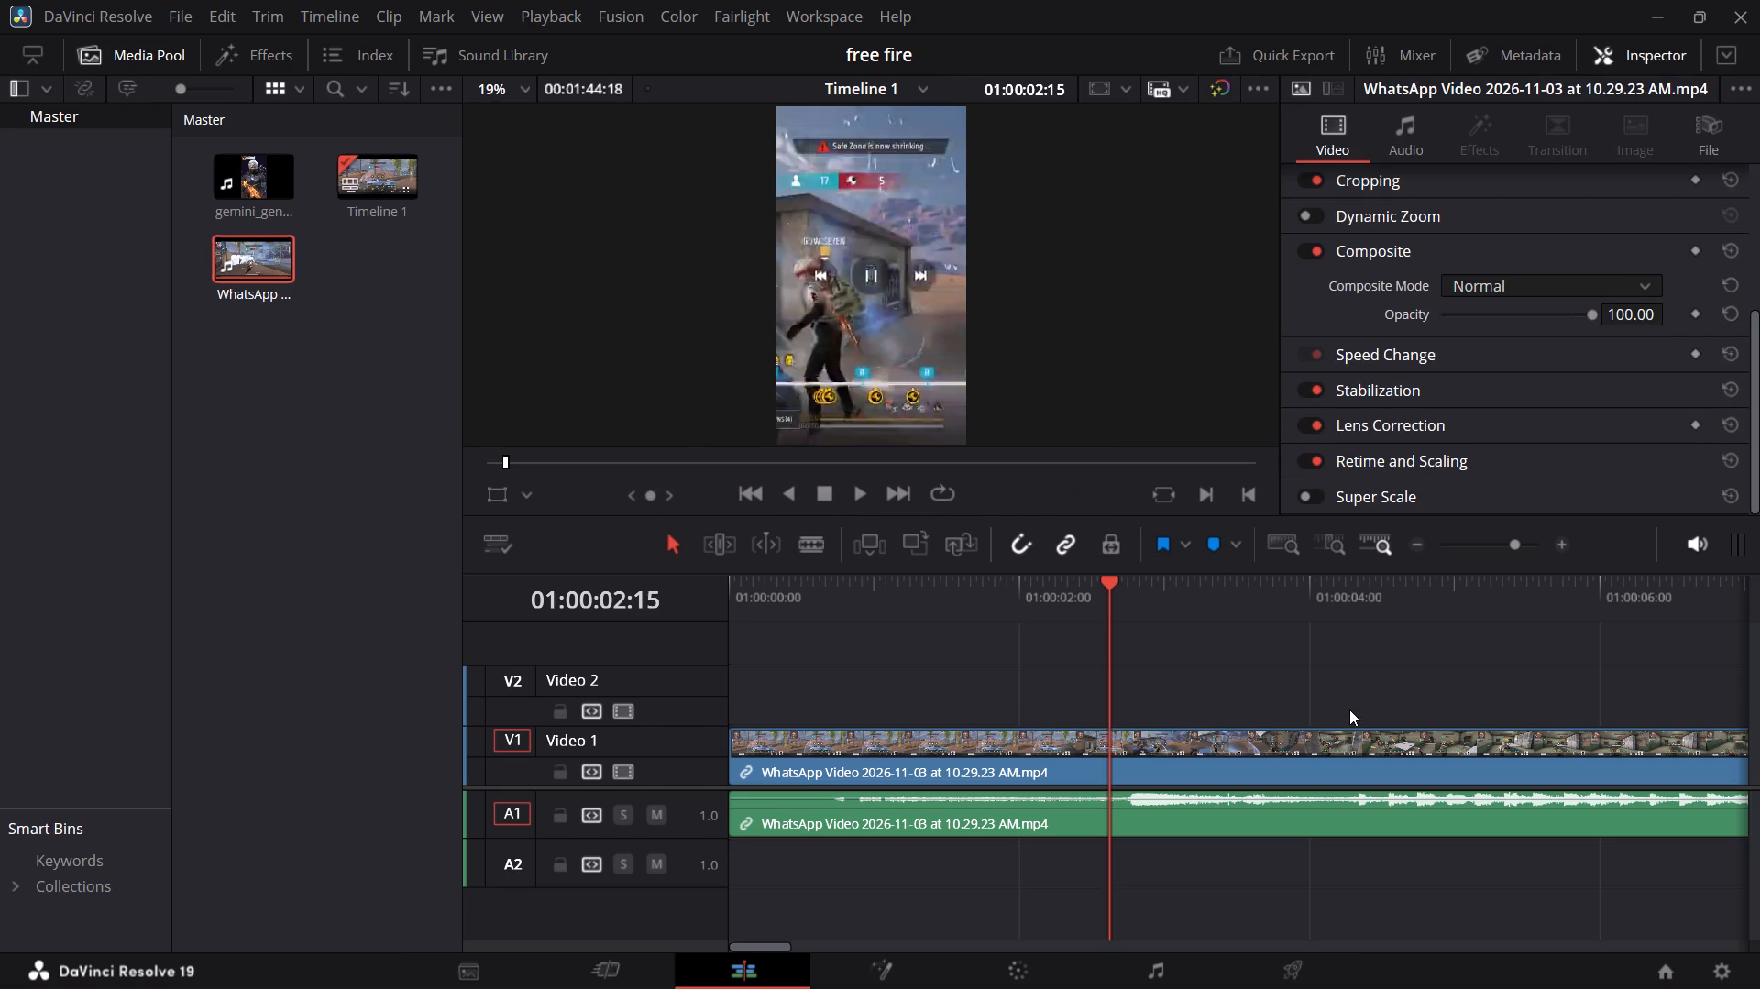
{"action": "left_click", "coordinate": [1298, 667]}
{"action": "left_click", "coordinate": [1598, 62]}
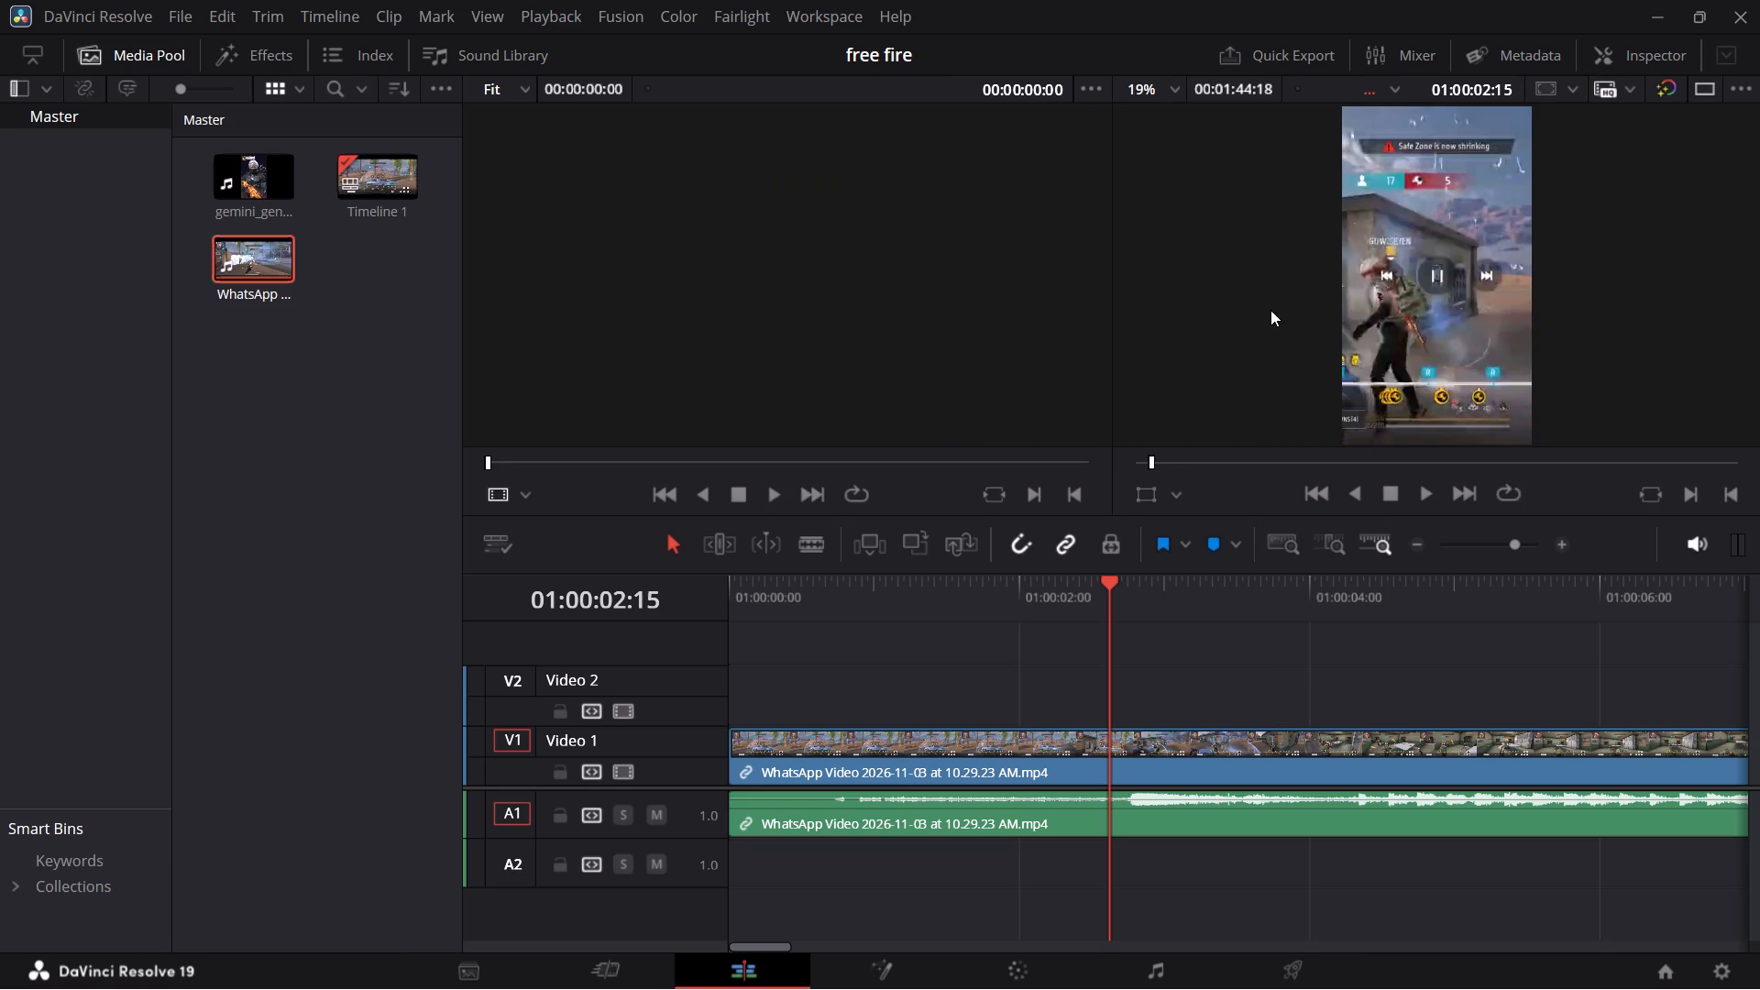
Check the vertical framing in the source viewer and on Timeline 1, replaying the timeline from 01:00:00:09 for a few seconds.
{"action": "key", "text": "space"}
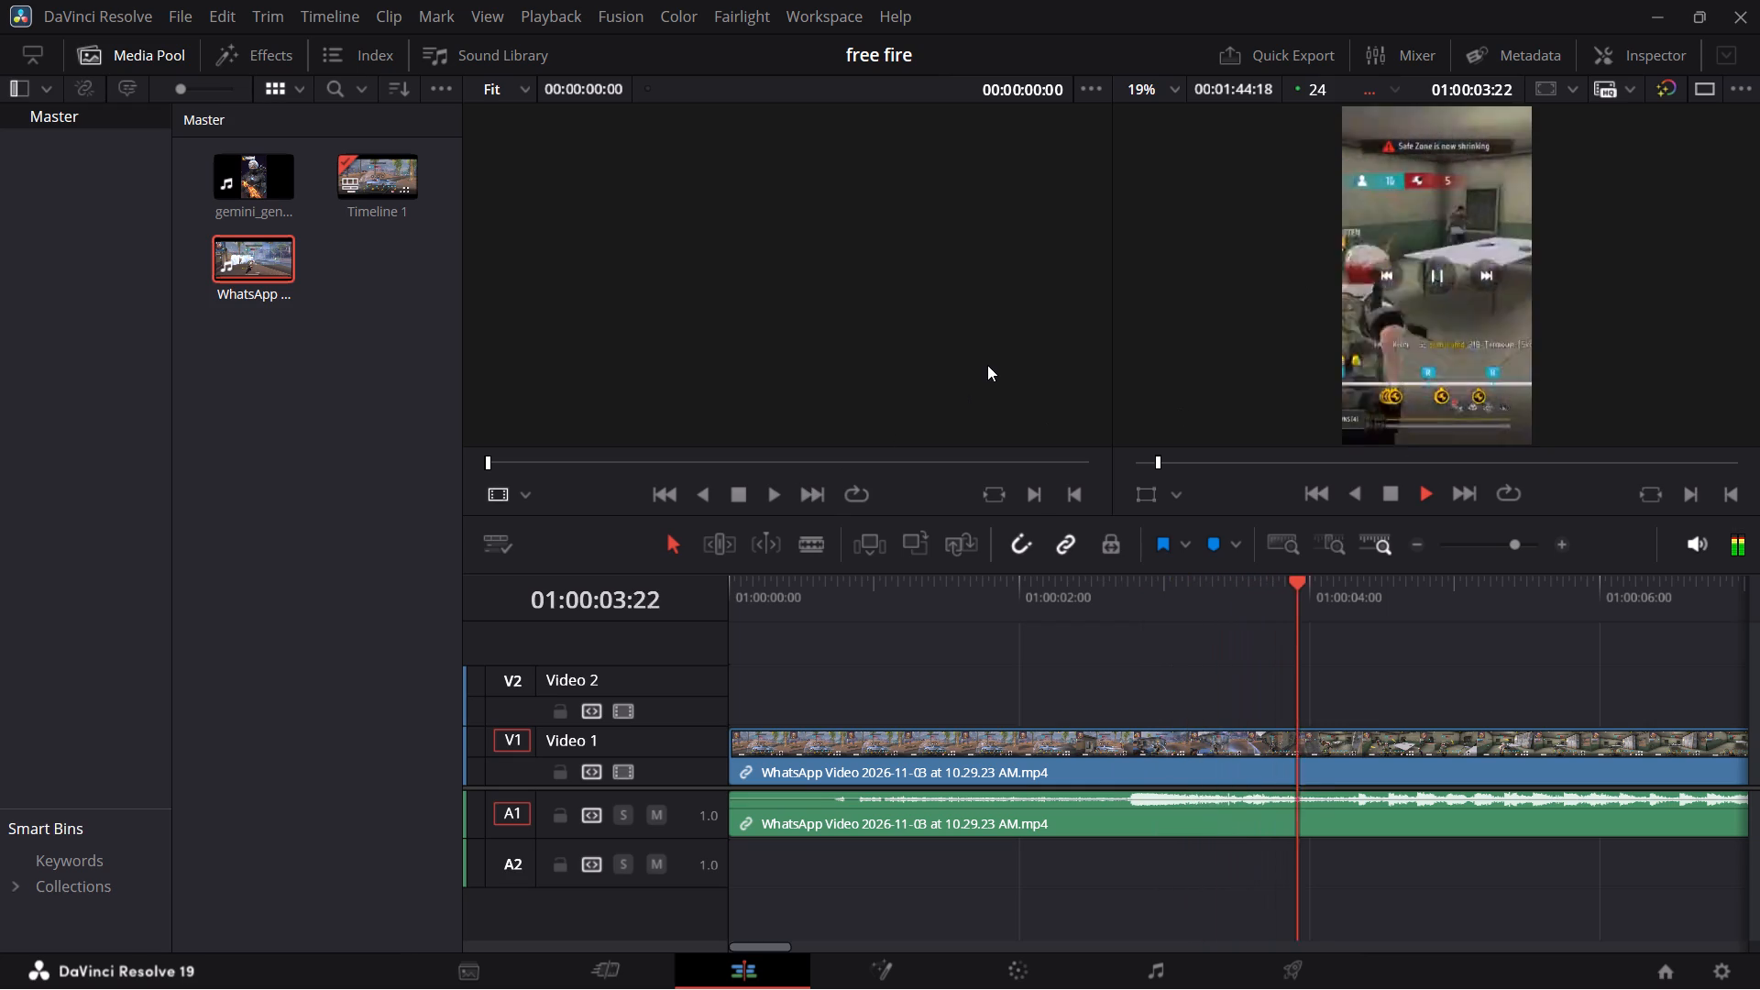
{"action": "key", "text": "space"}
{"action": "left_click", "coordinate": [763, 498]}
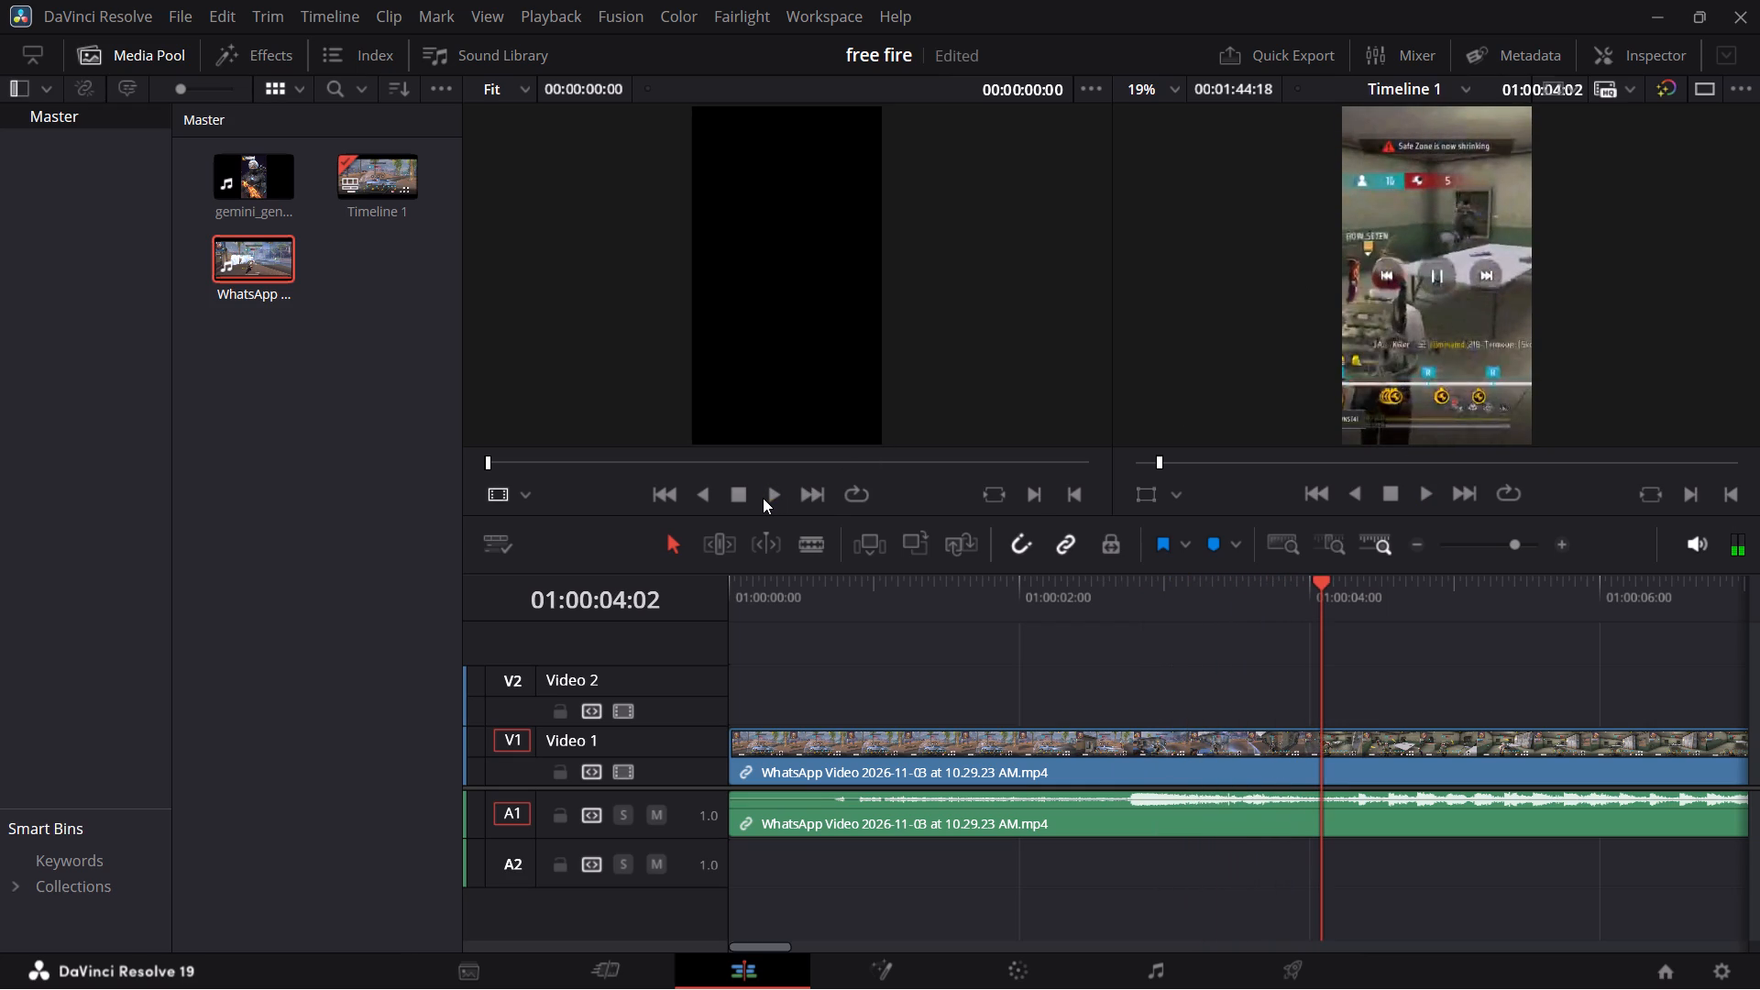
{"action": "left_click", "coordinate": [774, 500]}
{"action": "left_click", "coordinate": [609, 457]}
{"action": "scroll", "coordinate": [1016, 812], "scroll_direction": "right", "scroll_amount": 6}
{"action": "scroll", "coordinate": [1016, 812], "scroll_direction": "left", "scroll_amount": 2}
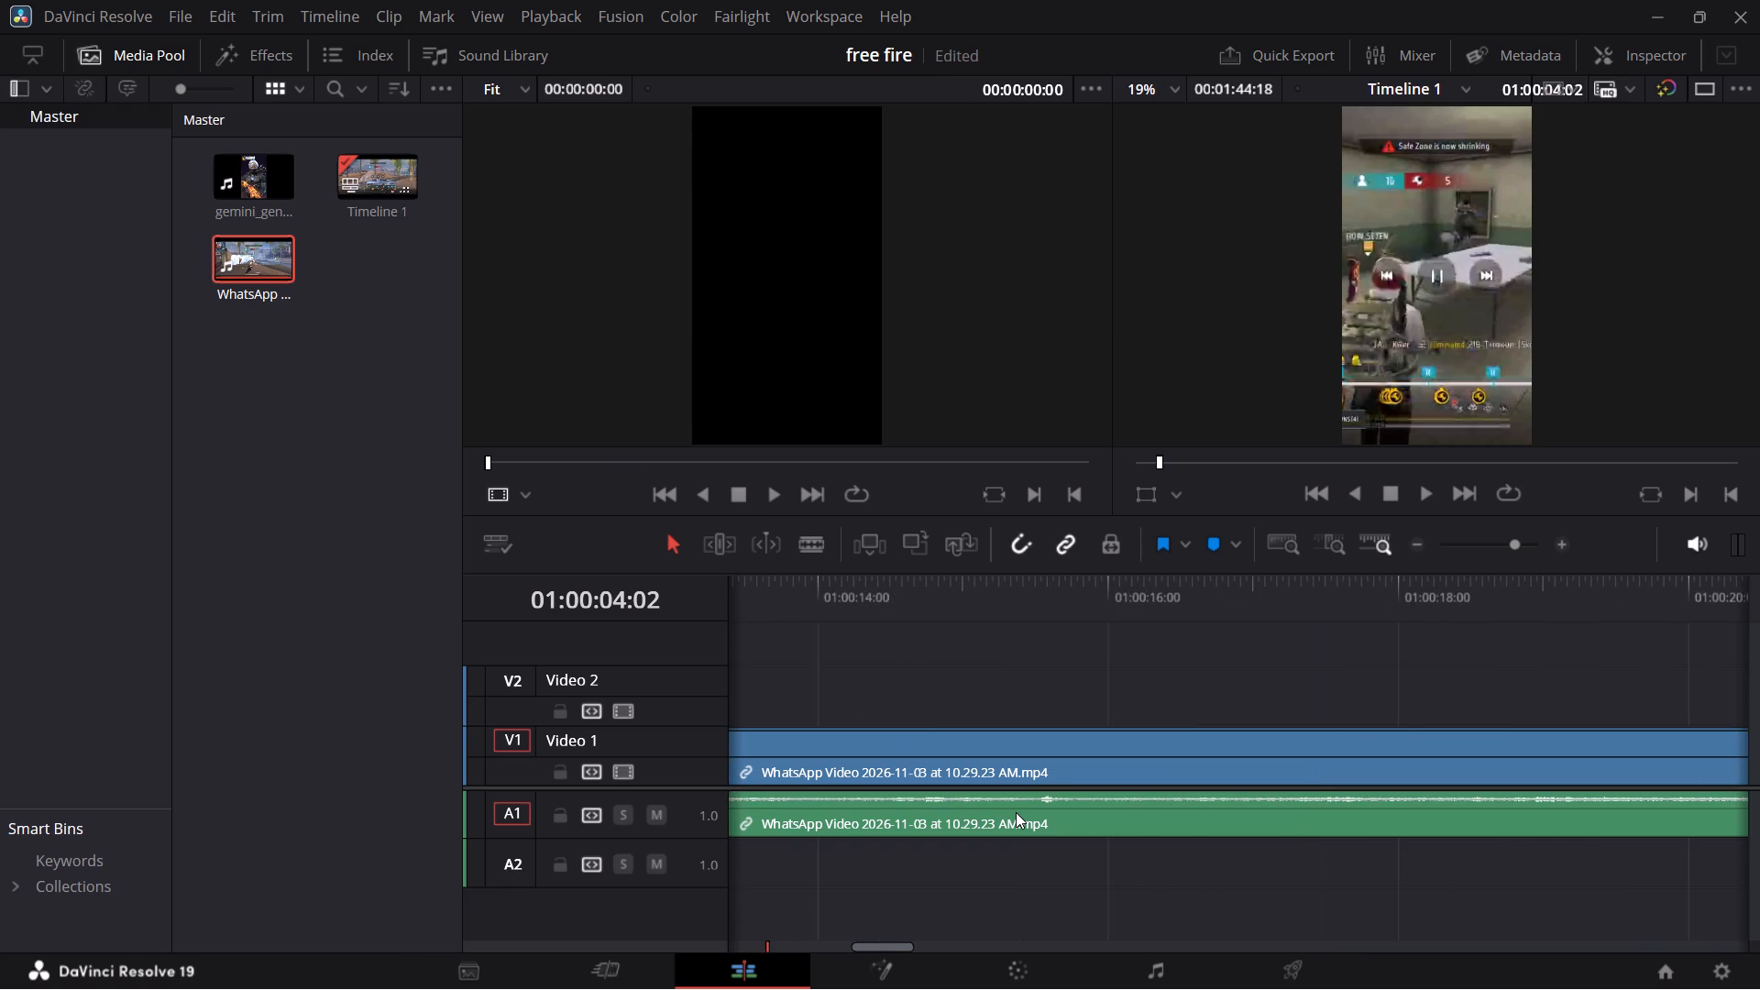
{"action": "scroll", "coordinate": [1016, 812], "scroll_direction": "right", "scroll_amount": 20}
{"action": "scroll", "coordinate": [1016, 812], "scroll_direction": "right", "scroll_amount": 2}
{"action": "left_click", "coordinate": [781, 588]}
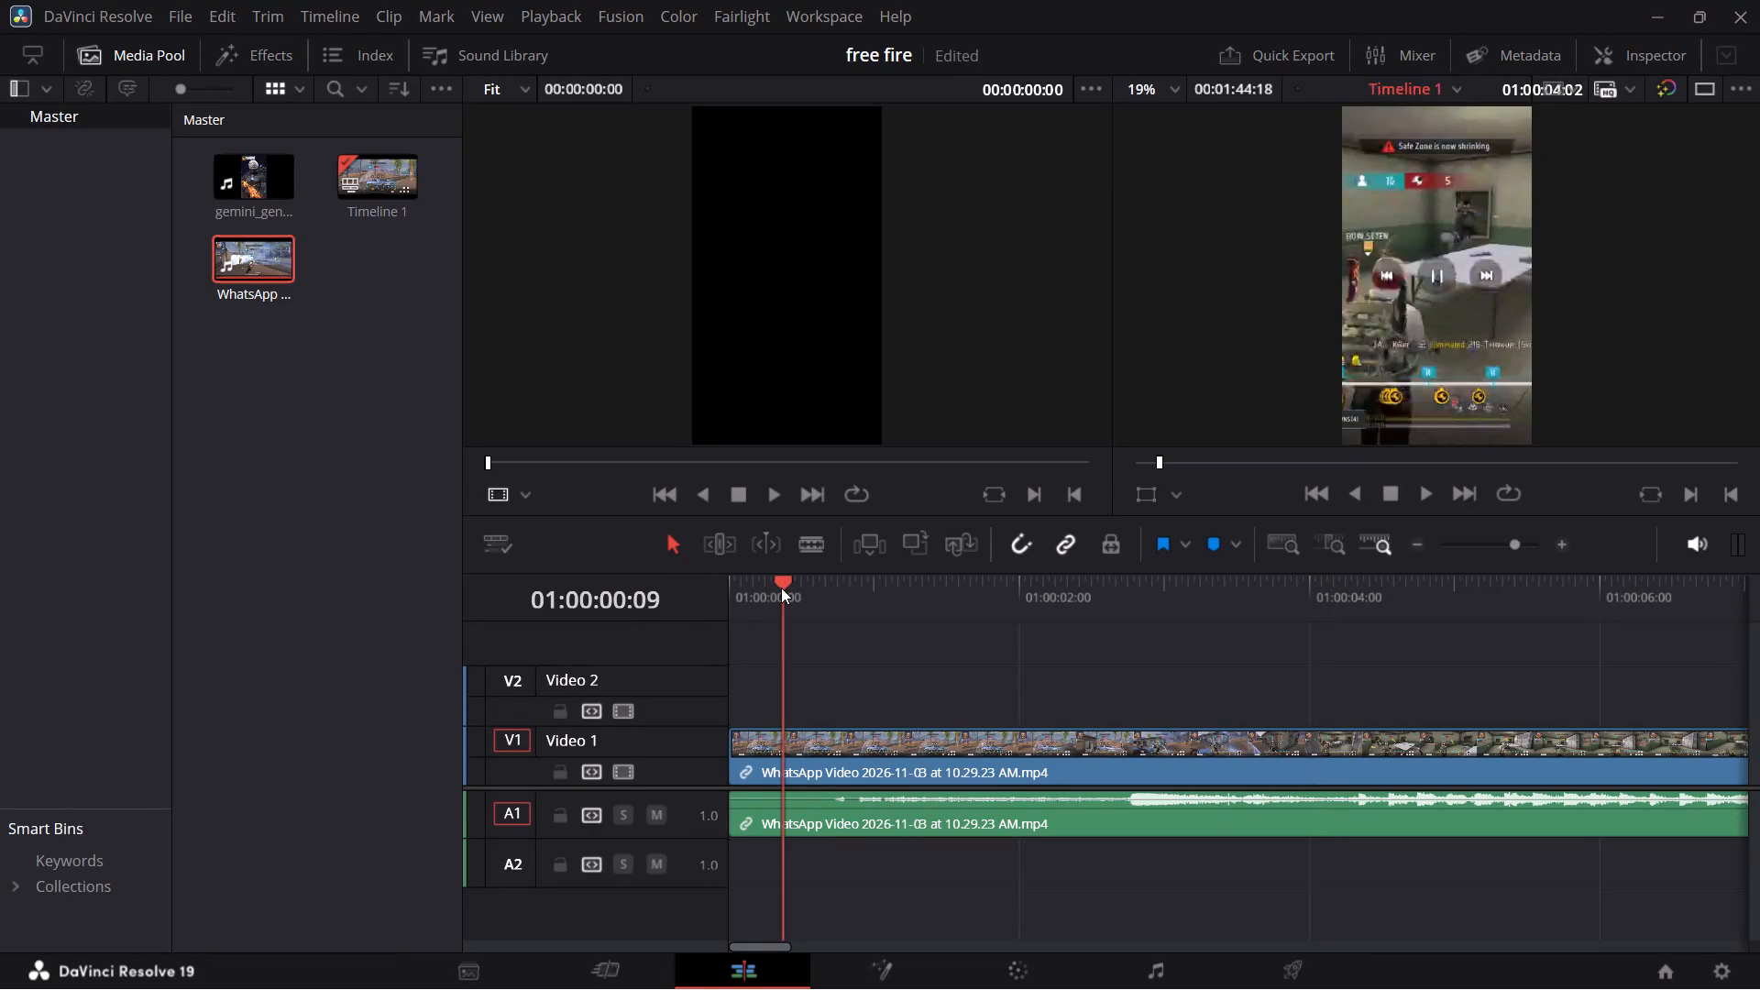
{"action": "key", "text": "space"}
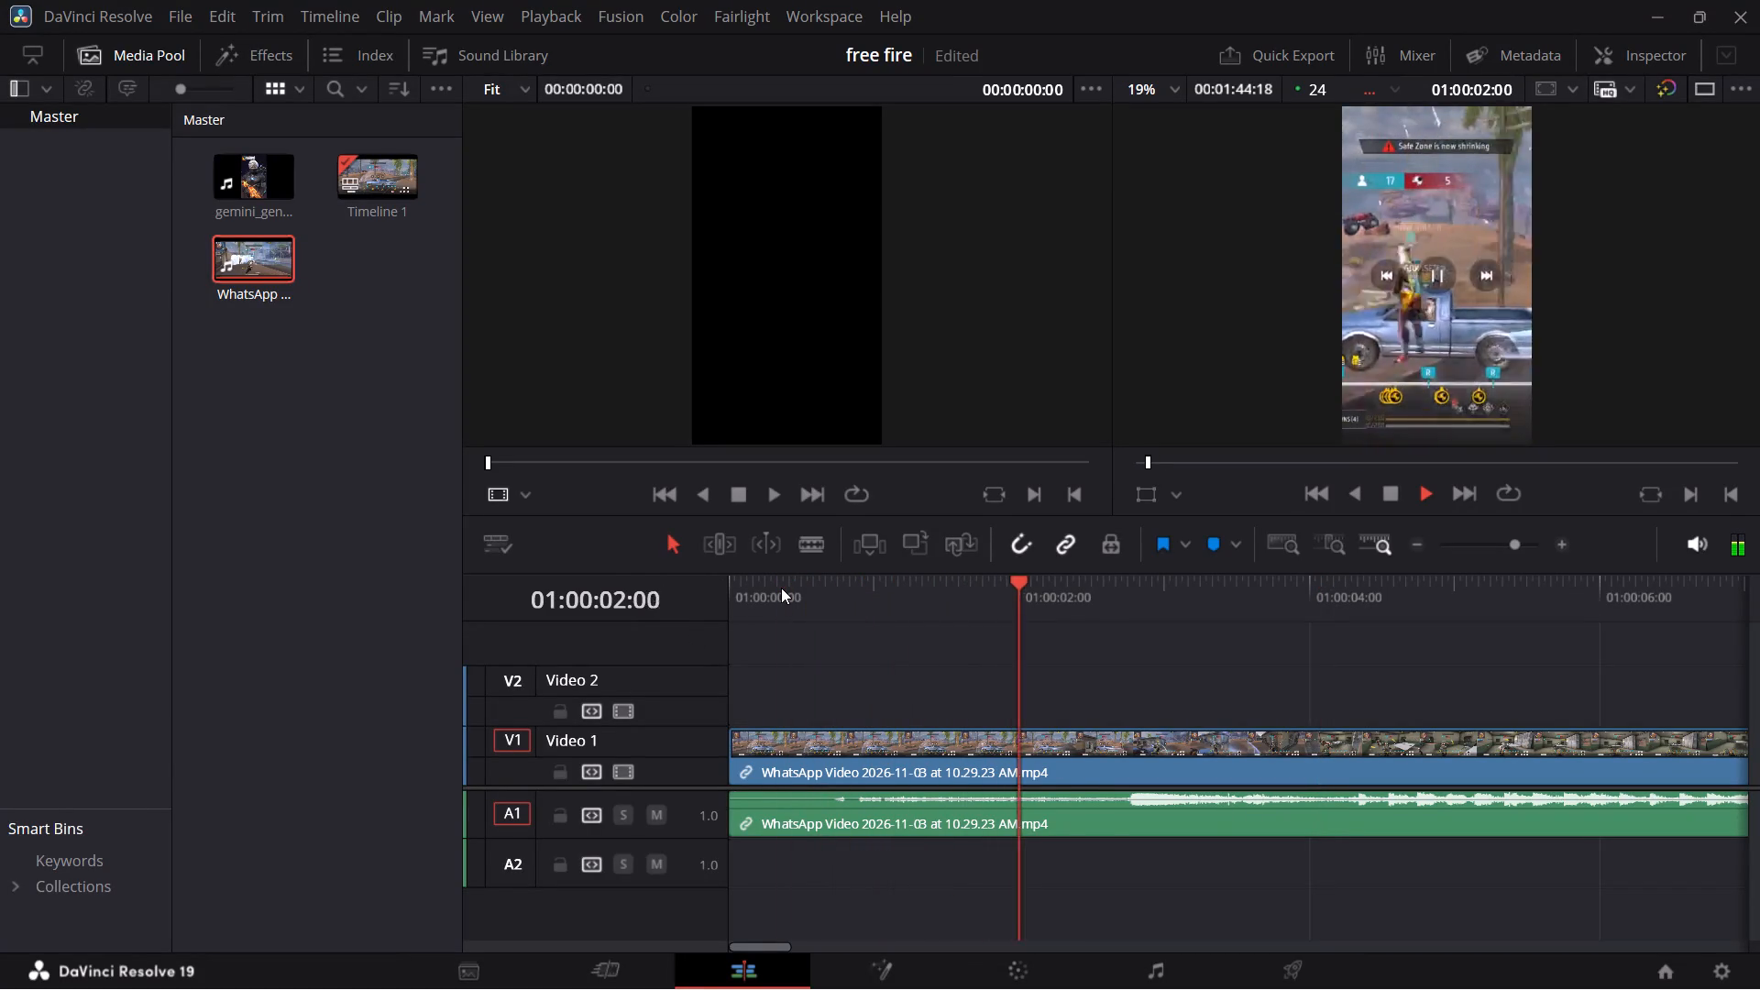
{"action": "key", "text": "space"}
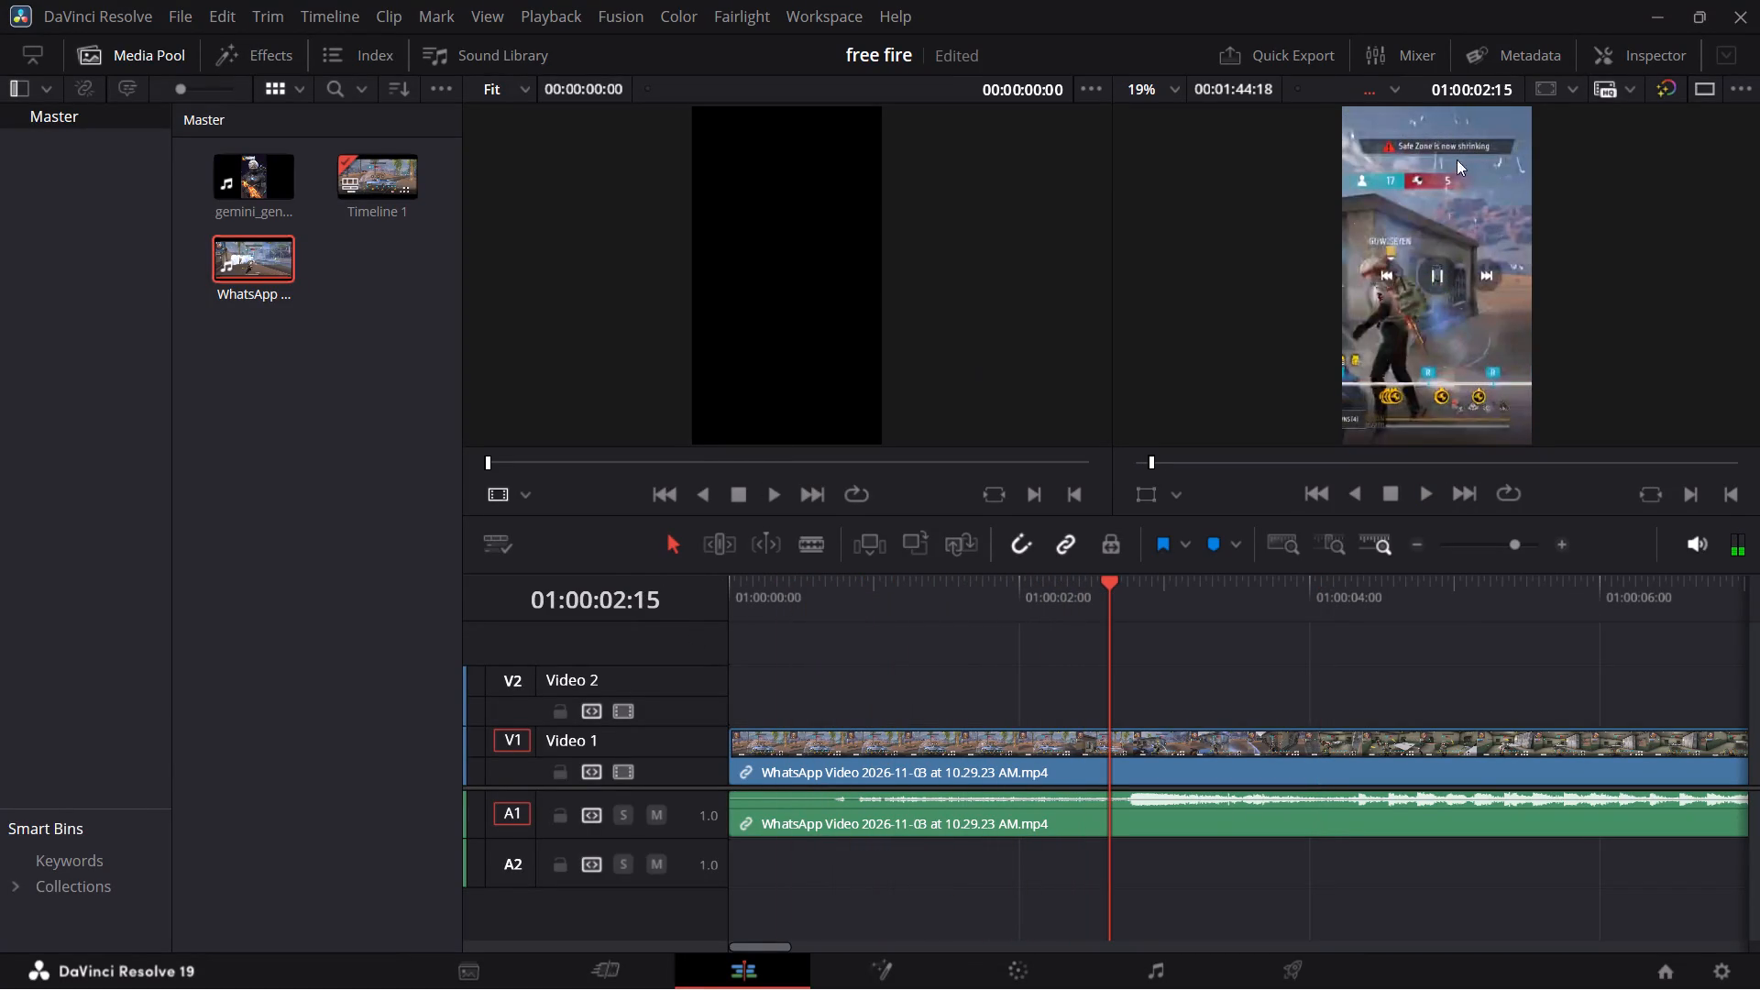
Turn off Retime and Scaling for the WhatsApp clip on Video 1, look over its audio and video settings, and close the Inspector.
{"action": "left_click", "coordinate": [1611, 57]}
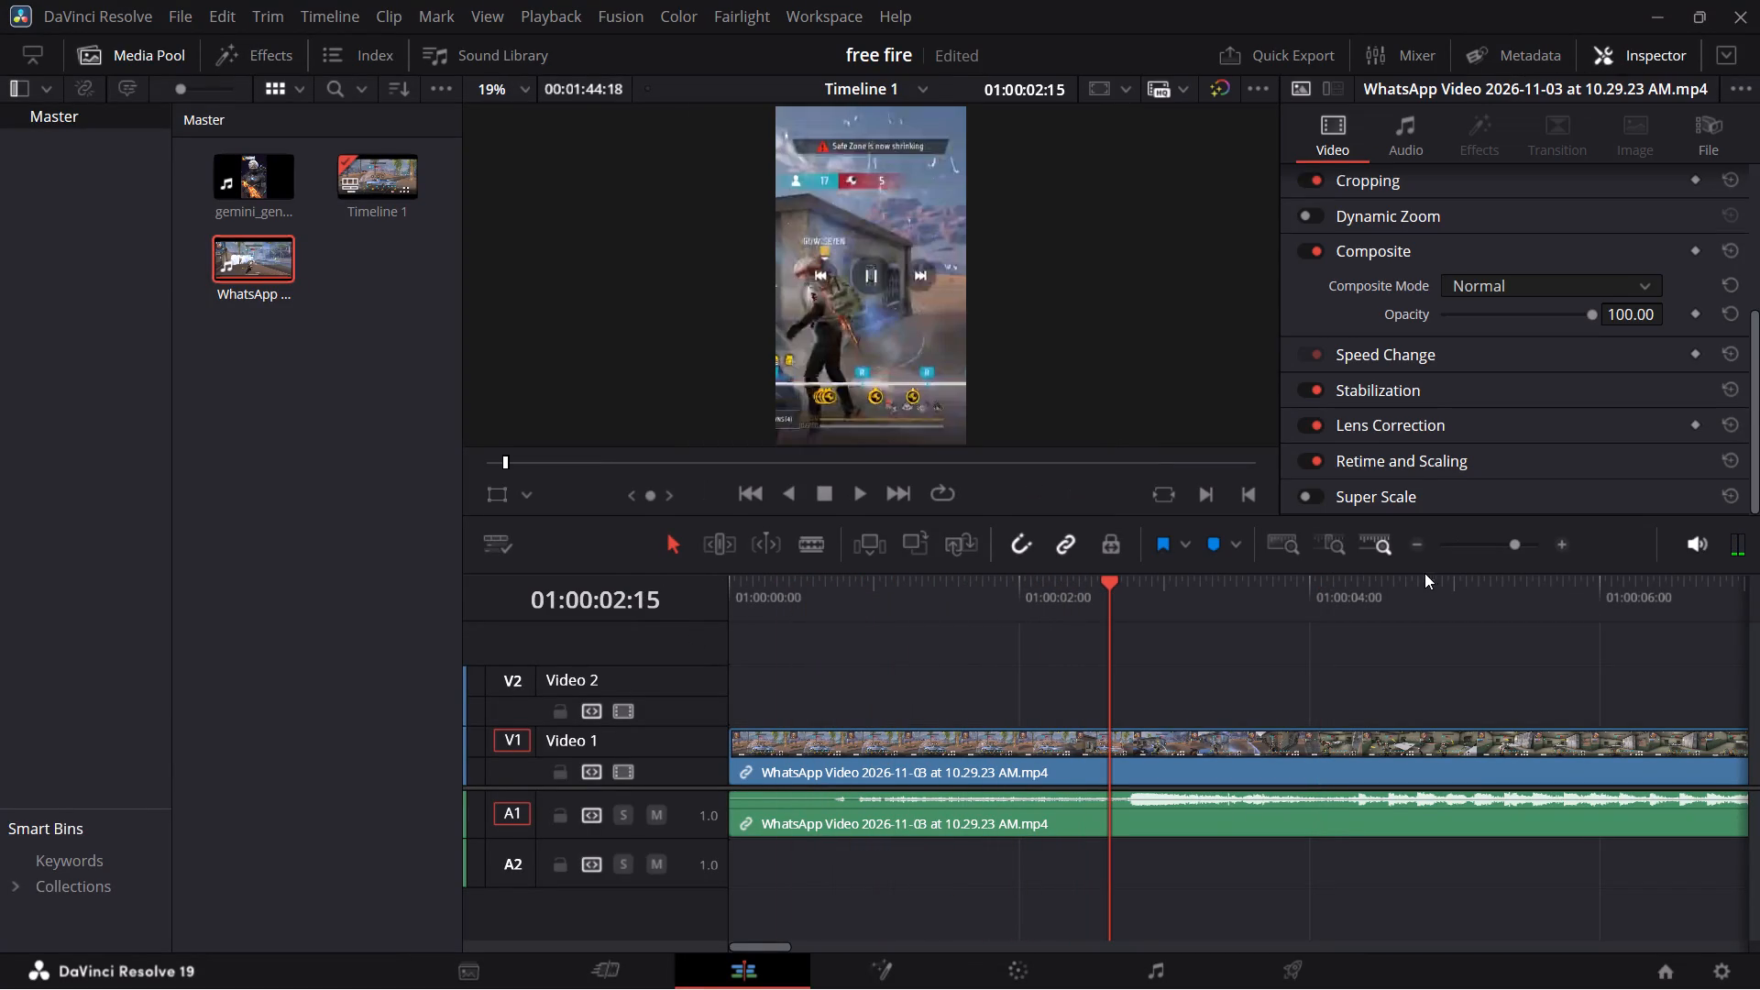
{"action": "left_click", "coordinate": [1320, 467]}
{"action": "double_click", "coordinate": [1729, 456]}
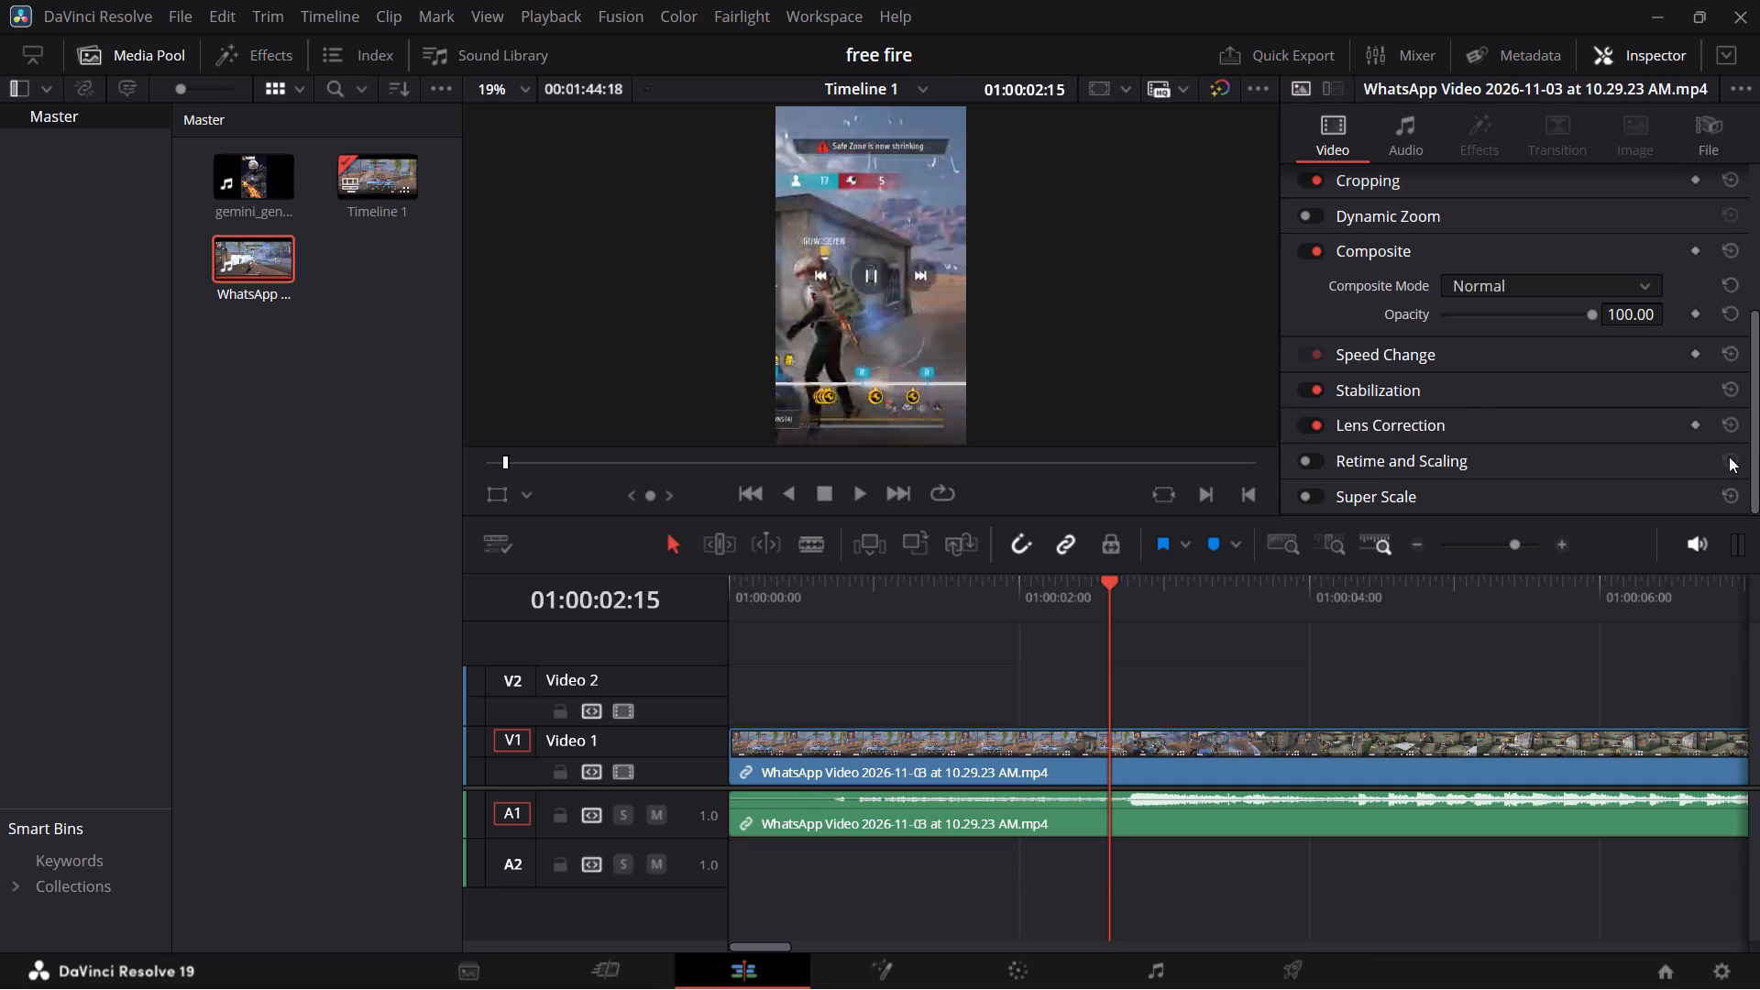
{"action": "left_click", "coordinate": [1397, 686]}
{"action": "left_click", "coordinate": [1116, 338]}
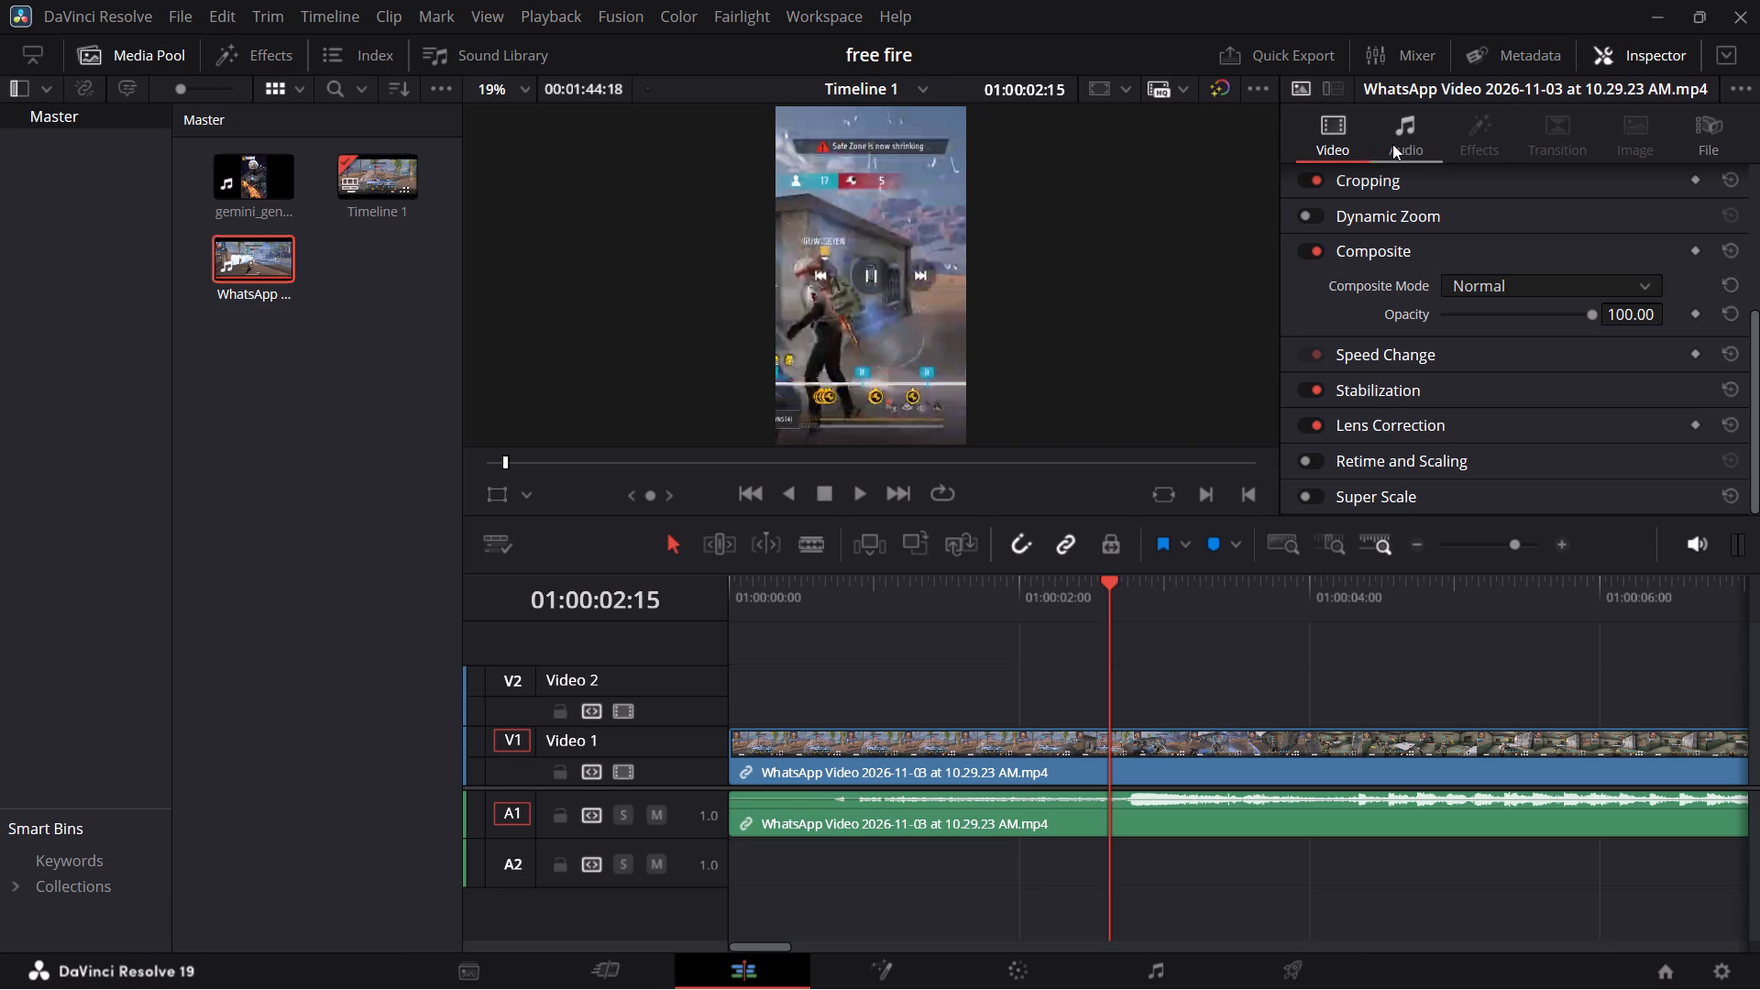
{"action": "left_click", "coordinate": [1397, 141]}
{"action": "left_click", "coordinate": [1329, 114]}
{"action": "scroll", "coordinate": [1456, 293], "scroll_direction": "down", "scroll_amount": 3}
{"action": "left_click", "coordinate": [1615, 60]}
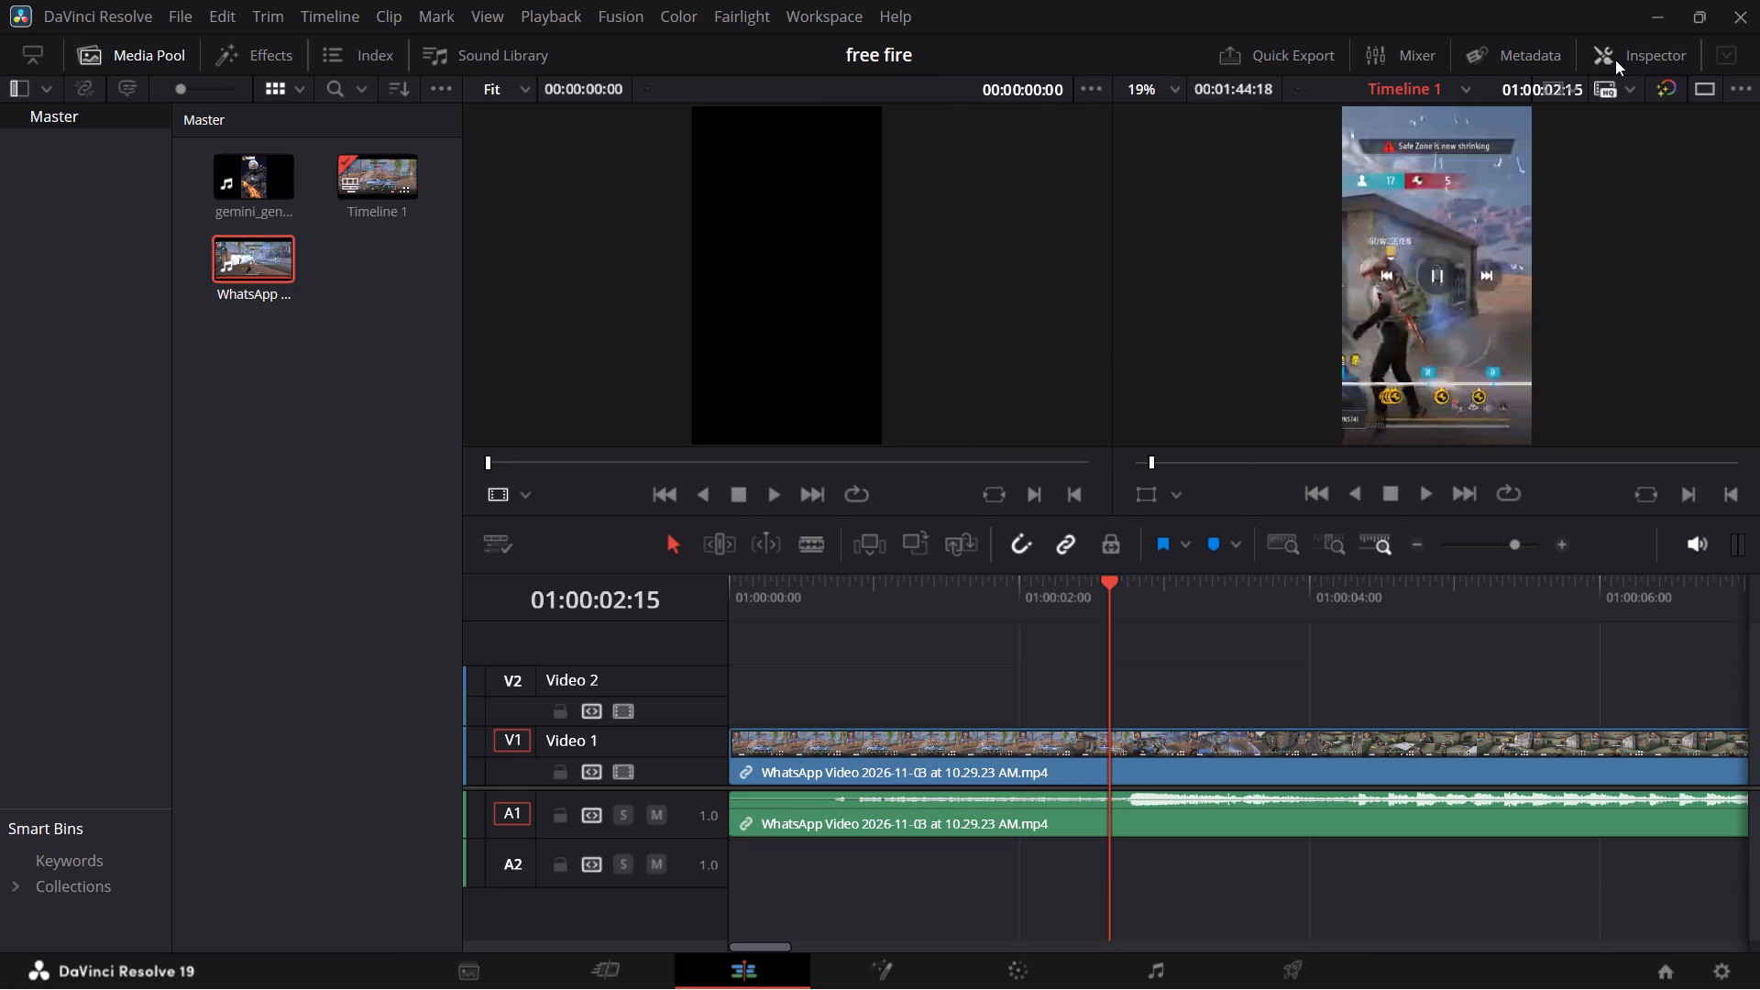
Play Timeline 1 briefly from the playhead, stop, and try playing the source viewer to recheck the clip's framing.
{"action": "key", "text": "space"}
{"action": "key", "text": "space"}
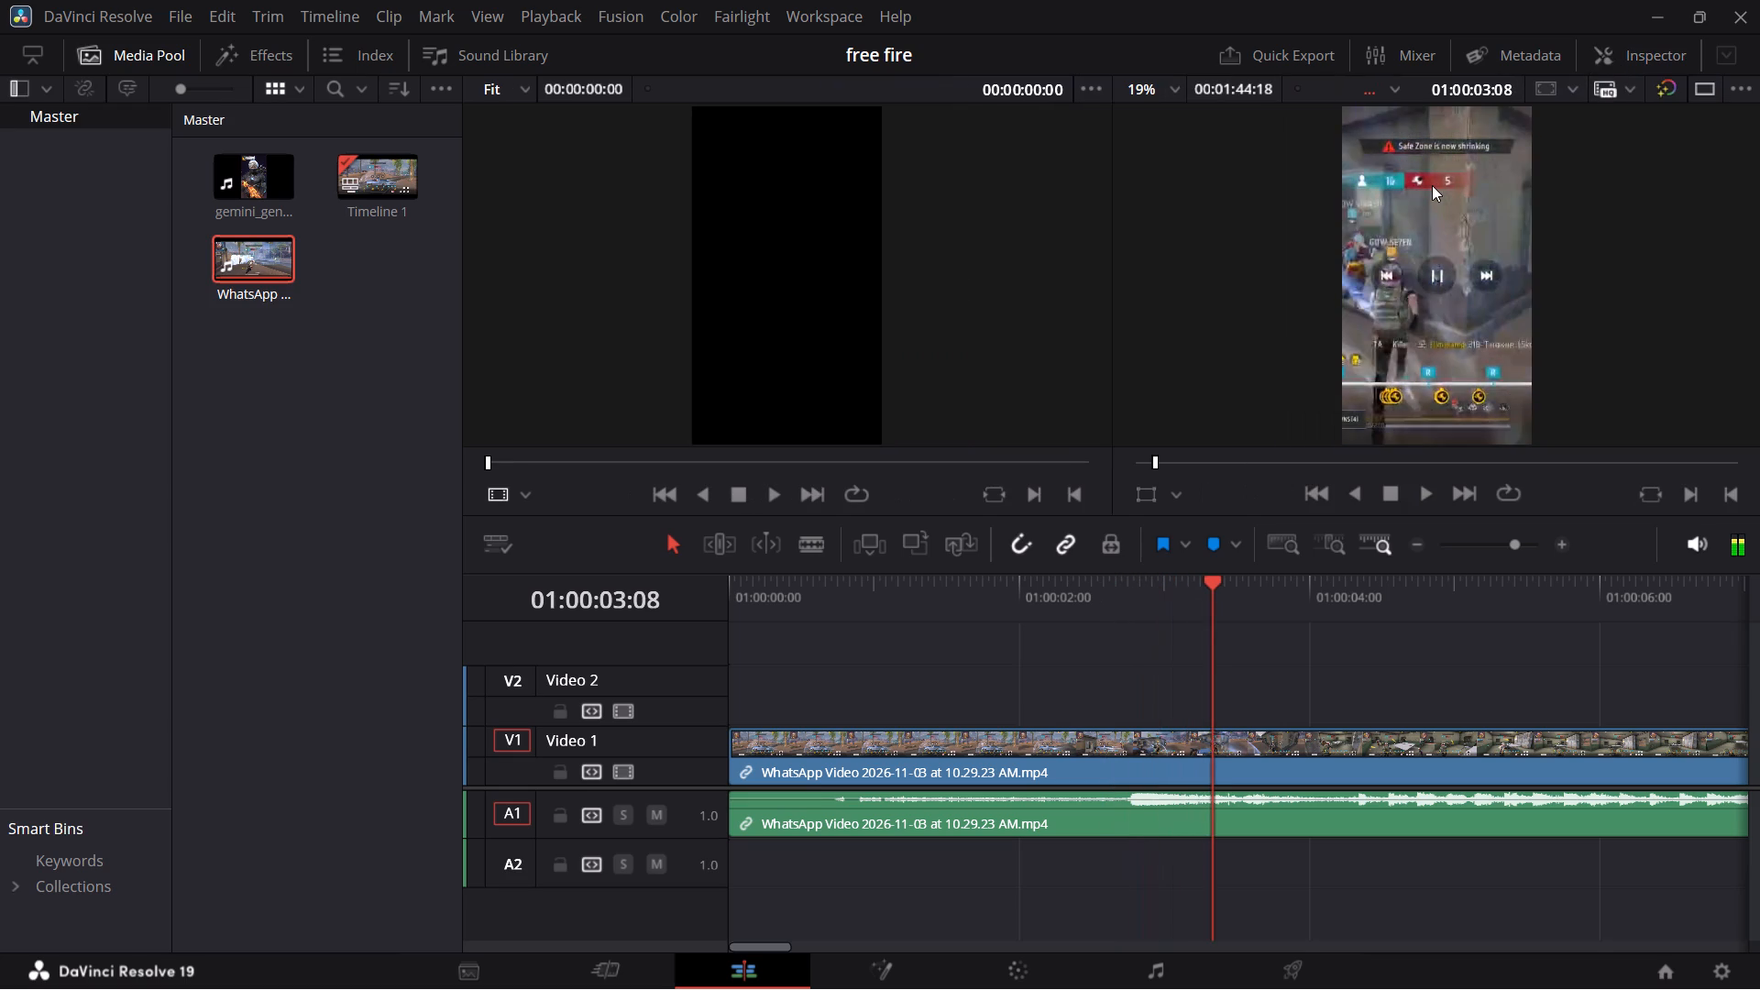
{"action": "left_click", "coordinate": [772, 500]}
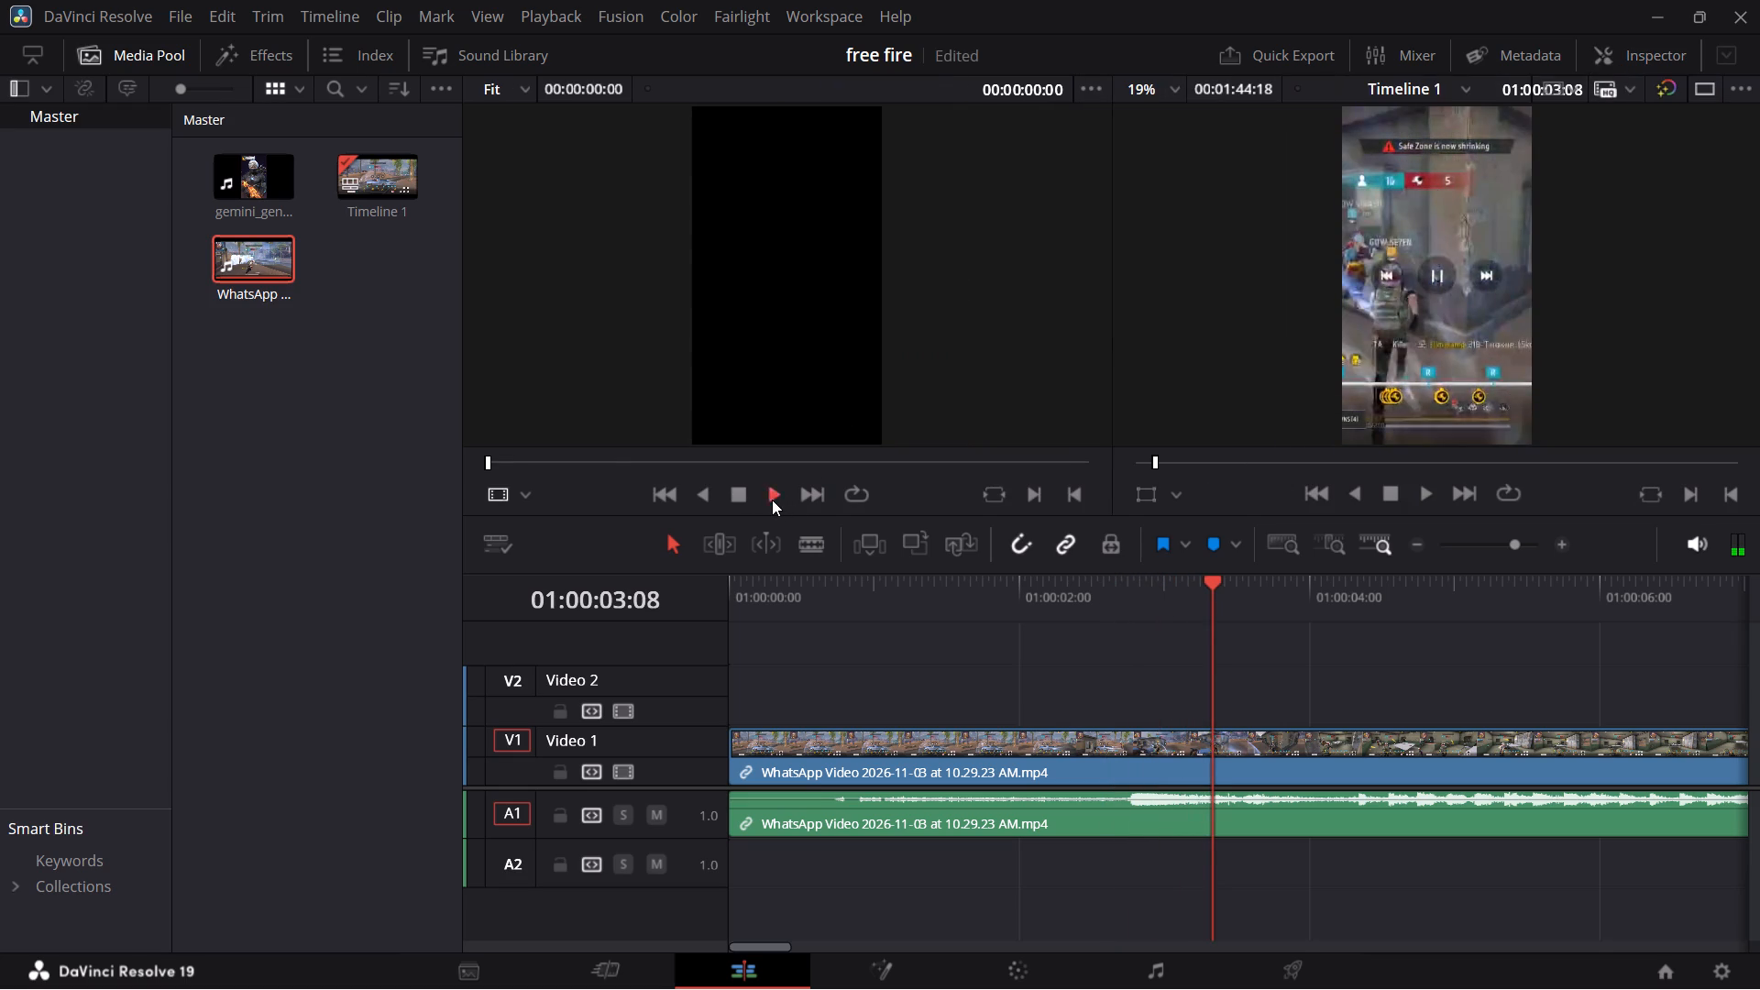
{"action": "double_click", "coordinate": [599, 459]}
Examine the Inspector's video settings down to Retime and Scaling for the WhatsApp clip from the Media Pool, and close the Inspector.
{"action": "left_click", "coordinate": [1607, 40]}
{"action": "scroll", "coordinate": [1452, 479], "scroll_direction": "down", "scroll_amount": 3}
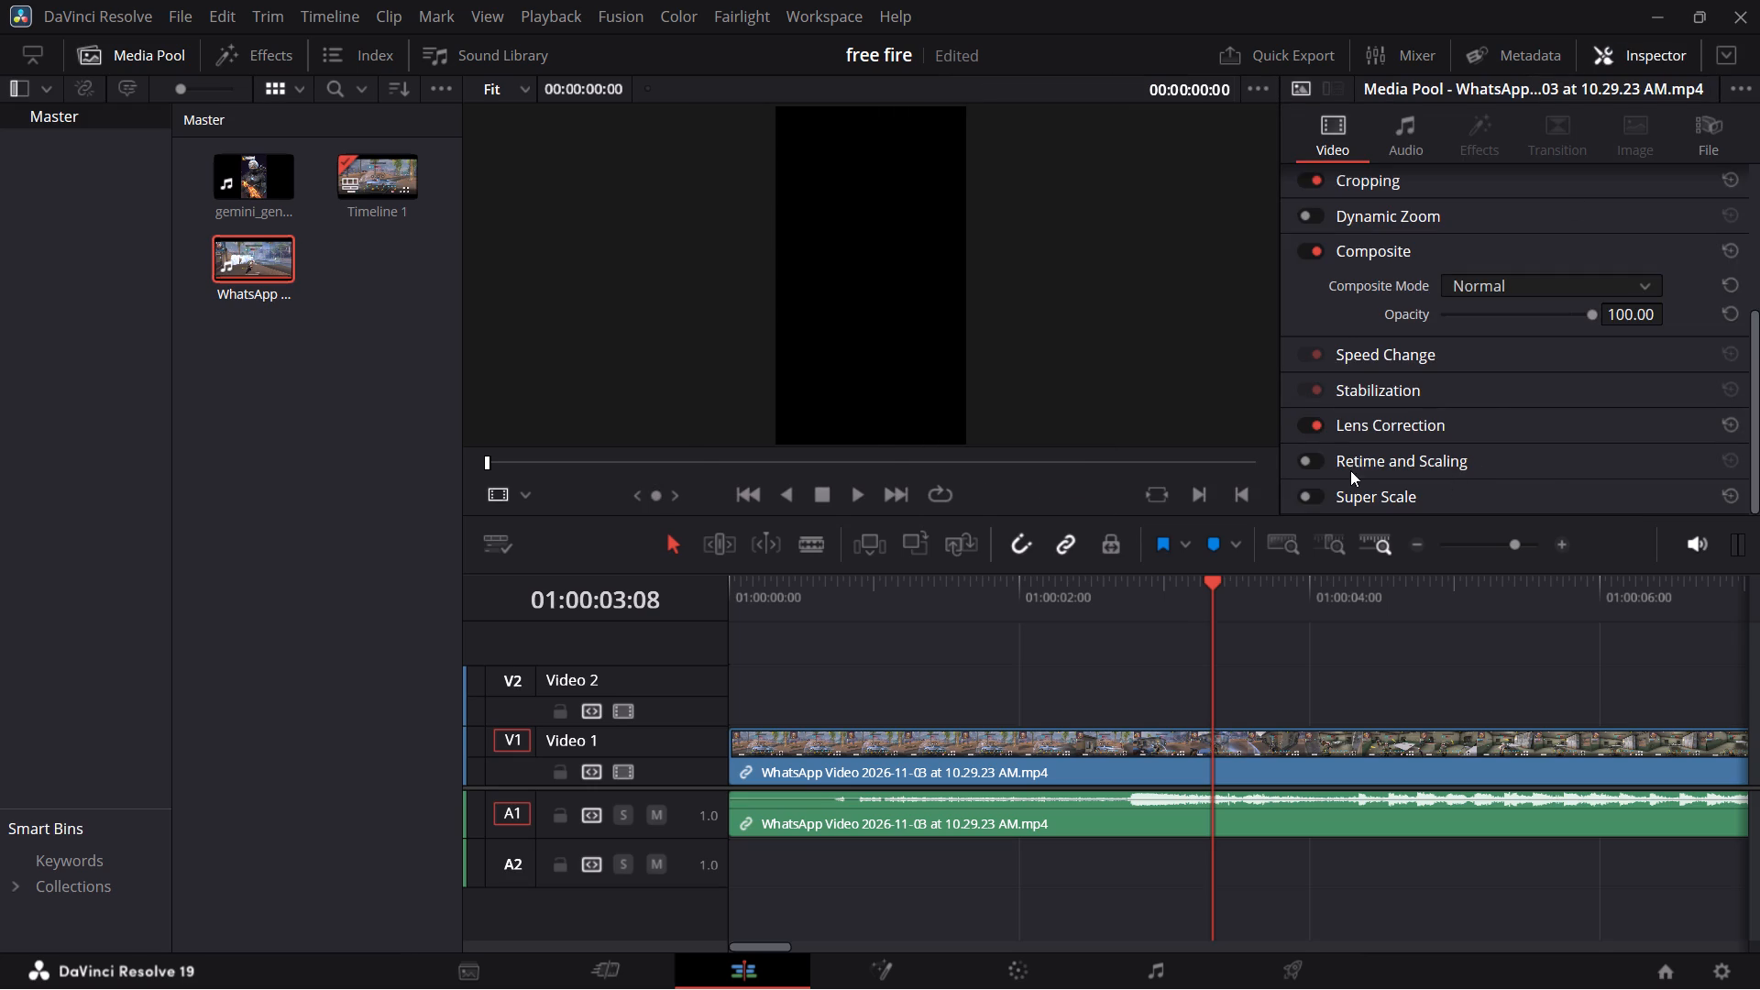
{"action": "left_click", "coordinate": [1207, 374]}
{"action": "left_click", "coordinate": [1610, 53]}
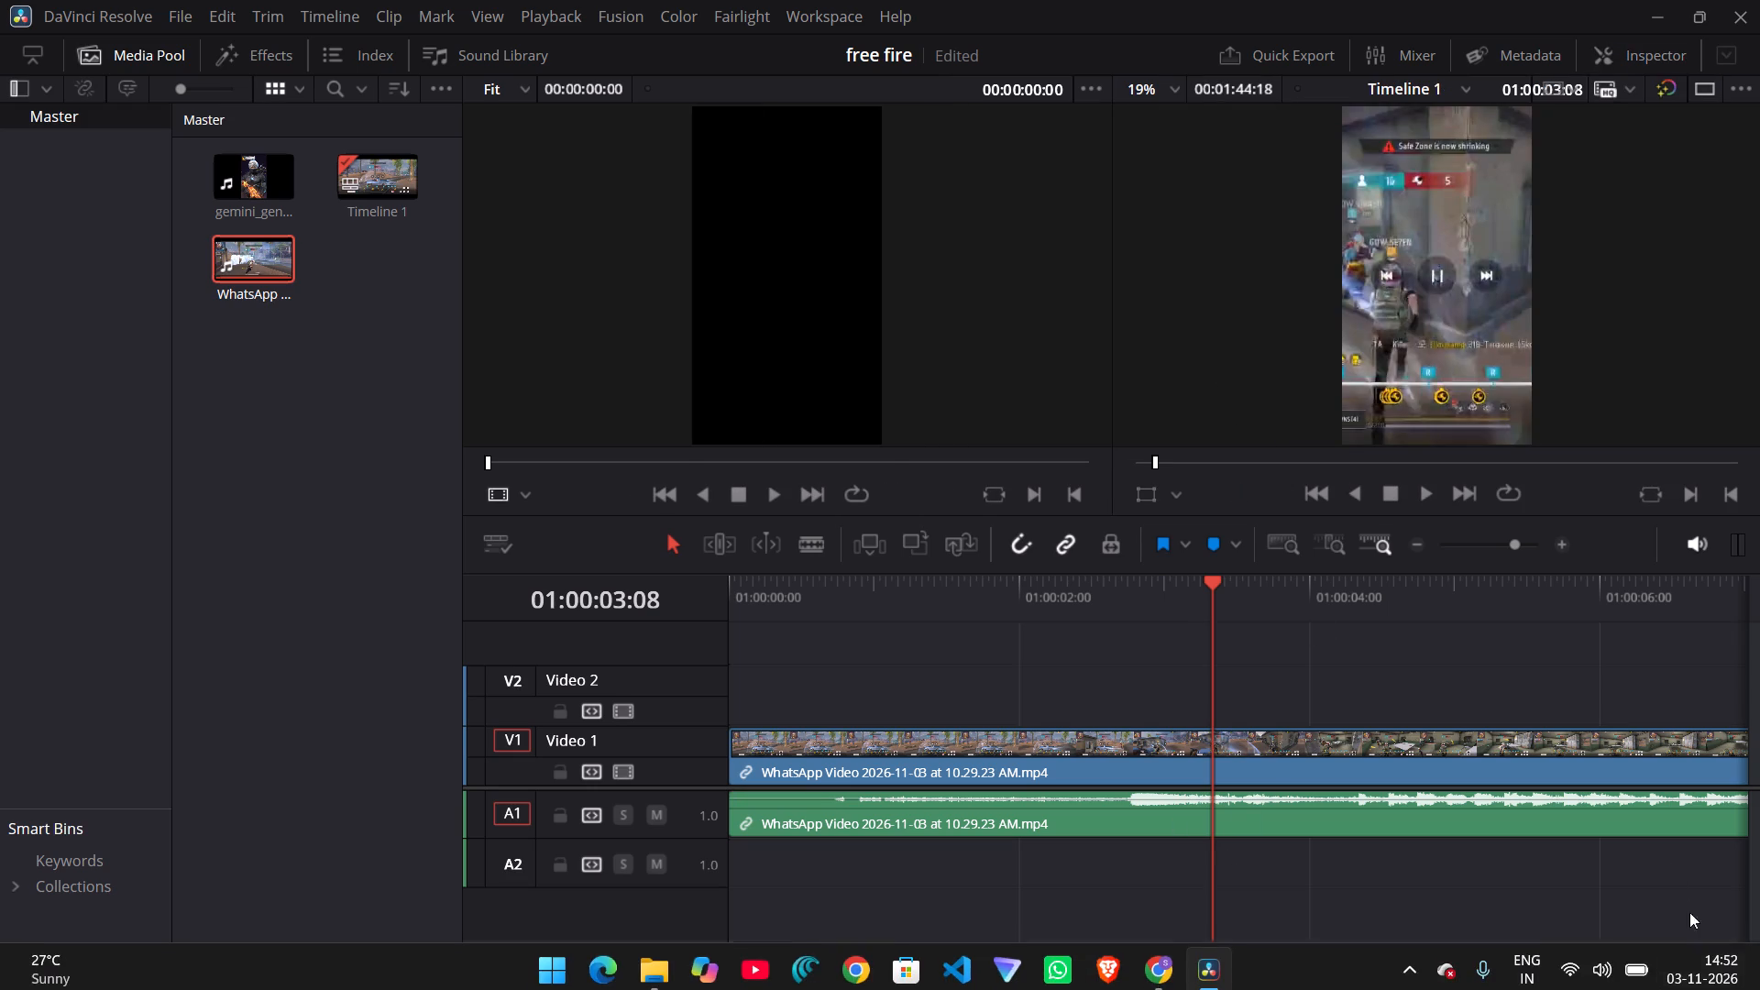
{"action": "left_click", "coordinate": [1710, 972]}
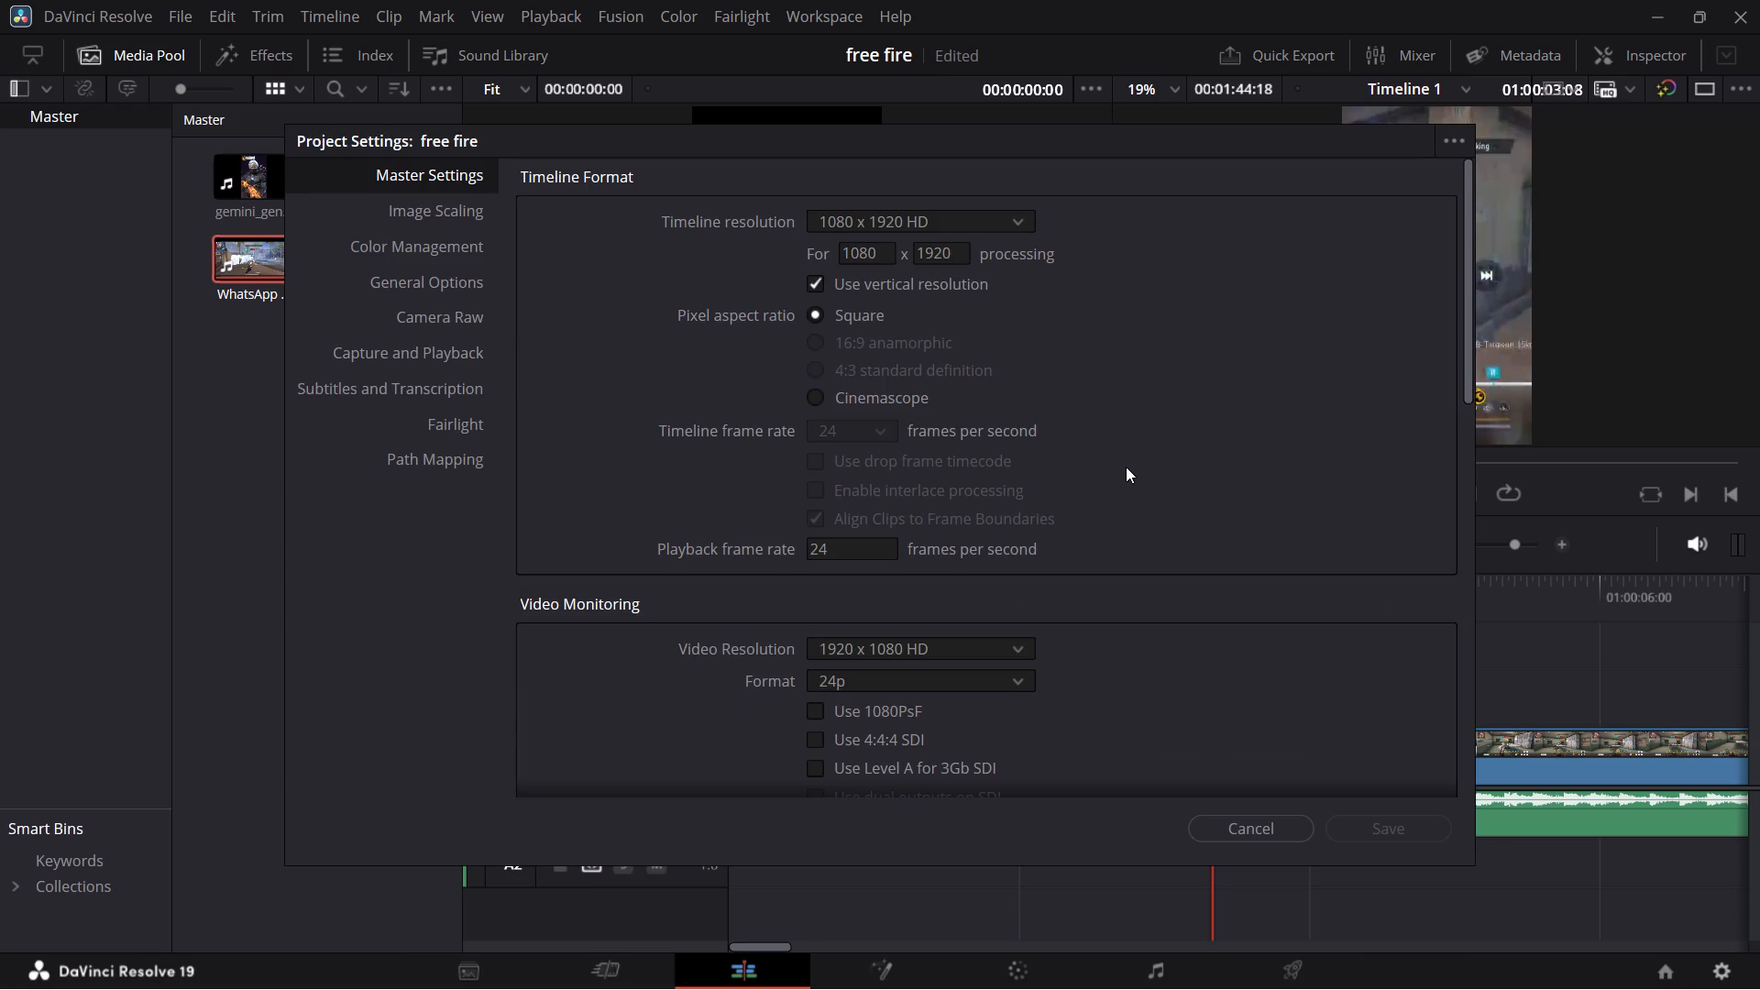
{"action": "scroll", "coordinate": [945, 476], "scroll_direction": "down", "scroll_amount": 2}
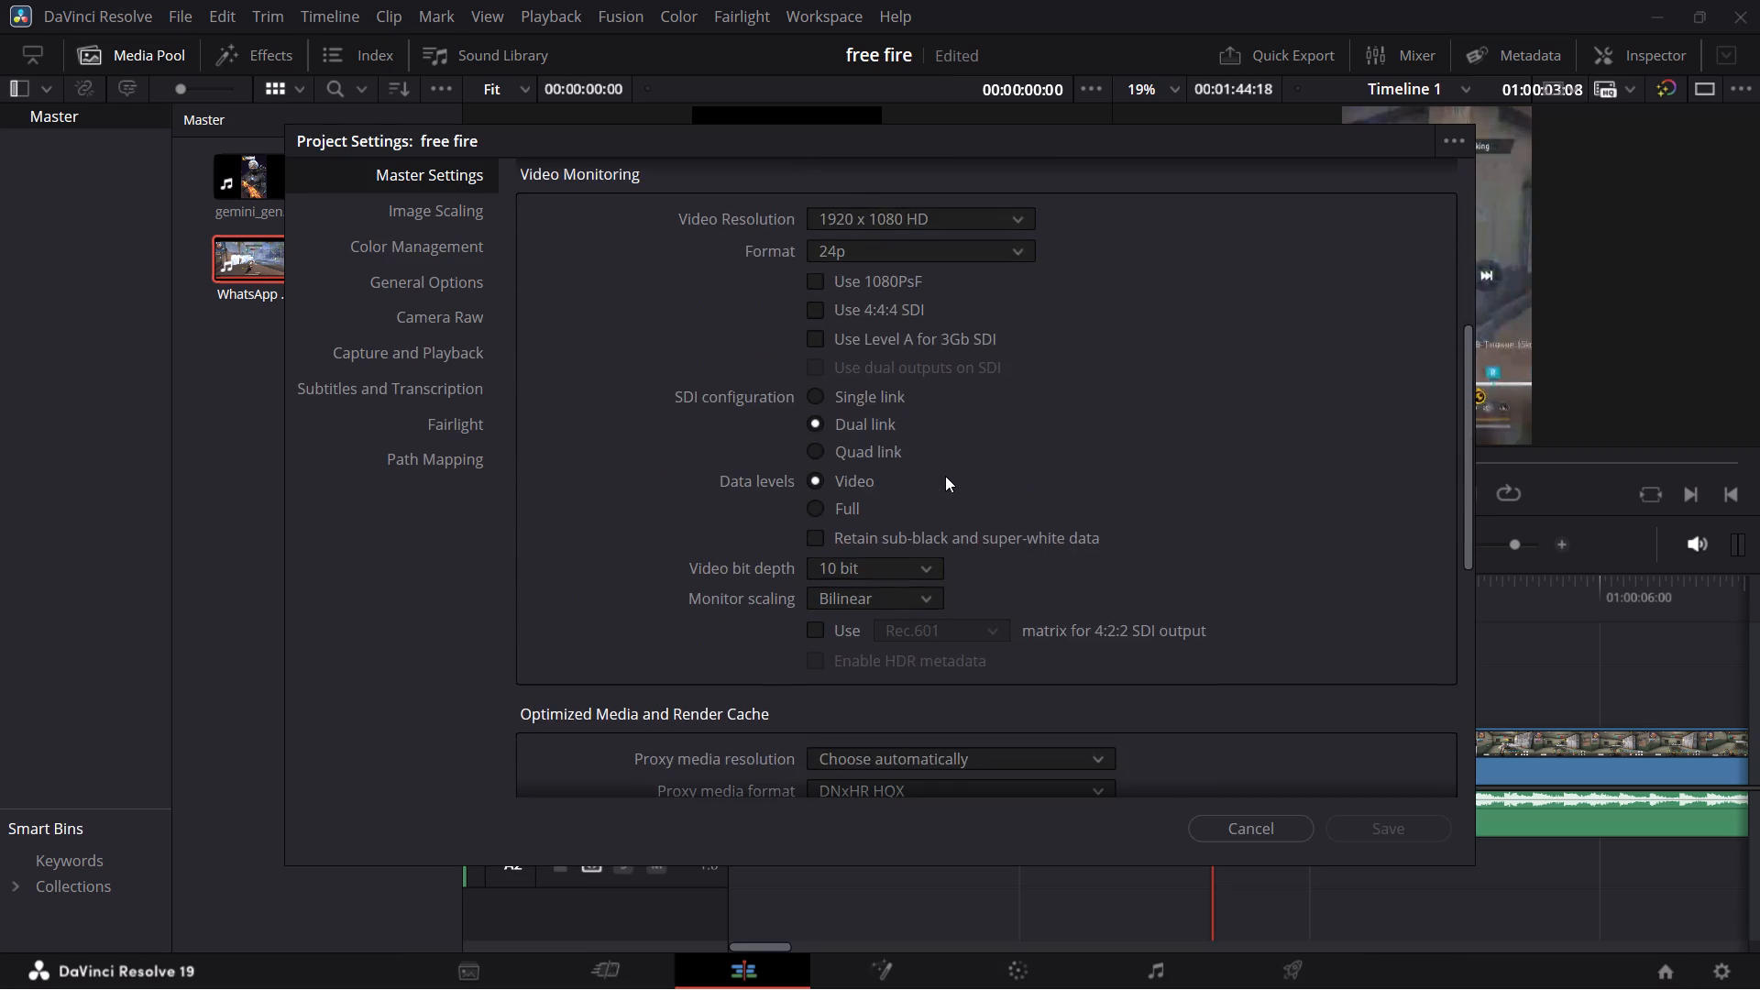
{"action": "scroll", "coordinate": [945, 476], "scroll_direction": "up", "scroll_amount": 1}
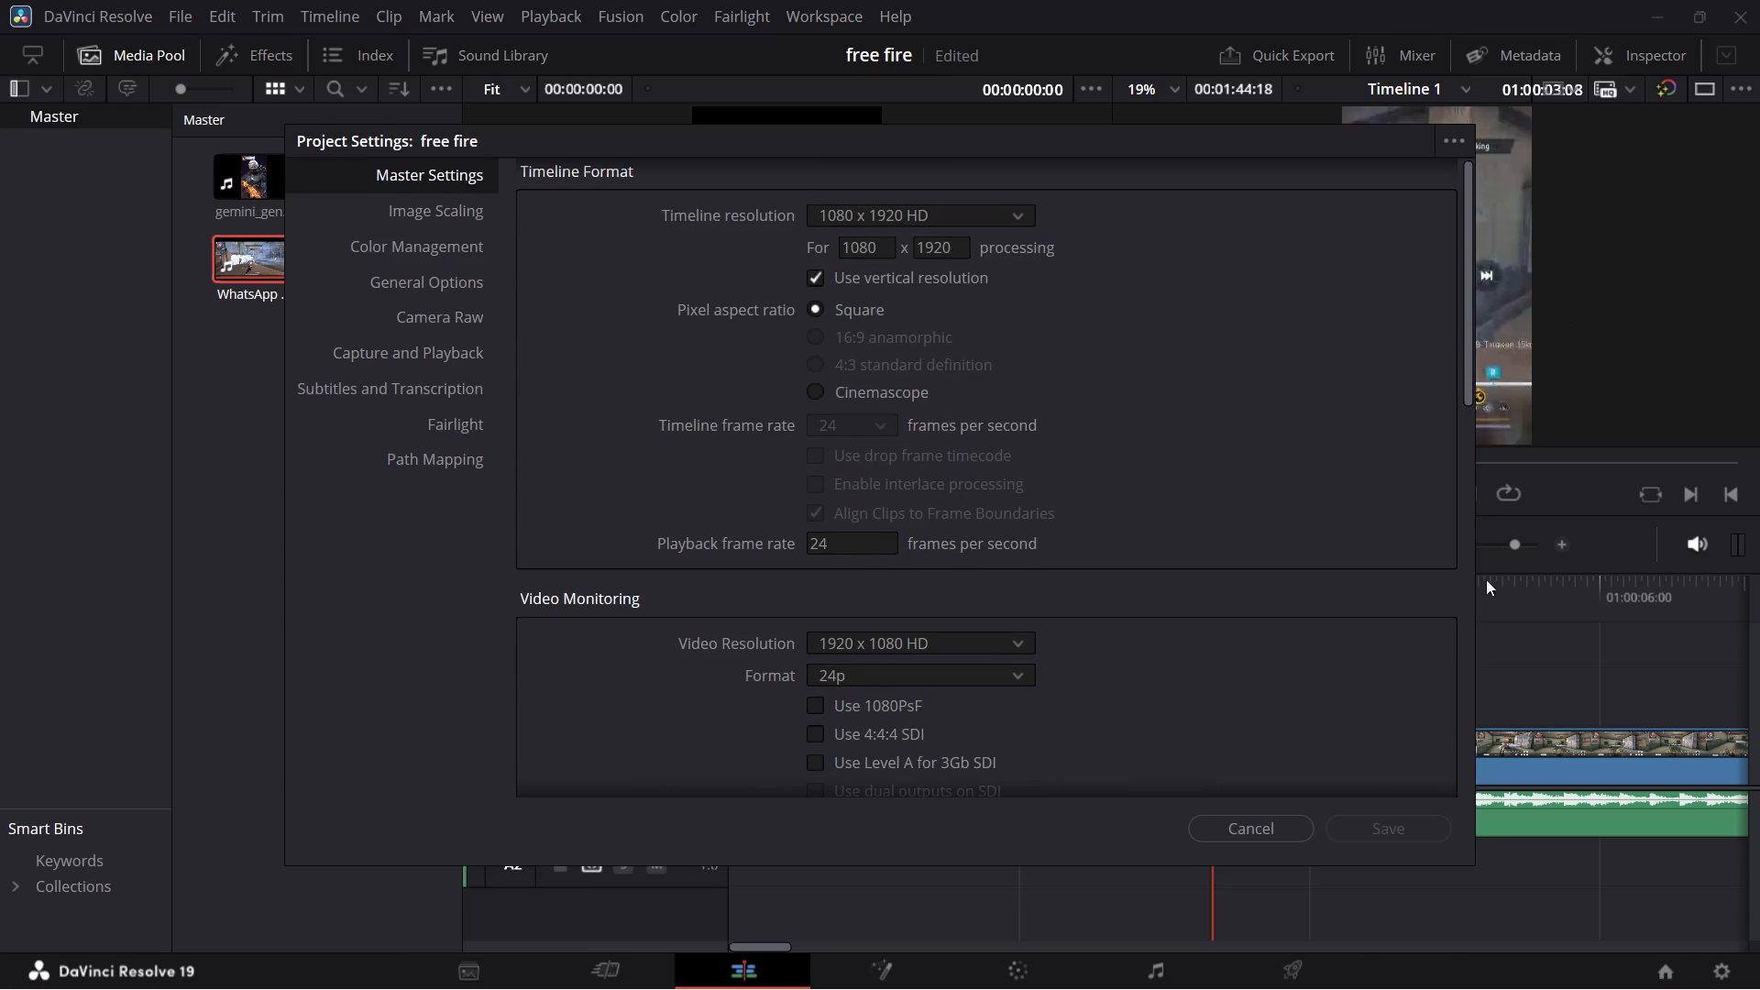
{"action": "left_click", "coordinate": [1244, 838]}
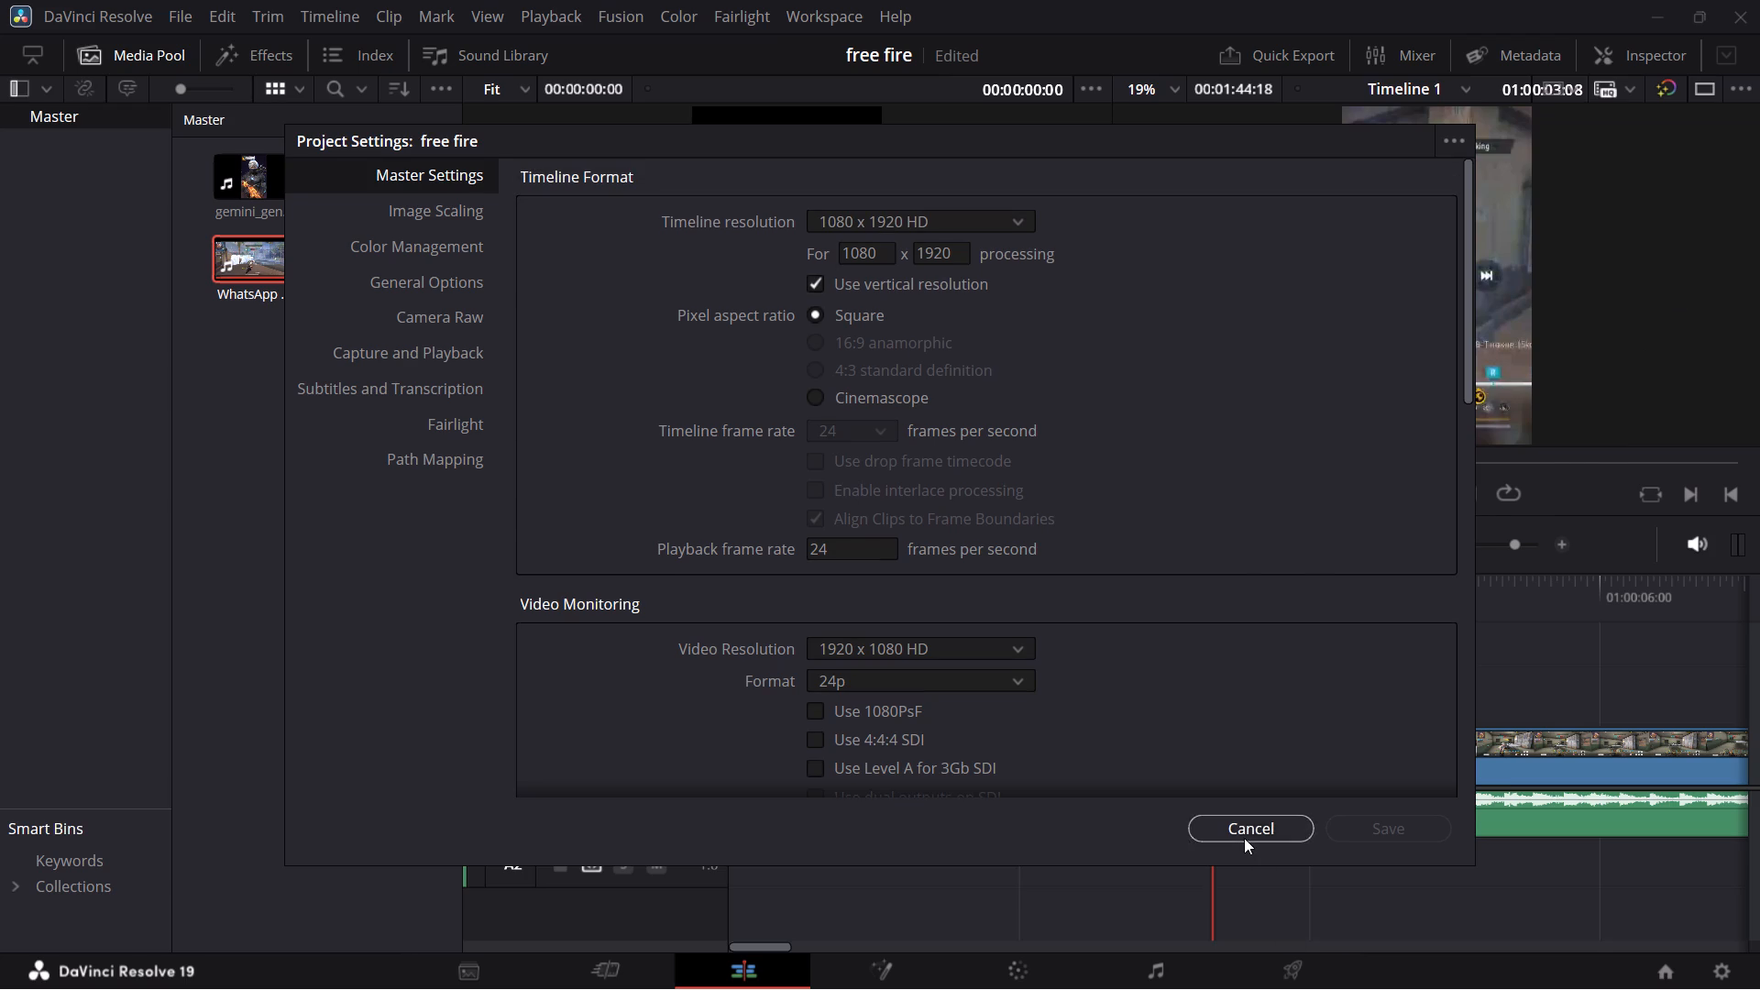
{"action": "left_click", "coordinate": [1711, 973]}
{"action": "scroll", "coordinate": [763, 656], "scroll_direction": "down", "scroll_amount": 2}
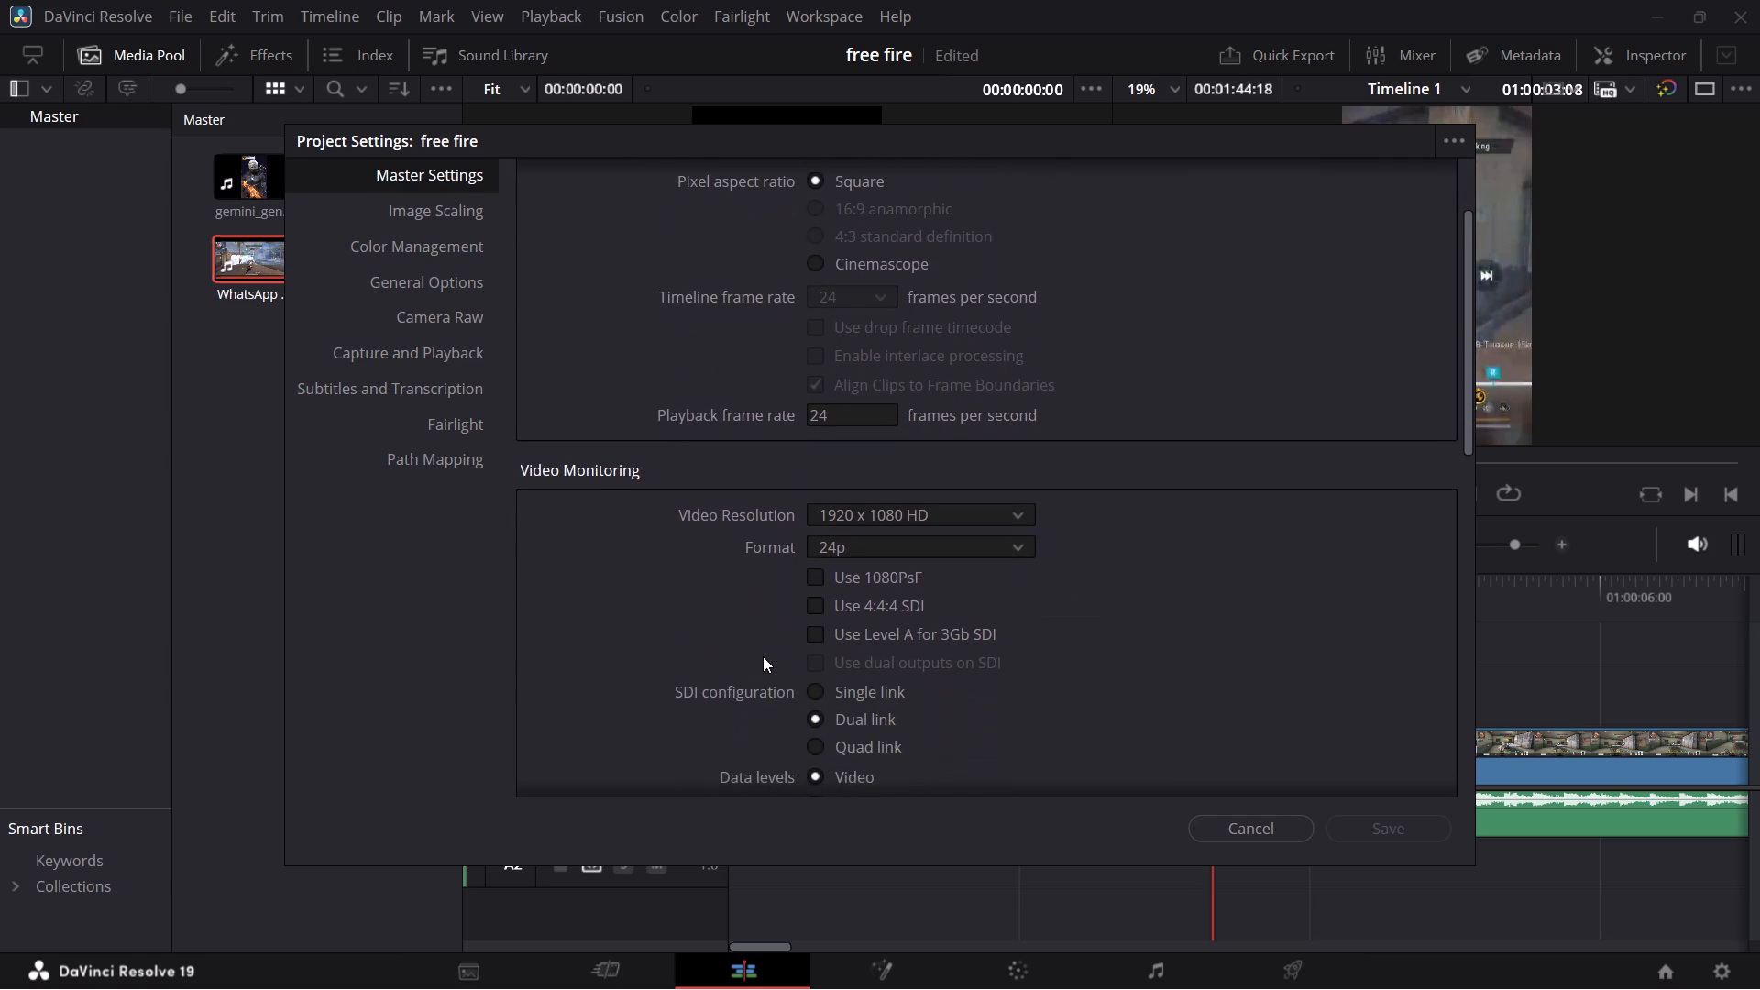
{"action": "scroll", "coordinate": [763, 656], "scroll_direction": "down", "scroll_amount": 2}
{"action": "scroll", "coordinate": [763, 656], "scroll_direction": "up", "scroll_amount": 2}
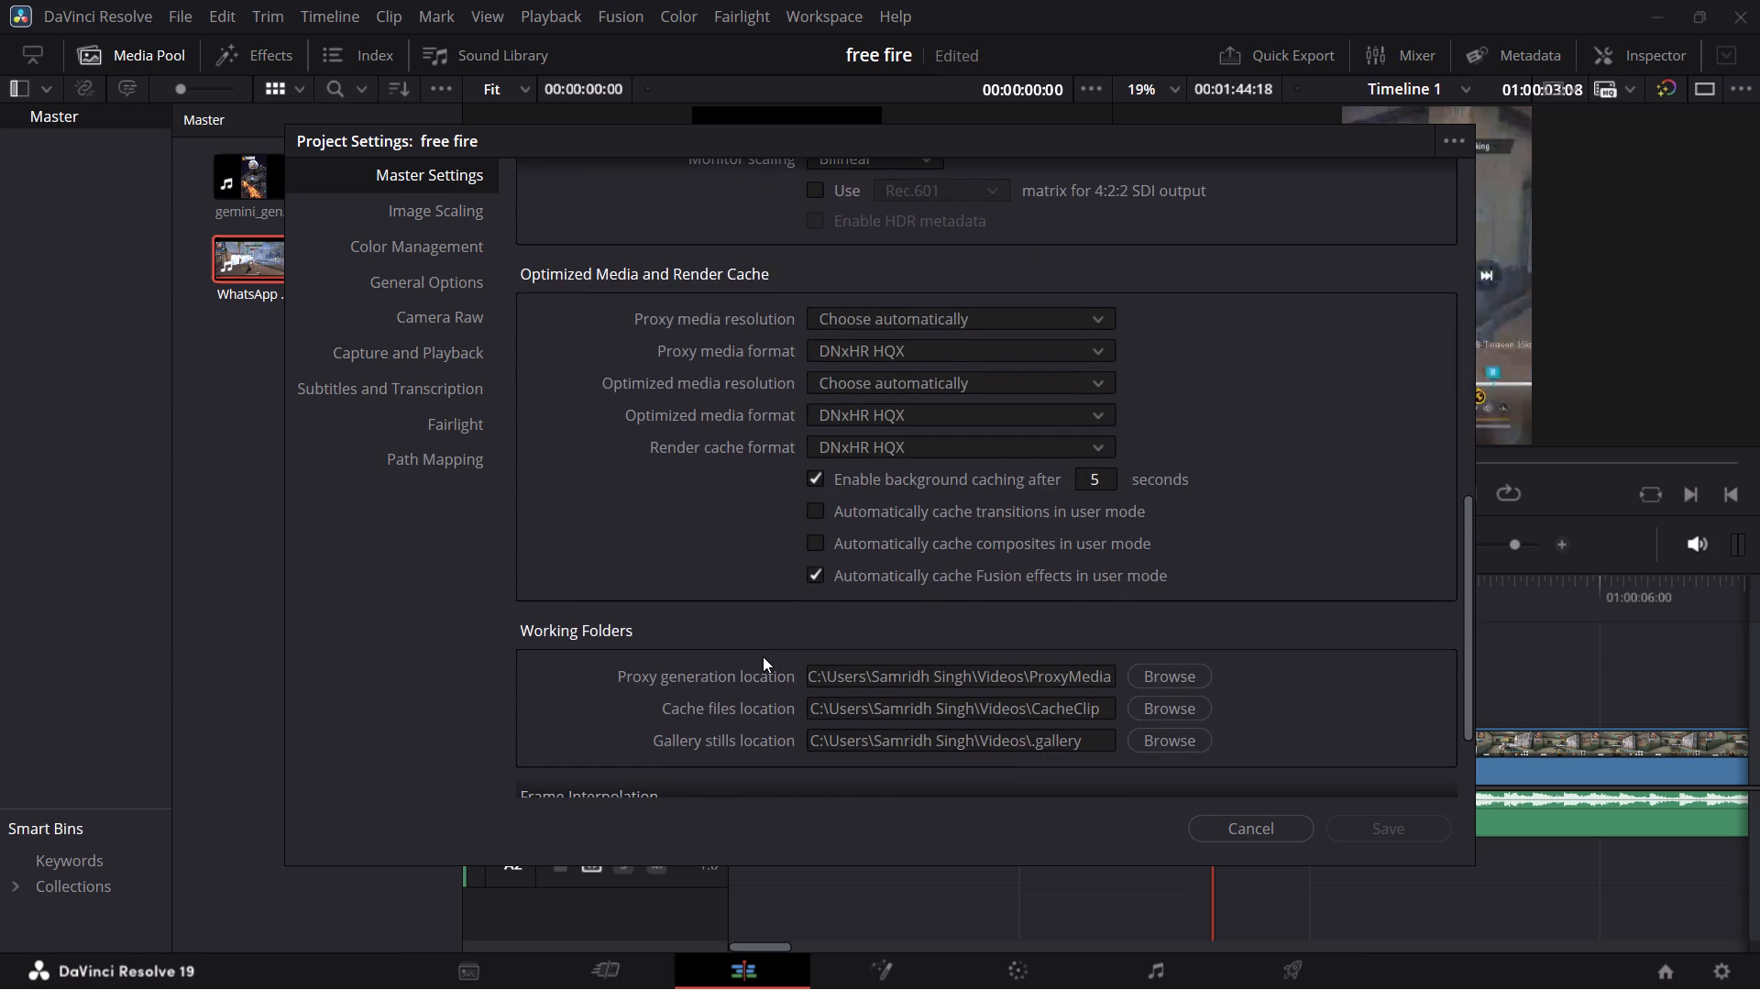
{"action": "scroll", "coordinate": [763, 656], "scroll_direction": "up", "scroll_amount": 3}
{"action": "scroll", "coordinate": [763, 656], "scroll_direction": "down", "scroll_amount": 2}
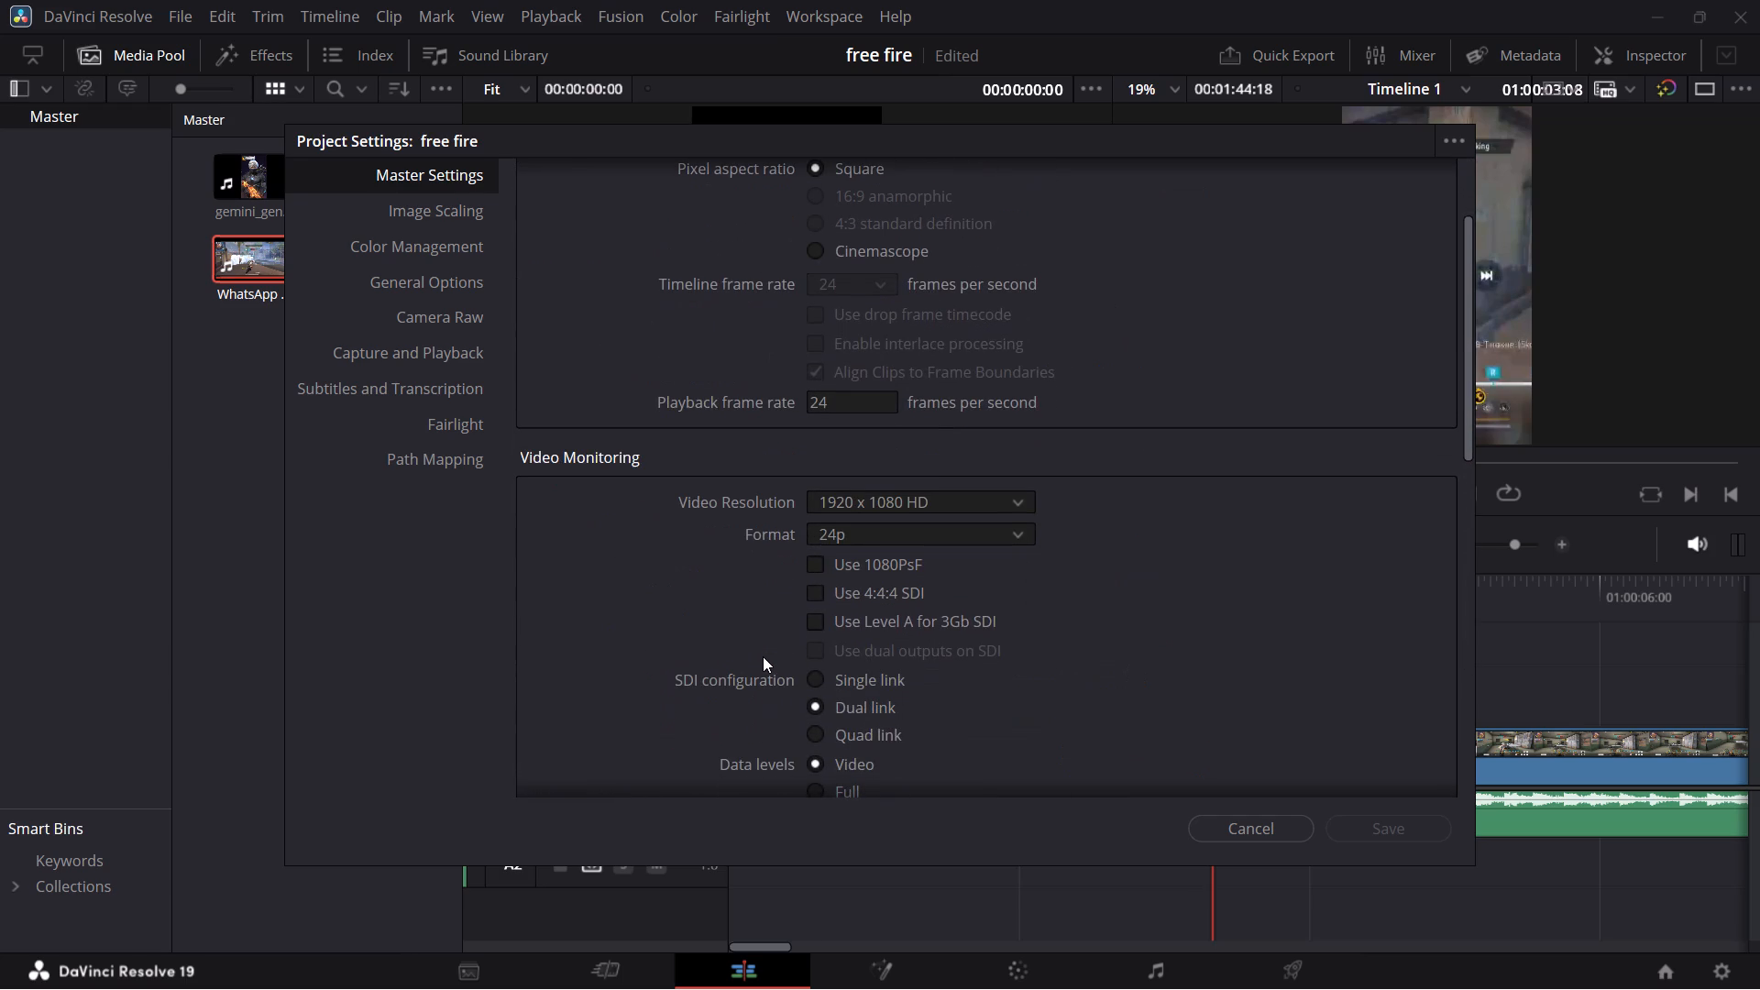
{"action": "scroll", "coordinate": [763, 656], "scroll_direction": "up", "scroll_amount": 3}
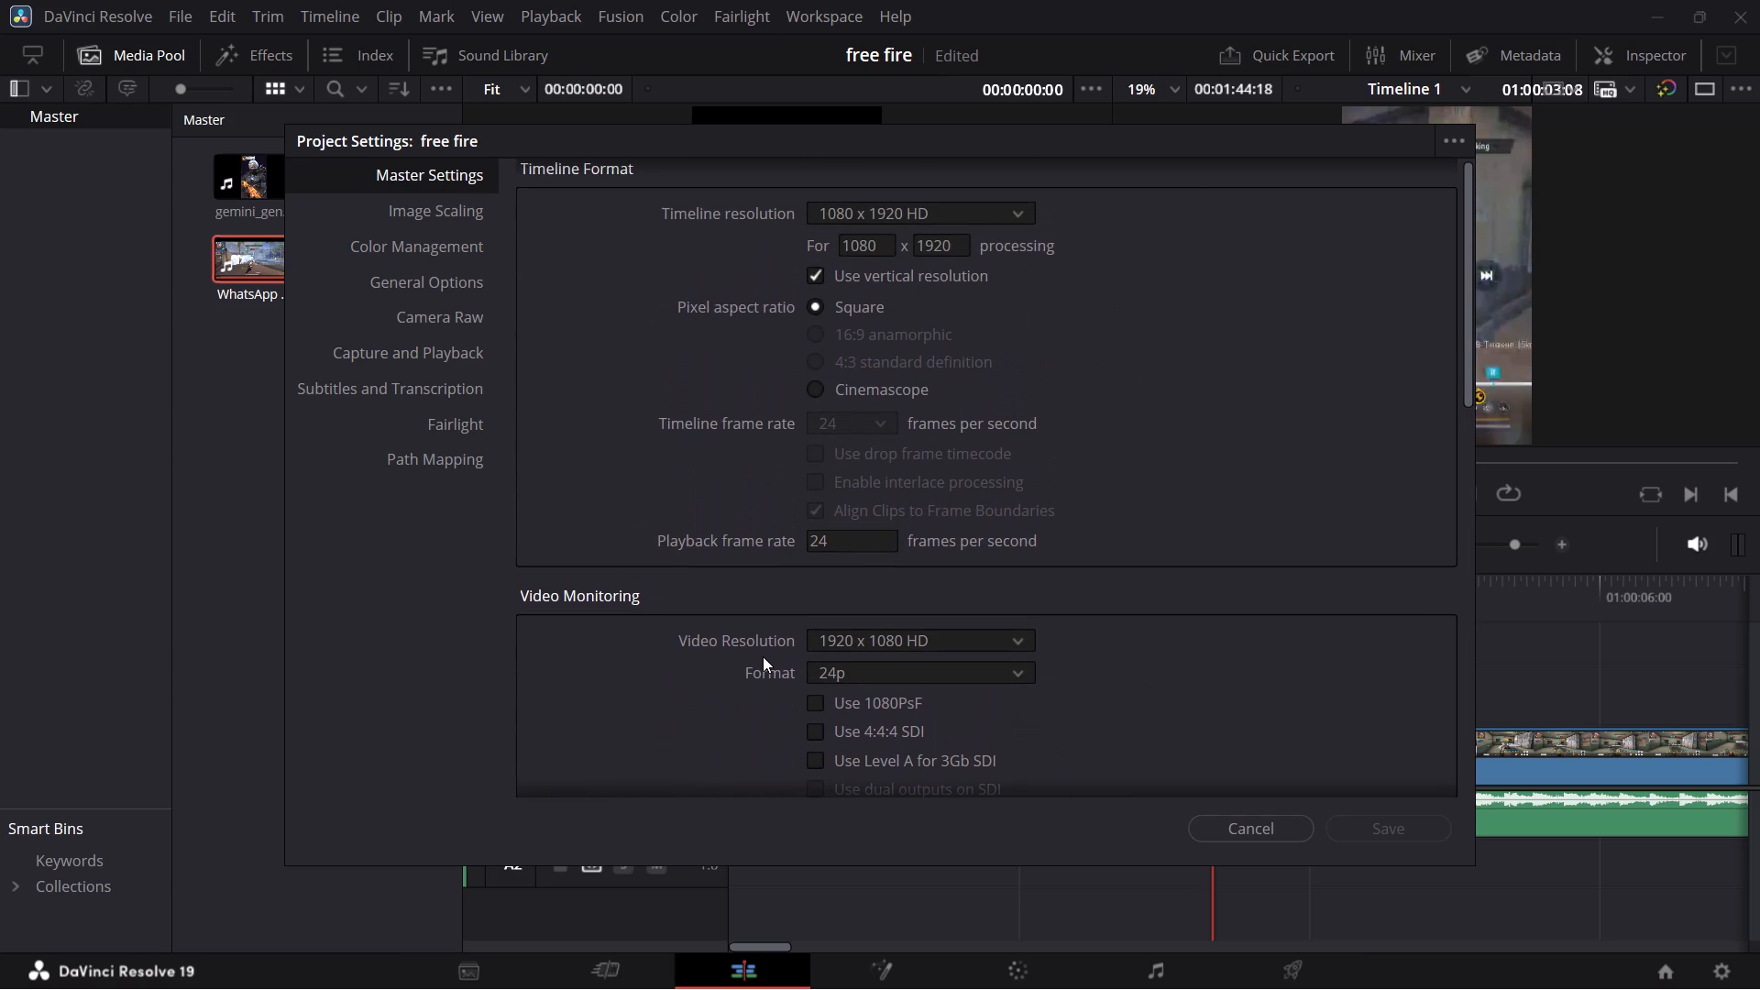
{"action": "scroll", "coordinate": [763, 656], "scroll_direction": "up", "scroll_amount": 1}
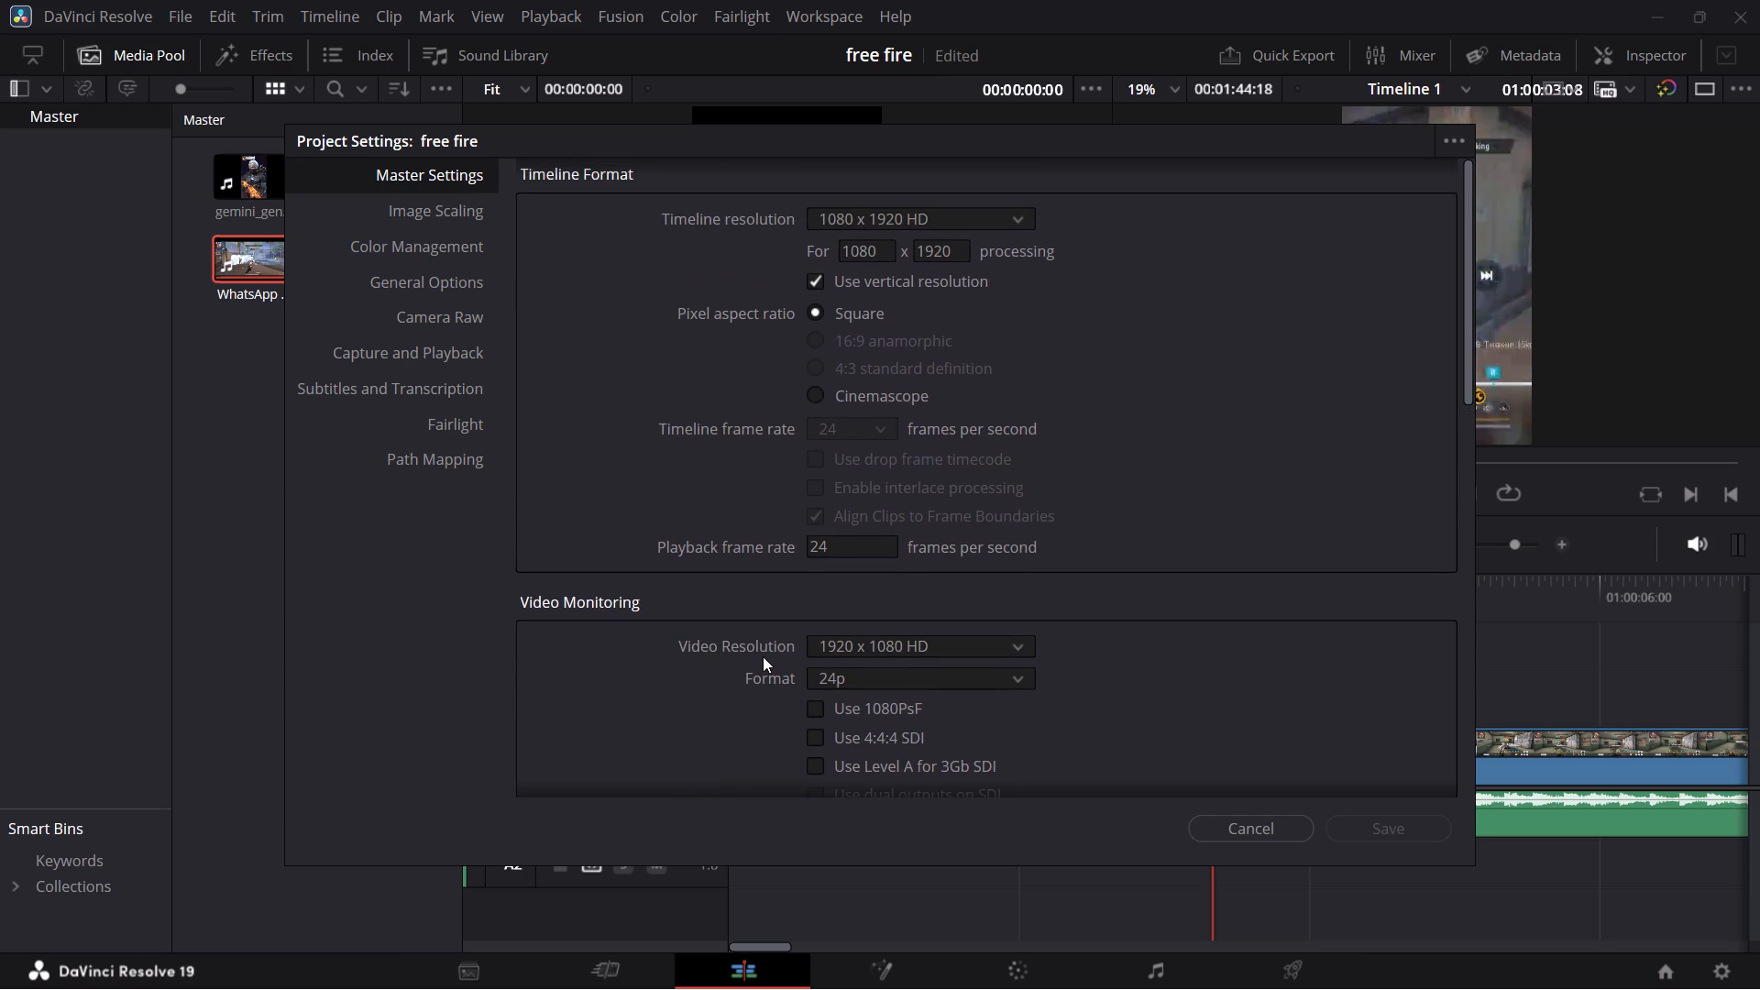
{"action": "scroll", "coordinate": [763, 656], "scroll_direction": "up", "scroll_amount": 1}
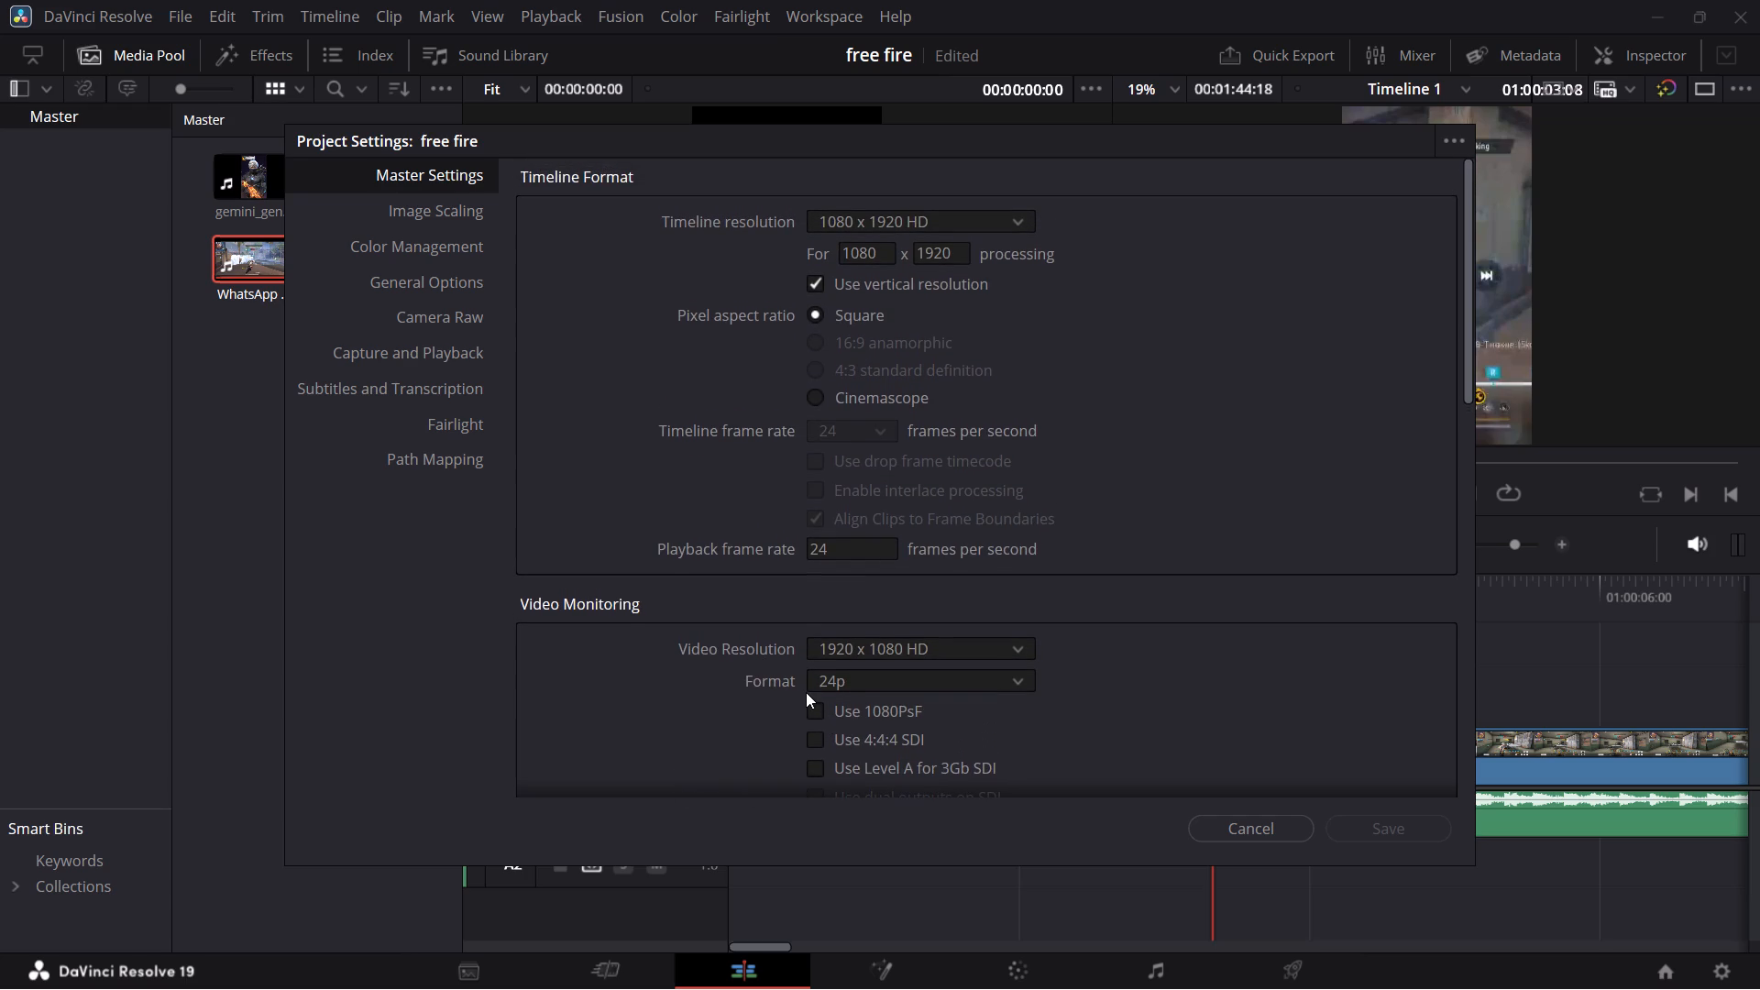
{"action": "scroll", "coordinate": [806, 691], "scroll_direction": "down", "scroll_amount": 1}
{"action": "scroll", "coordinate": [800, 602], "scroll_direction": "up", "scroll_amount": 3}
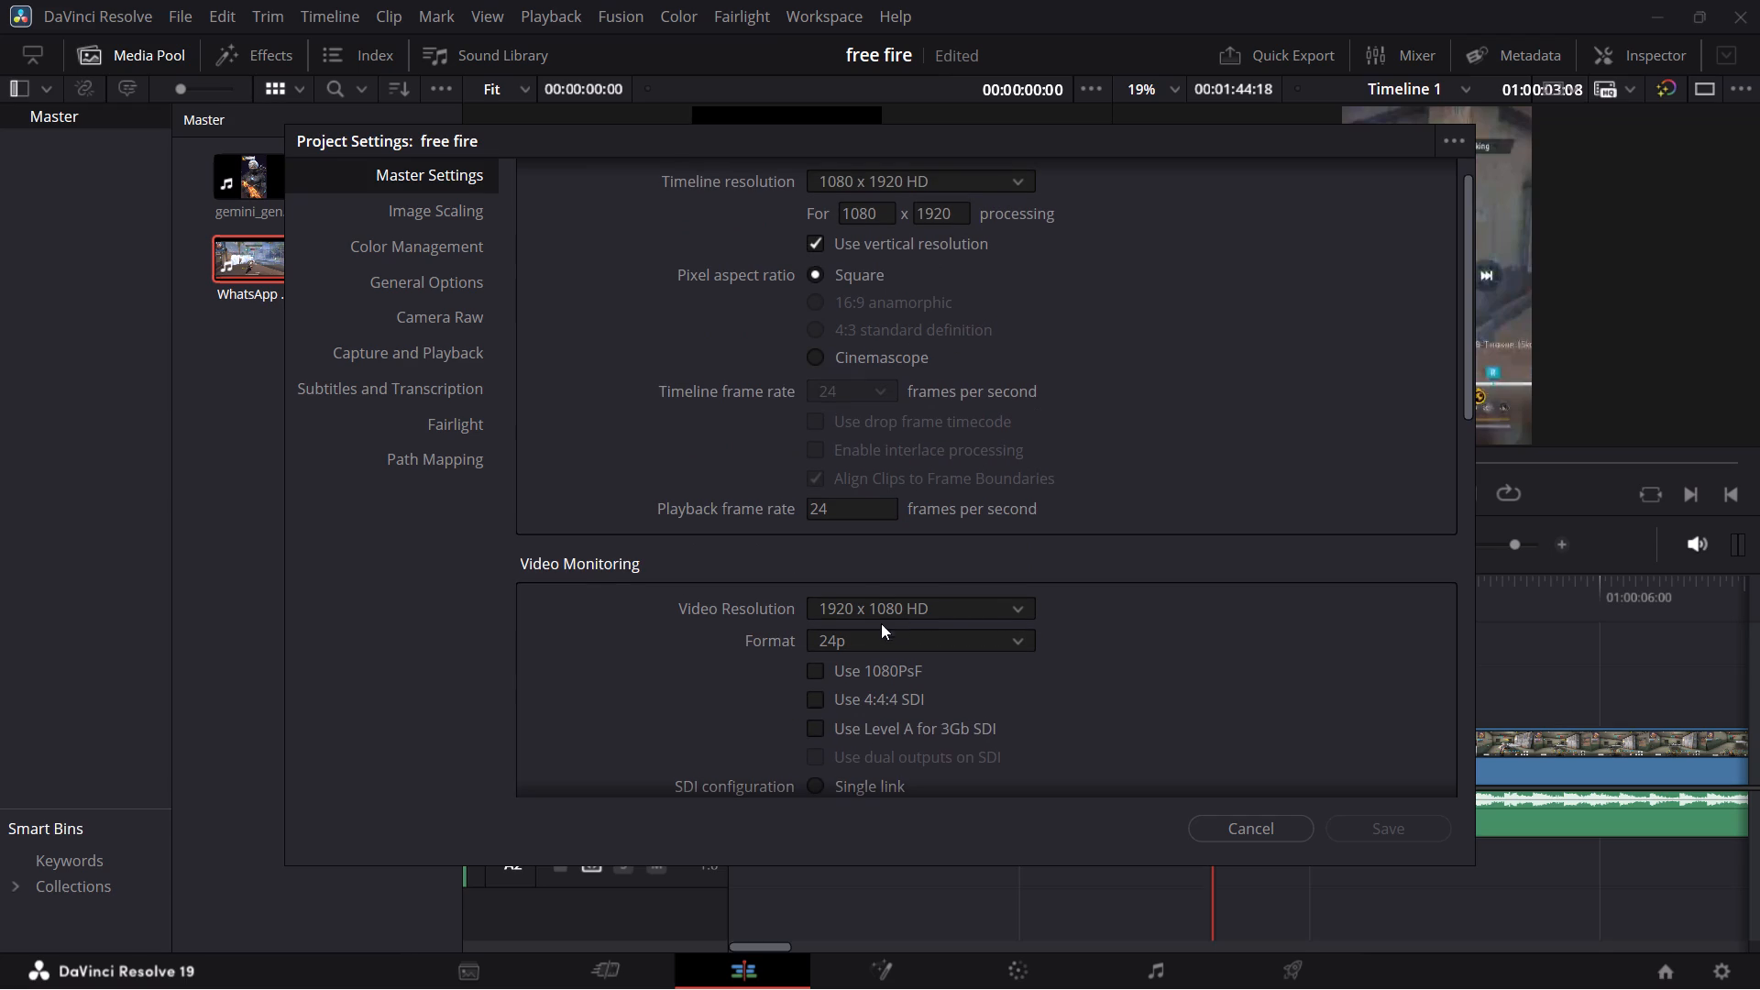
{"action": "scroll", "coordinate": [960, 609], "scroll_direction": "up", "scroll_amount": 1}
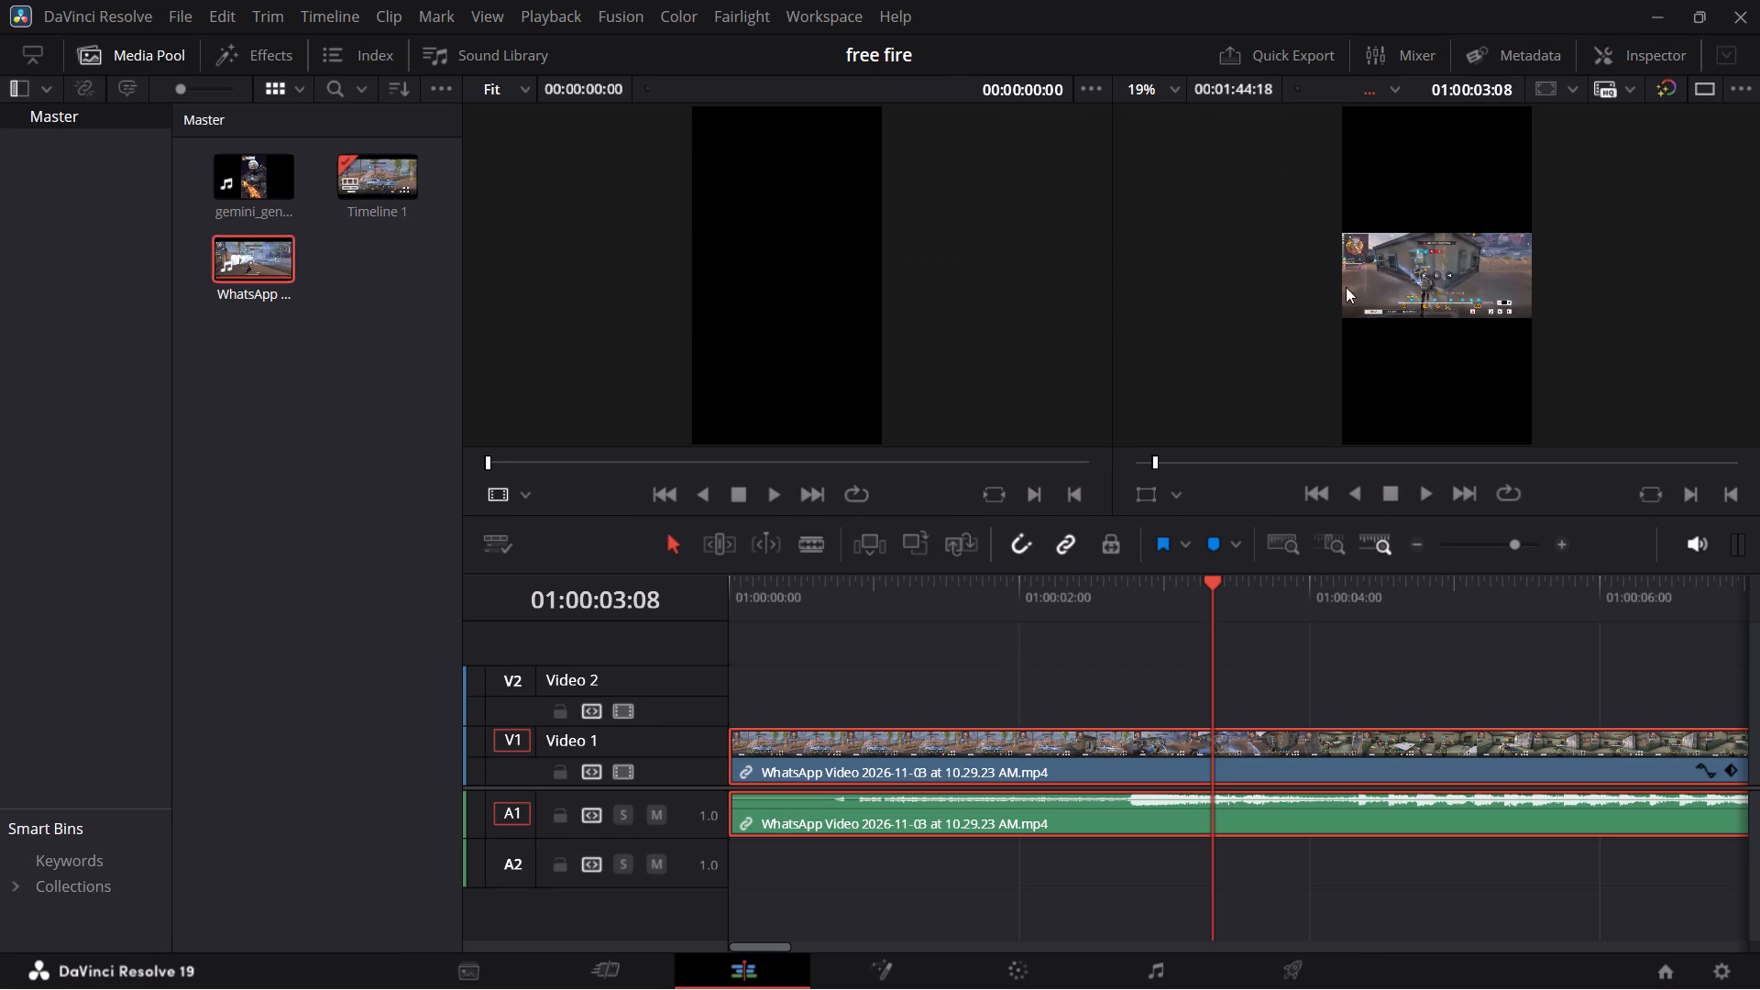
{"action": "key", "text": "space"}
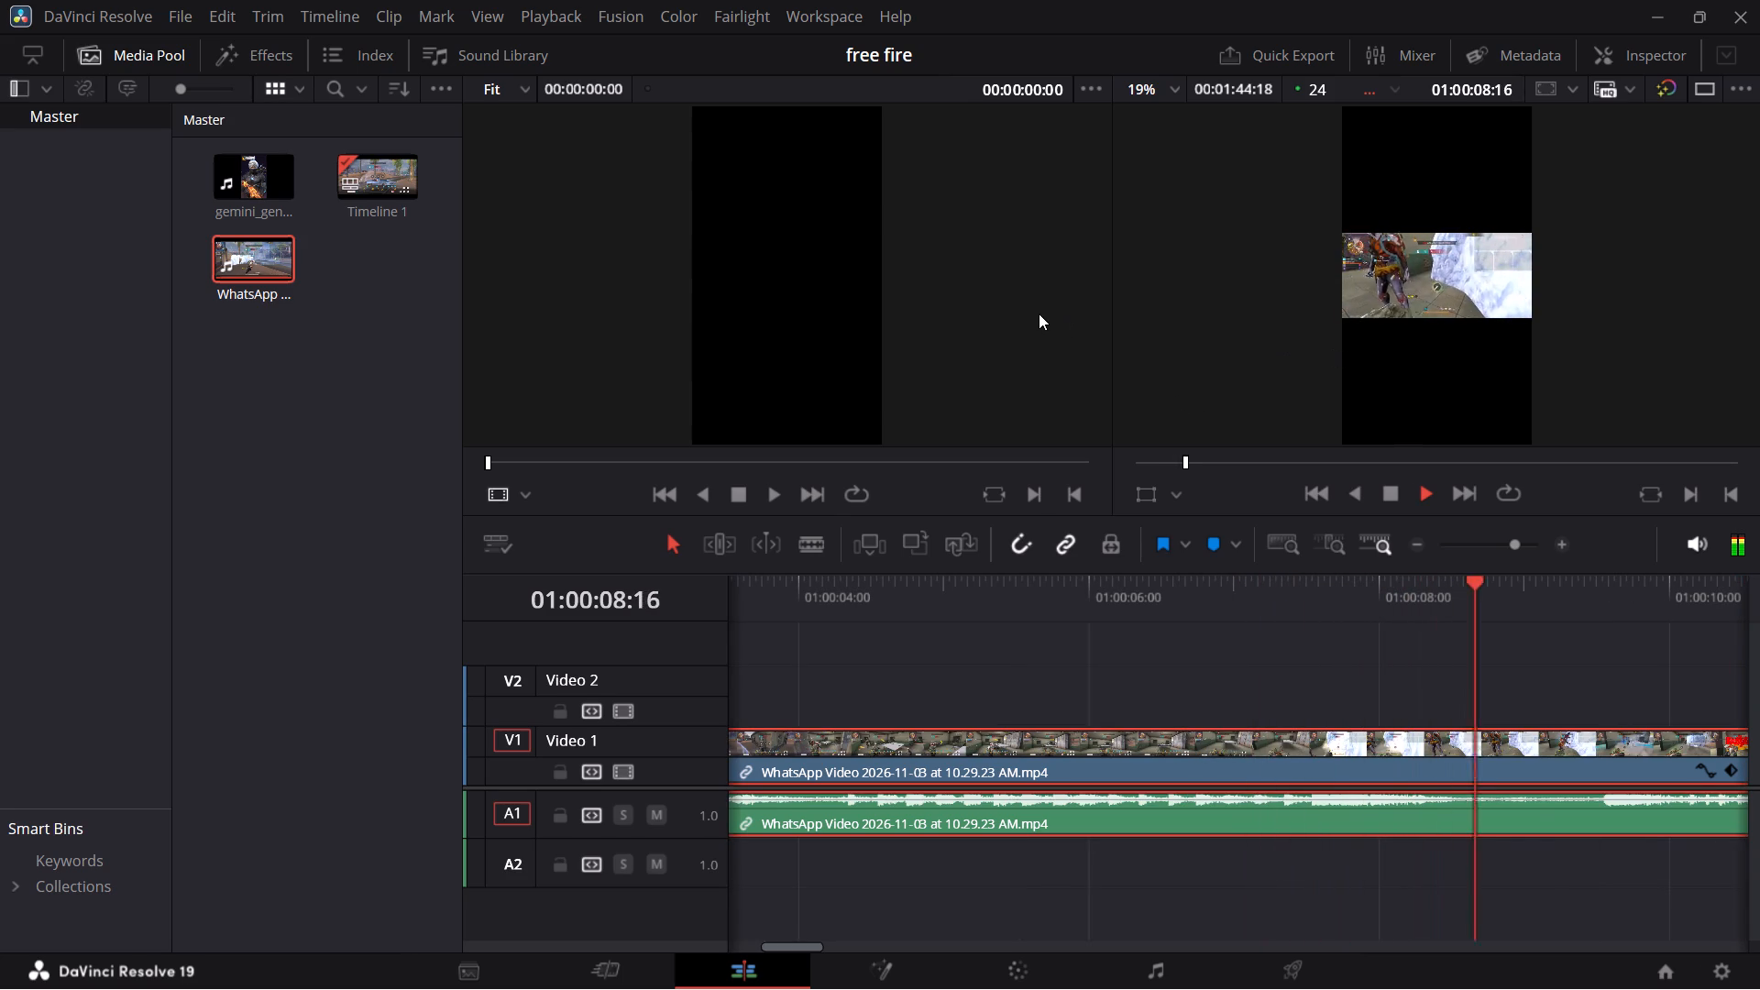
{"action": "key", "text": "space"}
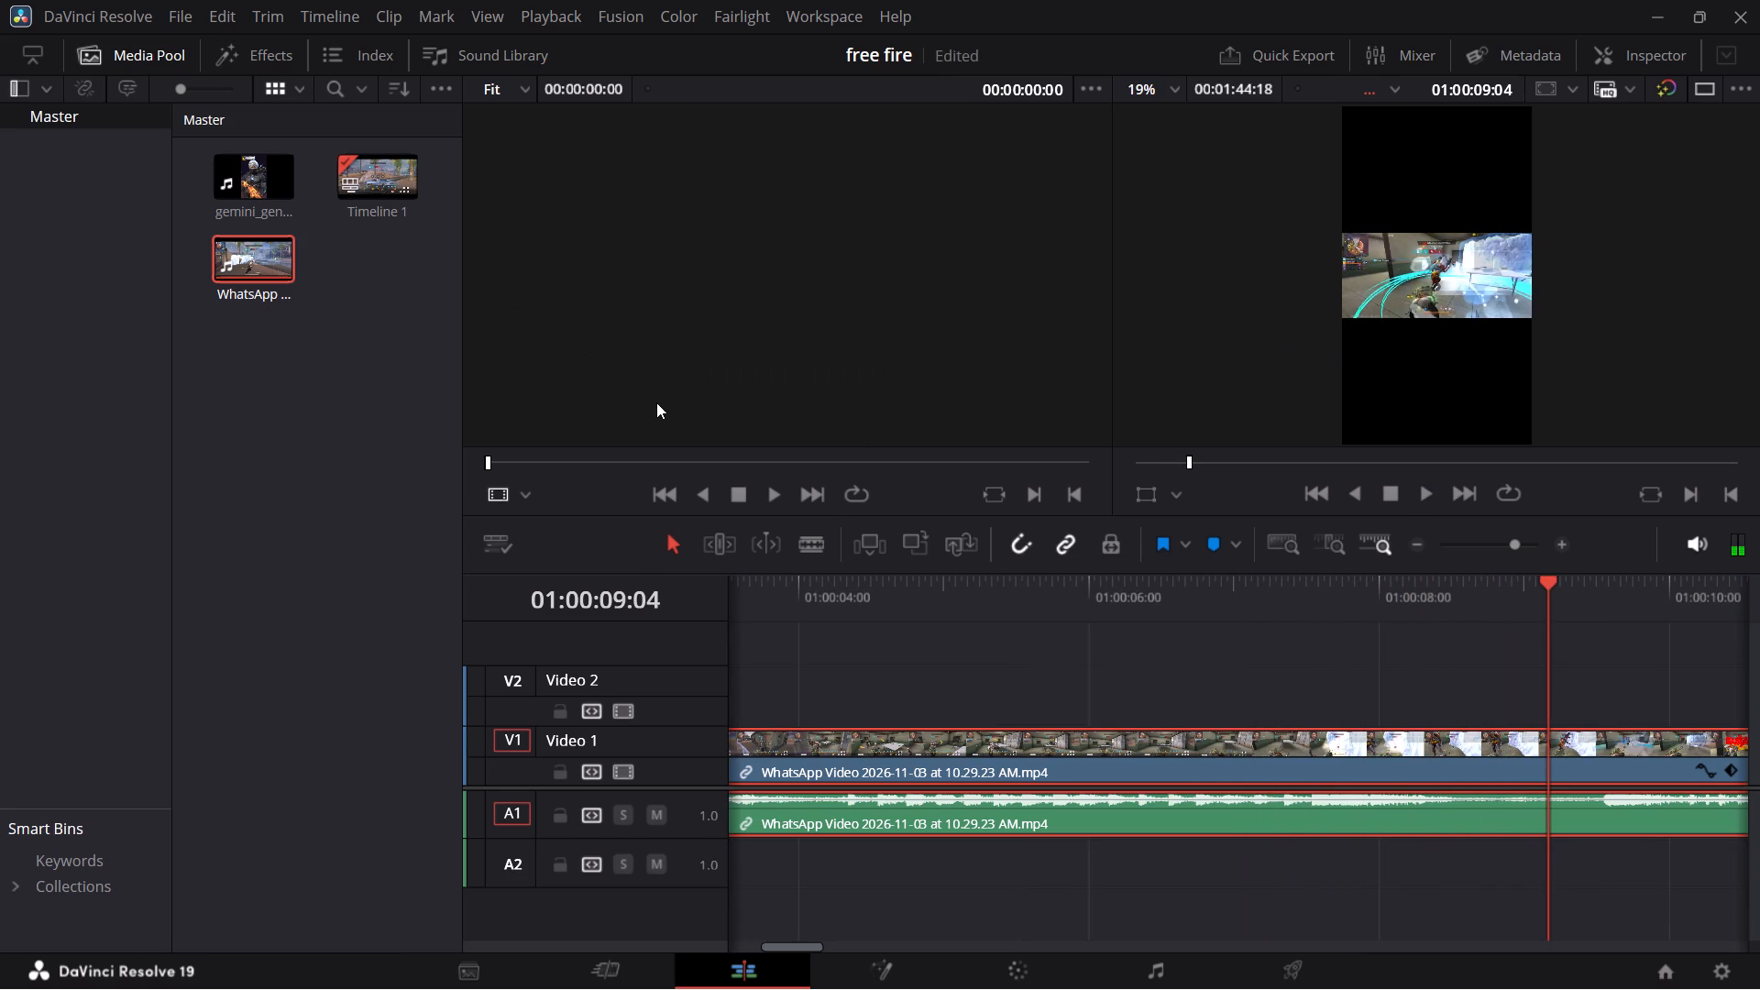
{"action": "key", "text": "space"}
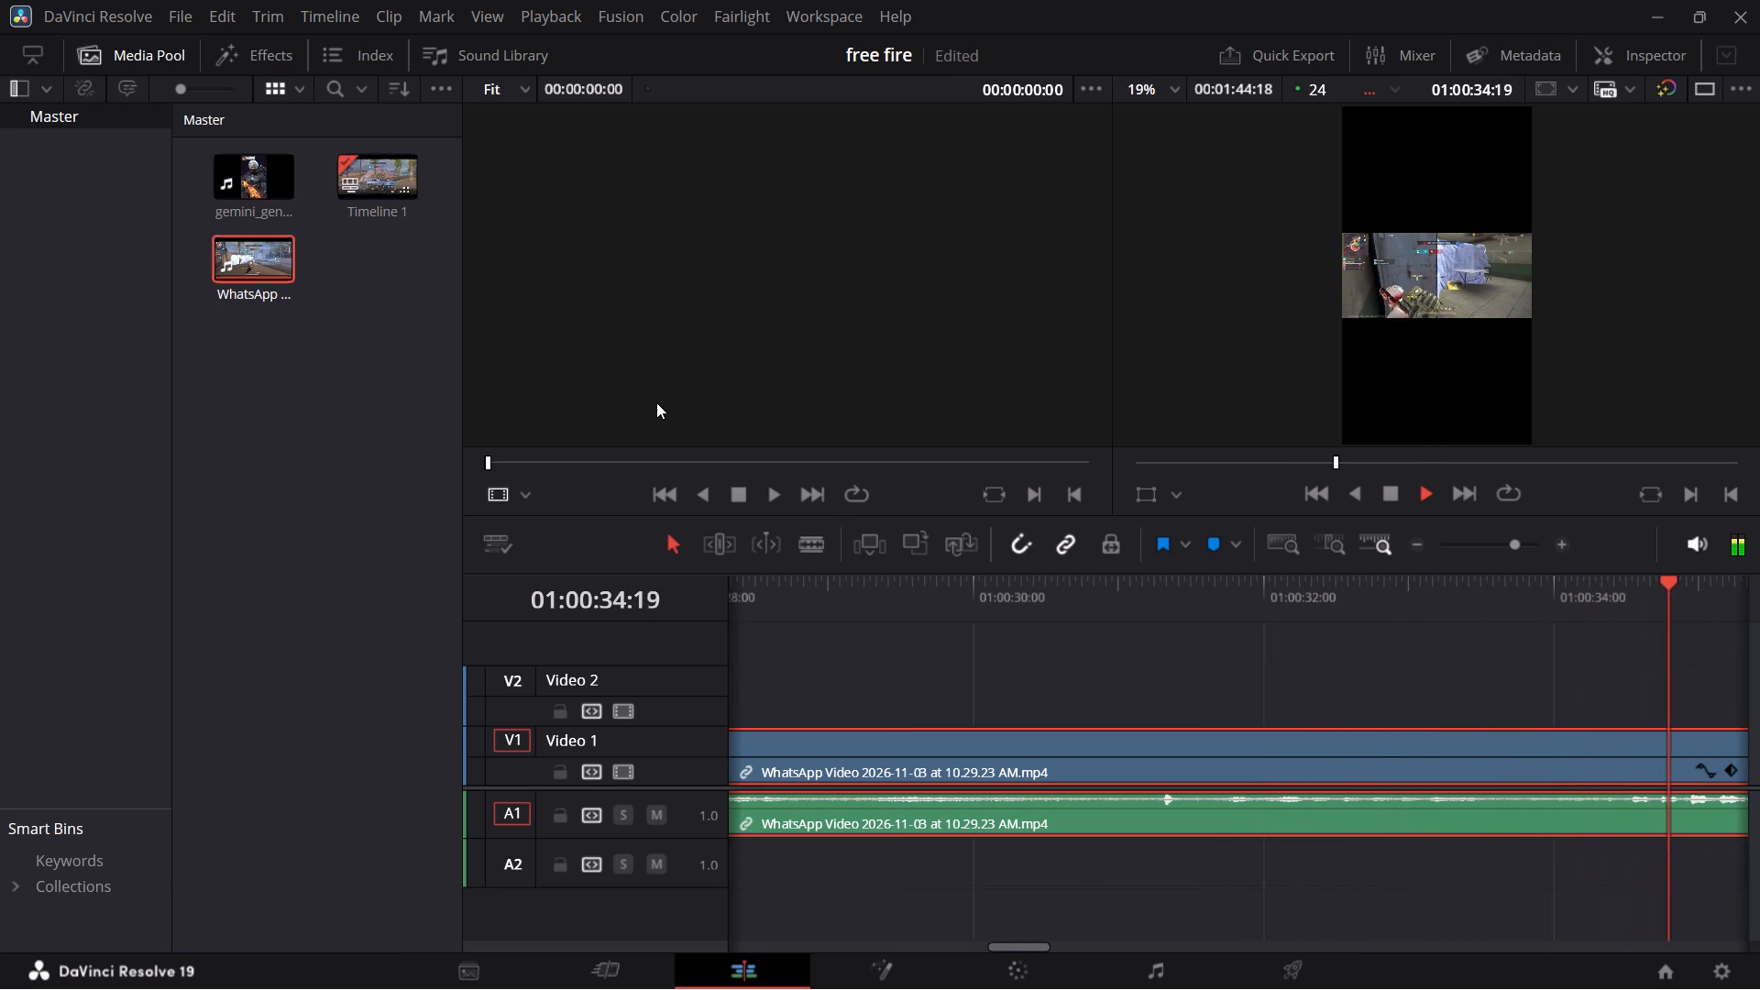
{"action": "key", "text": "space"}
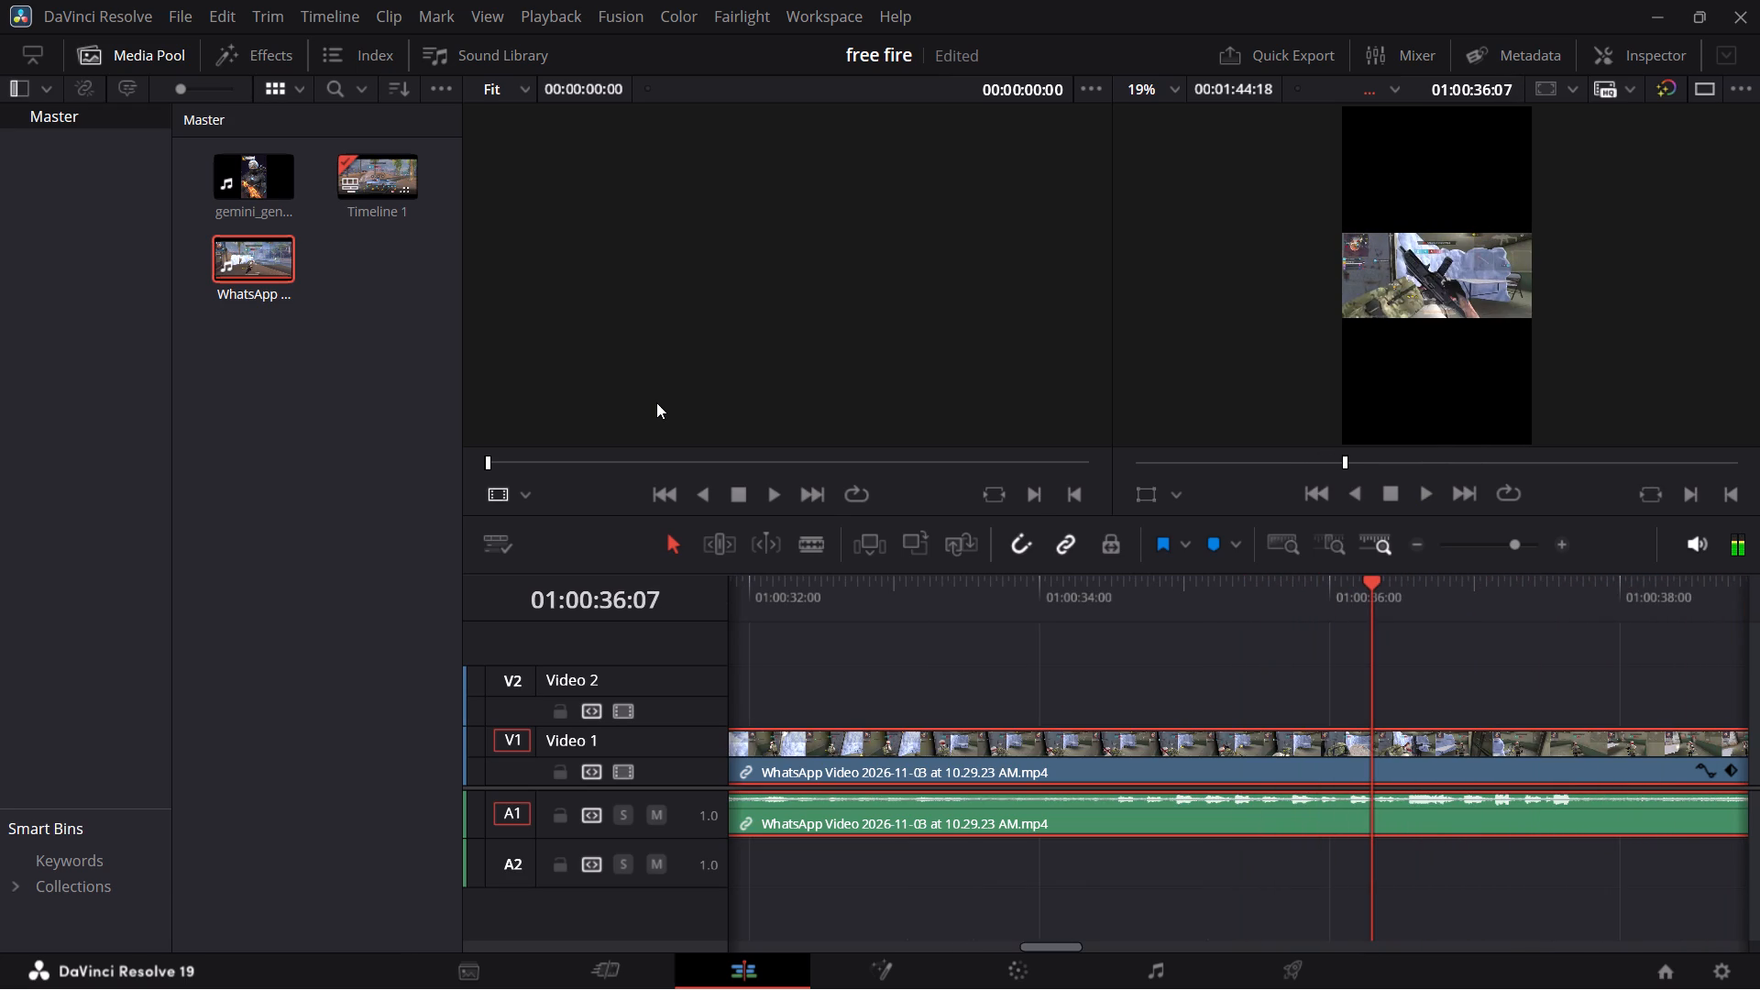
Replay and step the playhead back to 01:00:34:19, then start splitting the gameplay clip near that point with the Blade tool.
{"action": "key", "text": "Left"}
{"action": "key", "text": "Left"}
{"action": "key", "text": "Left"}
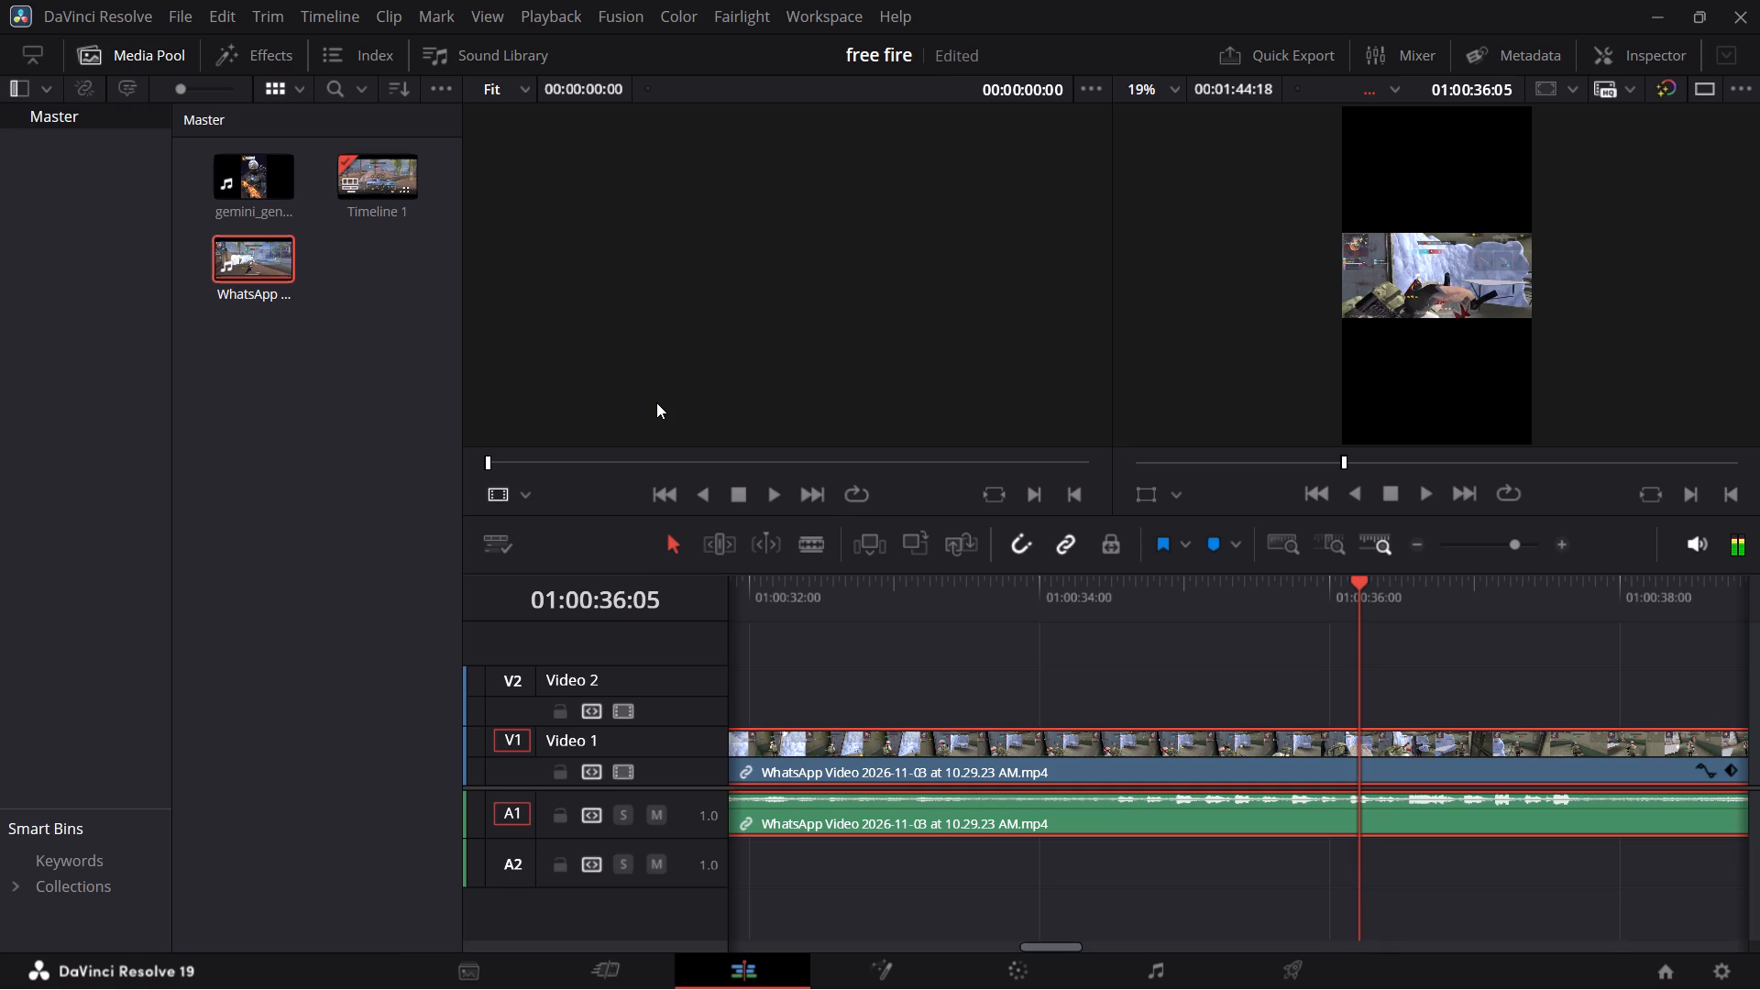
{"action": "key", "text": "space"}
{"action": "key", "text": "Left"}
{"action": "key", "text": "Left"}
{"action": "key", "text": "Left"}
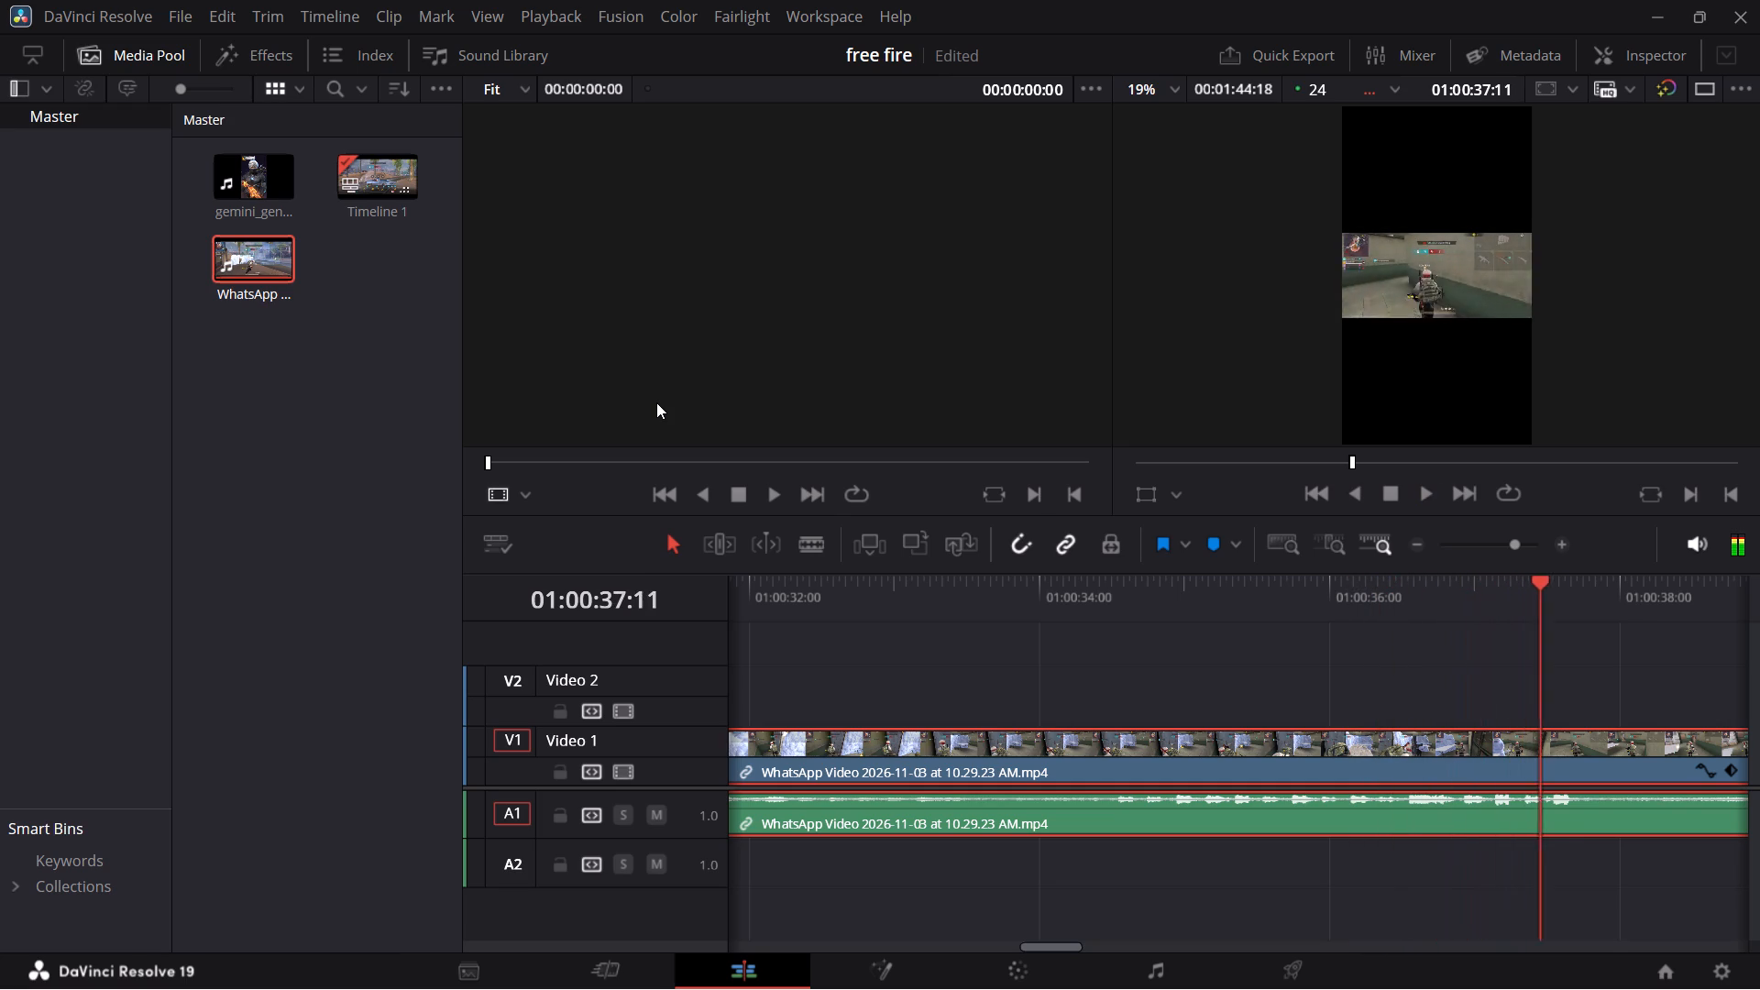
{"action": "key", "text": "Left"}
{"action": "key", "text": "Left"}
{"action": "key", "text": "space"}
{"action": "key", "text": "Left"}
{"action": "key", "text": "Left"}
{"action": "key", "text": "Left"}
{"action": "key", "text": "Left"}
{"action": "key", "text": "Left"}
{"action": "key", "text": "Left"}
{"action": "key", "text": "Left"}
{"action": "key", "text": "Left"}
{"action": "key", "text": "Left"}
{"action": "key", "text": "Left"}
{"action": "key", "text": "Left"}
{"action": "key", "text": "Left"}
{"action": "key", "text": "Left"}
{"action": "key", "text": "Left"}
{"action": "key", "text": "Left"}
{"action": "key", "text": "Left"}
{"action": "key", "text": "Left"}
{"action": "key", "text": "Left"}
{"action": "key", "text": "Left"}
{"action": "key", "text": "Left"}
{"action": "key", "text": "Left"}
{"action": "key", "text": "Left"}
{"action": "key", "text": "Left"}
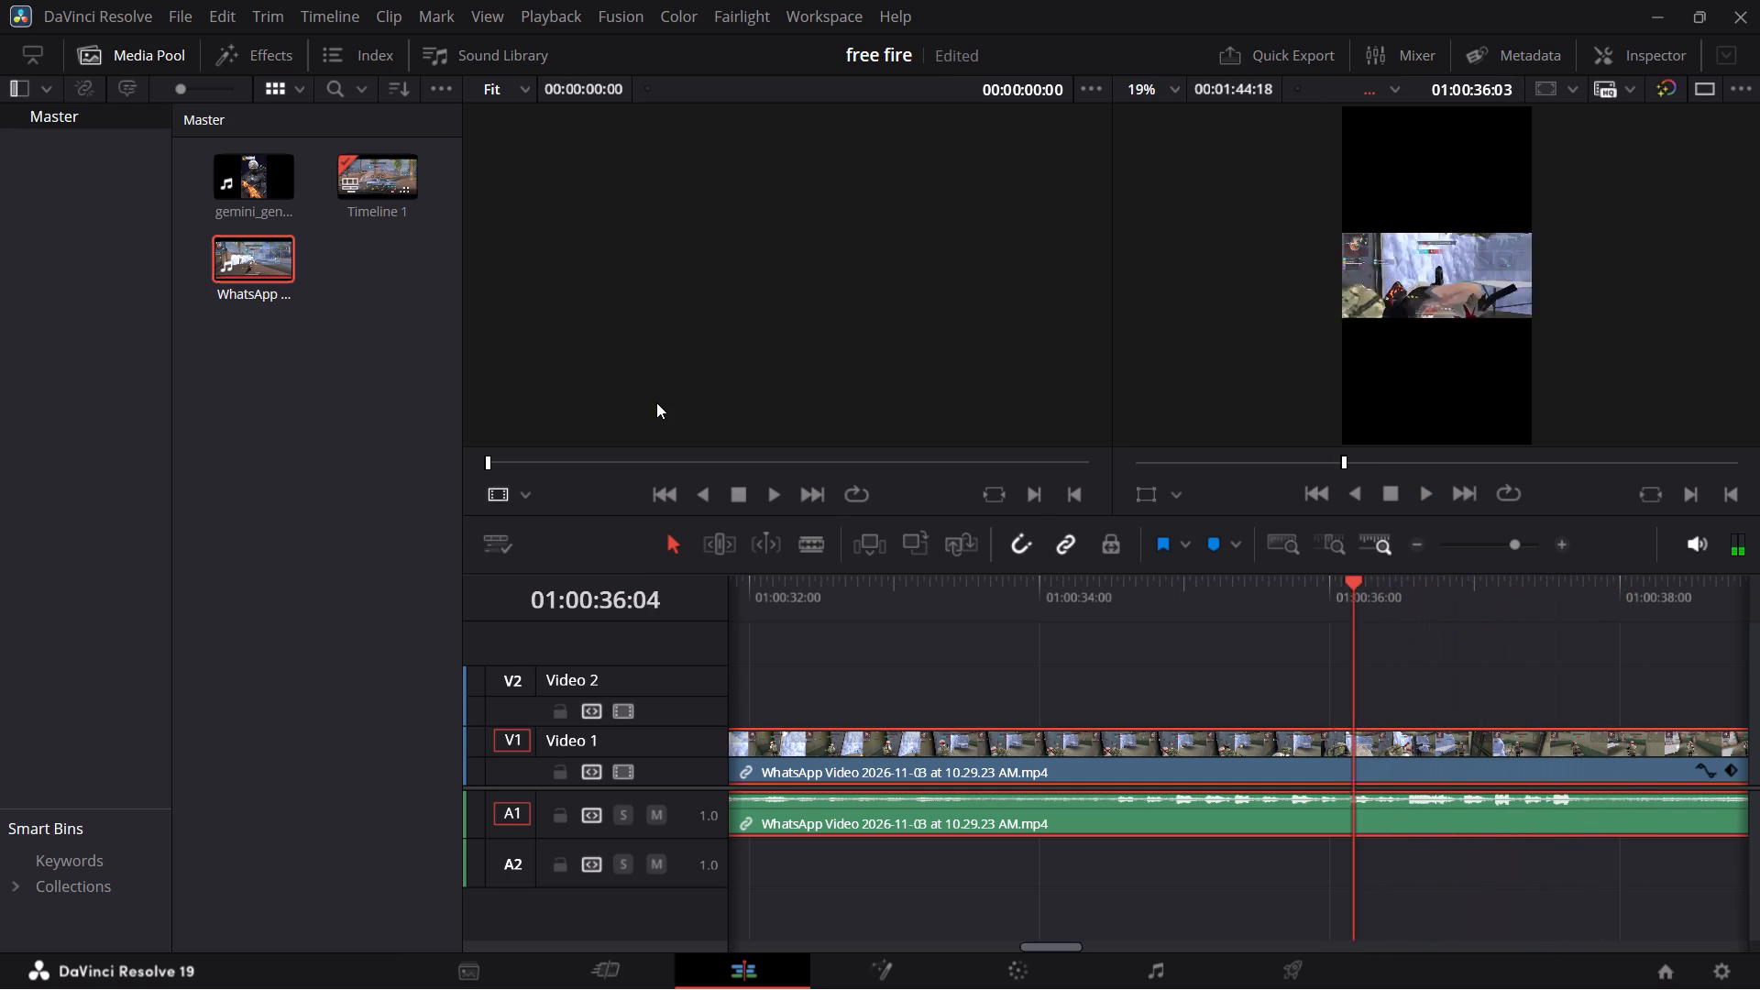
{"action": "key", "text": "space"}
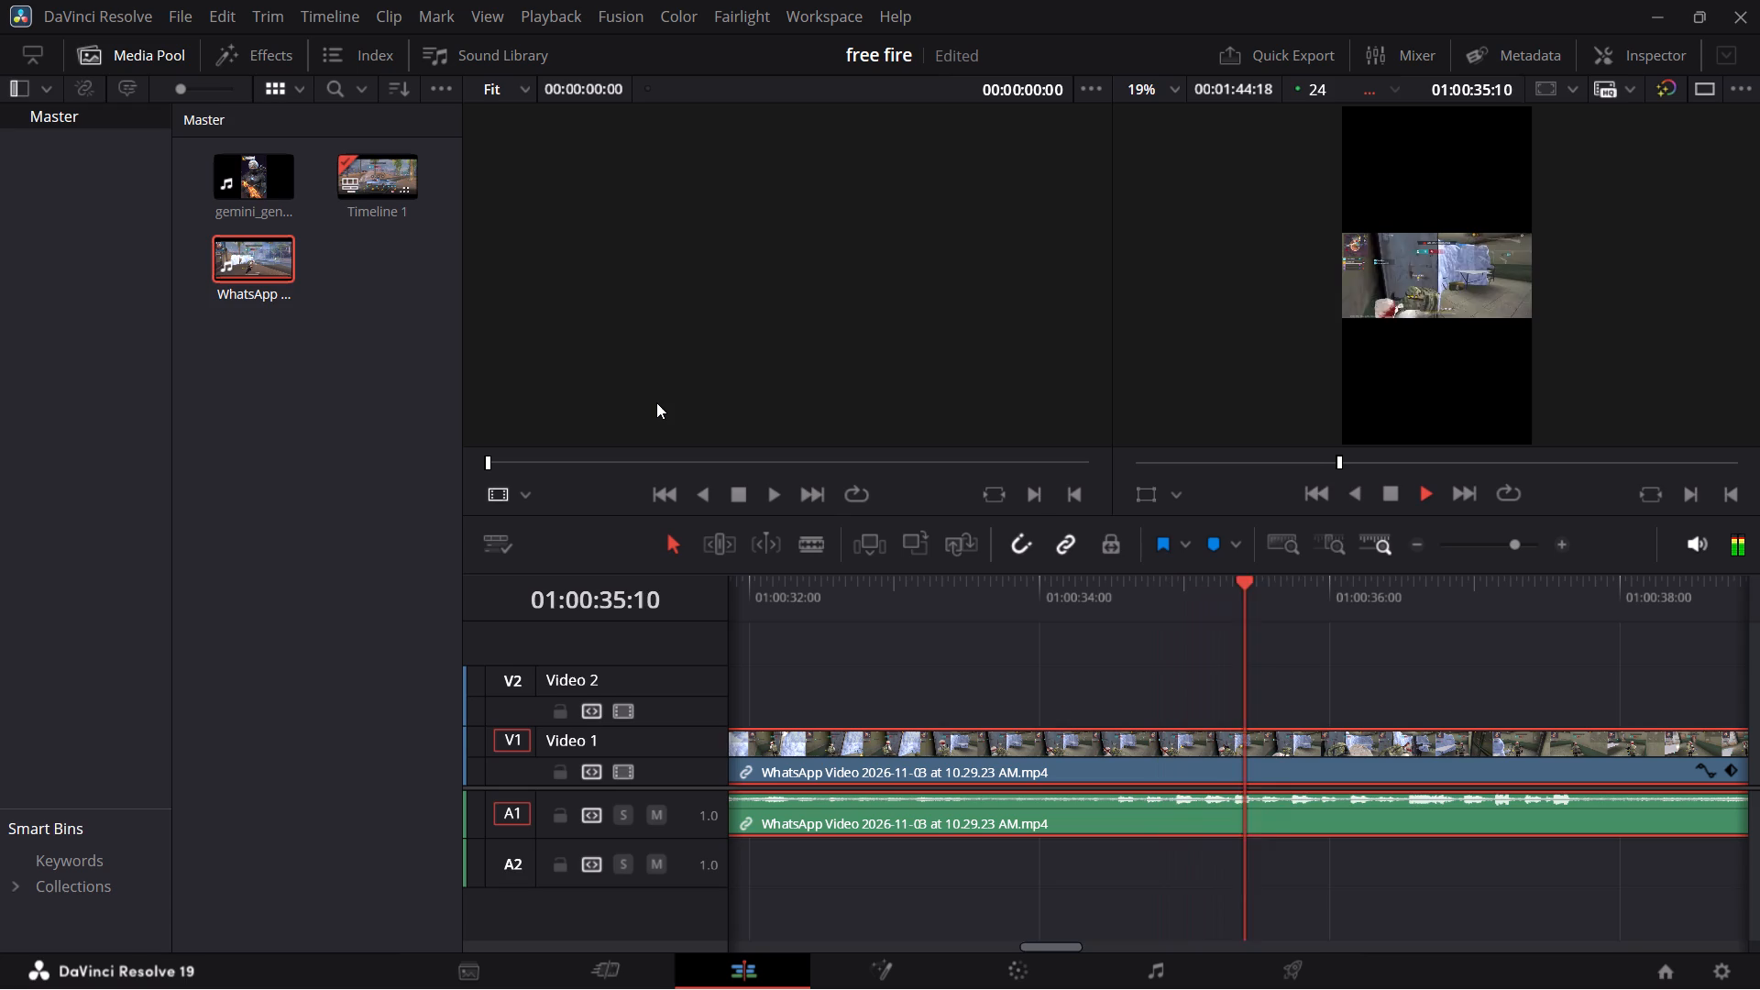
{"action": "key", "text": "space"}
{"action": "key", "text": "Left"}
{"action": "key", "text": "Left"}
{"action": "key", "text": "Left"}
{"action": "key", "text": "Left"}
{"action": "key", "text": "Left"}
{"action": "key", "text": "Left"}
{"action": "key", "text": "Left"}
{"action": "key", "text": "Left"}
{"action": "key", "text": "Left"}
{"action": "key", "text": "Left"}
{"action": "key", "text": "Left"}
{"action": "key", "text": "Left"}
{"action": "key", "text": "Left"}
{"action": "key", "text": "Left"}
{"action": "key", "text": "Left"}
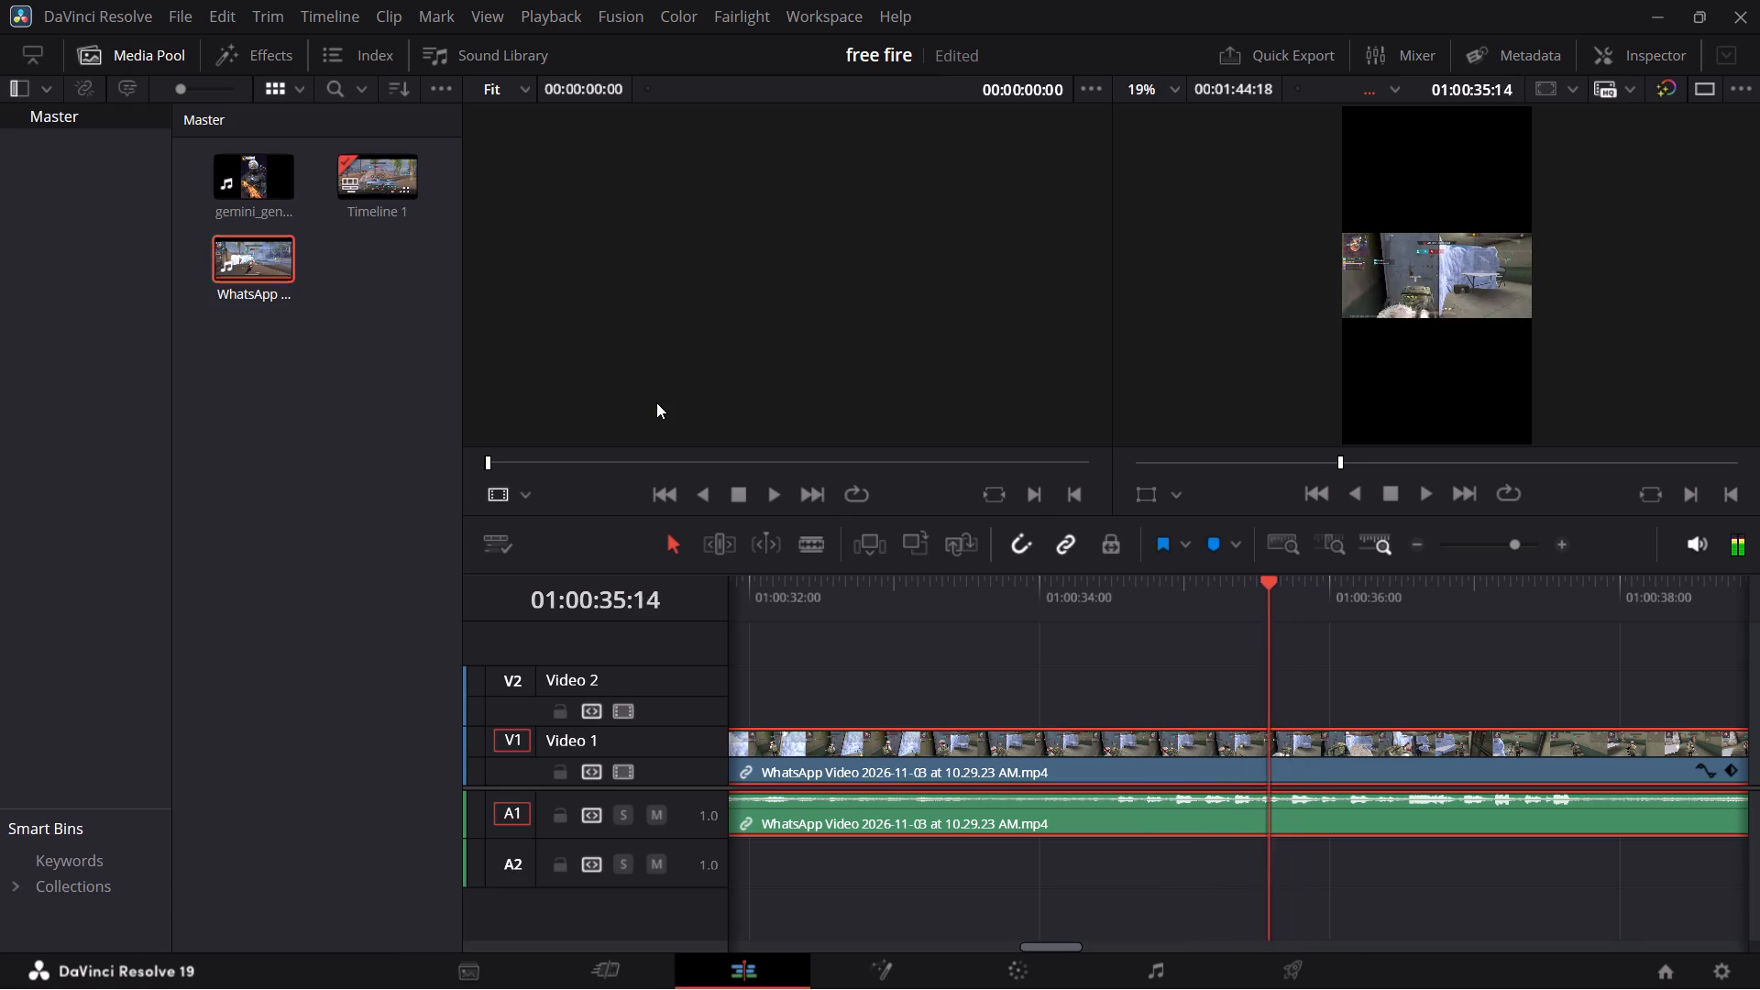
{"action": "key", "text": "Left"}
{"action": "key", "text": "Left"}
{"action": "key", "text": "Left"}
{"action": "key", "text": "Left"}
{"action": "key", "text": "Left"}
{"action": "key", "text": "Left"}
{"action": "key", "text": "Left"}
{"action": "key", "text": "Left"}
{"action": "key", "text": "Left"}
{"action": "key", "text": "Left"}
{"action": "key", "text": "Left"}
{"action": "key", "text": "Left"}
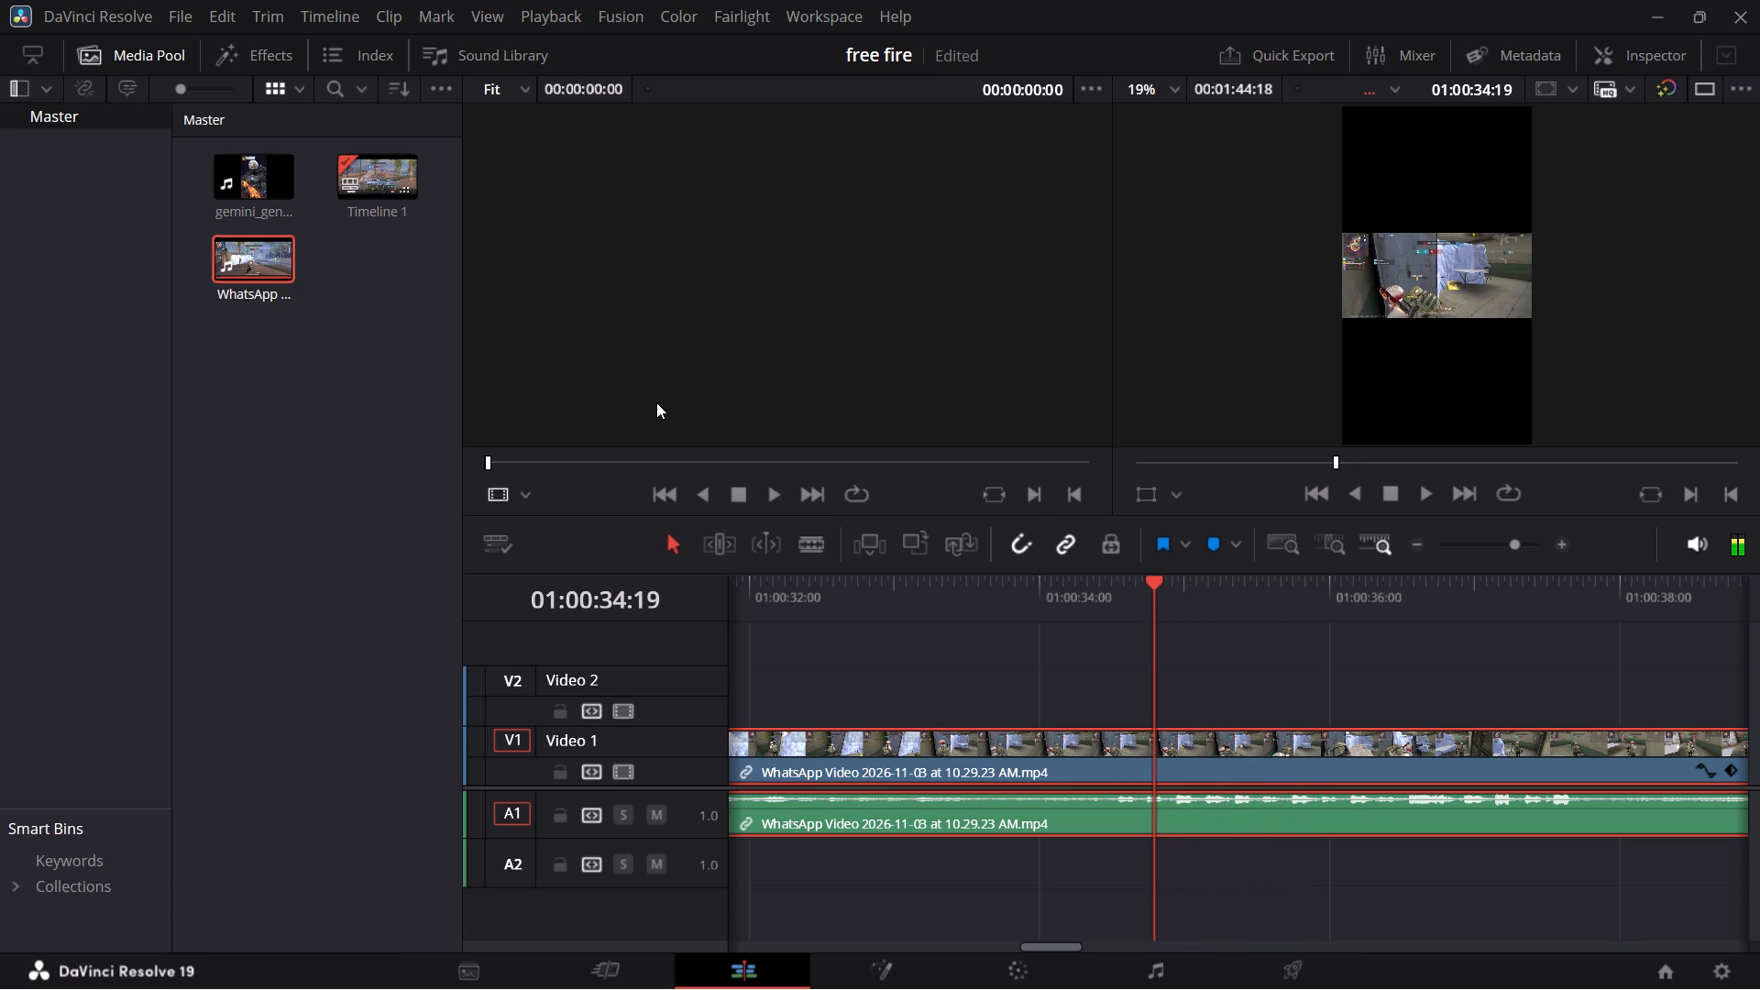
{"action": "left_click", "coordinate": [805, 544]}
{"action": "left_click", "coordinate": [1014, 799]}
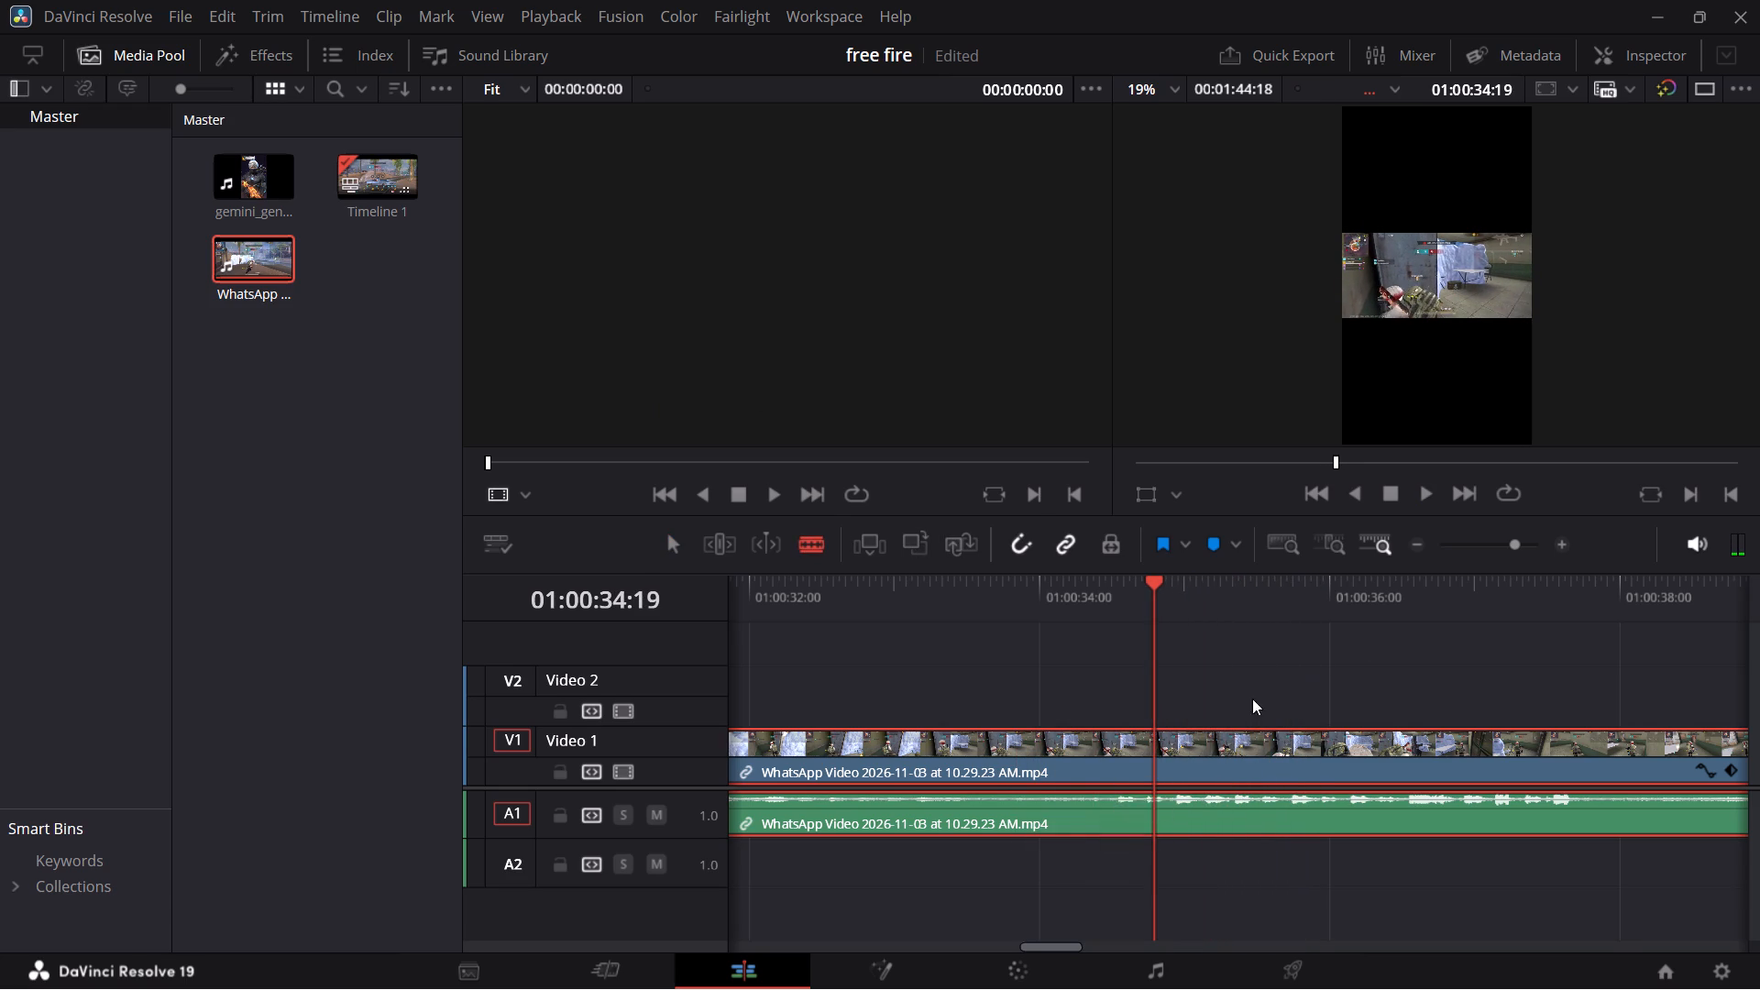
Split the gameplay clip with its audio at about 01:00:33:17 and ripple-delete the whole section before the cut.
{"action": "left_click", "coordinate": [997, 780]}
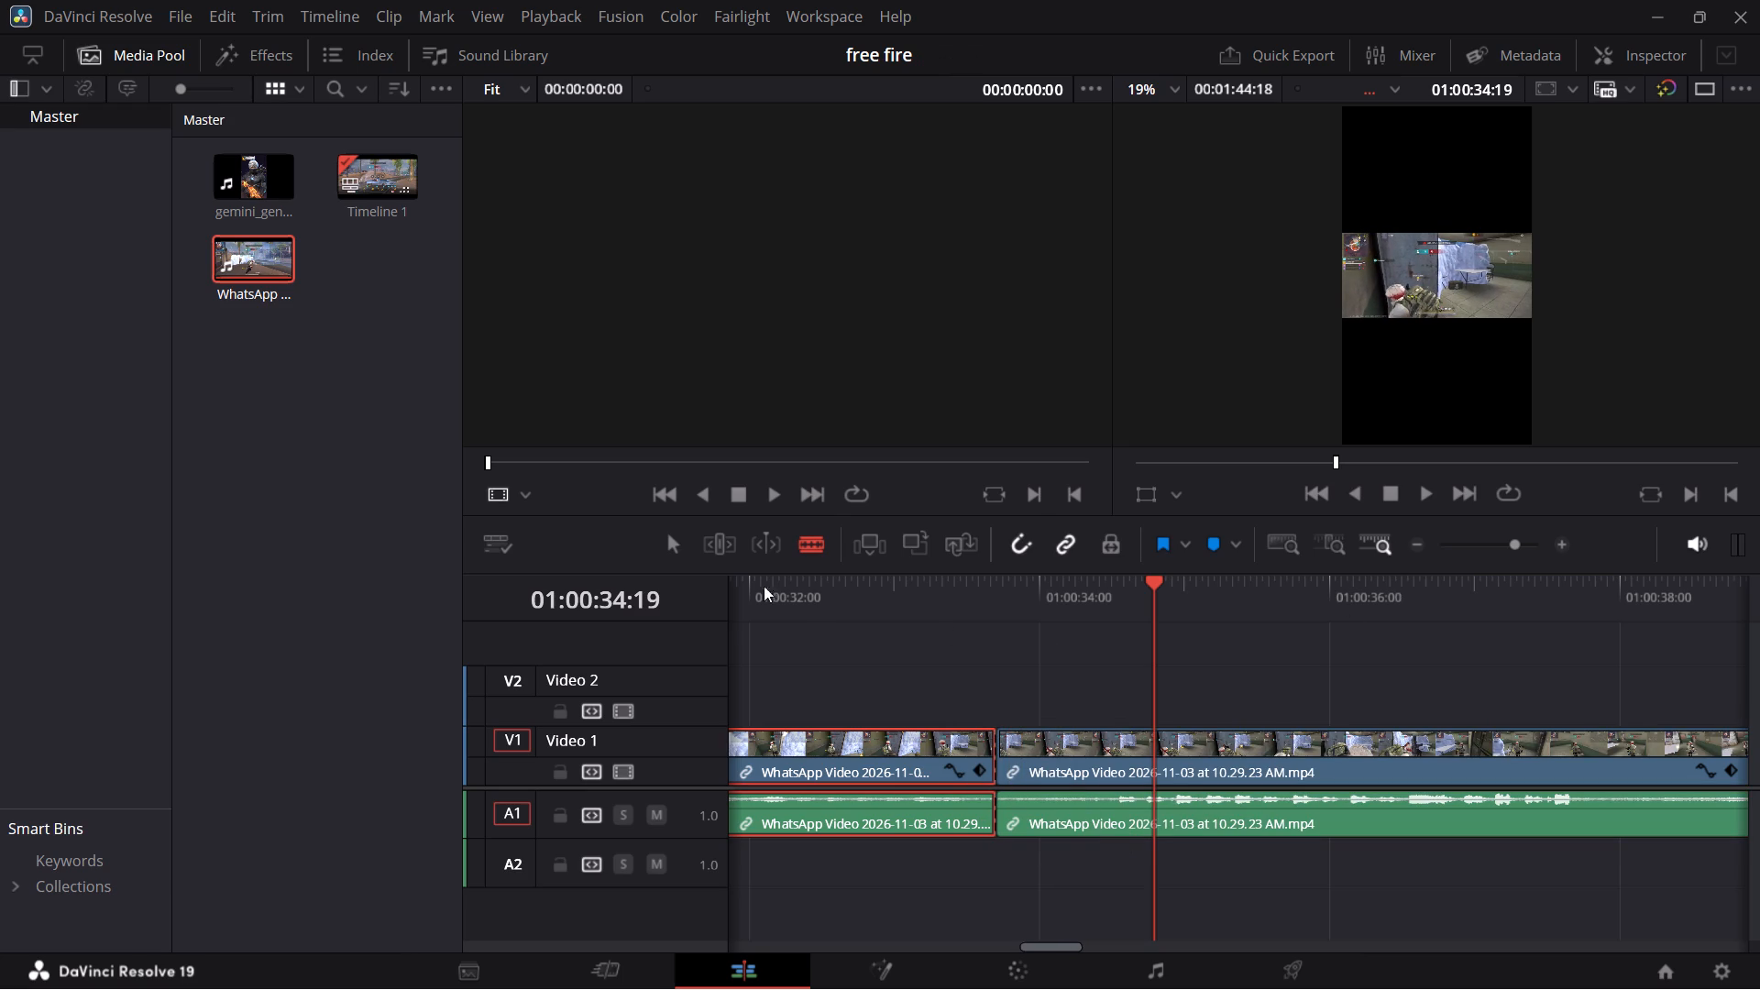
{"action": "left_click", "coordinate": [681, 537]}
{"action": "left_click", "coordinate": [901, 752]}
{"action": "key", "text": "Delete"}
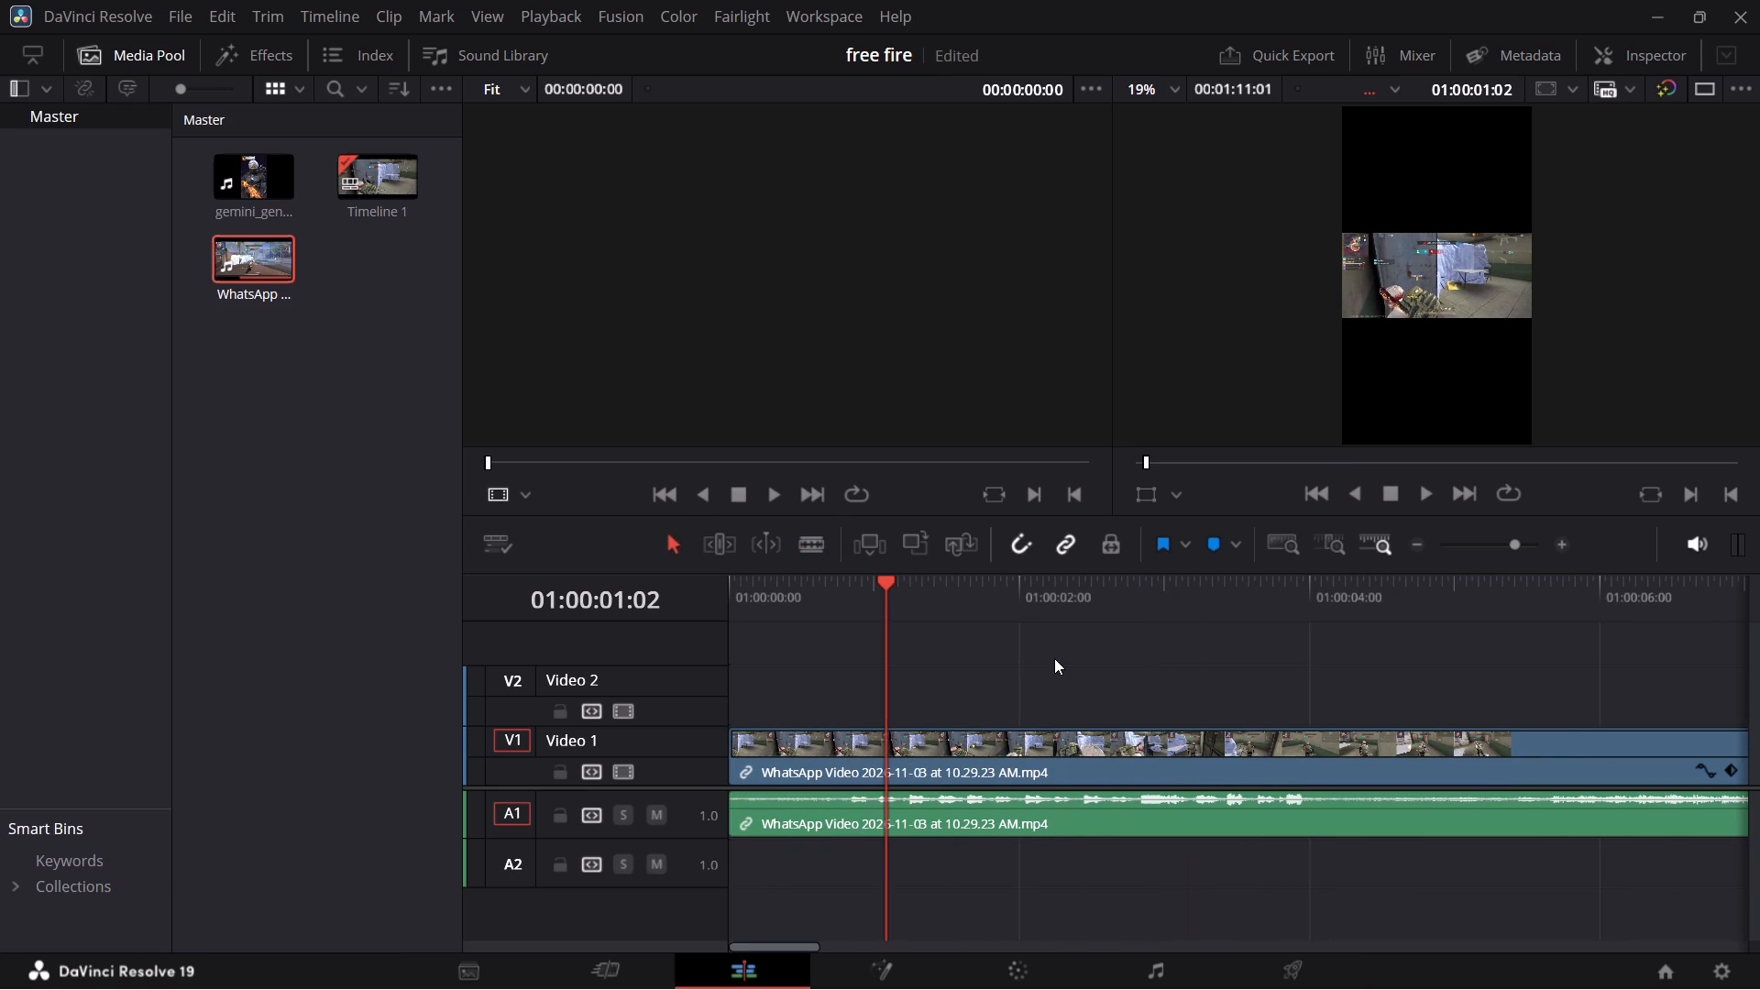
Step the playhead back to 01:00:00:00 and play the trimmed gameplay's opening, pausing at about 01:00:03:05 before resuming playback.
{"action": "key", "text": "Left"}
{"action": "key", "text": "Left"}
{"action": "key", "text": "Left"}
{"action": "key", "text": "Left"}
{"action": "key", "text": "Left"}
{"action": "key", "text": "Left"}
{"action": "key", "text": "Left"}
{"action": "key", "text": "Left"}
{"action": "key", "text": "Left"}
{"action": "key", "text": "Left"}
{"action": "key", "text": "Left"}
{"action": "key", "text": "Left"}
{"action": "key", "text": "Left"}
{"action": "key", "text": "Left"}
{"action": "key", "text": "Left"}
{"action": "key", "text": "Left"}
{"action": "key", "text": "Left"}
{"action": "key", "text": "Left"}
{"action": "key", "text": "Left"}
{"action": "key", "text": "Left"}
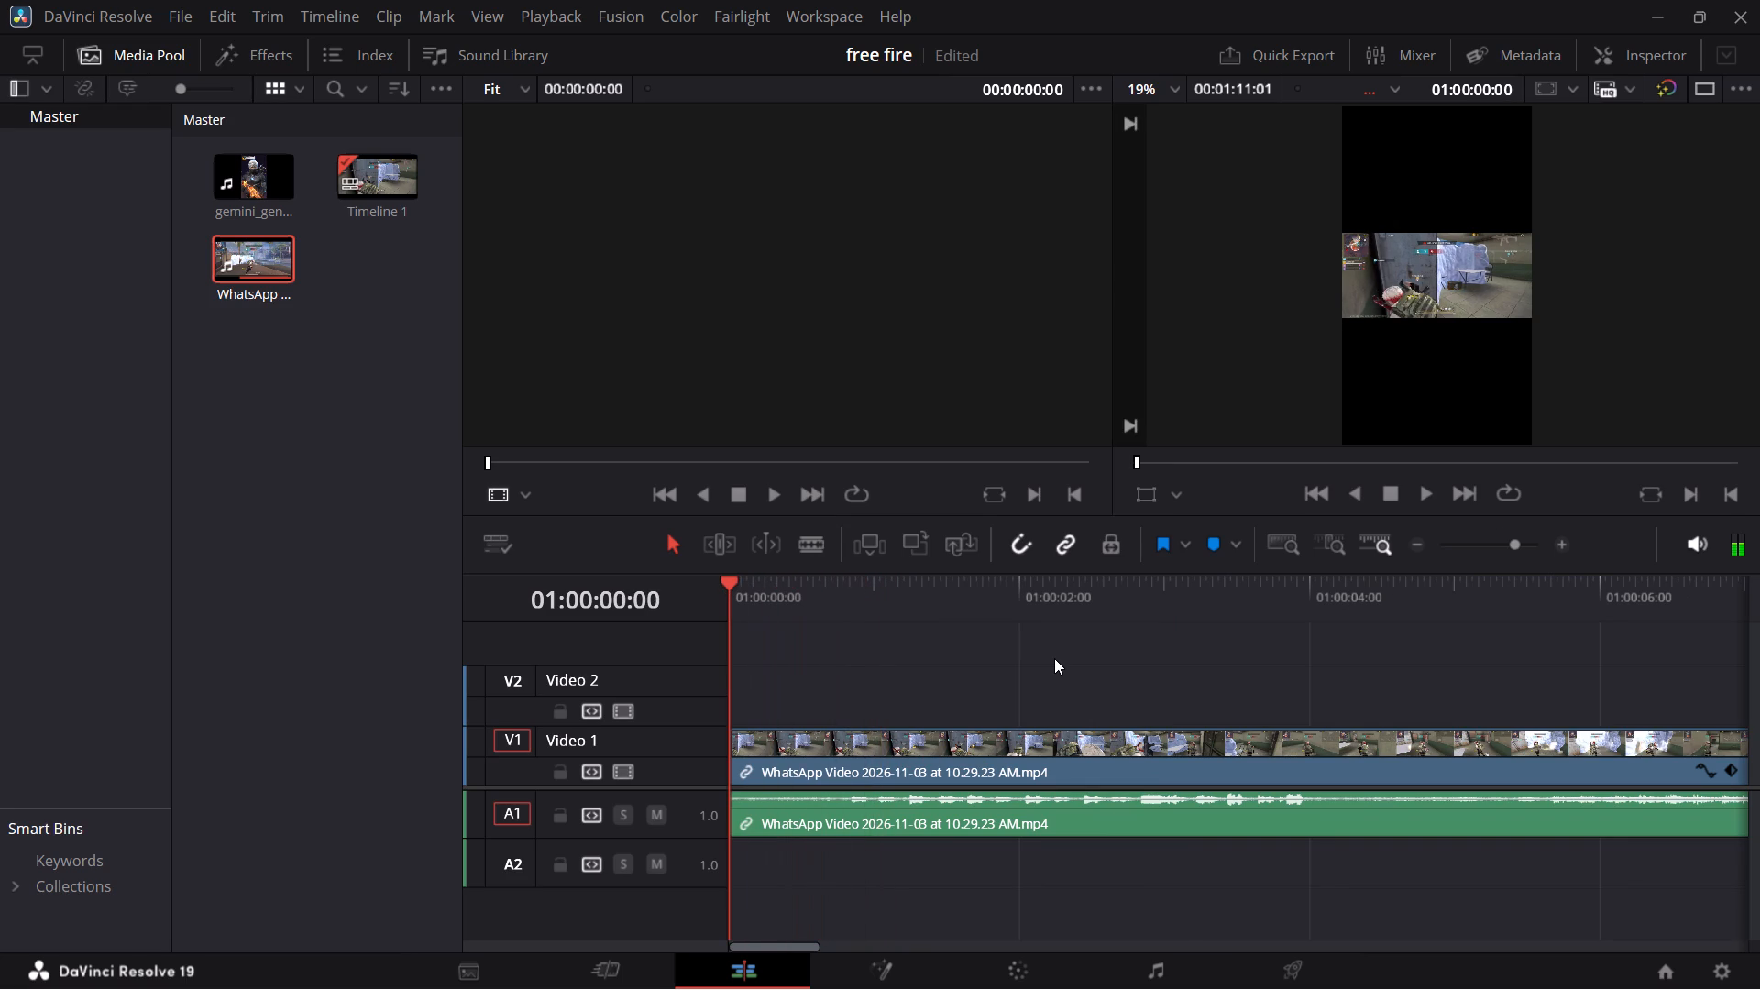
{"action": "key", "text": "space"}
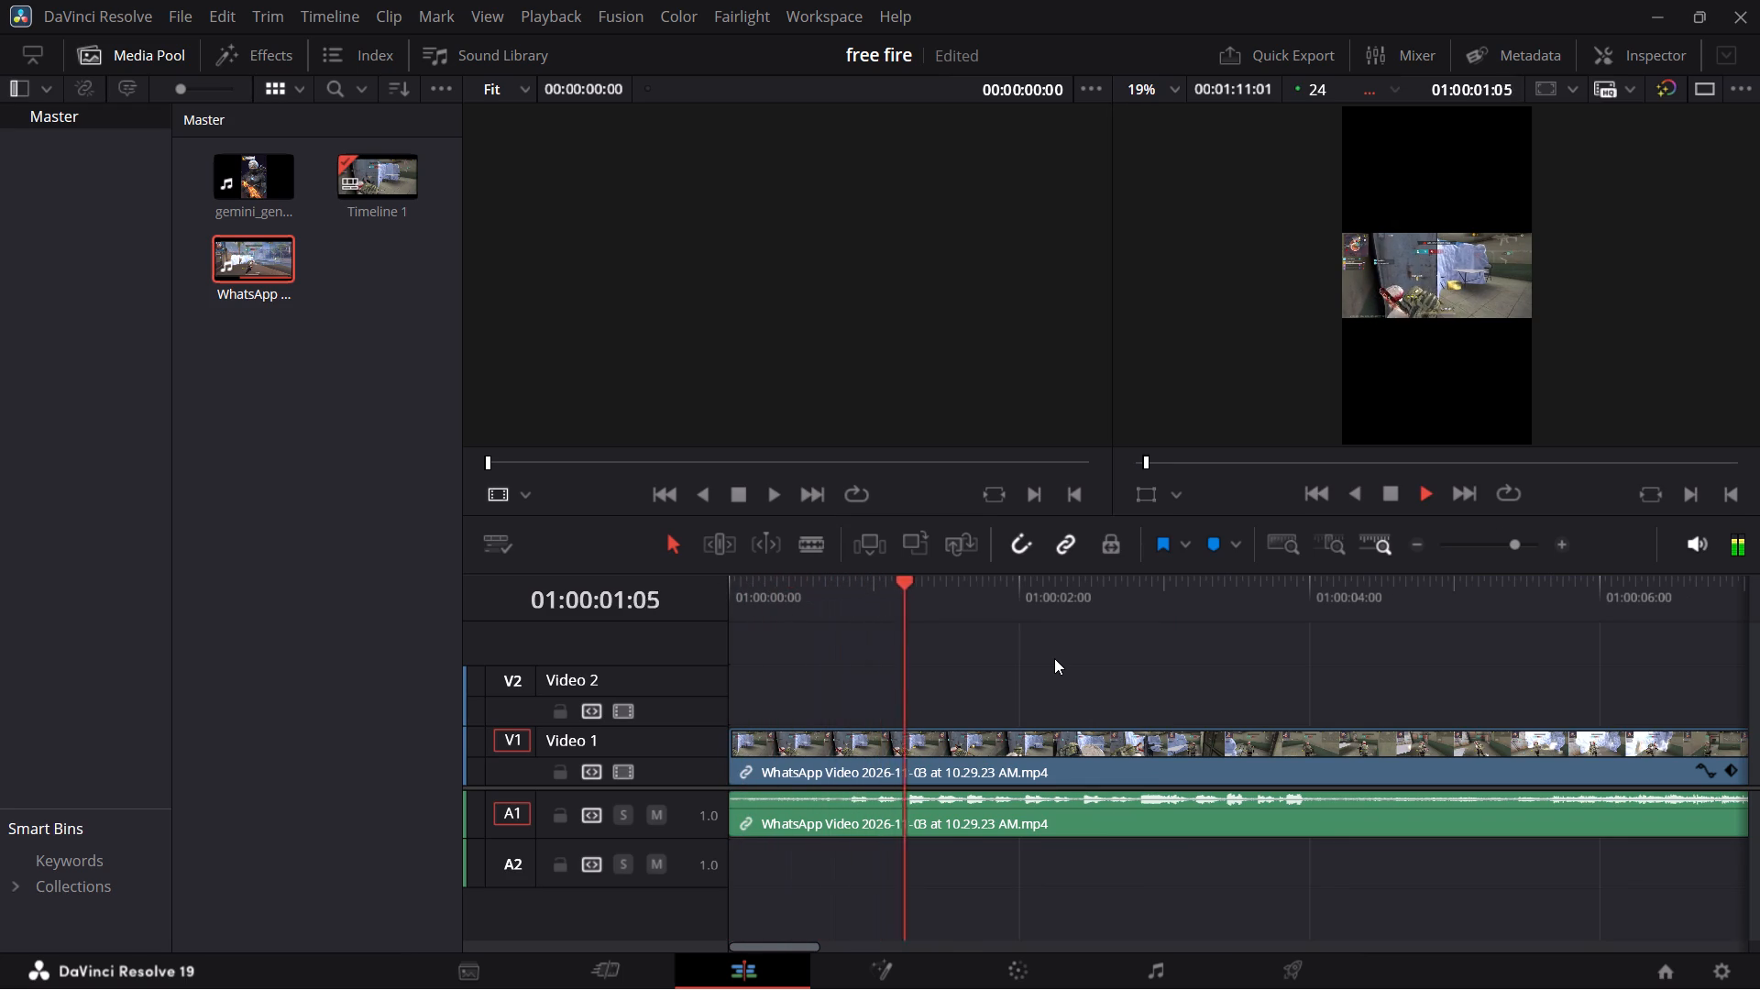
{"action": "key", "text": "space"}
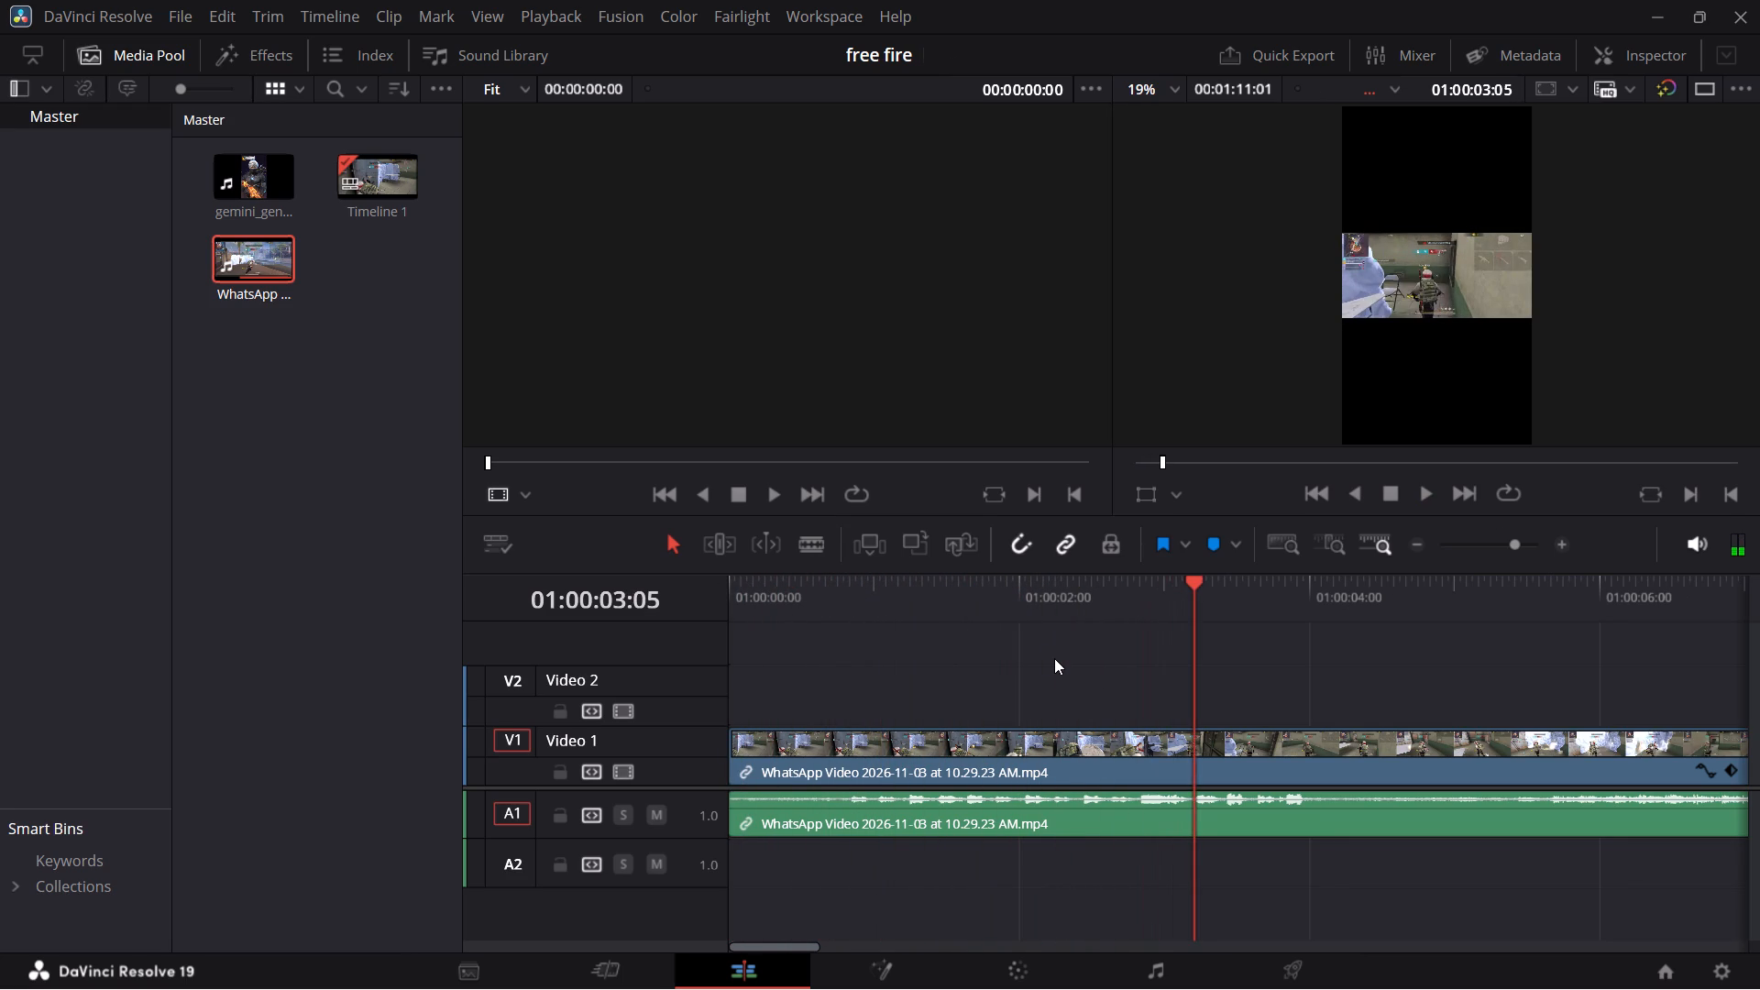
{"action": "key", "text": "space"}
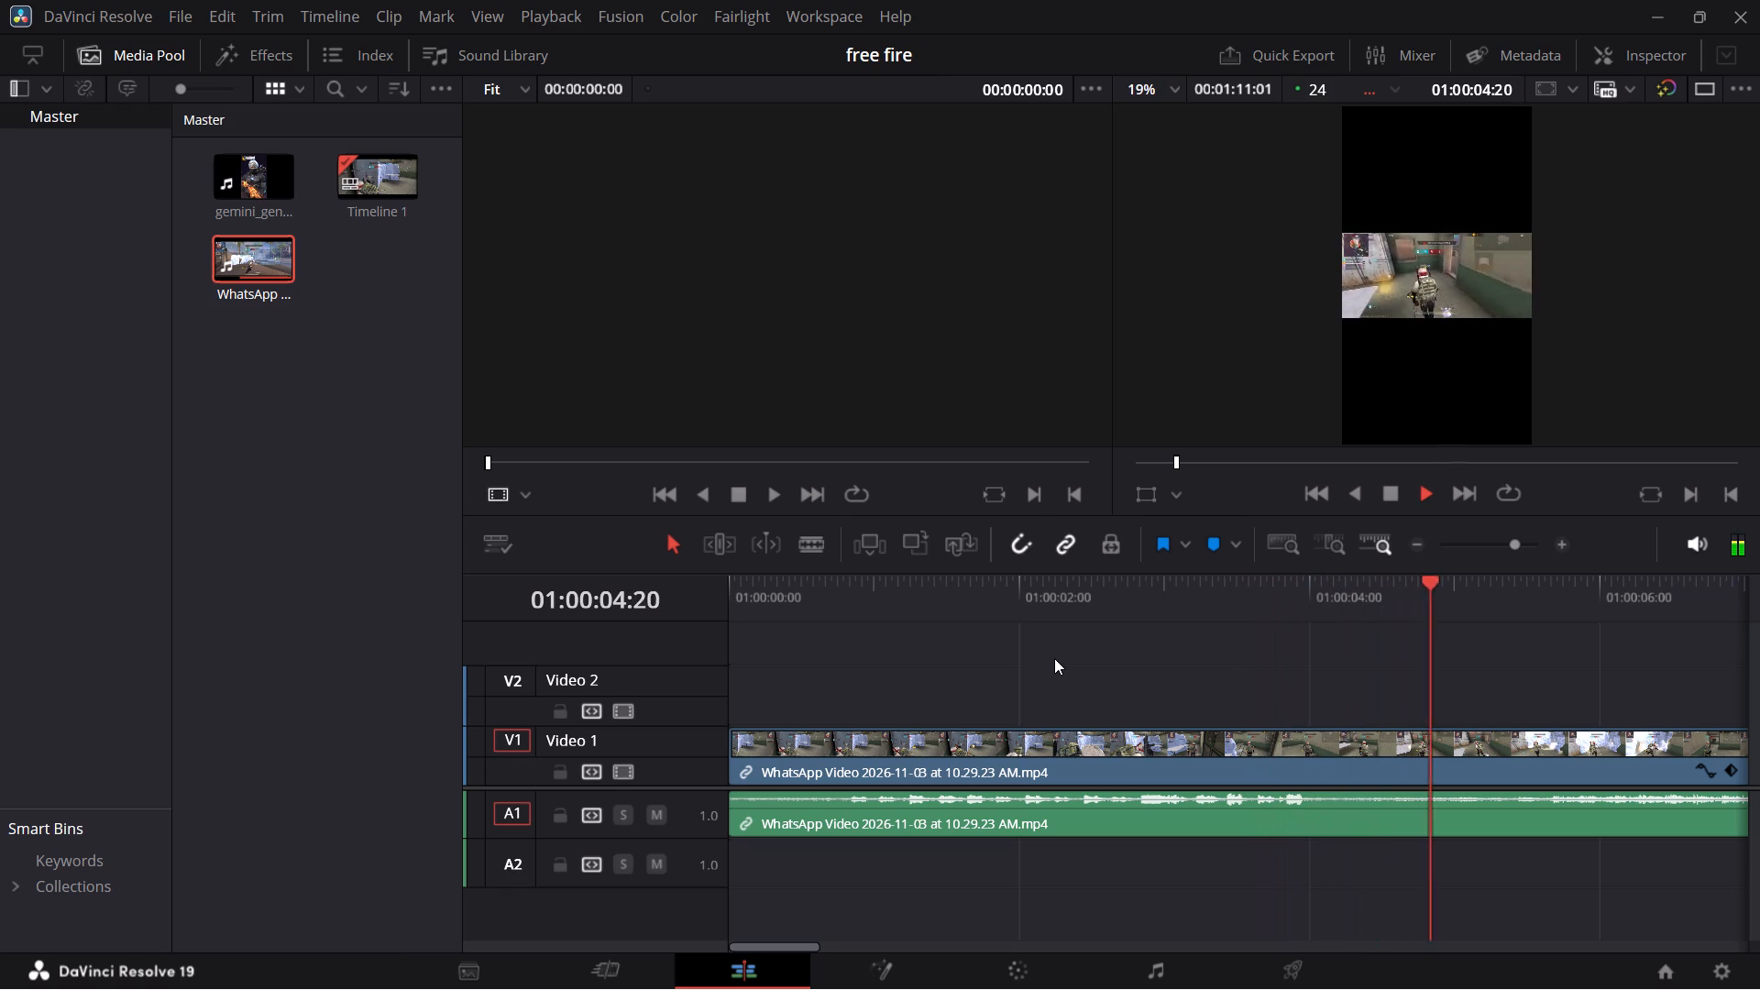
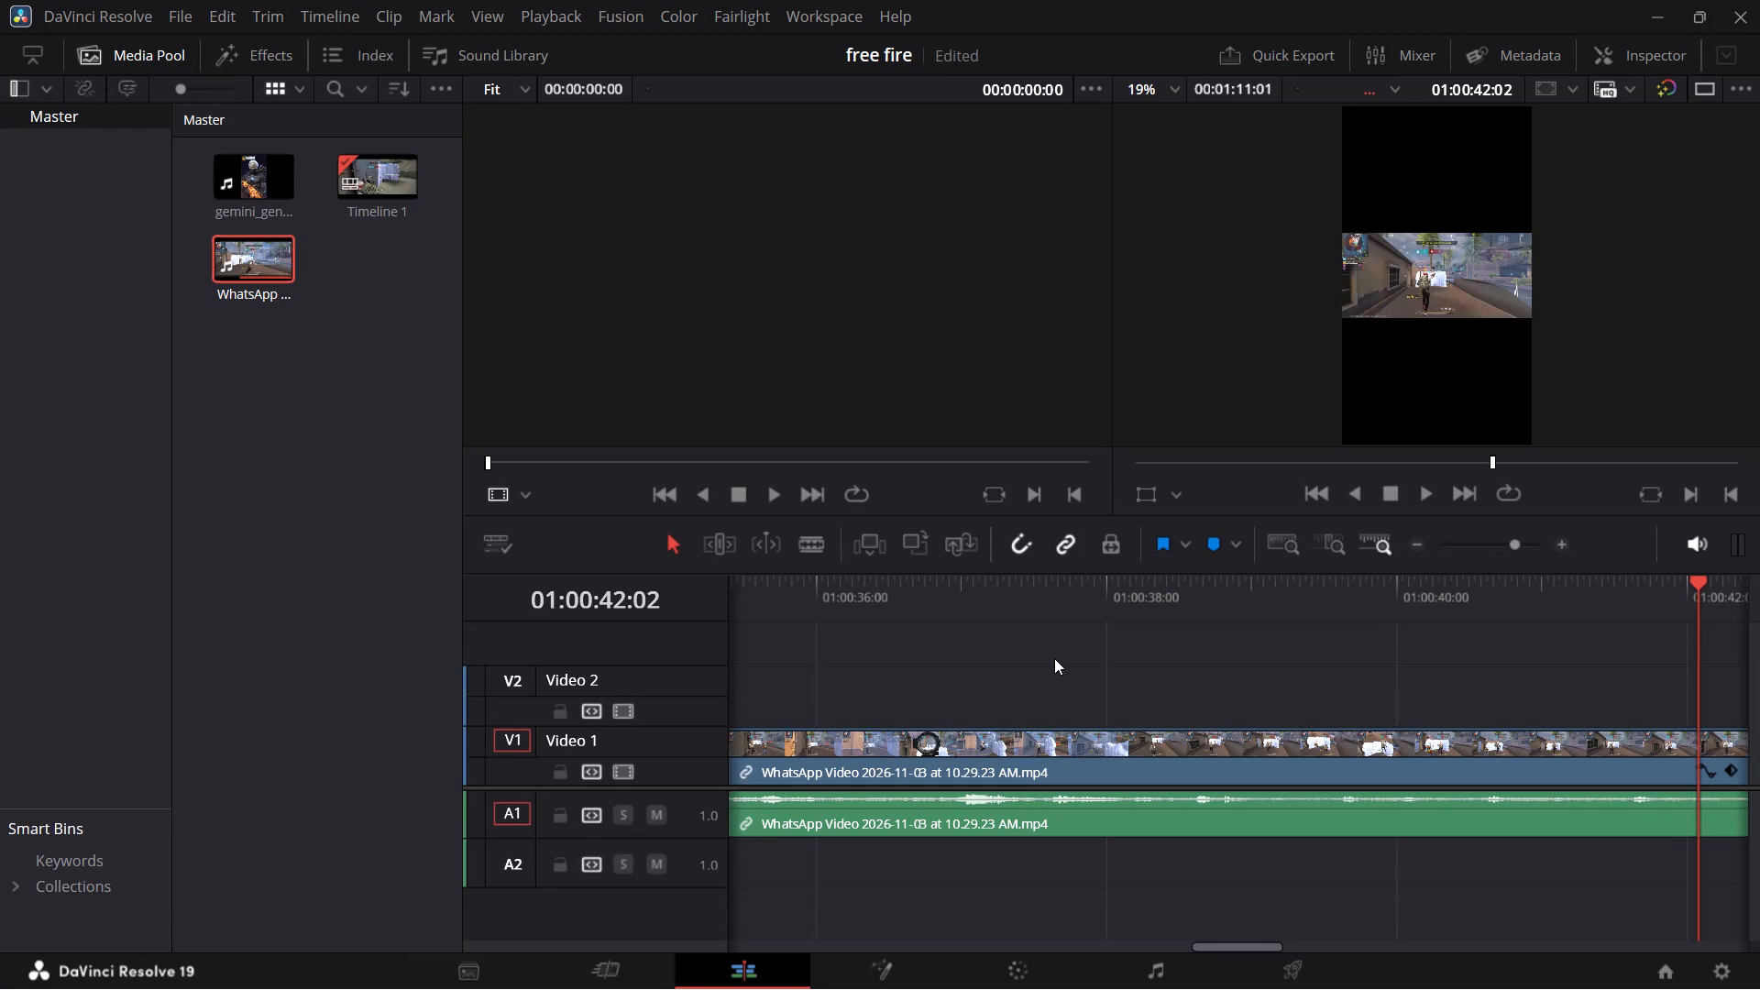
Play the gameplay on to 01:01:00:21, split it there with the Blade tool and delete the footage after the cut.
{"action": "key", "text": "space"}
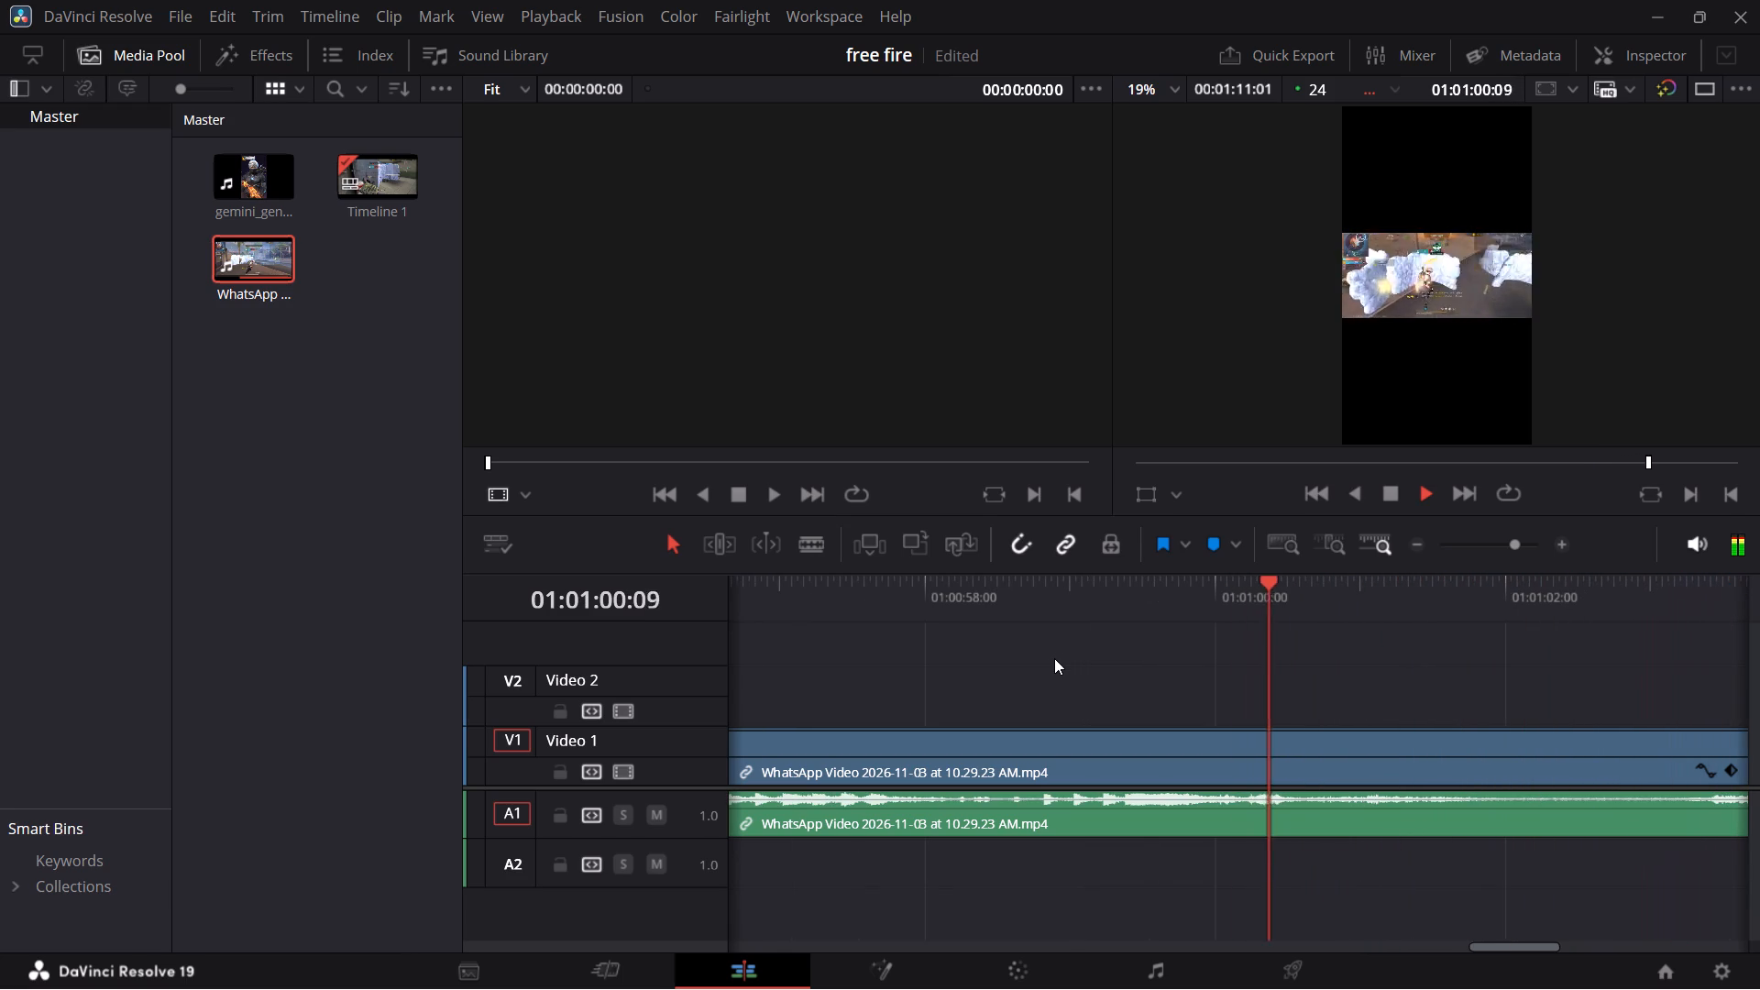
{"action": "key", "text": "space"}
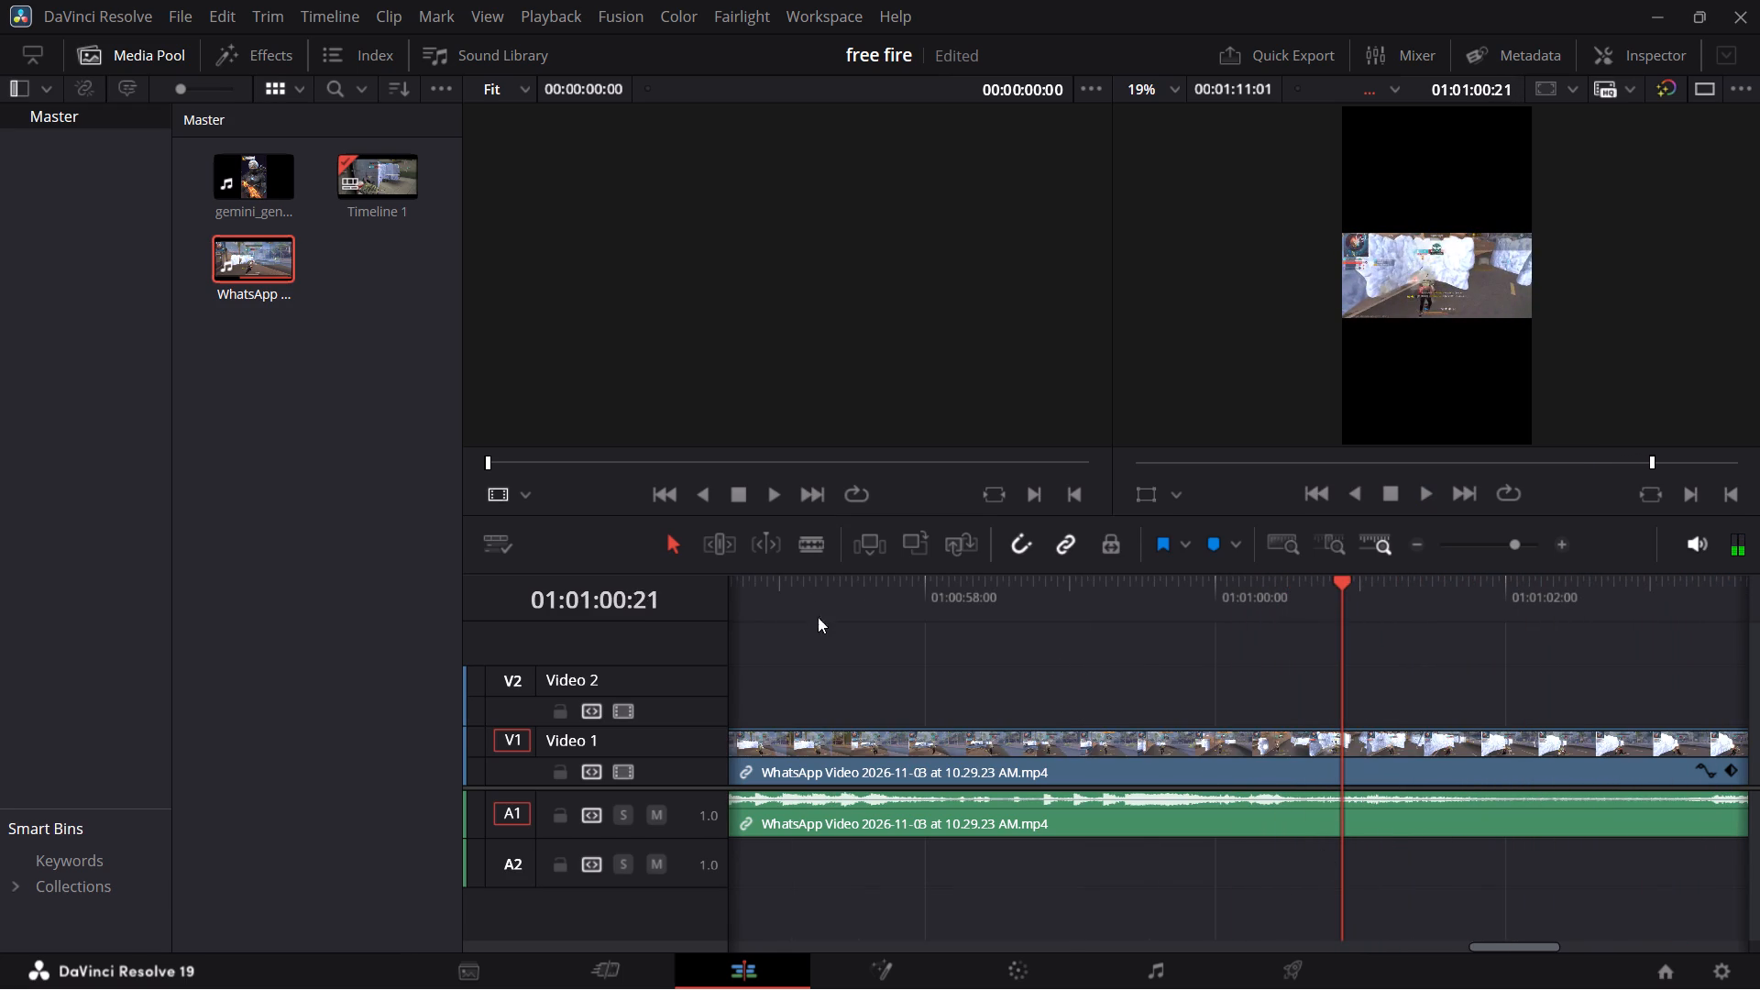
{"action": "left_click", "coordinate": [802, 545]}
{"action": "left_click", "coordinate": [1345, 744]}
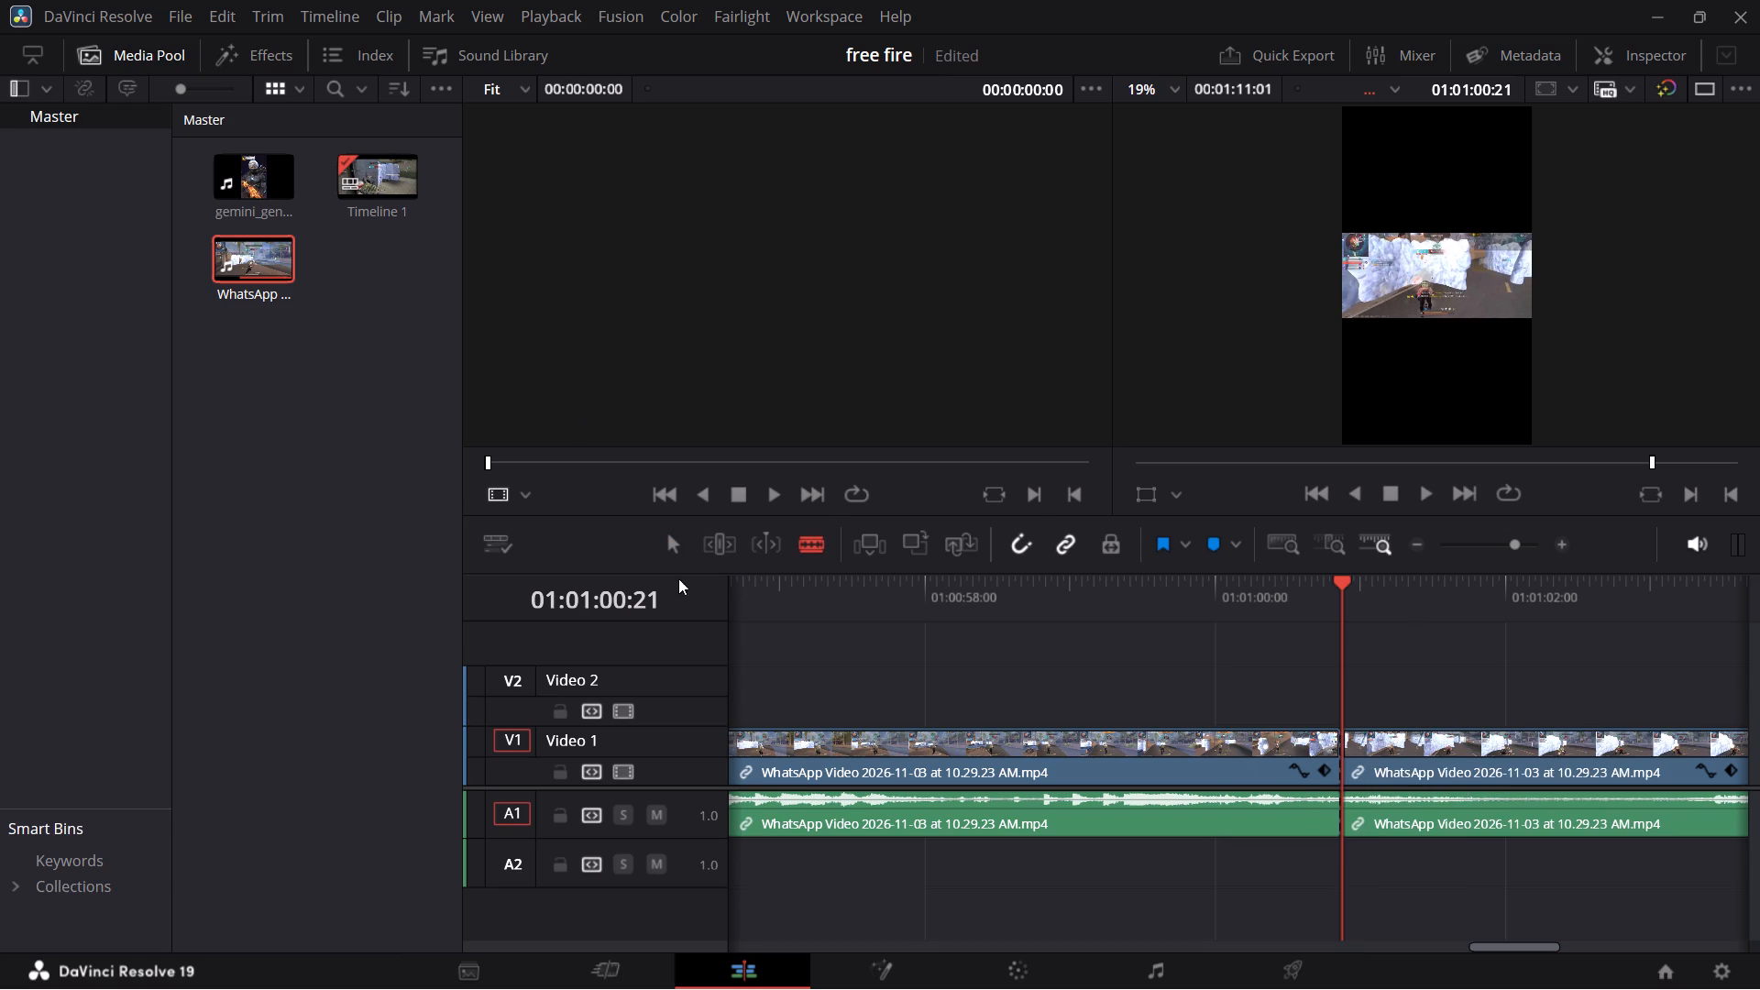
{"action": "left_click", "coordinate": [670, 544]}
{"action": "left_click", "coordinate": [1479, 764]}
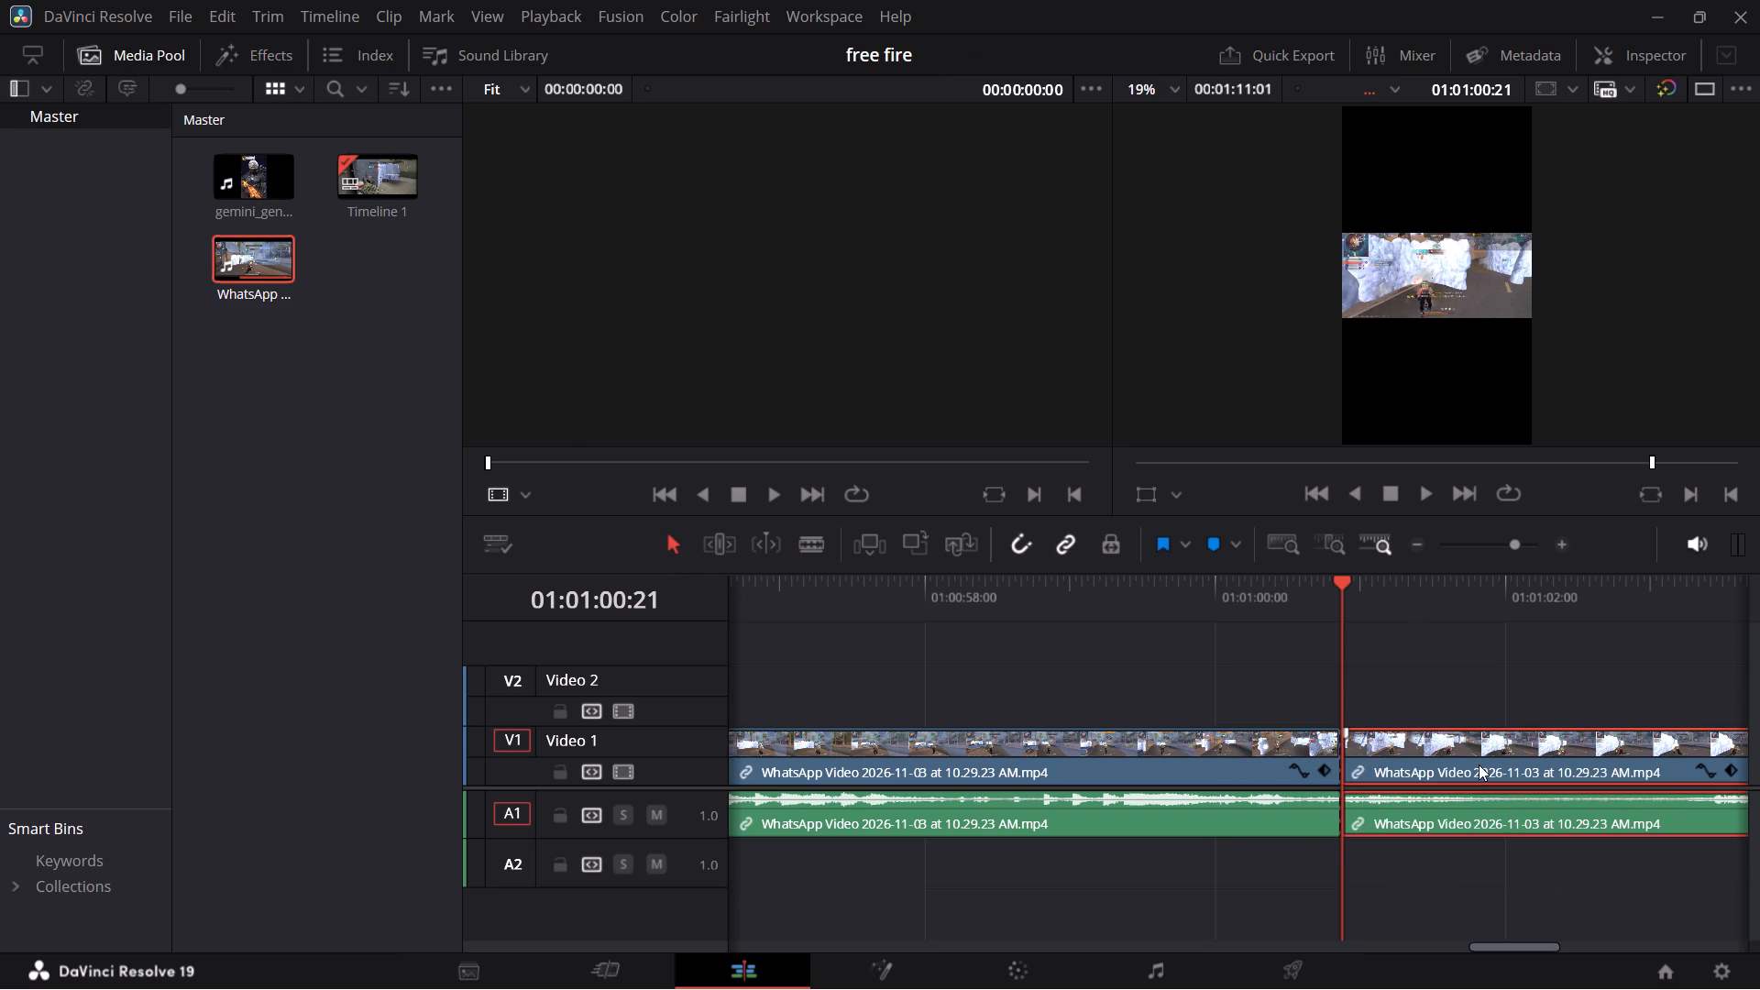
{"action": "key", "text": "Delete"}
Shift the gameplay clip later on the timeline and place the gemini_generated_video clip at the very start of Video 1.
{"action": "scroll", "coordinate": [1163, 717], "scroll_direction": "right", "scroll_amount": 10}
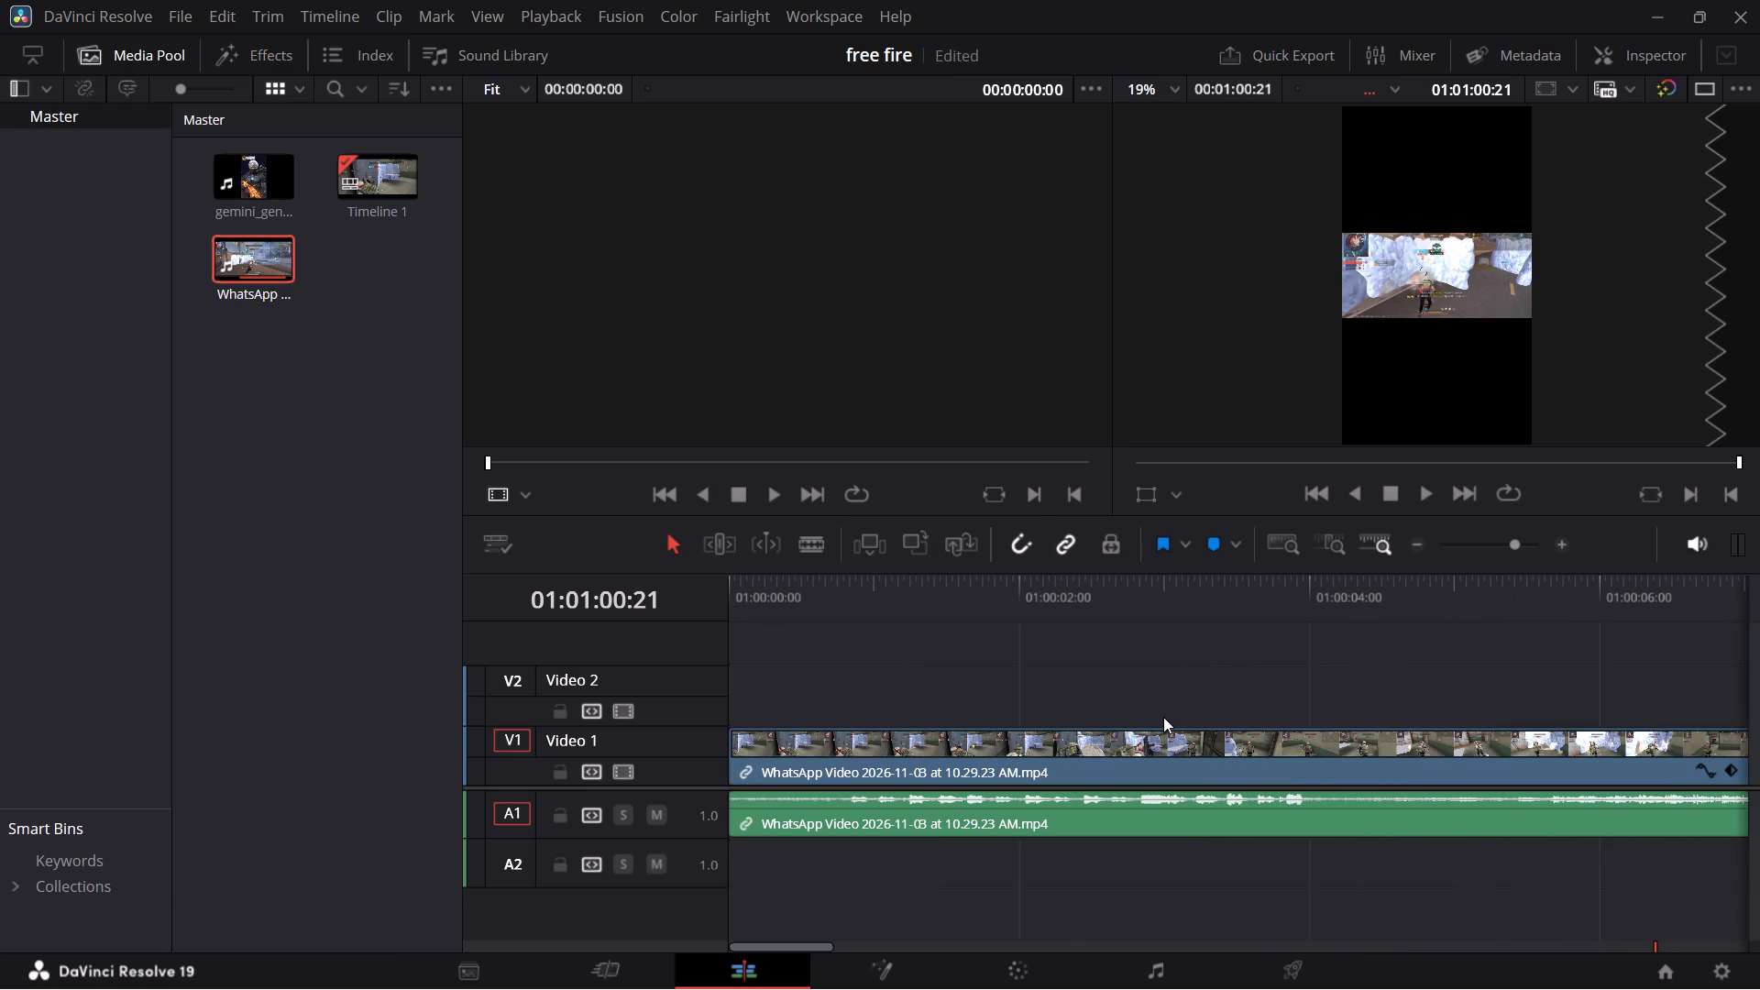
{"action": "scroll", "coordinate": [1163, 717], "scroll_direction": "right", "scroll_amount": 11}
{"action": "left_click_drag", "start_coordinate": [811, 753], "coordinate": [1321, 743]}
{"action": "left_click_drag", "start_coordinate": [1321, 743], "coordinate": [1513, 753]}
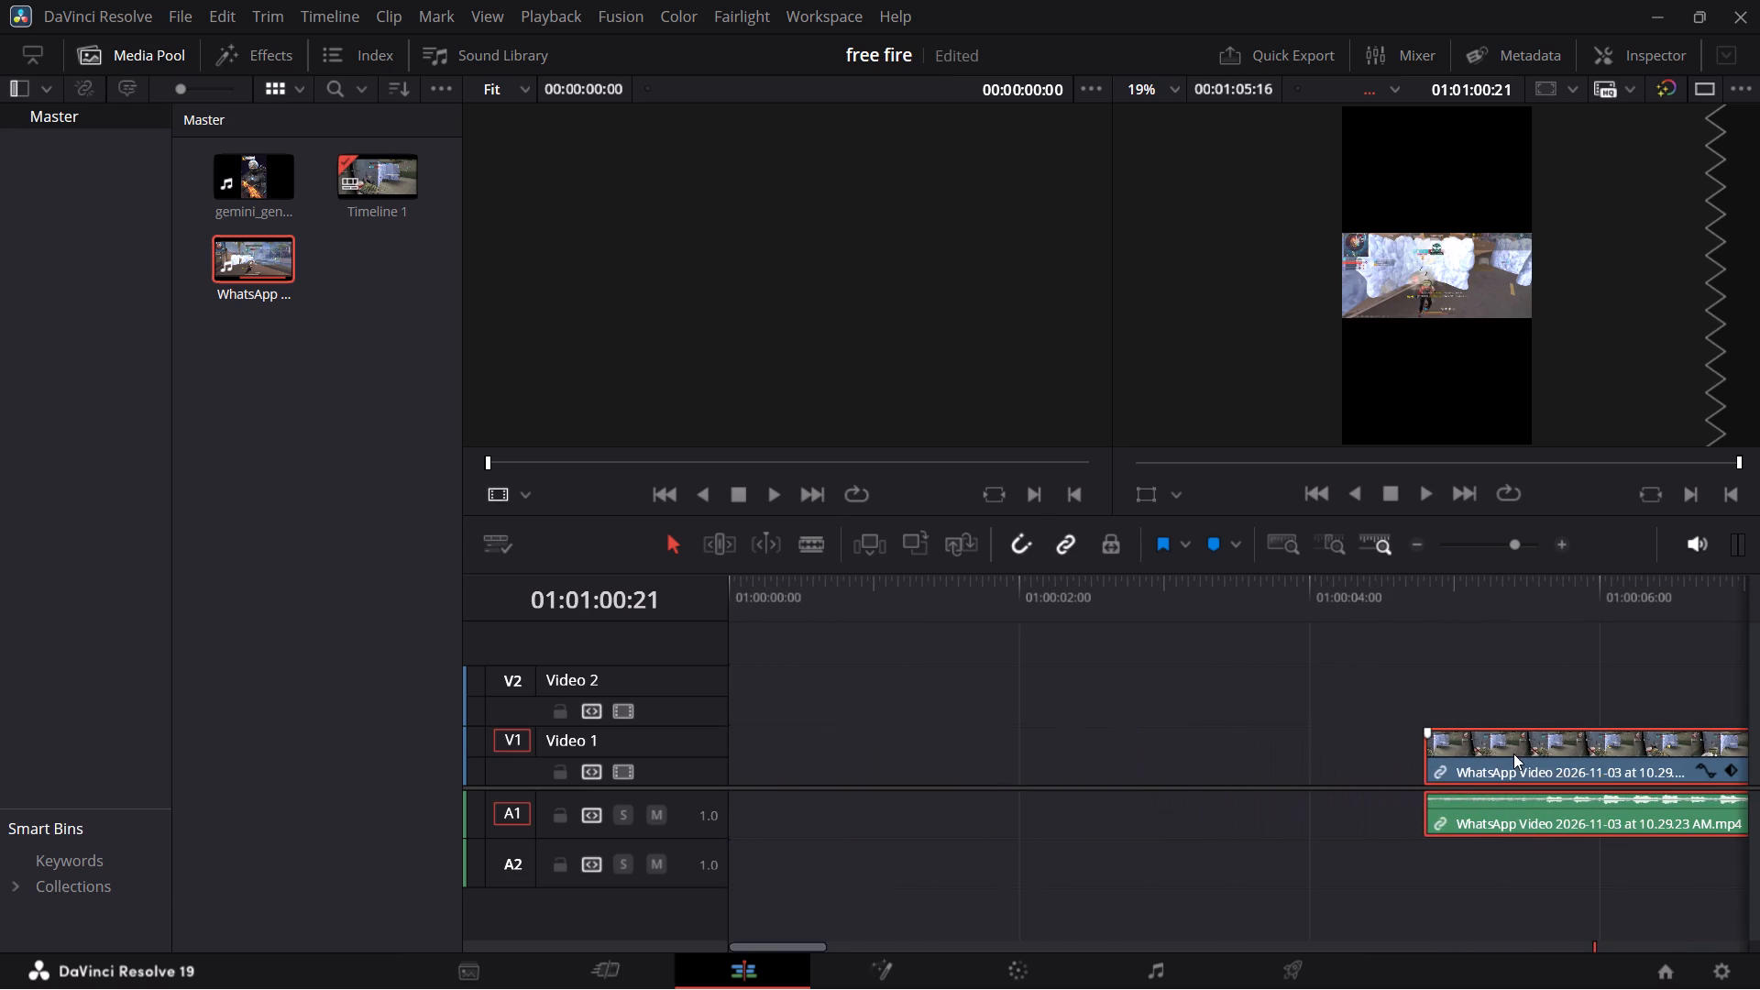
{"action": "left_click_drag", "start_coordinate": [259, 186], "coordinate": [1028, 775]}
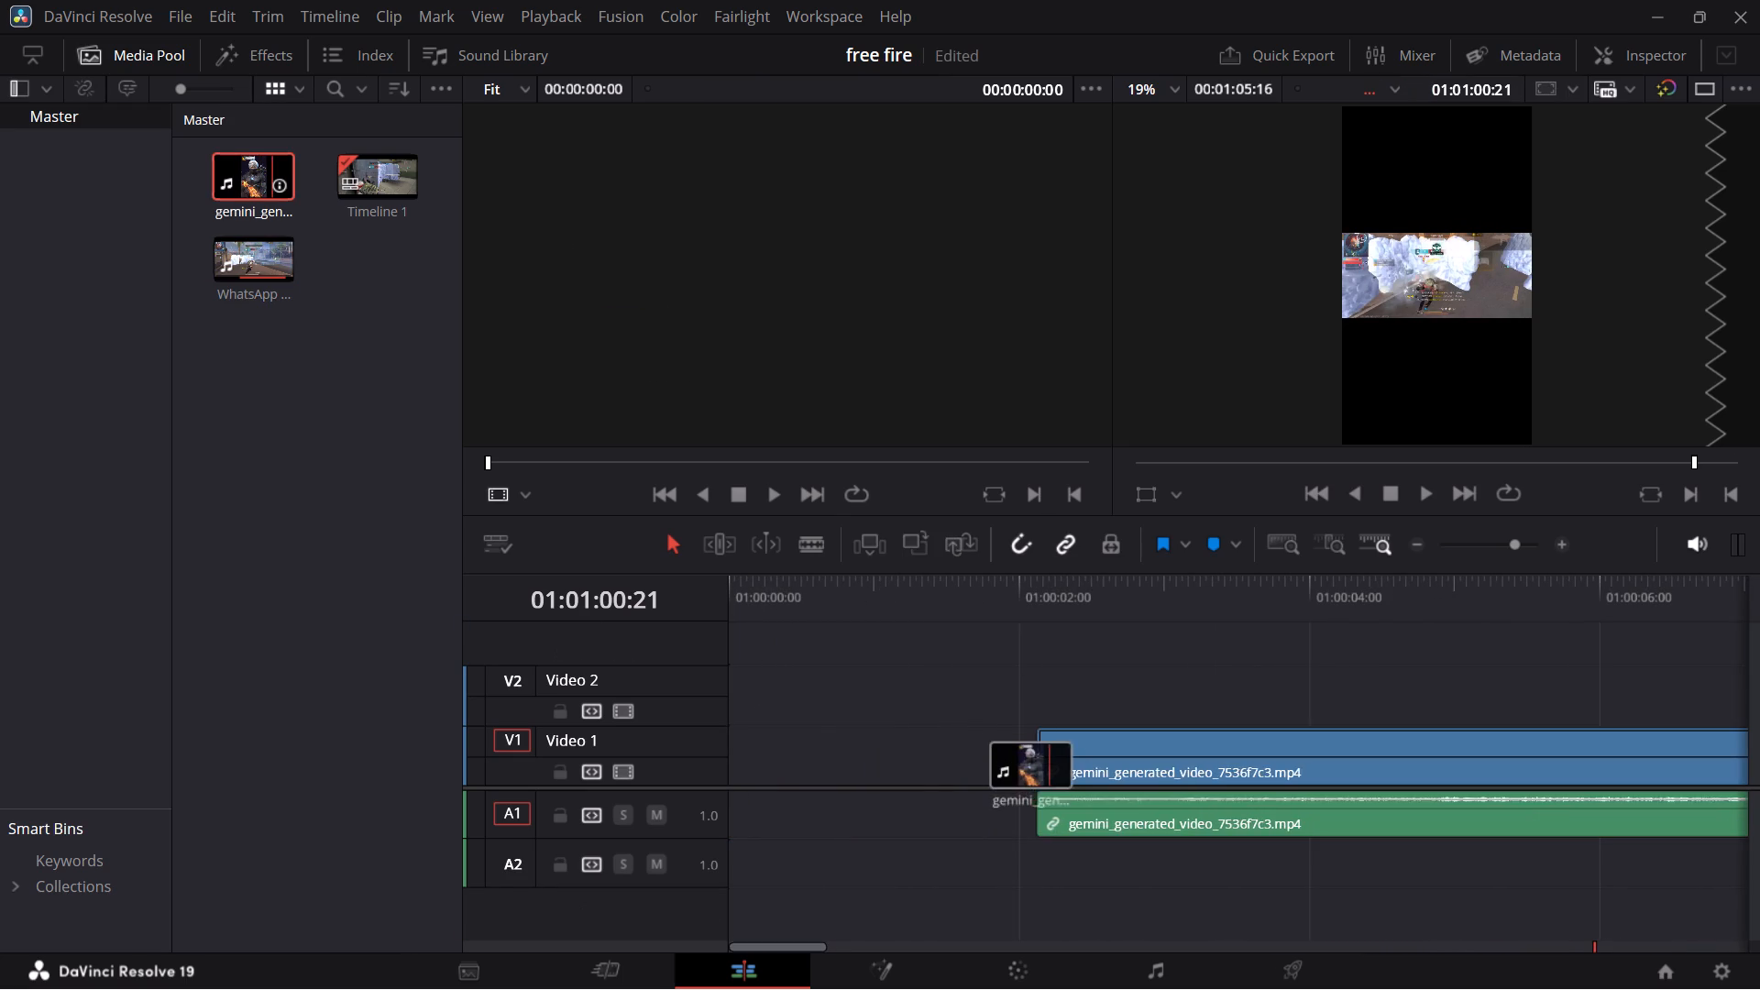
{"action": "left_click_drag", "start_coordinate": [1028, 775], "coordinate": [729, 765]}
Review the join between the two clips, extend the gameplay clip's start by about 1.5 seconds, and butt it against the gemini clip at 01:00:10:00.
{"action": "scroll", "coordinate": [1320, 649], "scroll_direction": "left", "scroll_amount": 5}
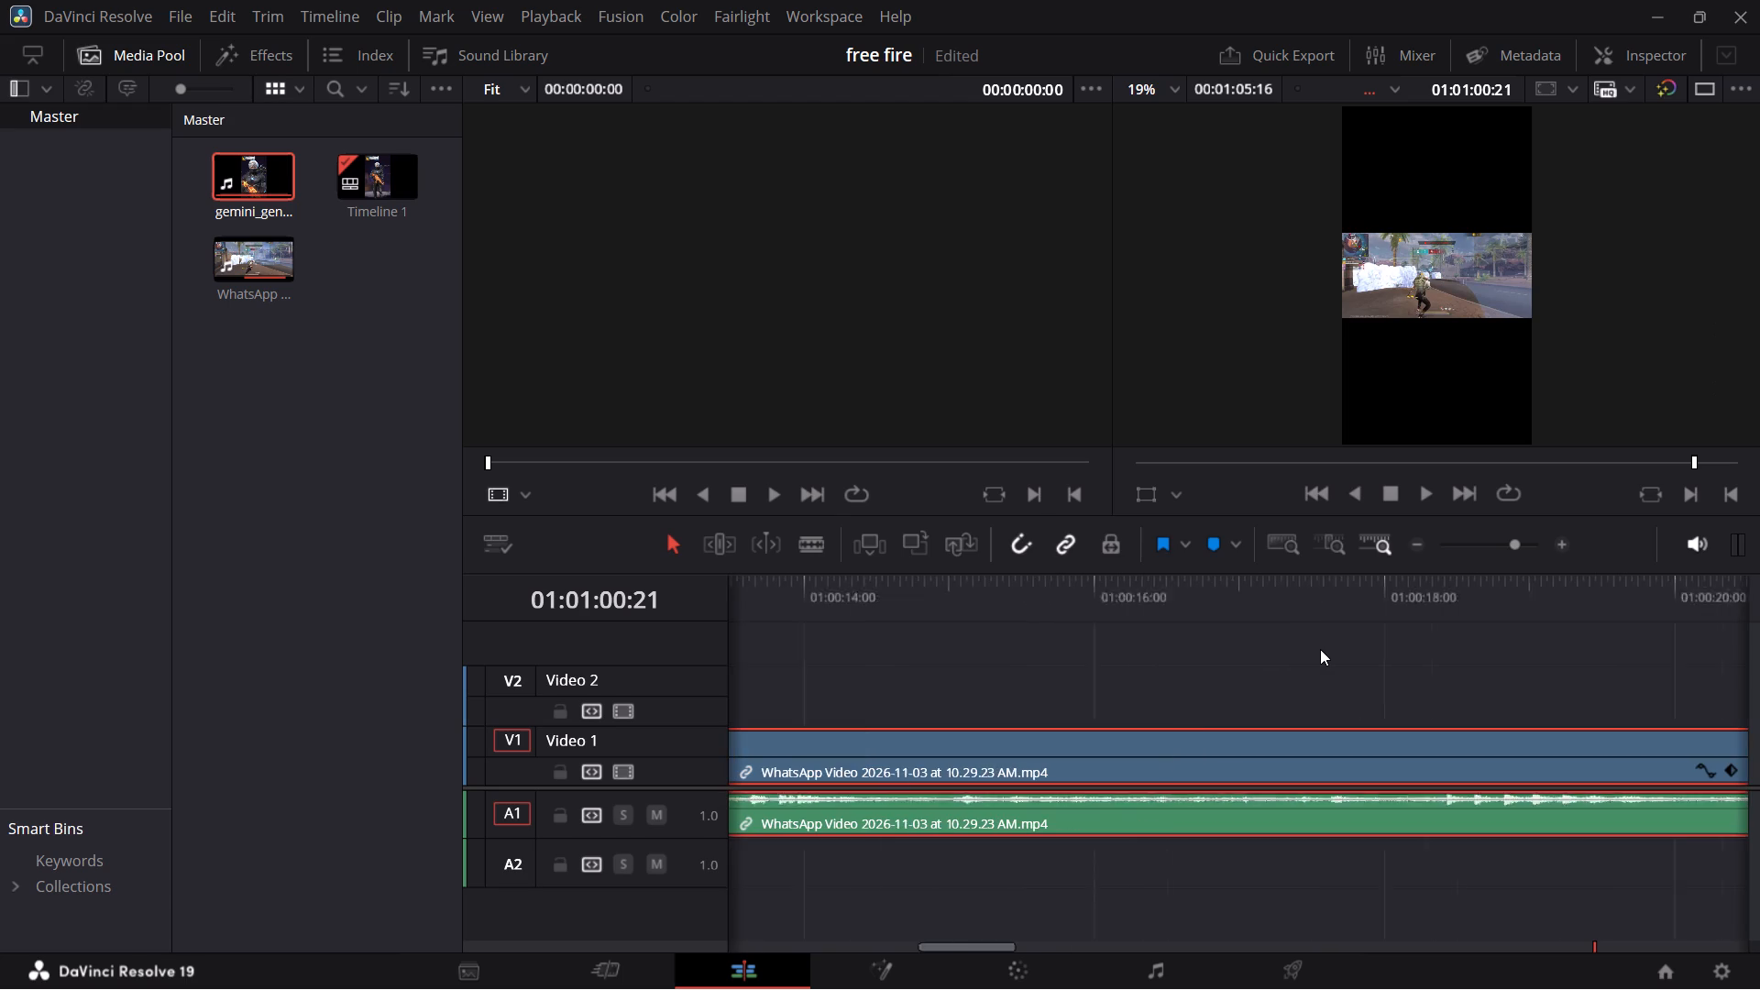
{"action": "scroll", "coordinate": [1320, 649], "scroll_direction": "right", "scroll_amount": 7}
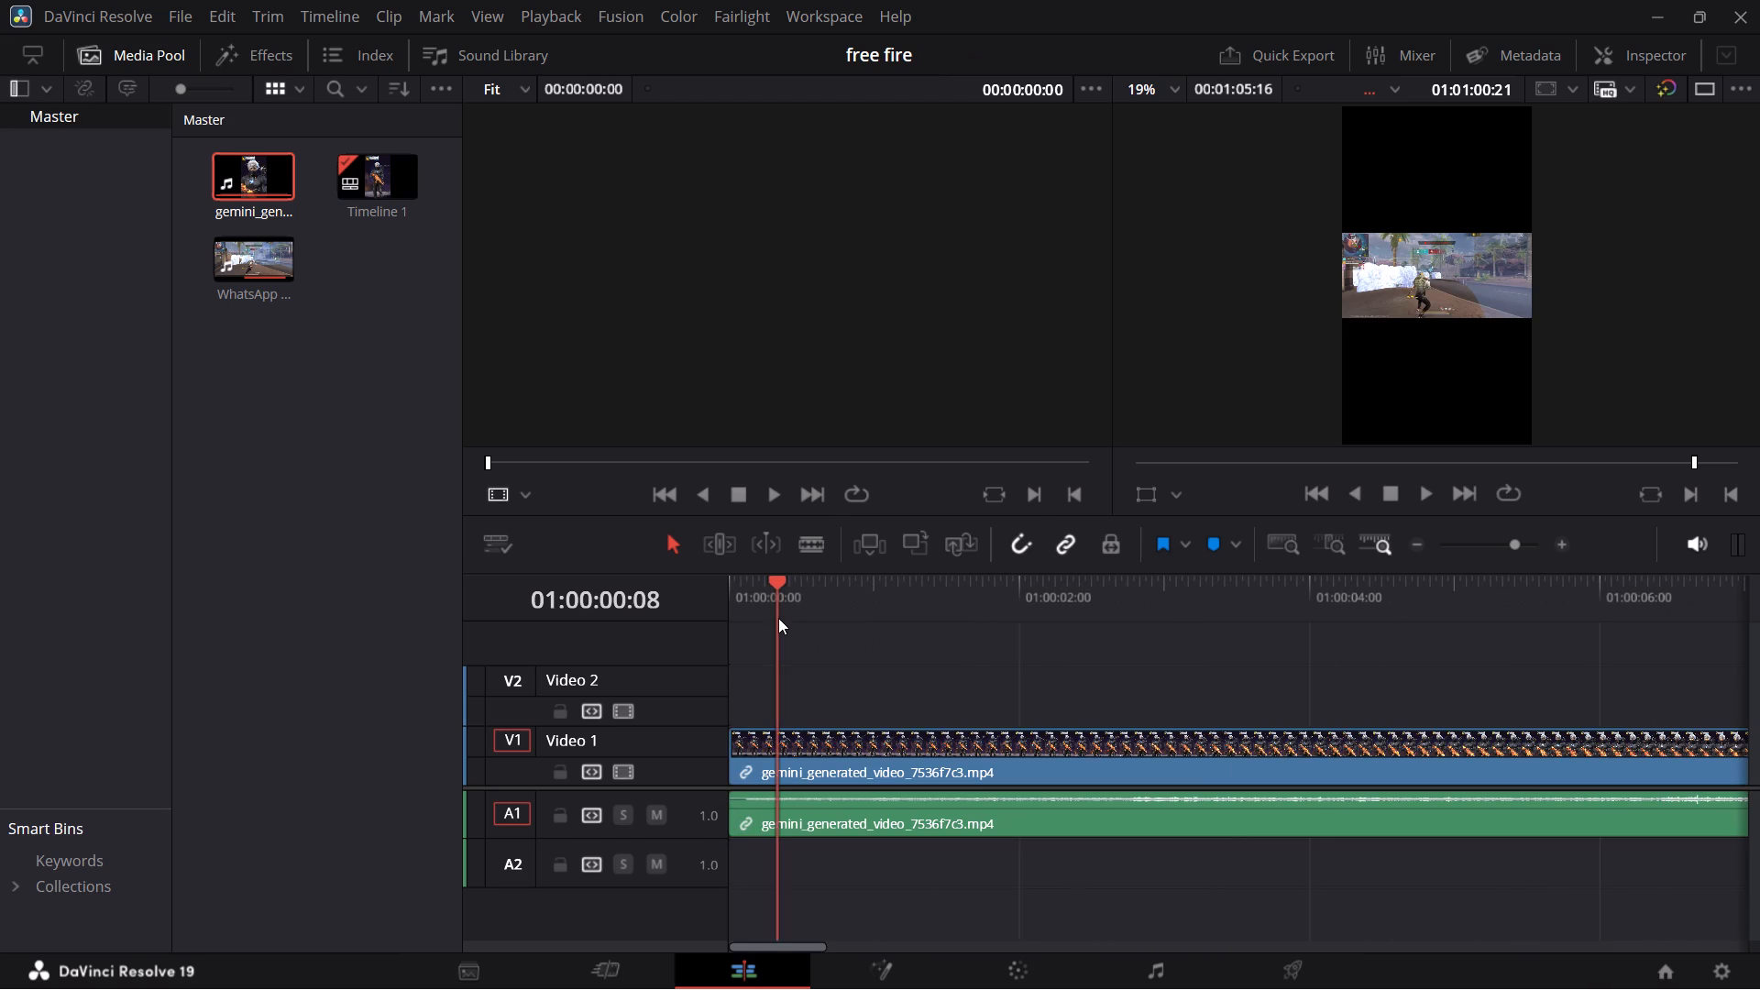
{"action": "left_click", "coordinate": [778, 618]}
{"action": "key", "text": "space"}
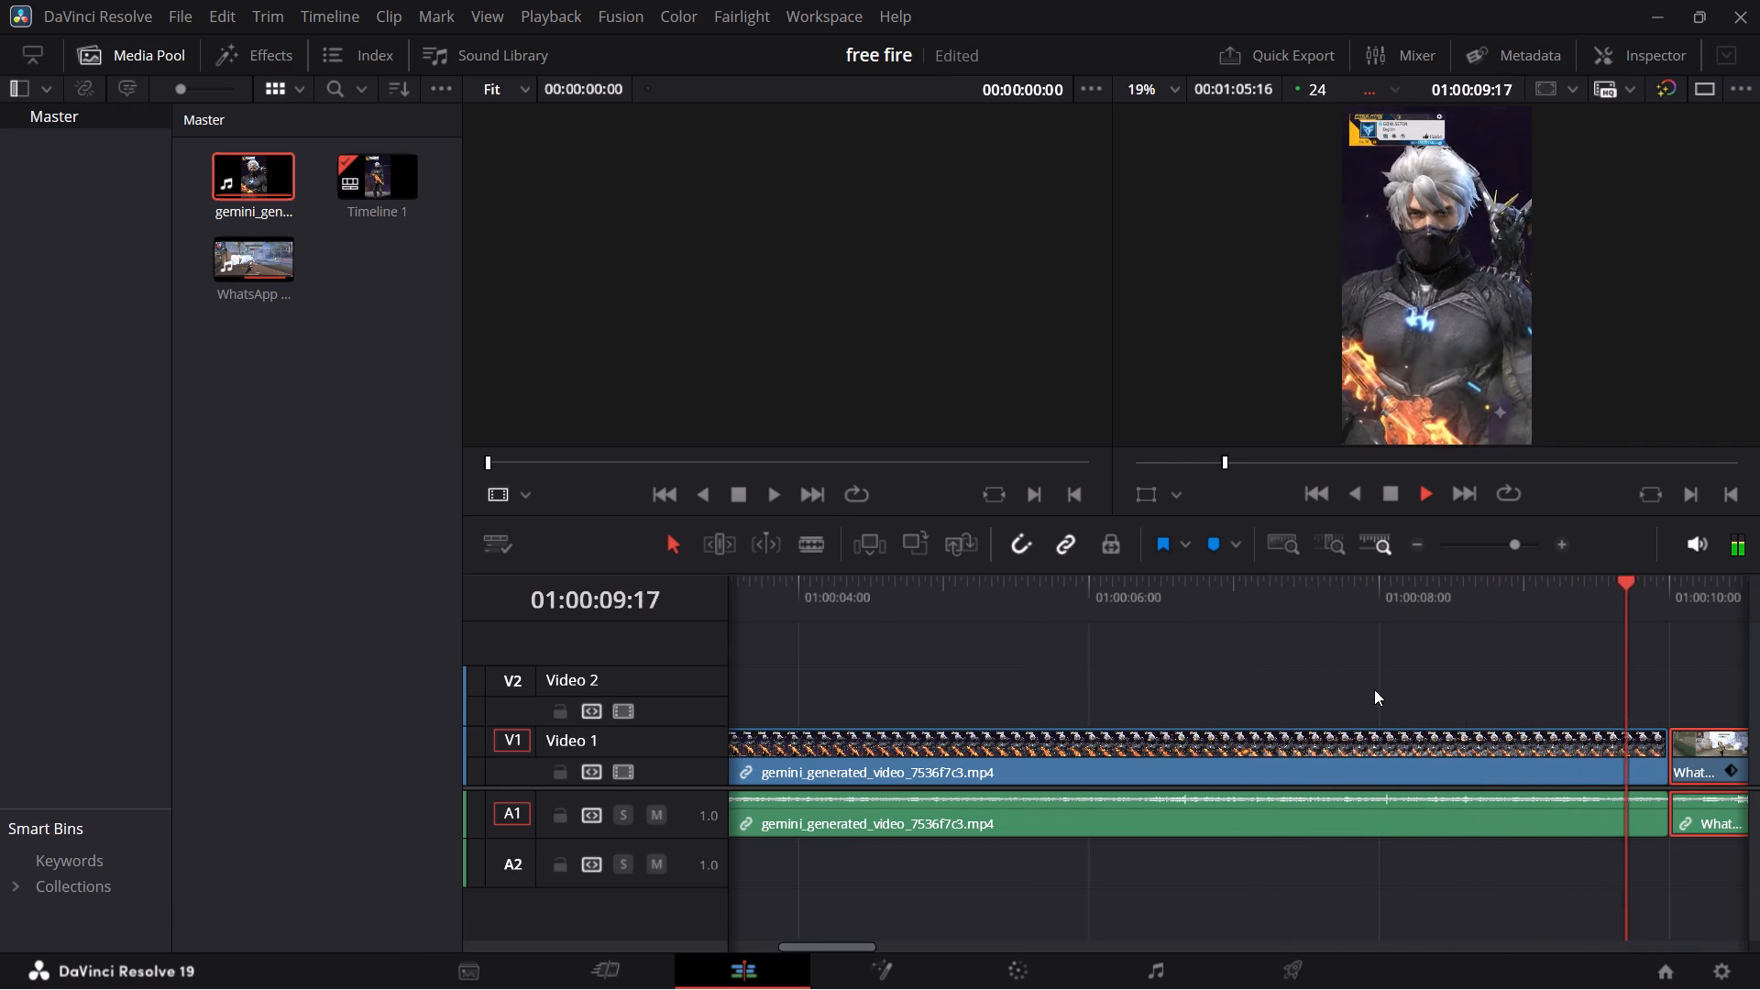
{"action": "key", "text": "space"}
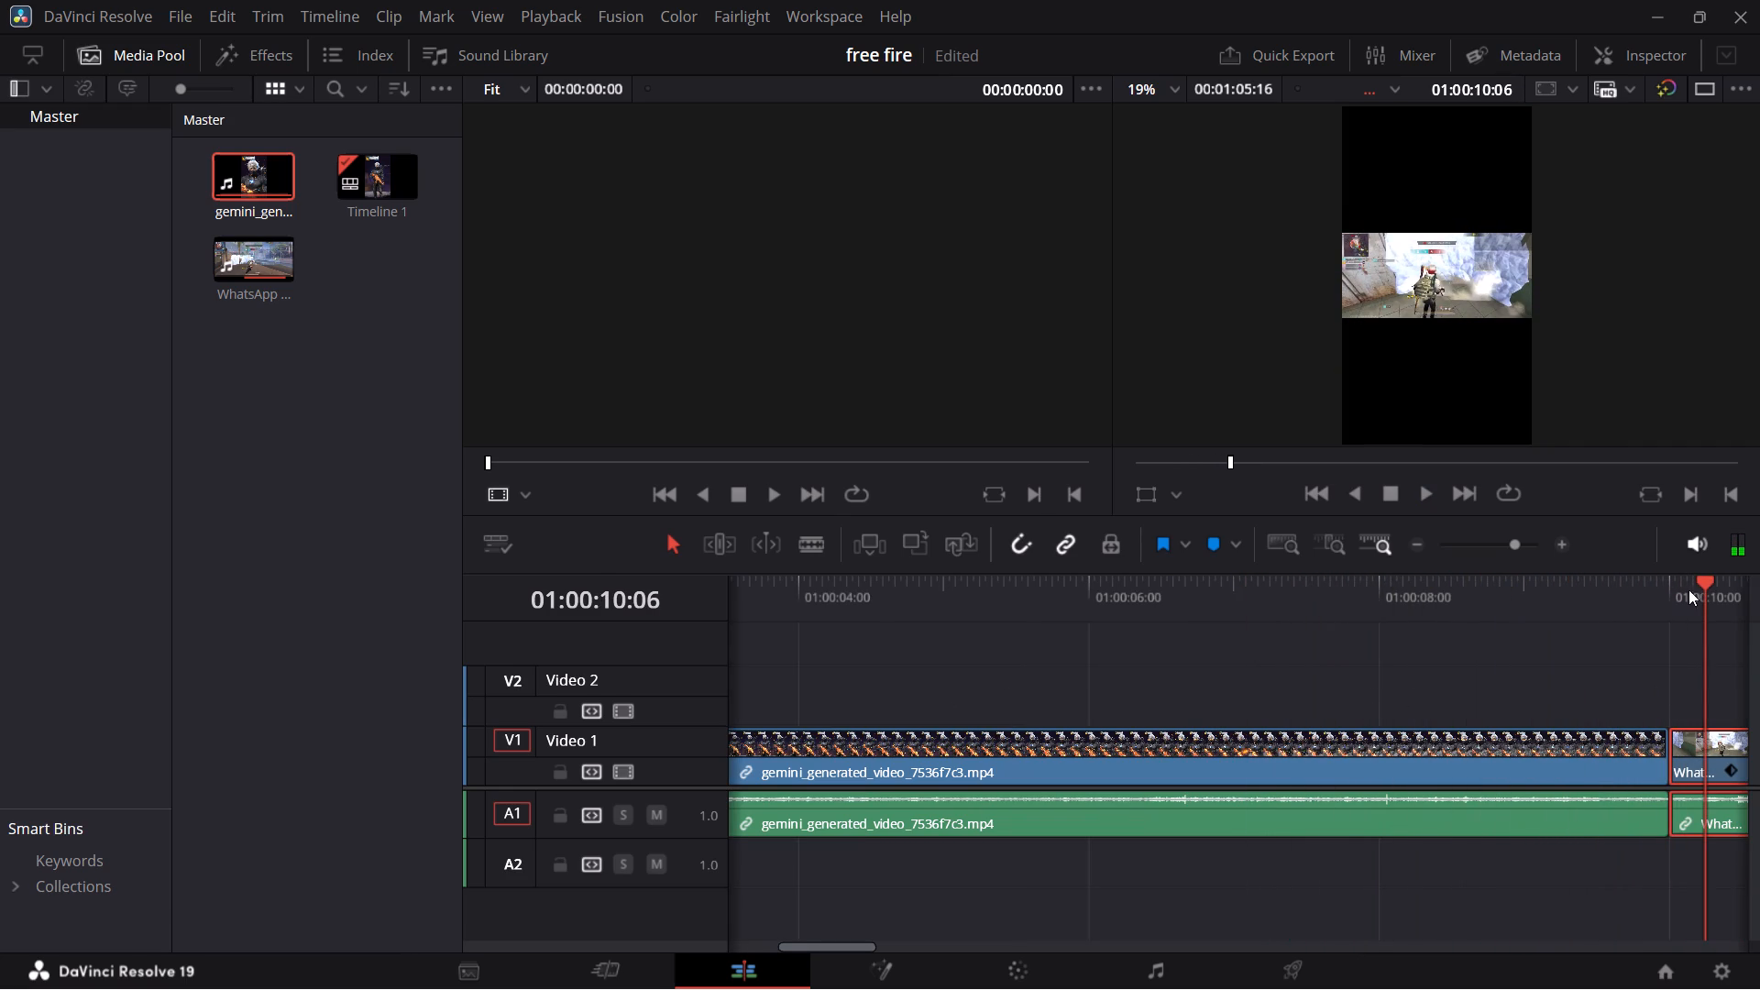
{"action": "left_click", "coordinate": [1589, 586]}
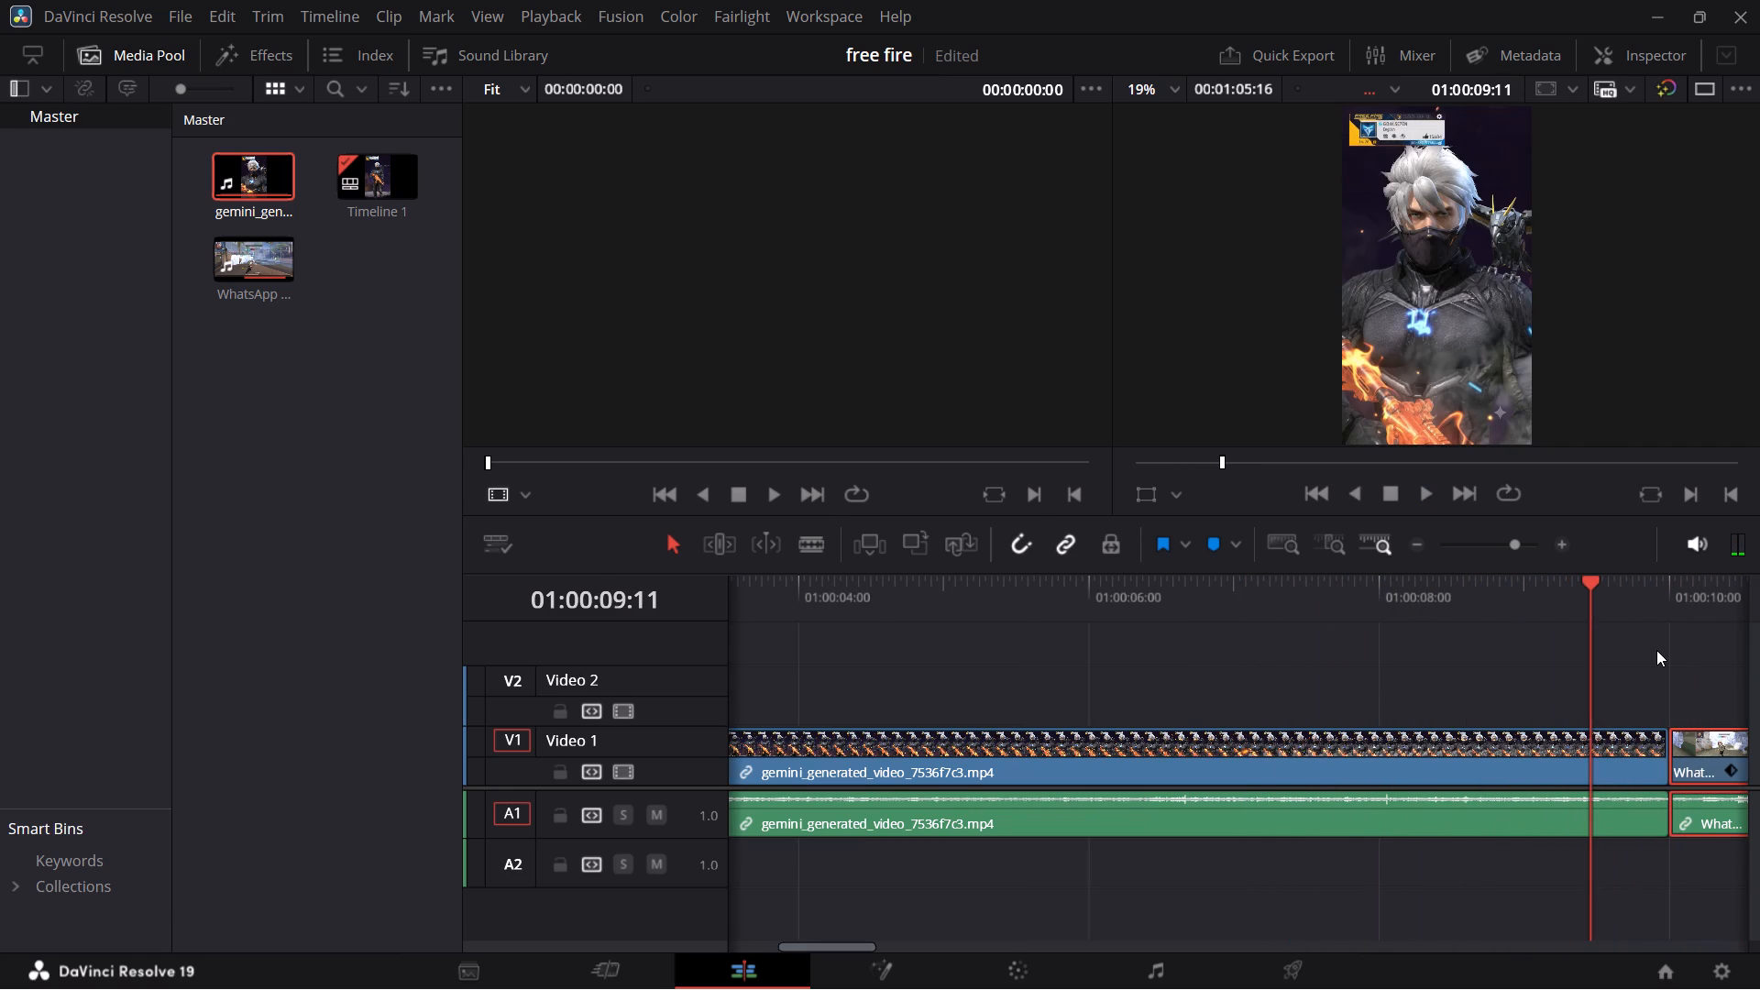
{"action": "scroll", "coordinate": [1357, 637], "scroll_direction": "left", "scroll_amount": 1}
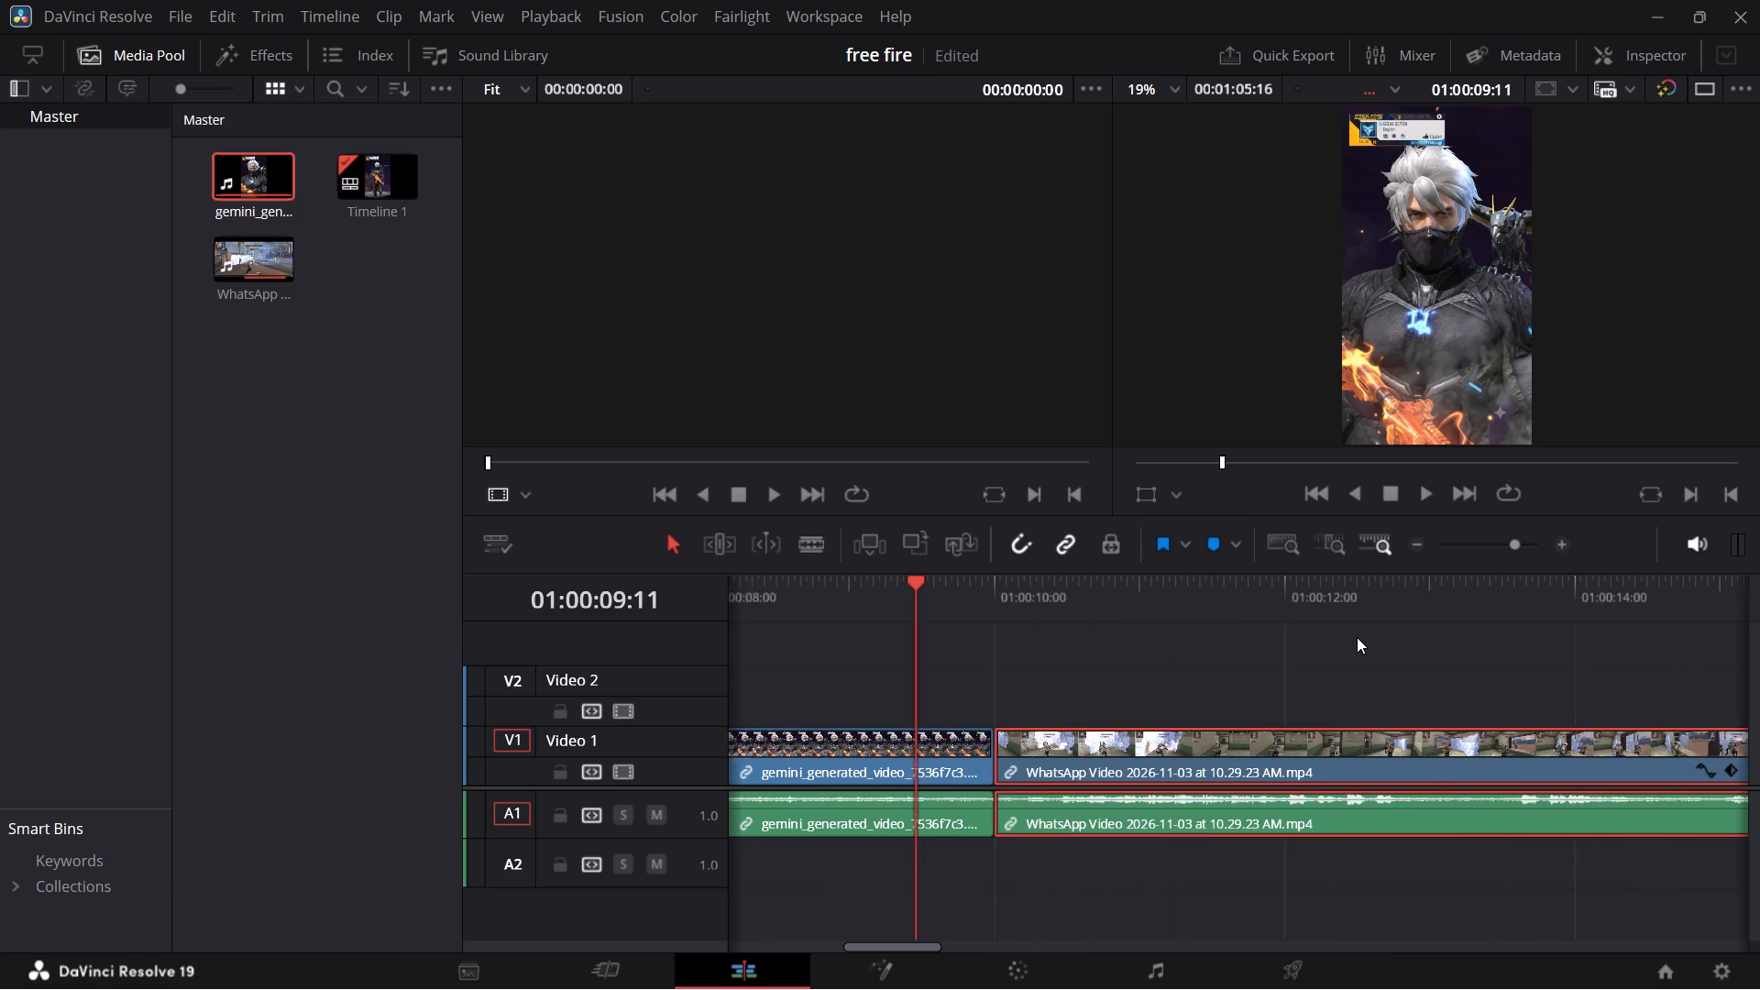
{"action": "scroll", "coordinate": [1357, 637], "scroll_direction": "left", "scroll_amount": 1}
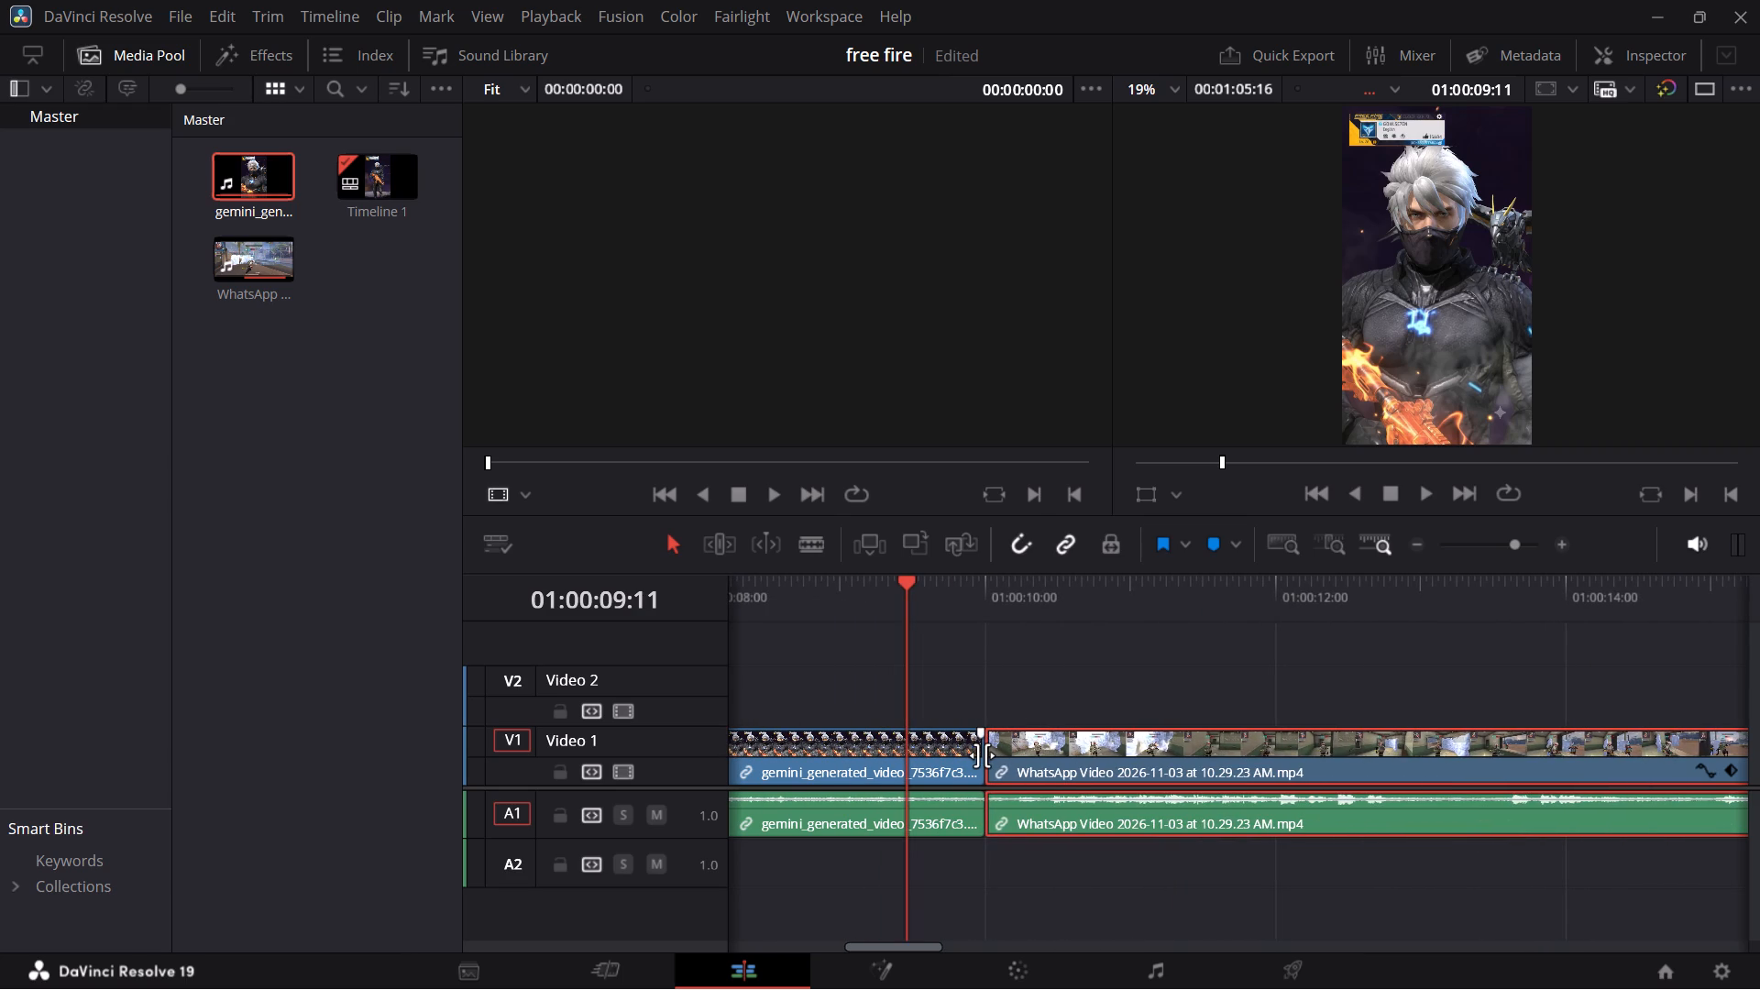
{"action": "left_click_drag", "start_coordinate": [1091, 752], "coordinate": [1377, 728]}
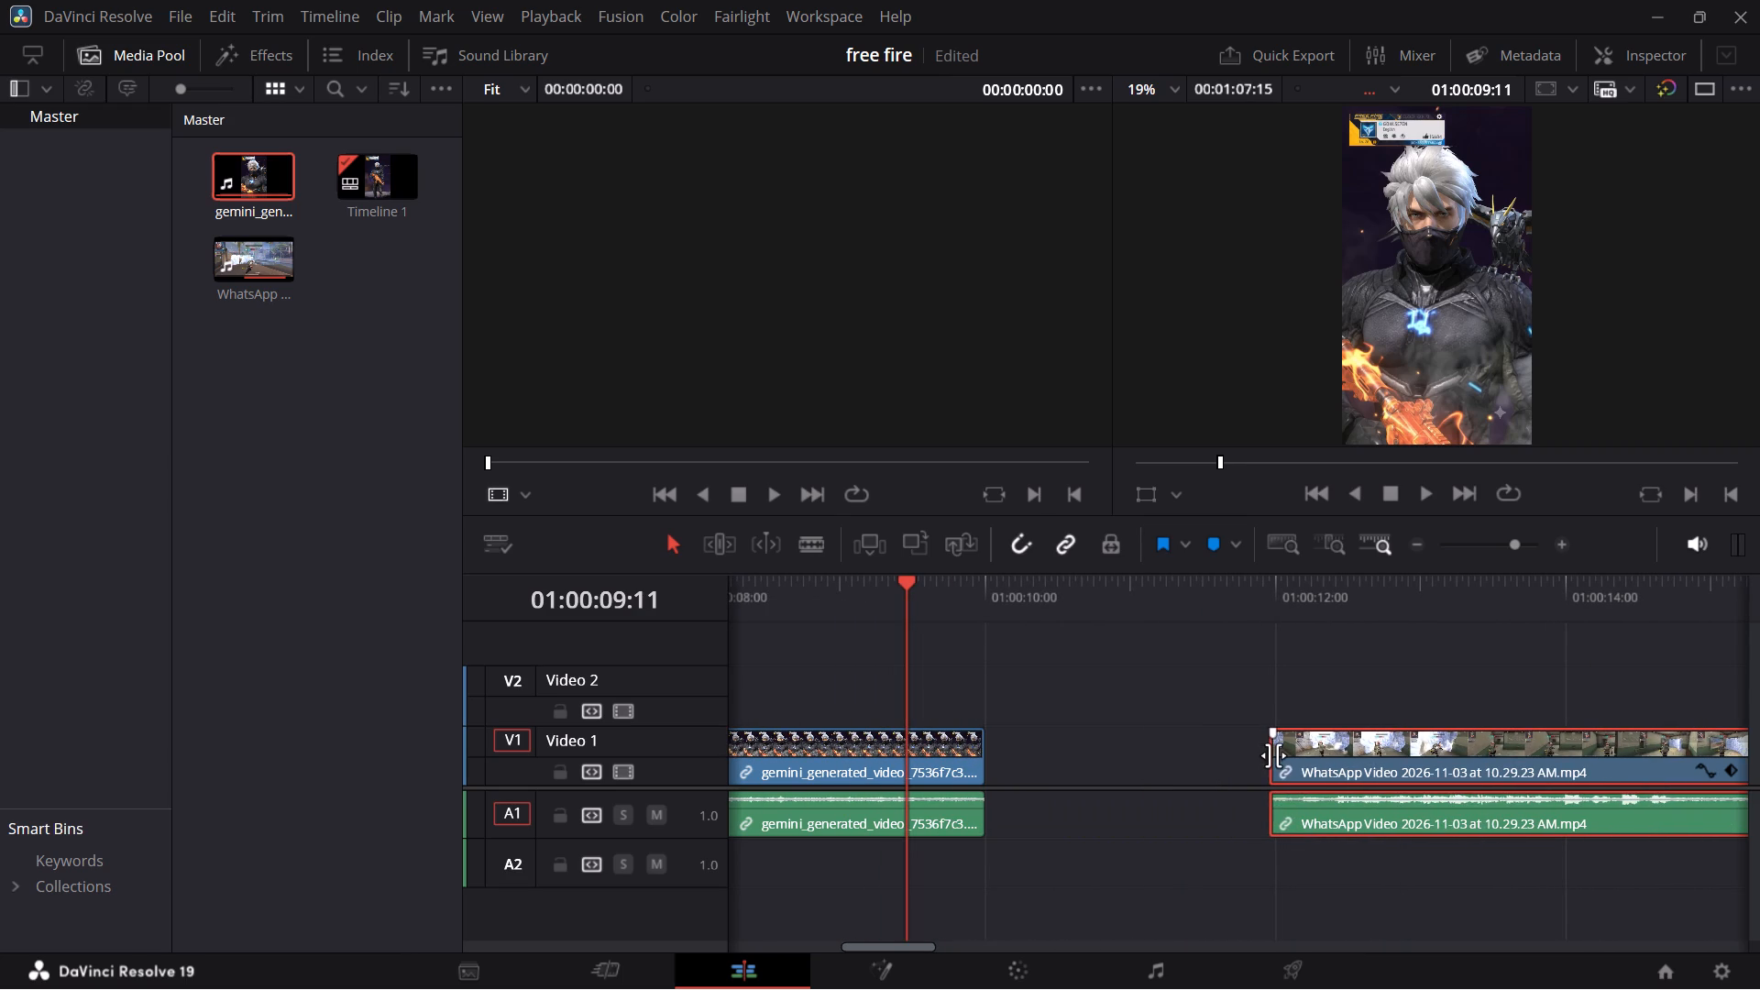
{"action": "left_click_drag", "start_coordinate": [1273, 755], "coordinate": [1113, 786]}
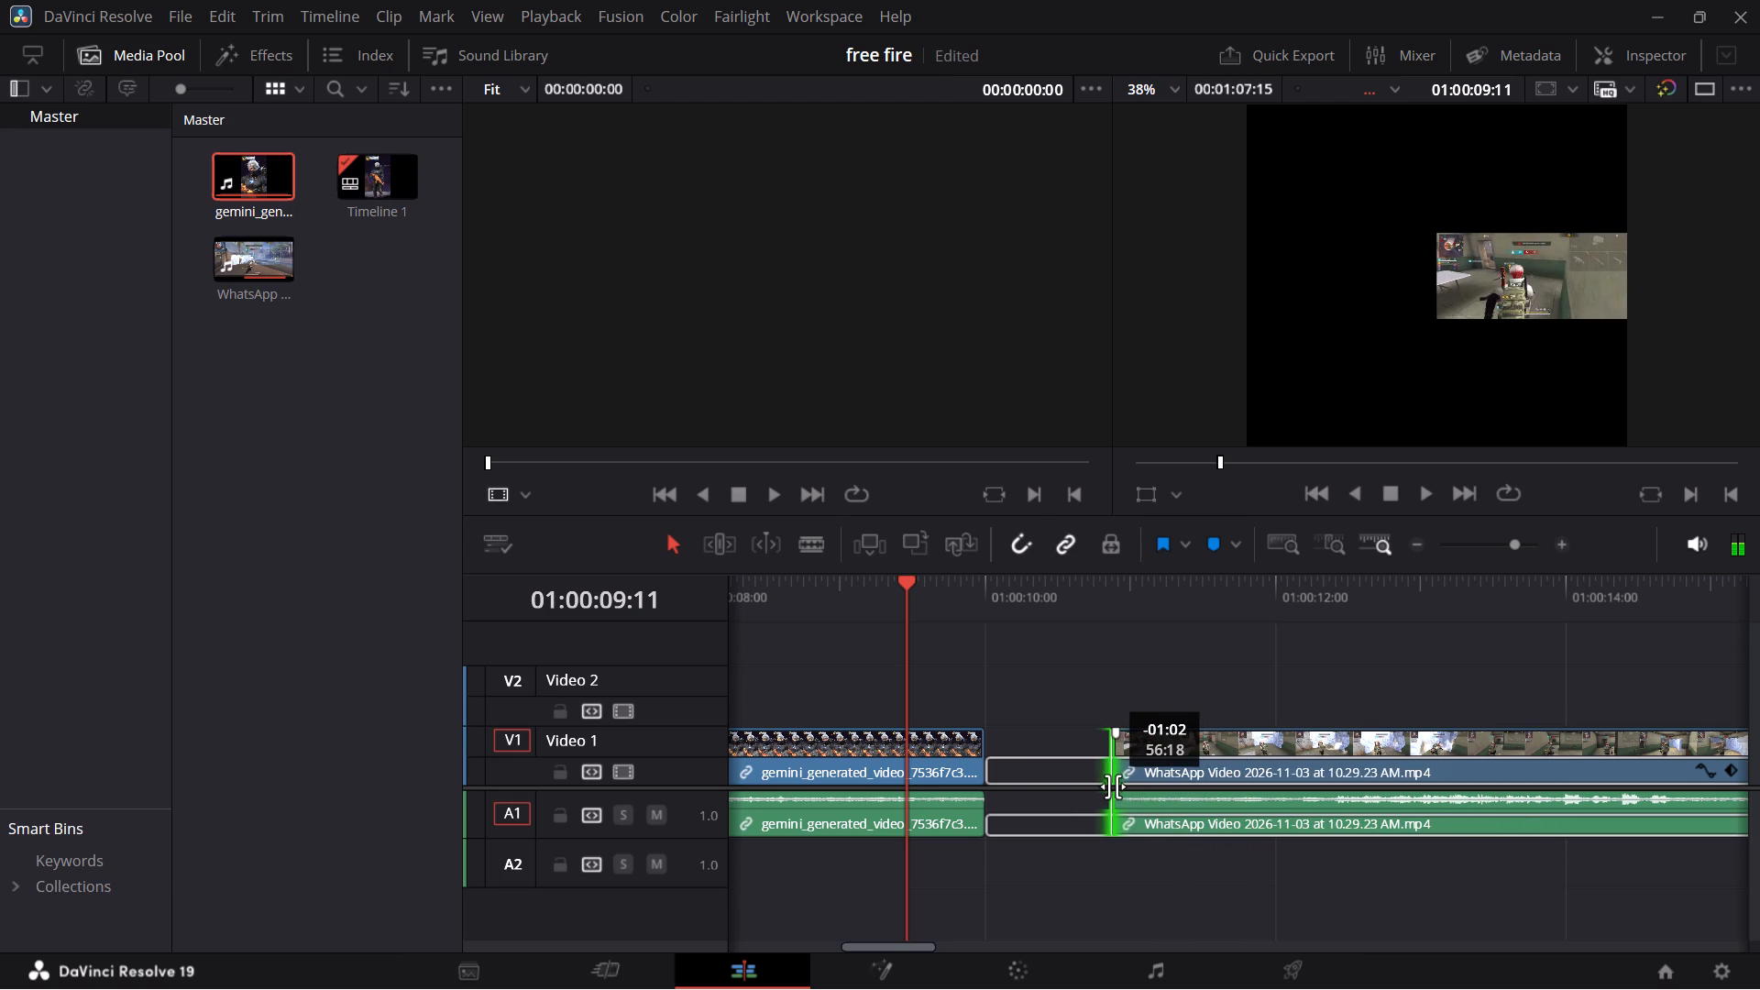
{"action": "left_click_drag", "start_coordinate": [1113, 786], "coordinate": [1048, 798]}
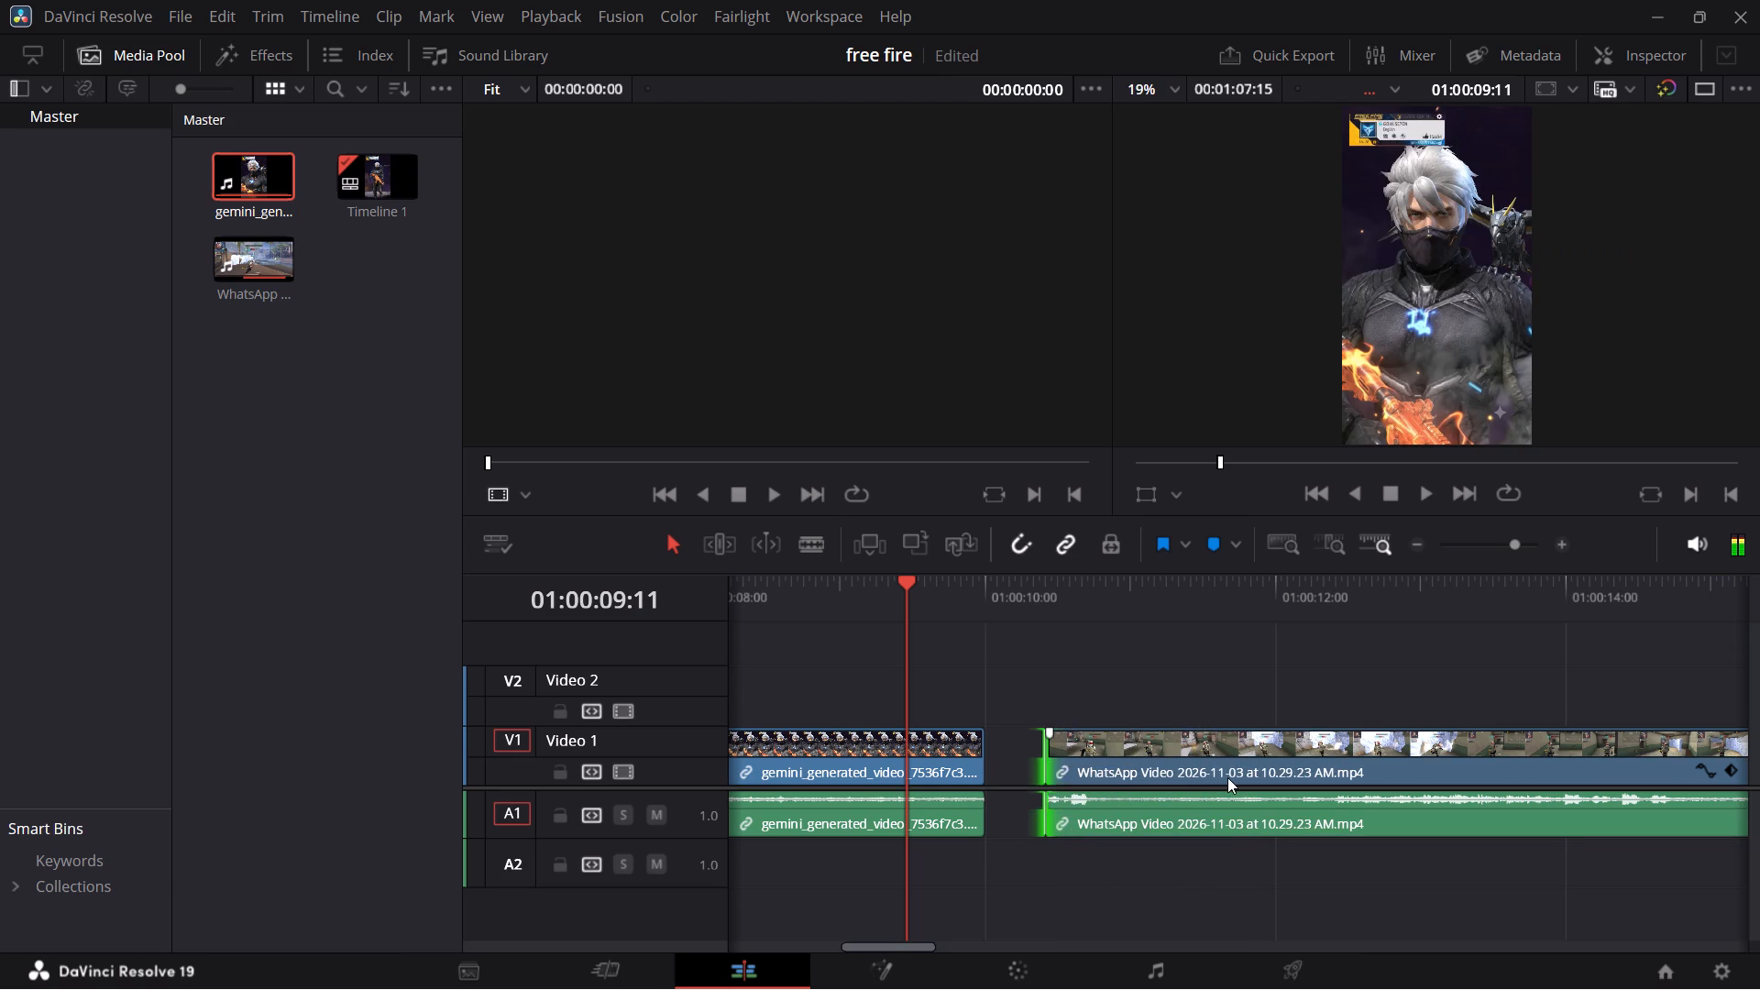
{"action": "left_click_drag", "start_coordinate": [1231, 777], "coordinate": [1171, 780]}
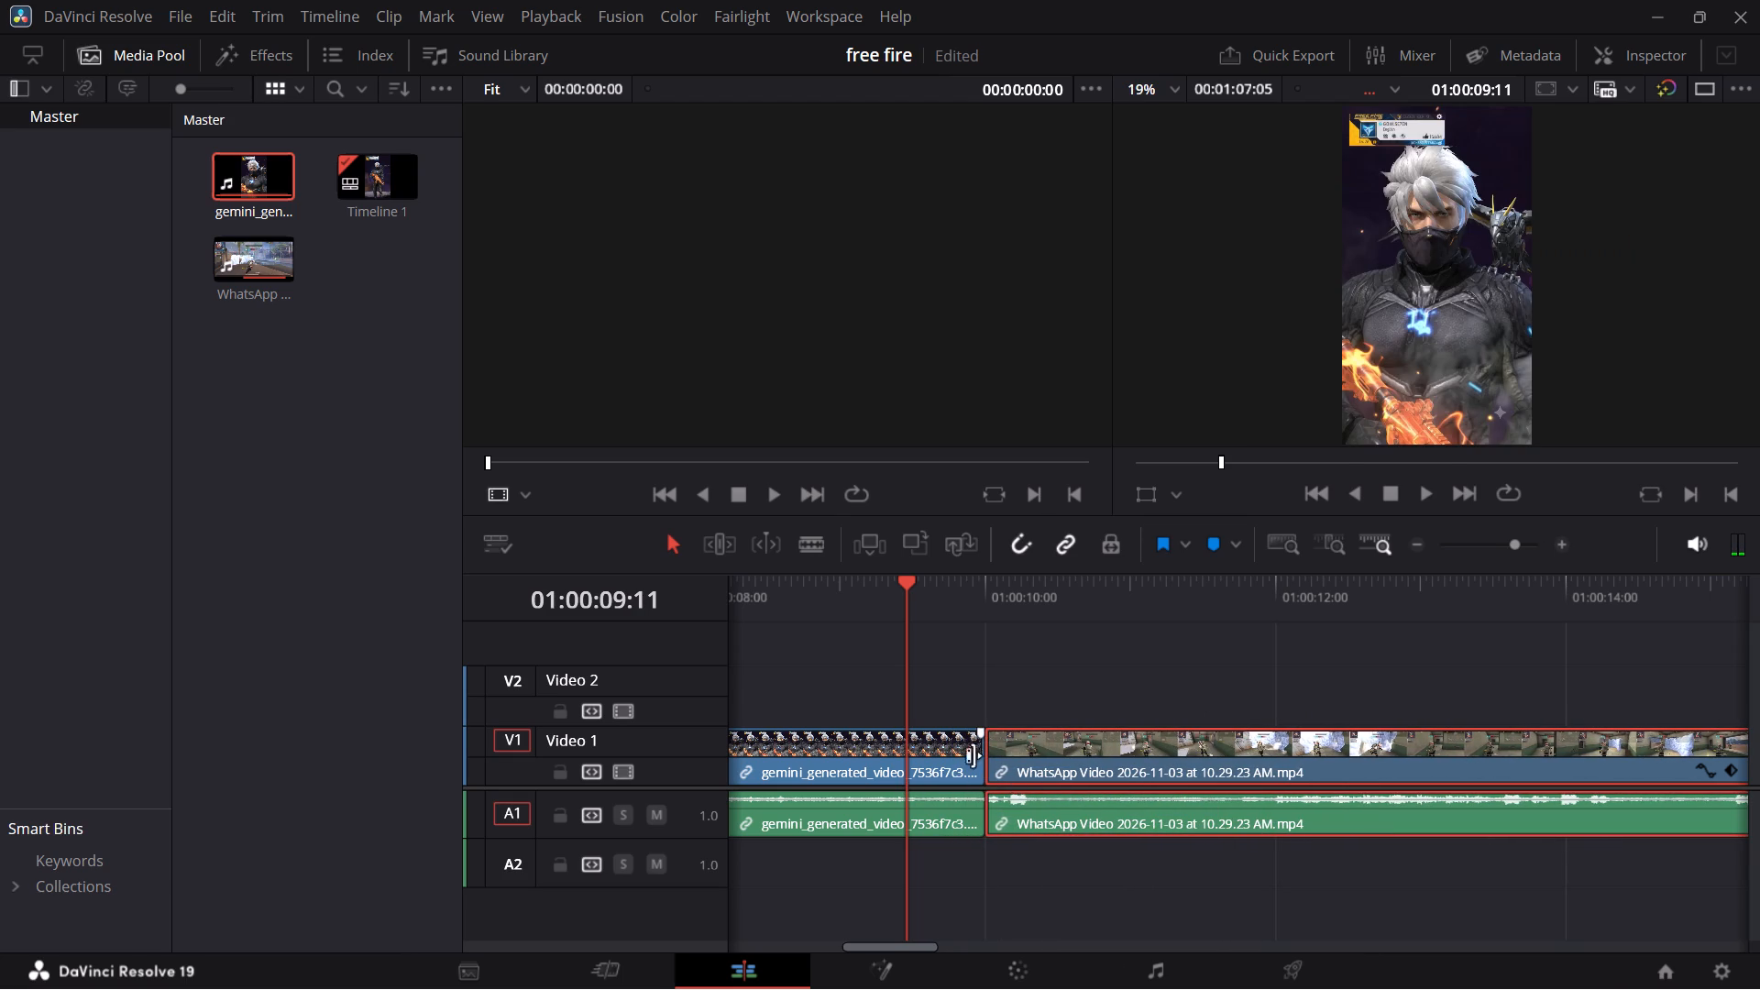
Fade out the end of the gemini clip's video by about 12 frames and its audio over about the last half second.
{"action": "left_click_drag", "start_coordinate": [984, 732], "coordinate": [958, 755]}
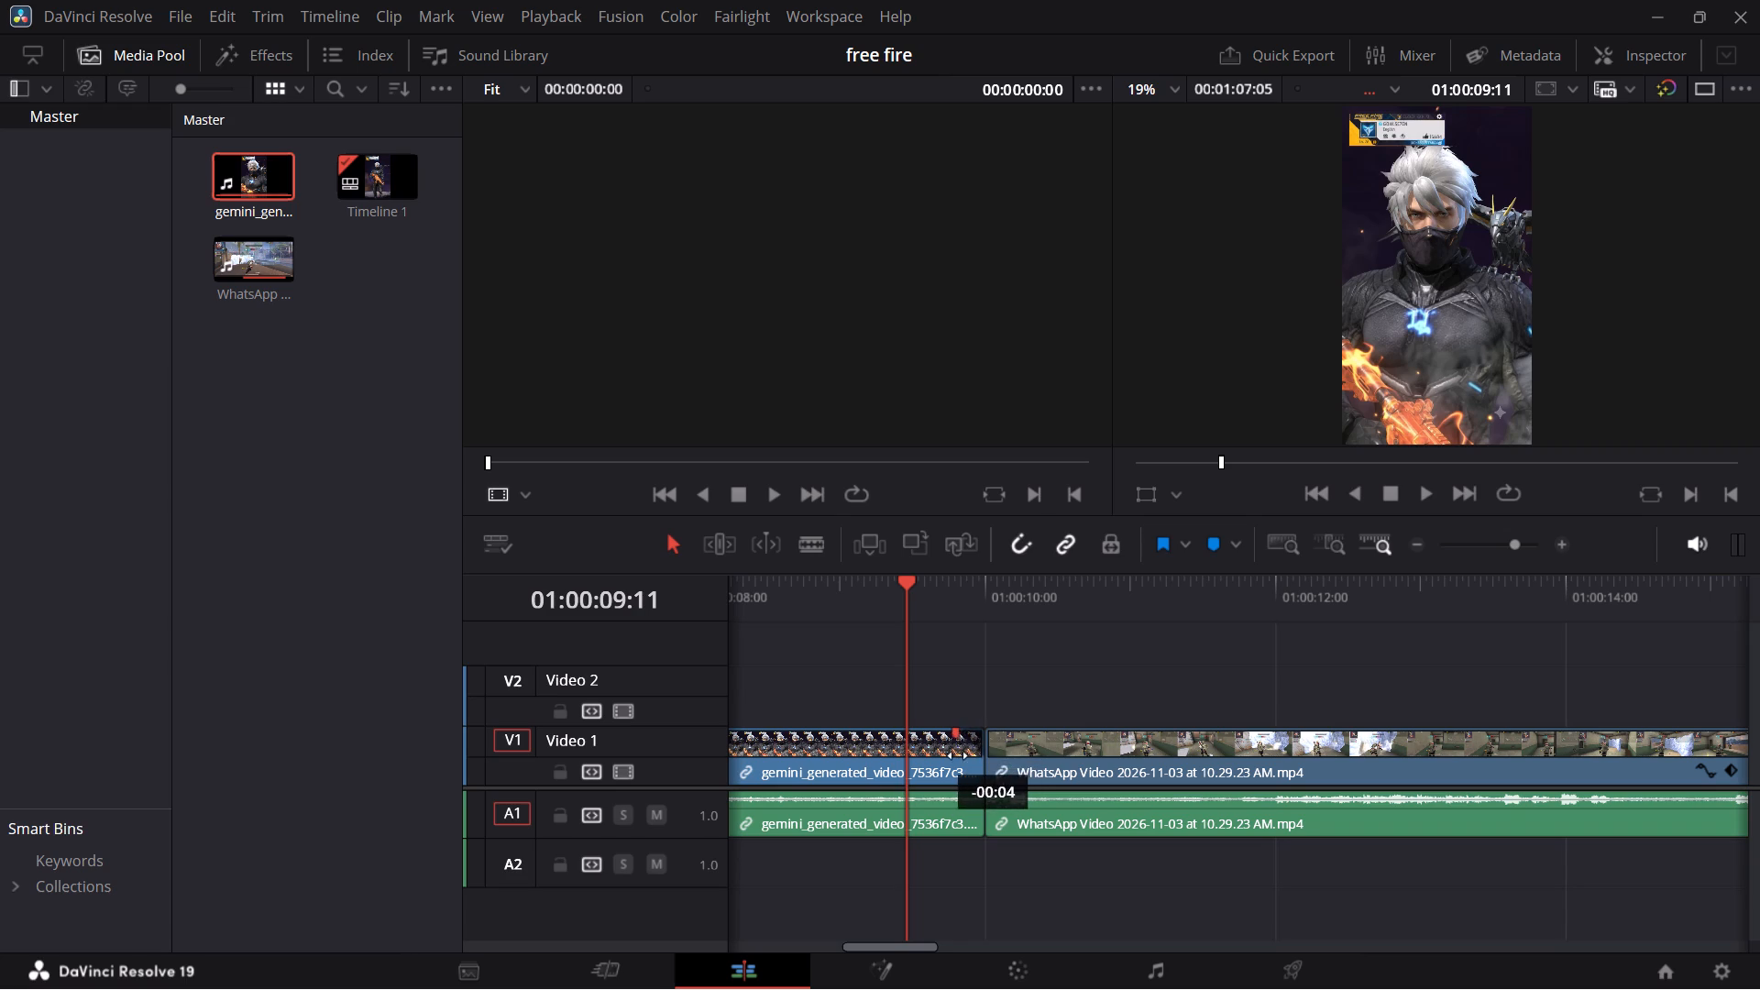
{"action": "left_click_drag", "start_coordinate": [958, 755], "coordinate": [911, 773]}
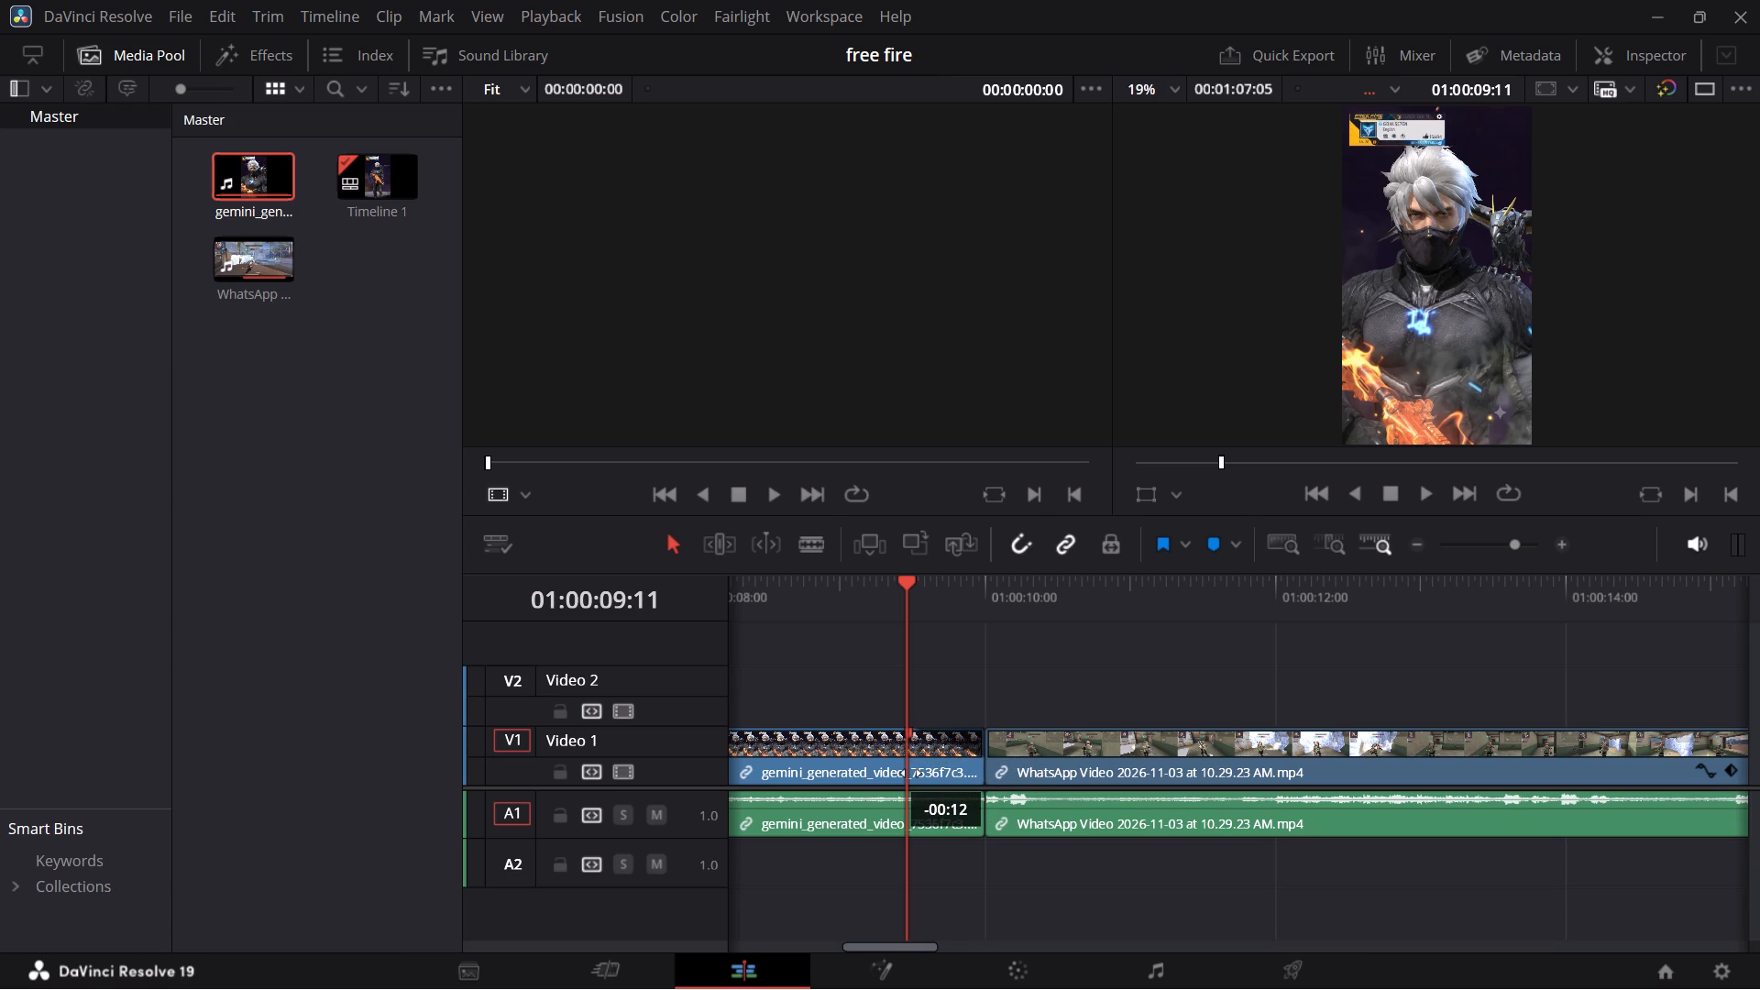
{"action": "left_click_drag", "start_coordinate": [911, 773], "coordinate": [917, 769]}
{"action": "left_click_drag", "start_coordinate": [917, 769], "coordinate": [907, 773]}
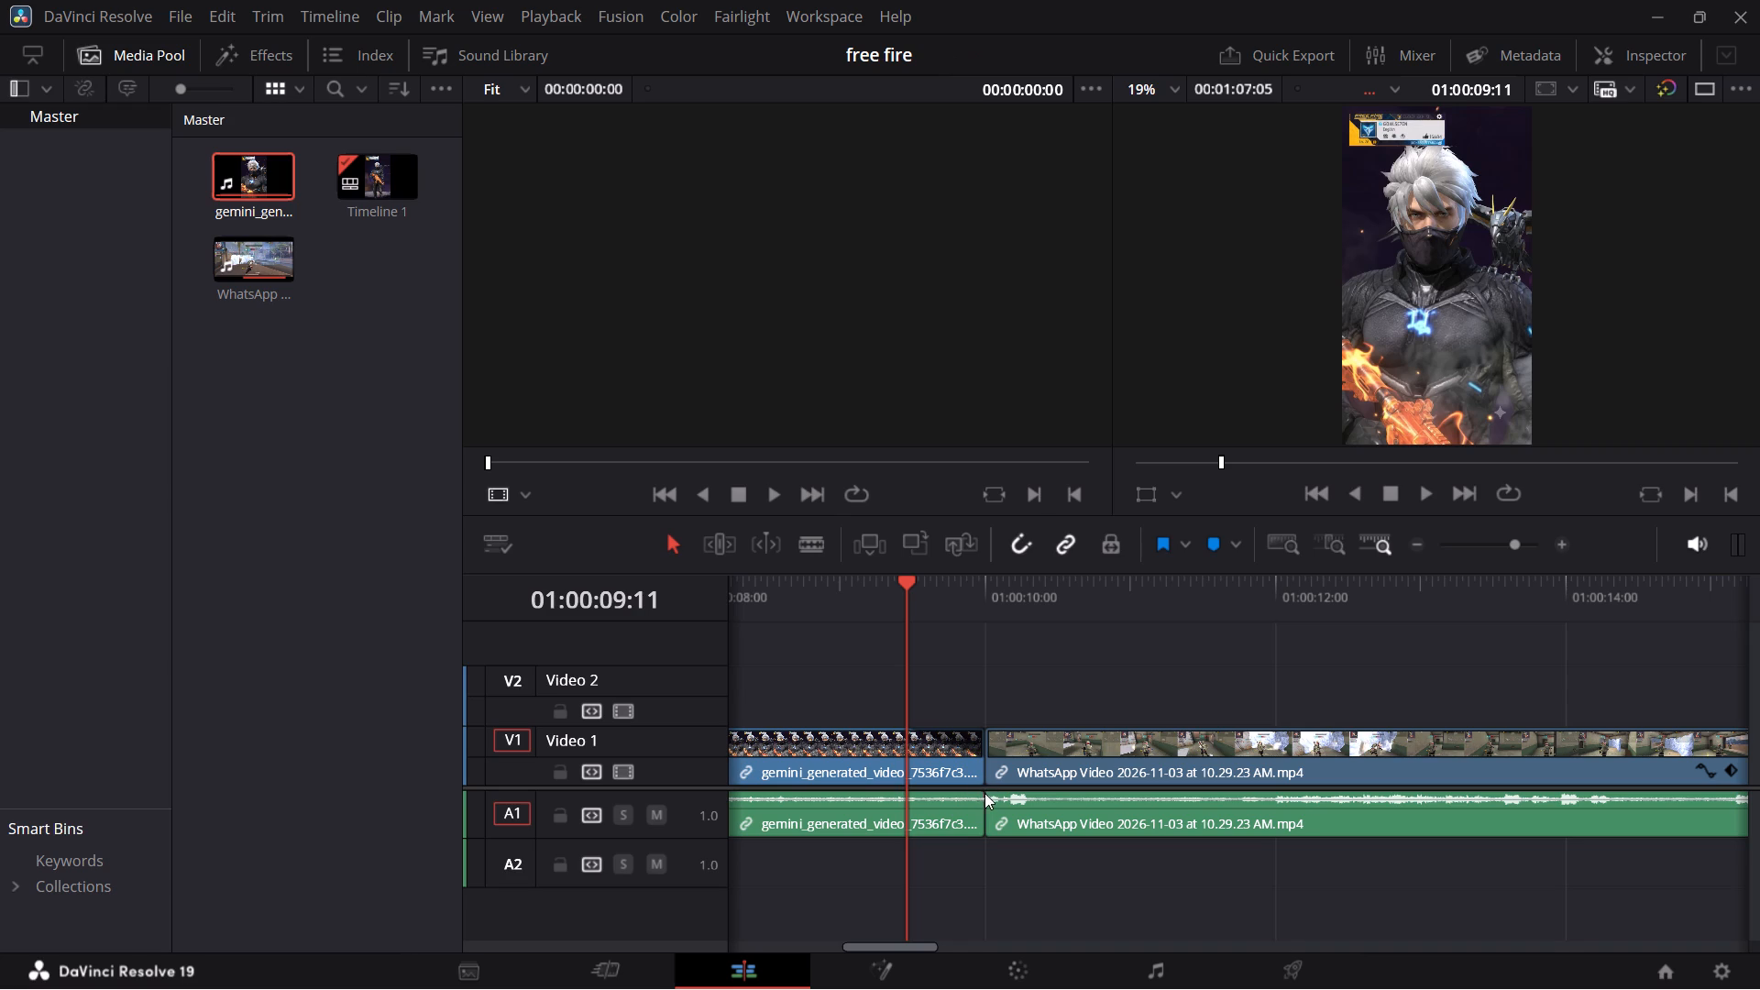
{"action": "left_click_drag", "start_coordinate": [984, 790], "coordinate": [929, 802]}
{"action": "left_click_drag", "start_coordinate": [929, 802], "coordinate": [899, 814]}
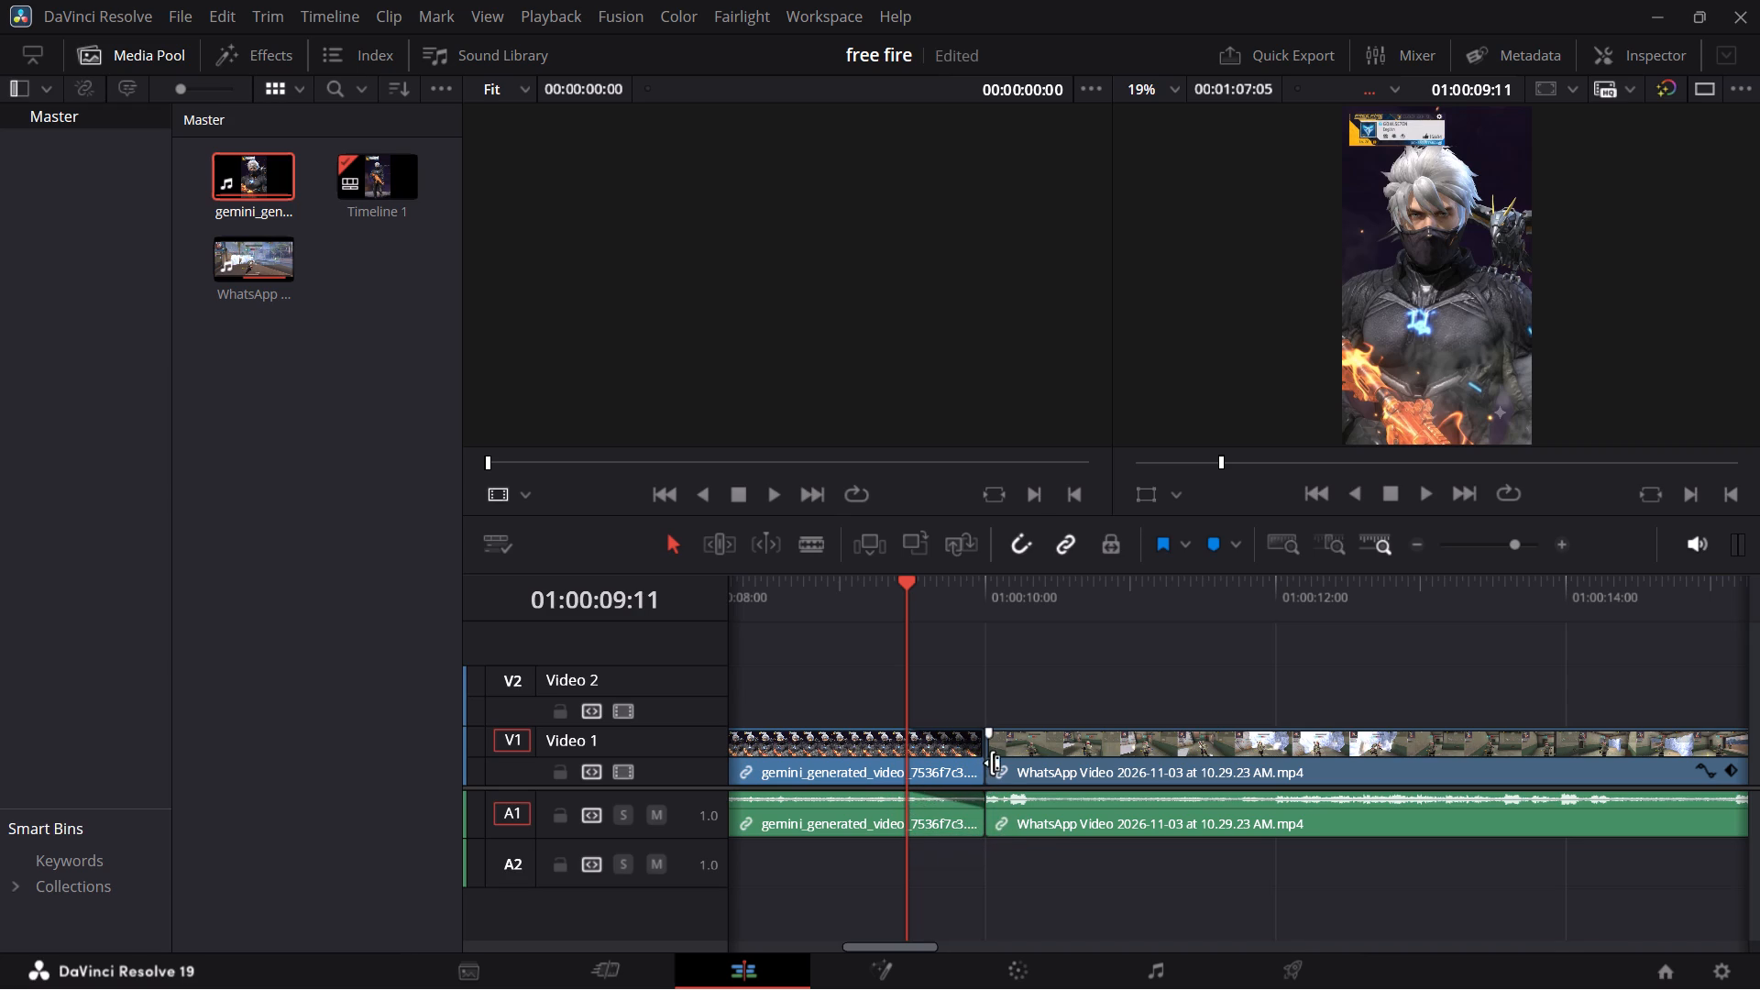
{"action": "left_click_drag", "start_coordinate": [987, 735], "coordinate": [984, 735]}
{"action": "left_click_drag", "start_coordinate": [984, 735], "coordinate": [941, 740]}
Play the gemini intro and the join into the gameplay clip repeatedly to check the fade and transition.
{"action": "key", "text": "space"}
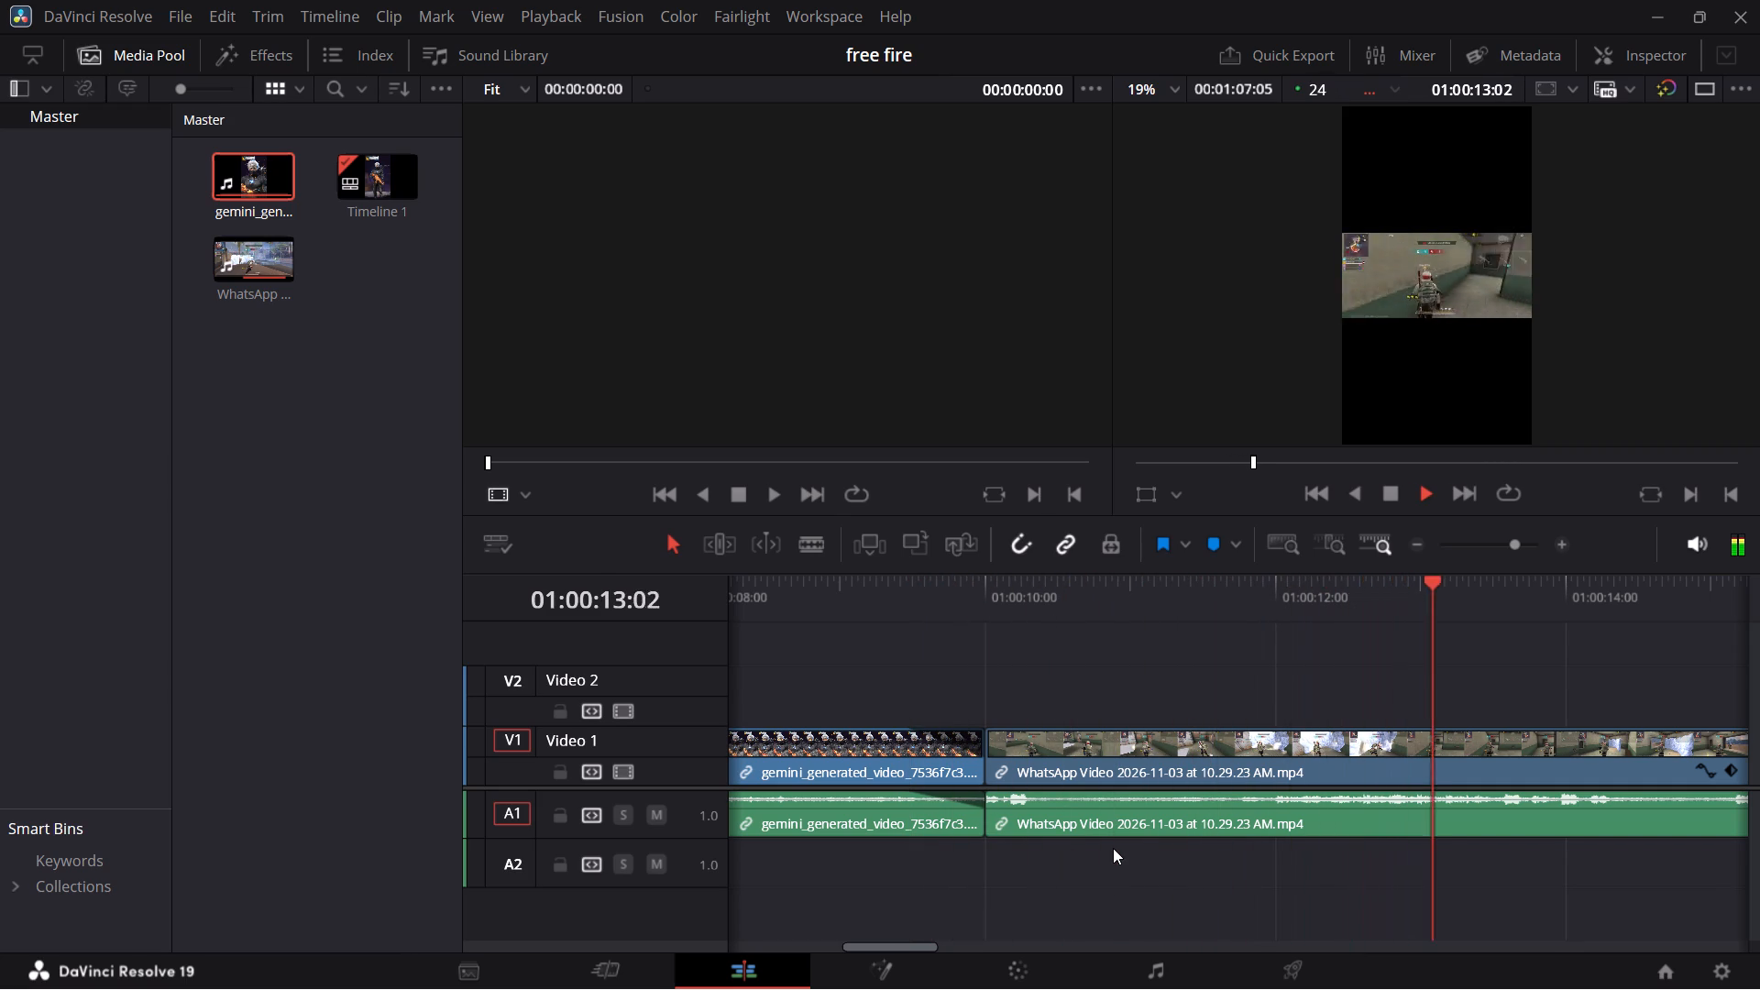
{"action": "key", "text": "Left"}
{"action": "key", "text": "Left"}
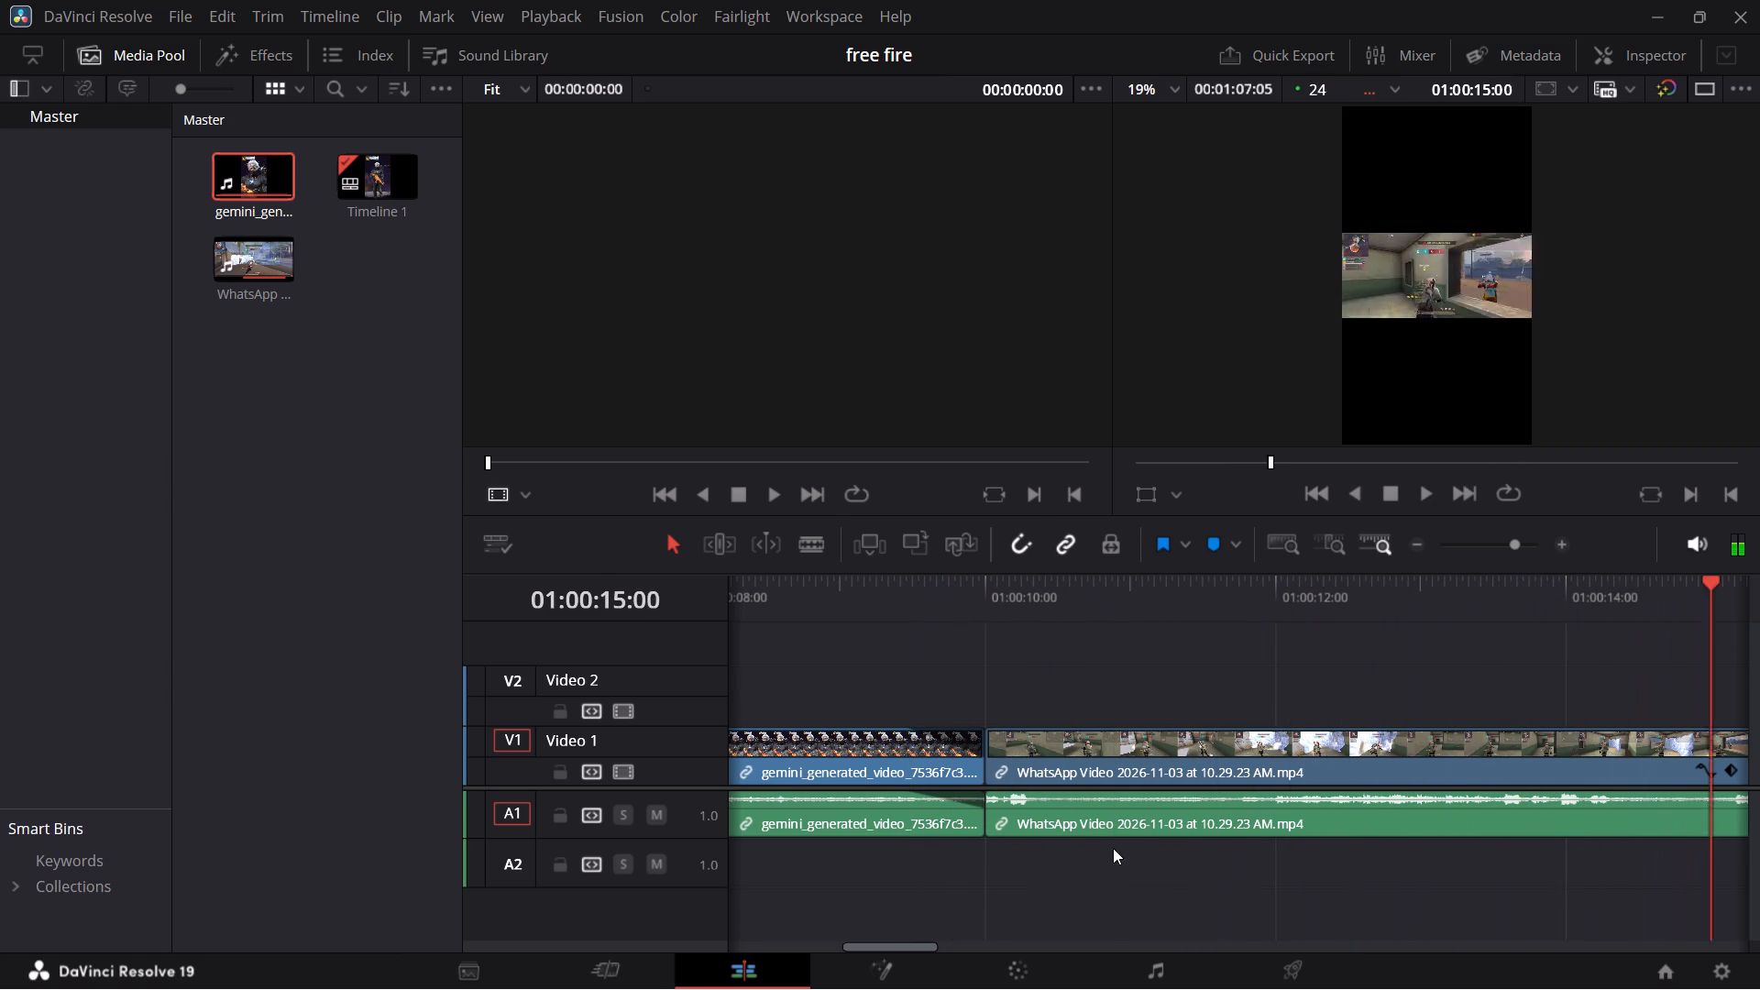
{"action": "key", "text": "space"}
{"action": "scroll", "coordinate": [1113, 848], "scroll_direction": "right", "scroll_amount": 17}
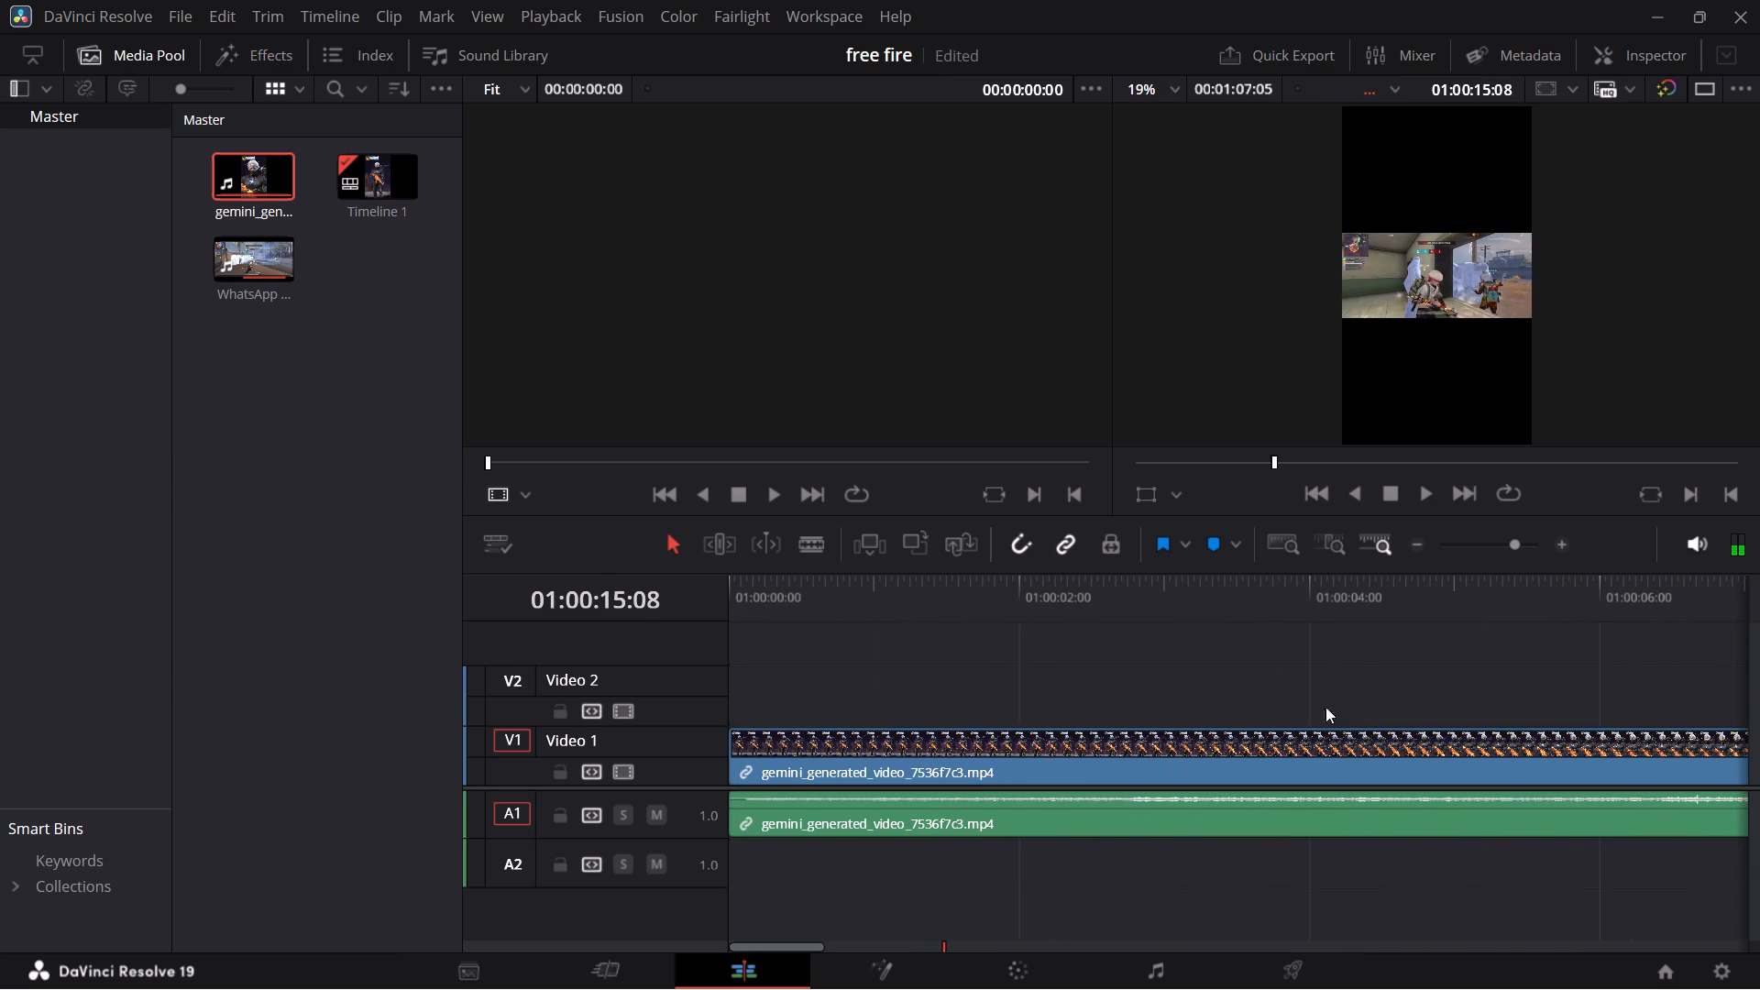
{"action": "left_click", "coordinate": [1390, 648]}
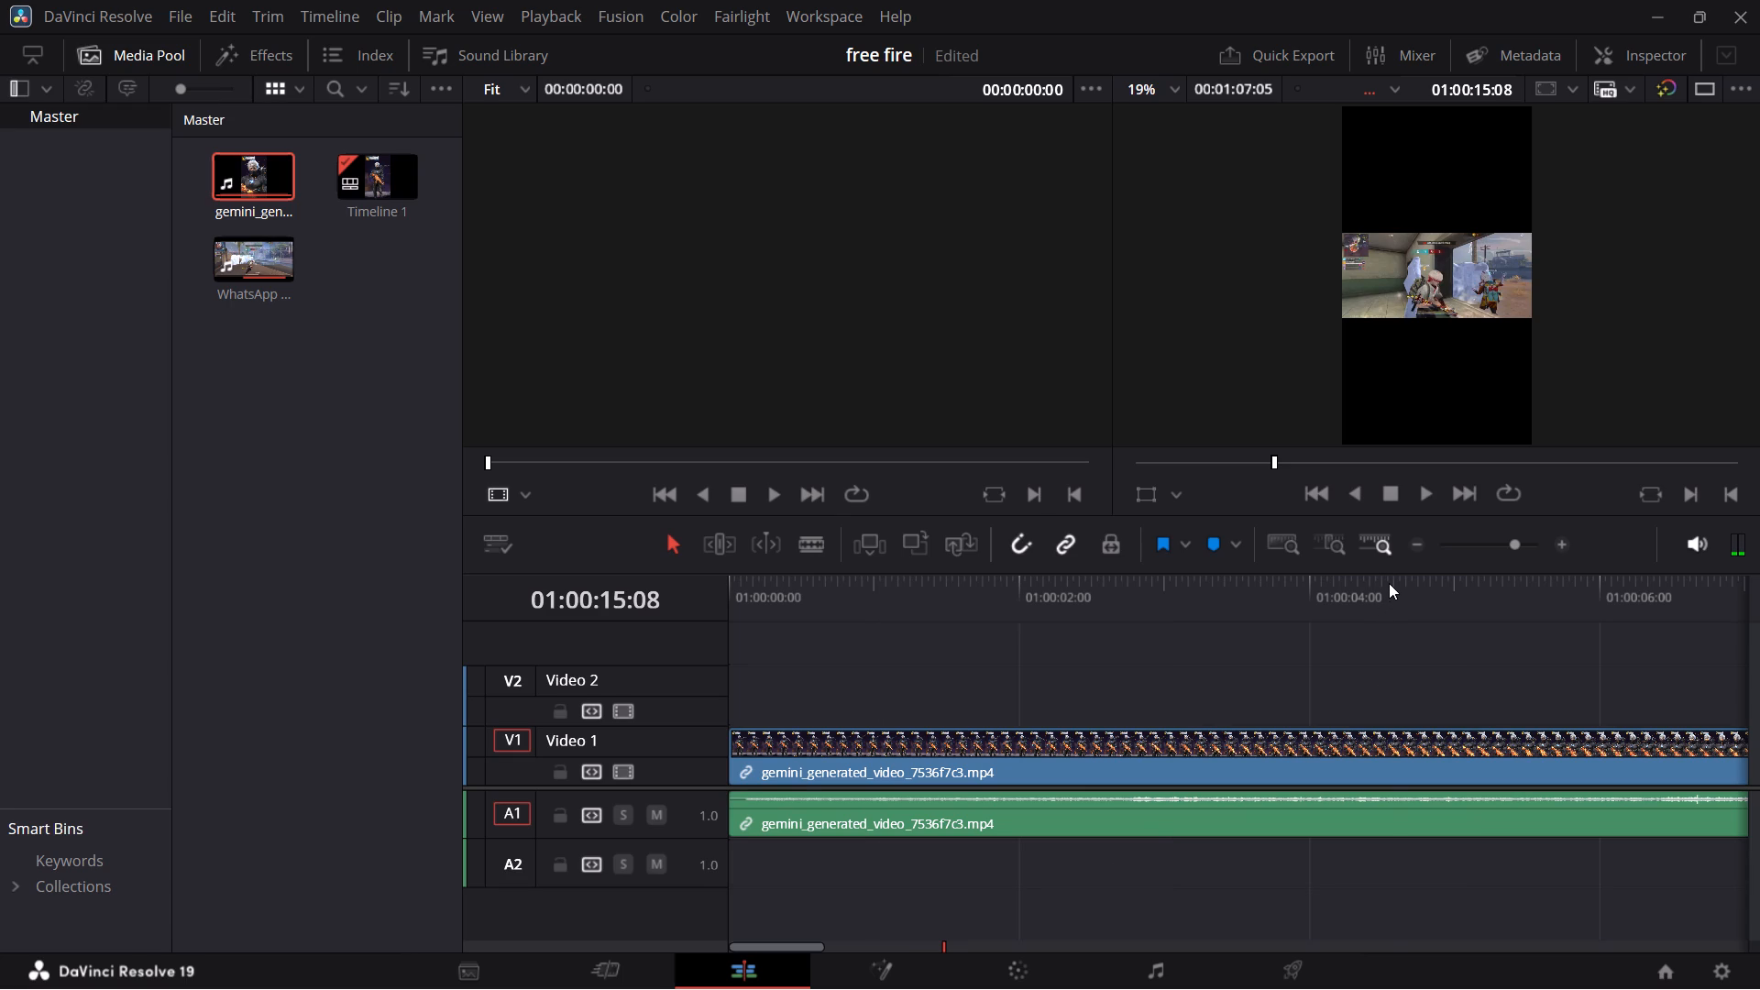
{"action": "left_click", "coordinate": [1389, 583]}
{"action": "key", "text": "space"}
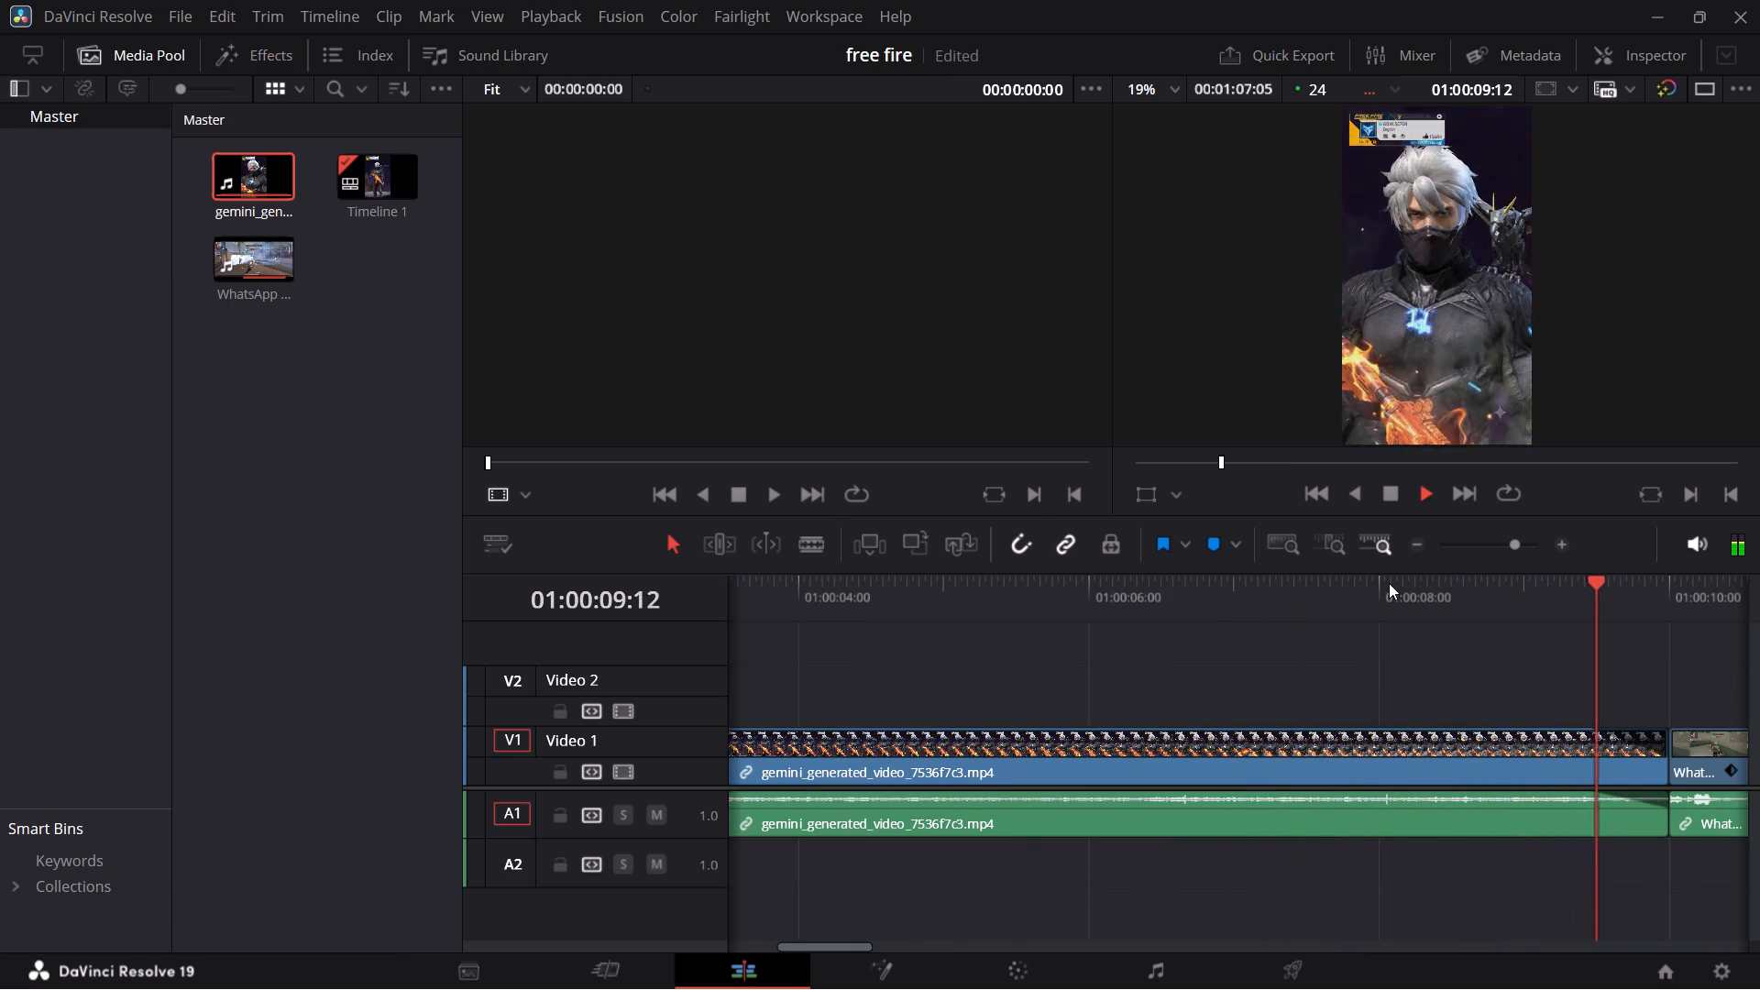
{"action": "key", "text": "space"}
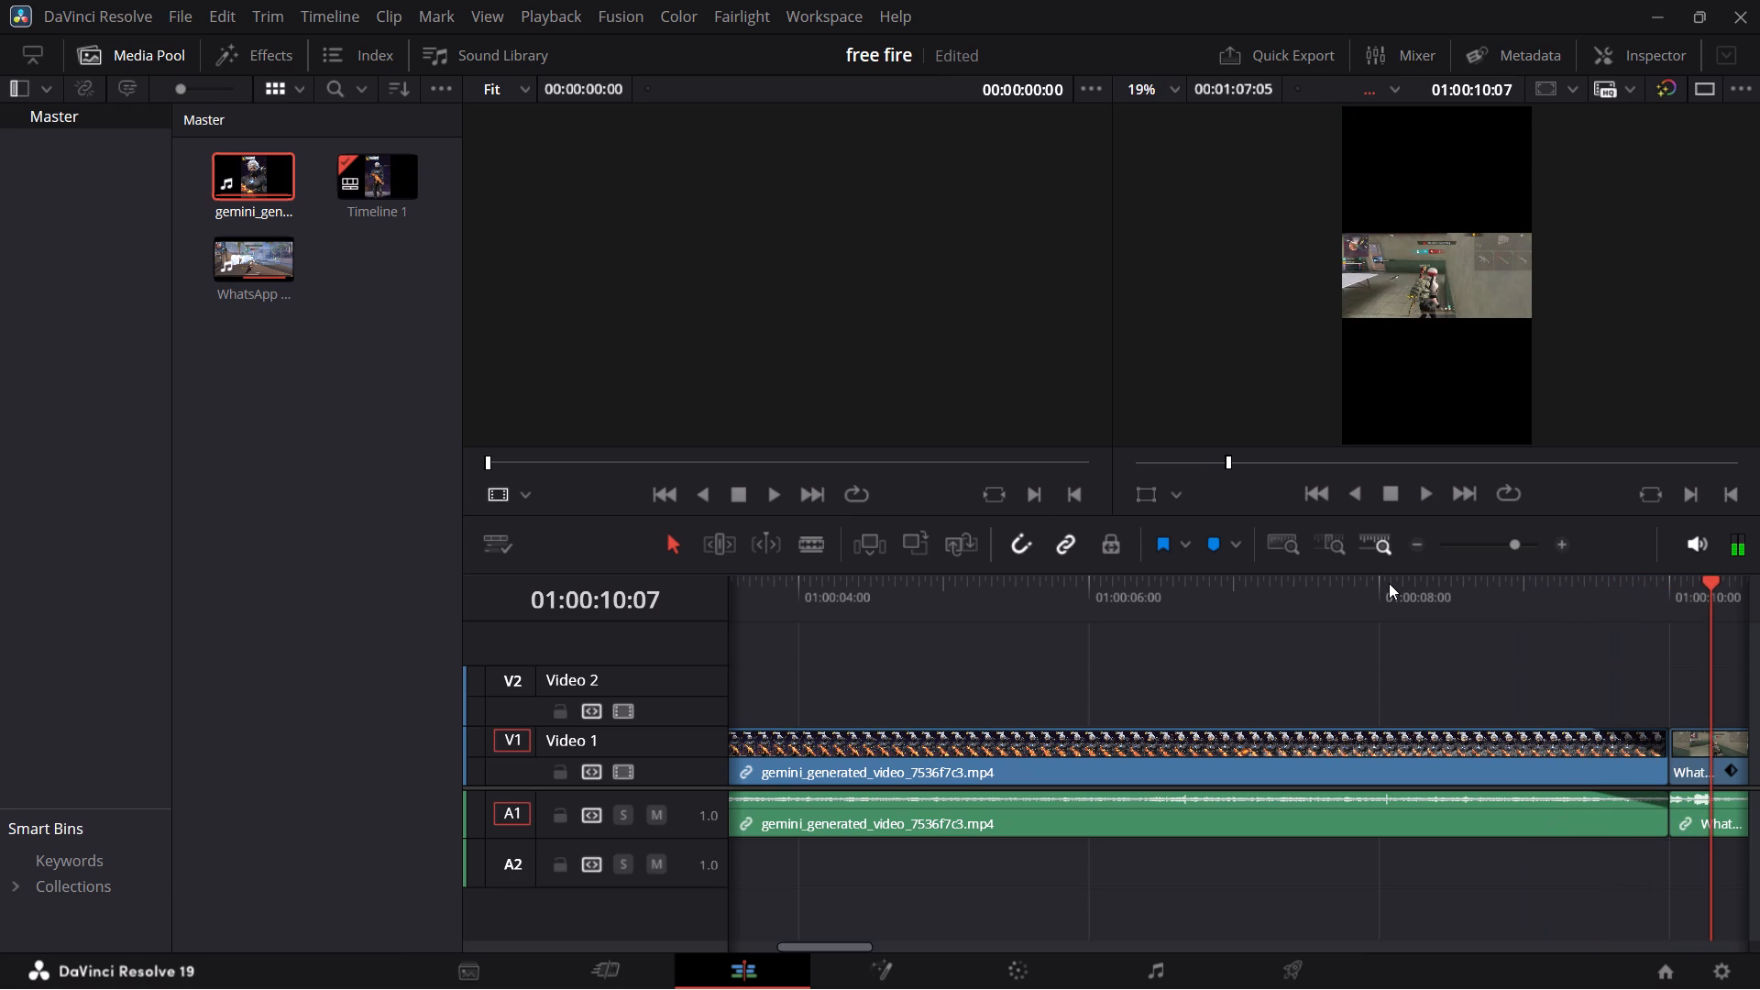
{"action": "left_click", "coordinate": [1531, 585]}
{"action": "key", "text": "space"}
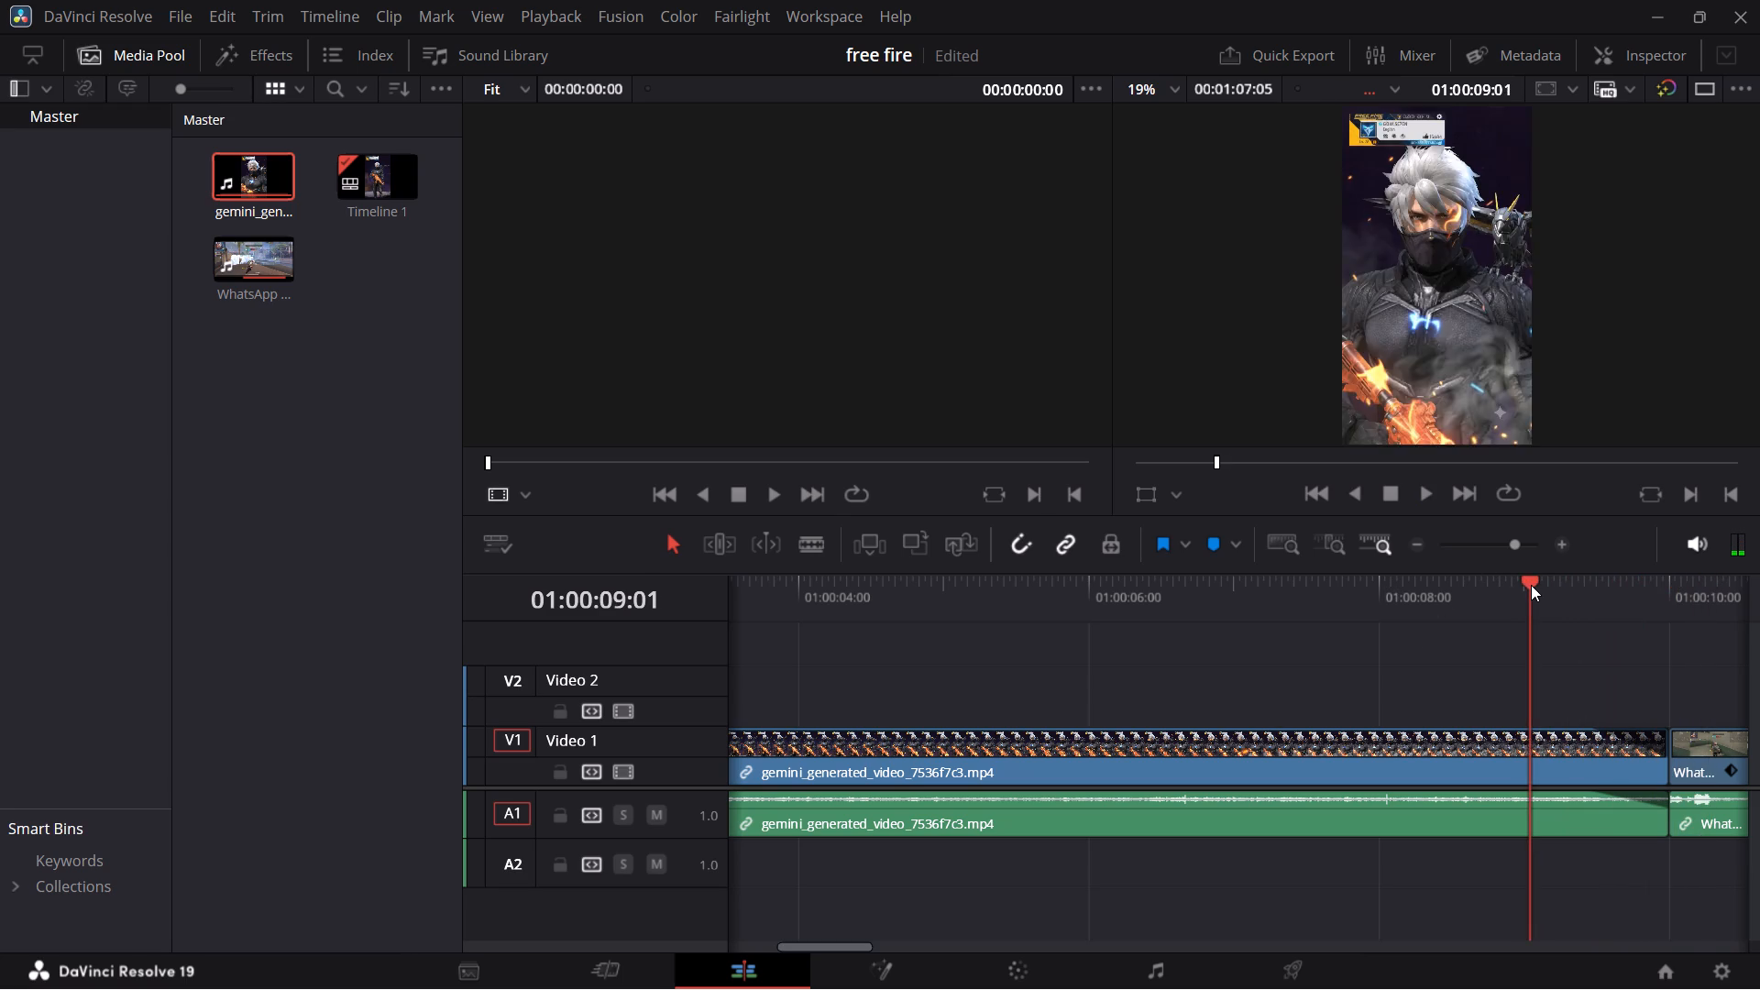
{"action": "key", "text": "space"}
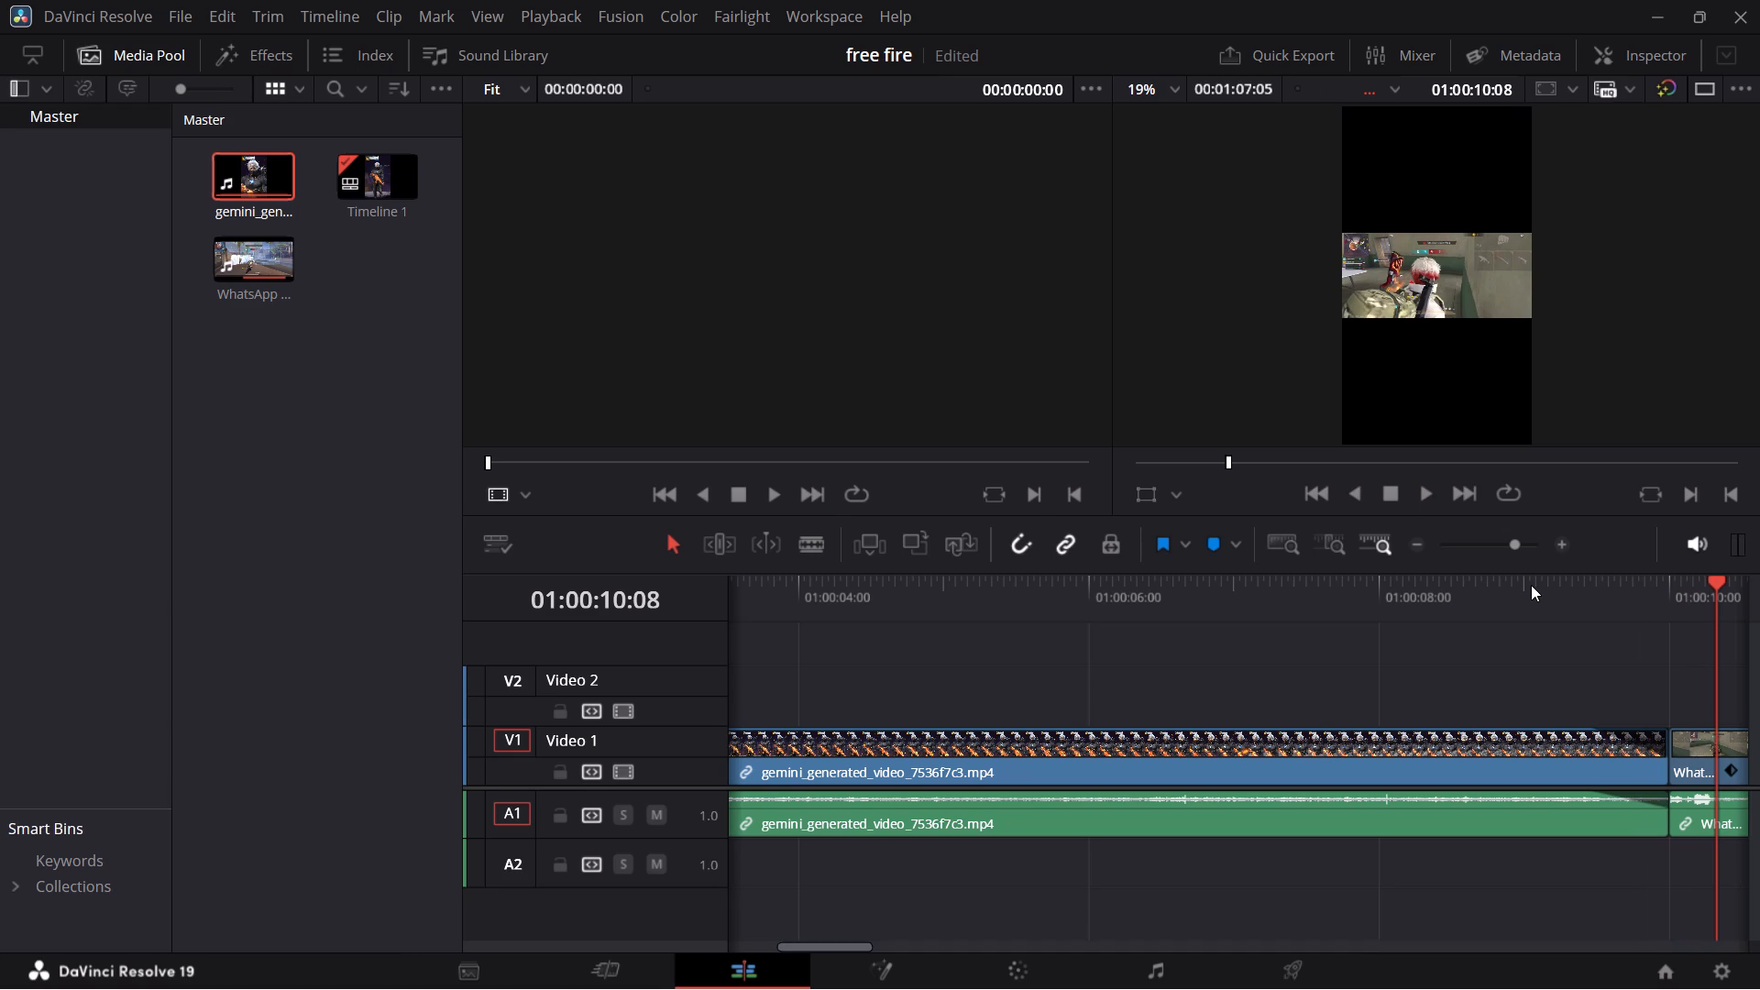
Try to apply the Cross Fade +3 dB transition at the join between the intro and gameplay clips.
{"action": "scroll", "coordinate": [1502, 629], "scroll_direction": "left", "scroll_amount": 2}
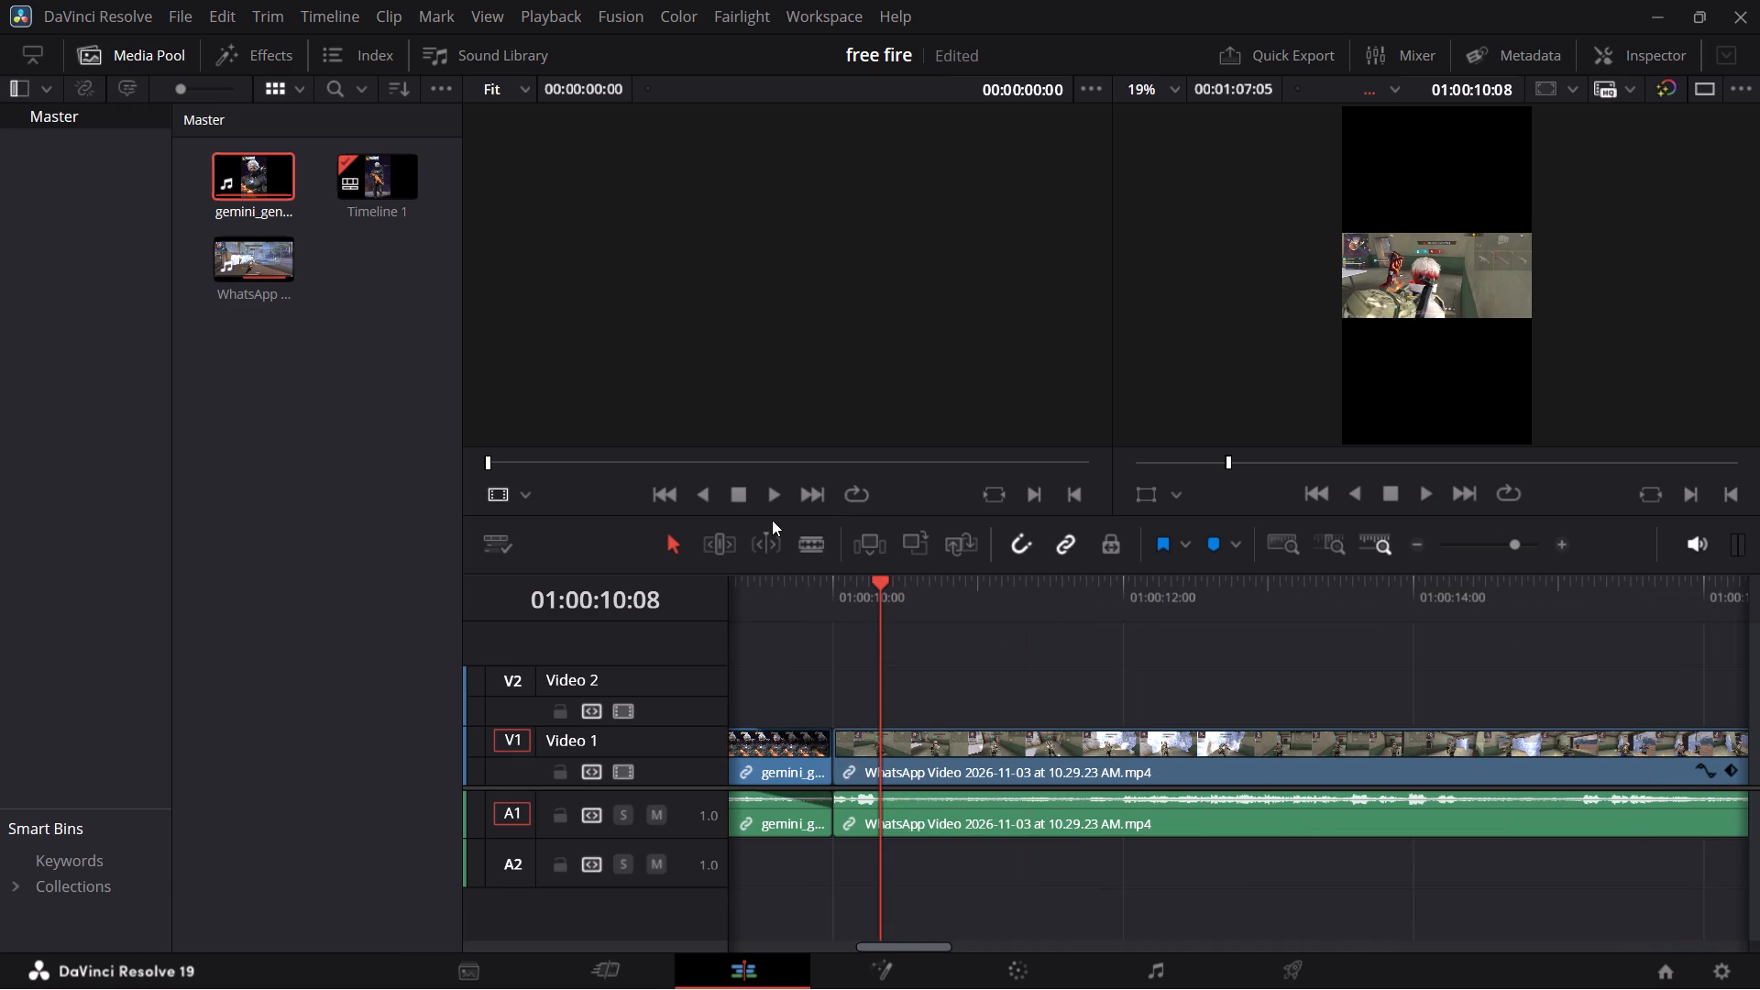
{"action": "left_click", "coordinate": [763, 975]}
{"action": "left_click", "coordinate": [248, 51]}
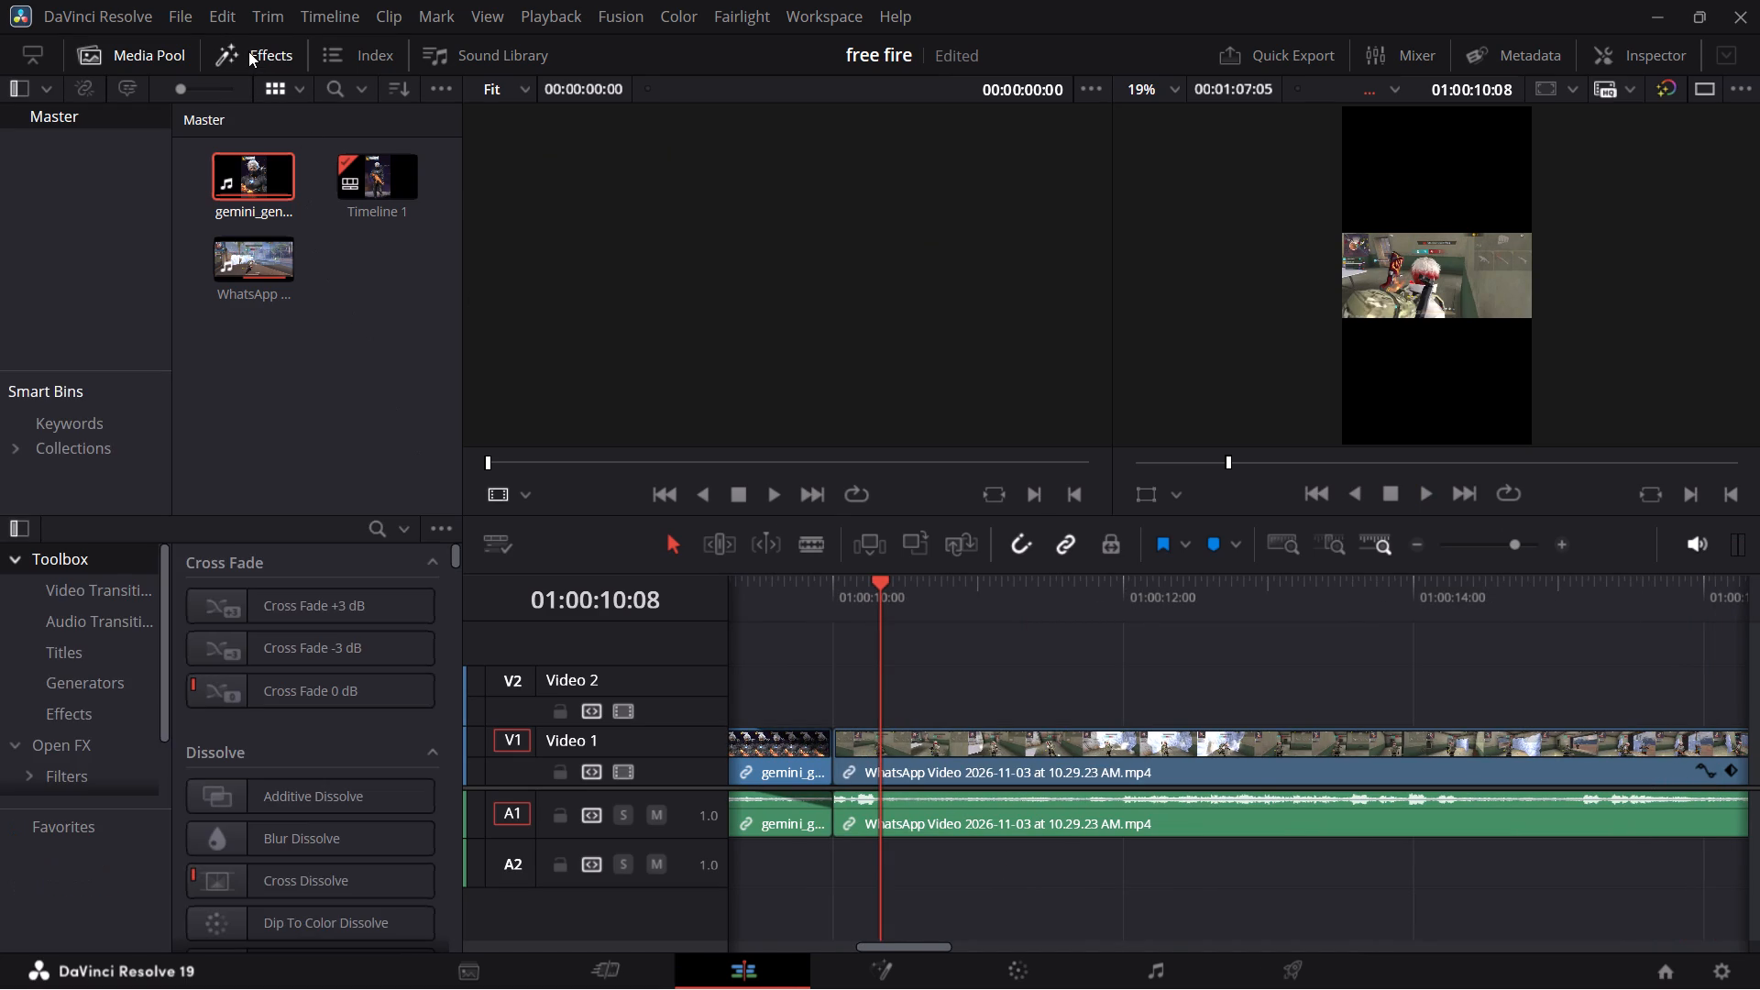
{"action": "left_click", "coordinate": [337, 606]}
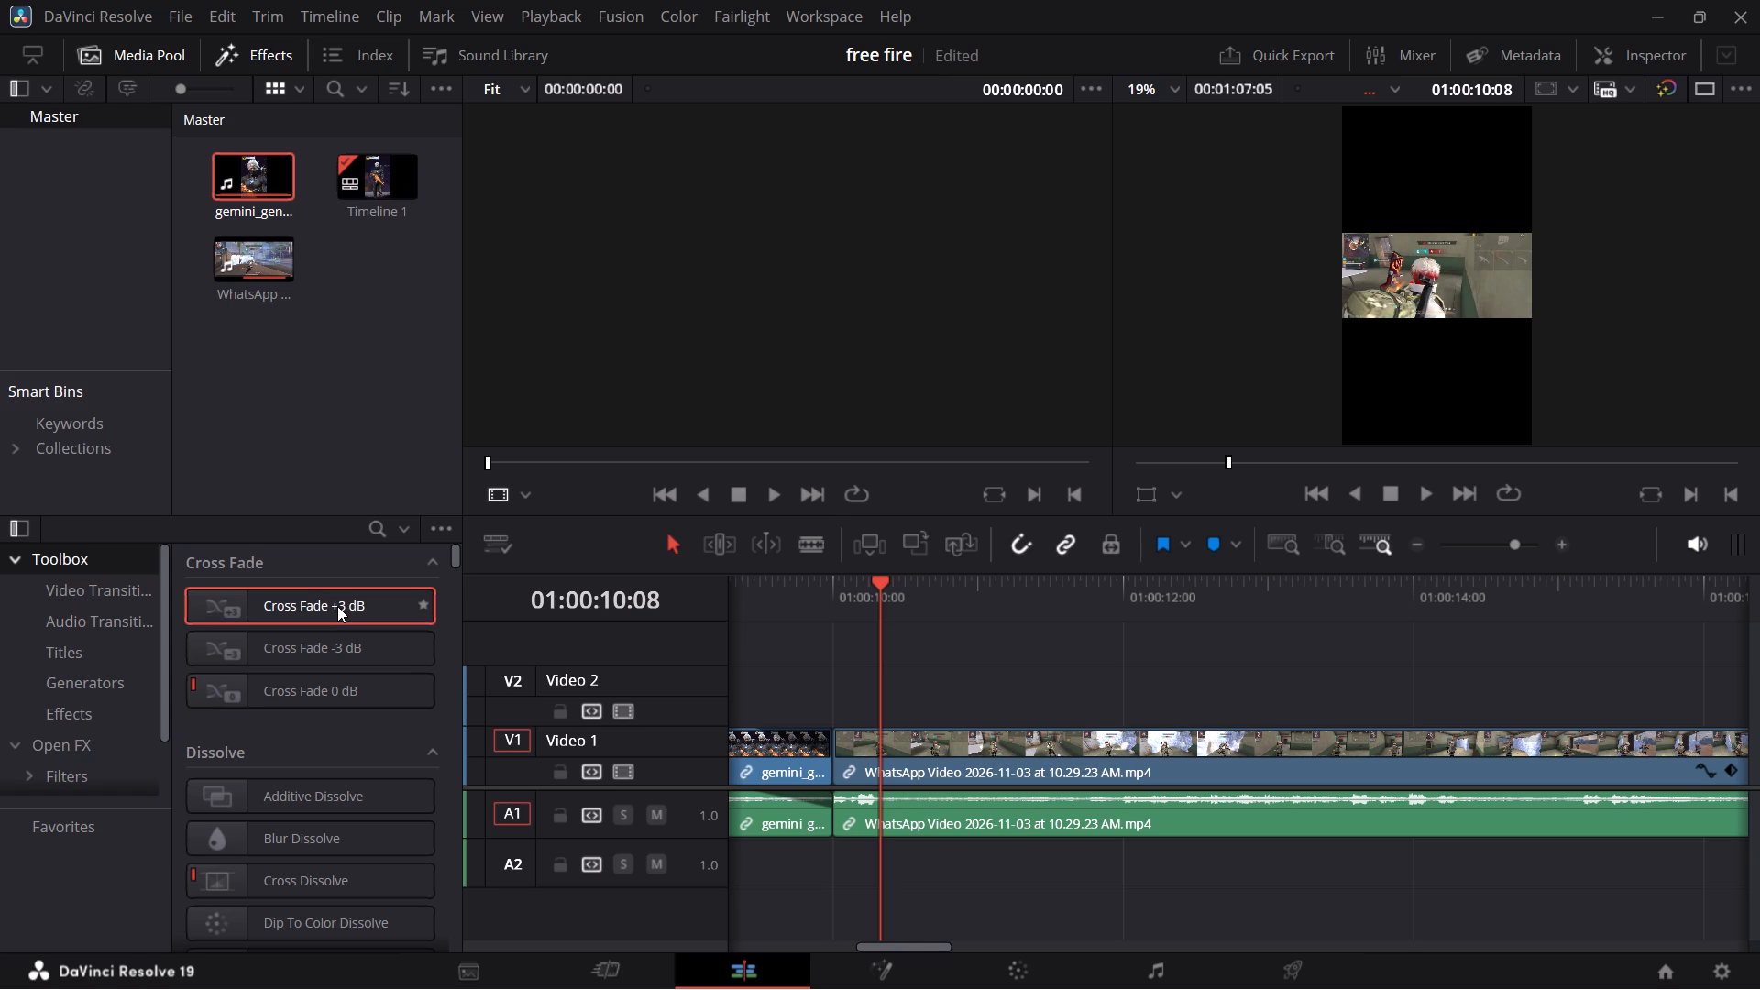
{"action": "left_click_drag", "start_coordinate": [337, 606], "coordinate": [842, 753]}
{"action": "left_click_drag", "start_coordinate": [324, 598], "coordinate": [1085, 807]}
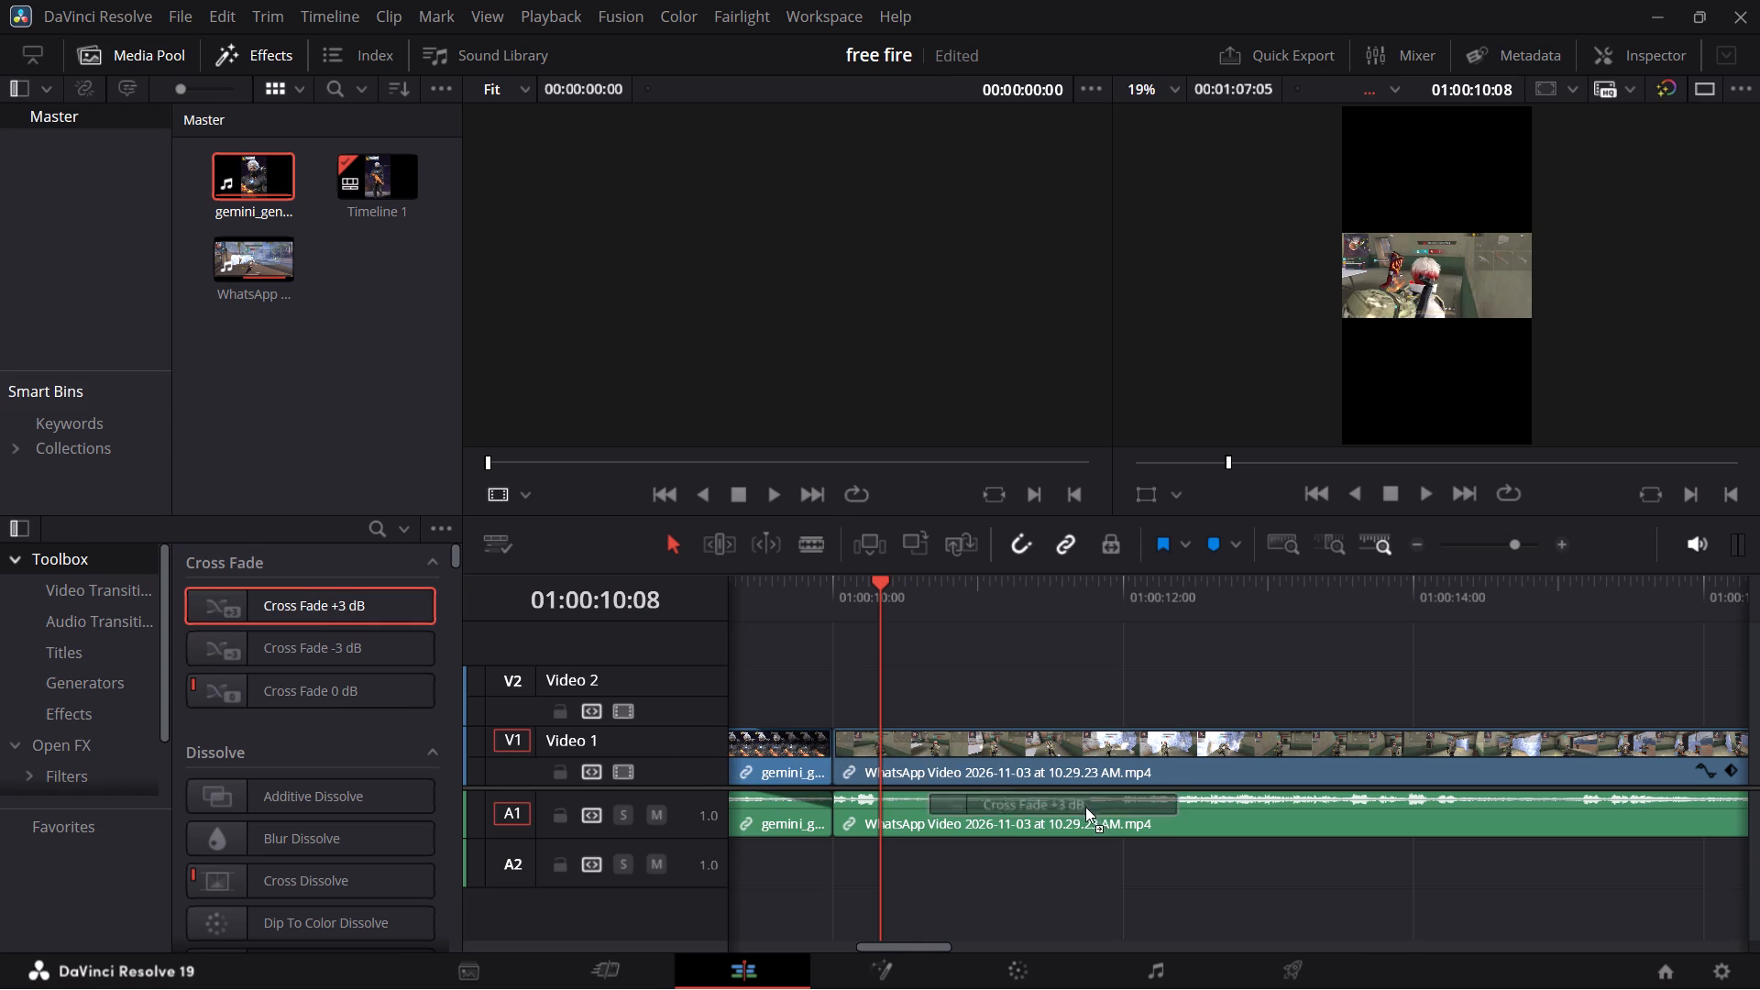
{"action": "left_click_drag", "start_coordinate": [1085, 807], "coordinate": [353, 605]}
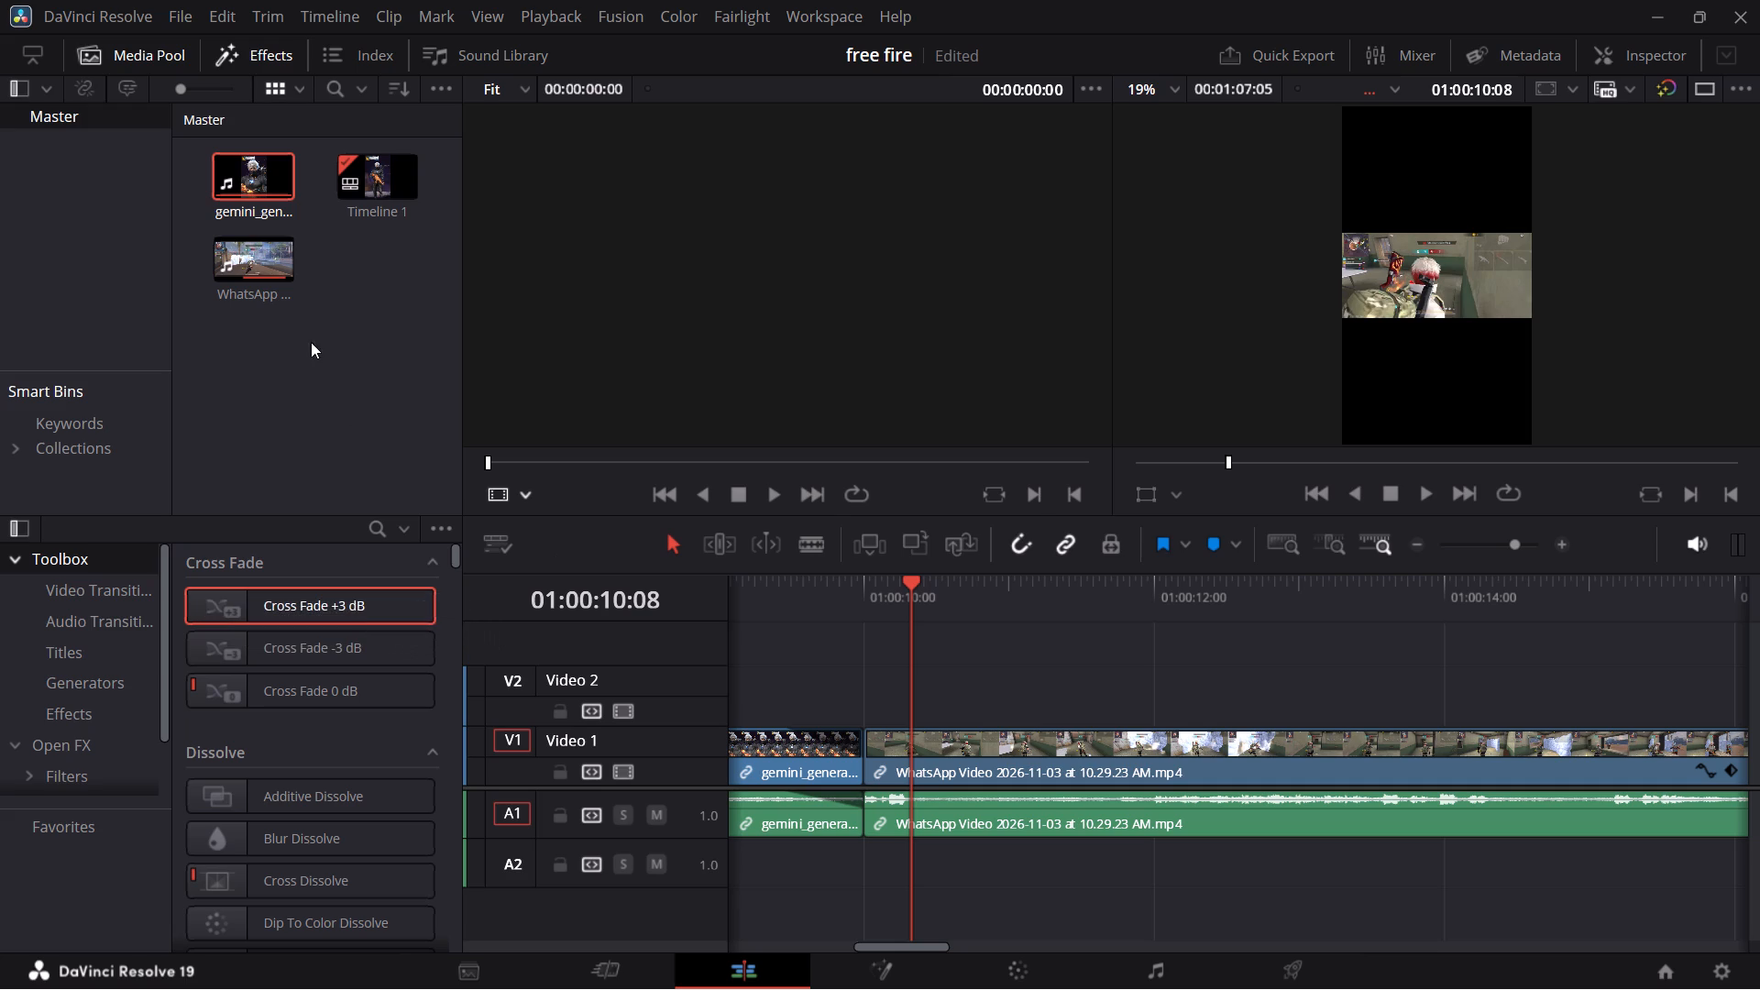
Search the effects library for "blink".
{"action": "left_click", "coordinate": [264, 50]}
{"action": "left_click", "coordinate": [264, 50]}
{"action": "left_click", "coordinate": [371, 536]}
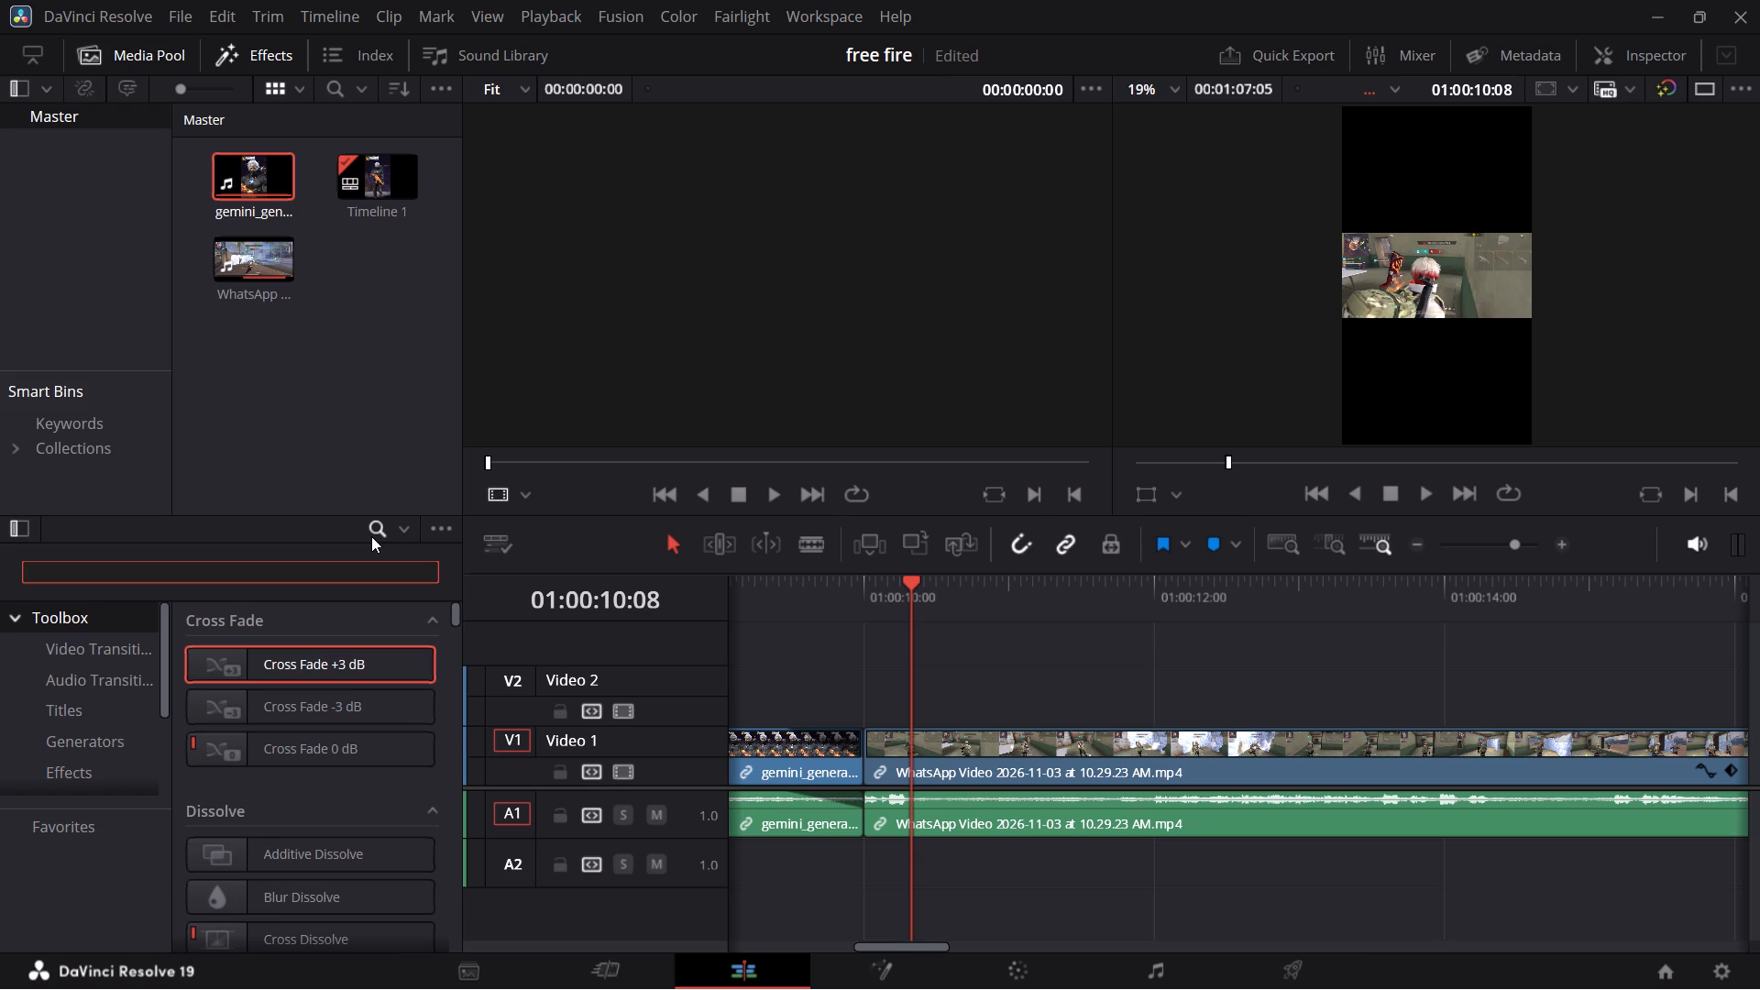
{"action": "type", "text": "bli"}
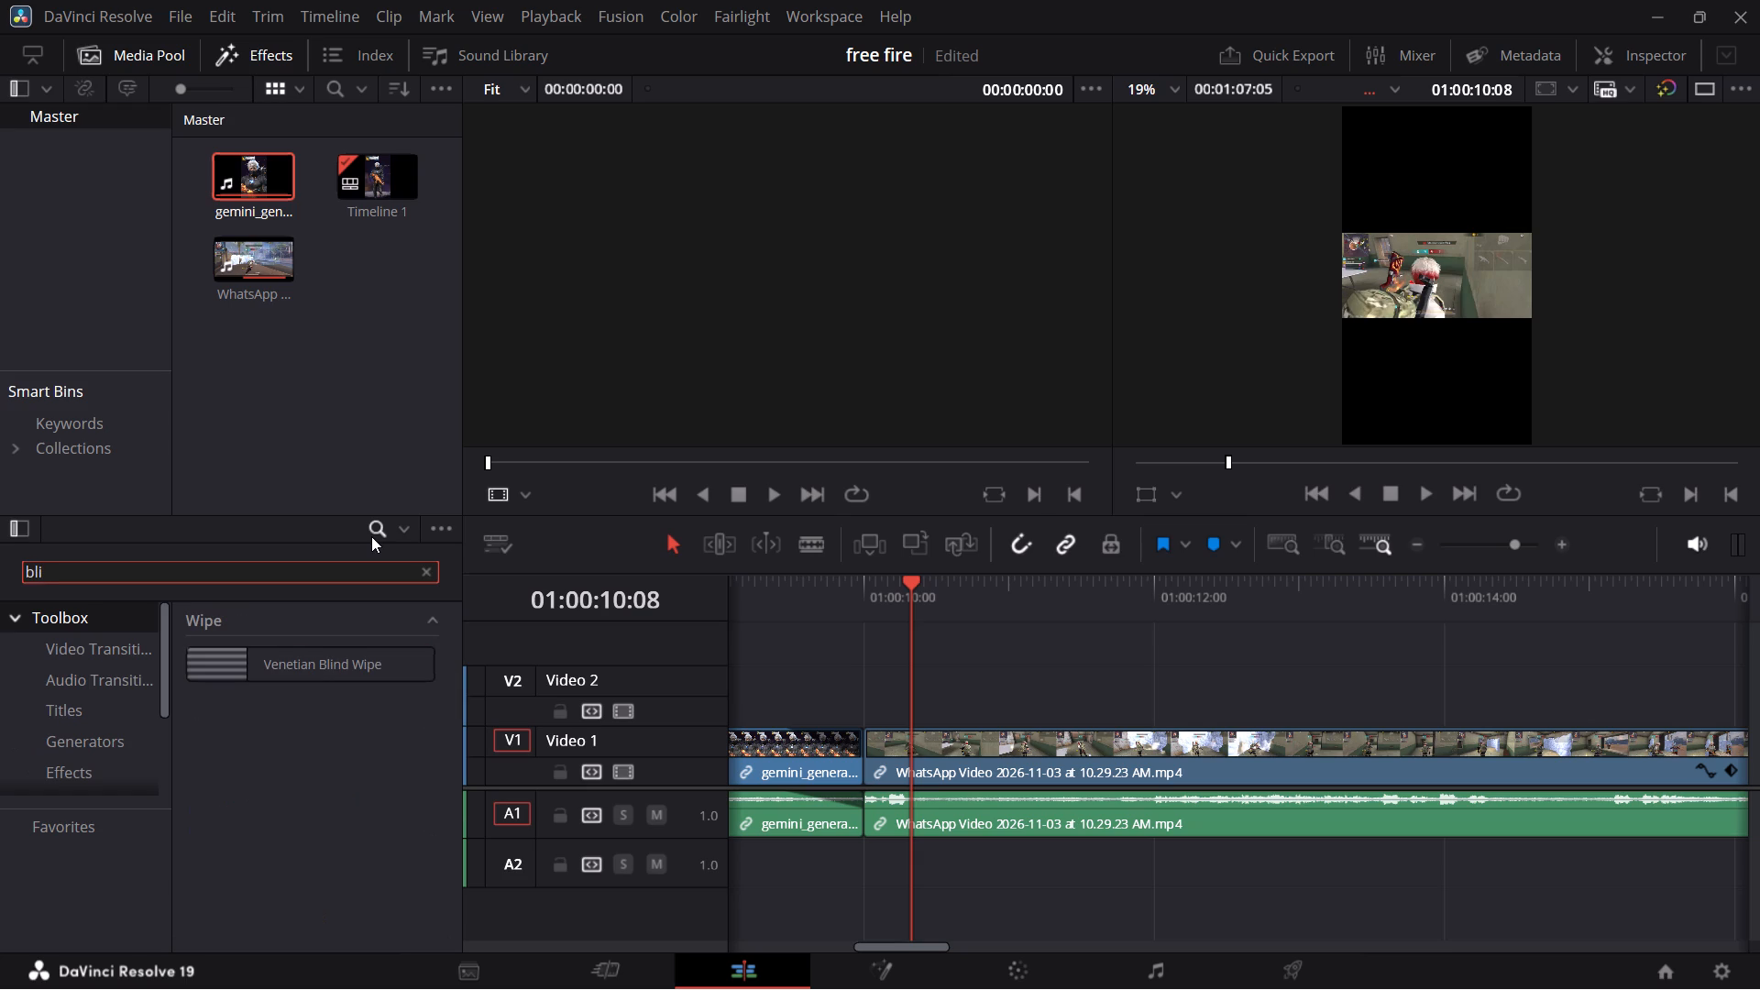
{"action": "type", "text": "nk"}
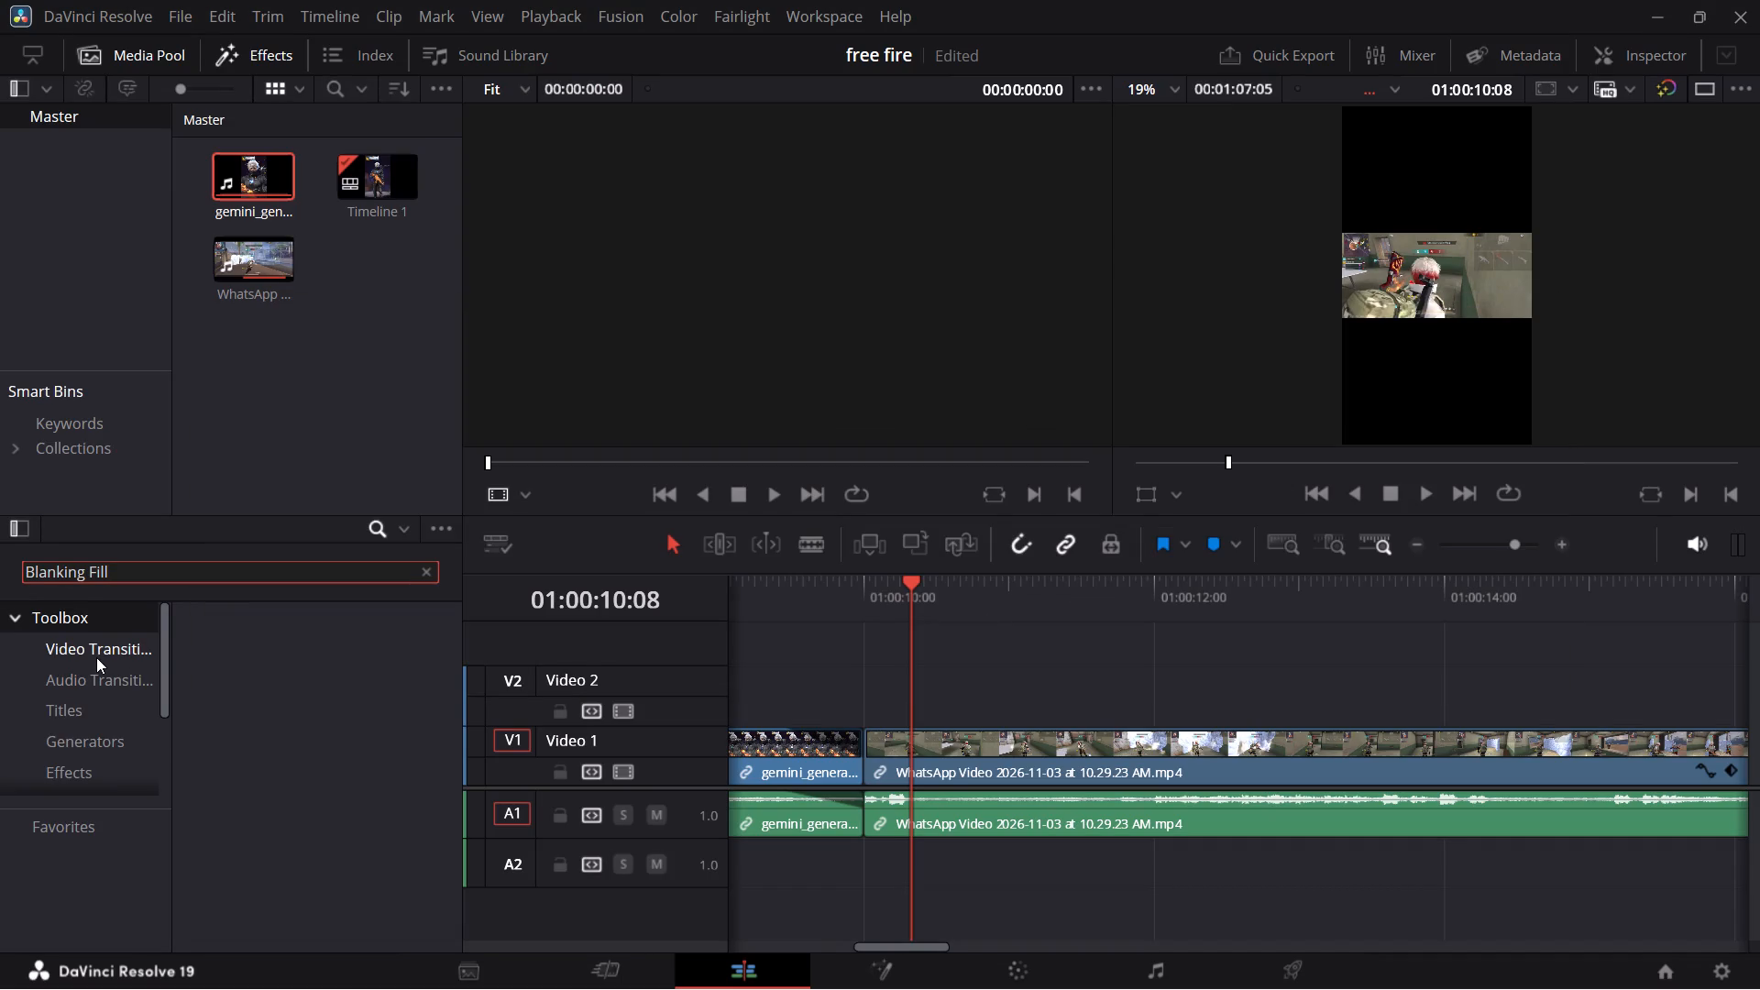
Clear the effects search and apply the Blur Dissolve video transition to the end of the Gemini-generated intro clip.
{"action": "left_click", "coordinate": [96, 657]}
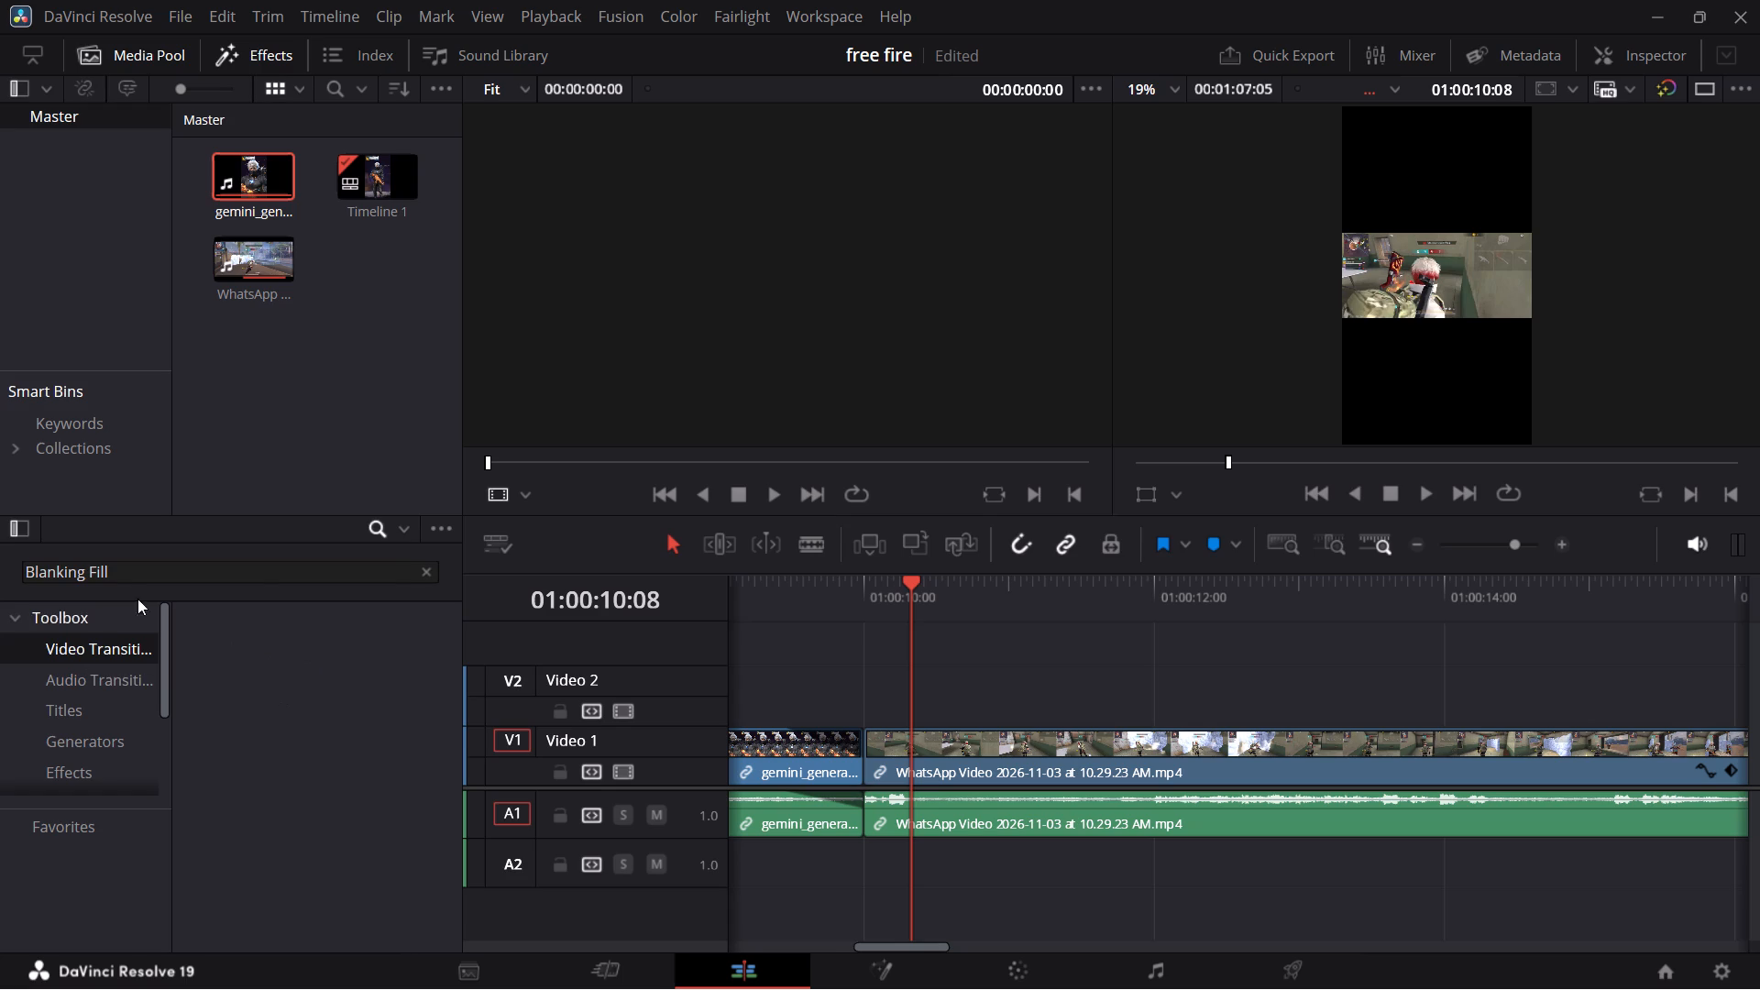
{"action": "left_click", "coordinate": [429, 577]}
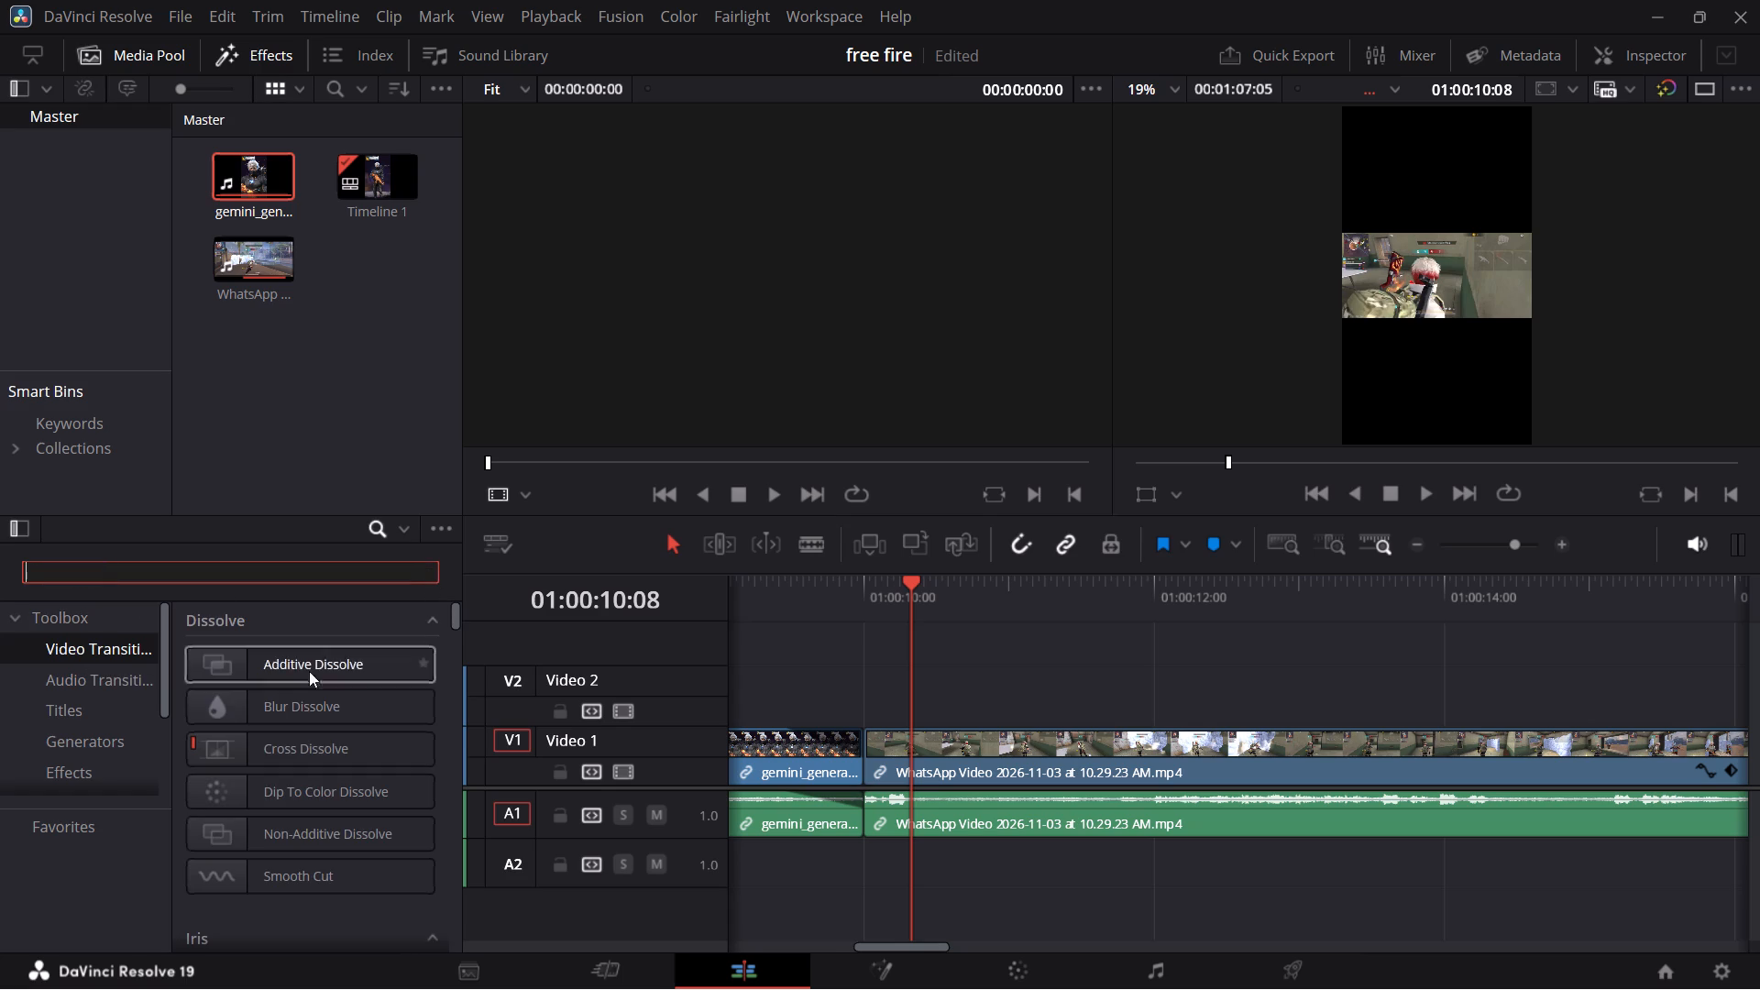
{"action": "left_click", "coordinate": [292, 708]}
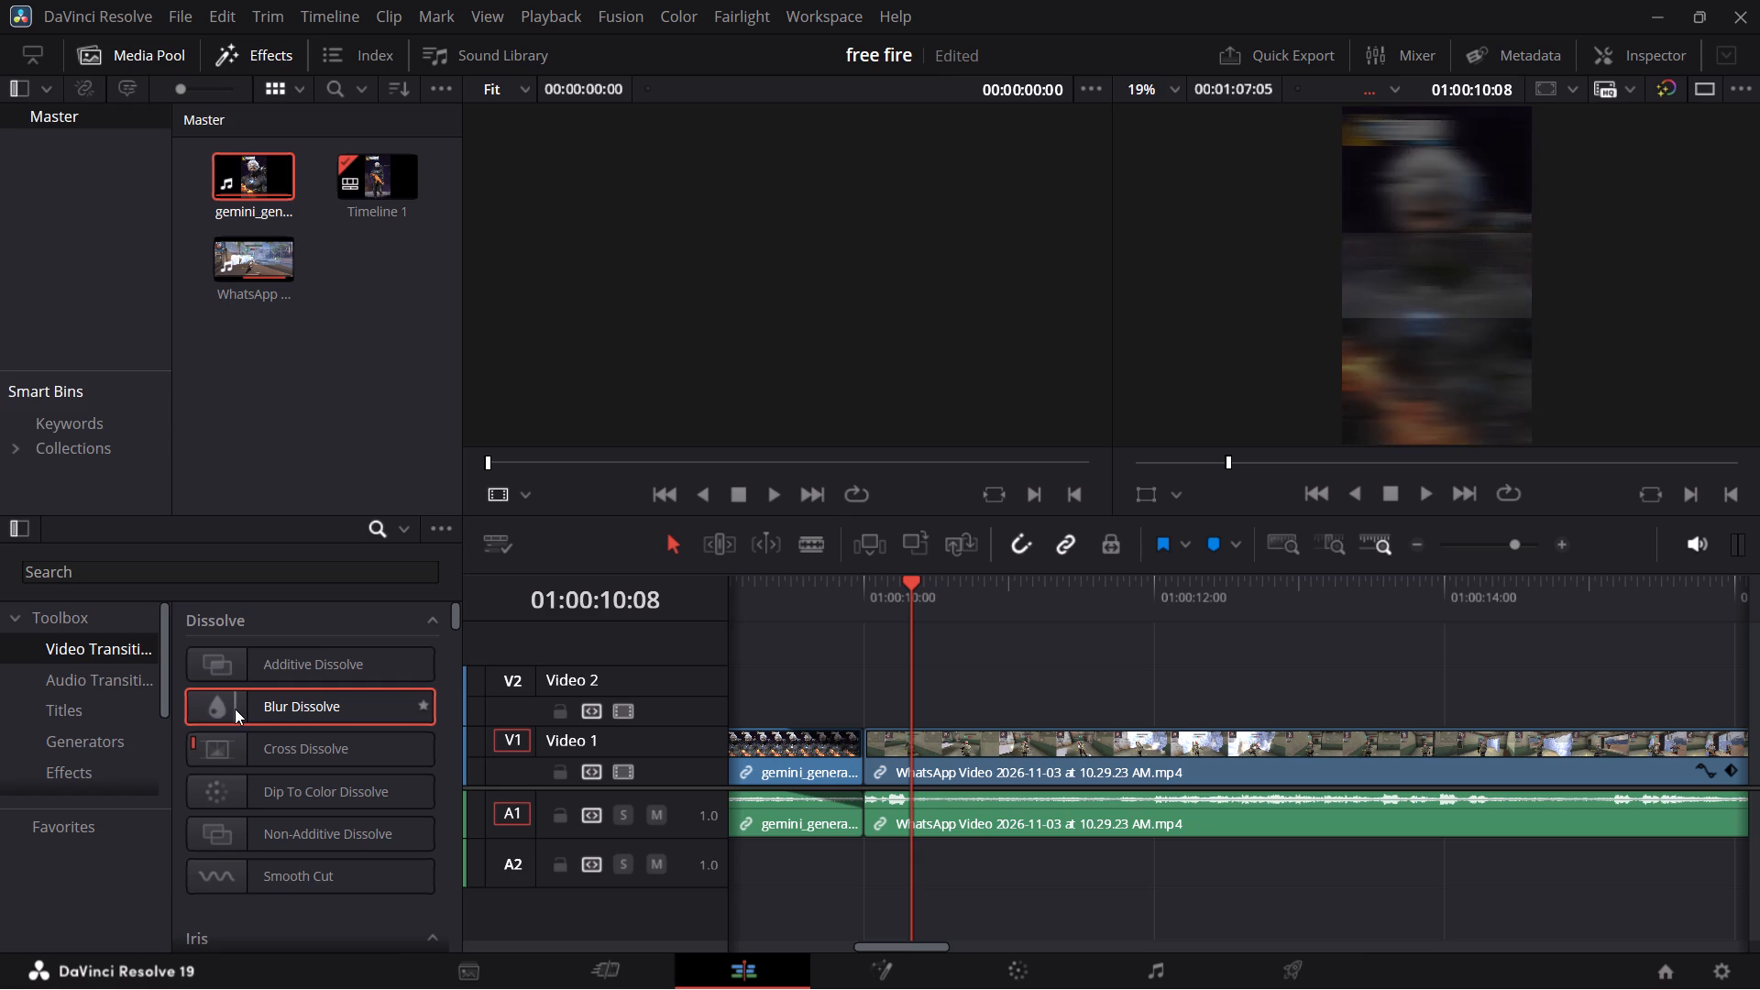
{"action": "left_click_drag", "start_coordinate": [235, 709], "coordinate": [864, 754]}
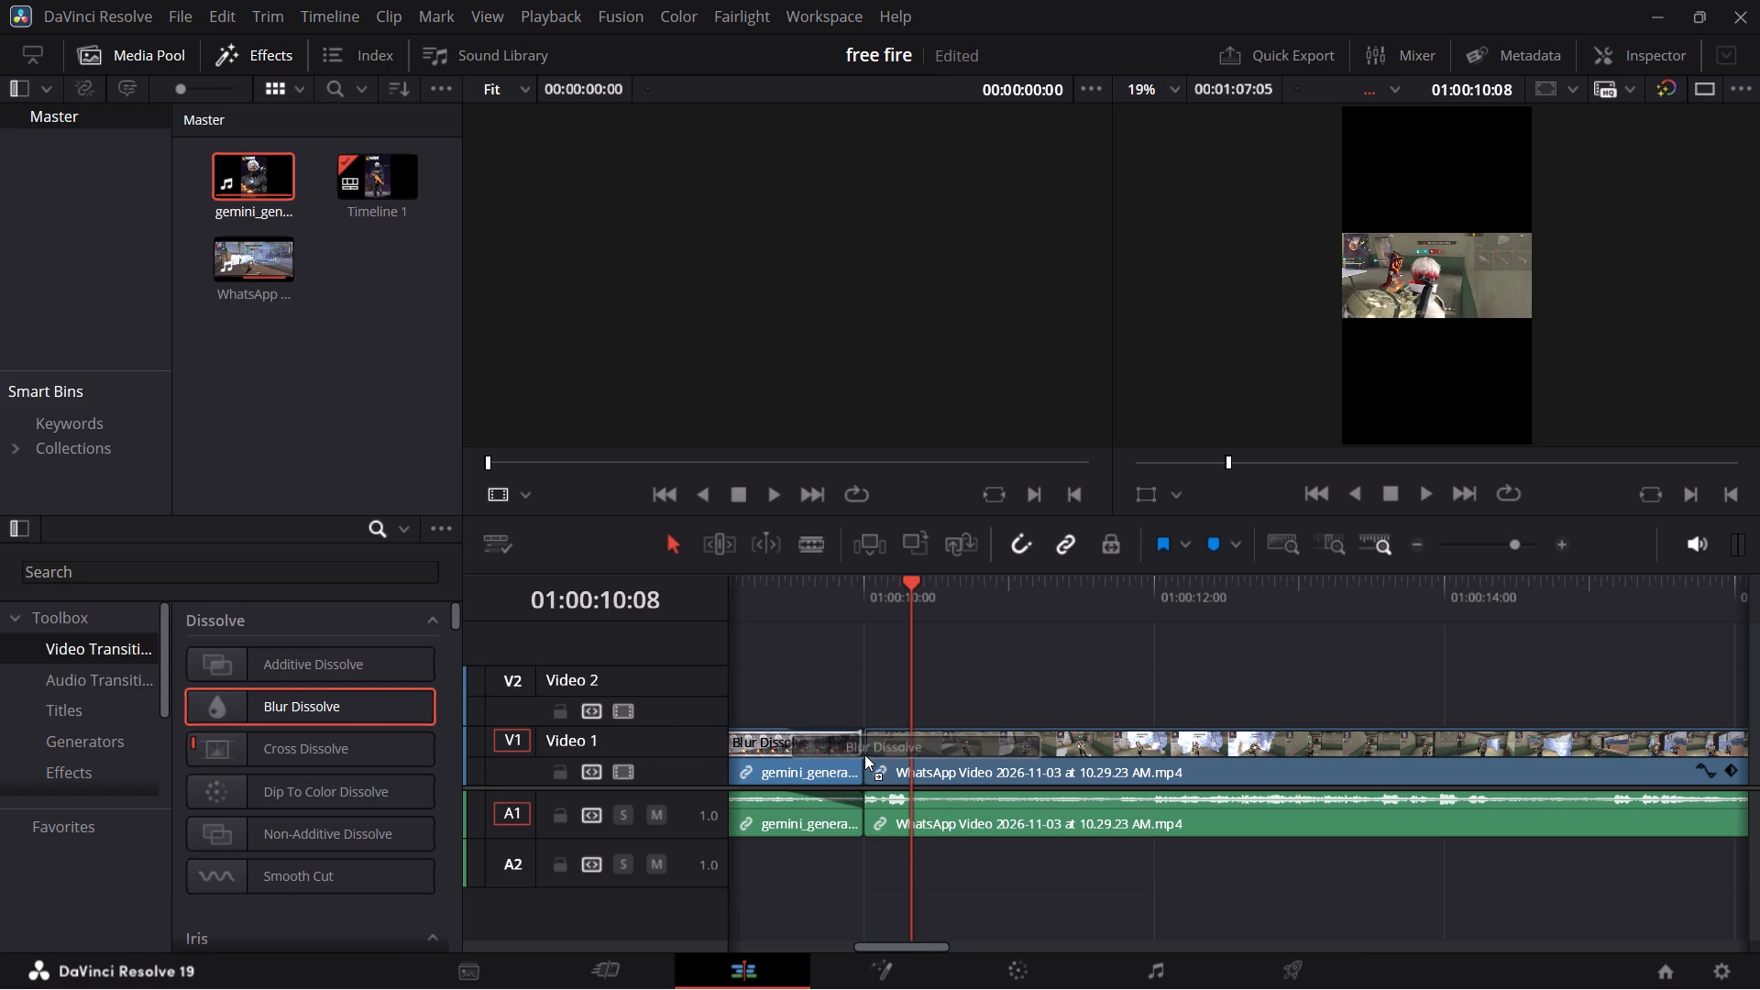
{"action": "left_click_drag", "start_coordinate": [864, 754], "coordinate": [818, 741]}
{"action": "left_click", "coordinate": [818, 741]}
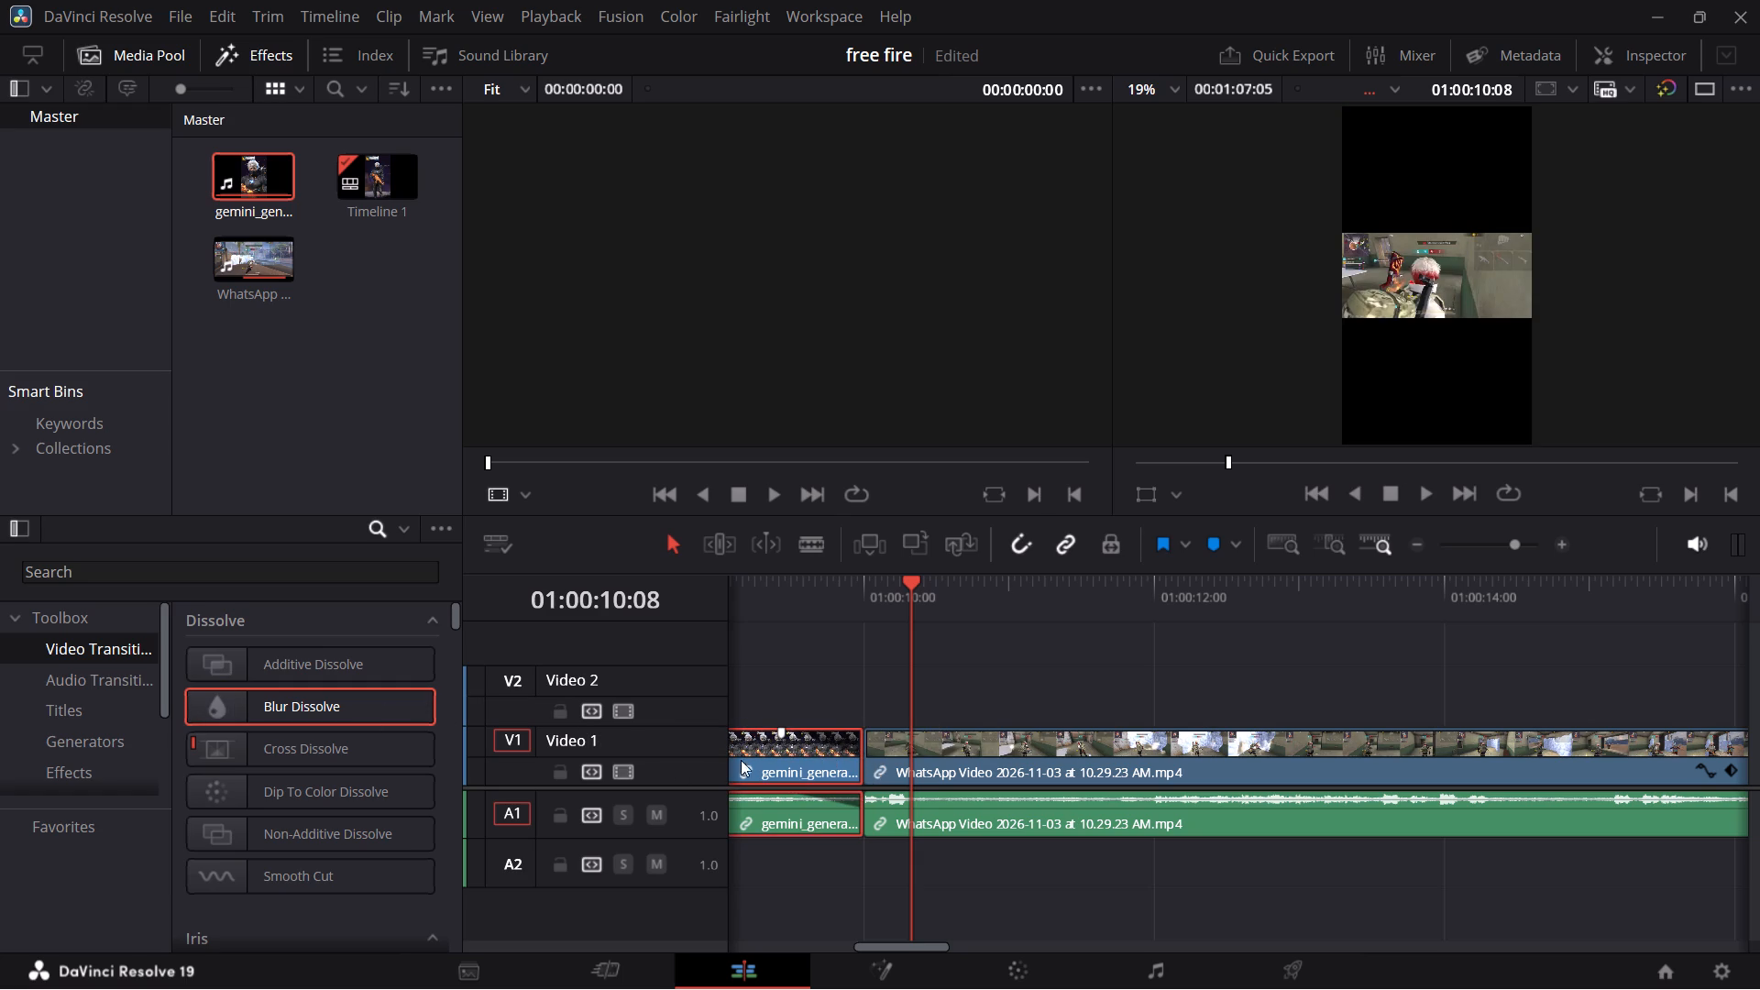
{"action": "left_click_drag", "start_coordinate": [297, 703], "coordinate": [844, 749]}
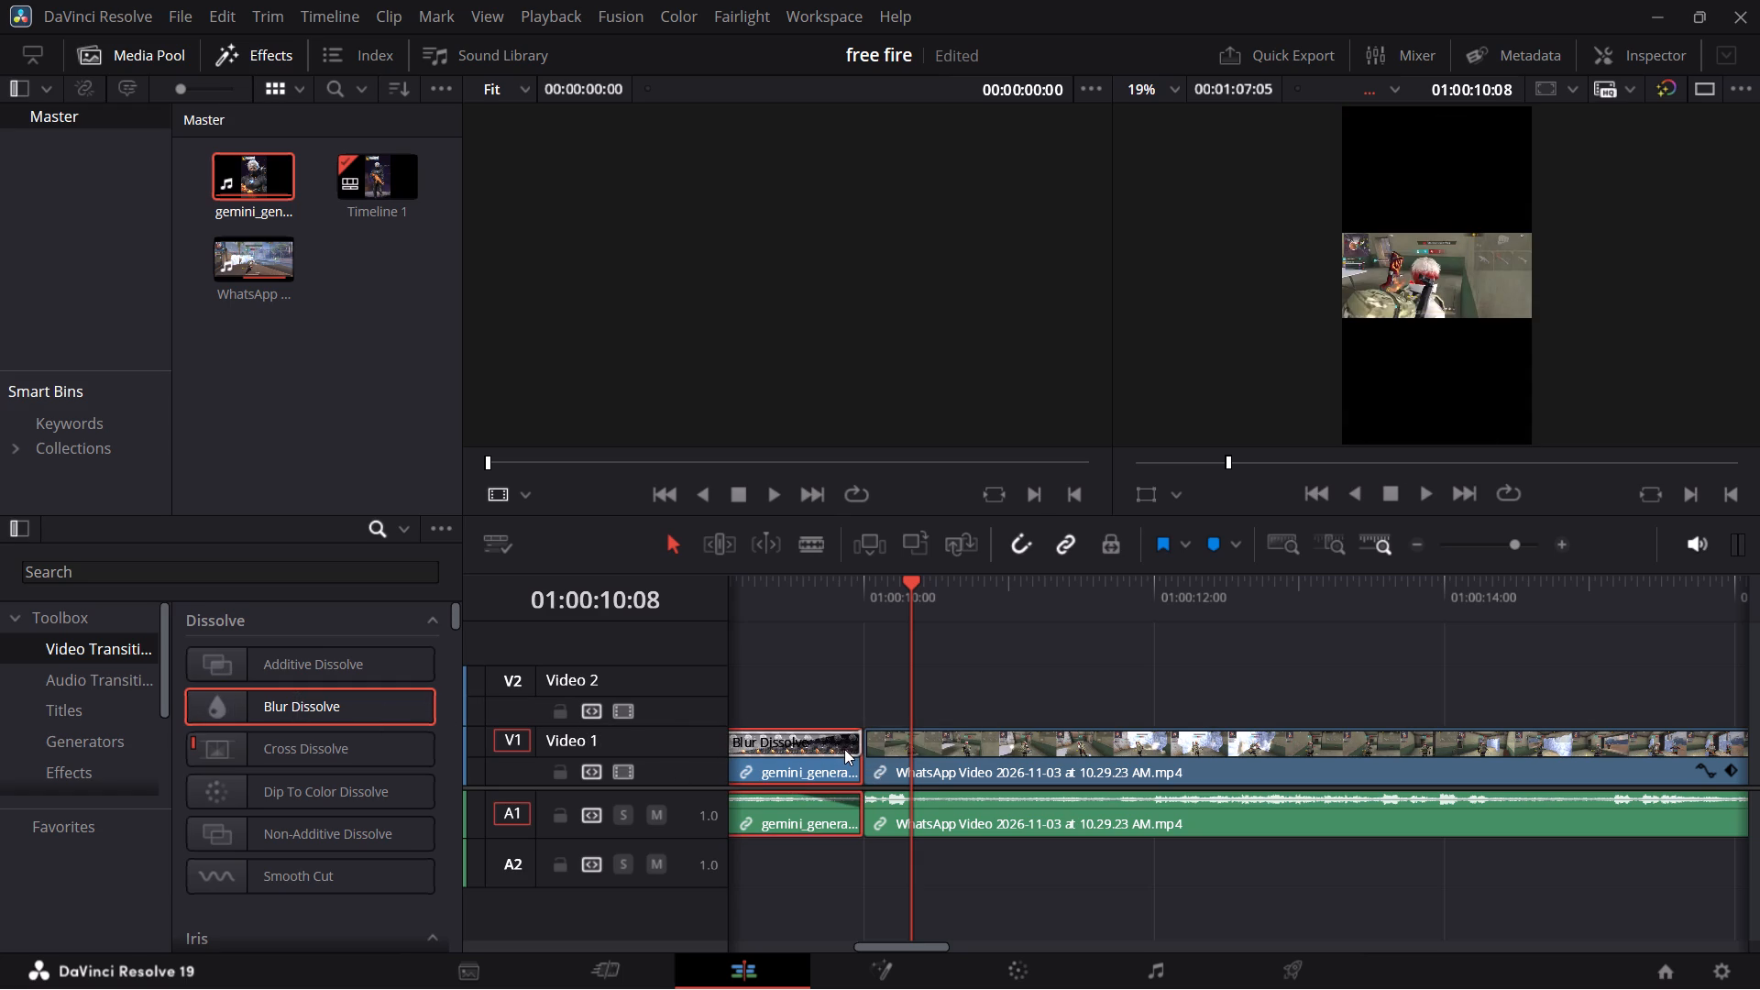
Play the timeline from about four seconds in, through the Blur Dissolve and into the start of the gameplay clip.
{"action": "scroll", "coordinate": [874, 667], "scroll_direction": "right", "scroll_amount": 6}
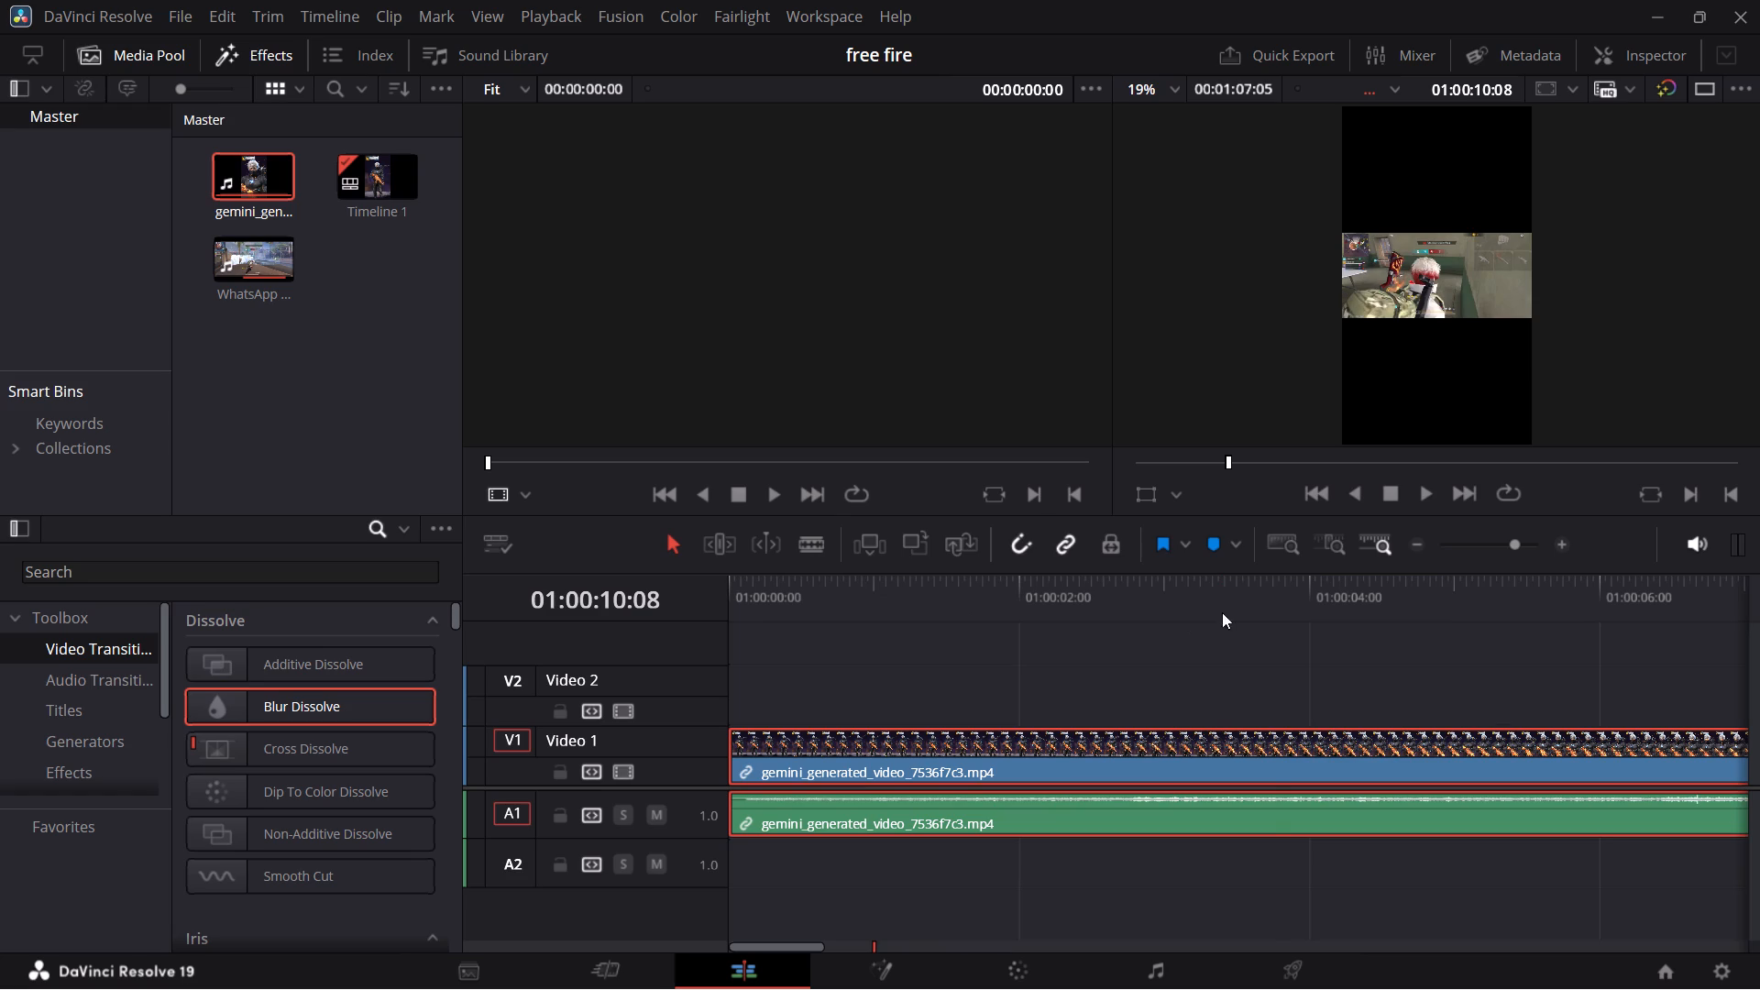
{"action": "left_click", "coordinate": [1272, 576]}
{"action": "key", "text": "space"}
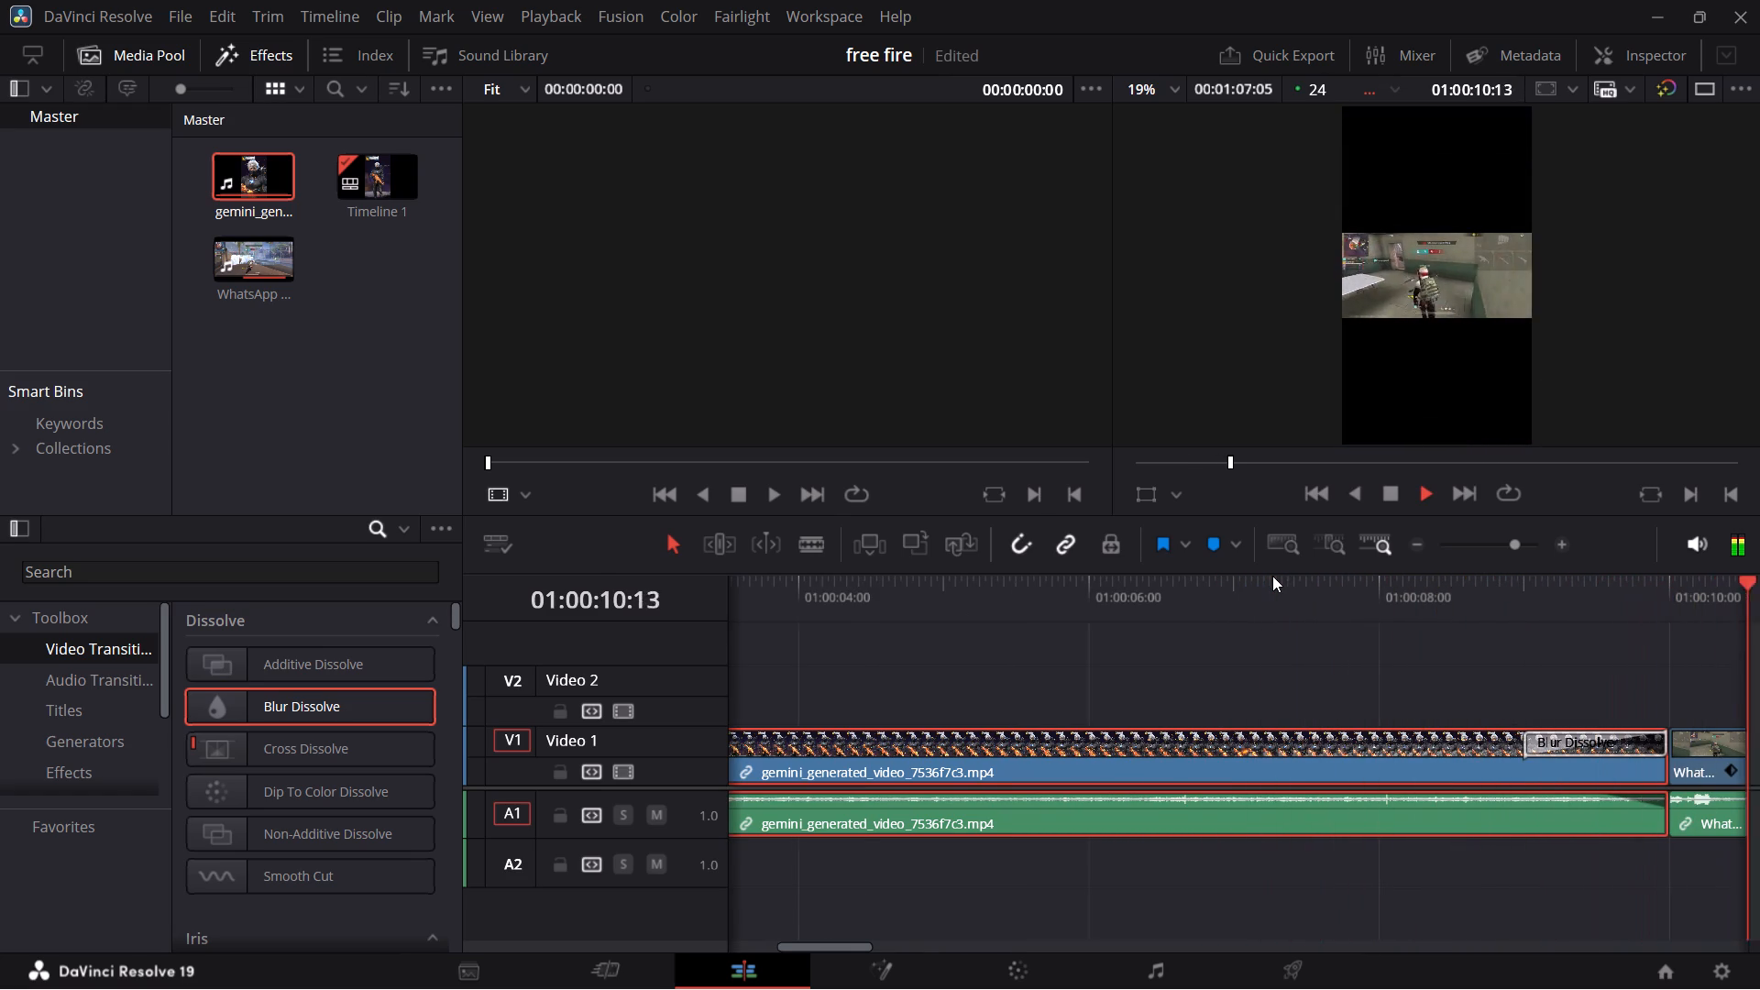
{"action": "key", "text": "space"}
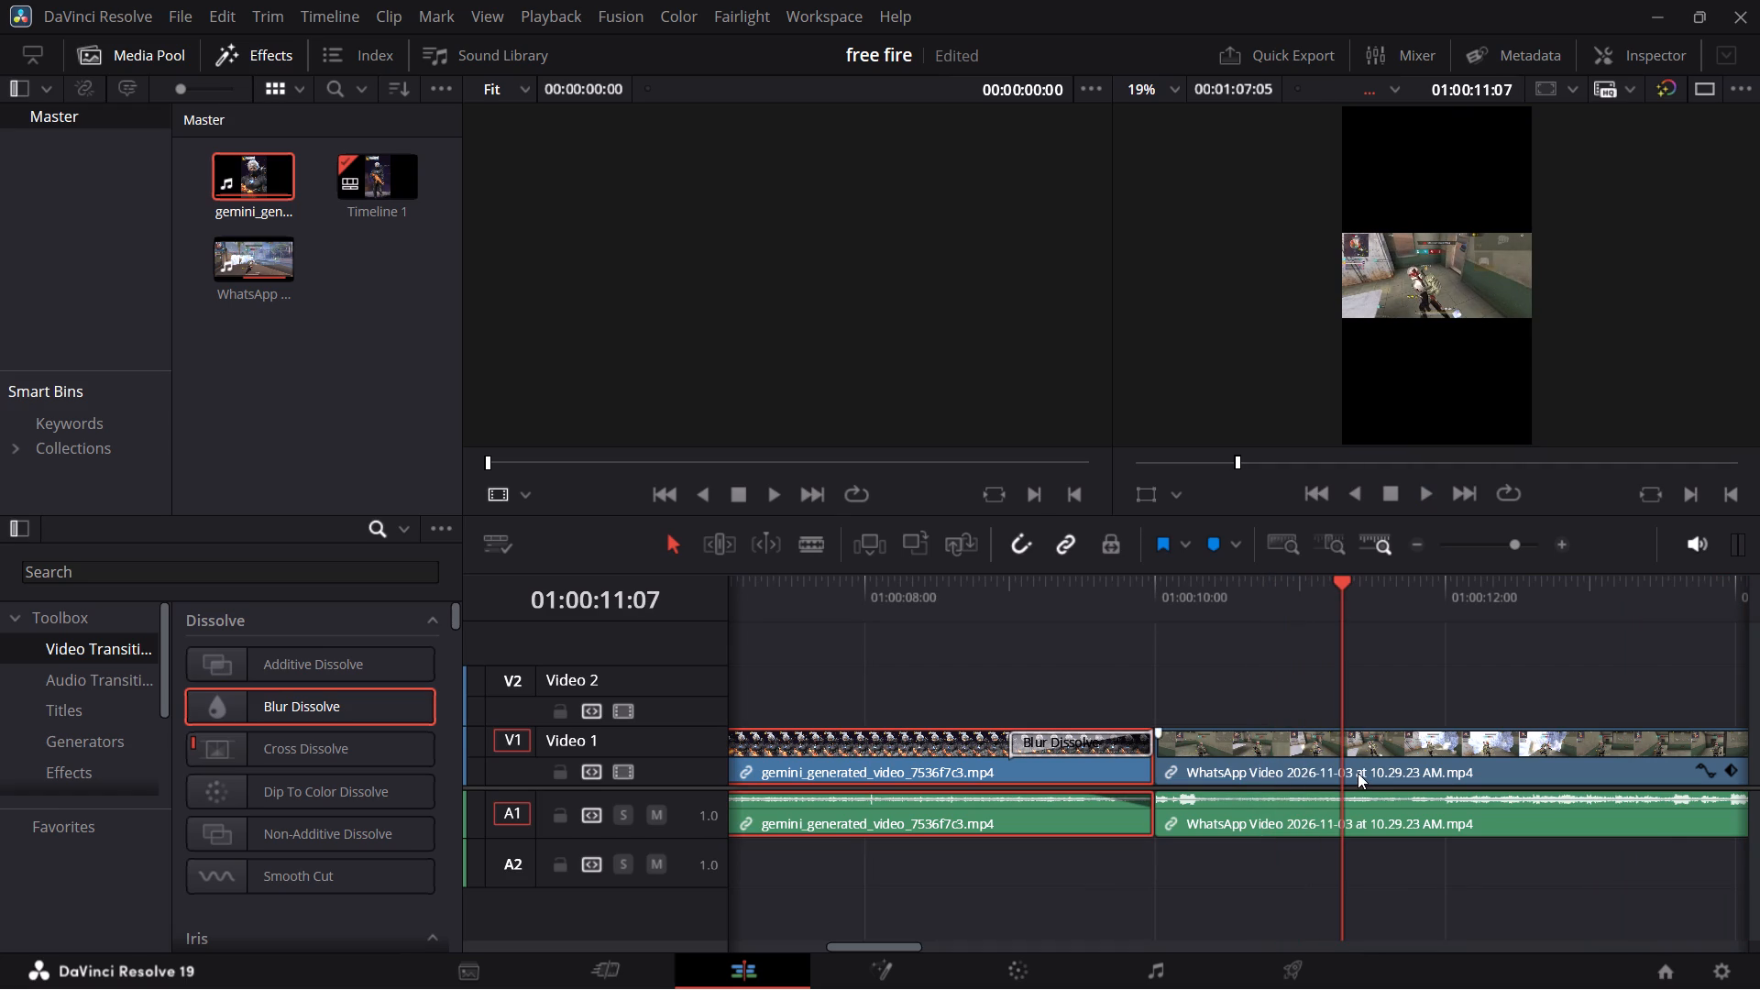
Play through the Blur Dissolve at the end of the intro clip into the gameplay footage.
{"action": "left_click", "coordinate": [806, 584]}
{"action": "key", "text": "space"}
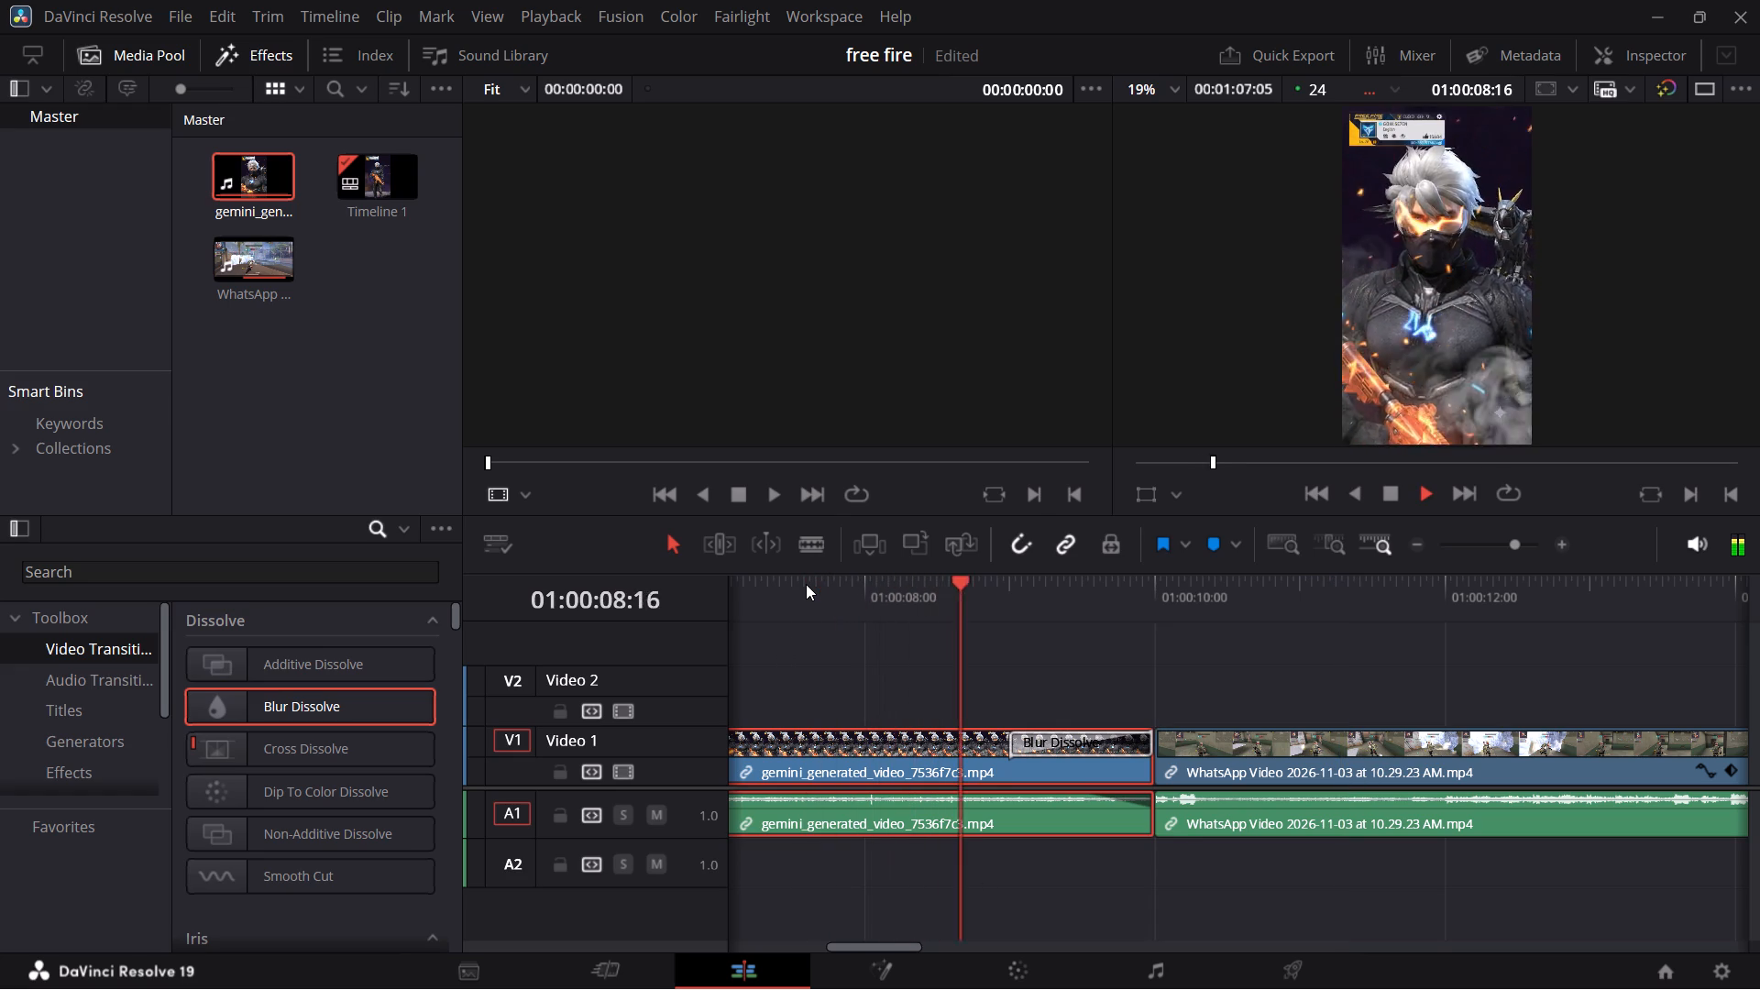
{"action": "key", "text": "space"}
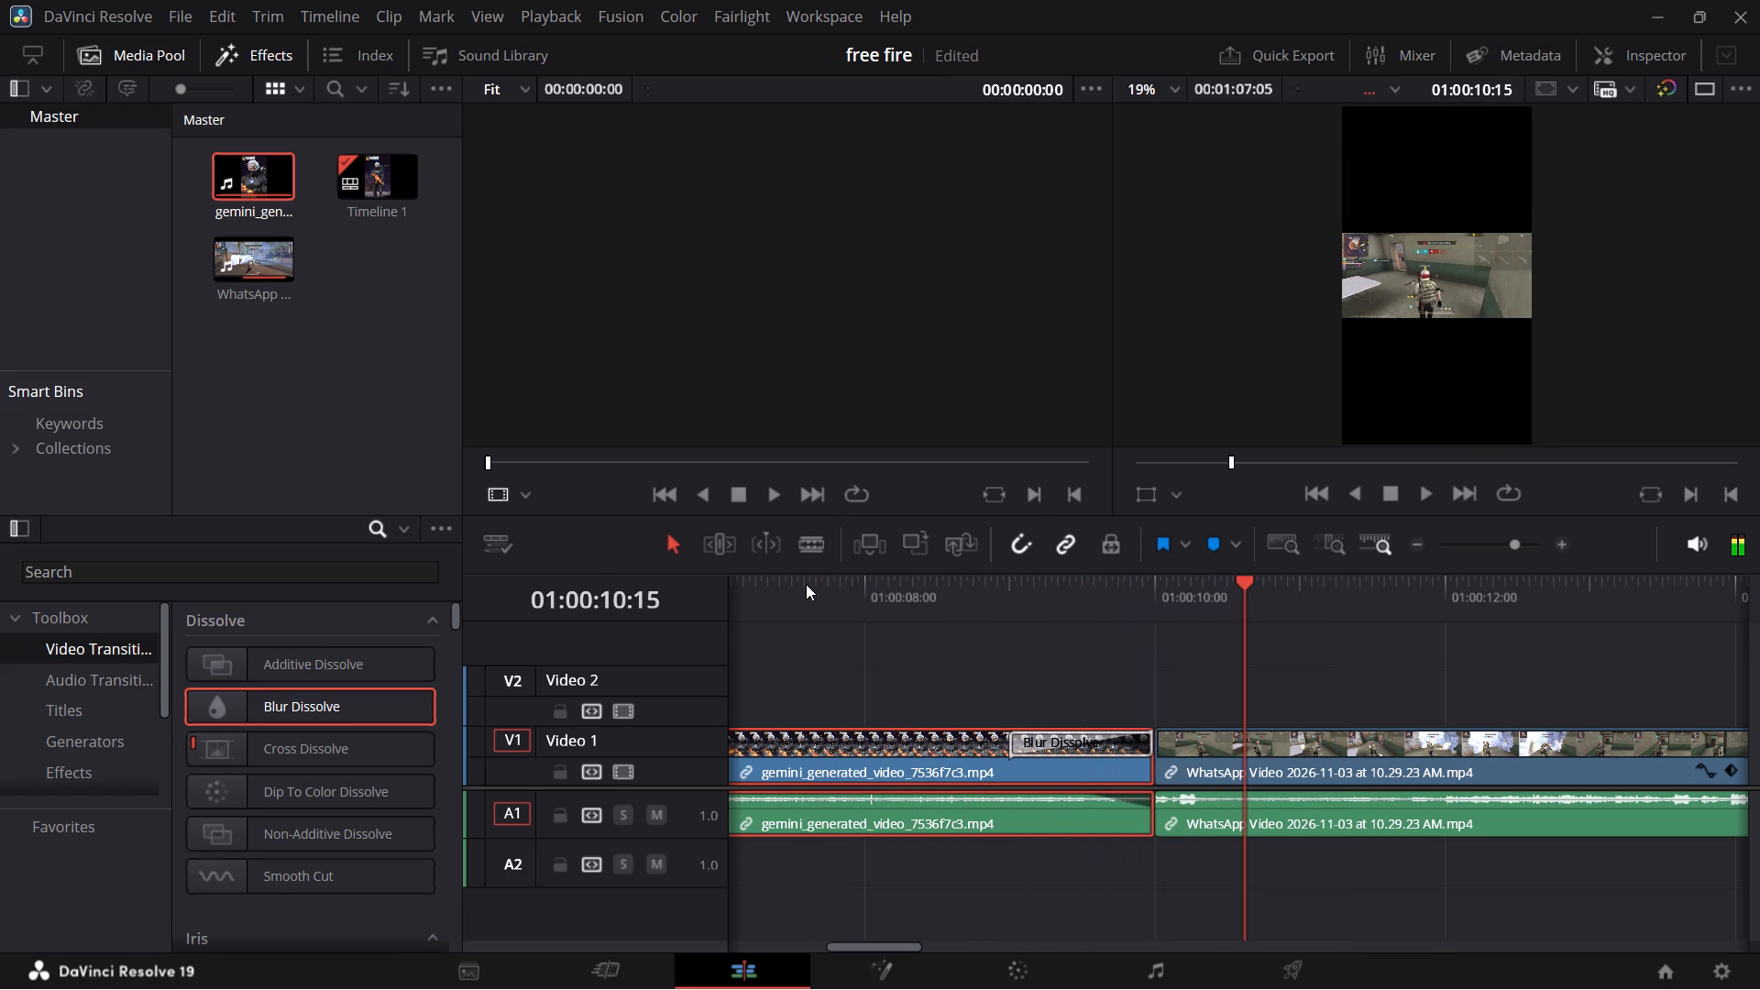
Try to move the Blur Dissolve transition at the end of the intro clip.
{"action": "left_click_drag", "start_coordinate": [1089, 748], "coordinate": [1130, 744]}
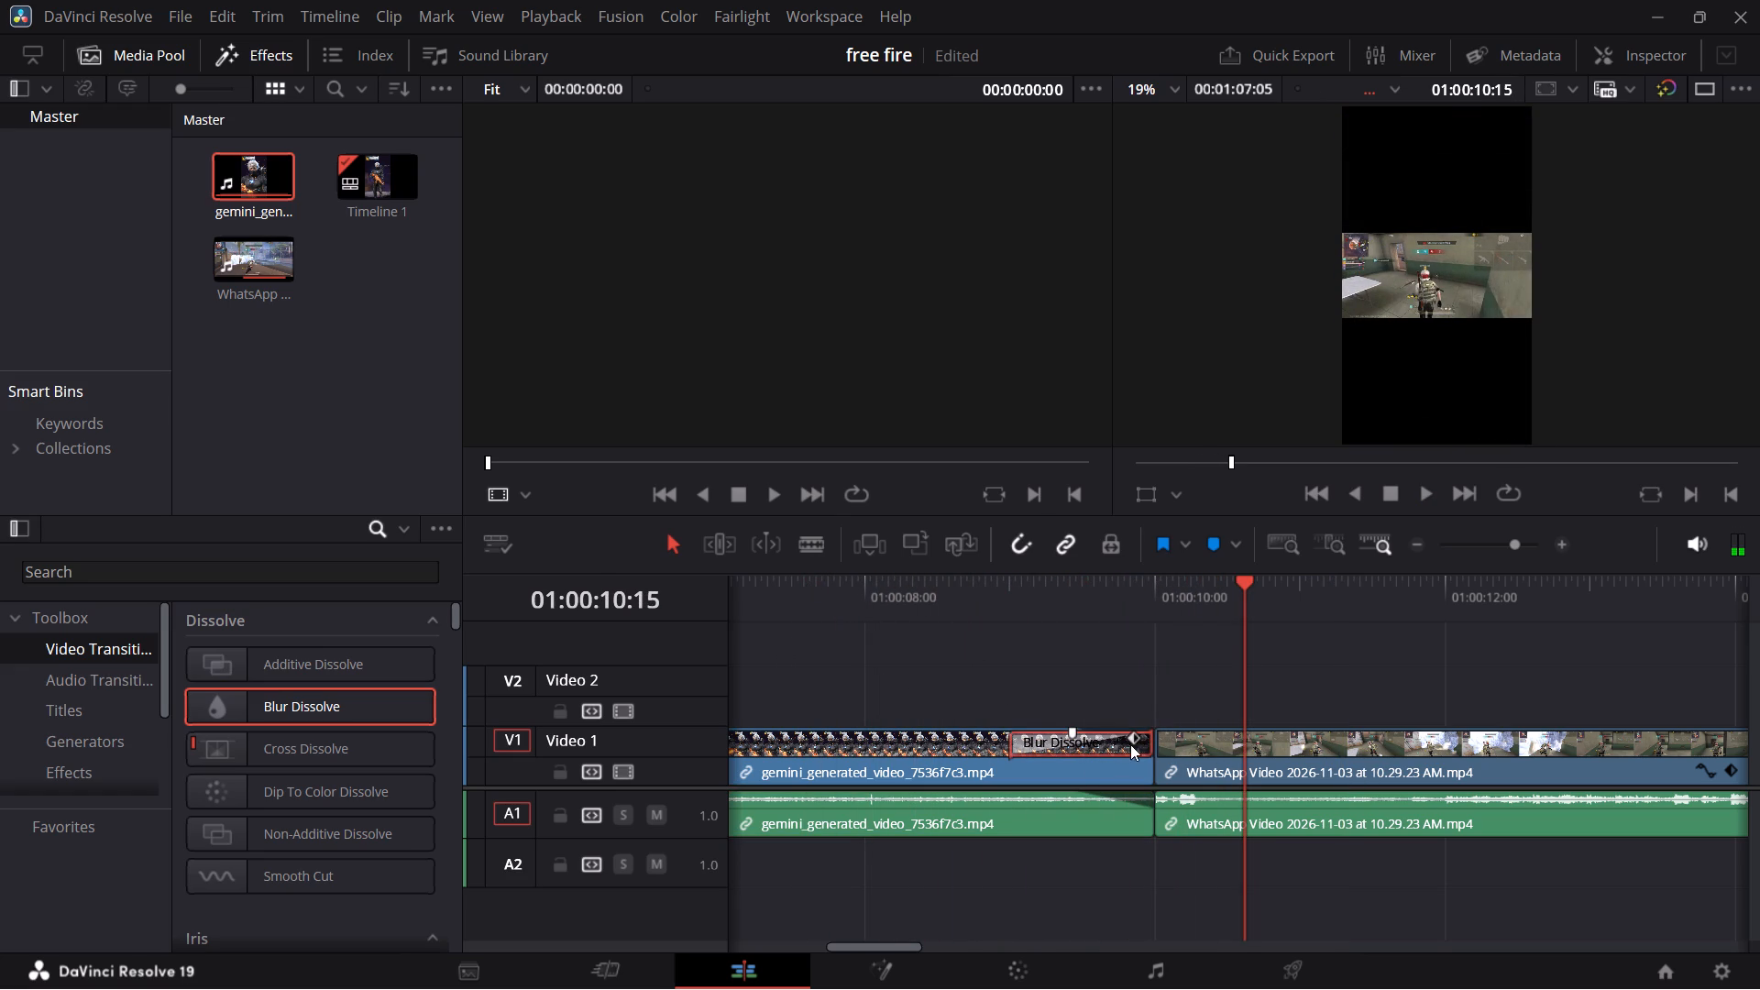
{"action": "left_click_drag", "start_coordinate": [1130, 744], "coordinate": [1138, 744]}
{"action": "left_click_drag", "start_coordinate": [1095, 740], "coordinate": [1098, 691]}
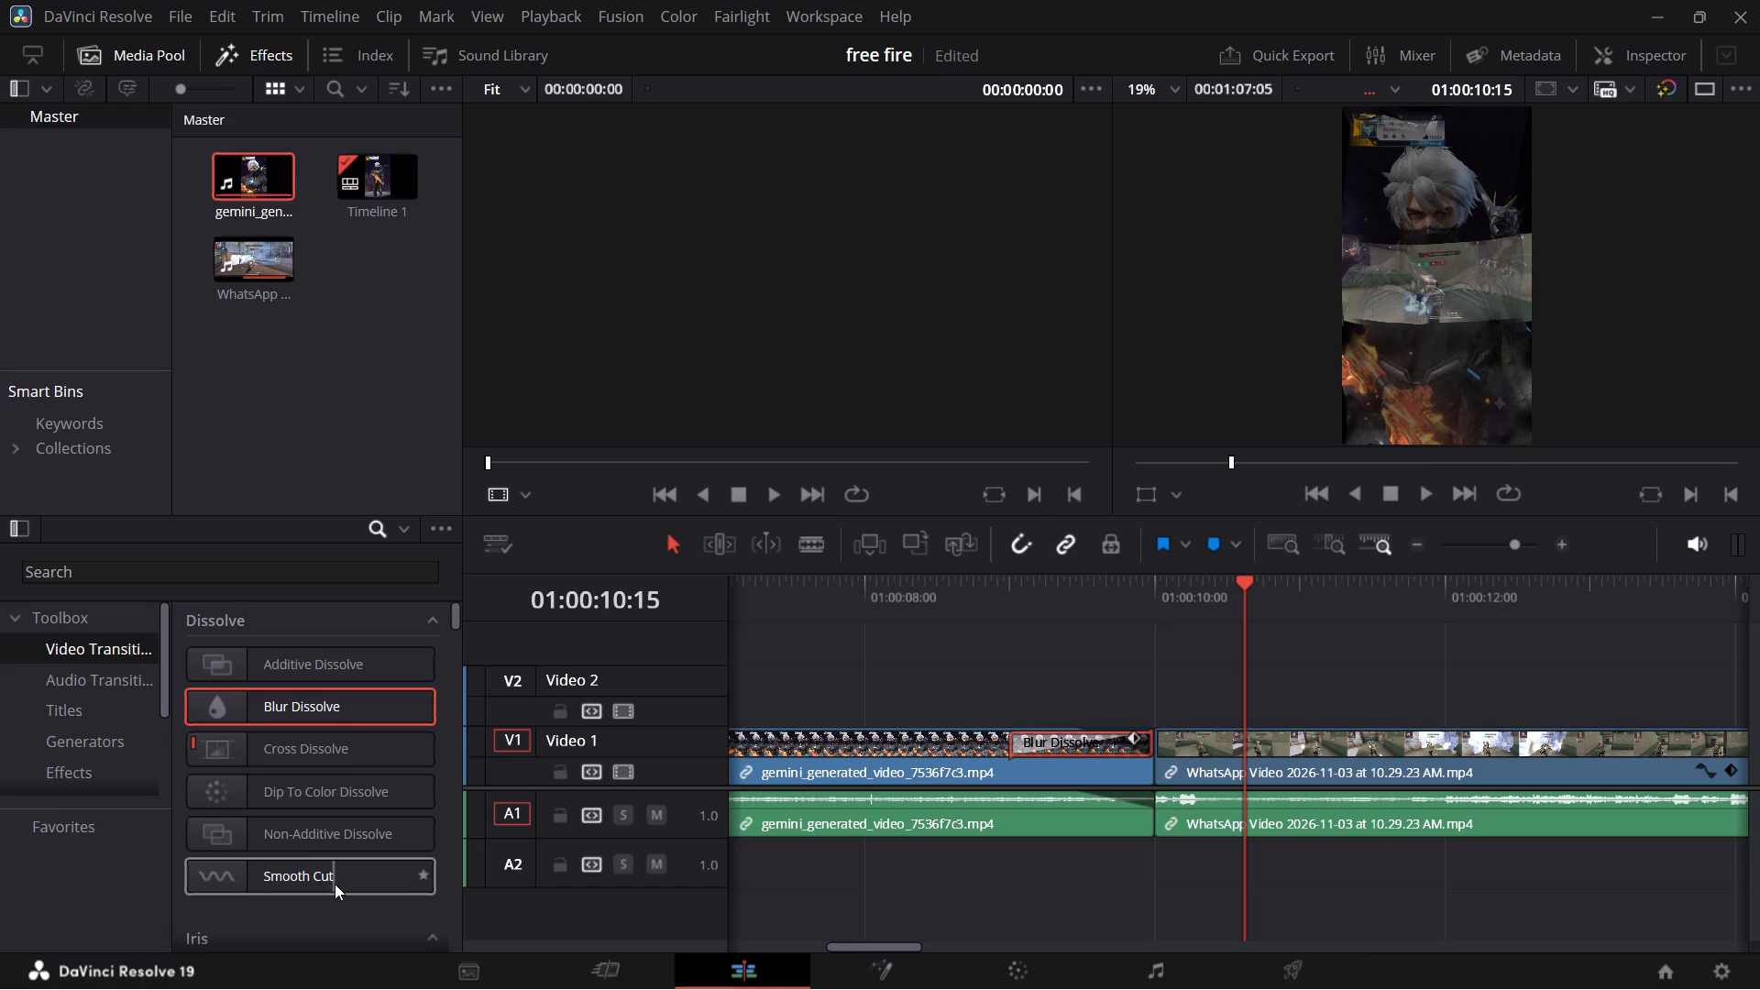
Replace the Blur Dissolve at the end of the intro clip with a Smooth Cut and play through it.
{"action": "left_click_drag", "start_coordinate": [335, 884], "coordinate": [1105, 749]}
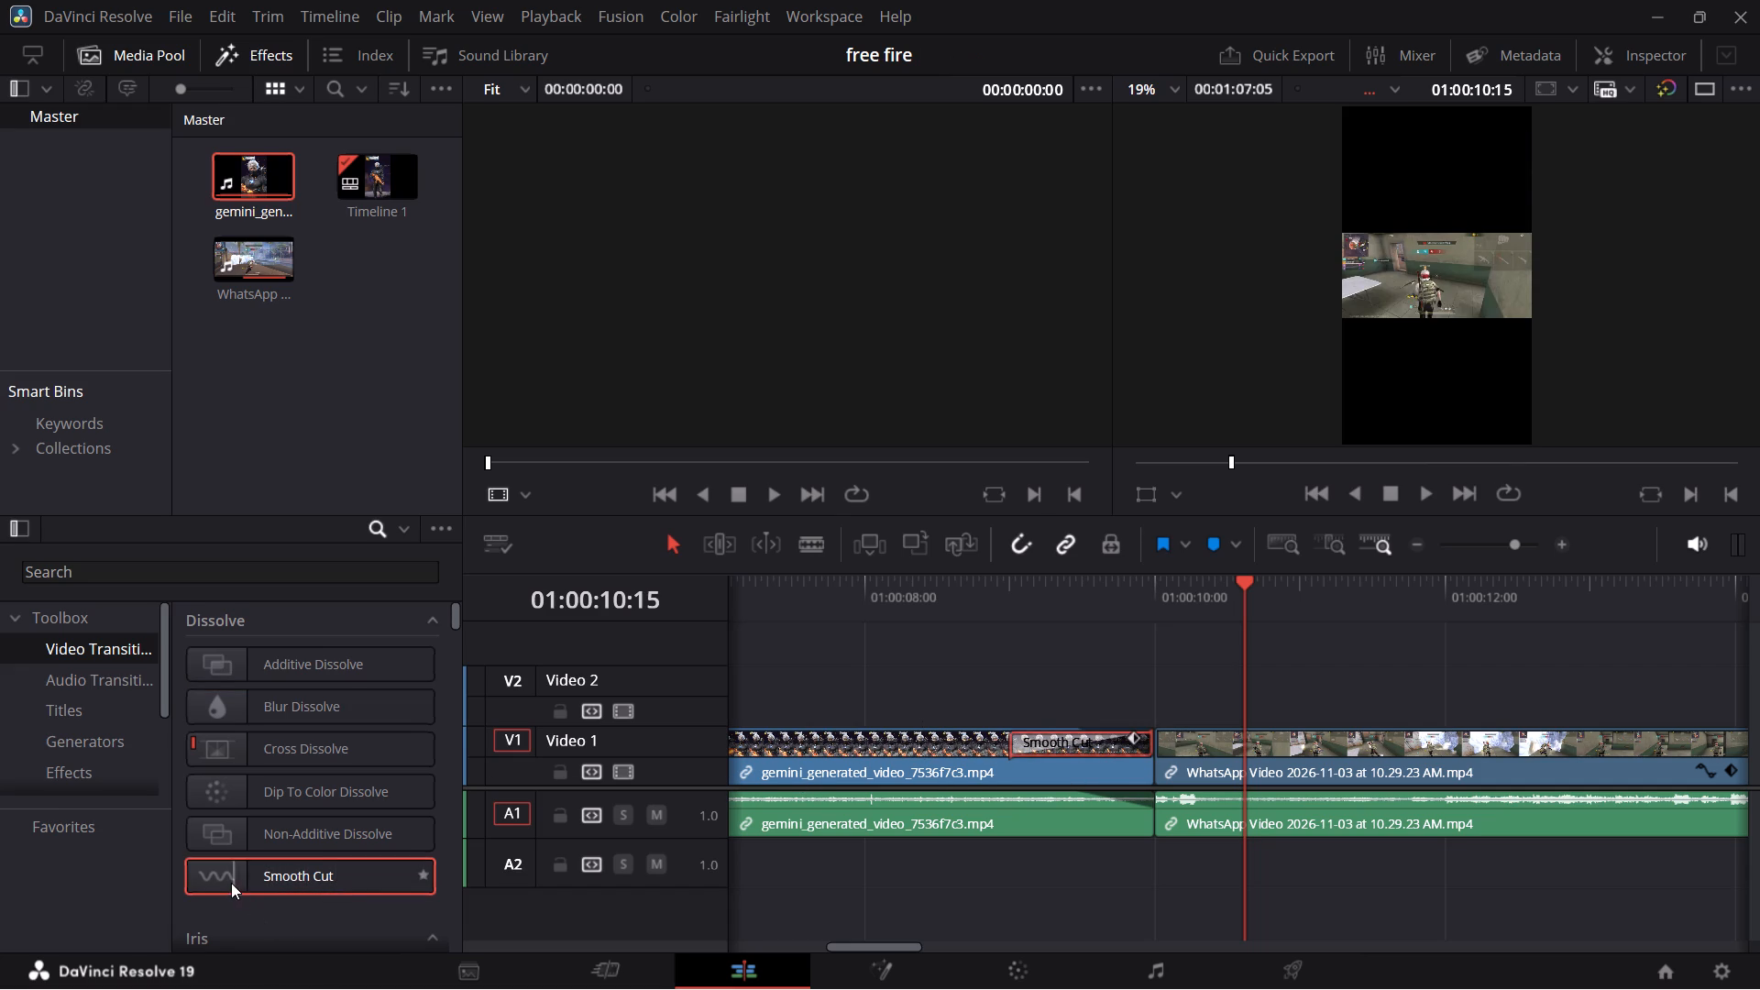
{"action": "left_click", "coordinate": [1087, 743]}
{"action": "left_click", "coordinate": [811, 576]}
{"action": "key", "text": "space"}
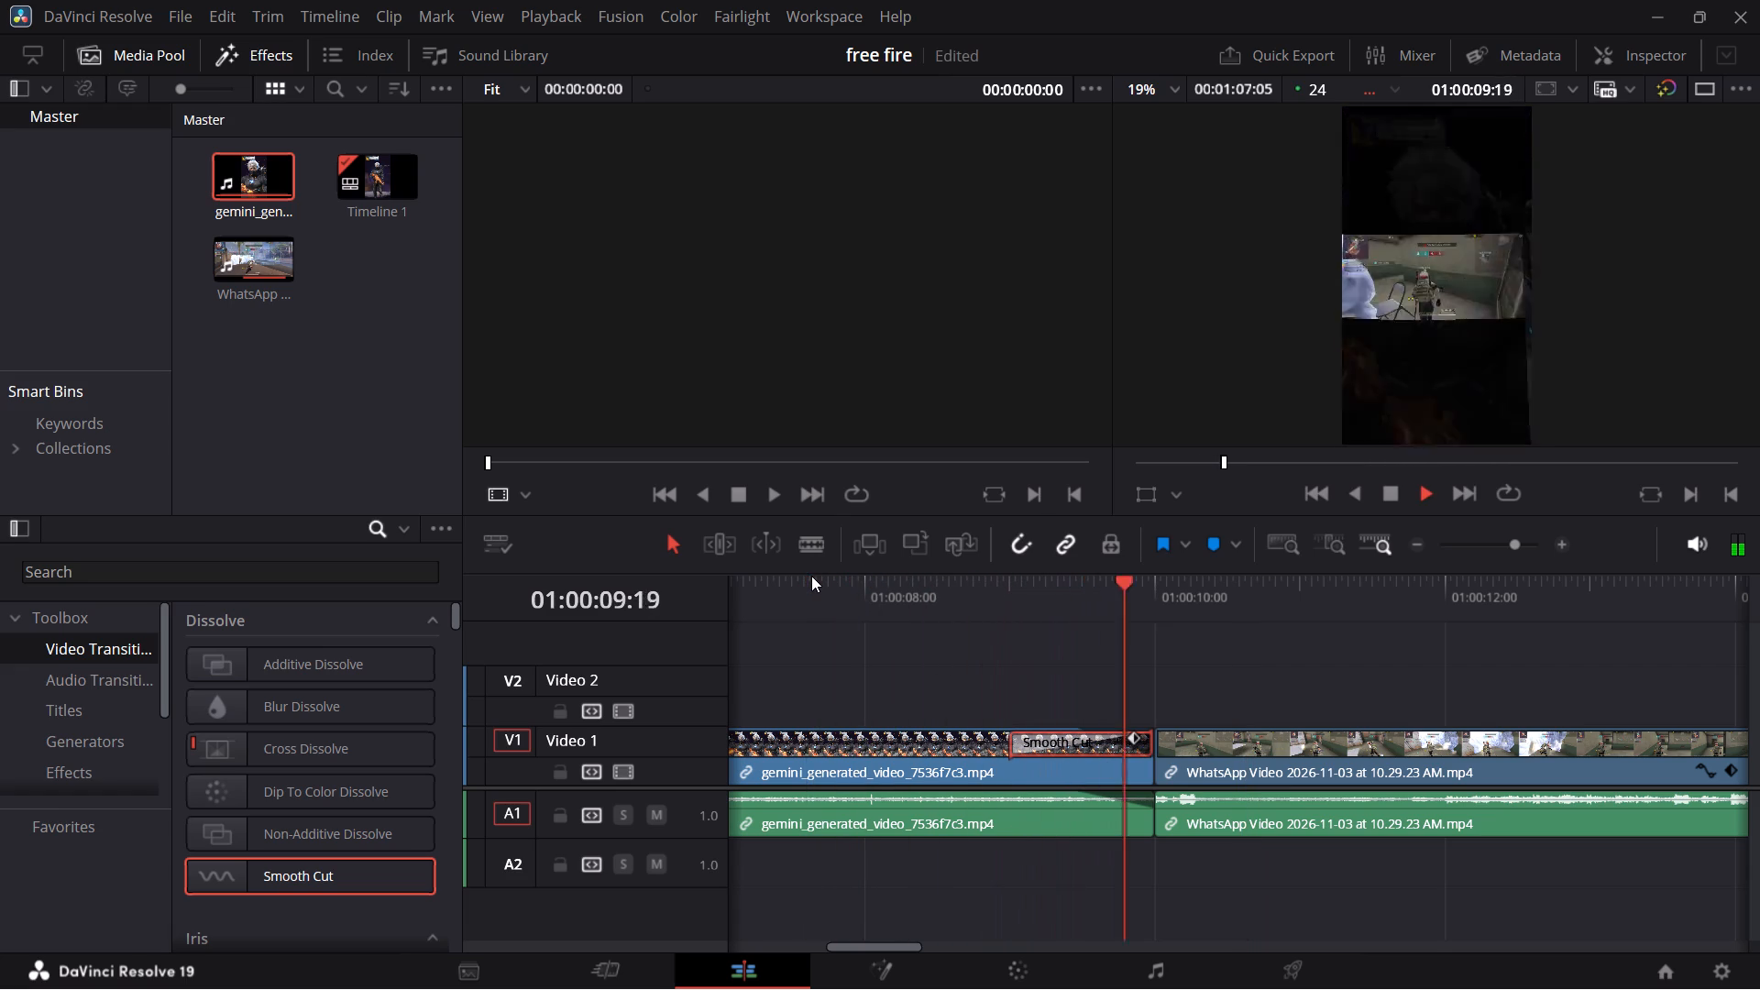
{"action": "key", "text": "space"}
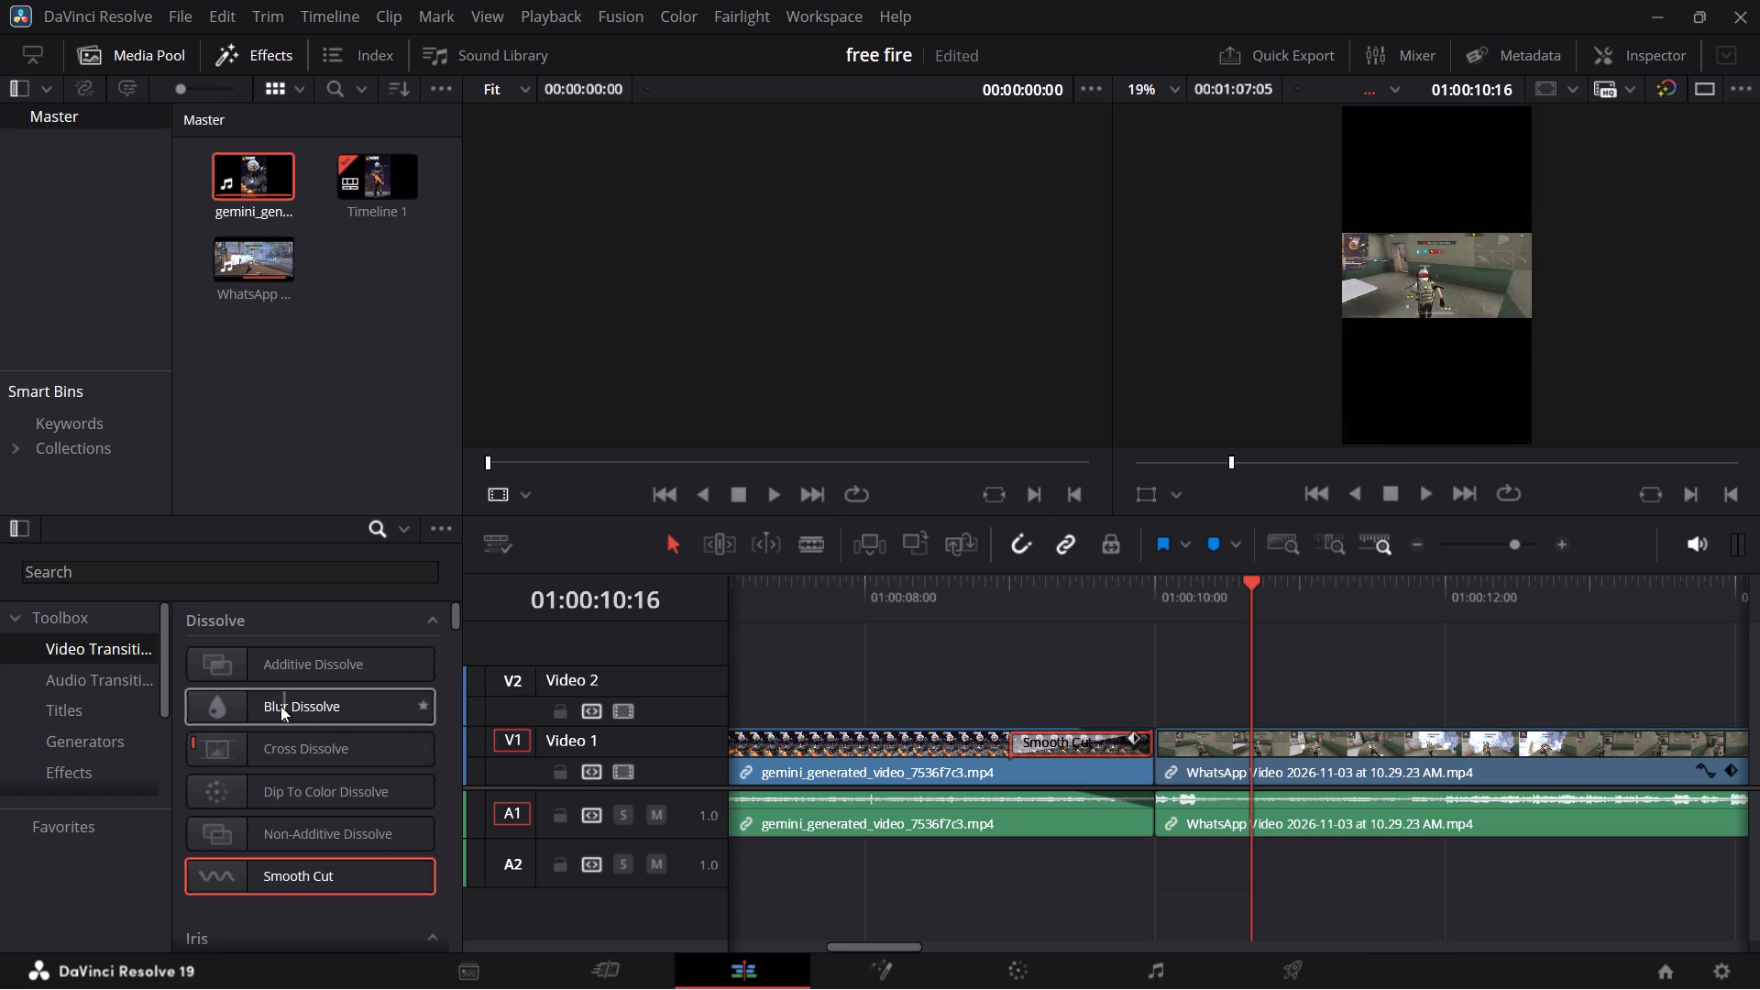
Replace the Smooth Cut at the end of the intro clip with a Blur Dissolve and play through the transition.
{"action": "left_click", "coordinate": [373, 698]}
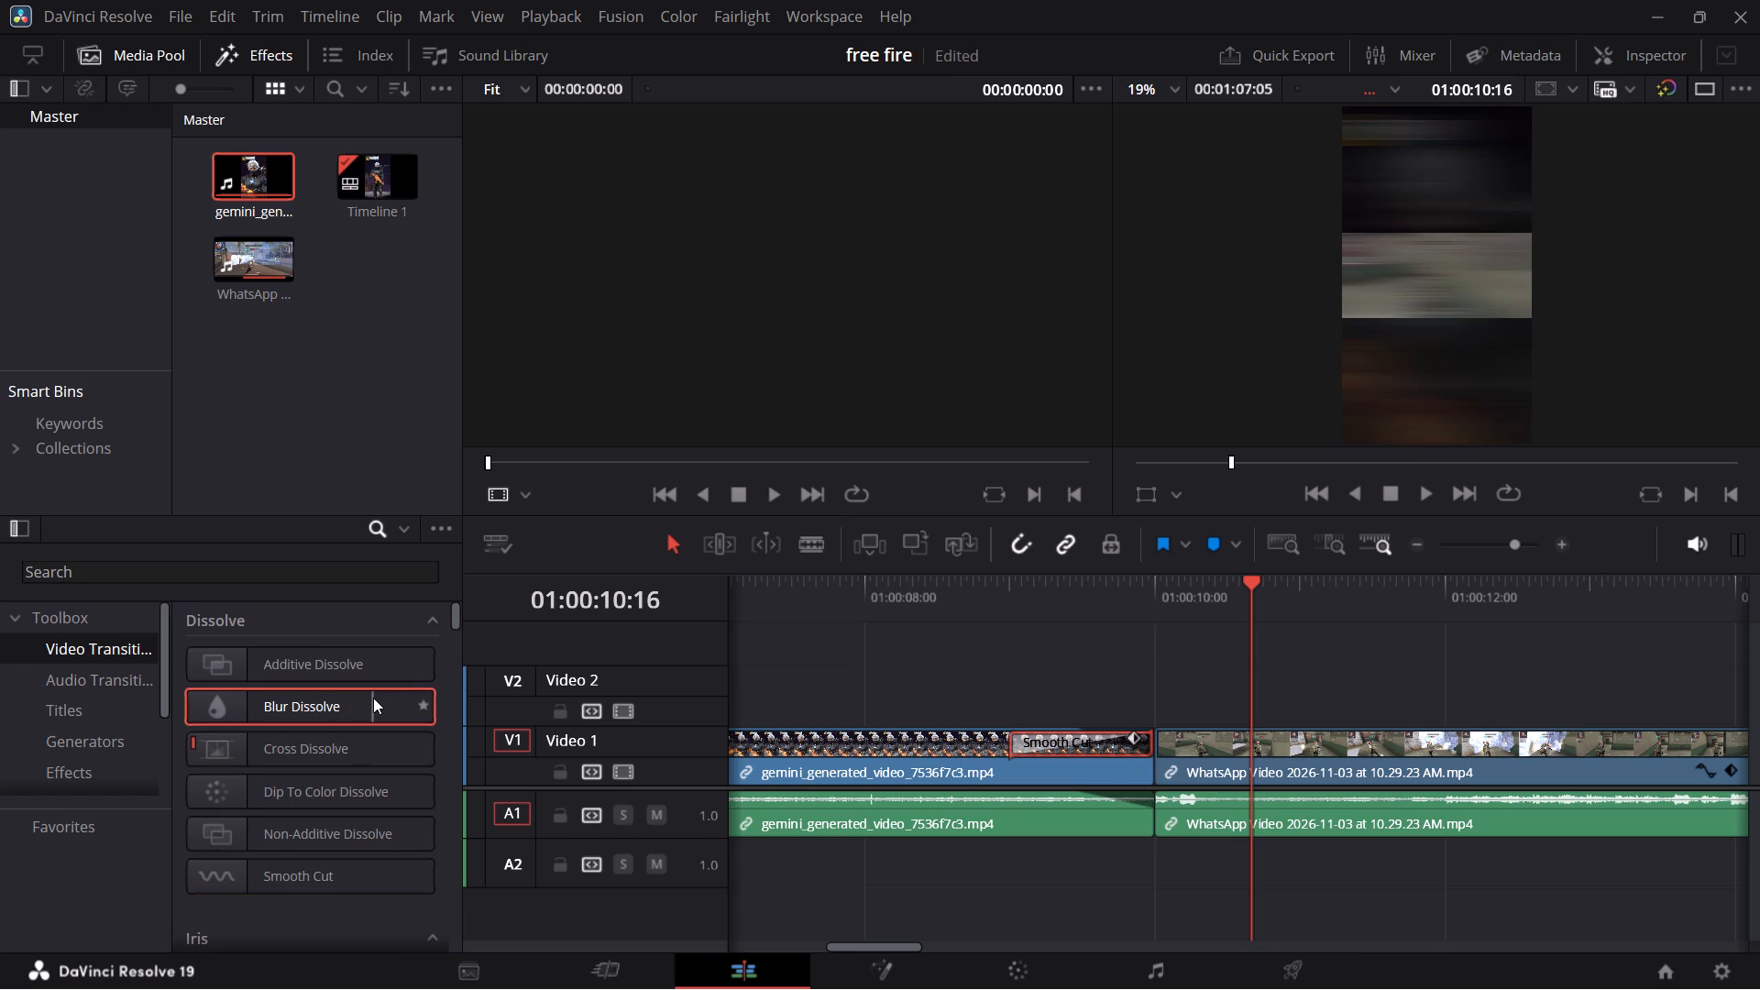
{"action": "left_click", "coordinate": [1061, 741]}
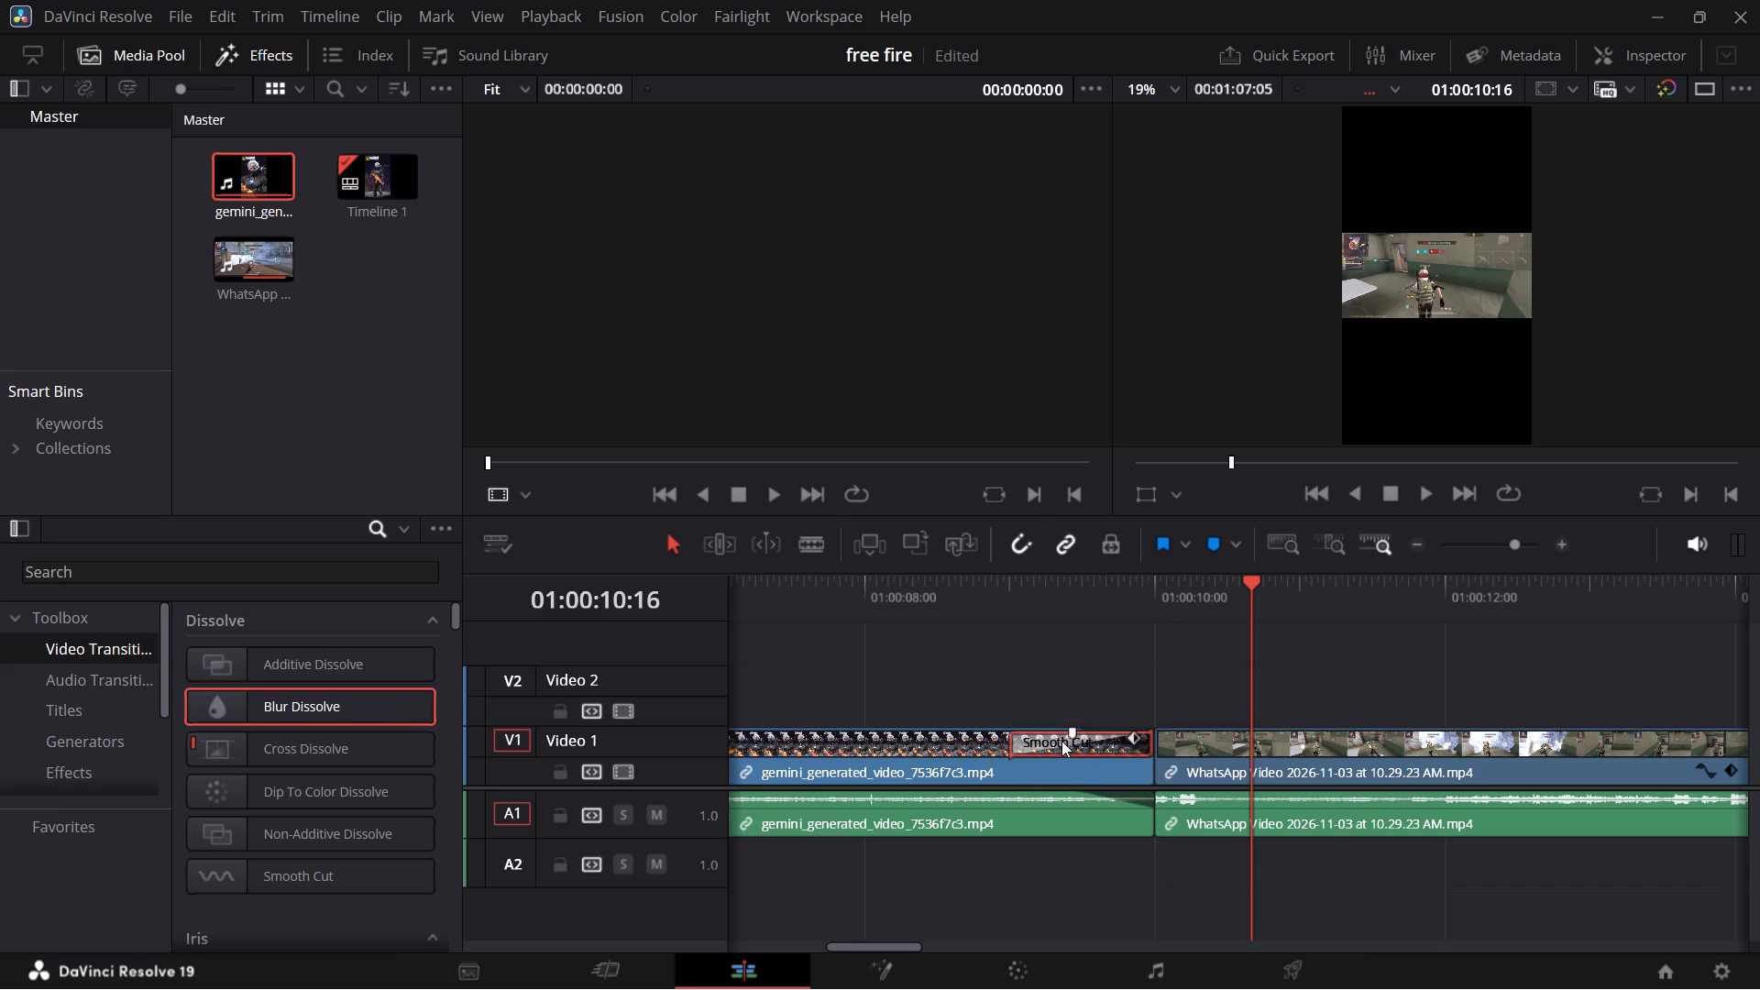
{"action": "left_click", "coordinate": [833, 587]}
{"action": "key", "text": "space"}
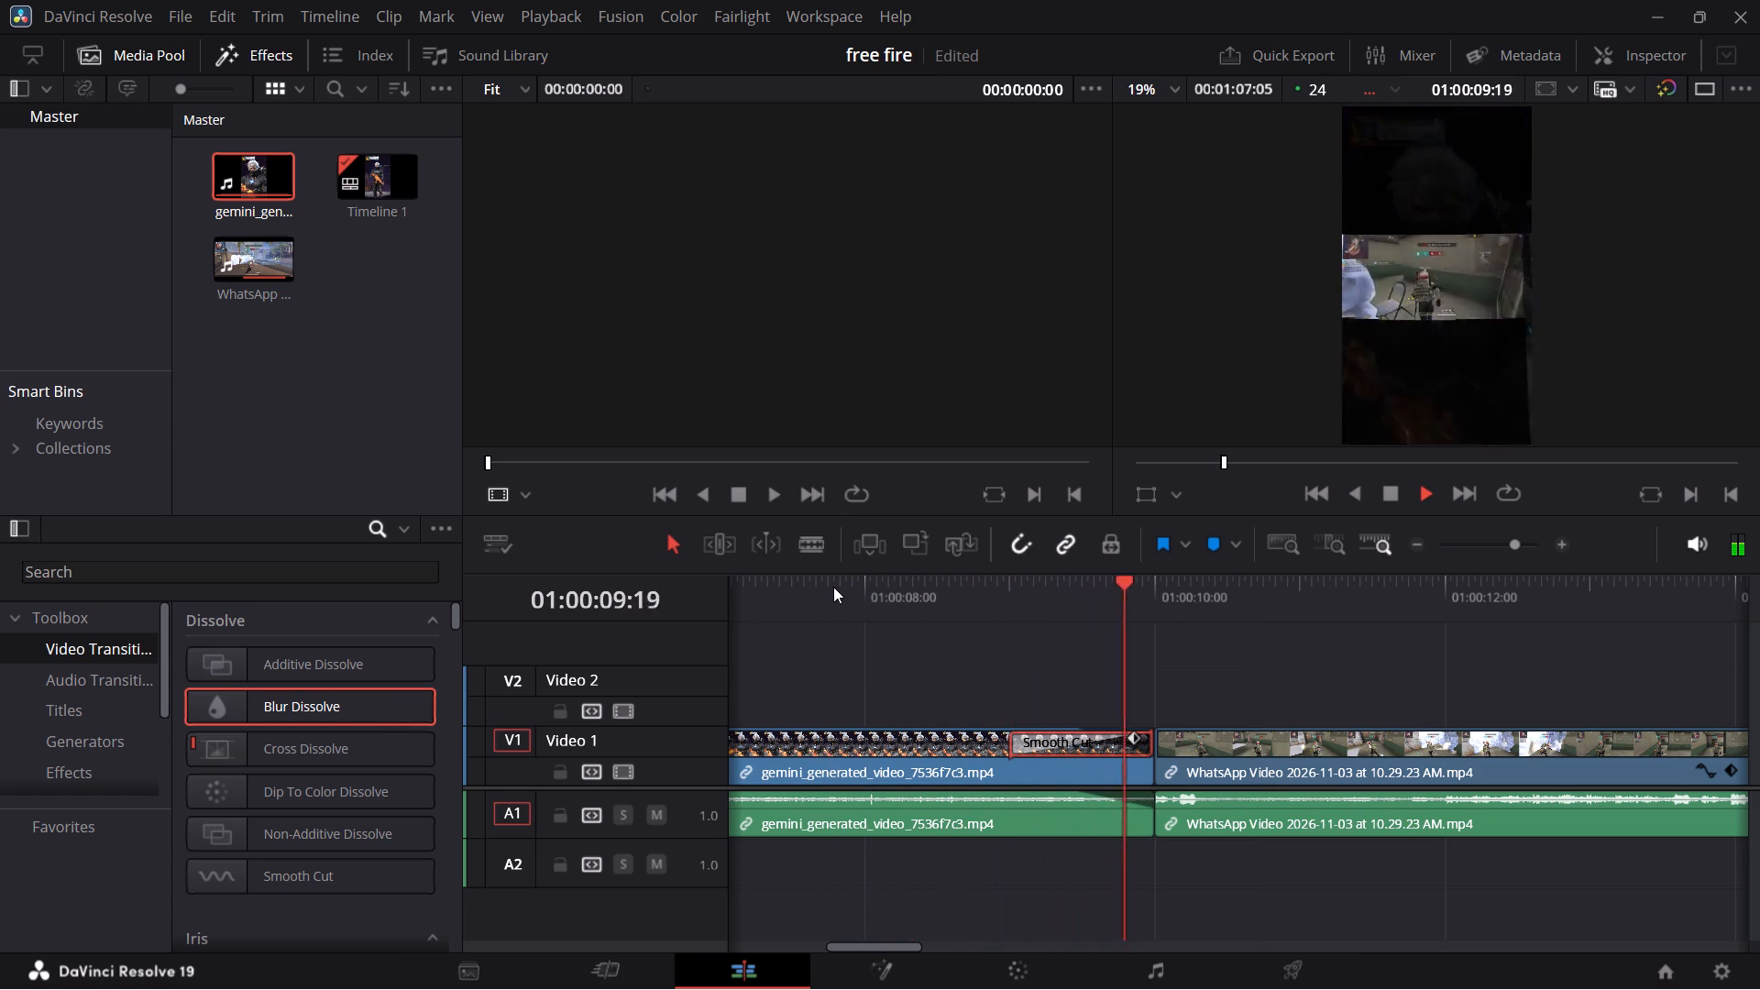
{"action": "key", "text": "space"}
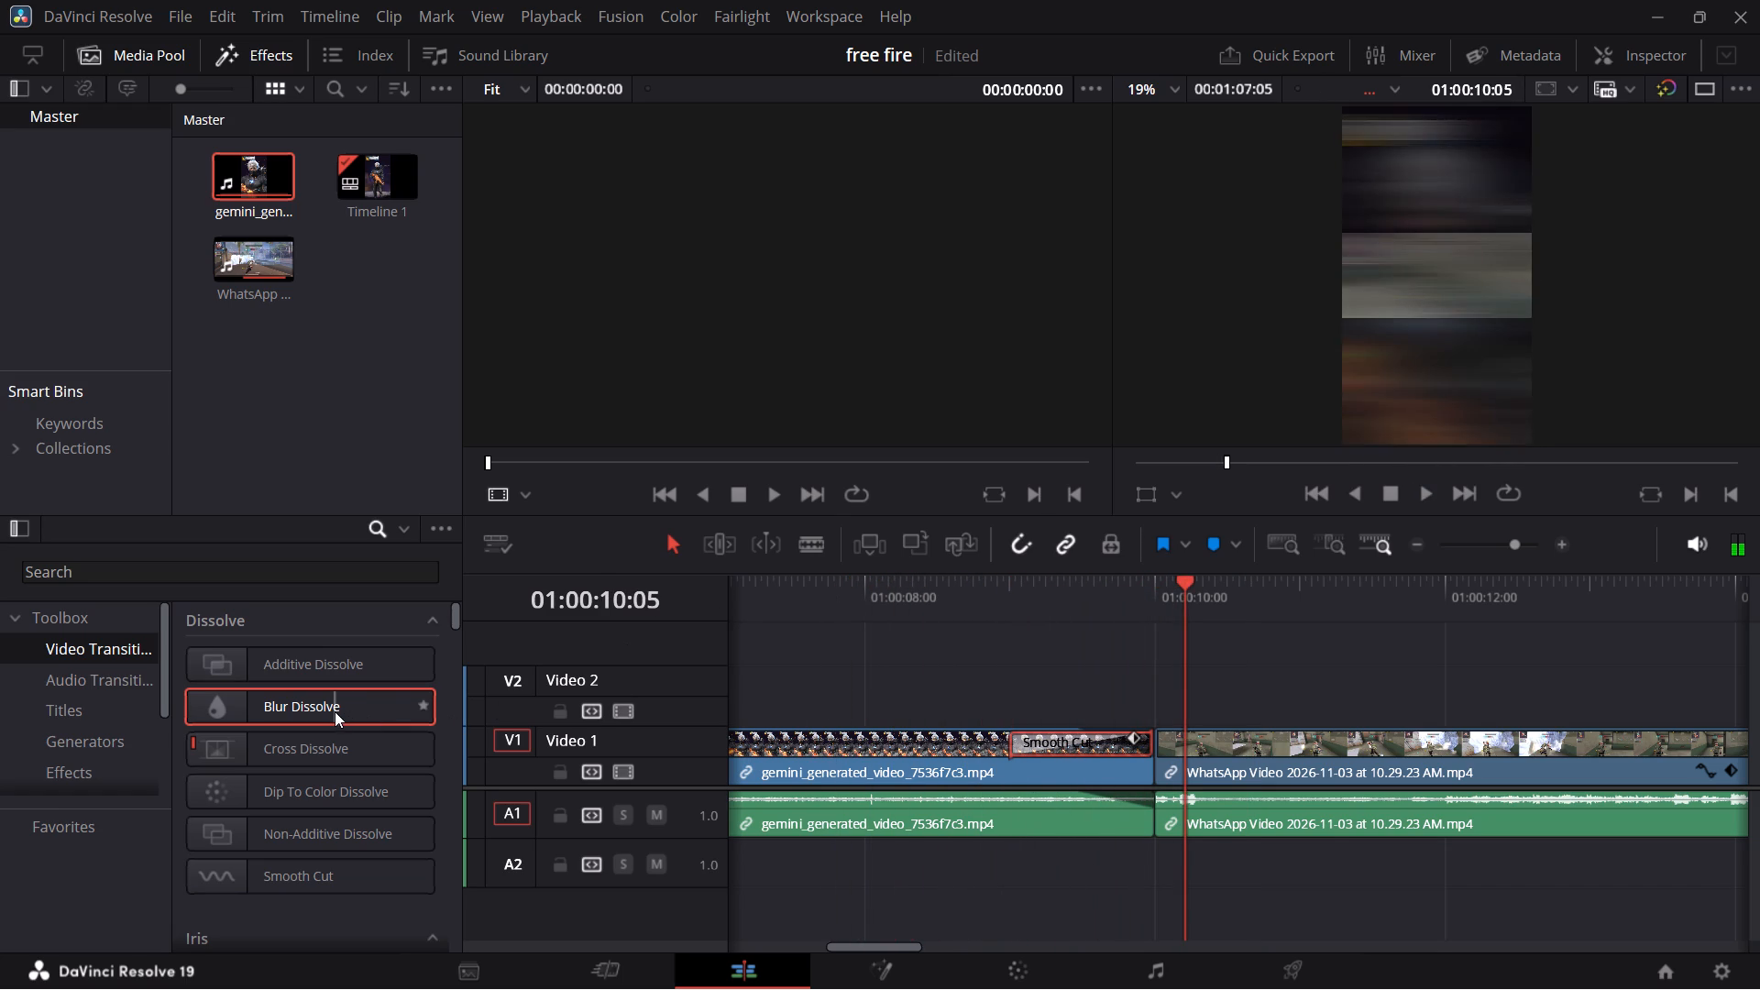
{"action": "left_click_drag", "start_coordinate": [335, 711], "coordinate": [1119, 755]}
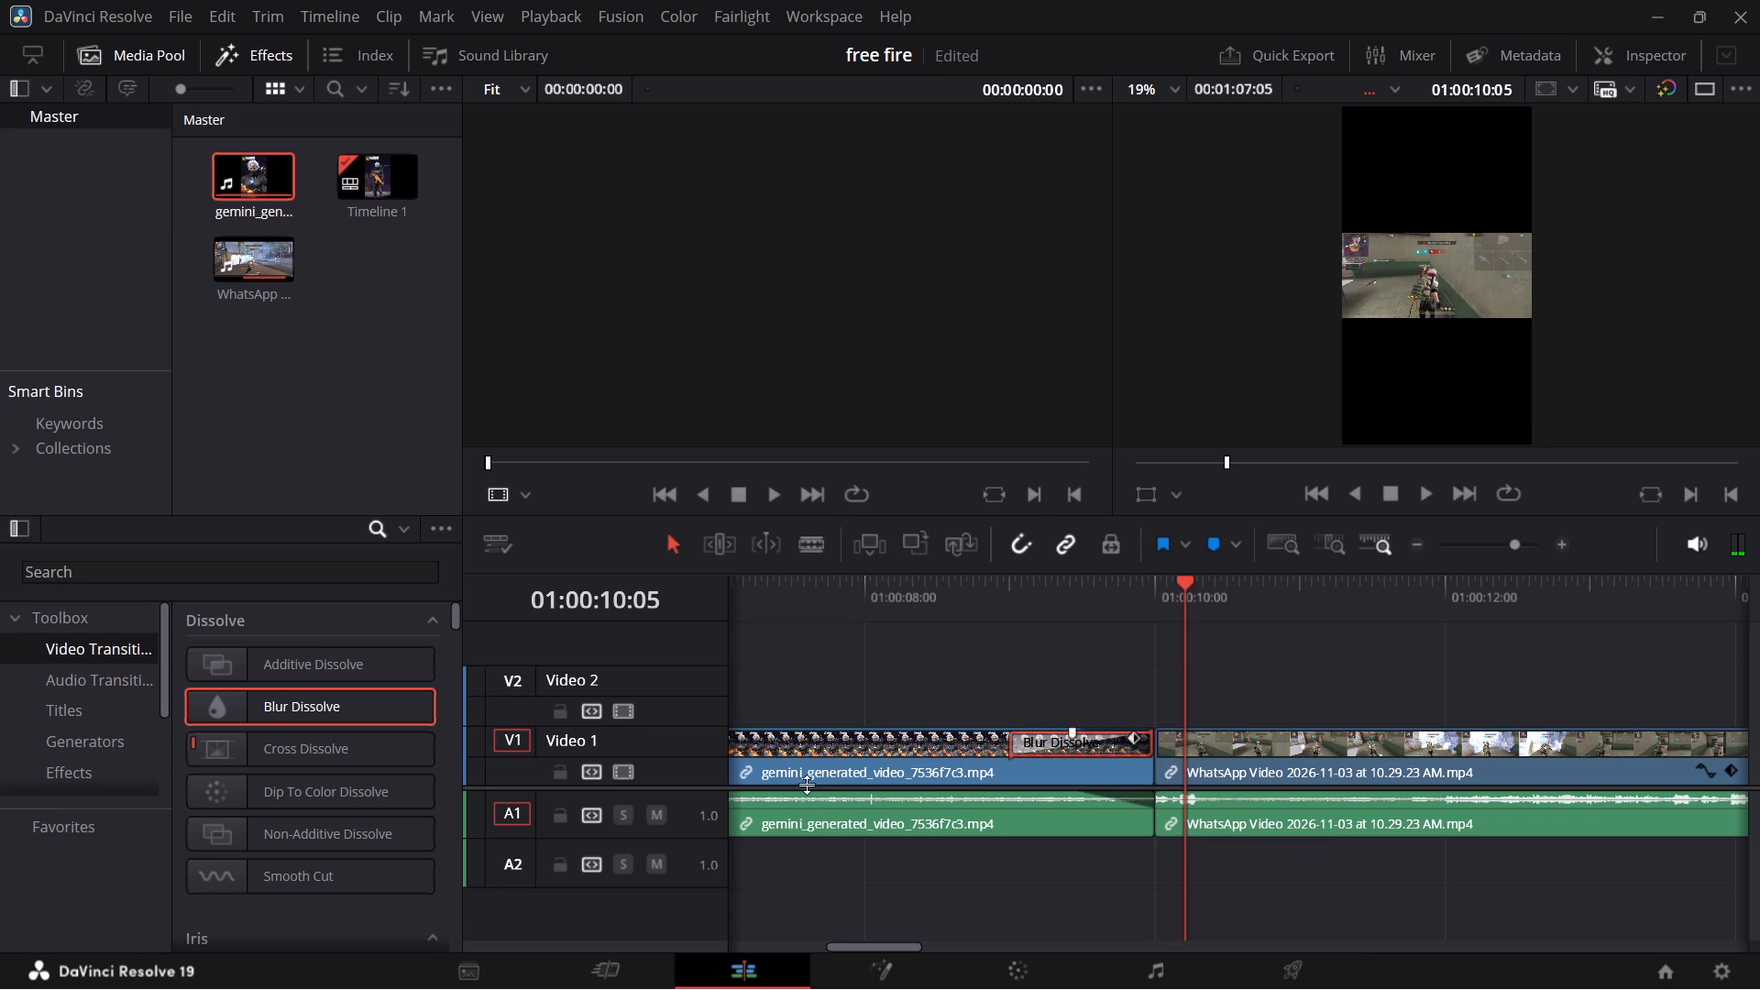
{"action": "left_click", "coordinate": [800, 590]}
{"action": "key", "text": "space"}
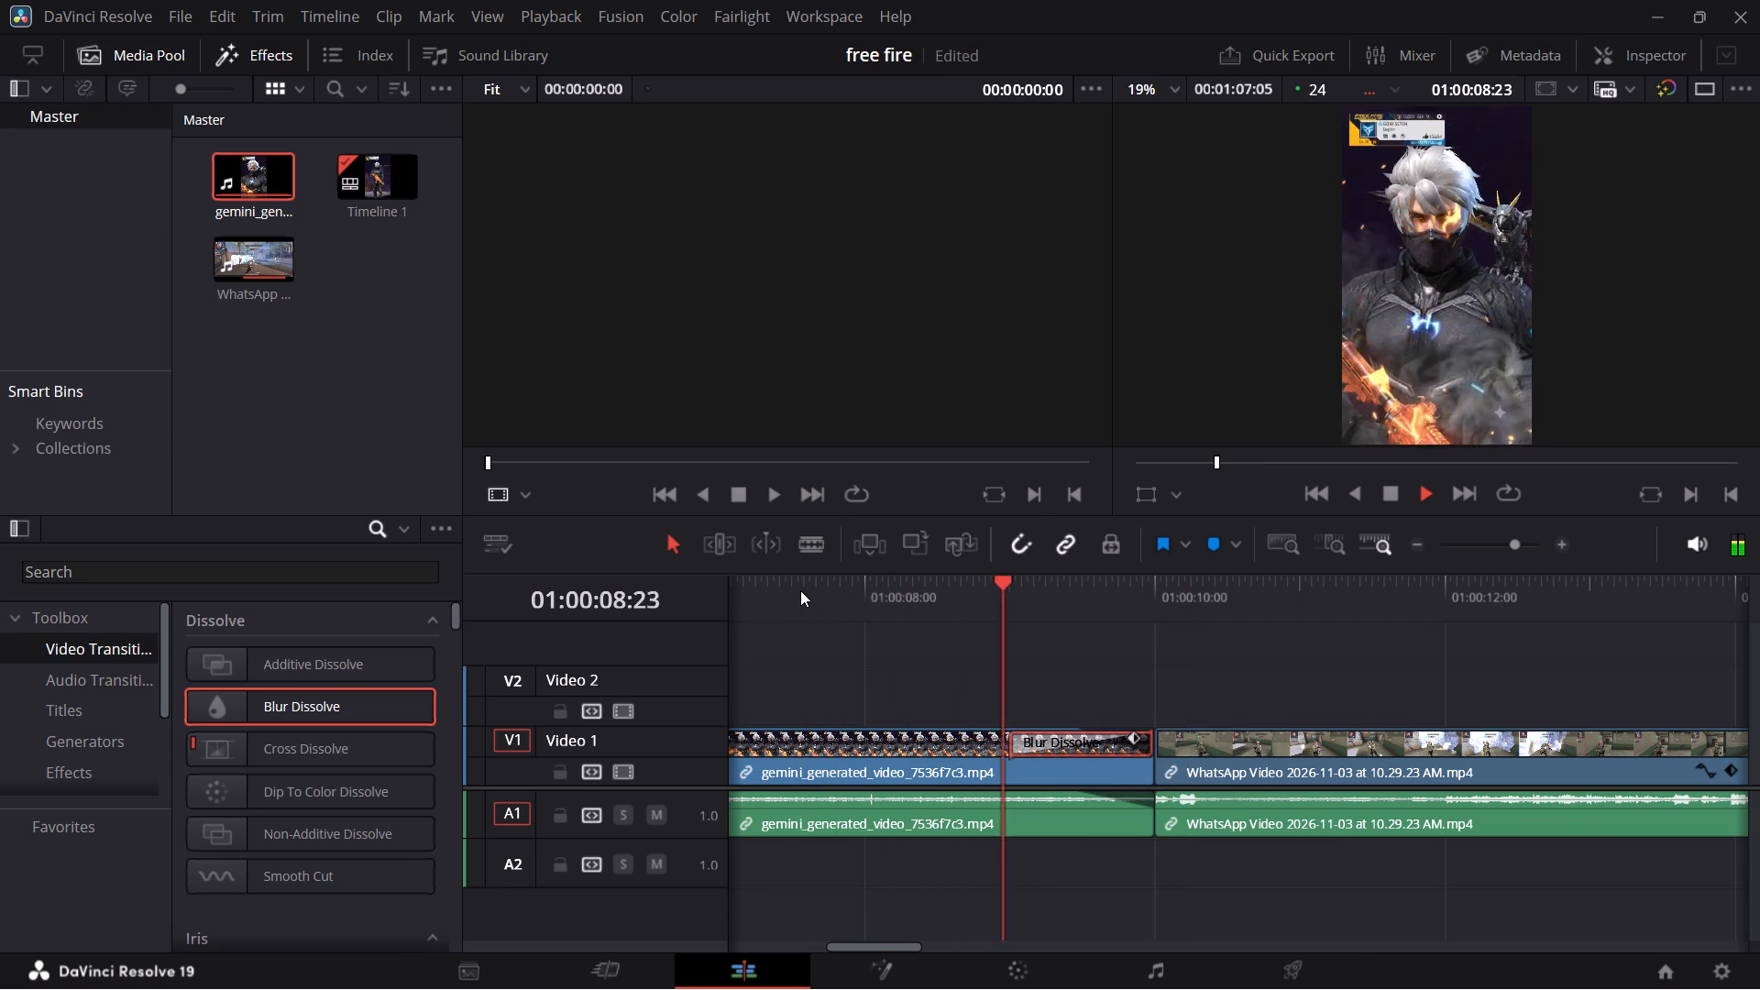
{"action": "key", "text": "space"}
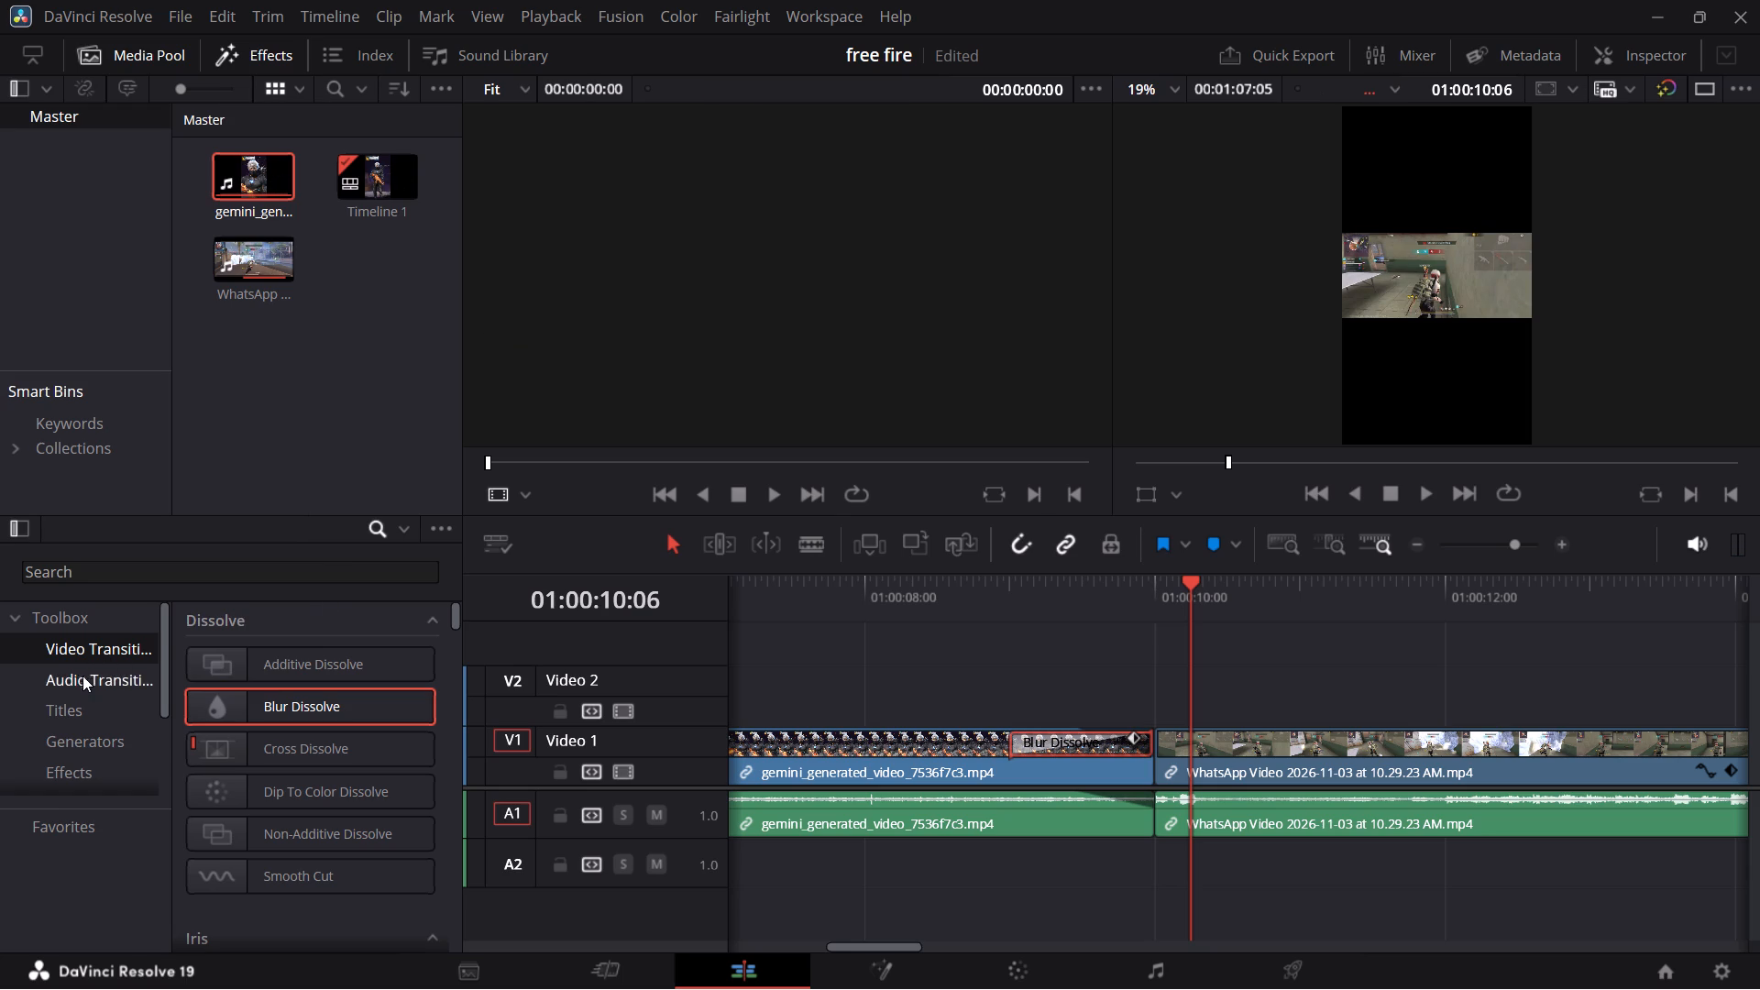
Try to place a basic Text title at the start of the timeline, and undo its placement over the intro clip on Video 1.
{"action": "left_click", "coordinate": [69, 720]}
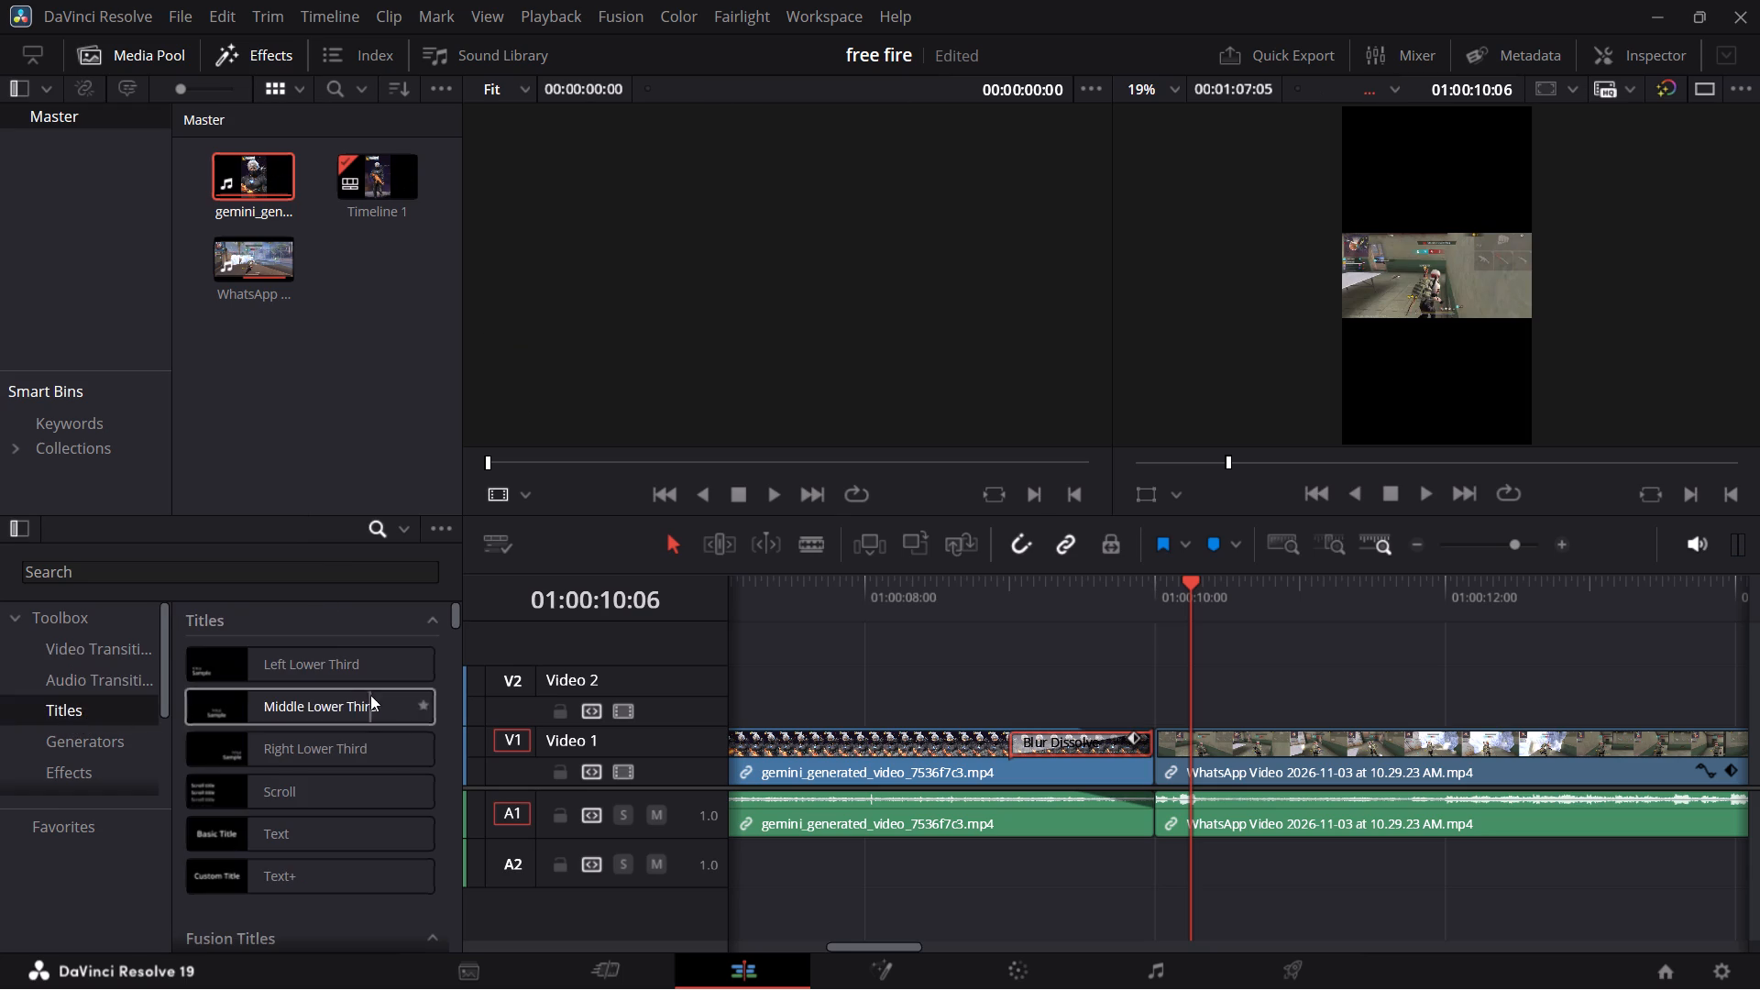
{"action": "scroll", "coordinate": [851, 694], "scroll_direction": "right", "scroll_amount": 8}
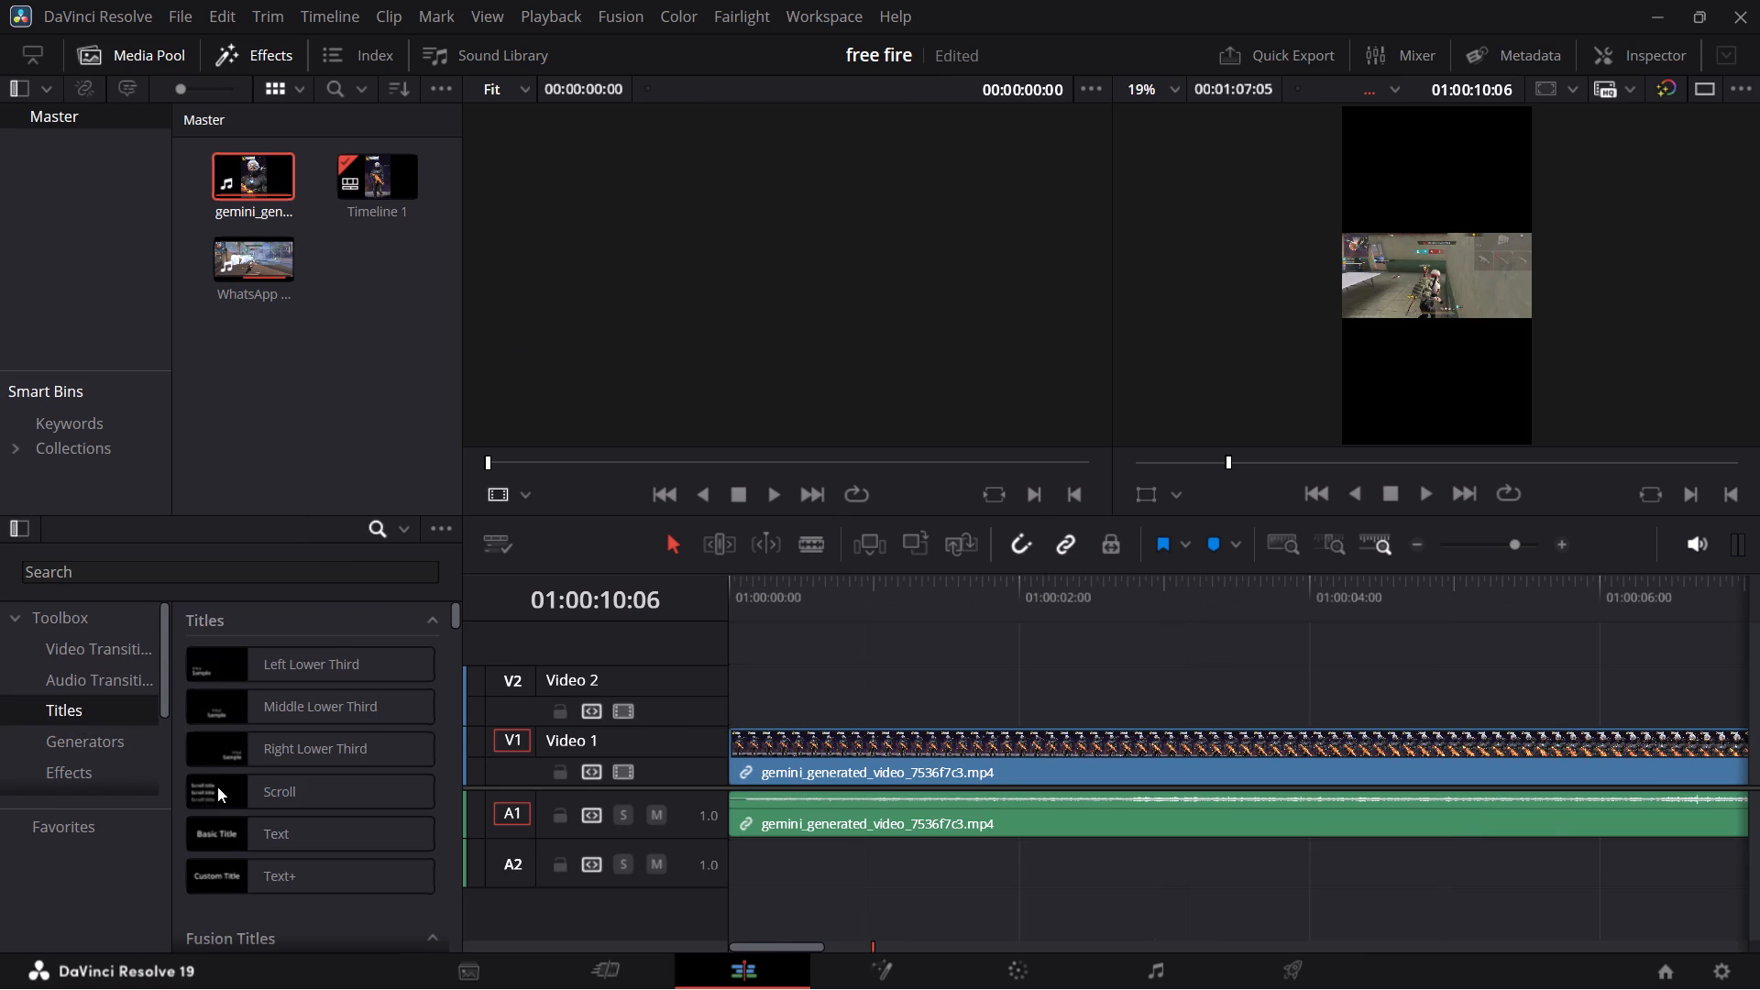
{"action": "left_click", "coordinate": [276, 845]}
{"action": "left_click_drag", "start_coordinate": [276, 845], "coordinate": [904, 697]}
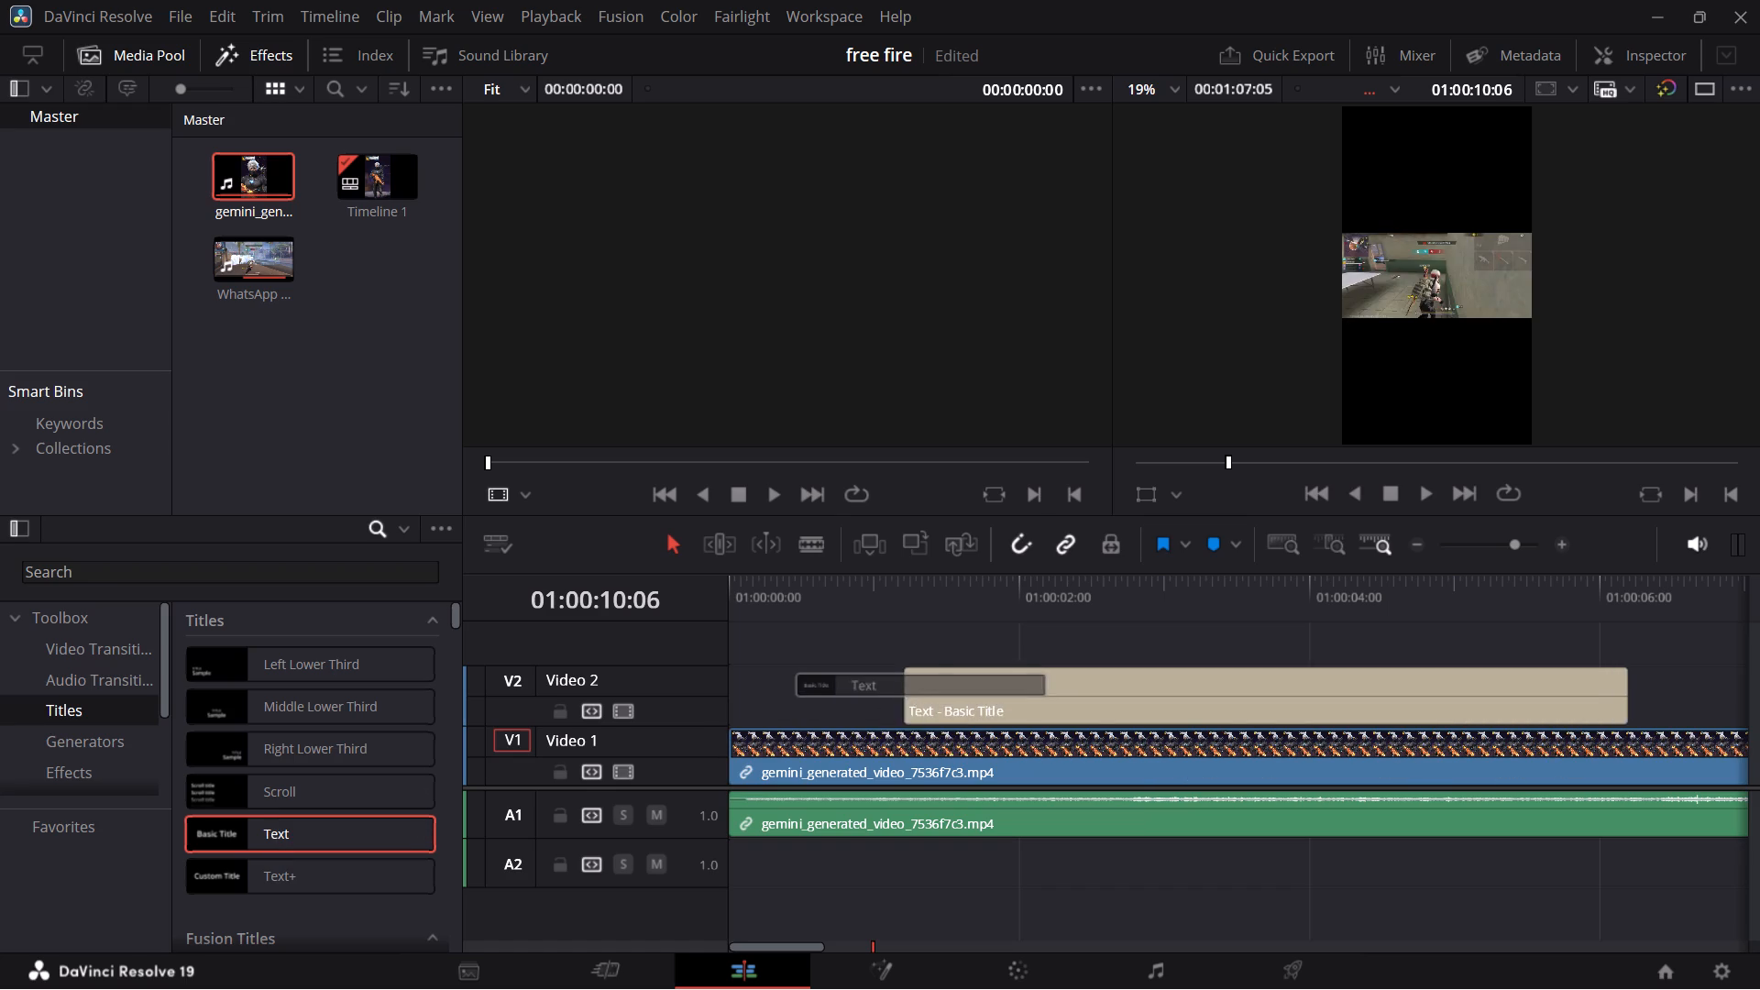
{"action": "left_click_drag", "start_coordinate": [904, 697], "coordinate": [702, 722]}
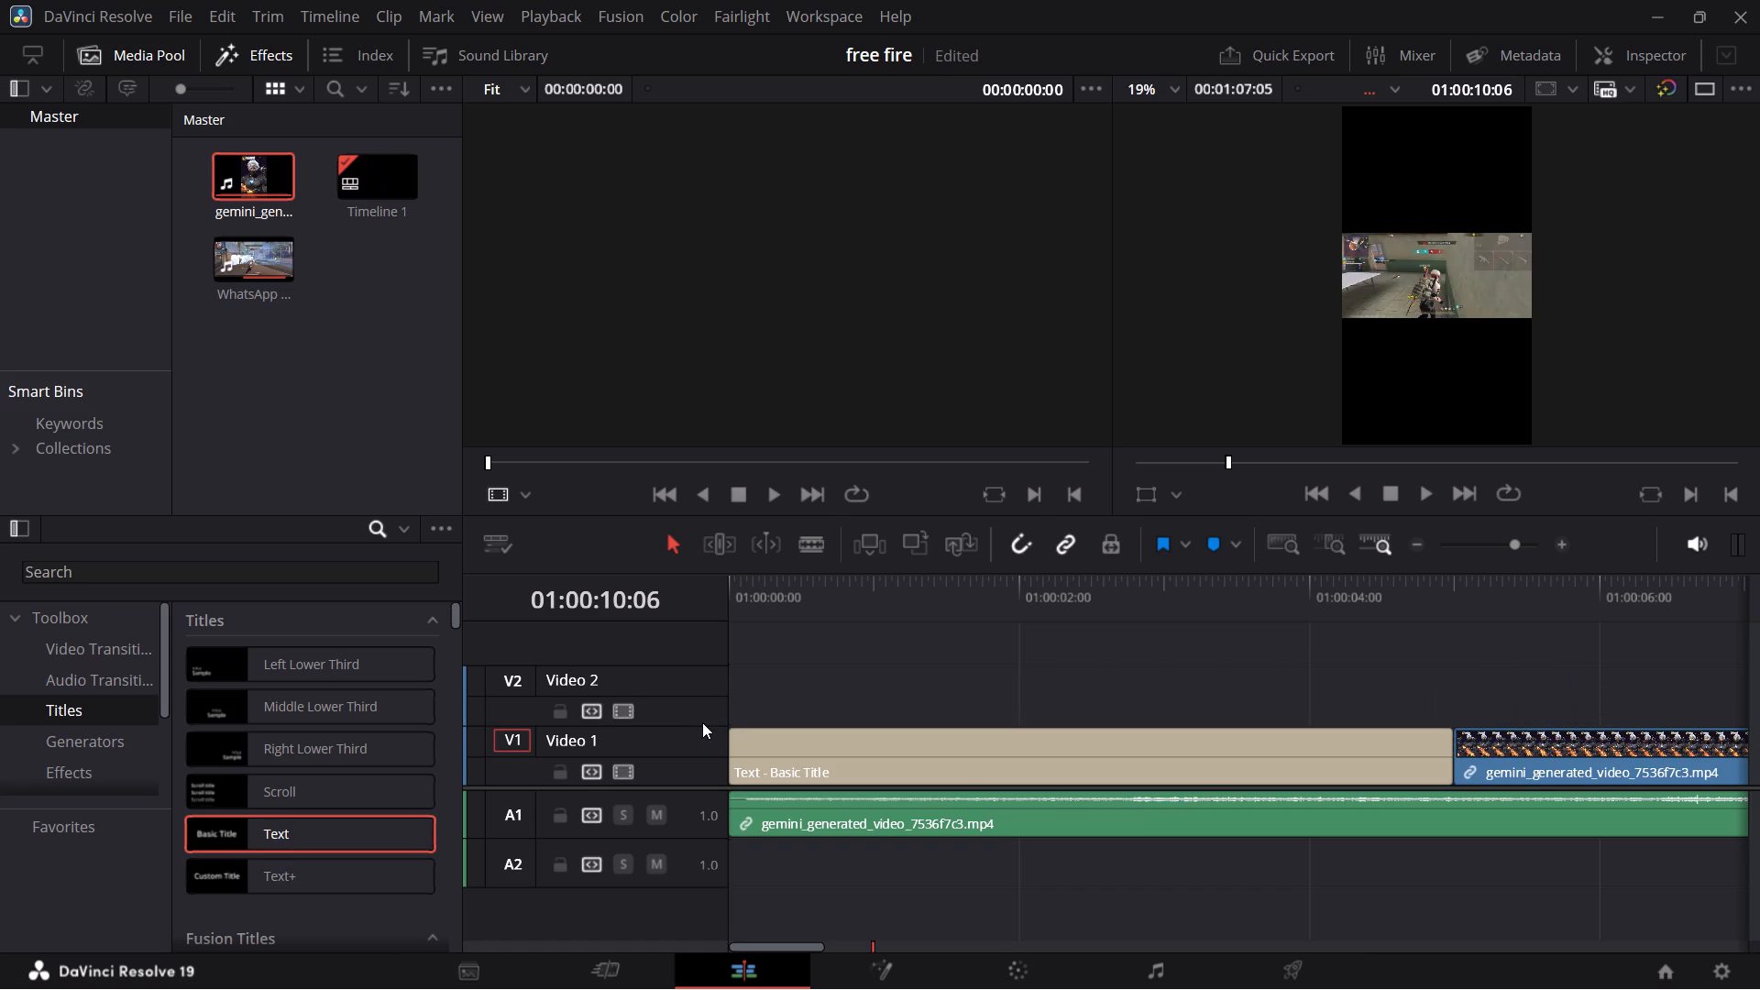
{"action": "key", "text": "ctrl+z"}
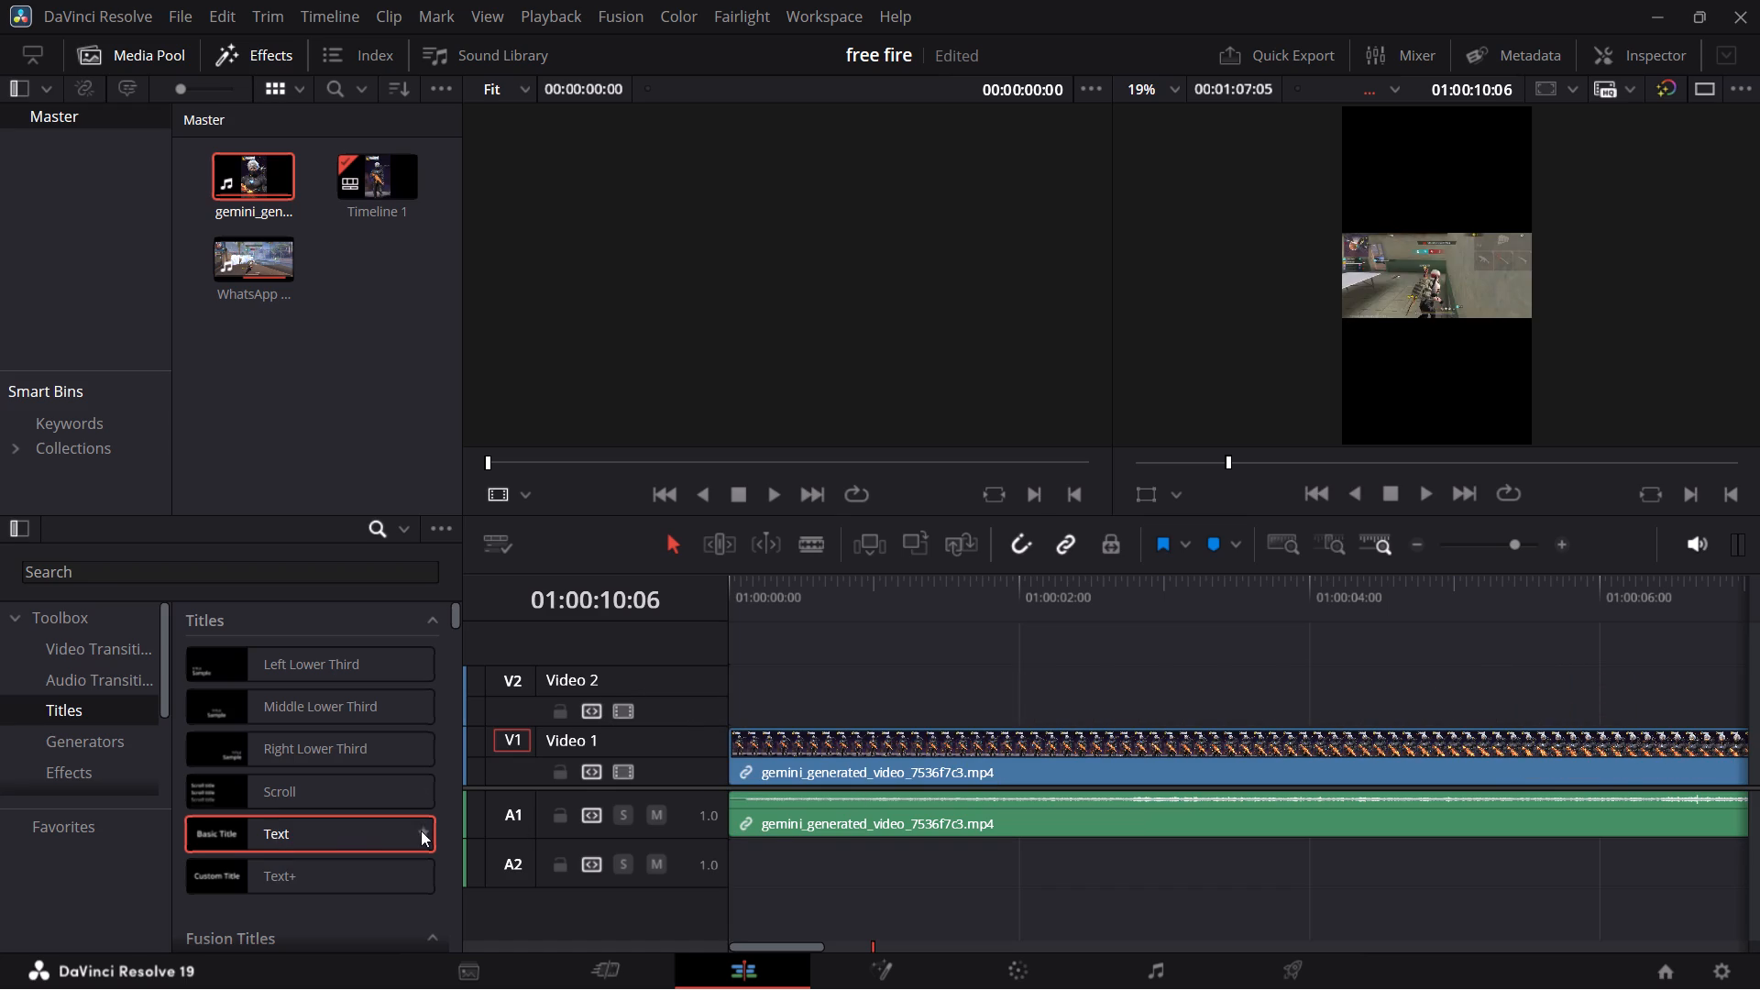
Place a Text+ title on Video 2 at the very start of the timeline, above the intro clip.
{"action": "left_click_drag", "start_coordinate": [347, 835], "coordinate": [276, 828]}
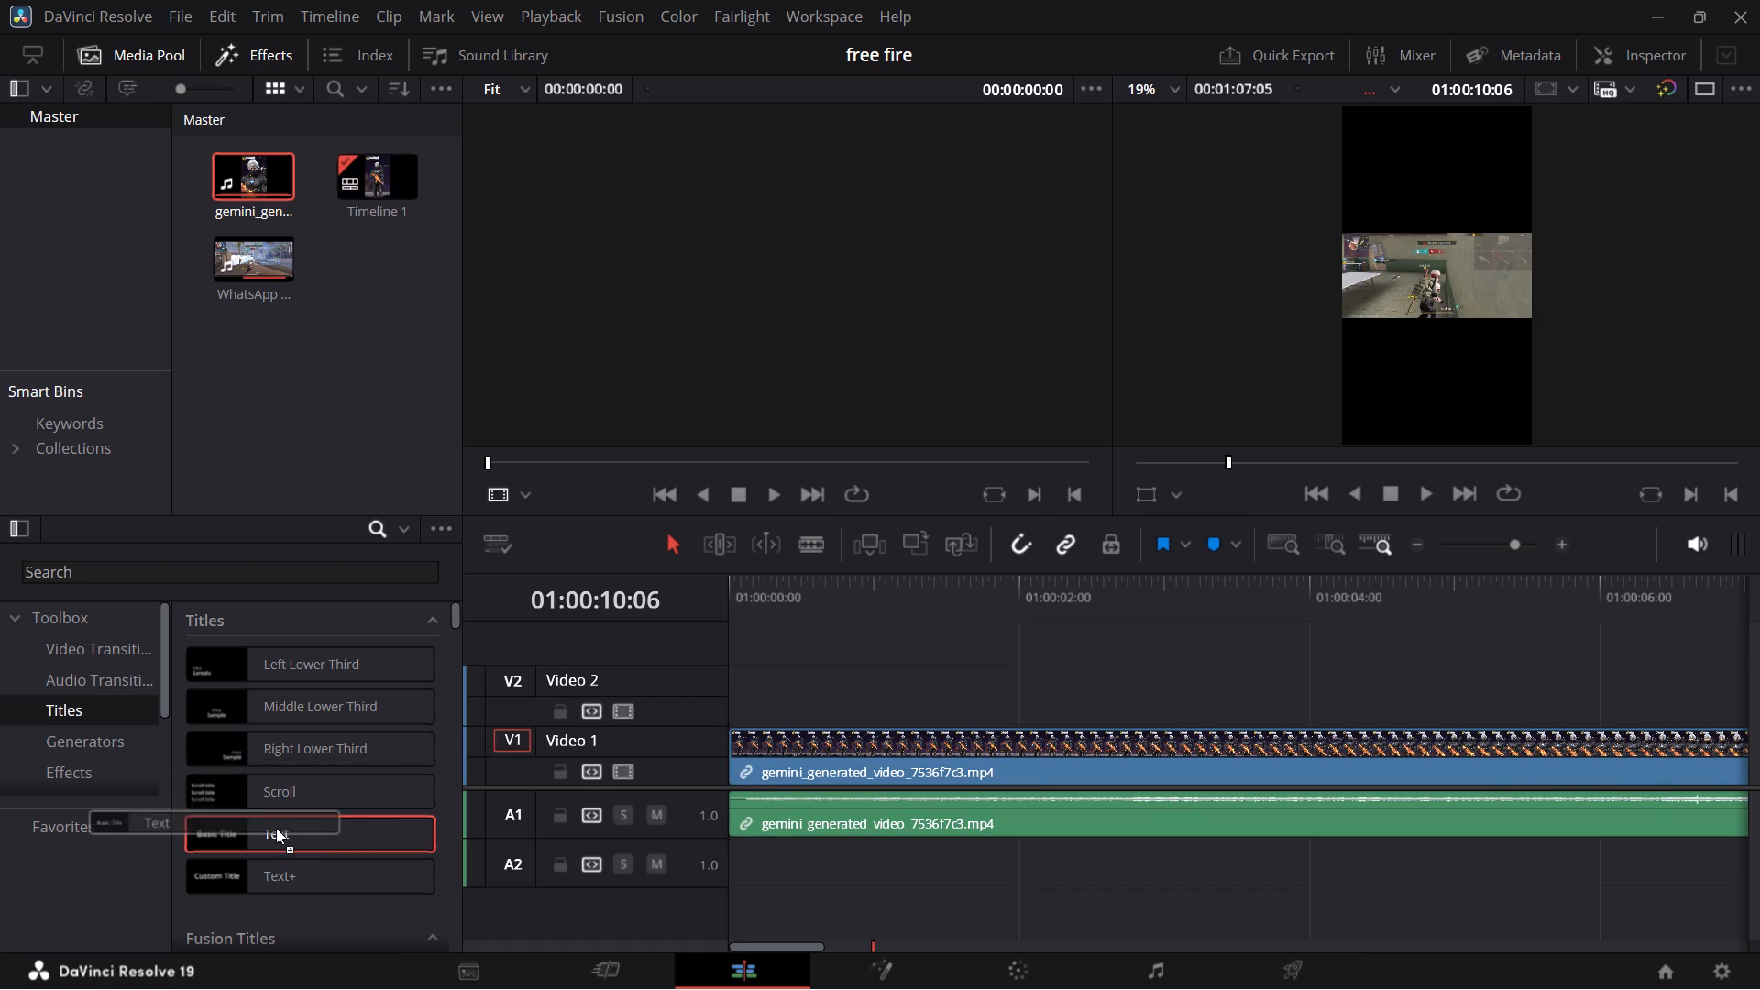
{"action": "left_click_drag", "start_coordinate": [276, 828], "coordinate": [281, 834]}
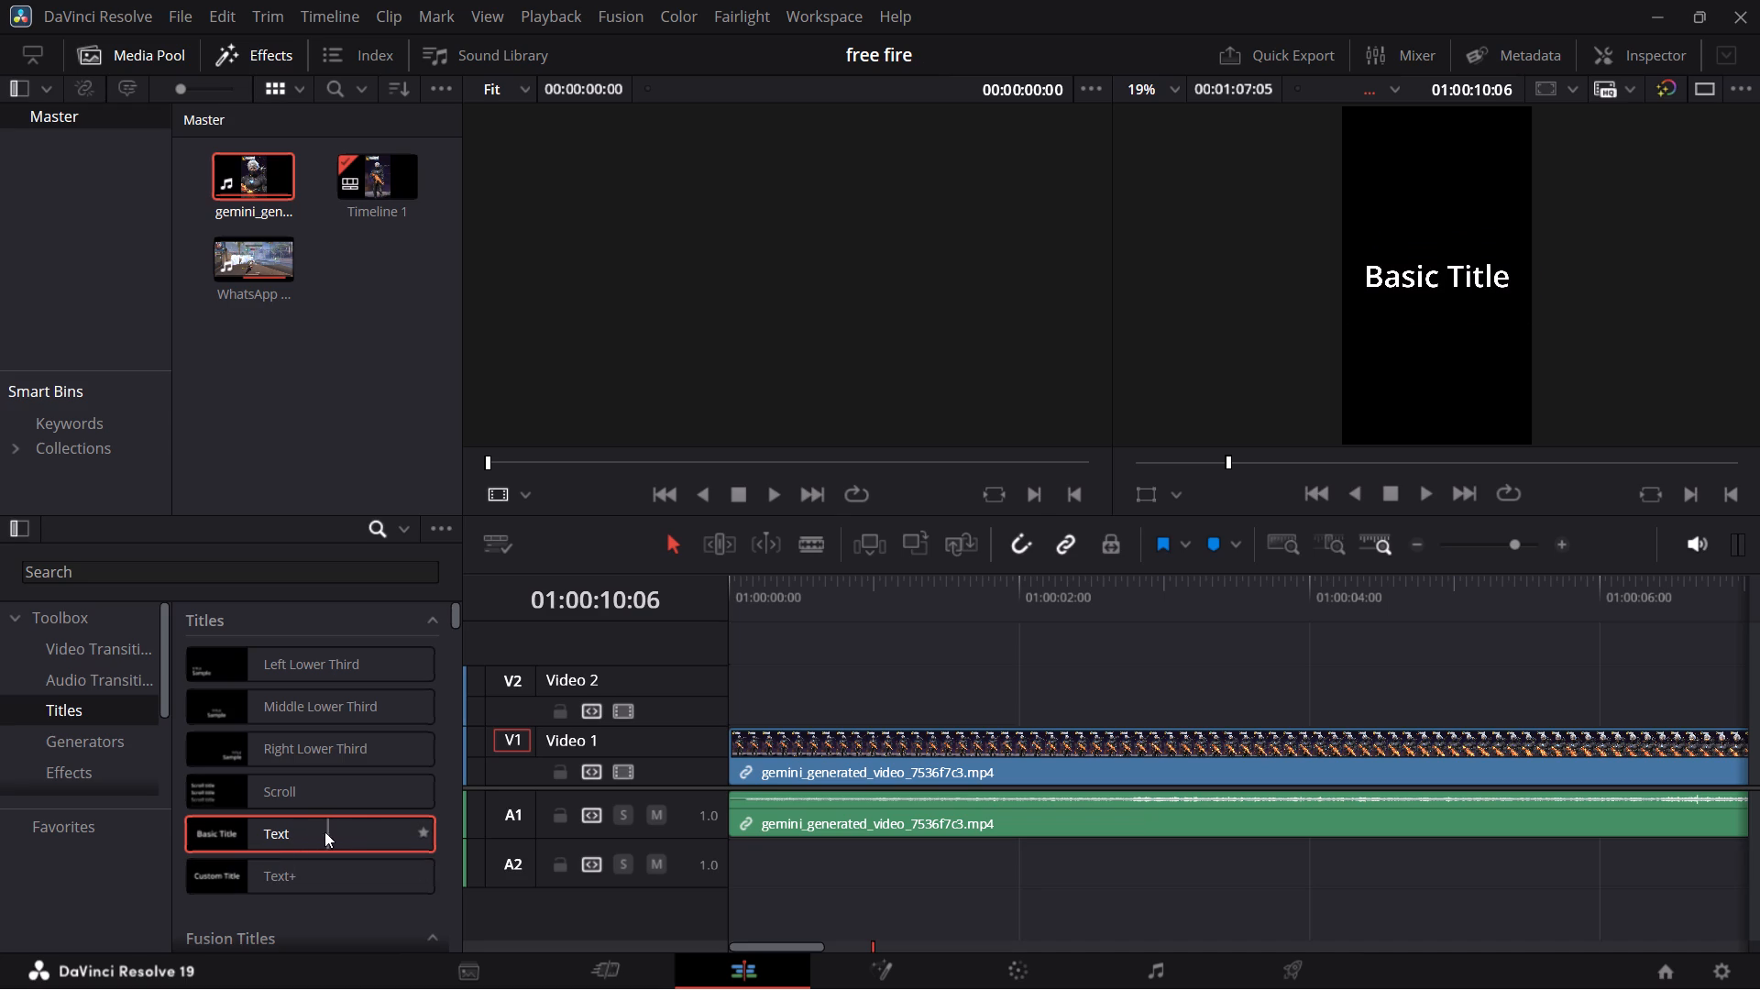
{"action": "left_click_drag", "start_coordinate": [322, 831], "coordinate": [279, 852]}
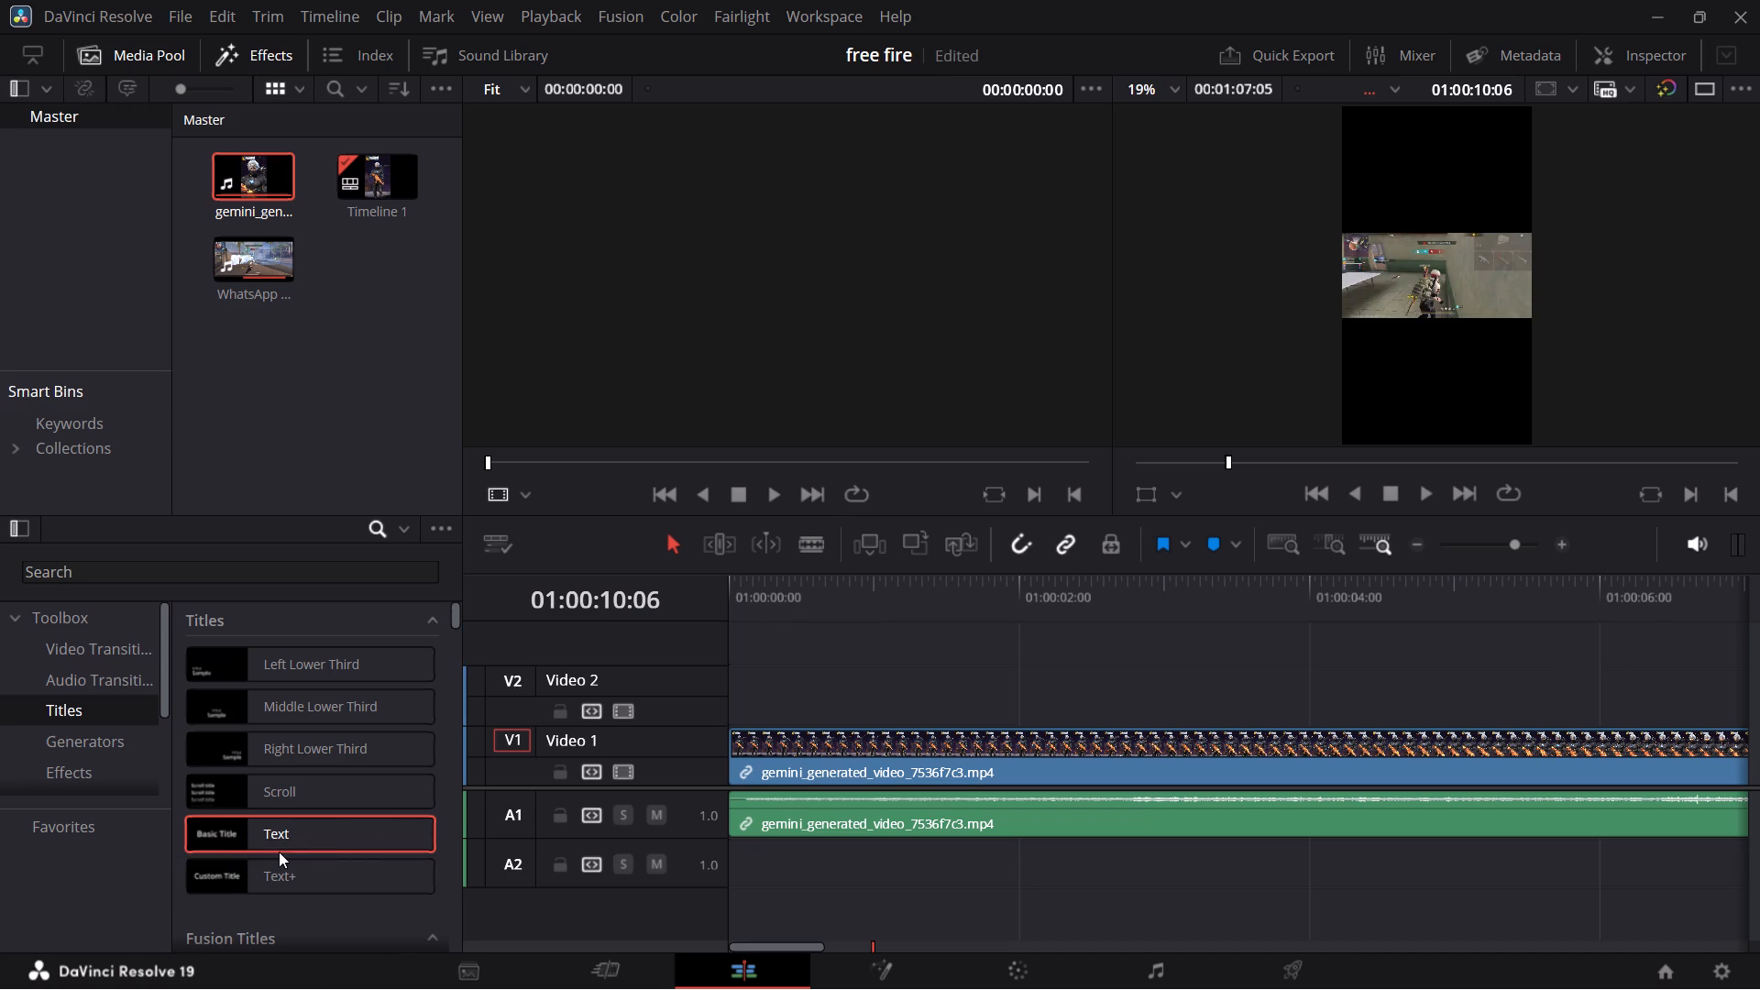
{"action": "left_click_drag", "start_coordinate": [285, 869], "coordinate": [738, 731]}
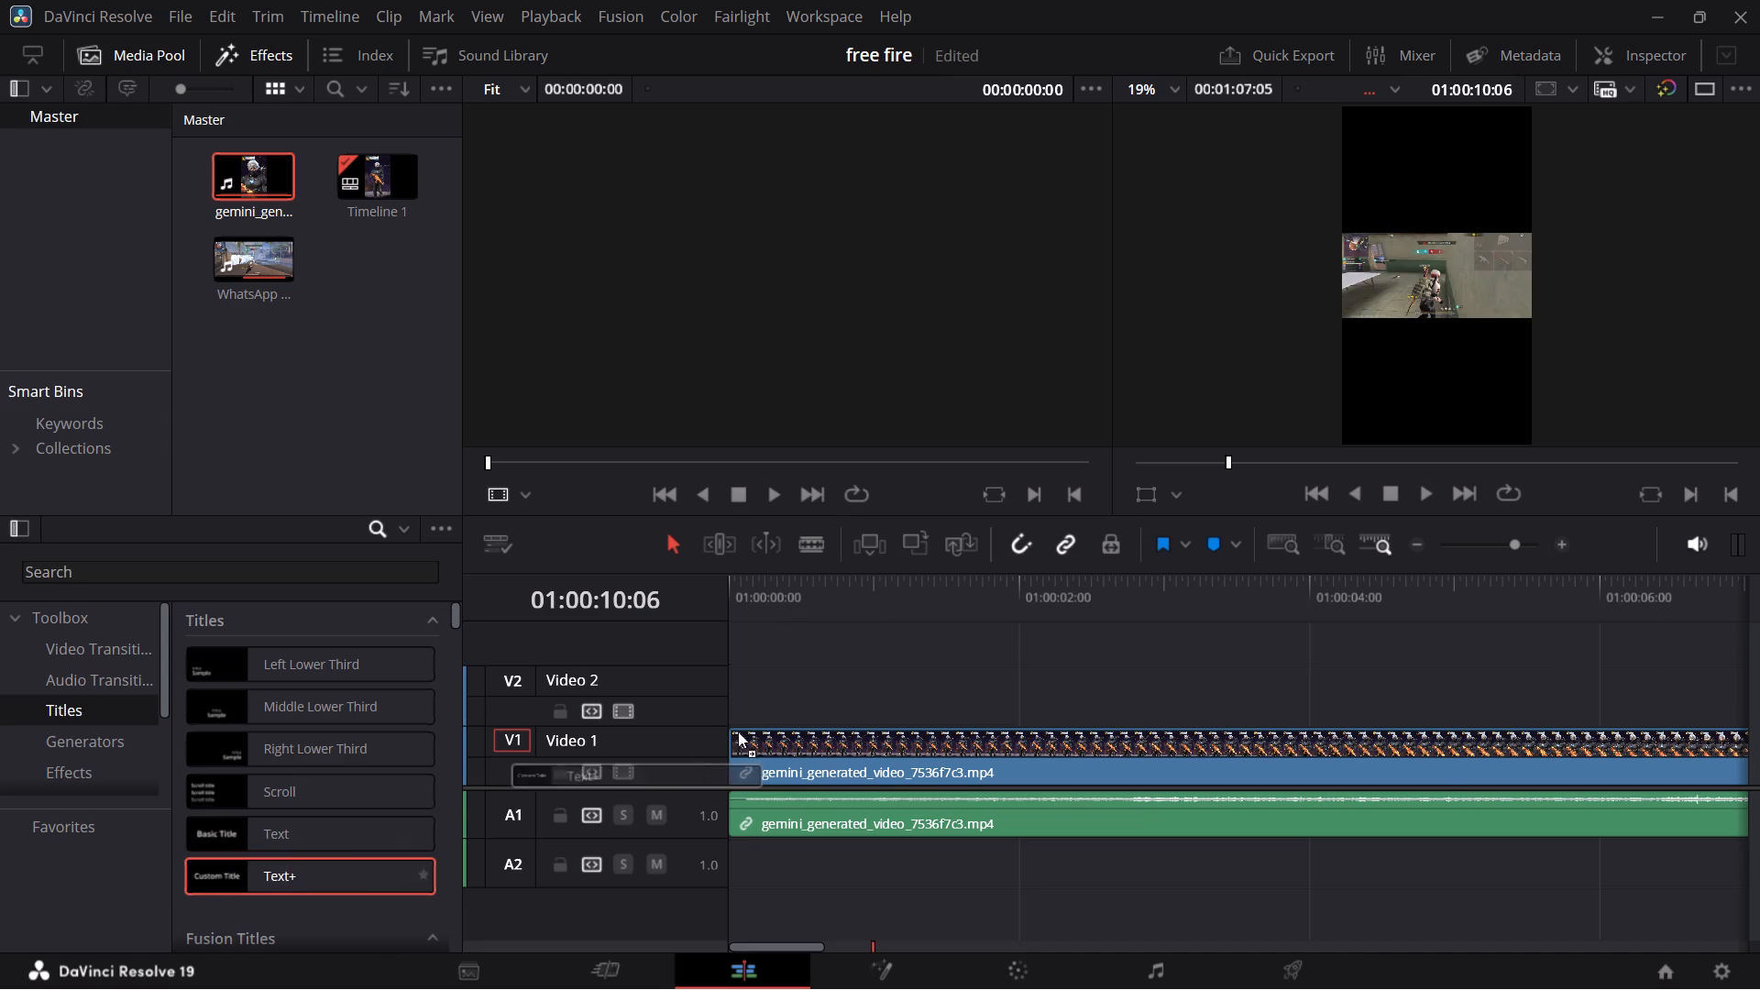
{"action": "left_click_drag", "start_coordinate": [738, 731], "coordinate": [846, 671]}
{"action": "left_click_drag", "start_coordinate": [984, 687], "coordinate": [841, 699]}
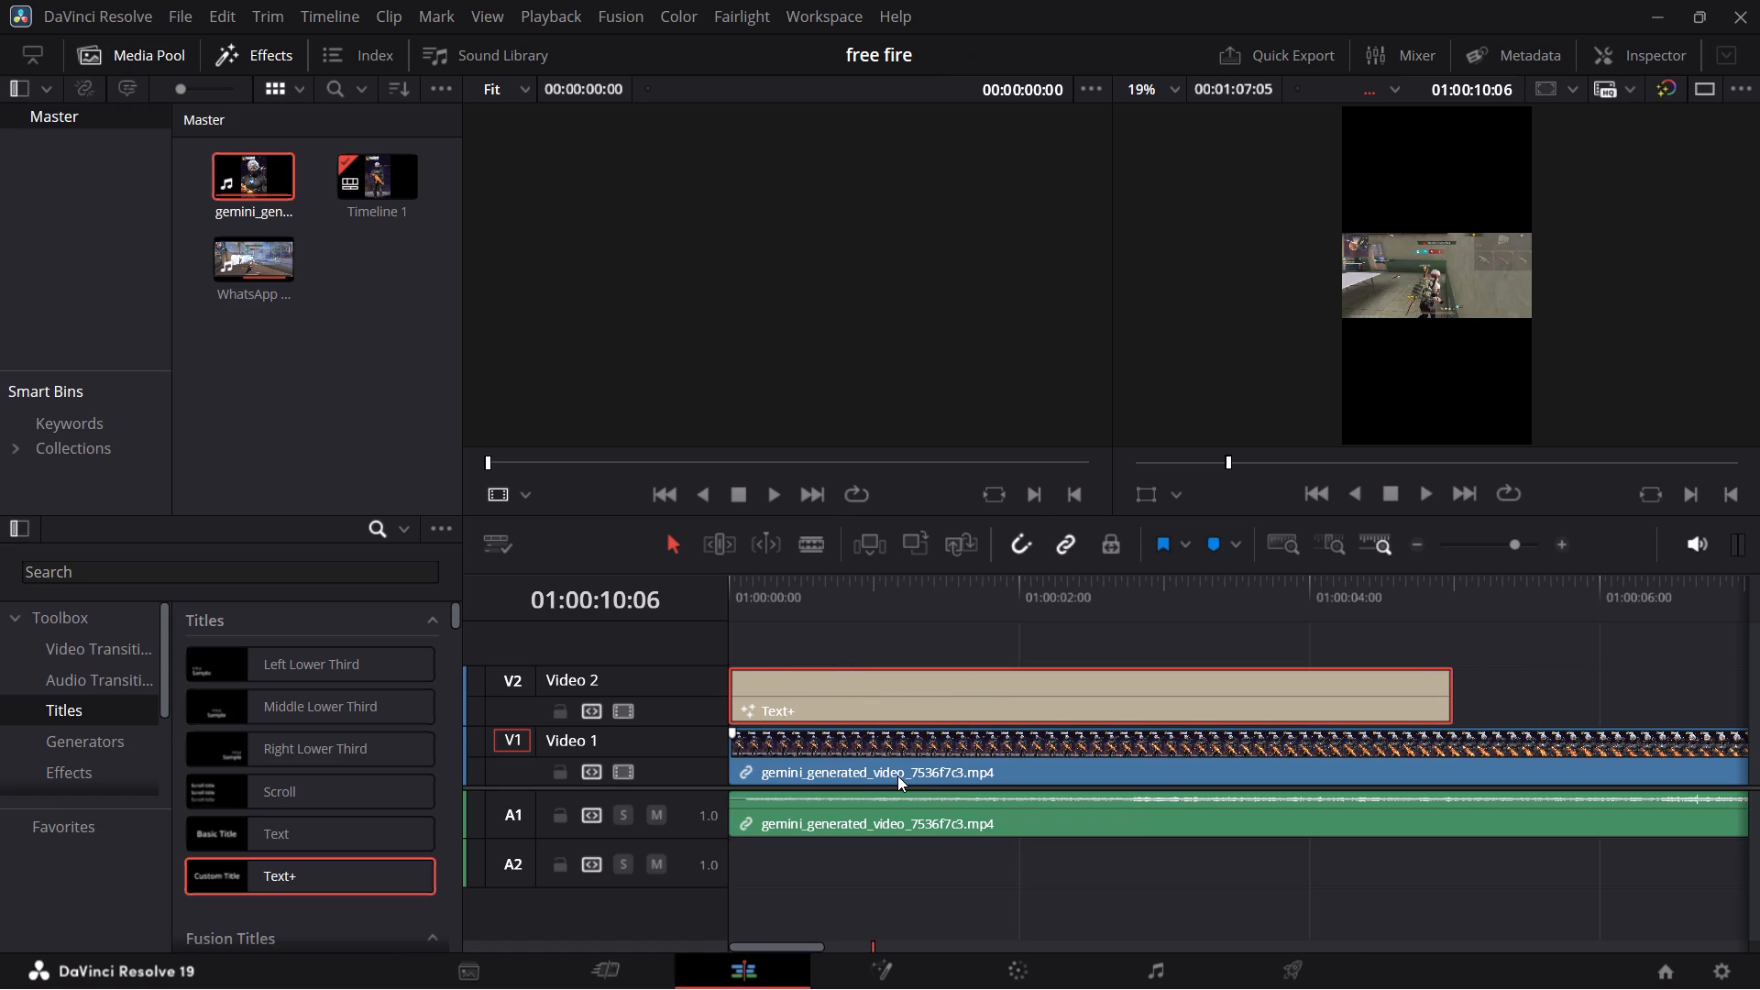
Shift the intro clip so it starts about 1.9 seconds into the timeline, playing through the opening to check the title's timing.
{"action": "left_click_drag", "start_coordinate": [897, 775], "coordinate": [999, 769]}
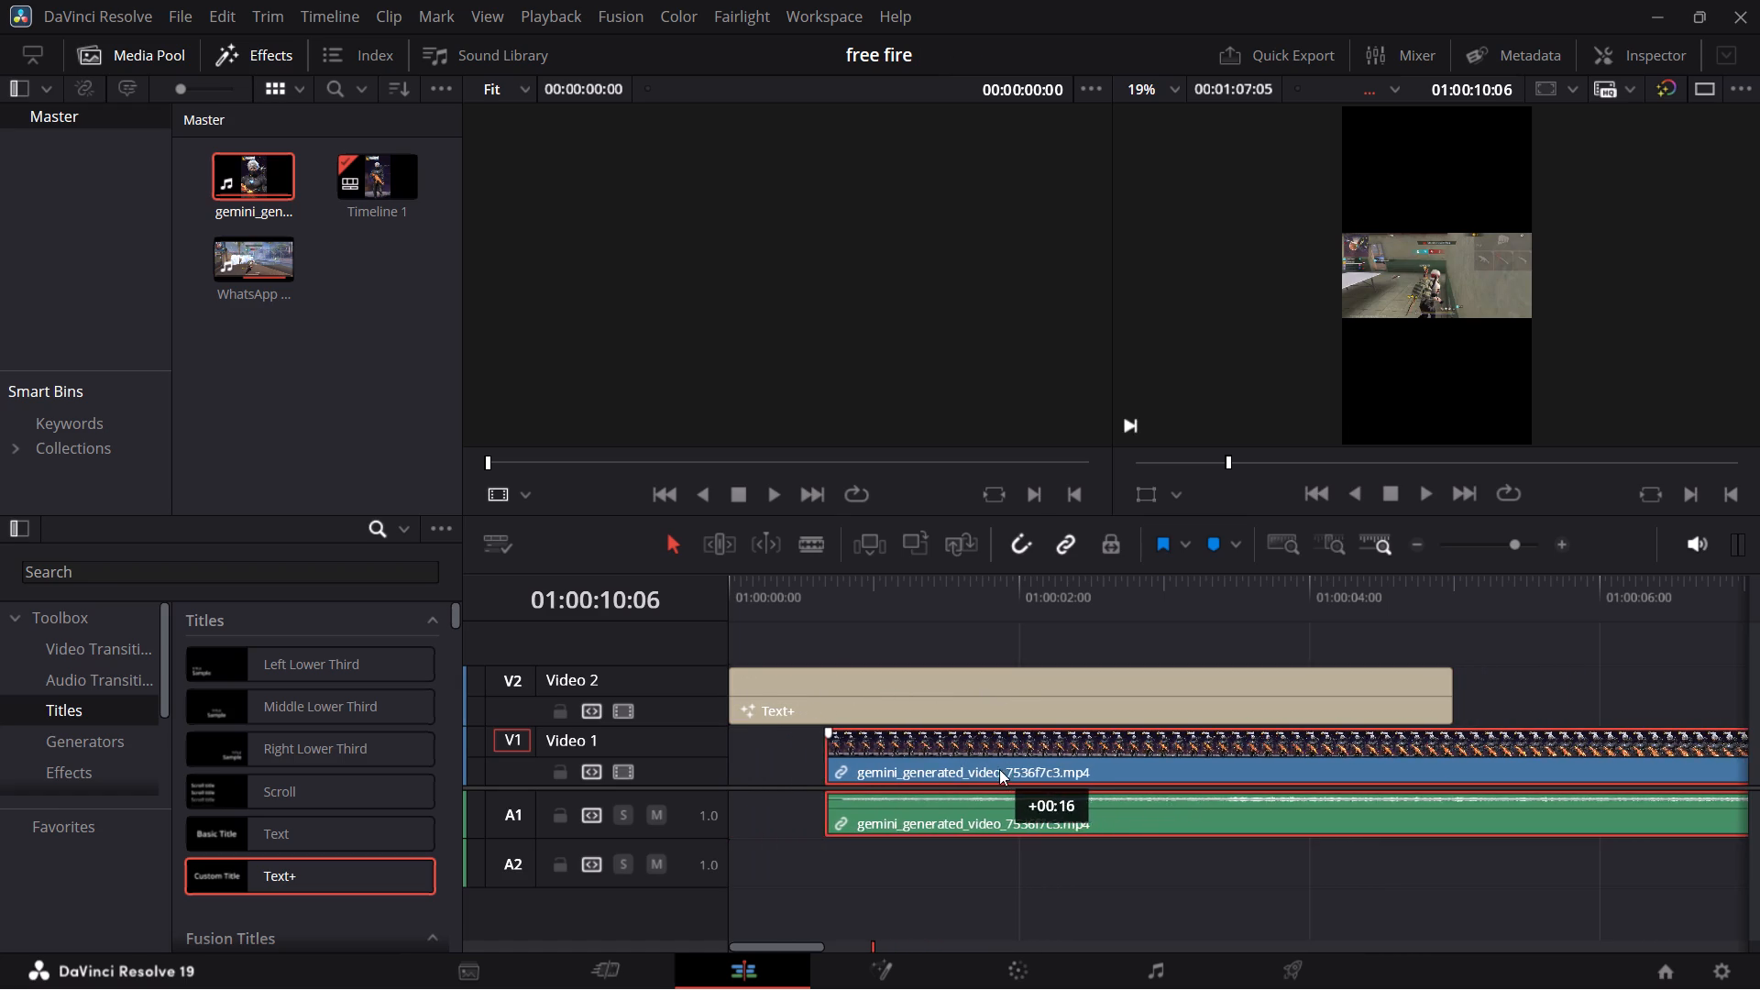
{"action": "left_click_drag", "start_coordinate": [999, 769], "coordinate": [1048, 764]}
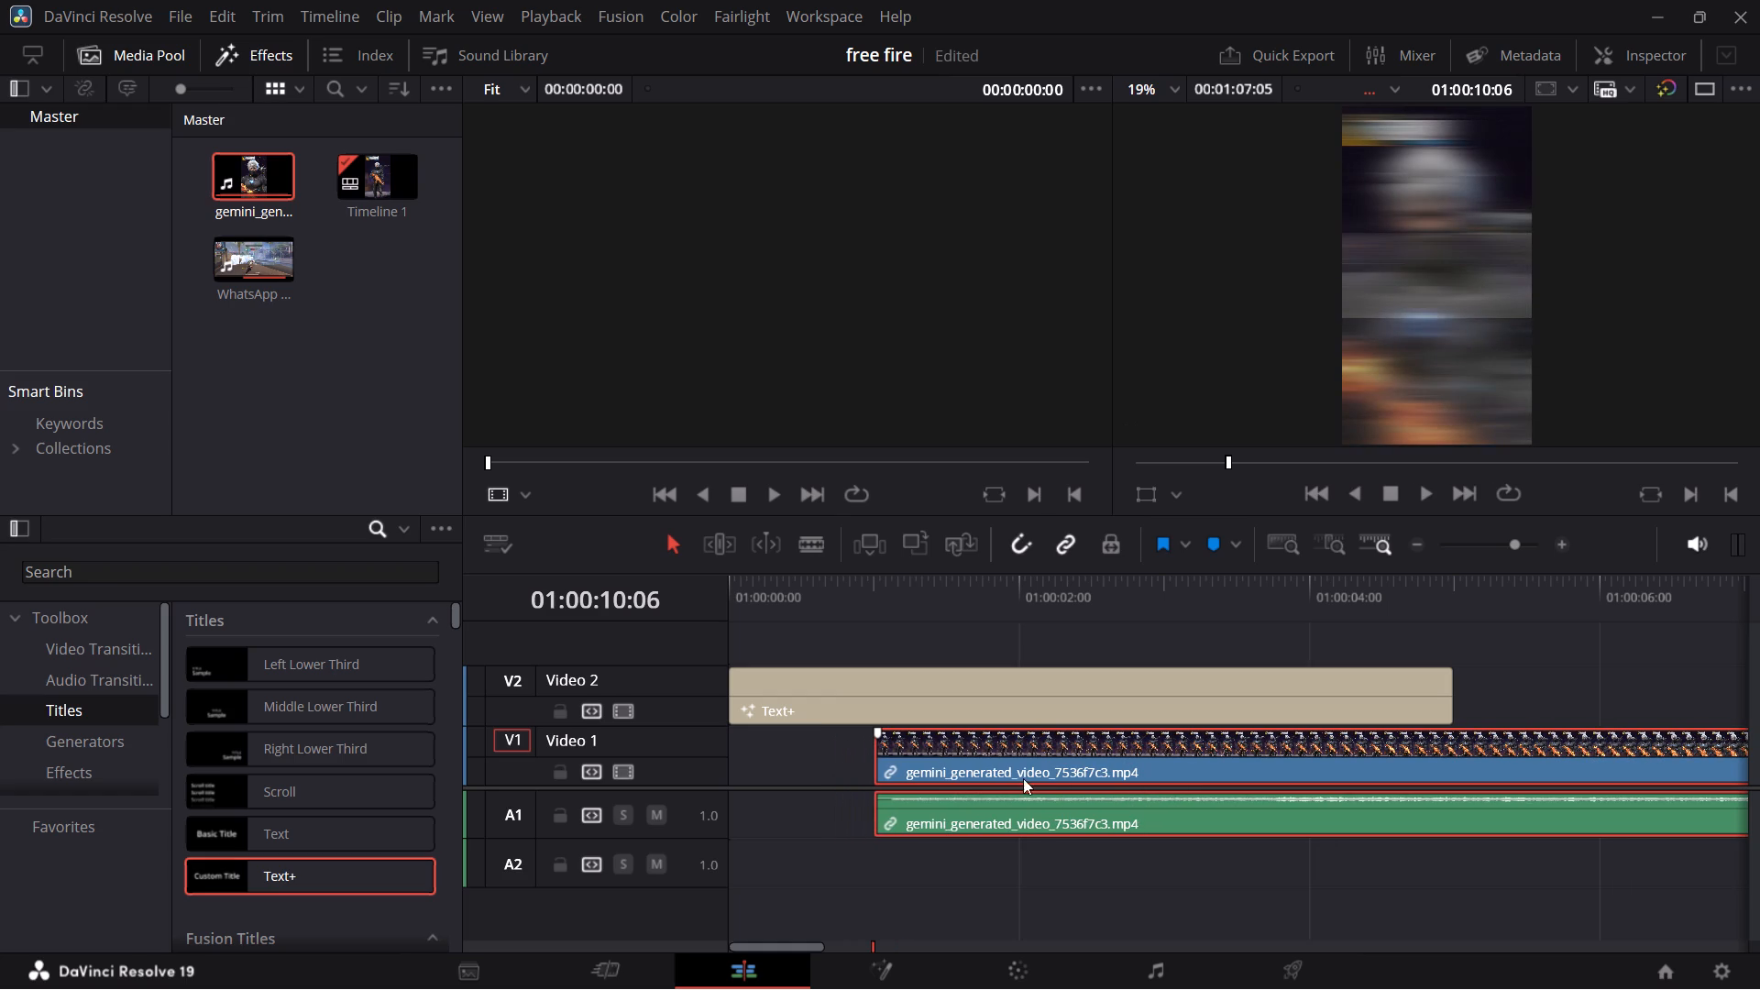
{"action": "left_click_drag", "start_coordinate": [951, 783], "coordinate": [1001, 778]}
{"action": "left_click", "coordinate": [746, 581]}
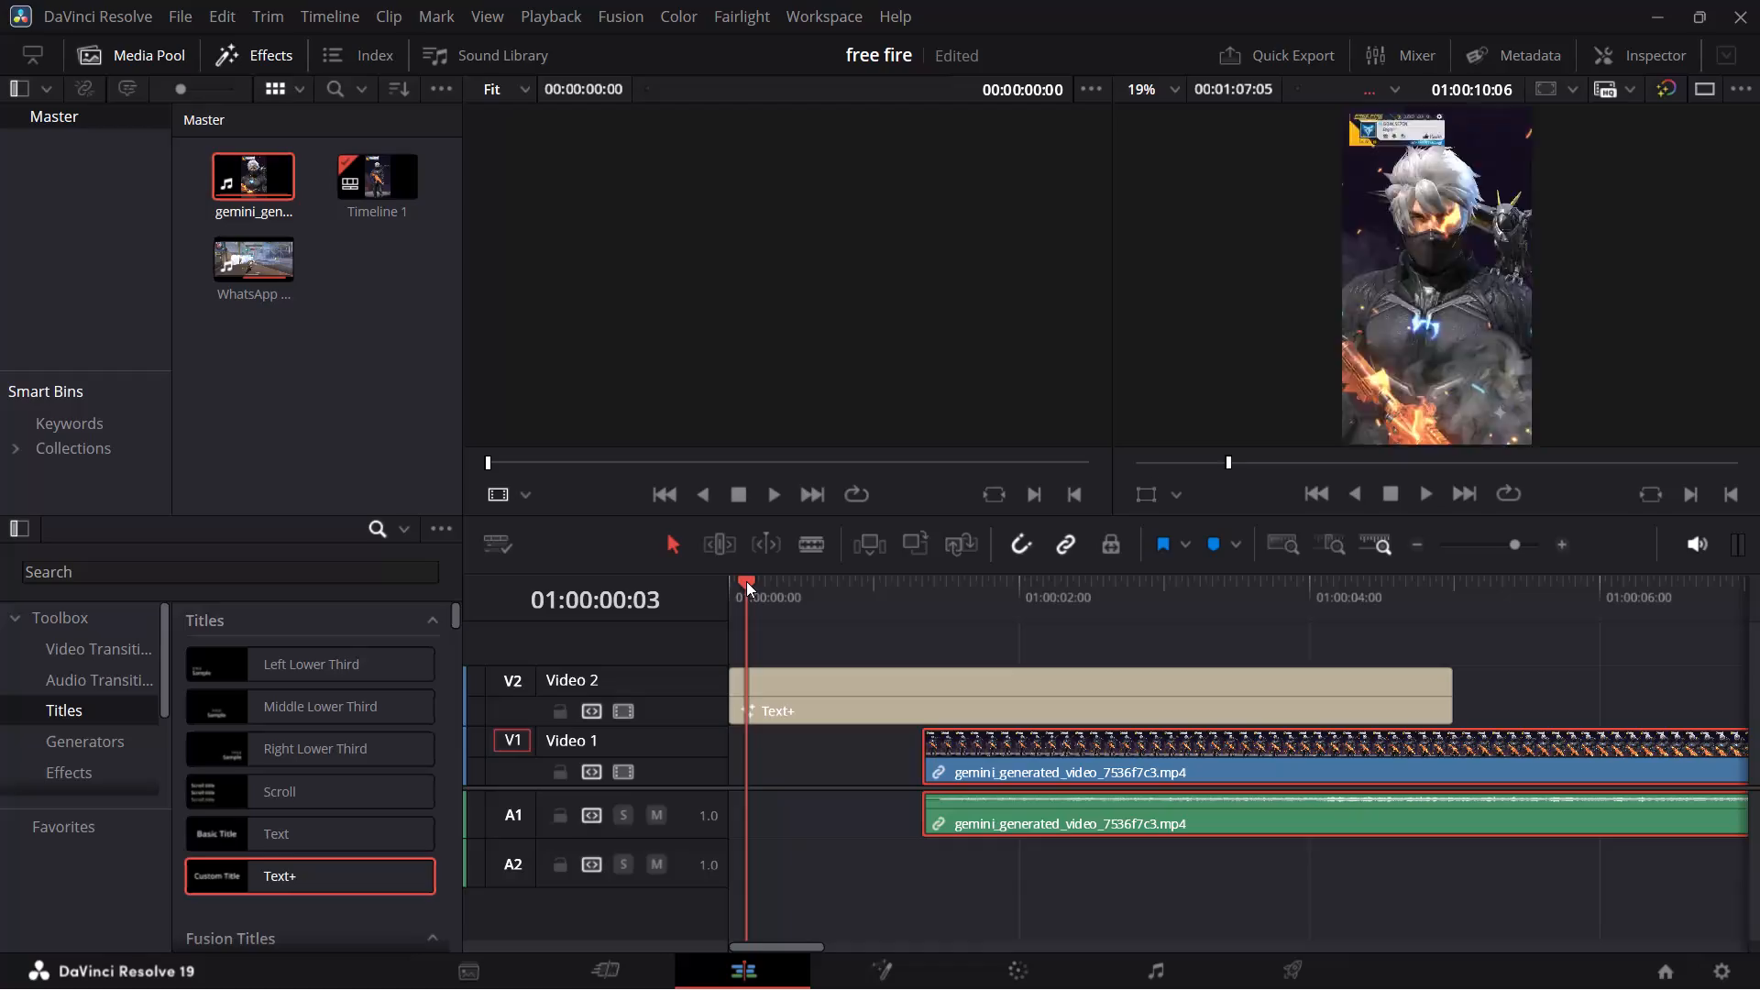
{"action": "key", "text": "space"}
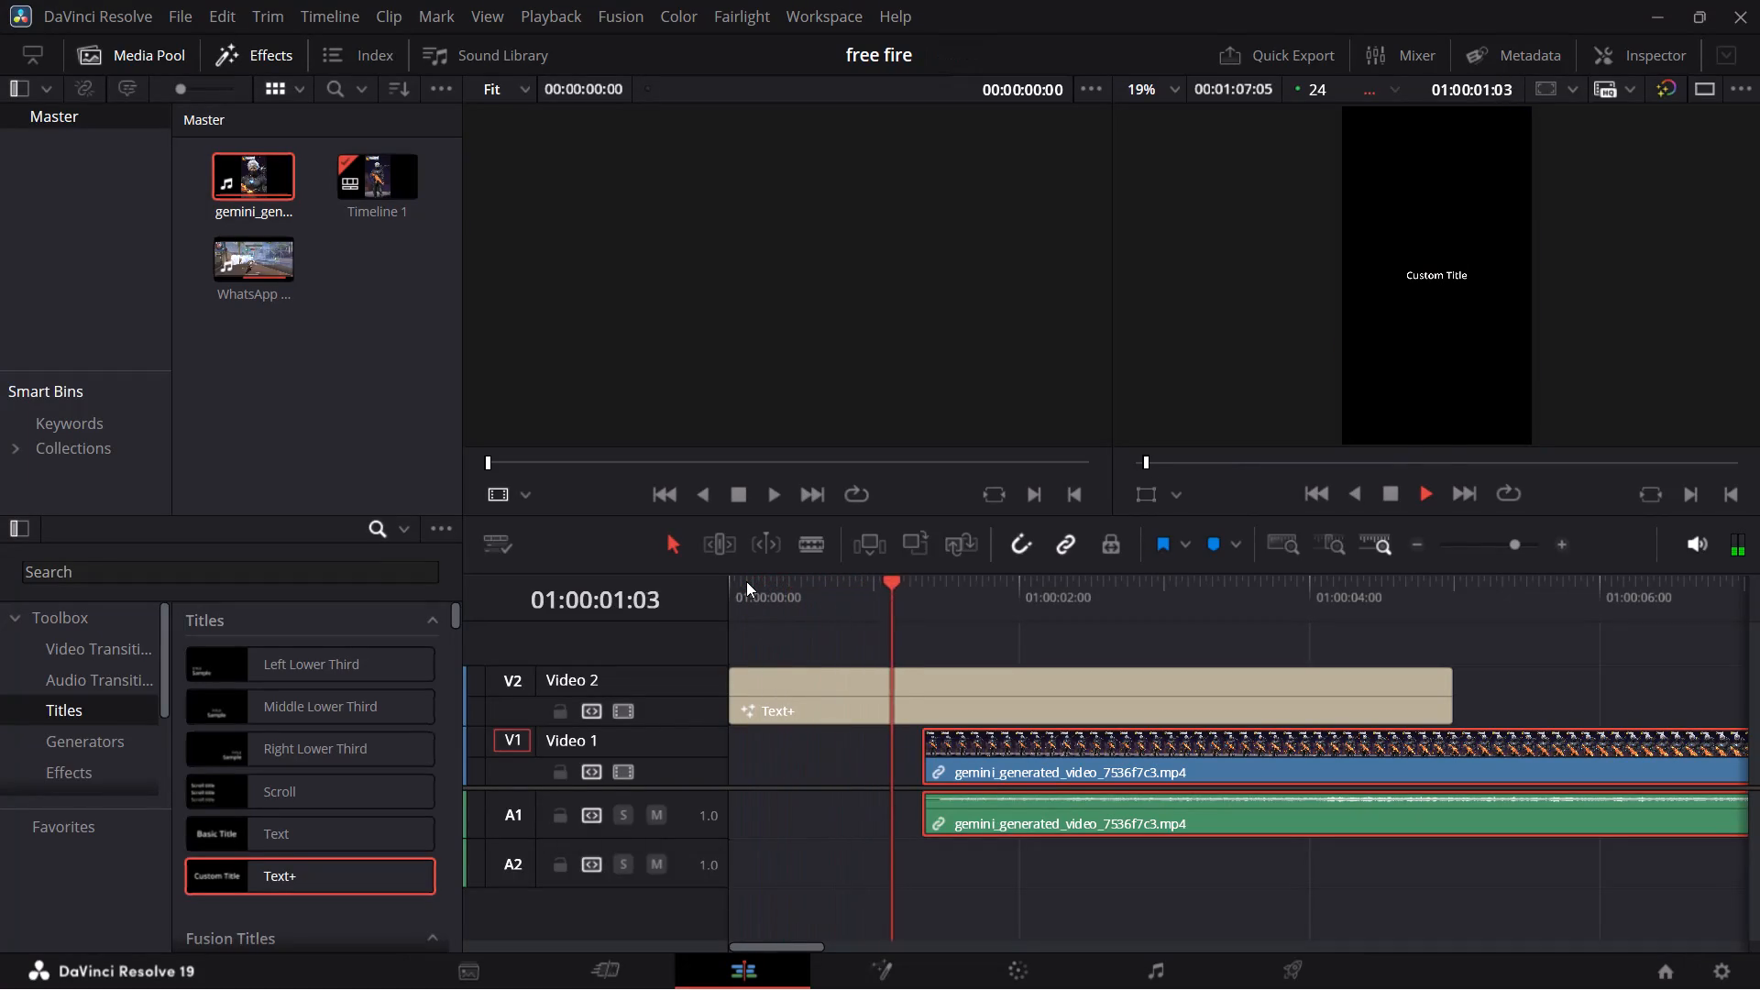
{"action": "key", "text": "space"}
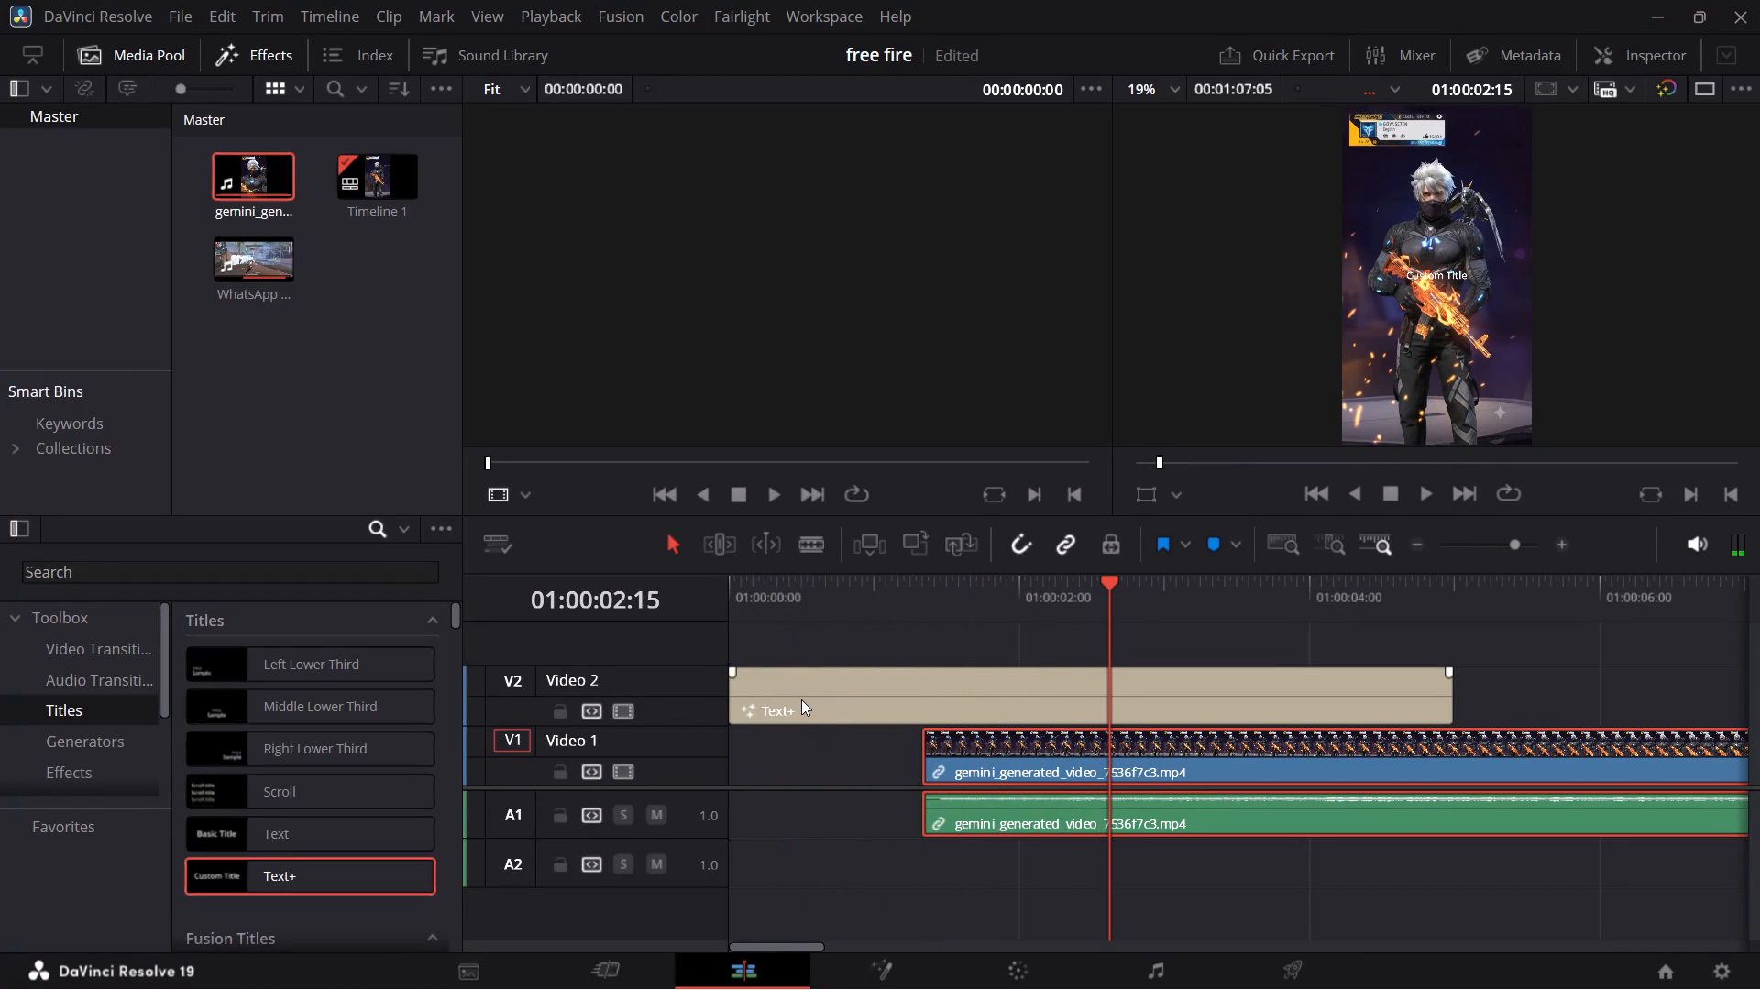
{"action": "left_click_drag", "start_coordinate": [994, 771], "coordinate": [1073, 771]}
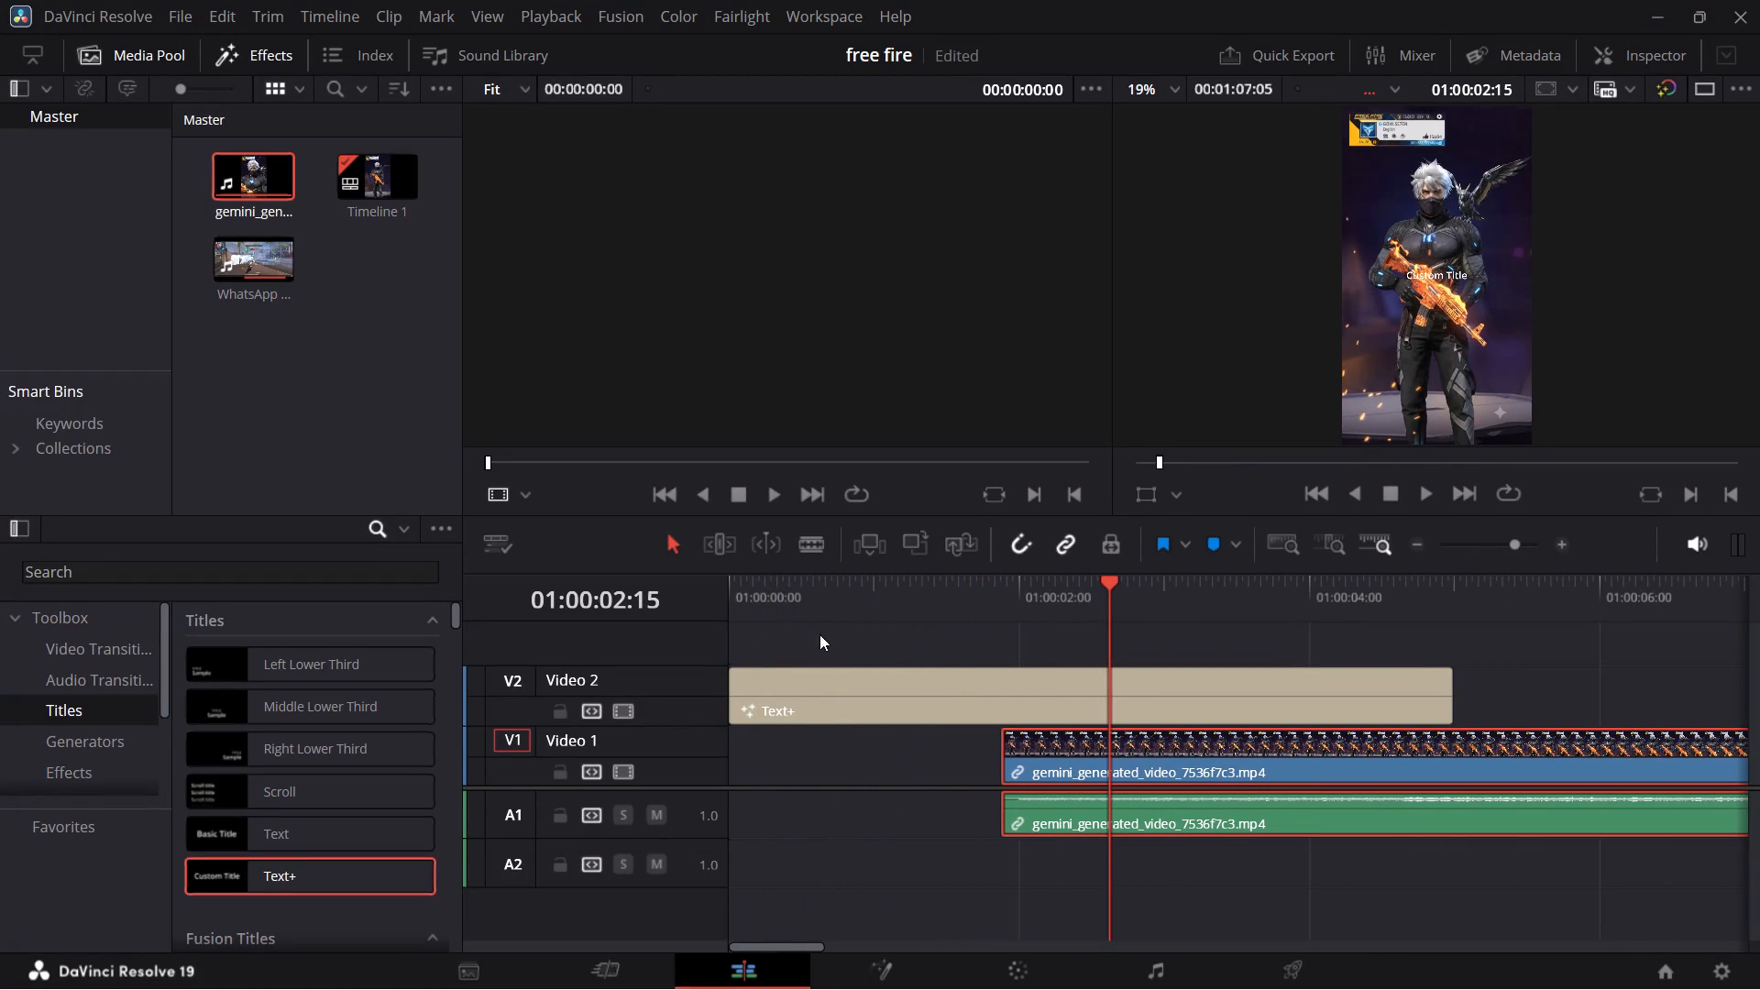
Replace the Text+ title's wording with INTRODUCING on the first line and GOW.SE7EN on the second line.
{"action": "left_click", "coordinate": [744, 580]}
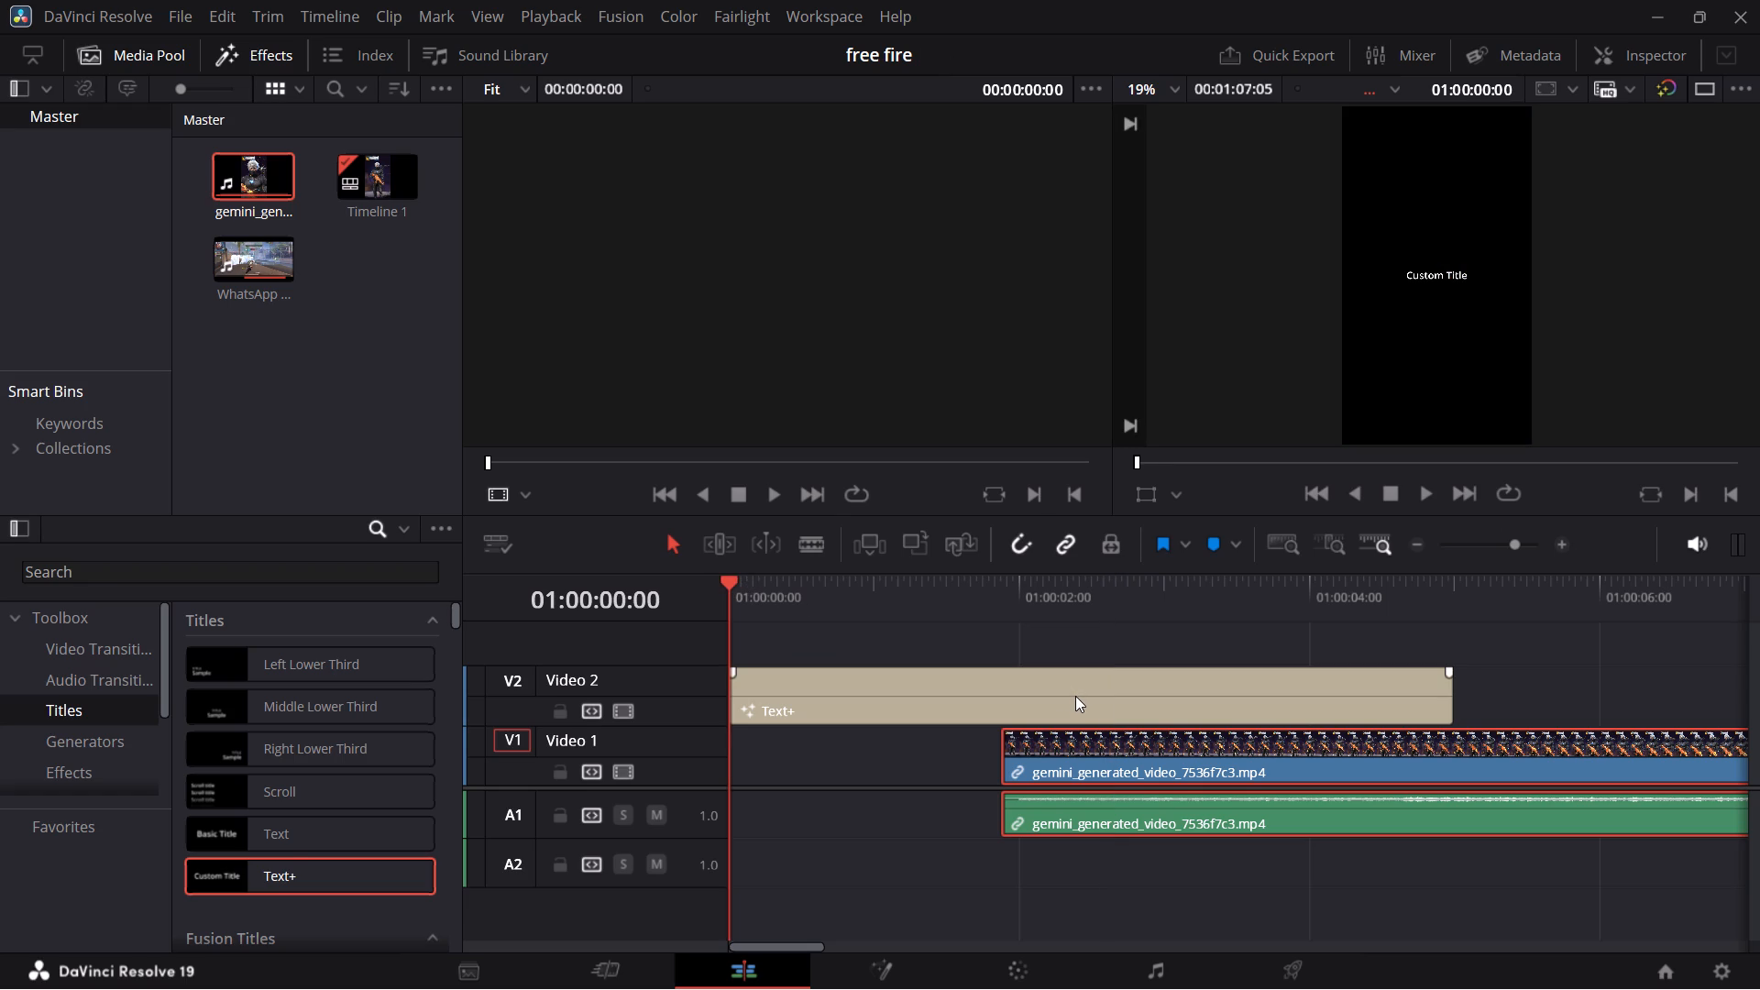
{"action": "left_click", "coordinate": [876, 703]}
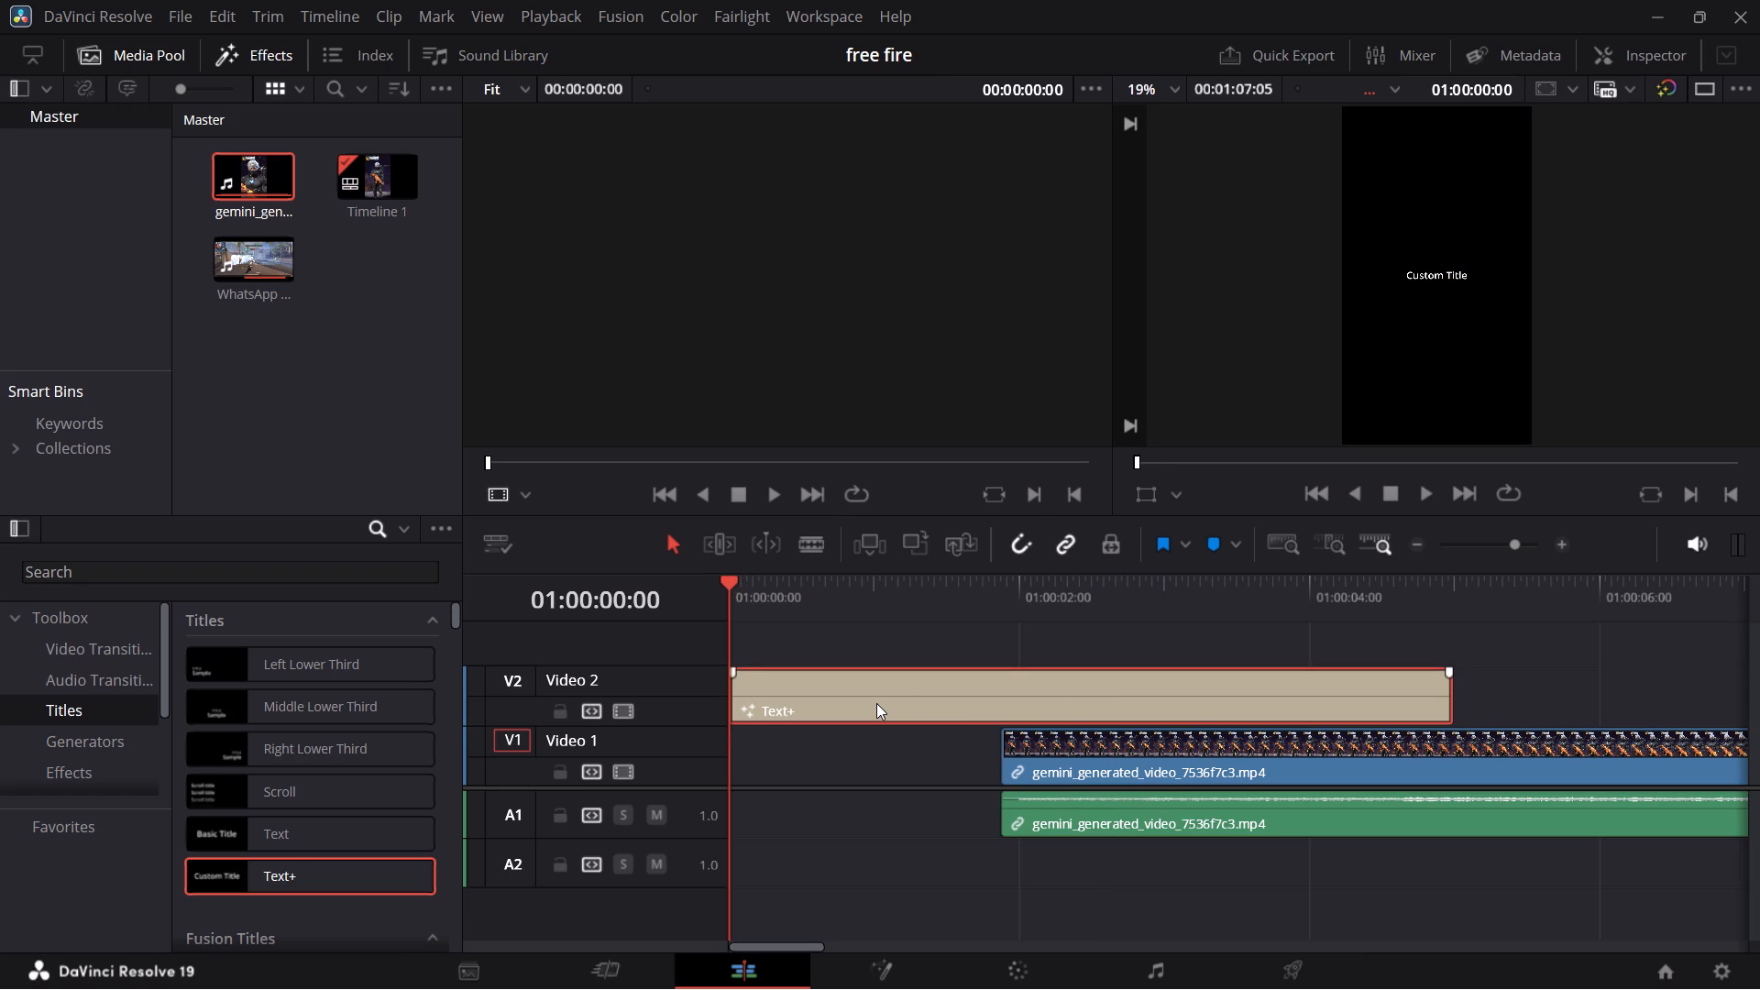
{"action": "double_click", "coordinate": [906, 690]}
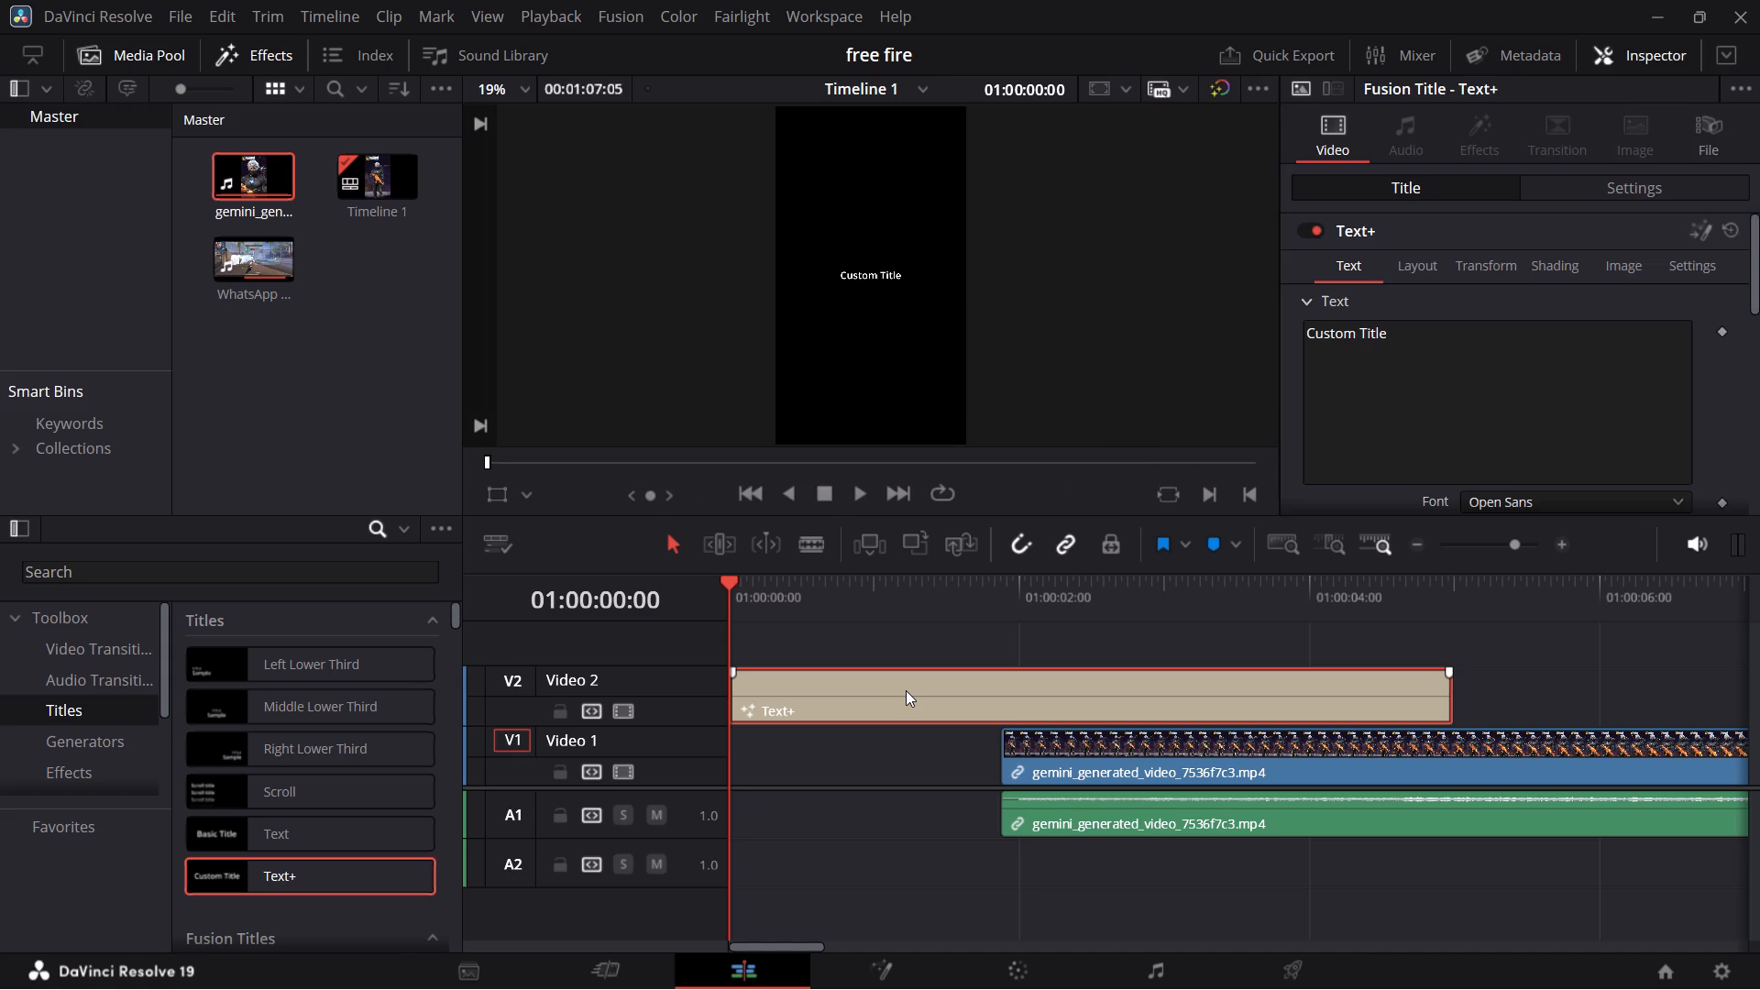
{"action": "left_click", "coordinate": [1451, 368]}
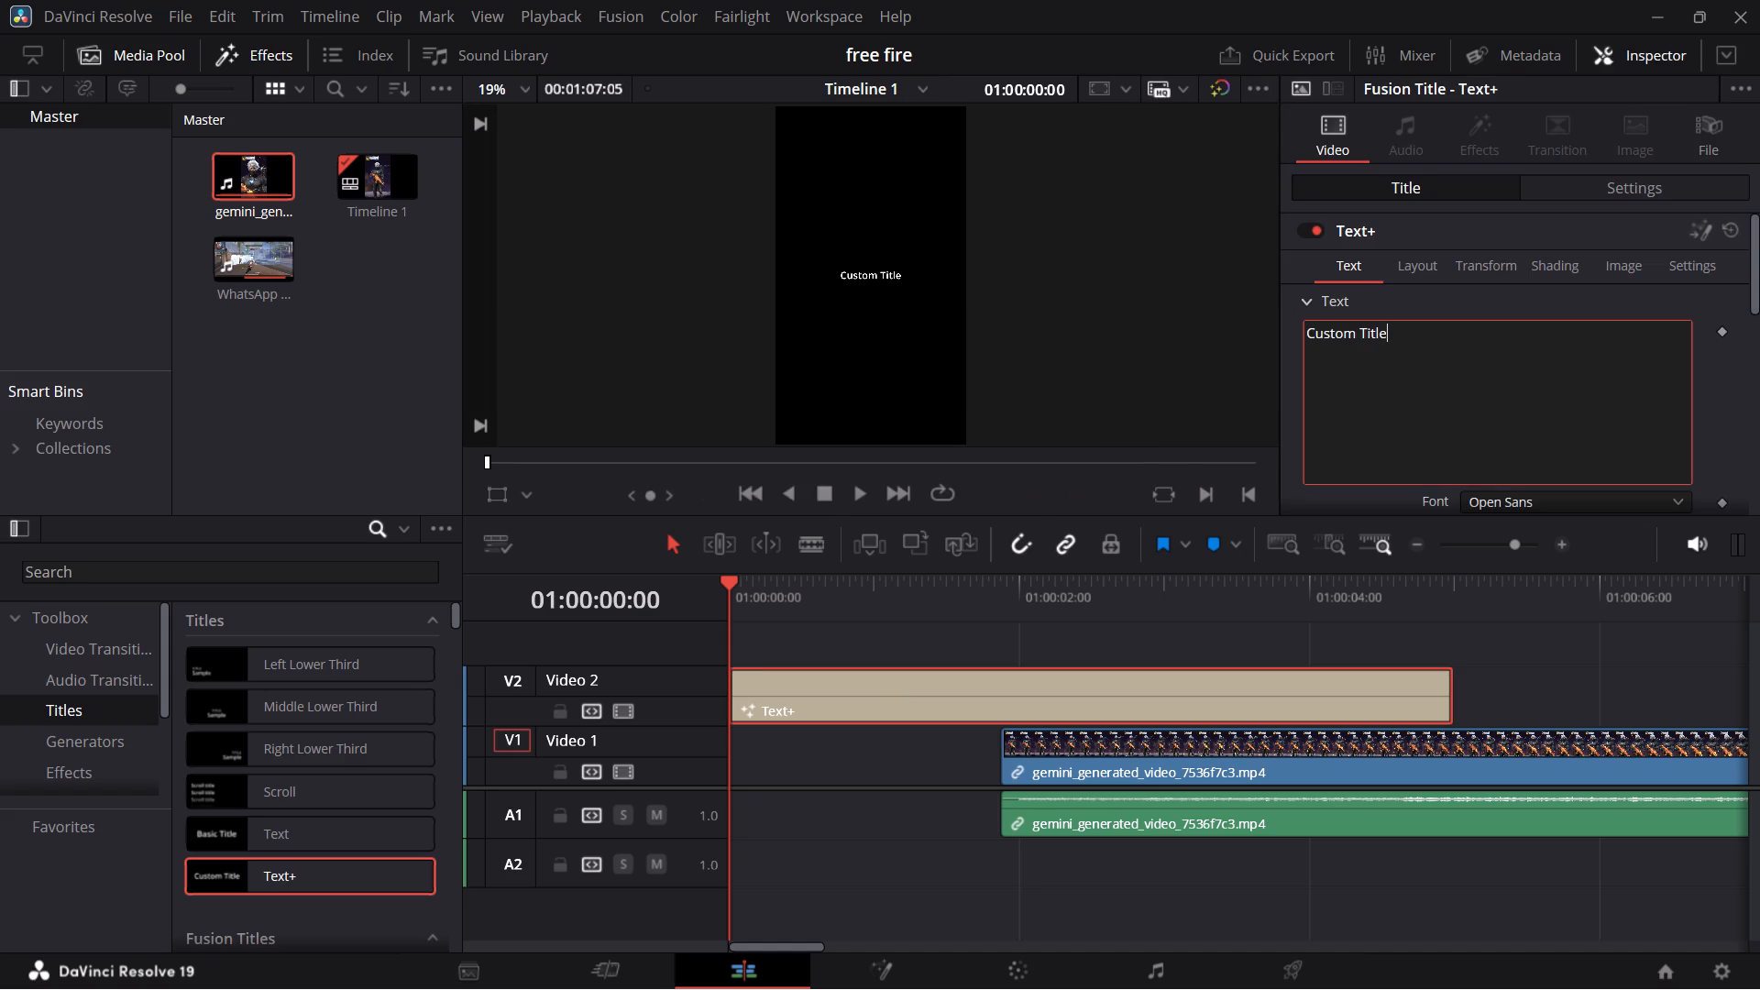
{"action": "key", "text": "BackSpace"}
{"action": "key", "text": "BackSpace"}
{"action": "key", "text": "BackSpace"}
{"action": "key", "text": "BackSpace"}
{"action": "key", "text": "BackSpace"}
{"action": "key", "text": "BackSpace"}
{"action": "key", "text": "BackSpace"}
{"action": "key", "text": "BackSpace"}
{"action": "key", "text": "BackSpace"}
{"action": "key", "text": "BackSpace"}
{"action": "key", "text": "BackSpace"}
{"action": "key", "text": "BackSpace"}
{"action": "key", "text": "BackSpace"}
{"action": "key", "text": "BackSpace"}
{"action": "key", "text": "BackSpace"}
{"action": "key", "text": "BackSpace"}
{"action": "key", "text": "BackSpace"}
{"action": "key", "text": "BackSpace"}
{"action": "key", "text": "BackSpace"}
{"action": "key", "text": "BackSpace"}
{"action": "type", "text": "IN"}
{"action": "type", "text": "TRODUCING"}
{"action": "key", "text": "space"}
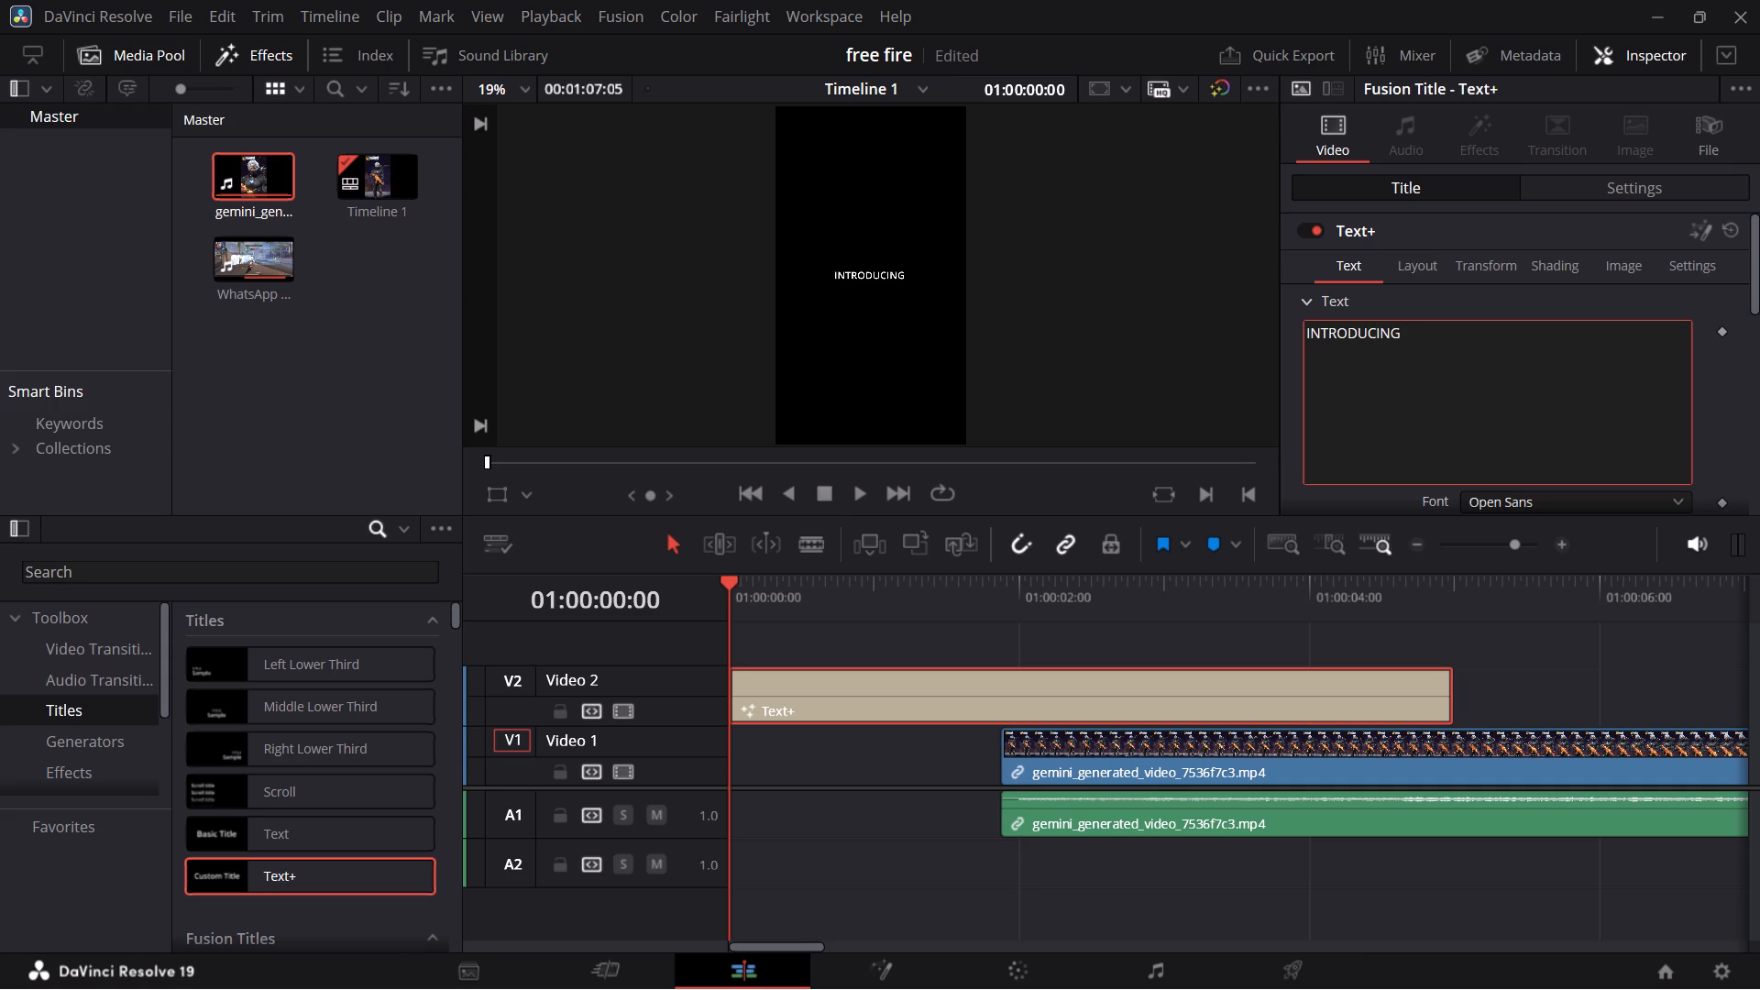
{"action": "key", "text": "shift+Return"}
{"action": "type", "text": "GO"}
{"action": "key", "text": "w"}
{"action": "type", "text": ".SE7EN"}
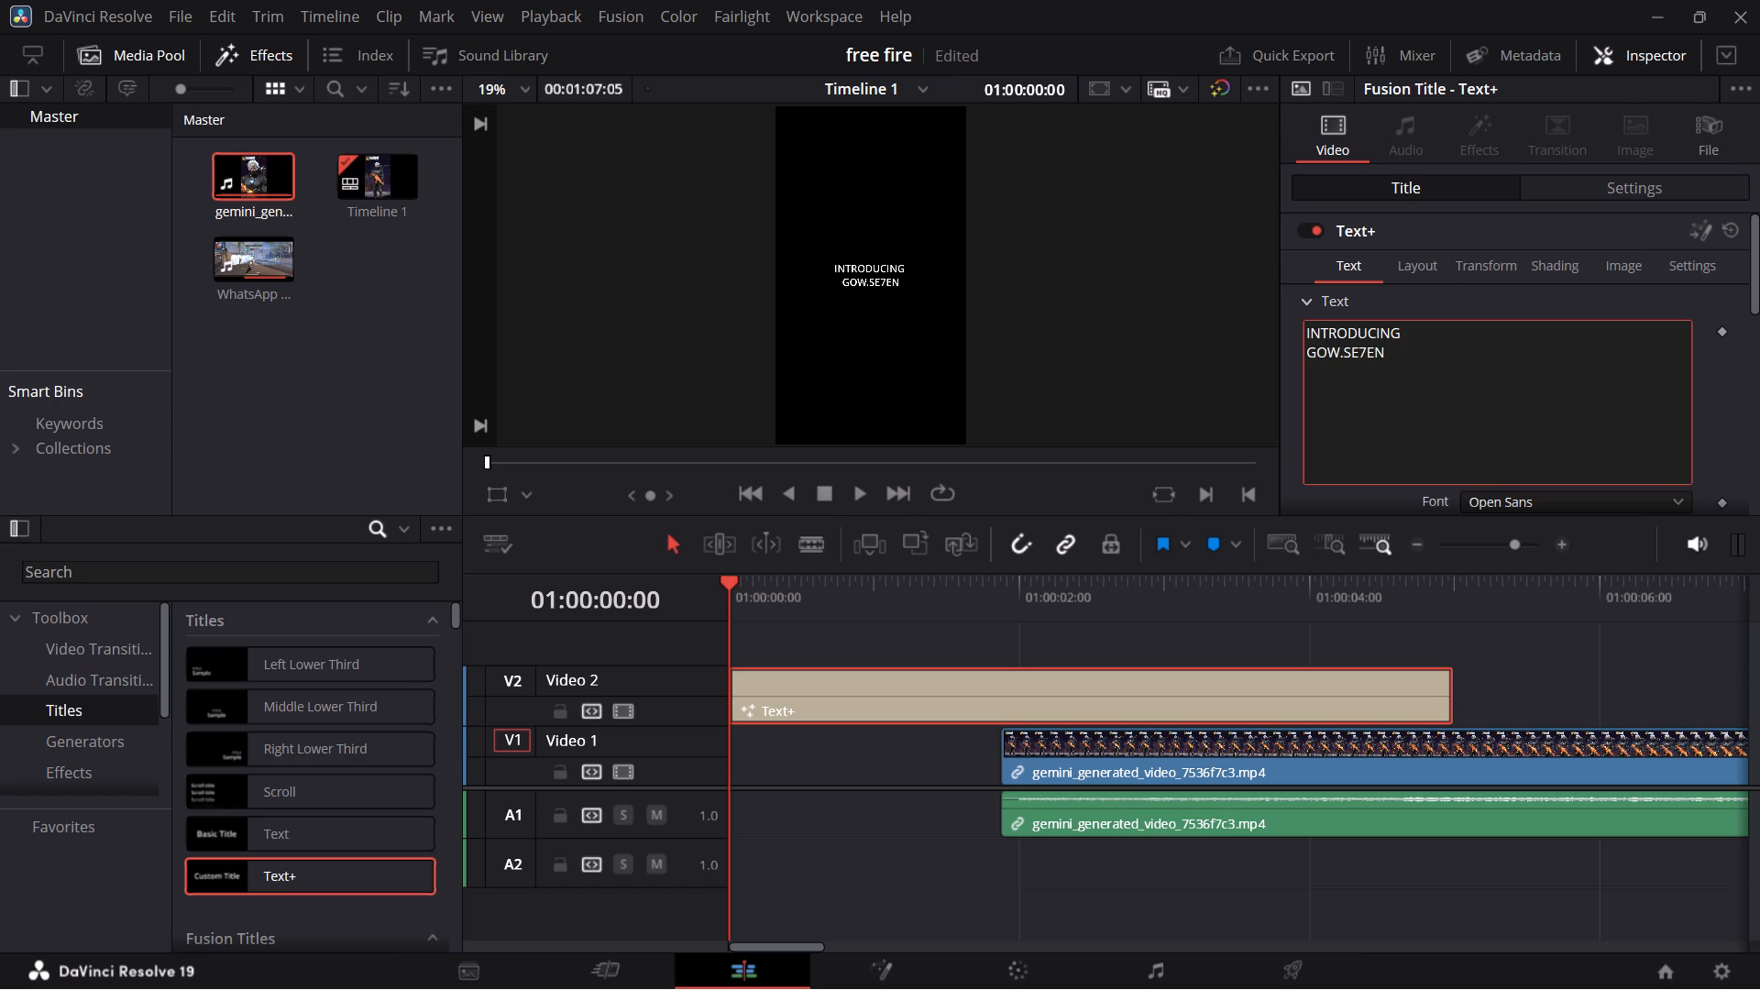
Set the Text+ title's character spacing to 0.976 in its transform settings.
{"action": "left_click", "coordinate": [1475, 275]}
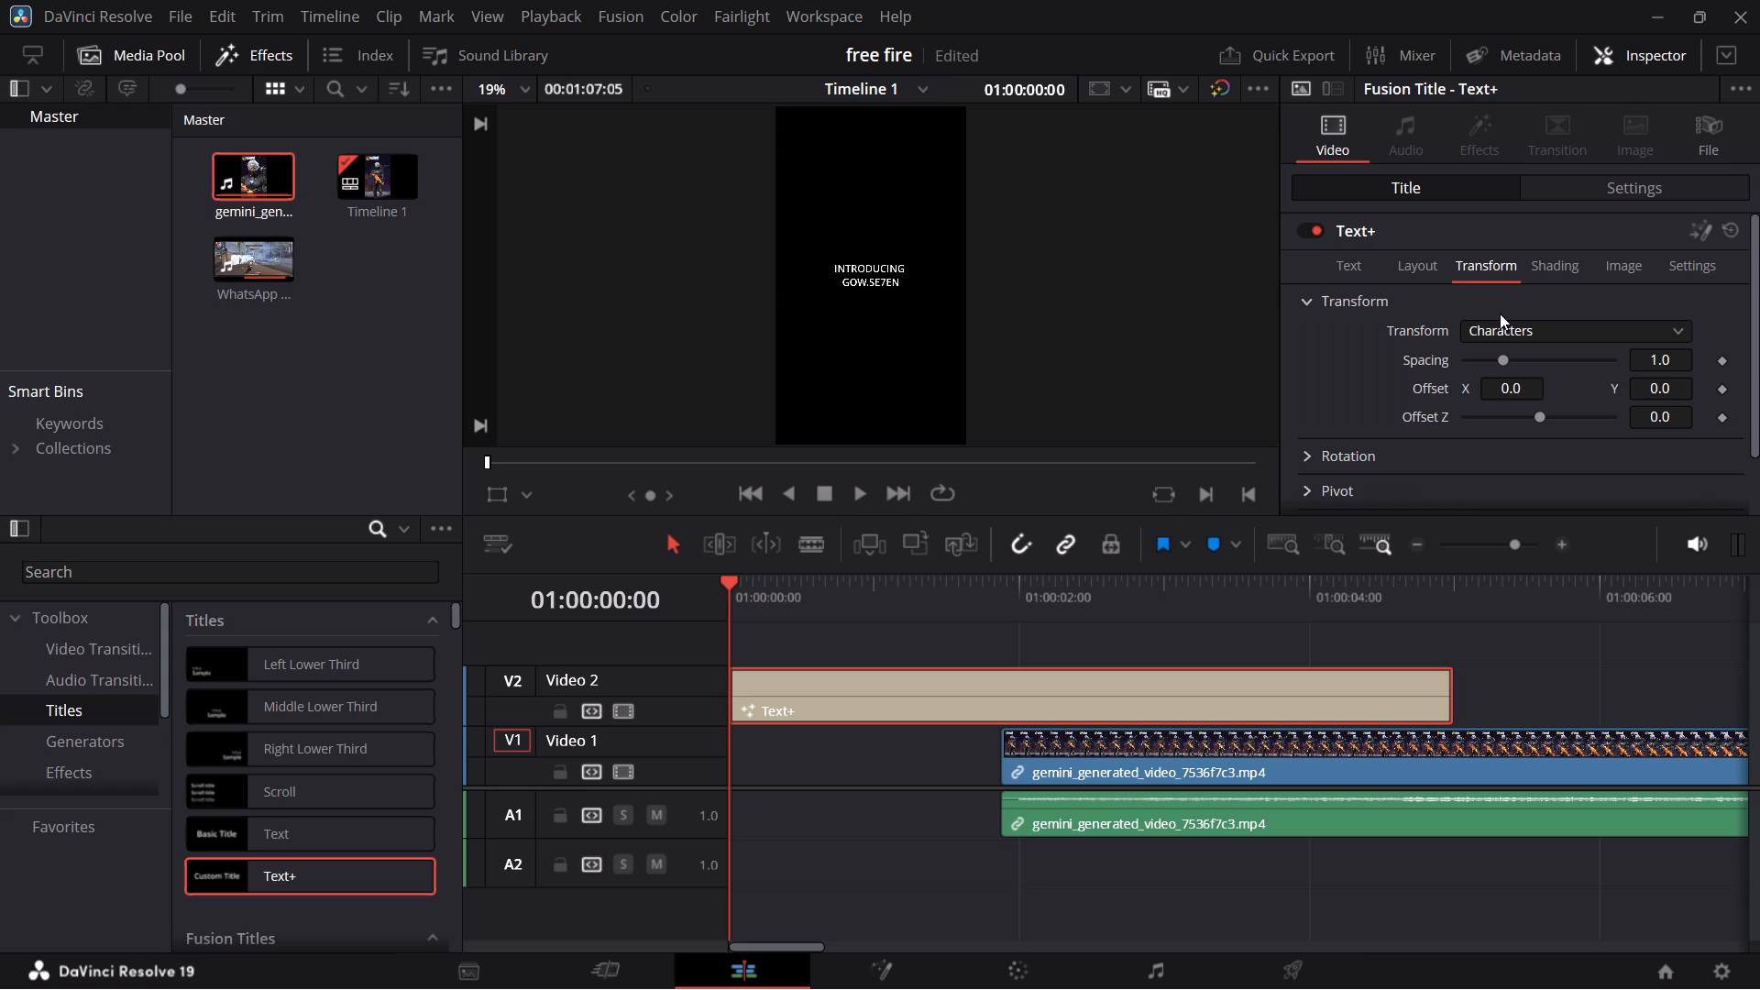
{"action": "left_click", "coordinate": [1537, 333]}
{"action": "left_click", "coordinate": [1424, 342]}
{"action": "left_click", "coordinate": [1503, 362]}
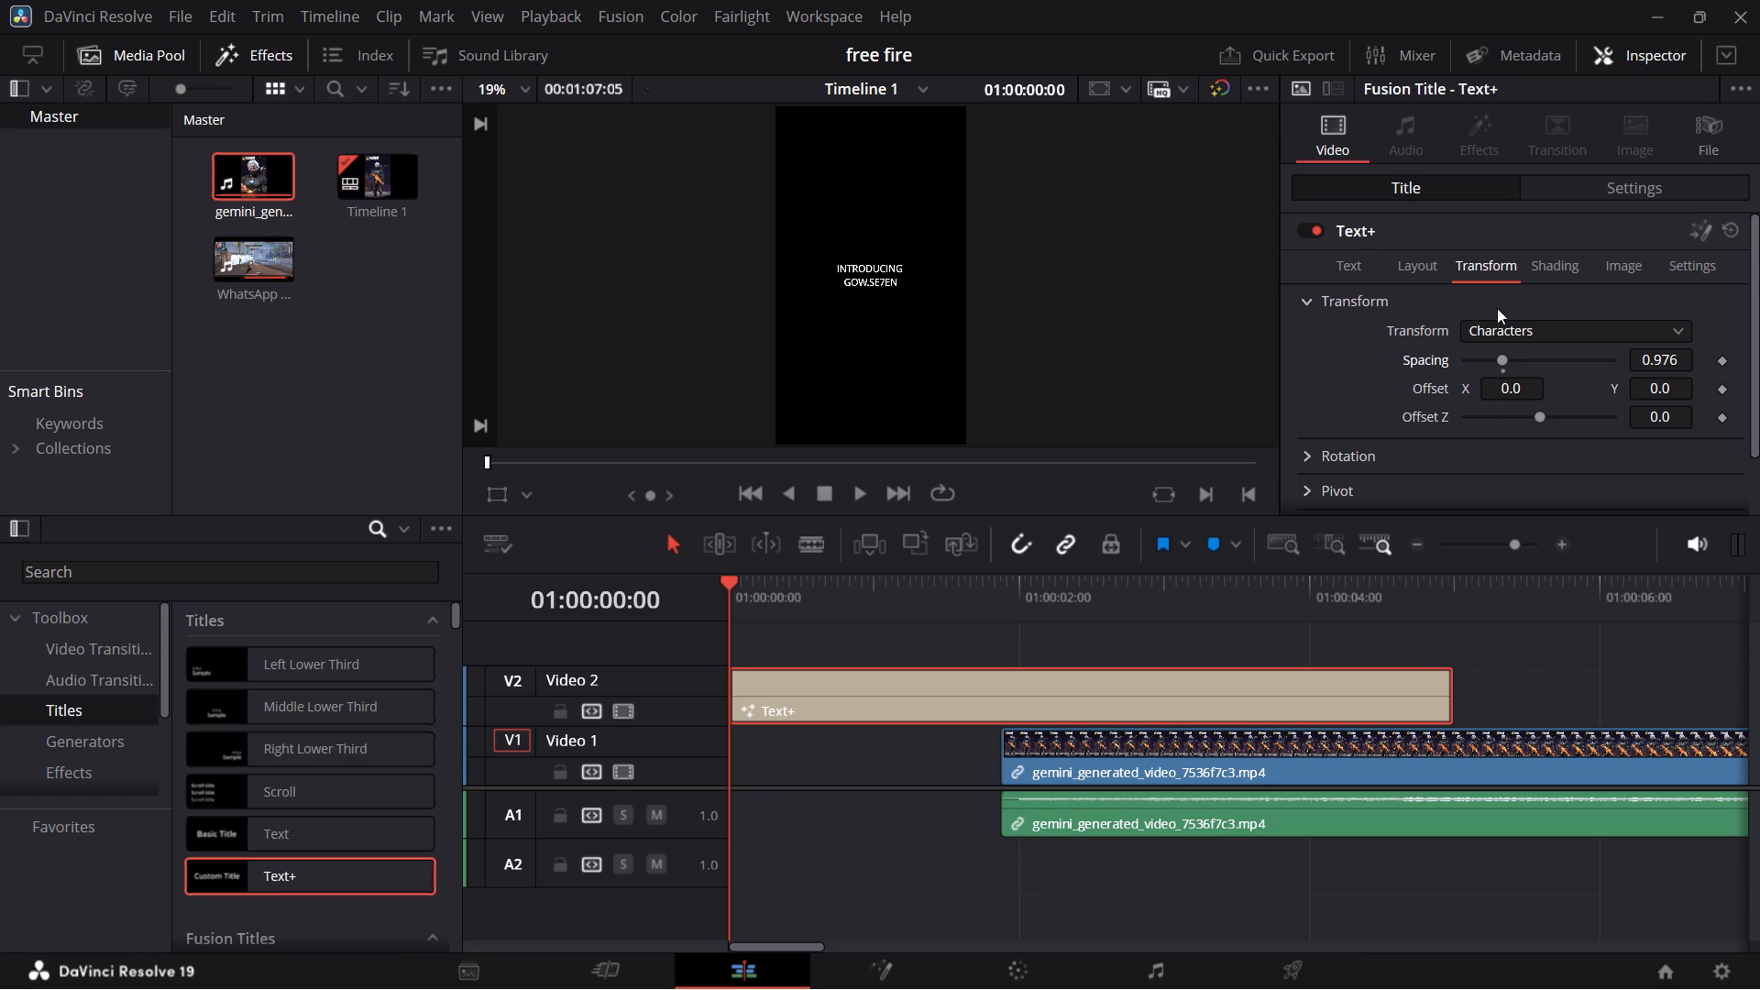
Give the Text+ title a dark red solid fill in its shading settings, previewing it at 01:00:01:00.
{"action": "left_click", "coordinate": [1548, 269]}
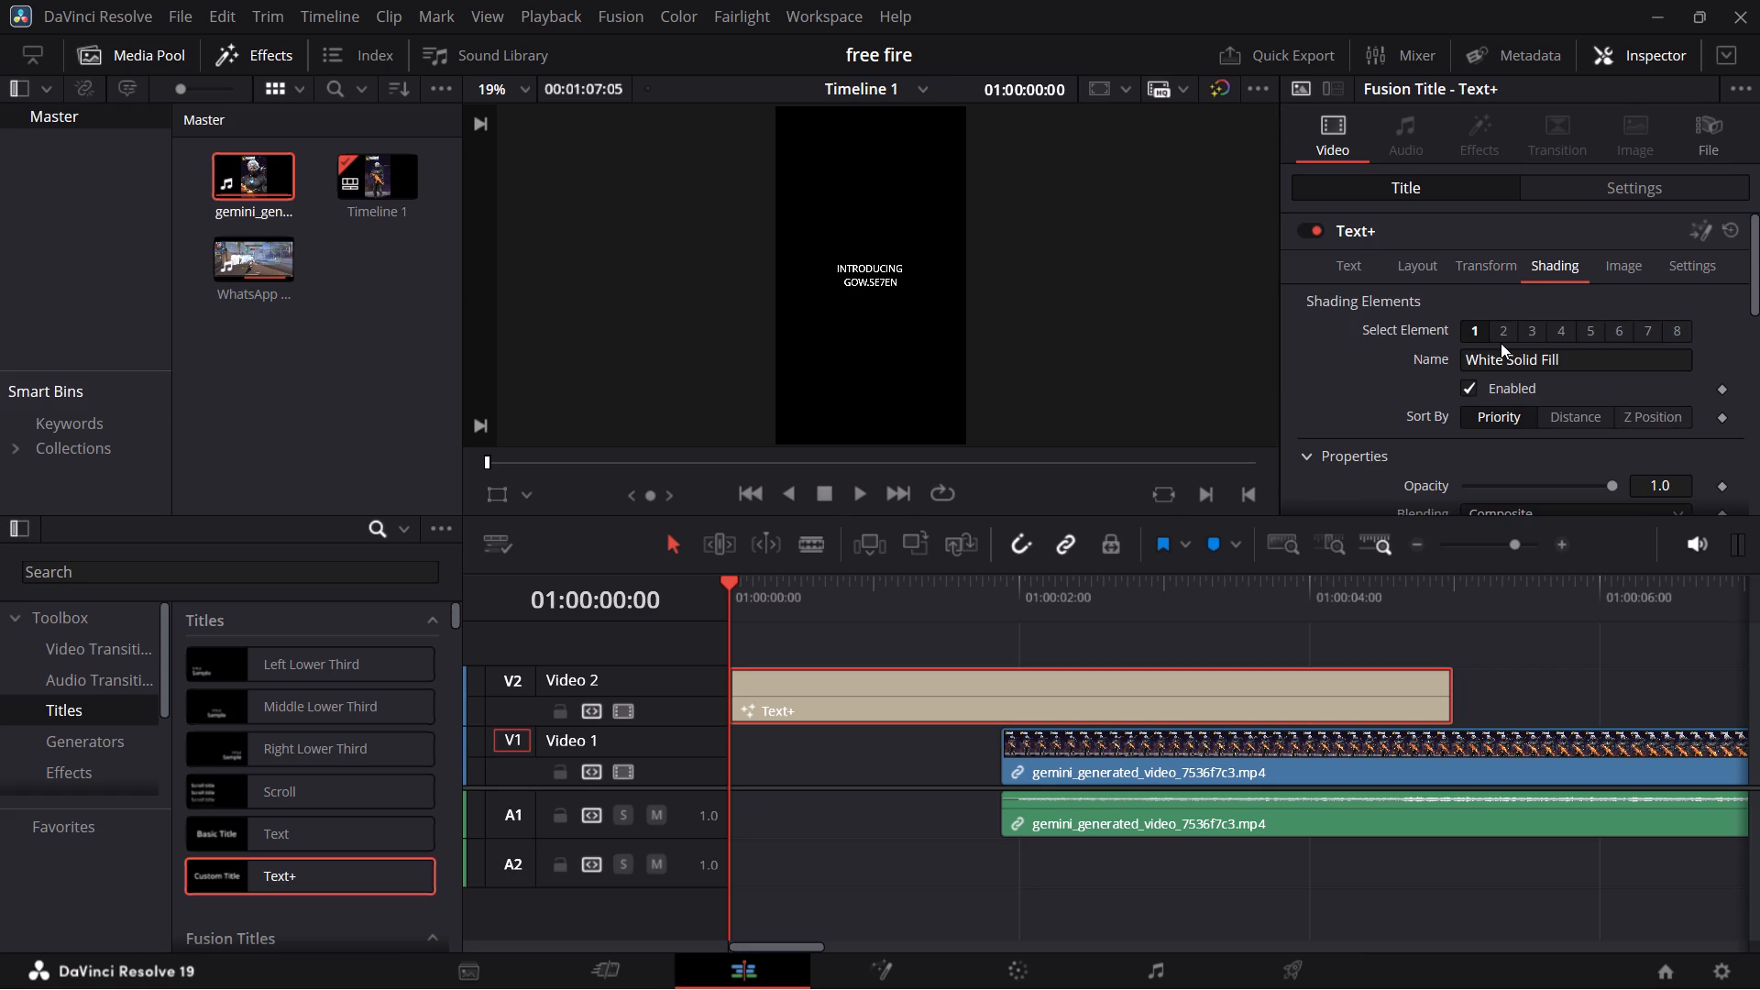
{"action": "left_click", "coordinate": [1501, 343]}
{"action": "key", "text": "space"}
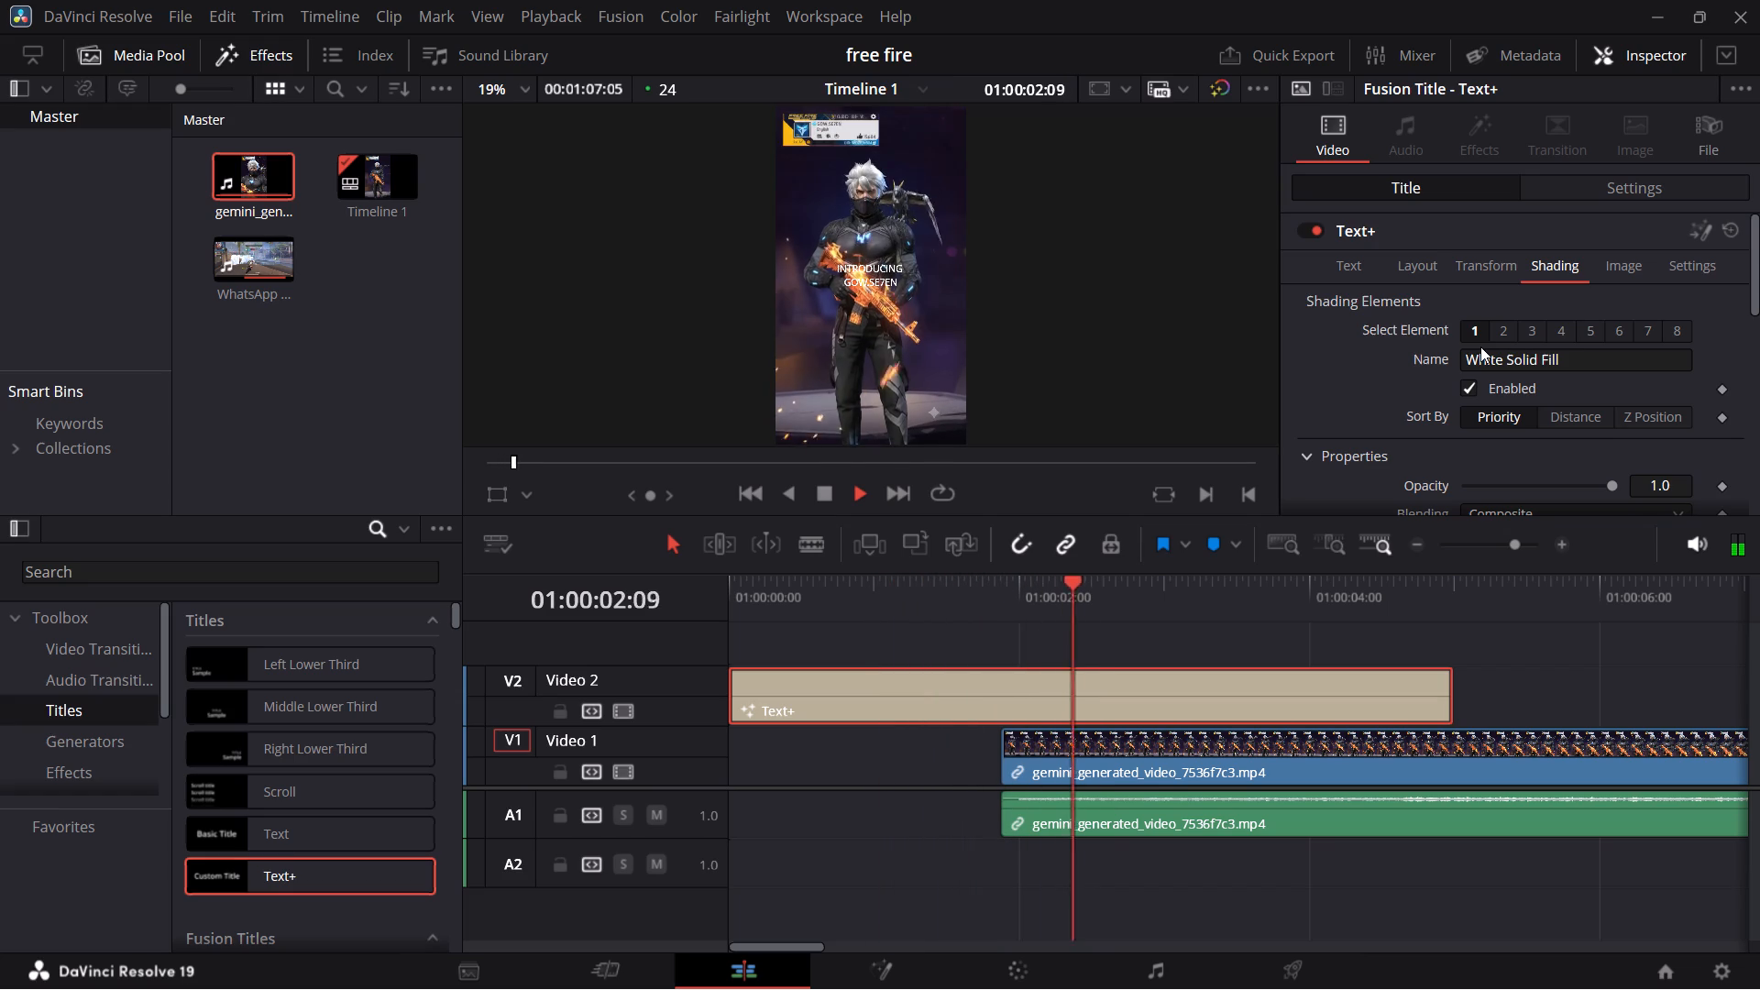
{"action": "key", "text": "space"}
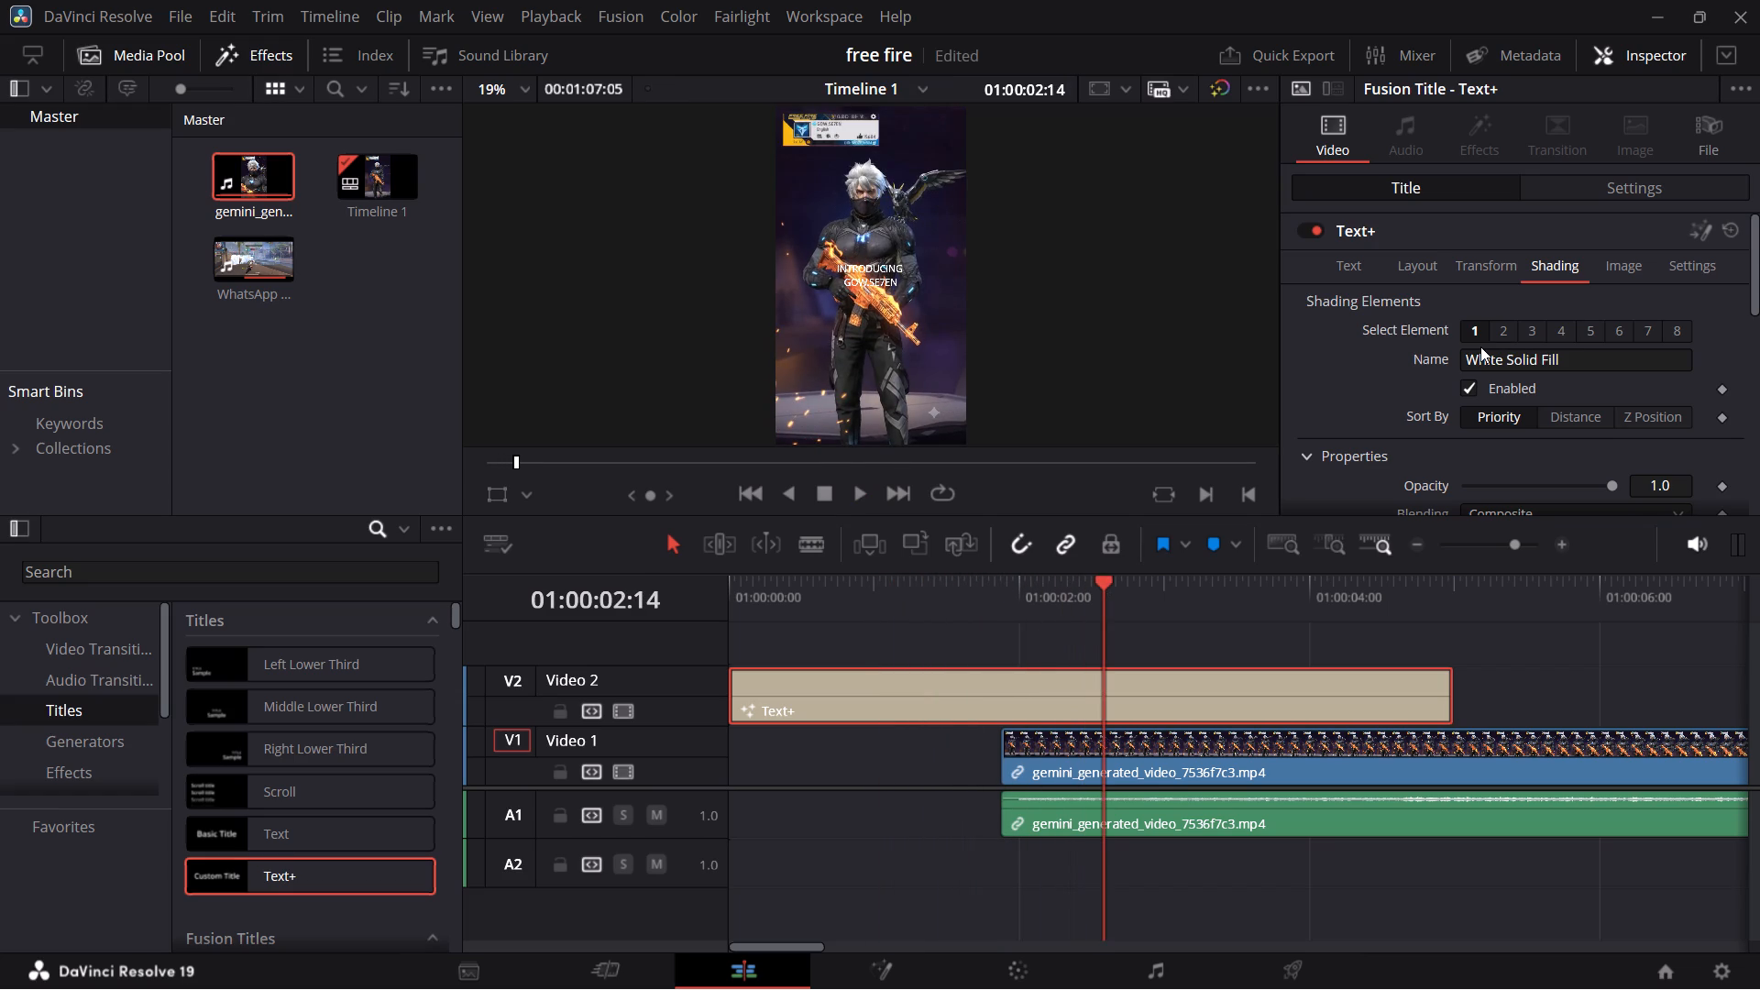
{"action": "left_click", "coordinate": [872, 581]}
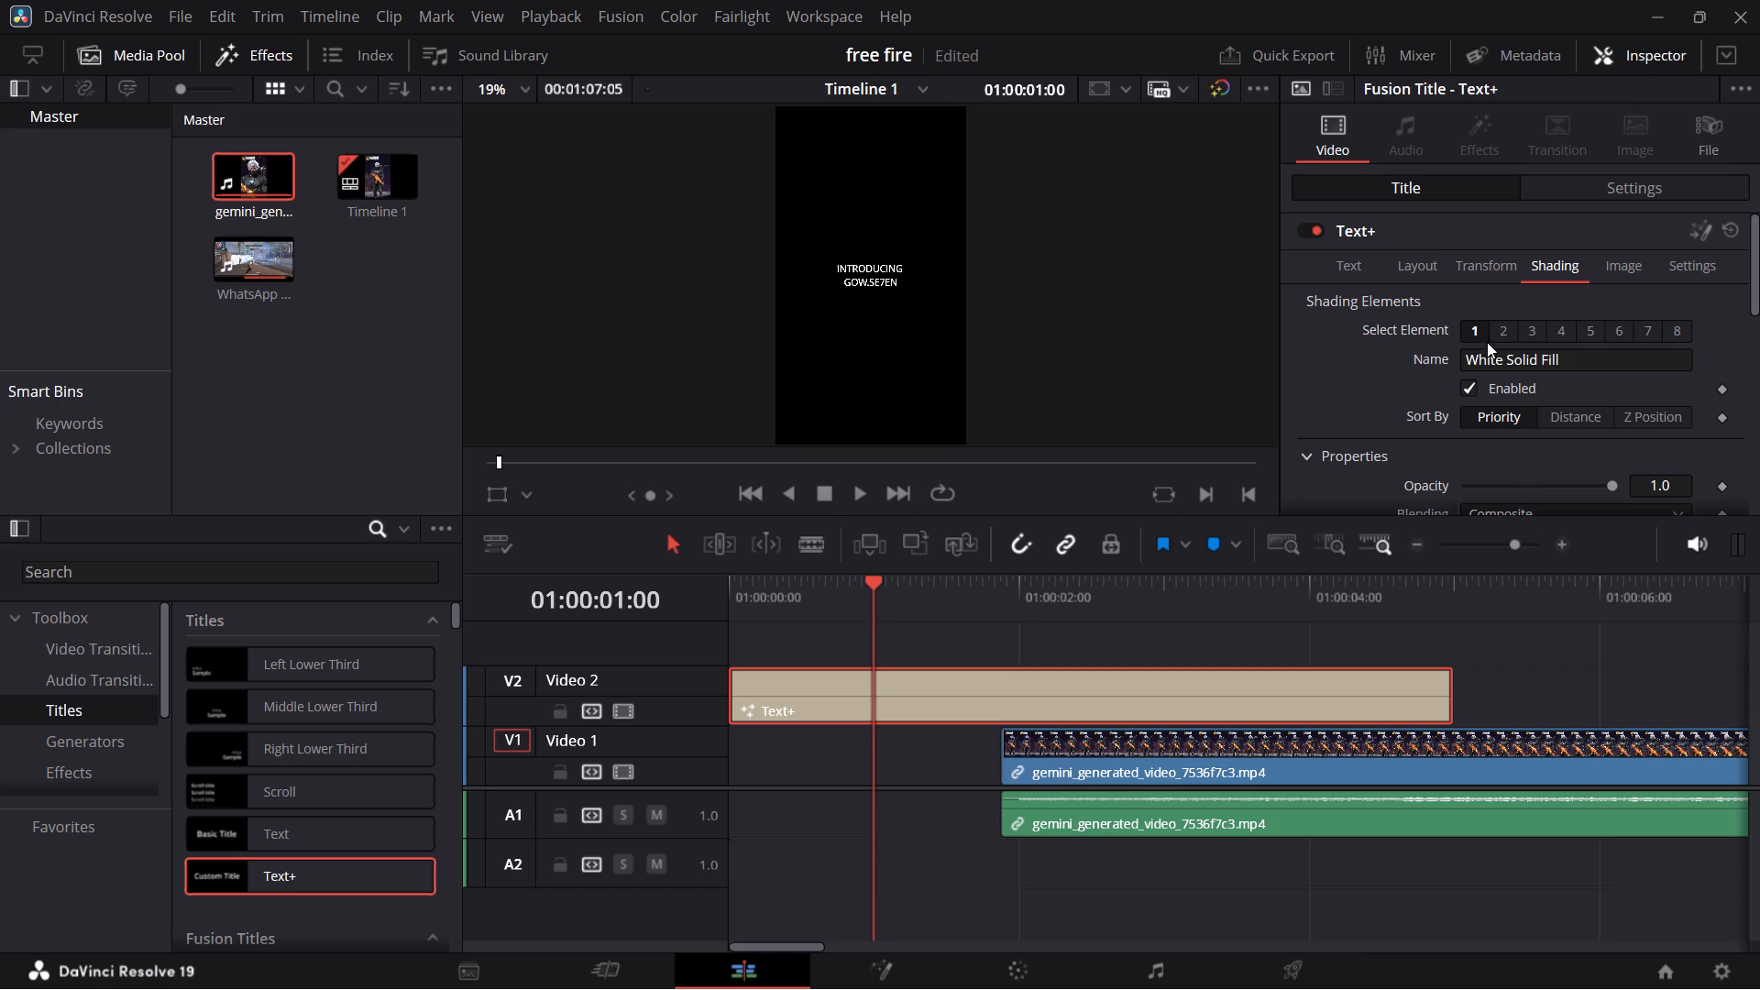
{"action": "scroll", "coordinate": [1522, 346], "scroll_direction": "down", "scroll_amount": 1}
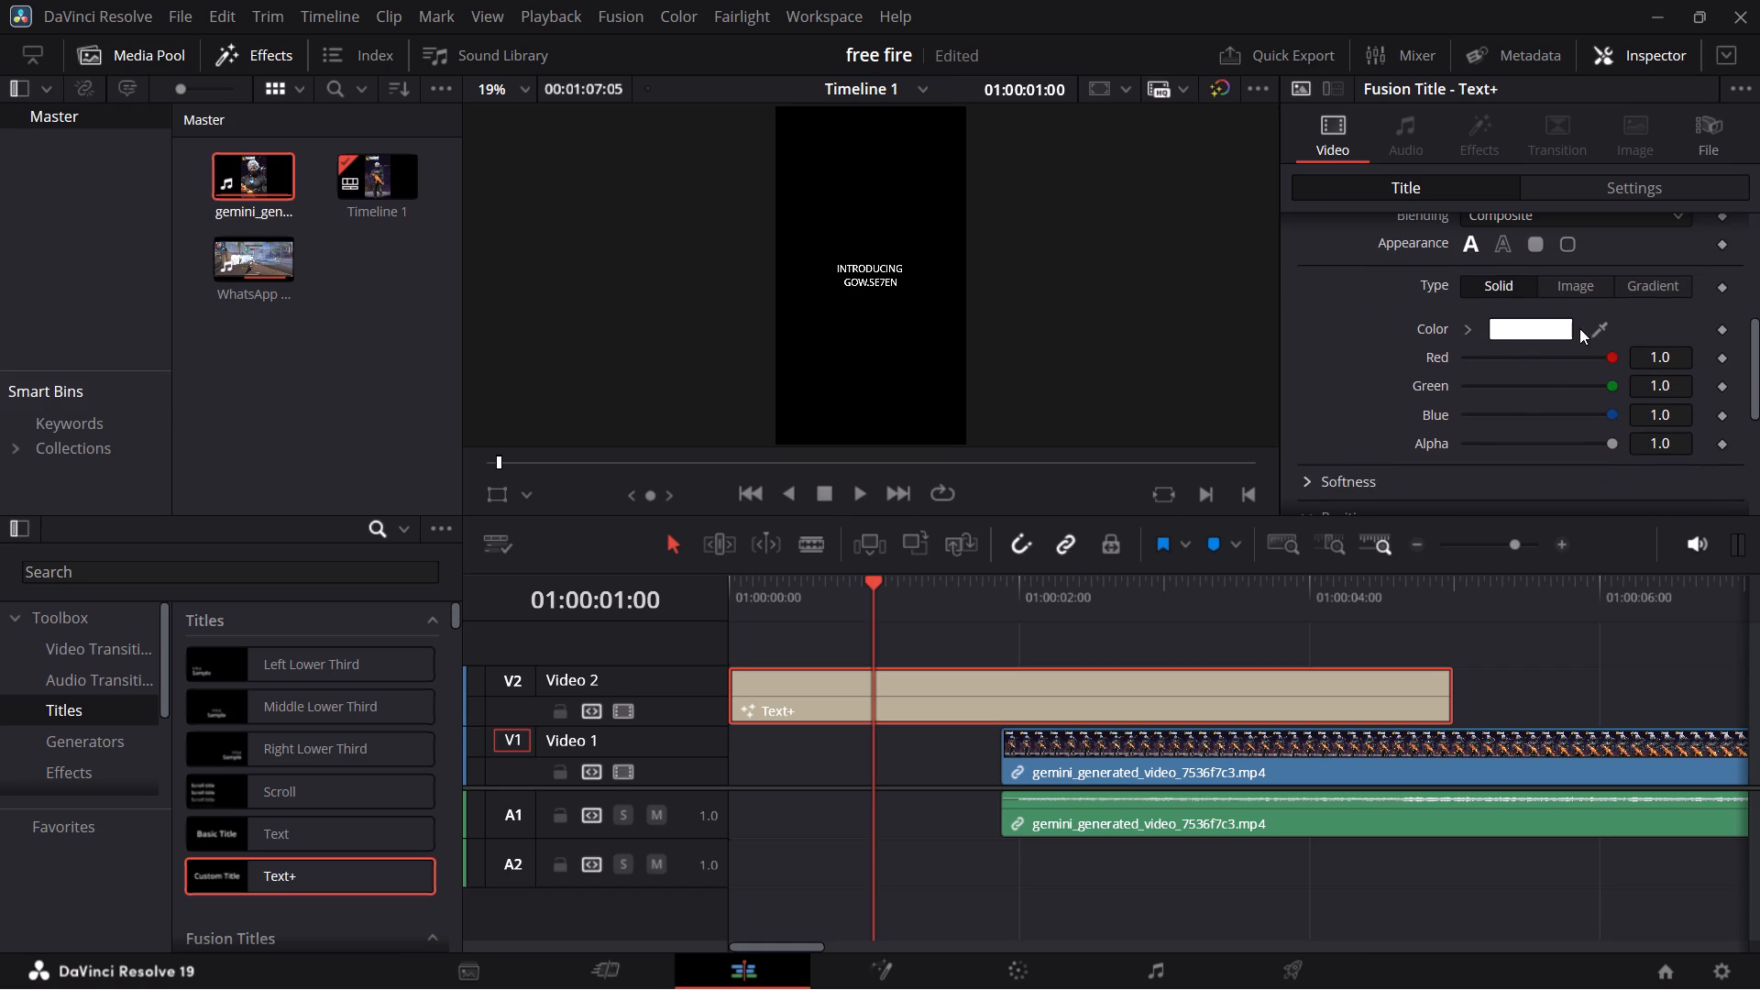
{"action": "left_click", "coordinate": [1462, 331]}
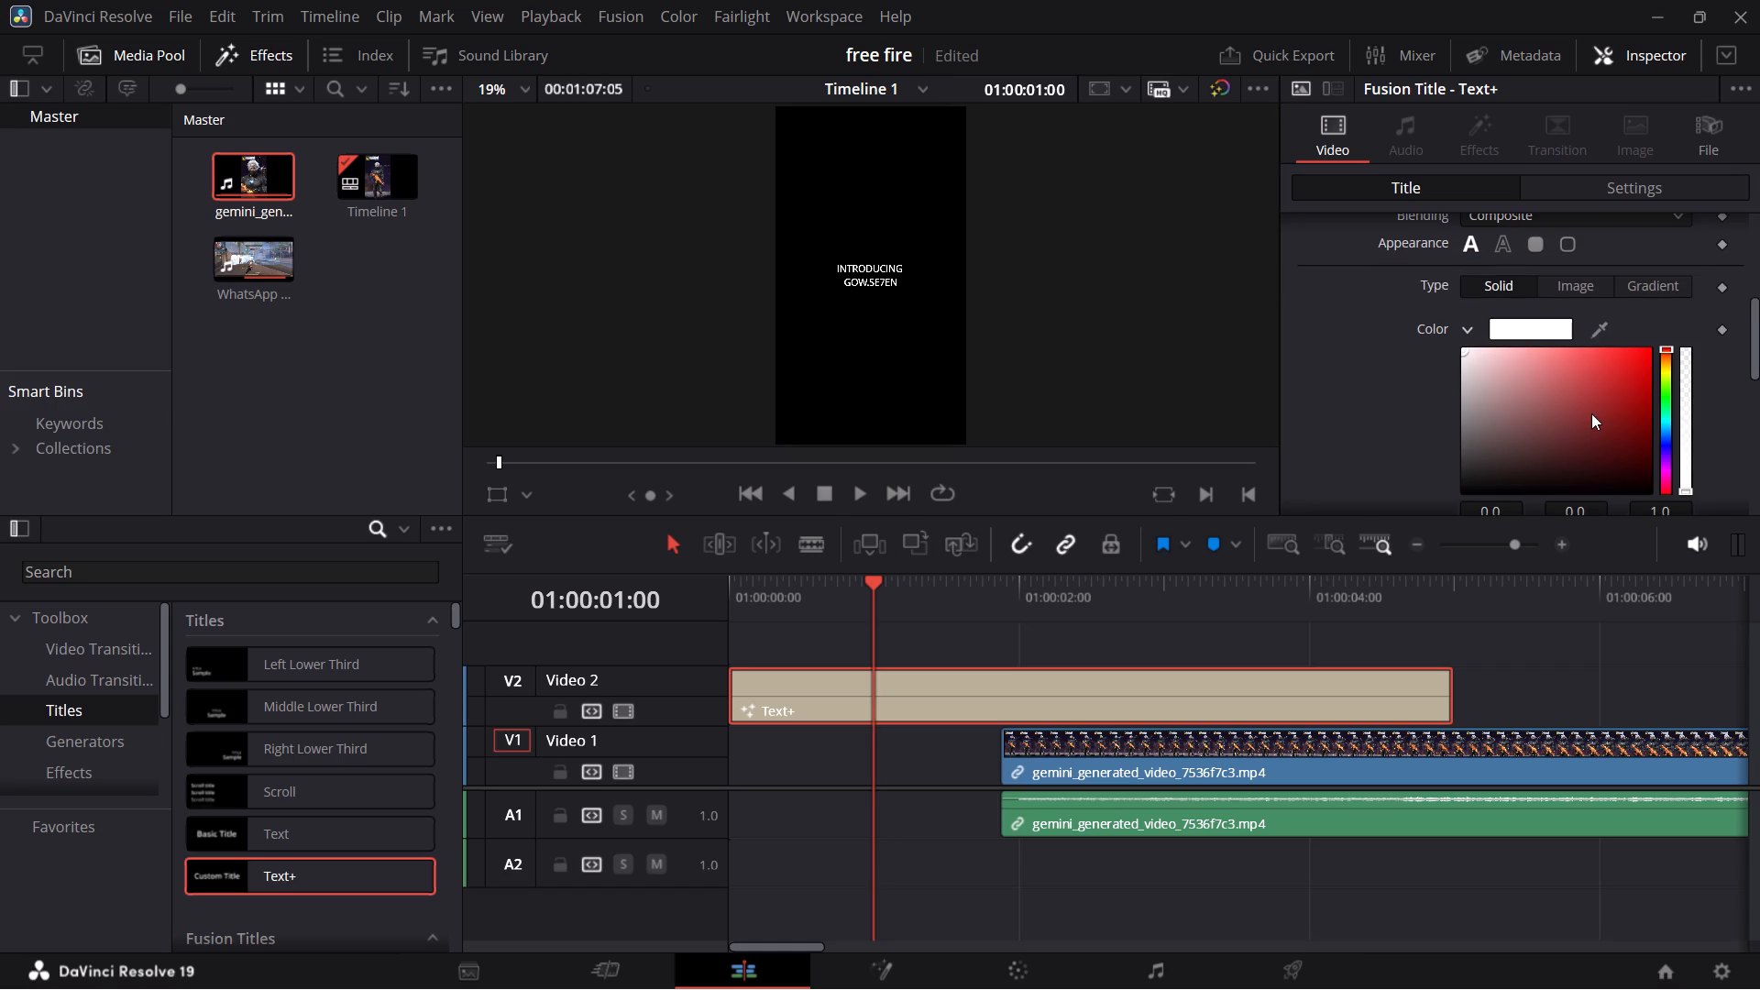
{"action": "left_click", "coordinate": [1591, 413]}
{"action": "left_click", "coordinate": [1601, 406]}
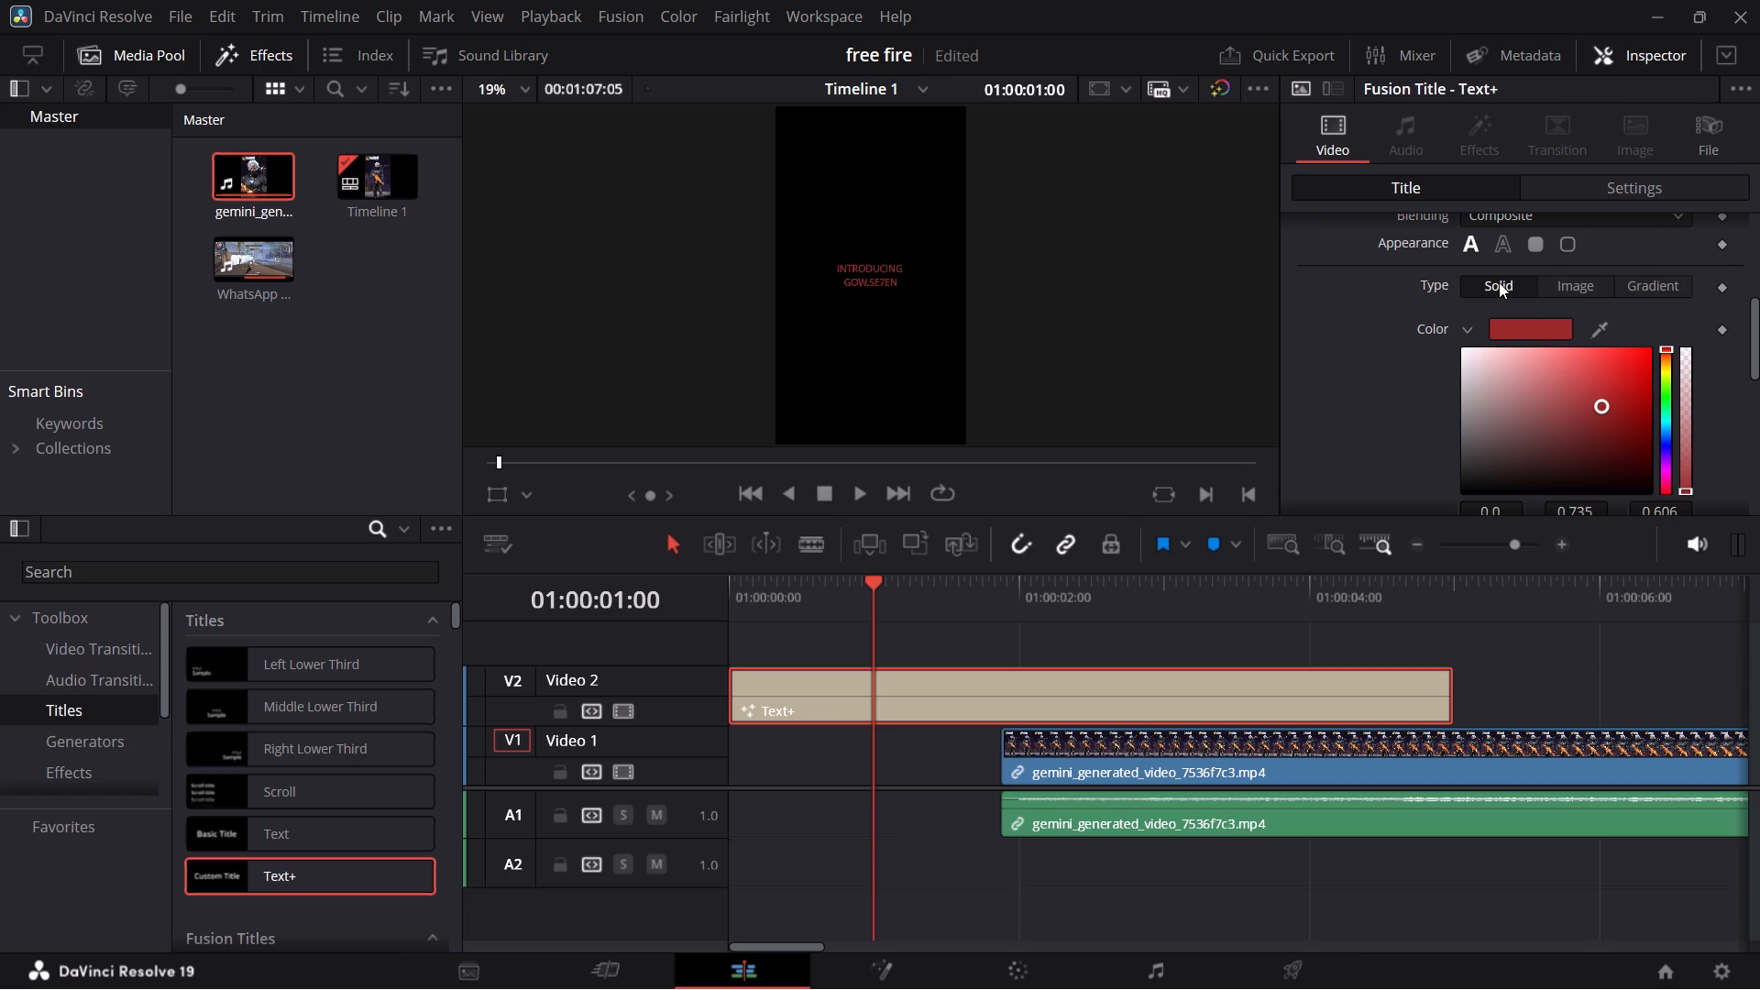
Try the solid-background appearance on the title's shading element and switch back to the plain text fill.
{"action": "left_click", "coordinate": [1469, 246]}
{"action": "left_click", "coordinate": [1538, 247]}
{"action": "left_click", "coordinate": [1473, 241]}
Change the hue of the title's fill colour to green.
{"action": "left_click", "coordinate": [1662, 396]}
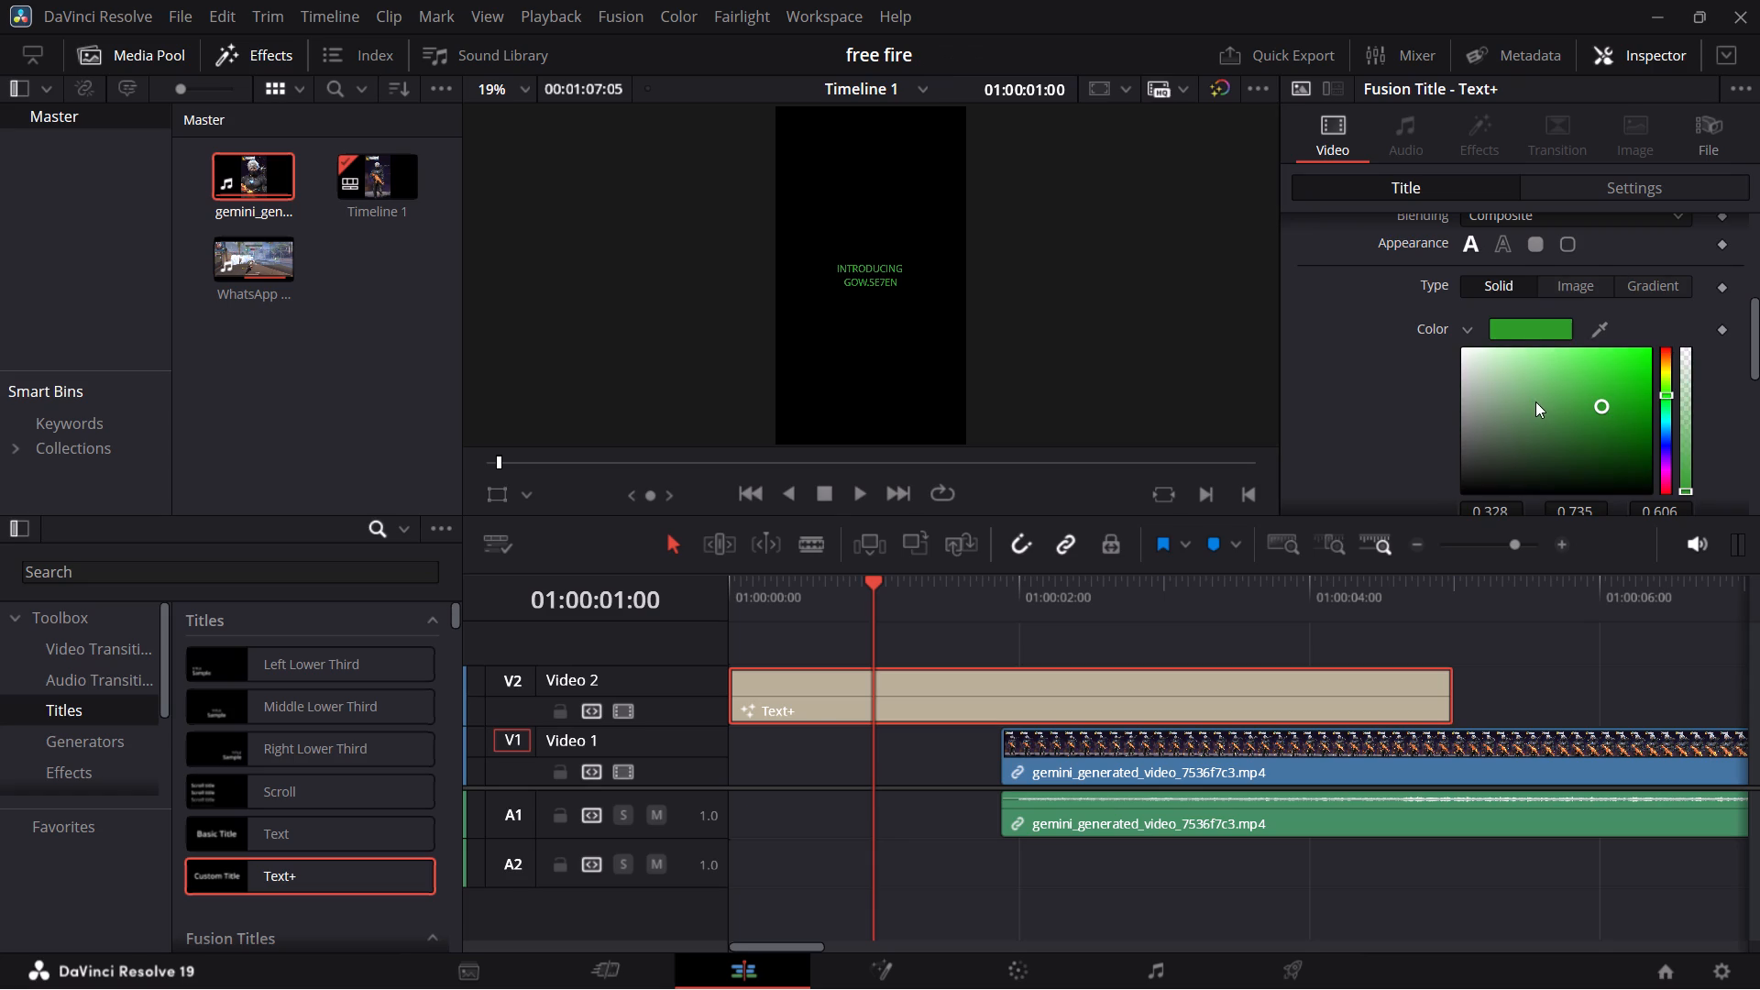
Raise the title's shading position priority to 8.46.
{"action": "left_click_drag", "start_coordinate": [873, 267], "coordinate": [920, 280]}
{"action": "scroll", "coordinate": [1304, 359], "scroll_direction": "down", "scroll_amount": 1}
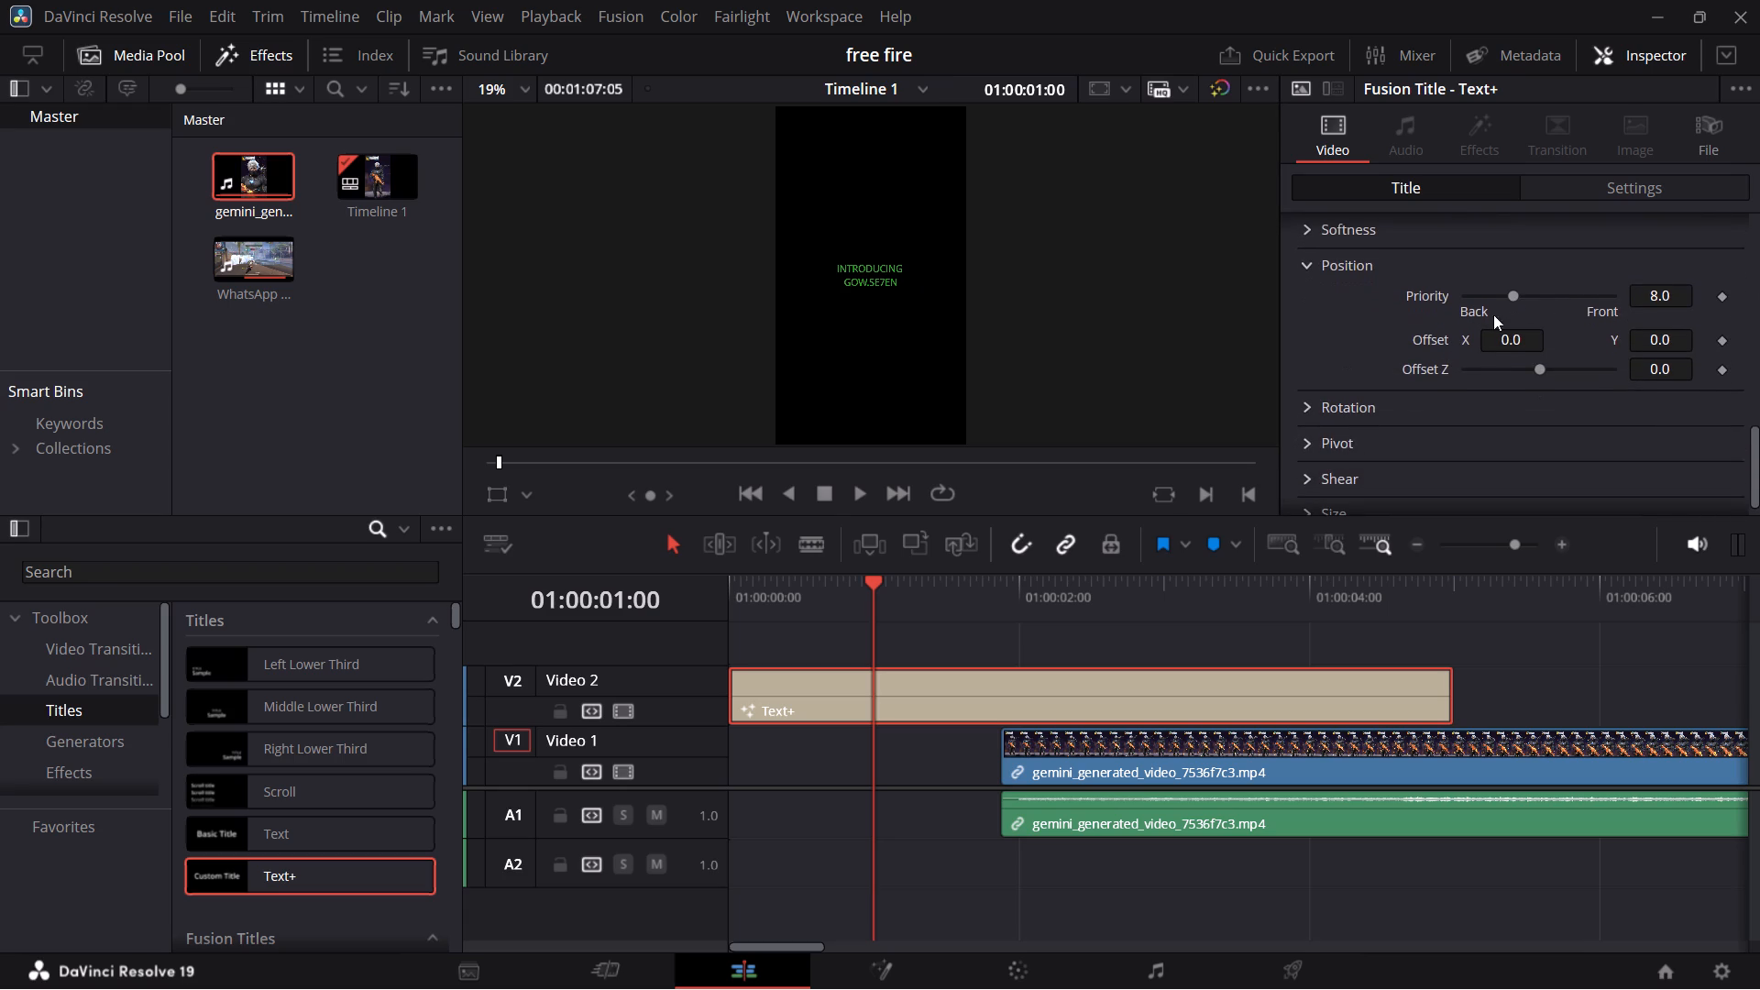
{"action": "left_click_drag", "start_coordinate": [1513, 299], "coordinate": [1534, 296]}
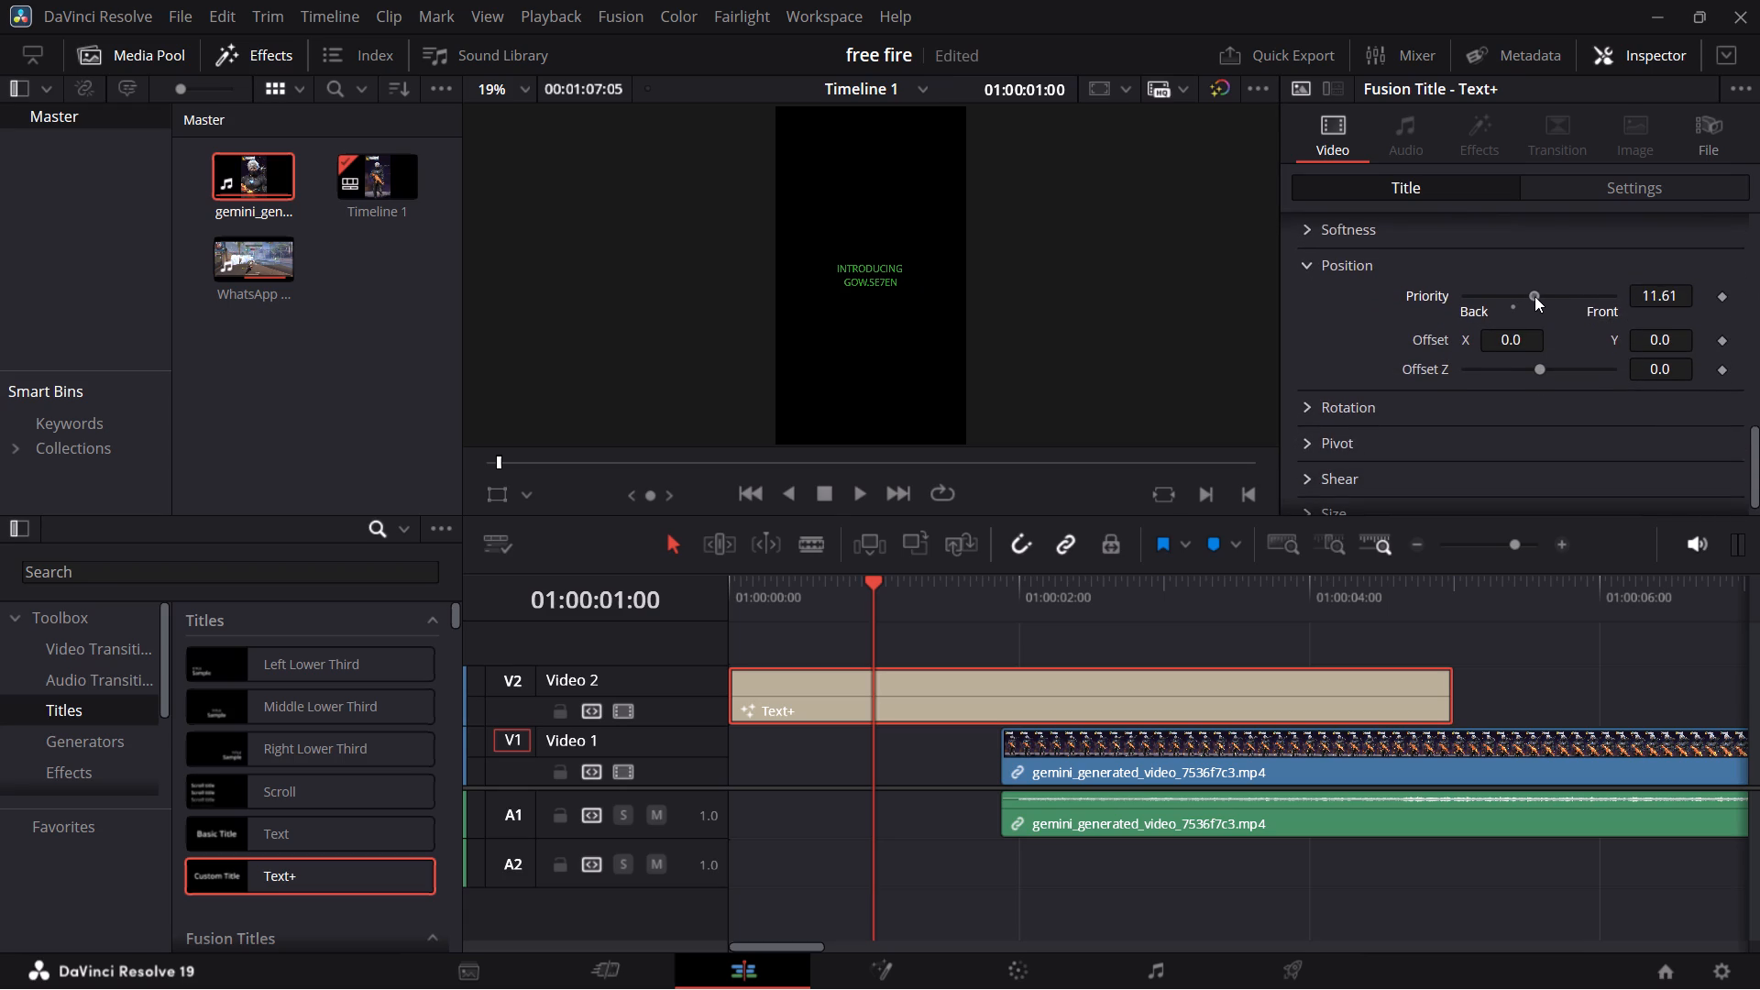
{"action": "left_click_drag", "start_coordinate": [1534, 296], "coordinate": [1546, 294]}
{"action": "left_click_drag", "start_coordinate": [1545, 297], "coordinate": [1515, 300]}
{"action": "double_click", "coordinate": [862, 273]}
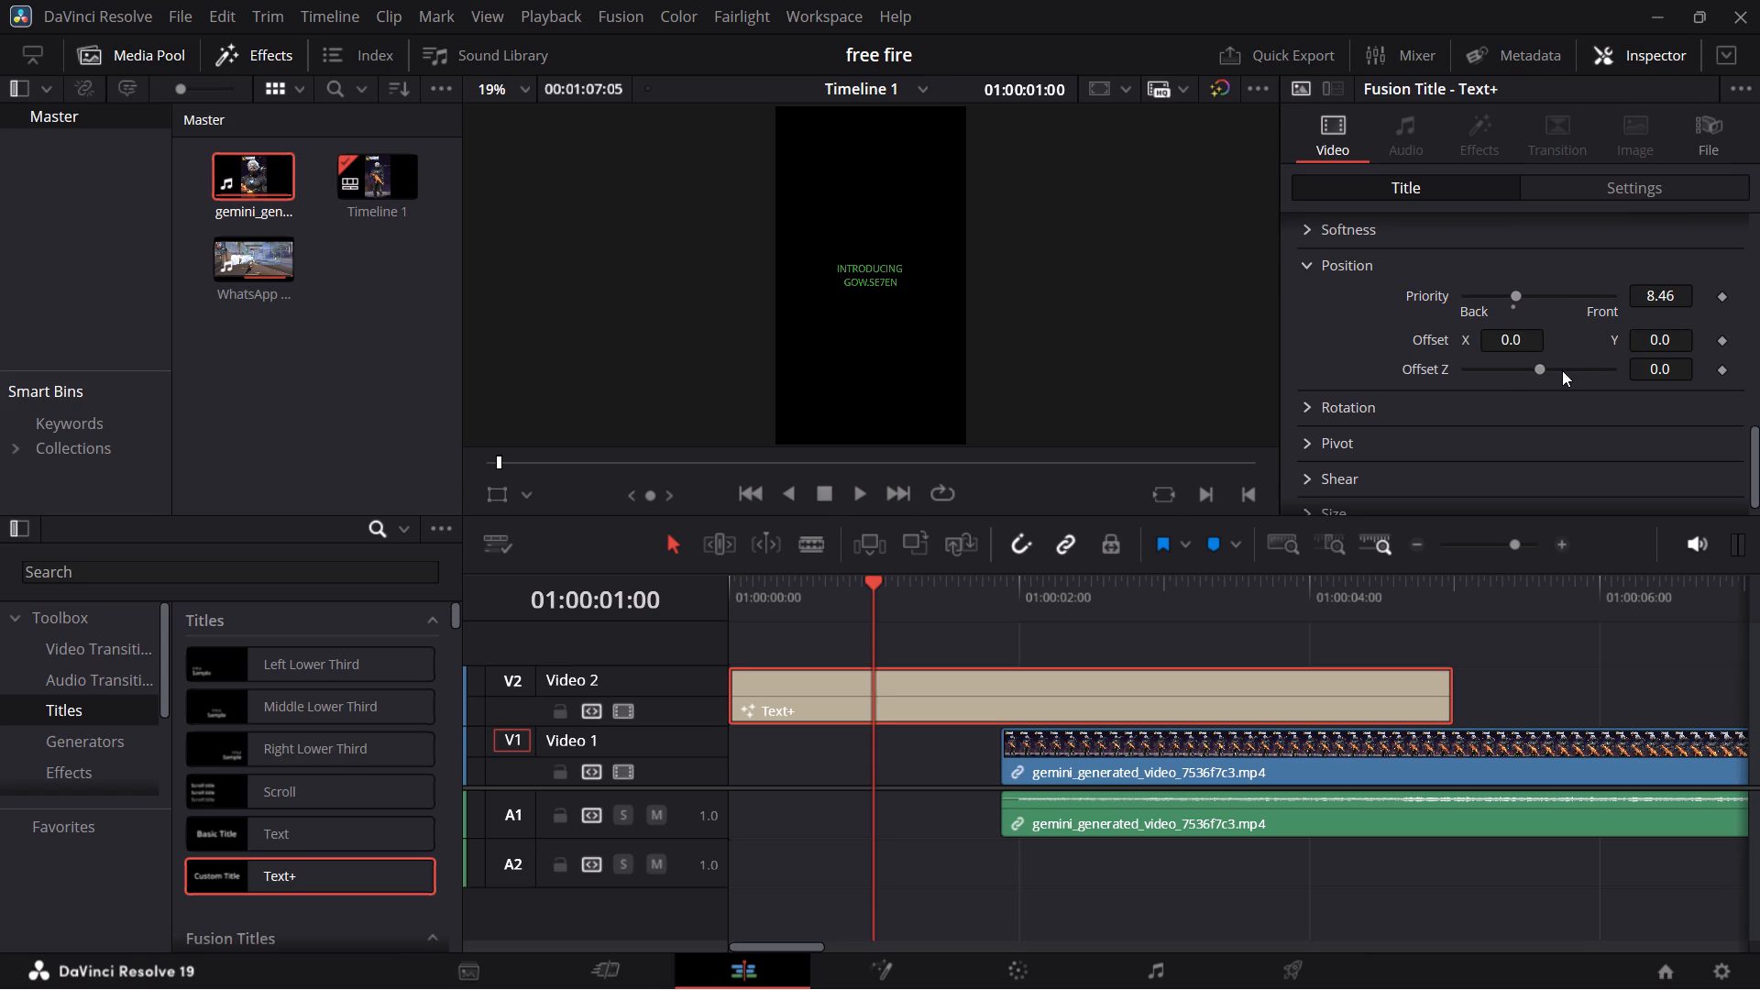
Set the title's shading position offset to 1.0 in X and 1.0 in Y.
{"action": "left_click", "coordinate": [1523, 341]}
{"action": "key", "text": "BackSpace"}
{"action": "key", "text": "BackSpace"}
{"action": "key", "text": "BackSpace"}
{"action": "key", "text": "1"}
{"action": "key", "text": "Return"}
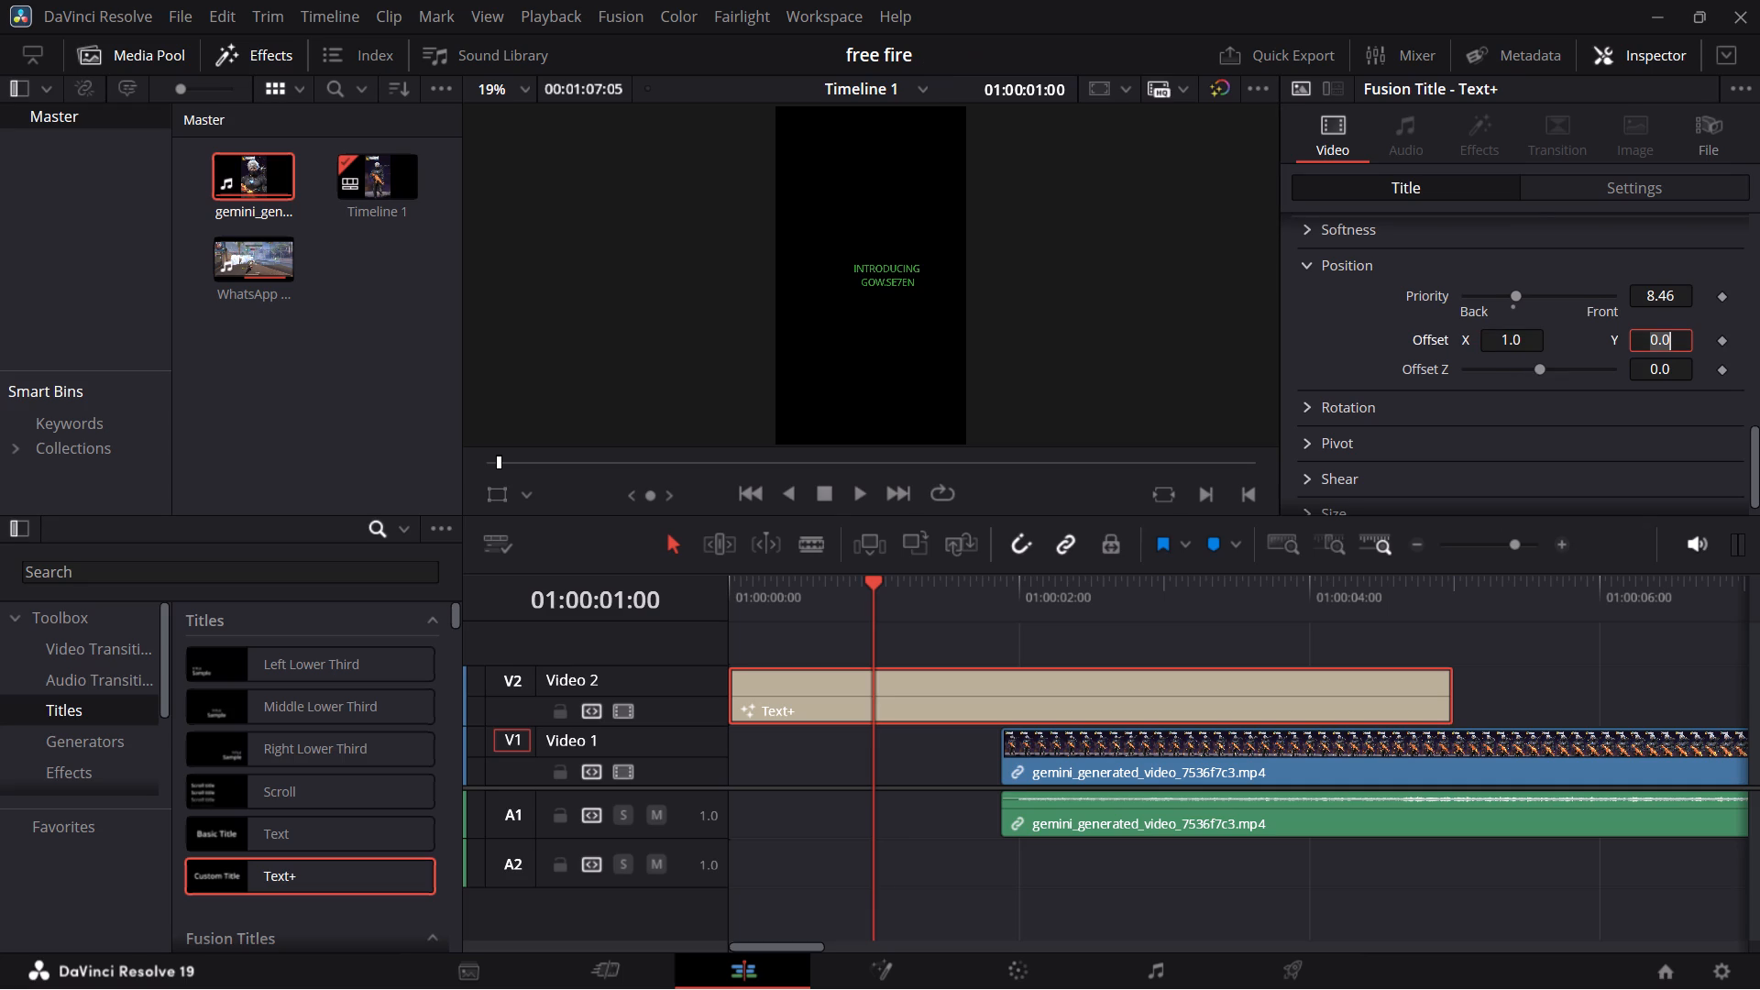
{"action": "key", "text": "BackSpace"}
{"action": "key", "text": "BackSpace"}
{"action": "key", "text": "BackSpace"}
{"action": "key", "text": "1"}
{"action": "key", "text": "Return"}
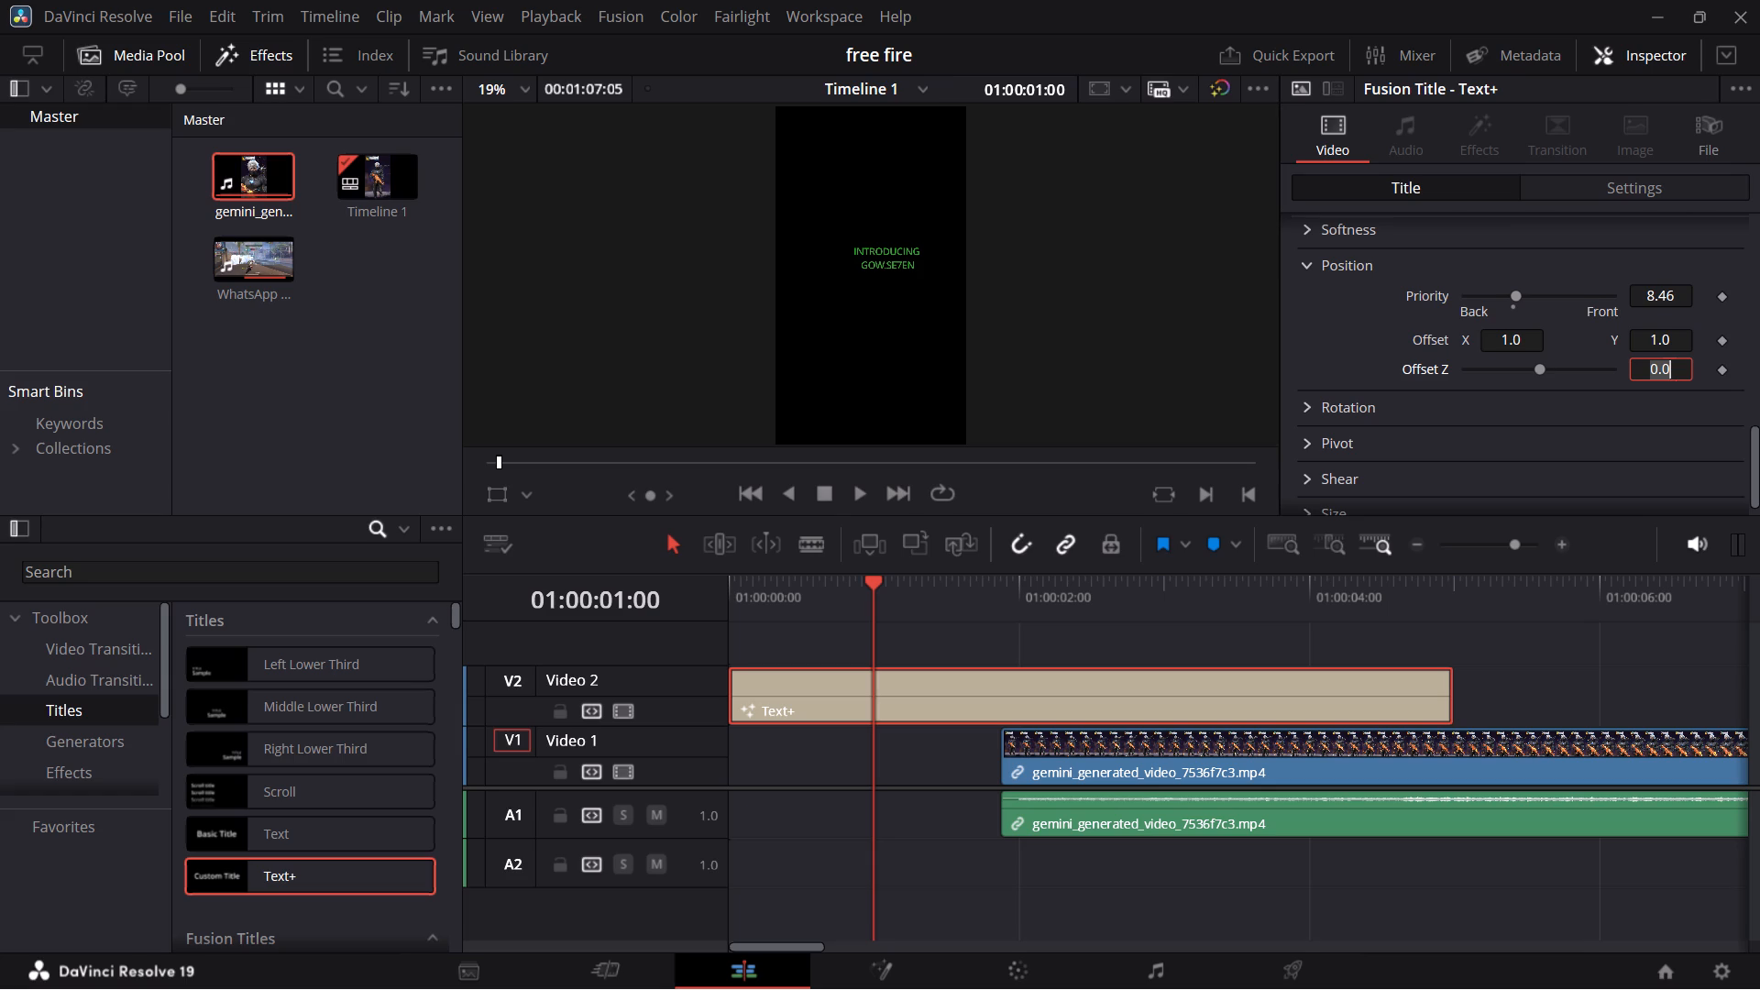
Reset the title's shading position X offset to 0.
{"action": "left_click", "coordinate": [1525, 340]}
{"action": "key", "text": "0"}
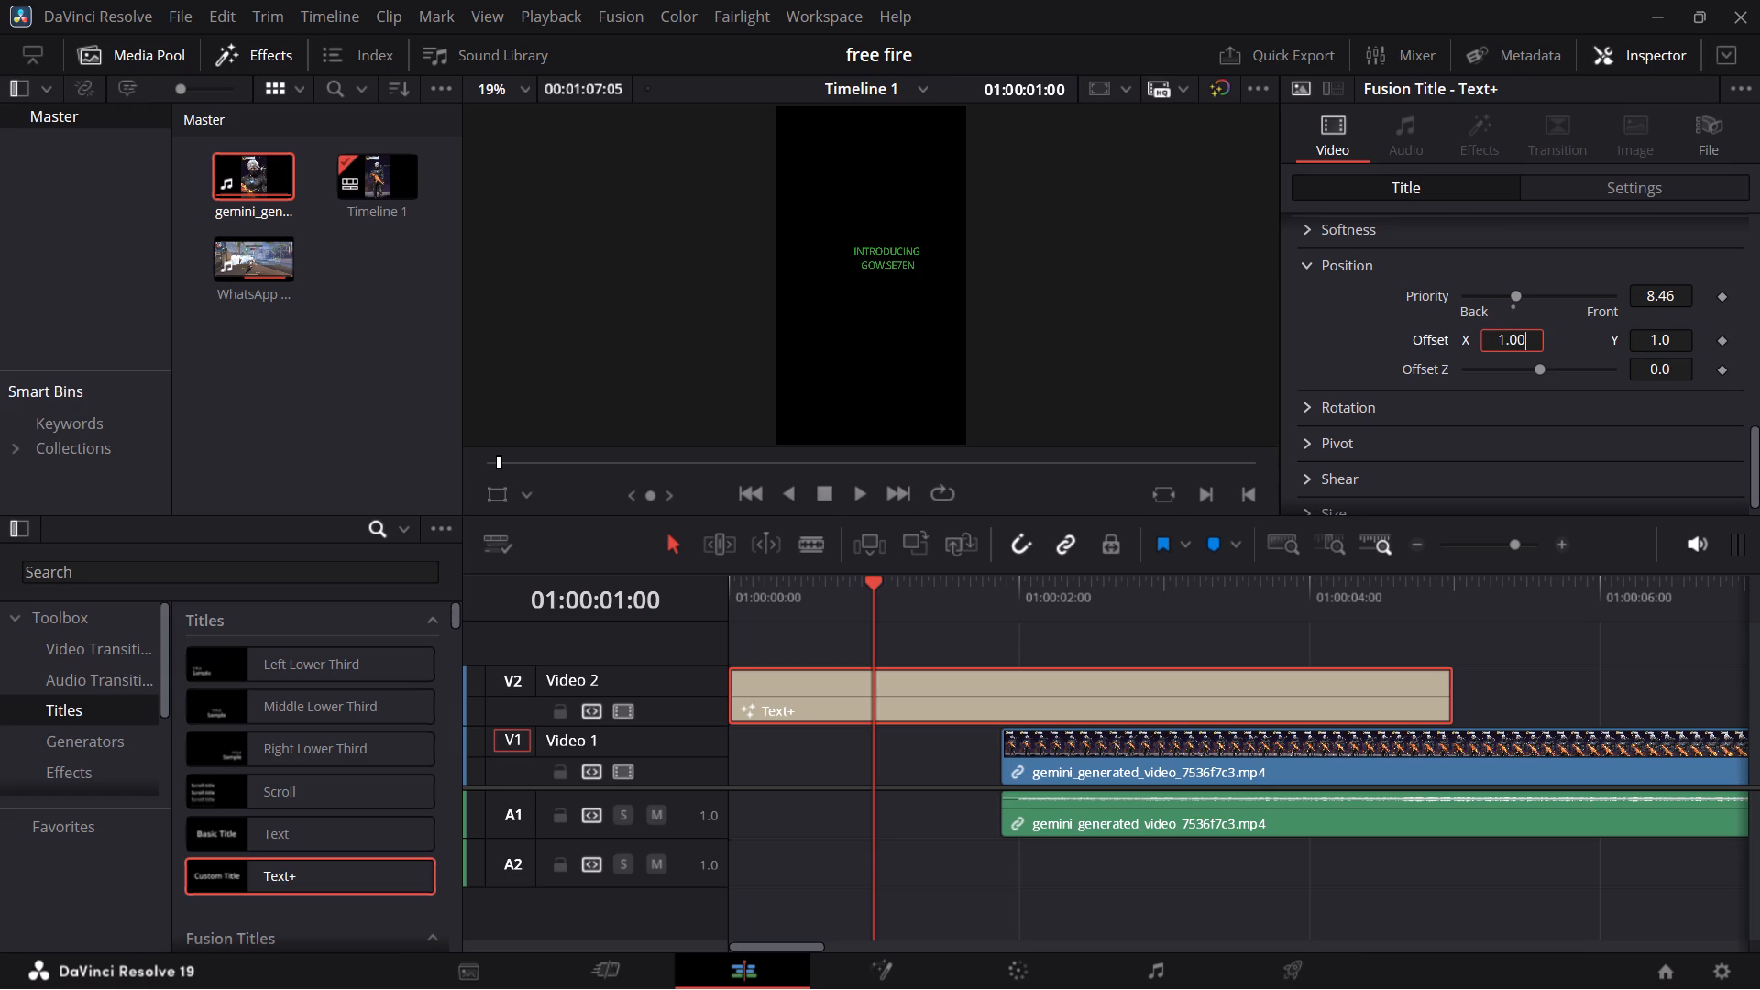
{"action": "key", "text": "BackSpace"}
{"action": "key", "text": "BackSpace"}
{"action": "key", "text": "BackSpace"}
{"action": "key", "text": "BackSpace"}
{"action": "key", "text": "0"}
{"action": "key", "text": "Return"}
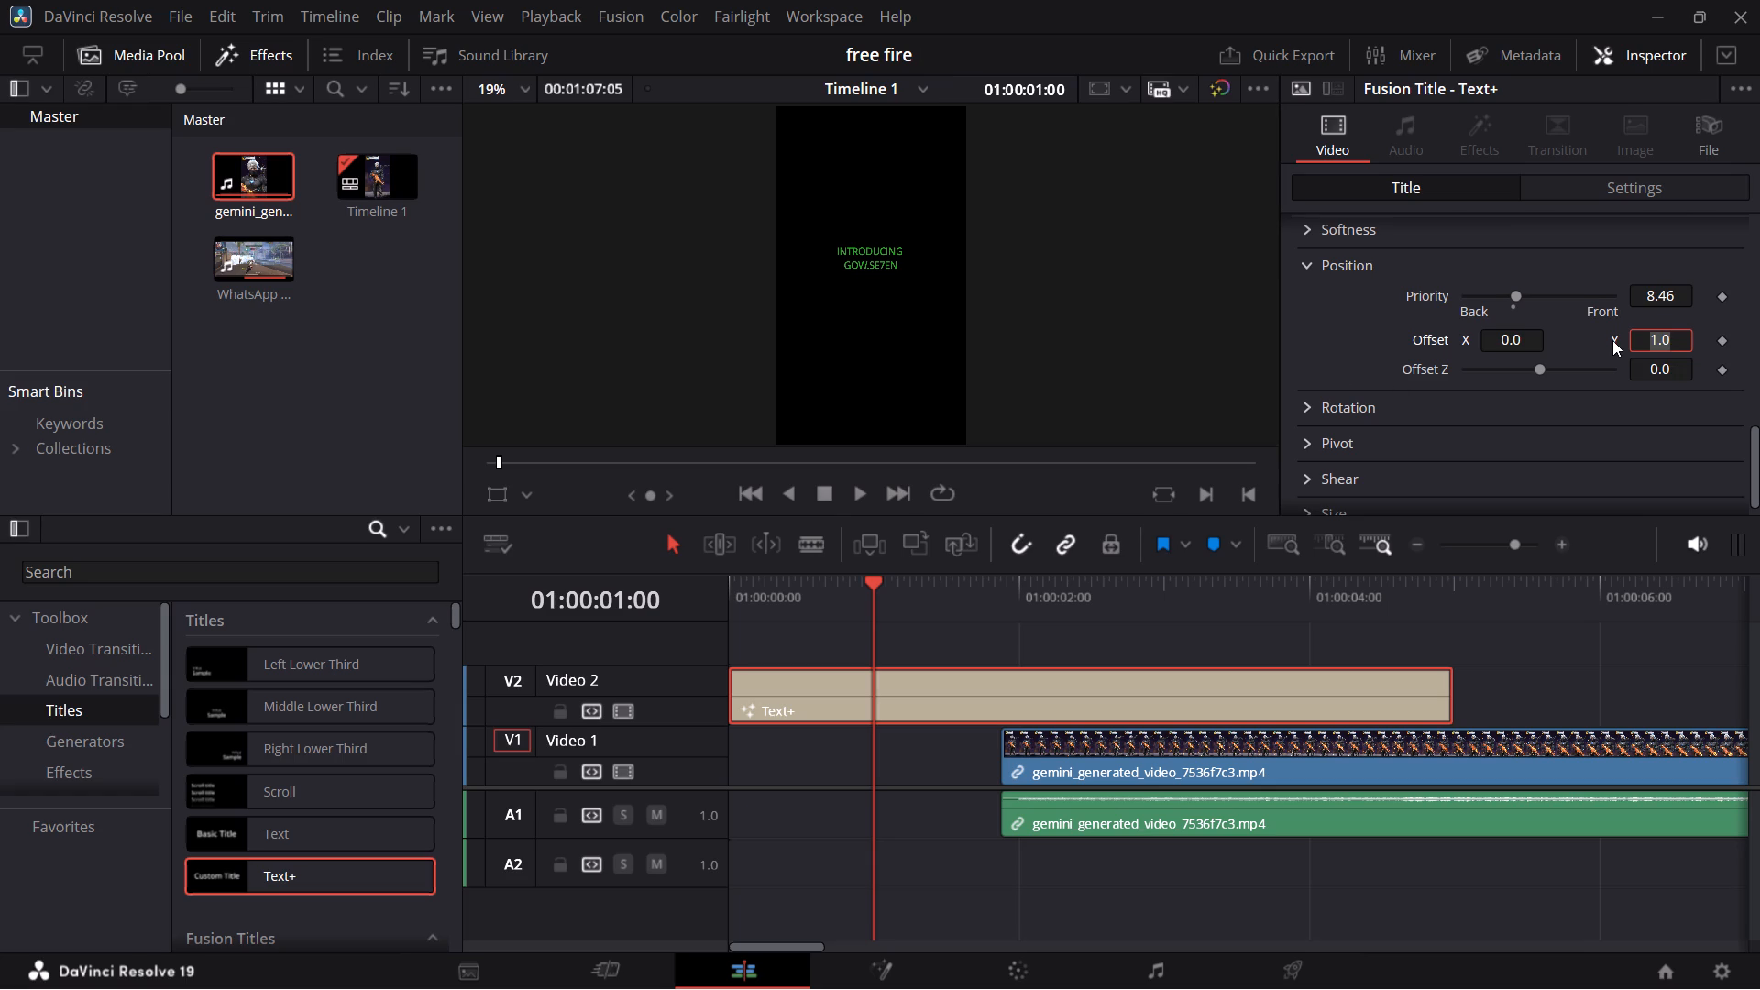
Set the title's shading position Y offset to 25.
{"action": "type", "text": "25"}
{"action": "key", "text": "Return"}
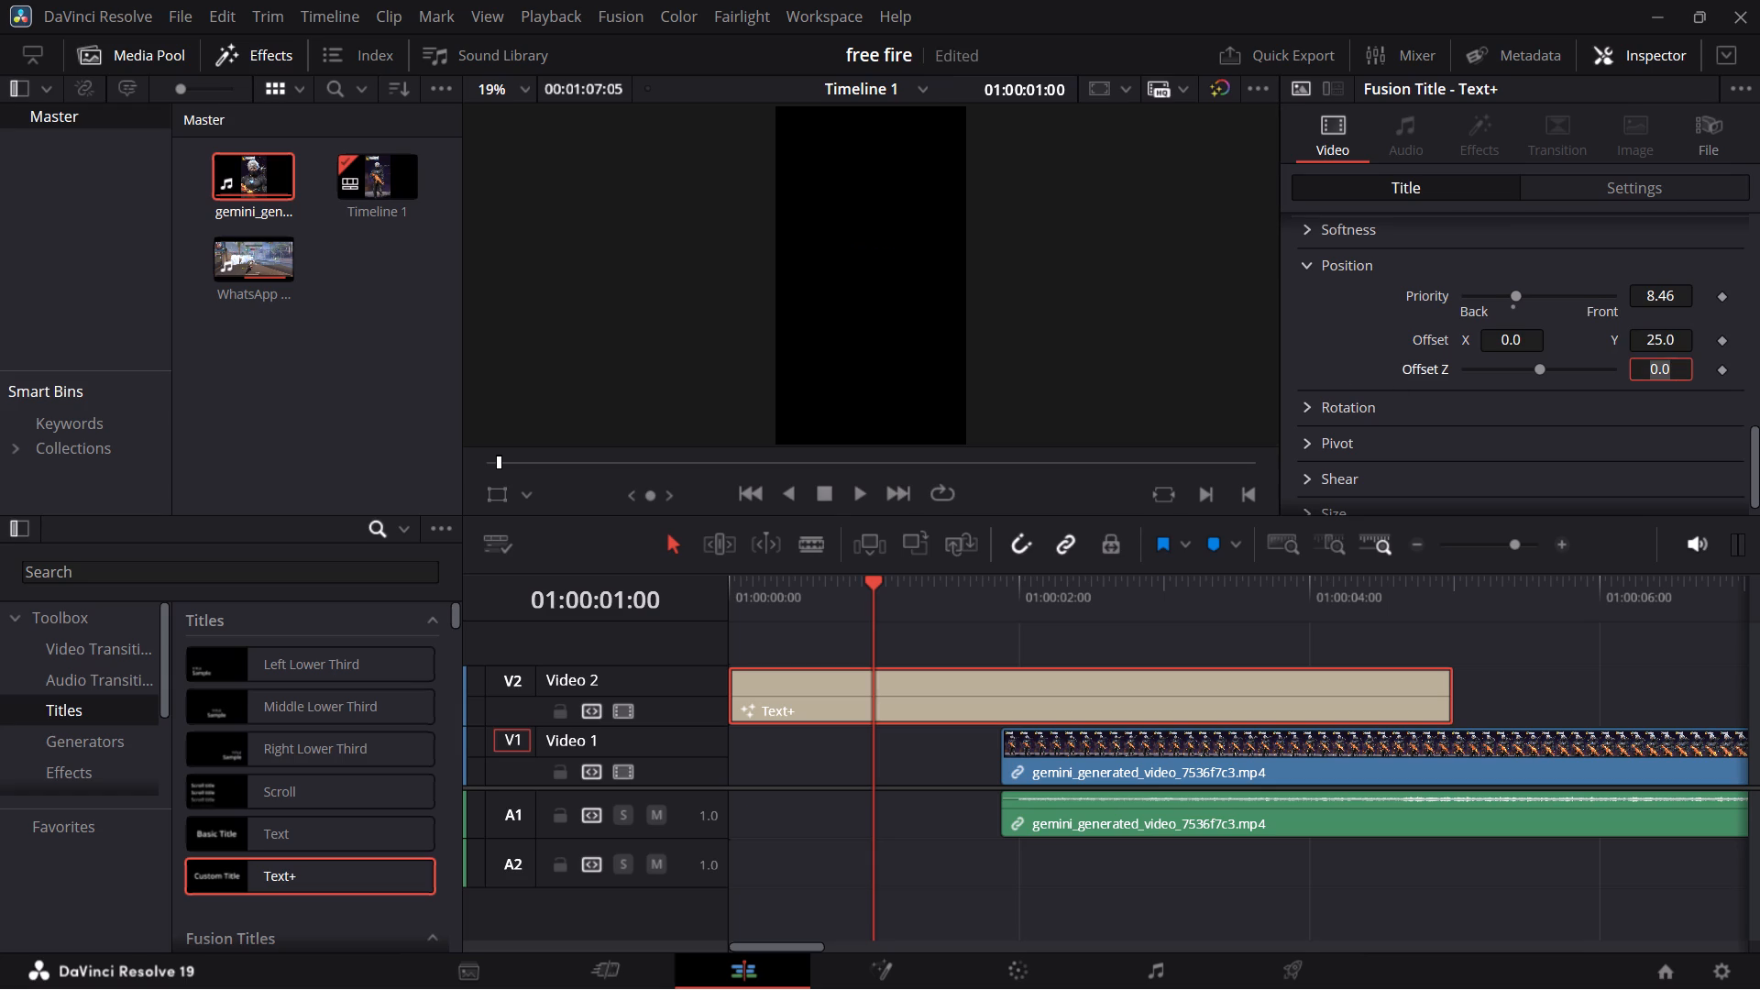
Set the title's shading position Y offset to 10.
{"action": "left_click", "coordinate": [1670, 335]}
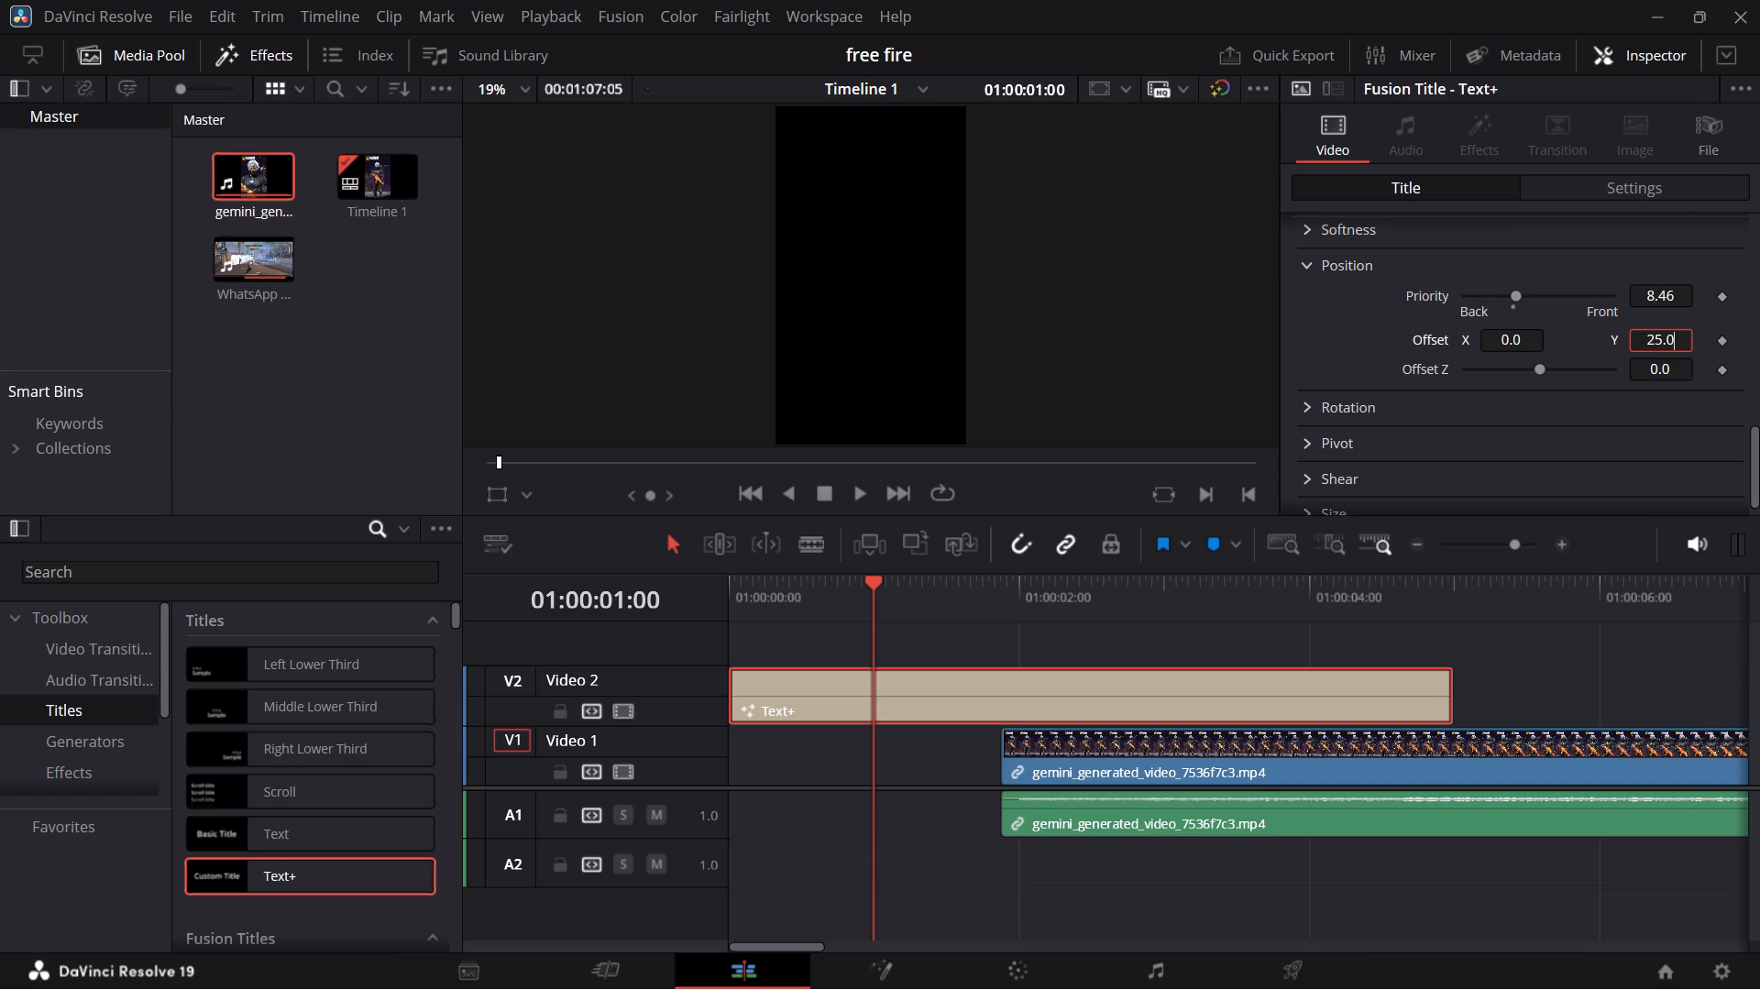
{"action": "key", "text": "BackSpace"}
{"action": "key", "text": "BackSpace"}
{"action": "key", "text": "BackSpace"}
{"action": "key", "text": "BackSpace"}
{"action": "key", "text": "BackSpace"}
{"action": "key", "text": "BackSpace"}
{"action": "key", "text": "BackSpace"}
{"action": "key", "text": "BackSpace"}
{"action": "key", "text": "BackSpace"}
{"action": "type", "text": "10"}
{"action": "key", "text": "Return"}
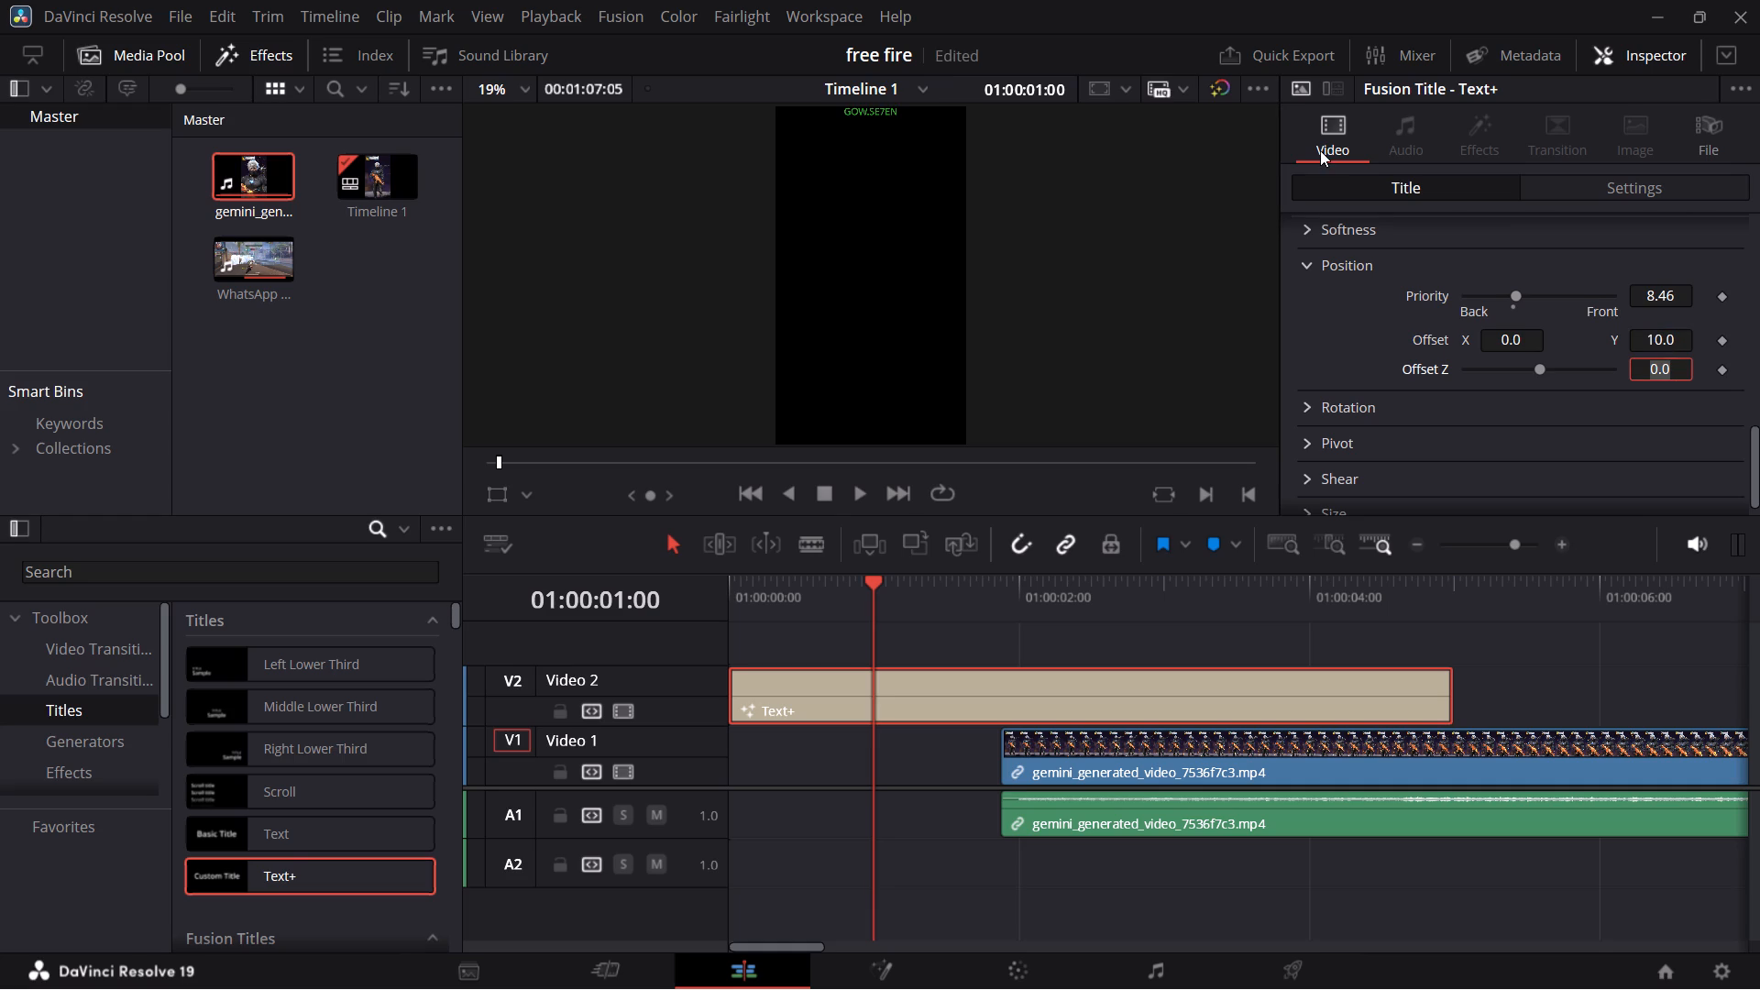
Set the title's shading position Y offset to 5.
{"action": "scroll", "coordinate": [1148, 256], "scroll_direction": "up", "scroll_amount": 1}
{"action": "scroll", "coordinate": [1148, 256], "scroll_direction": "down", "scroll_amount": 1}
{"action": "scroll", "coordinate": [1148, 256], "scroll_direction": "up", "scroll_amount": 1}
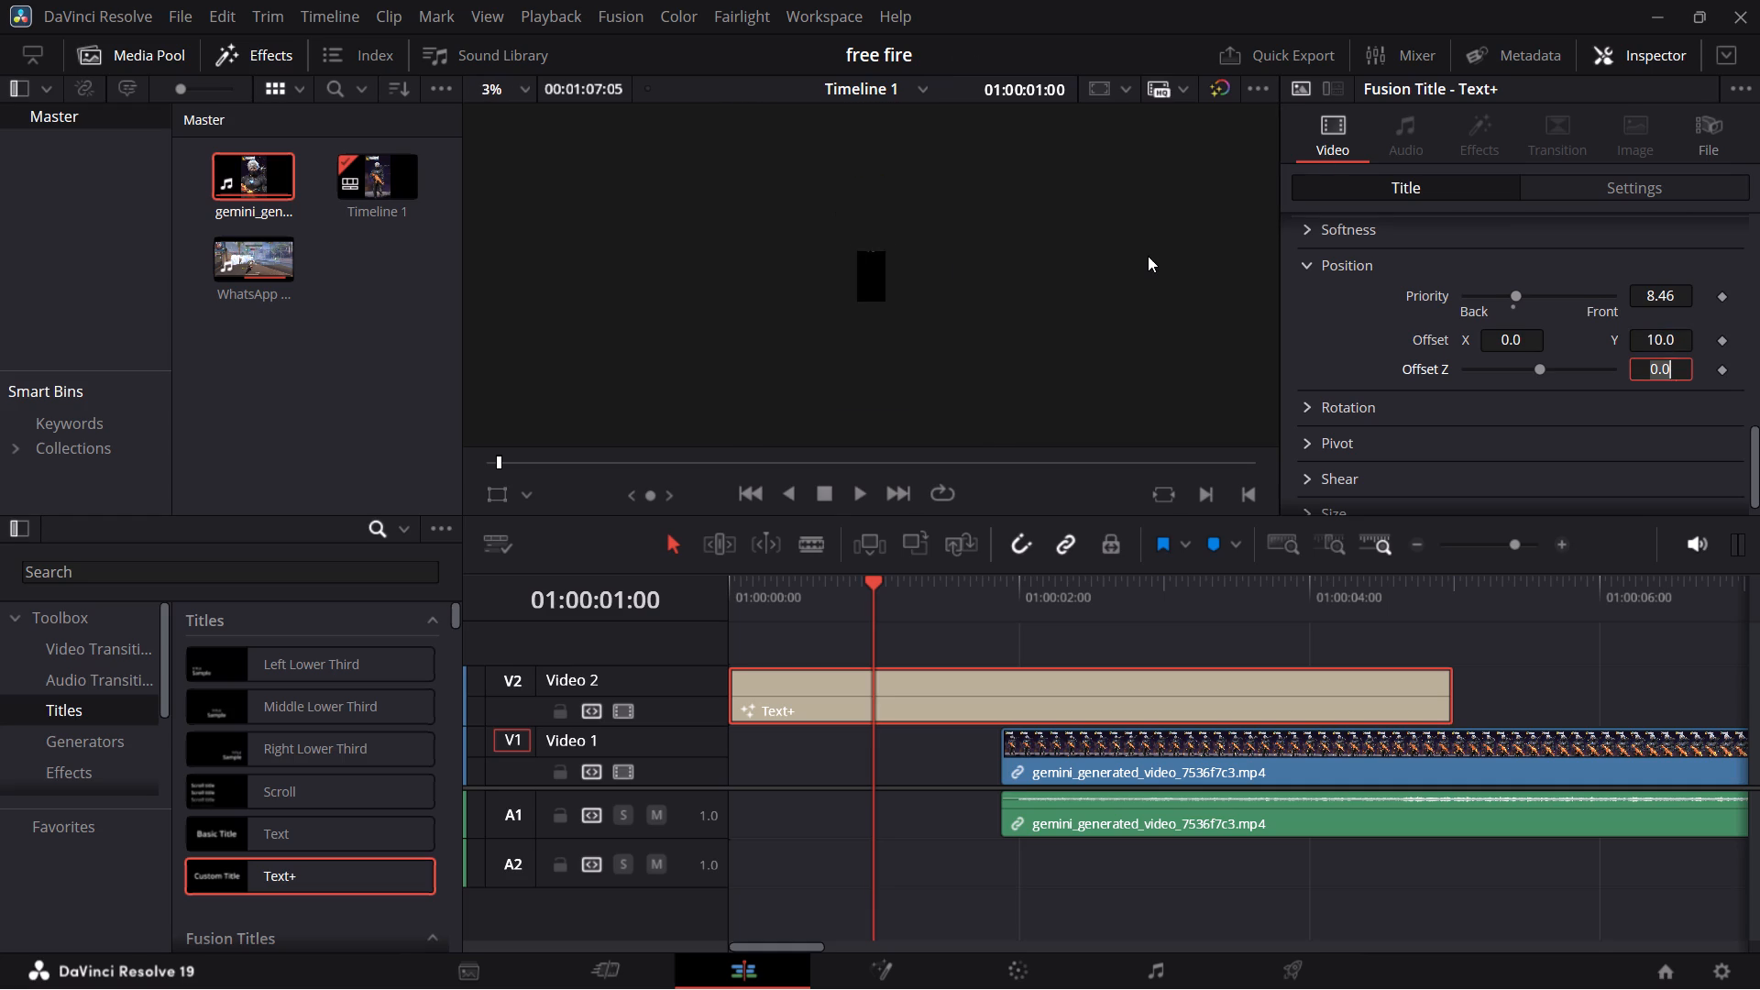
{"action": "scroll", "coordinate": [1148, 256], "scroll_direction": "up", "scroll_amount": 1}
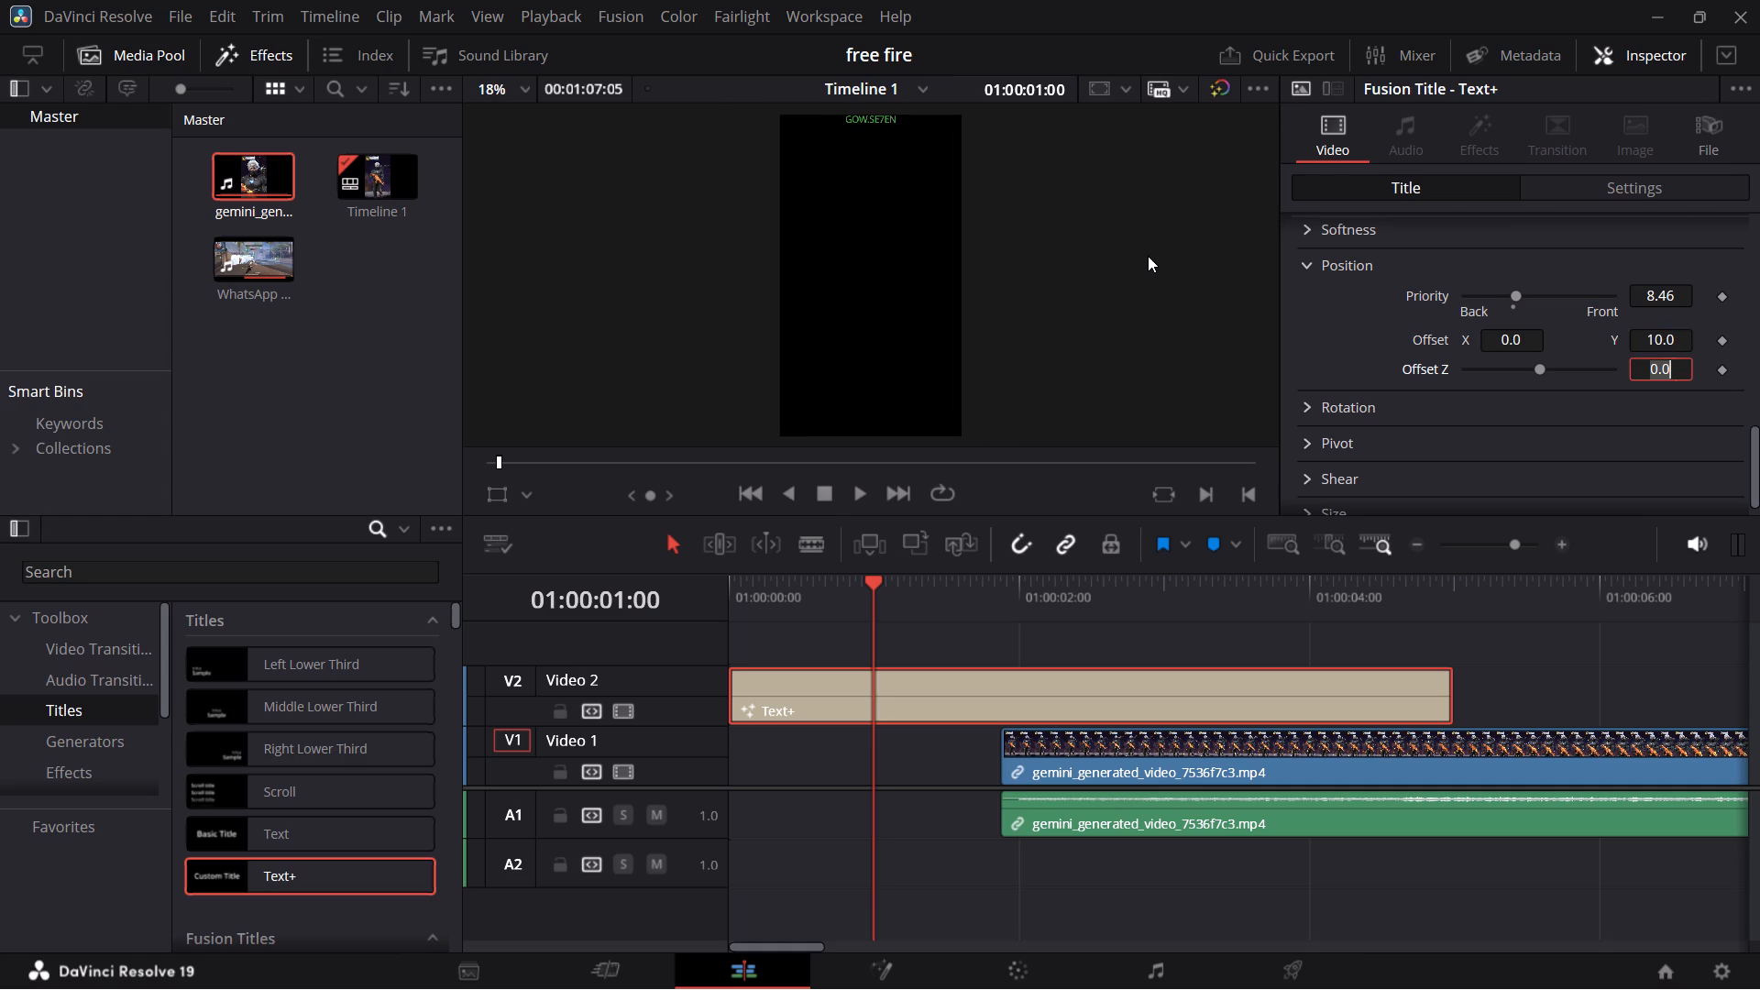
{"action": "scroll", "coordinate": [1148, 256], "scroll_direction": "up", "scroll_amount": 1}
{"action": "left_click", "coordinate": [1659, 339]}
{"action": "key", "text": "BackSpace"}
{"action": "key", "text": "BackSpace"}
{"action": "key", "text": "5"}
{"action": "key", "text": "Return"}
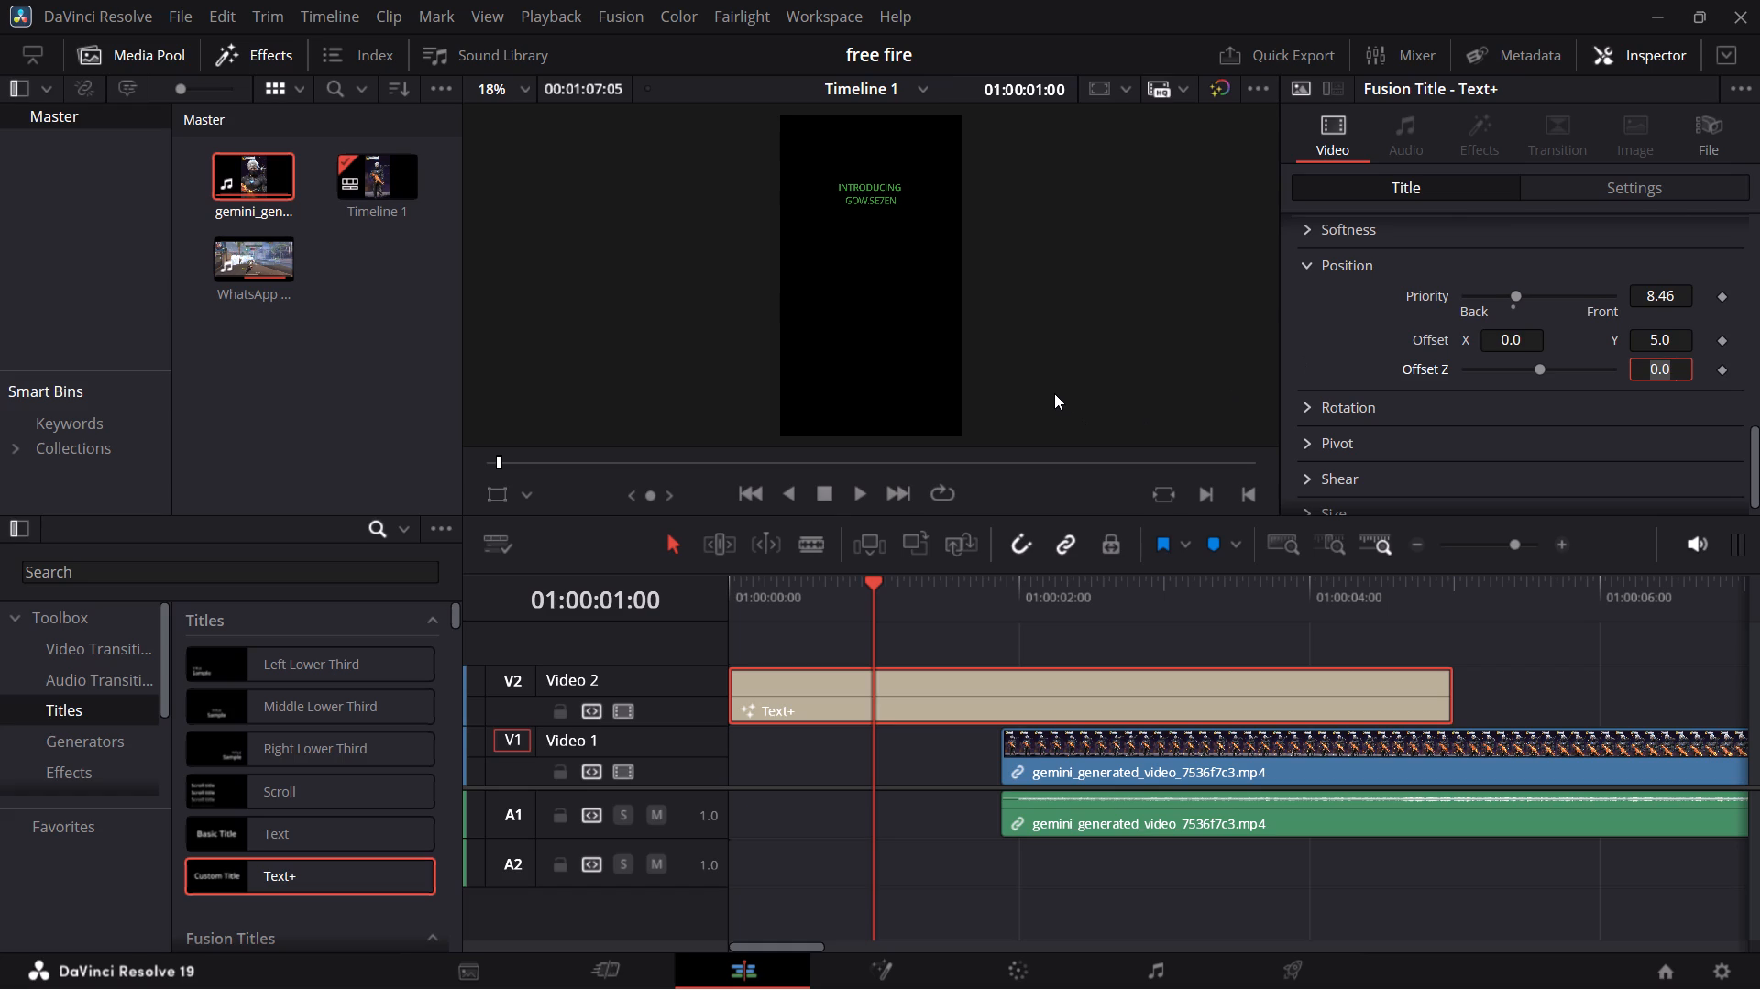
Reset the title's shading position Y offset to 0.
{"action": "left_click", "coordinate": [1662, 335]}
{"action": "key", "text": "BackSpace"}
{"action": "key", "text": "BackSpace"}
{"action": "key", "text": "BackSpace"}
{"action": "key", "text": "Right"}
{"action": "key", "text": "BackSpace"}
{"action": "key", "text": "0"}
{"action": "key", "text": "Return"}
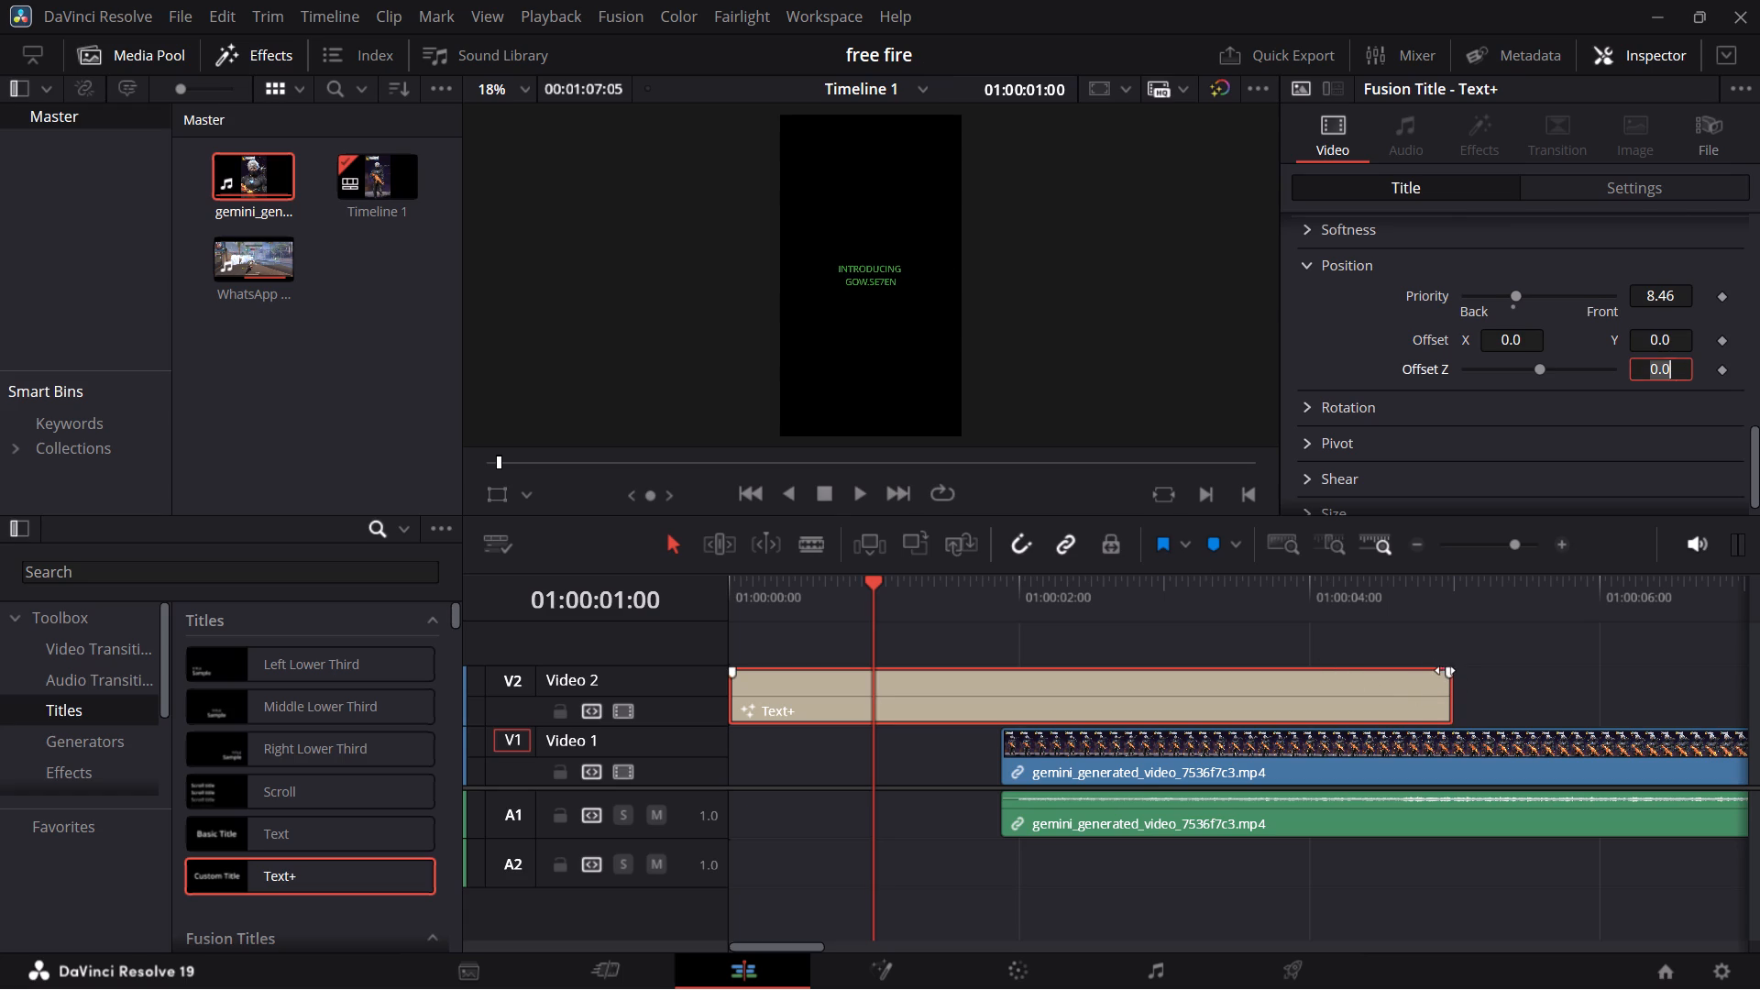
Add a fade-out just under two seconds long to the end of the Text+ title clip.
{"action": "left_click_drag", "start_coordinate": [1449, 670], "coordinate": [1207, 679]}
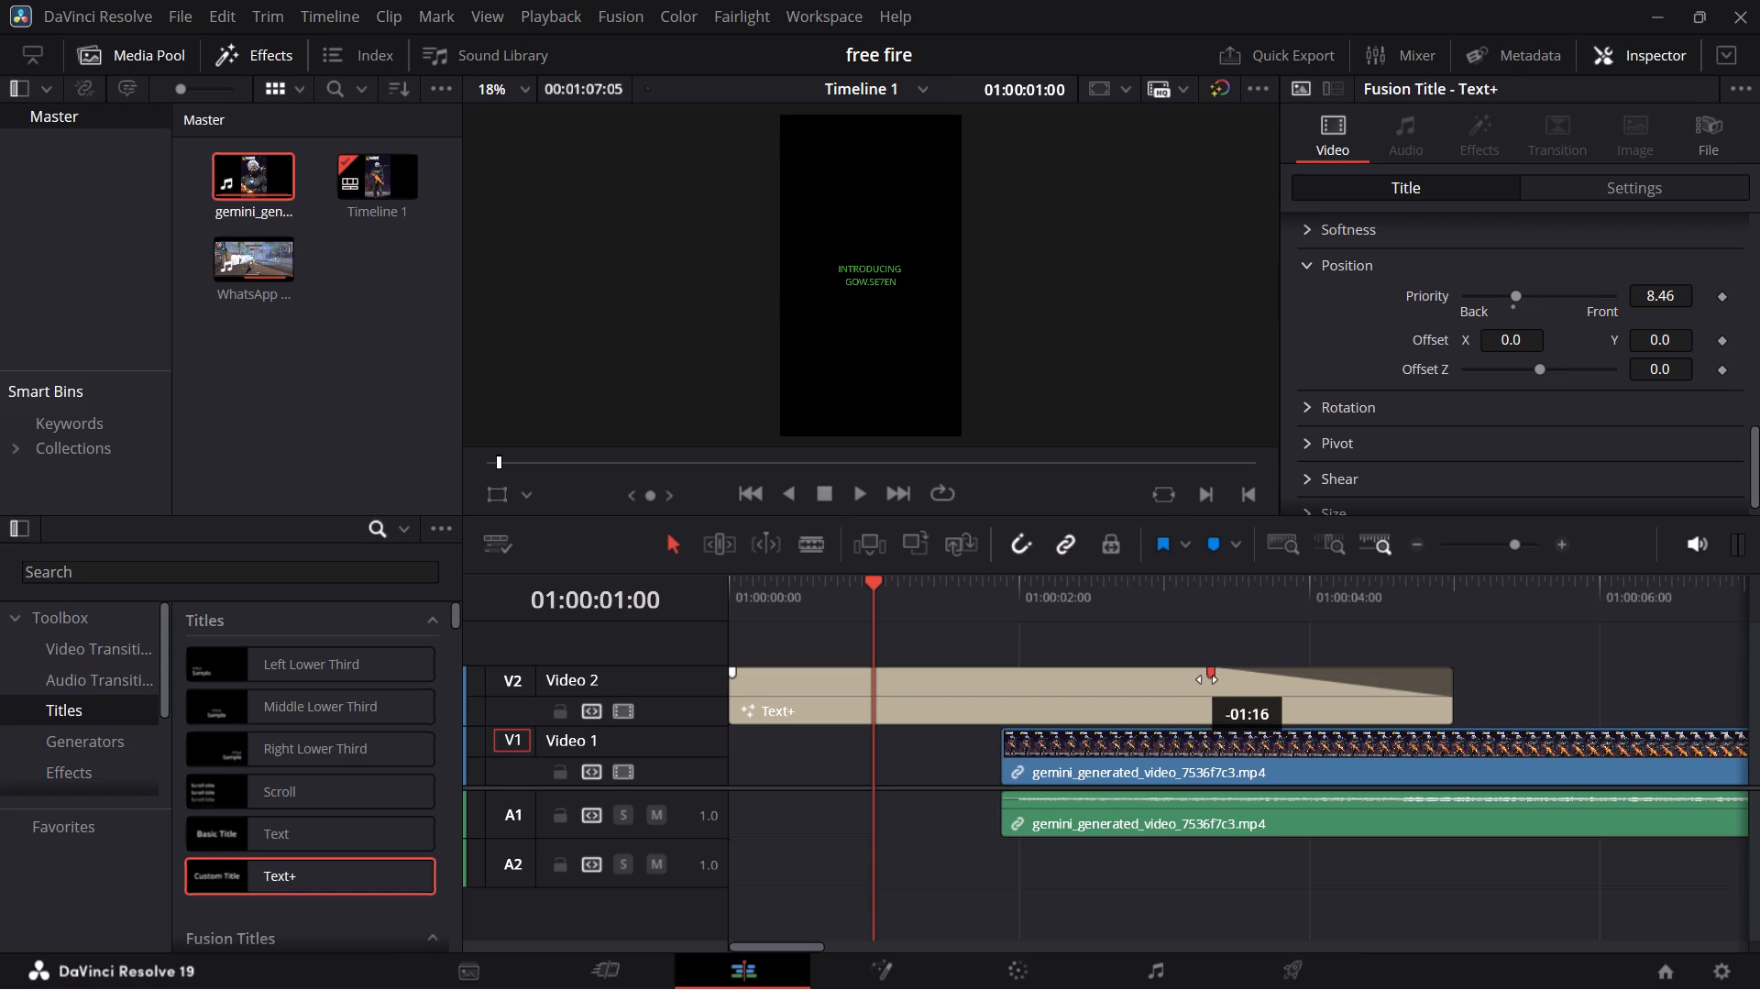
{"action": "left_click_drag", "start_coordinate": [1207, 679], "coordinate": [1179, 685]}
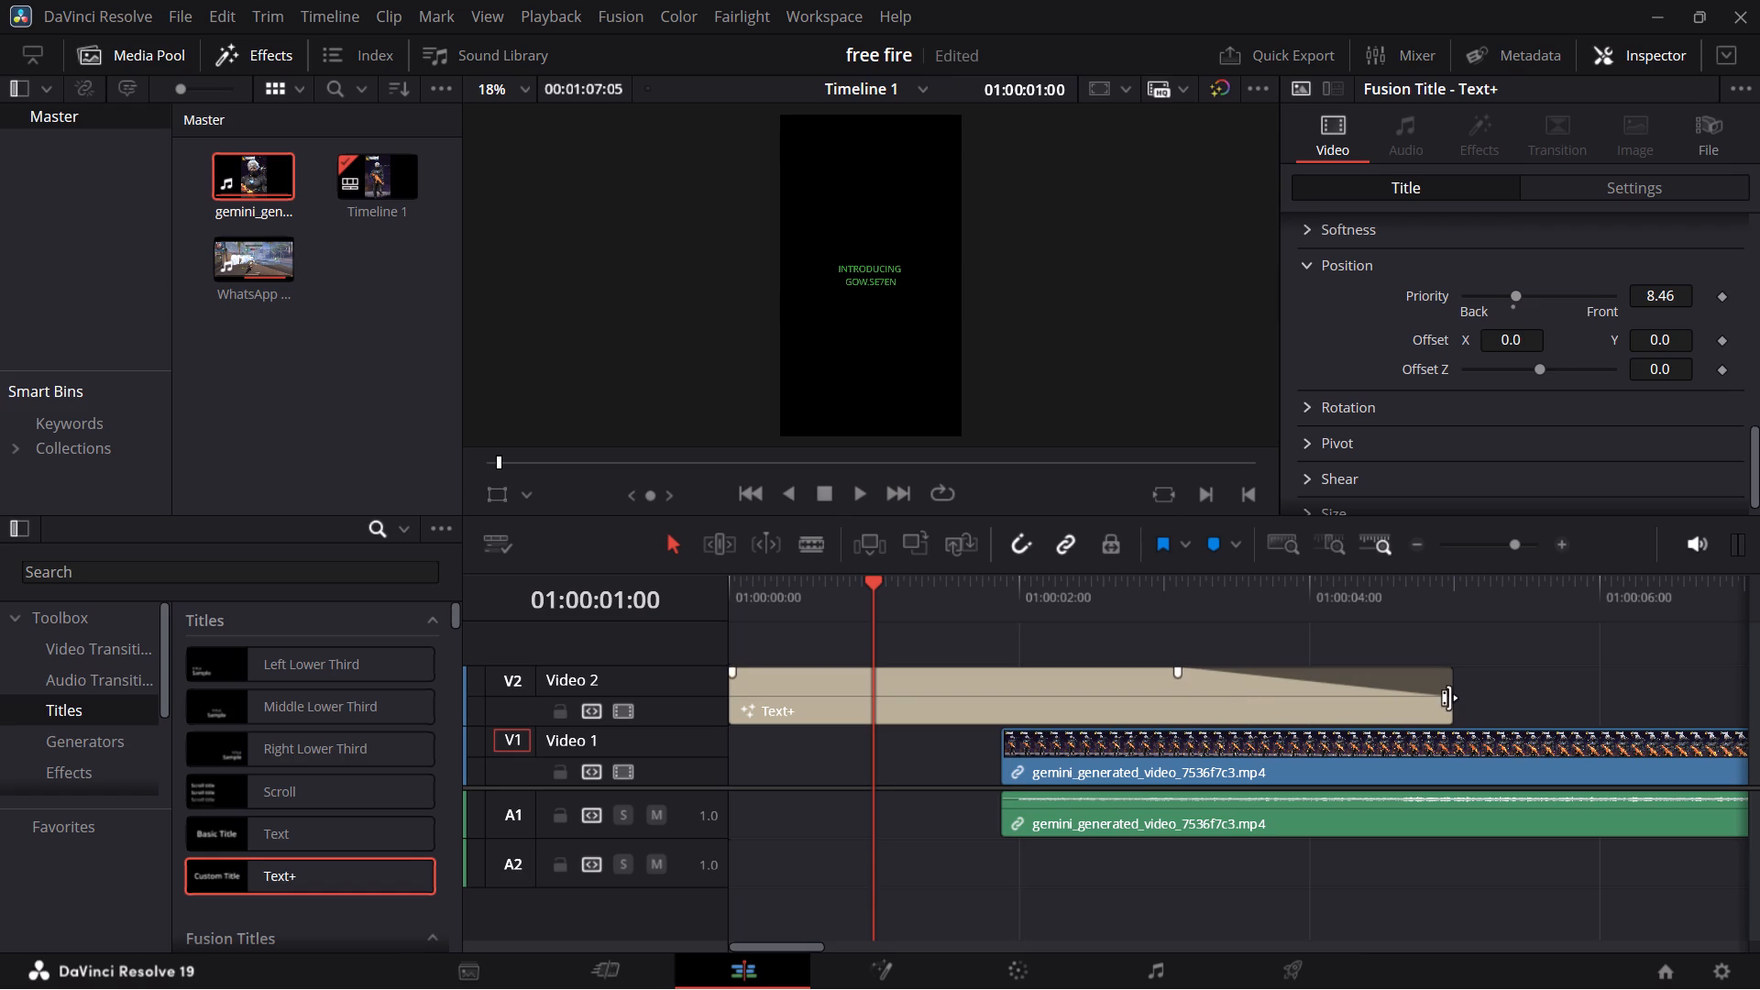
Trim the end of the Text+ title clip back to where the gemini_generated_video clip starts.
{"action": "left_click_drag", "start_coordinate": [1453, 698], "coordinate": [1311, 705]}
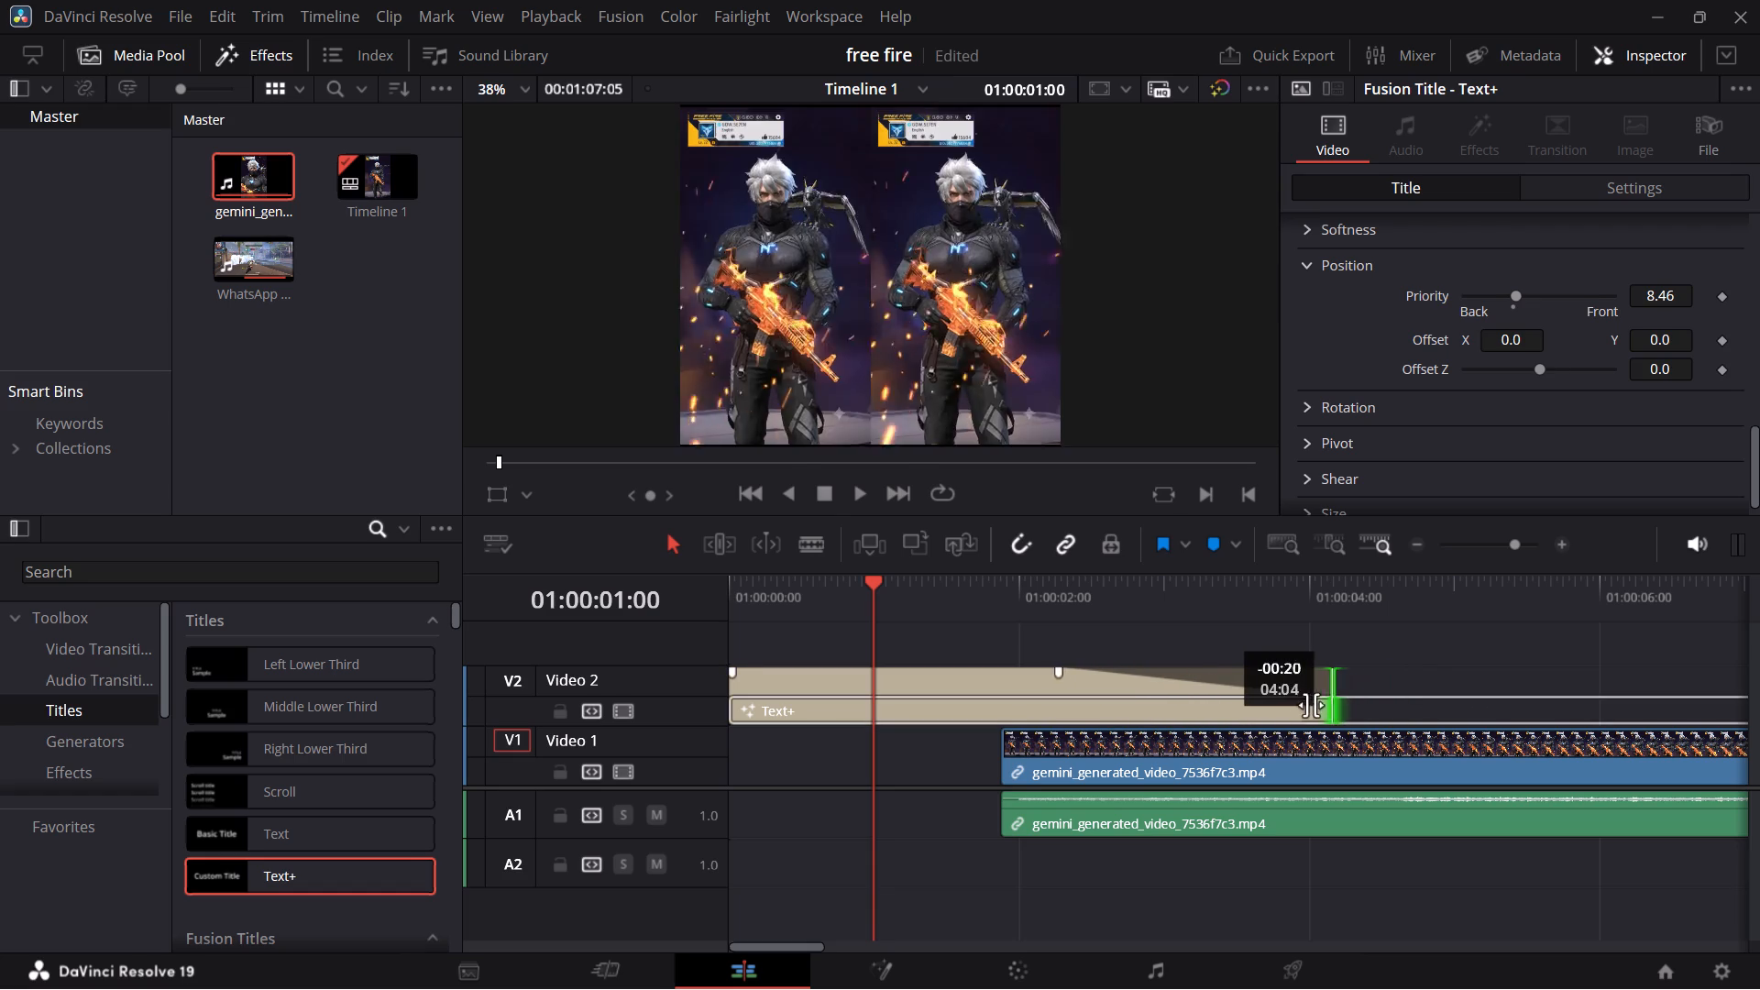
{"action": "left_click_drag", "start_coordinate": [1311, 705], "coordinate": [1064, 726]}
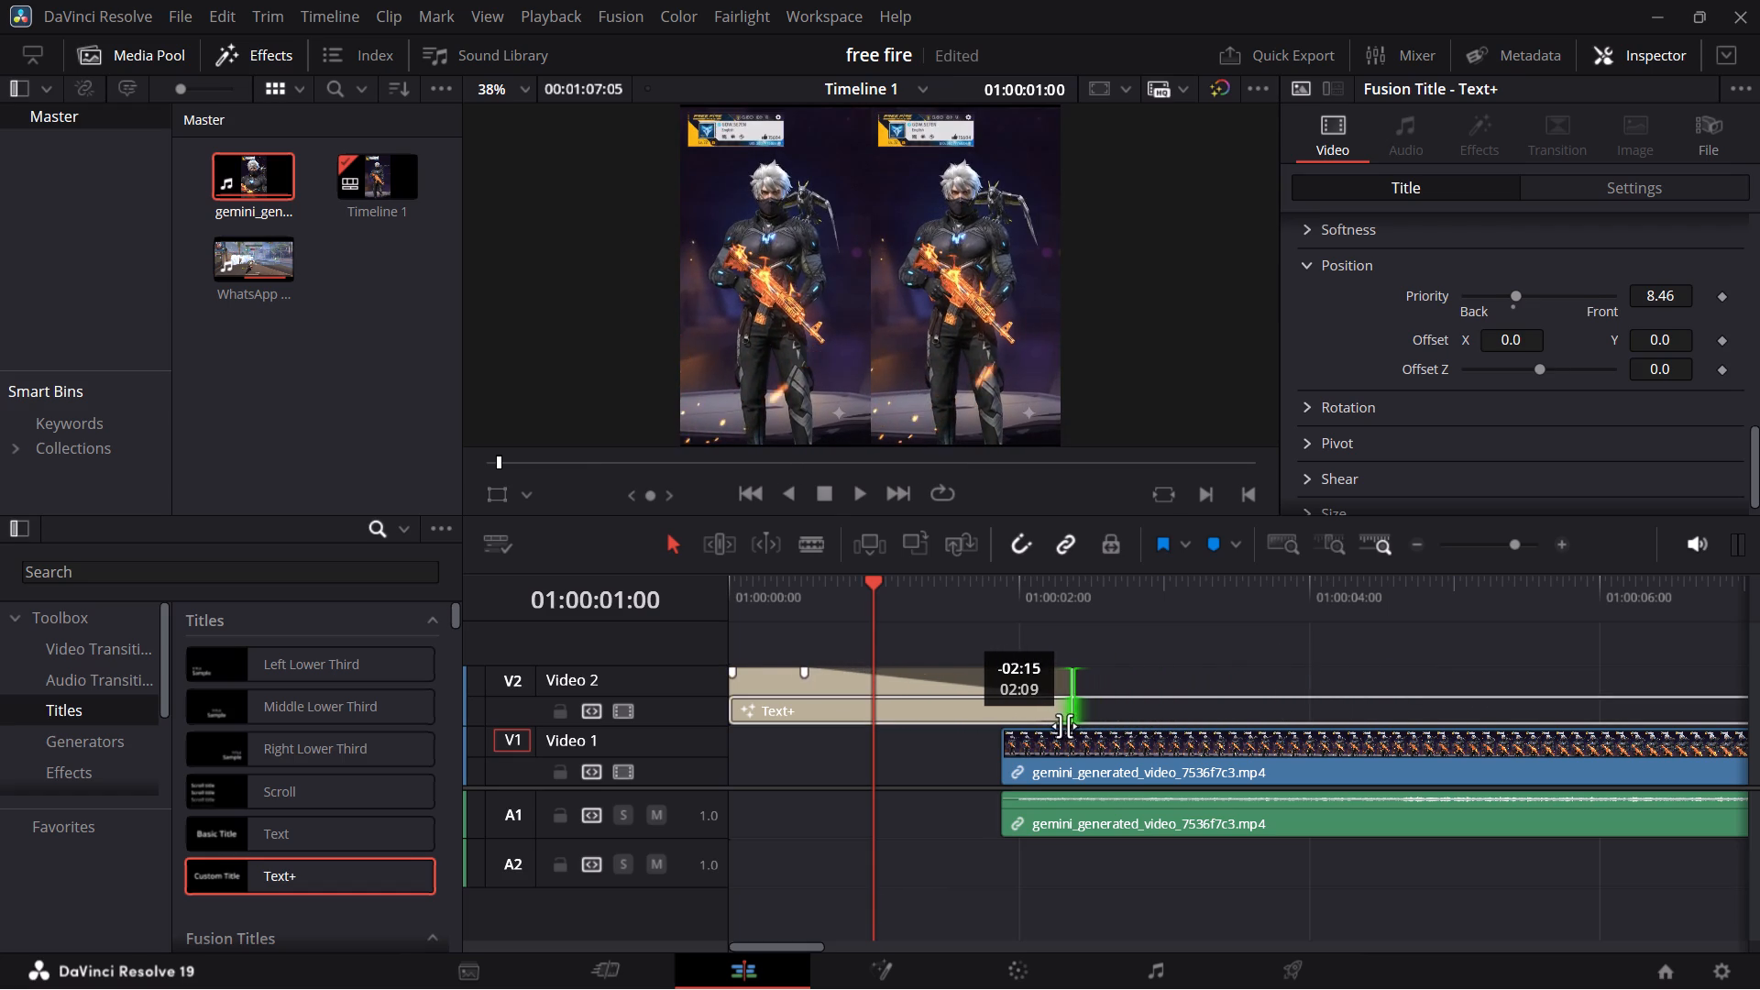
{"action": "left_click_drag", "start_coordinate": [1064, 726], "coordinate": [1003, 723]}
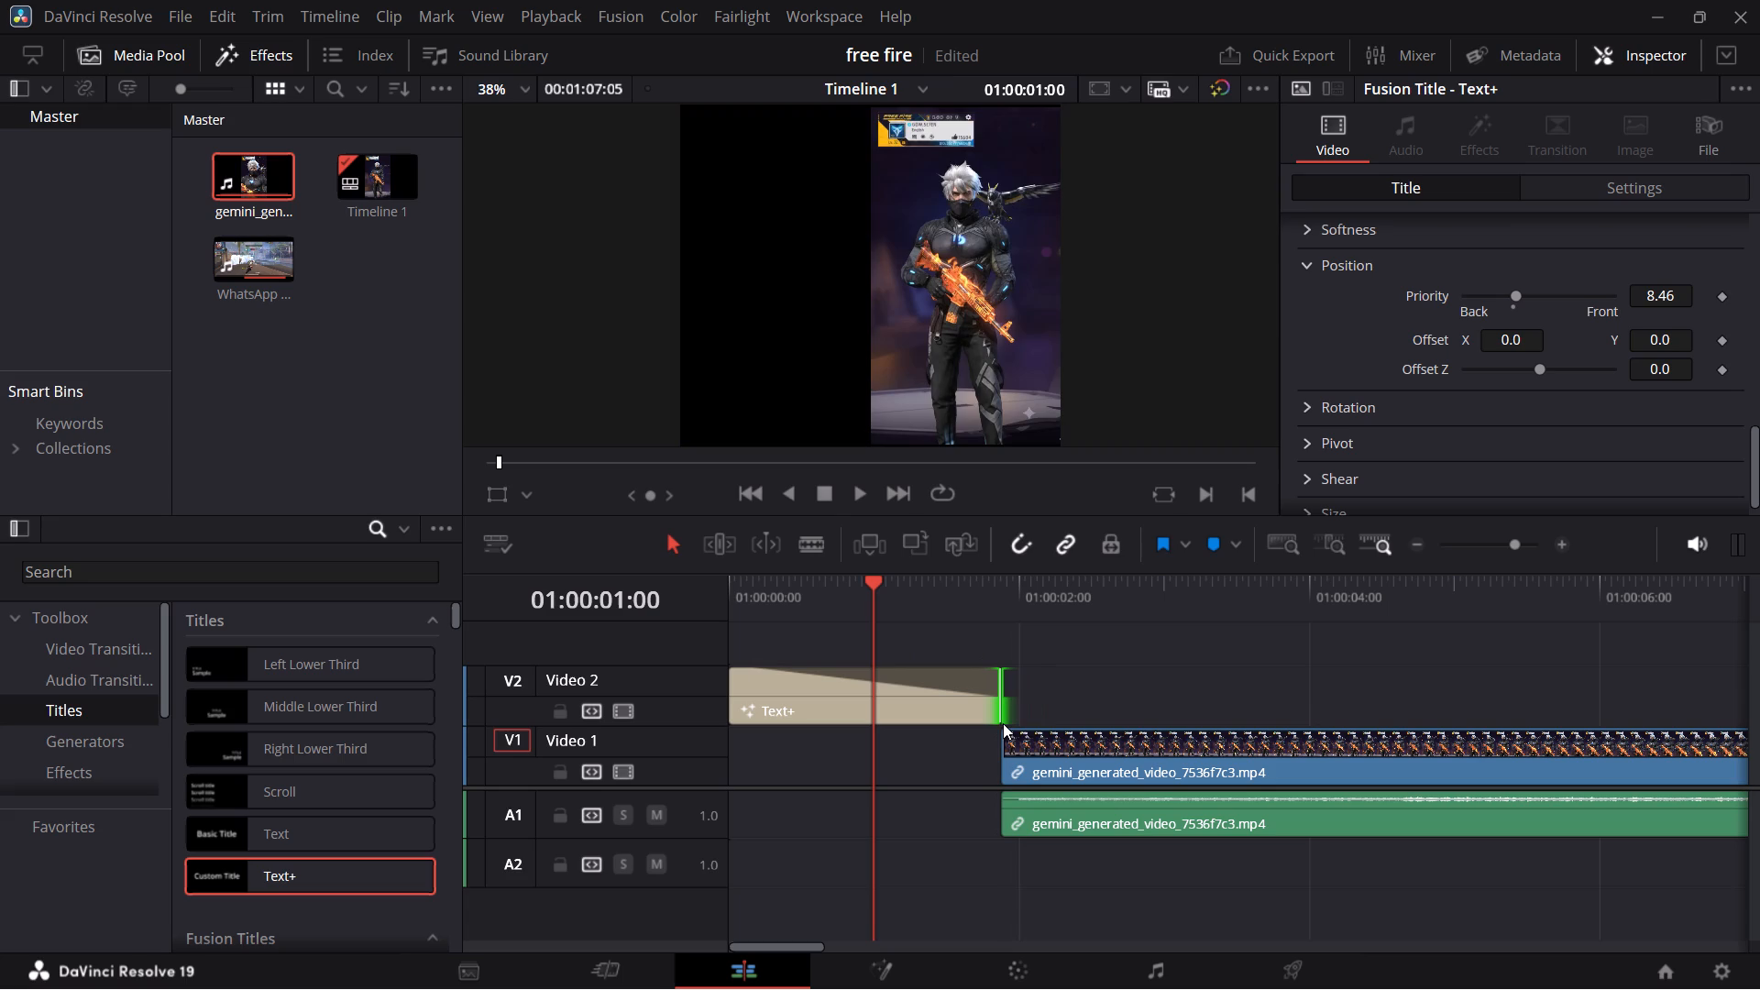
Move the Text+ title clip down to Video 1, directly before the intro clip, and preview it from the start.
{"action": "left_click_drag", "start_coordinate": [888, 706], "coordinate": [889, 748]}
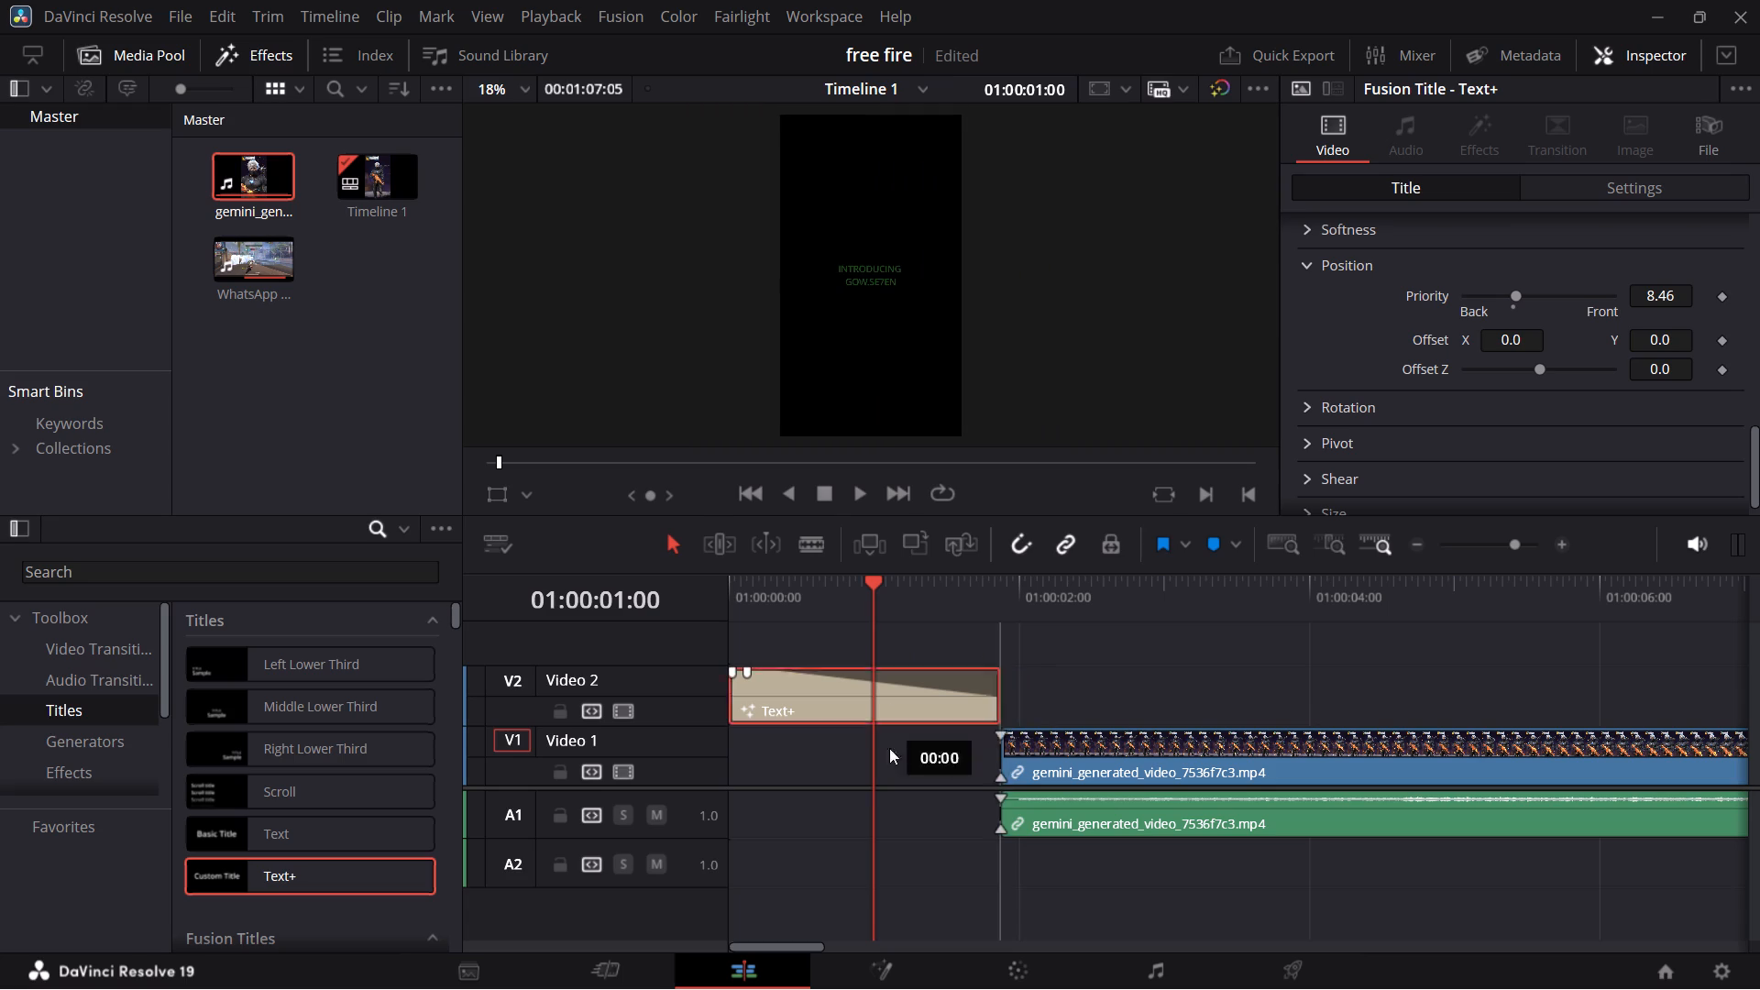
{"action": "left_click_drag", "start_coordinate": [889, 748], "coordinate": [890, 773]}
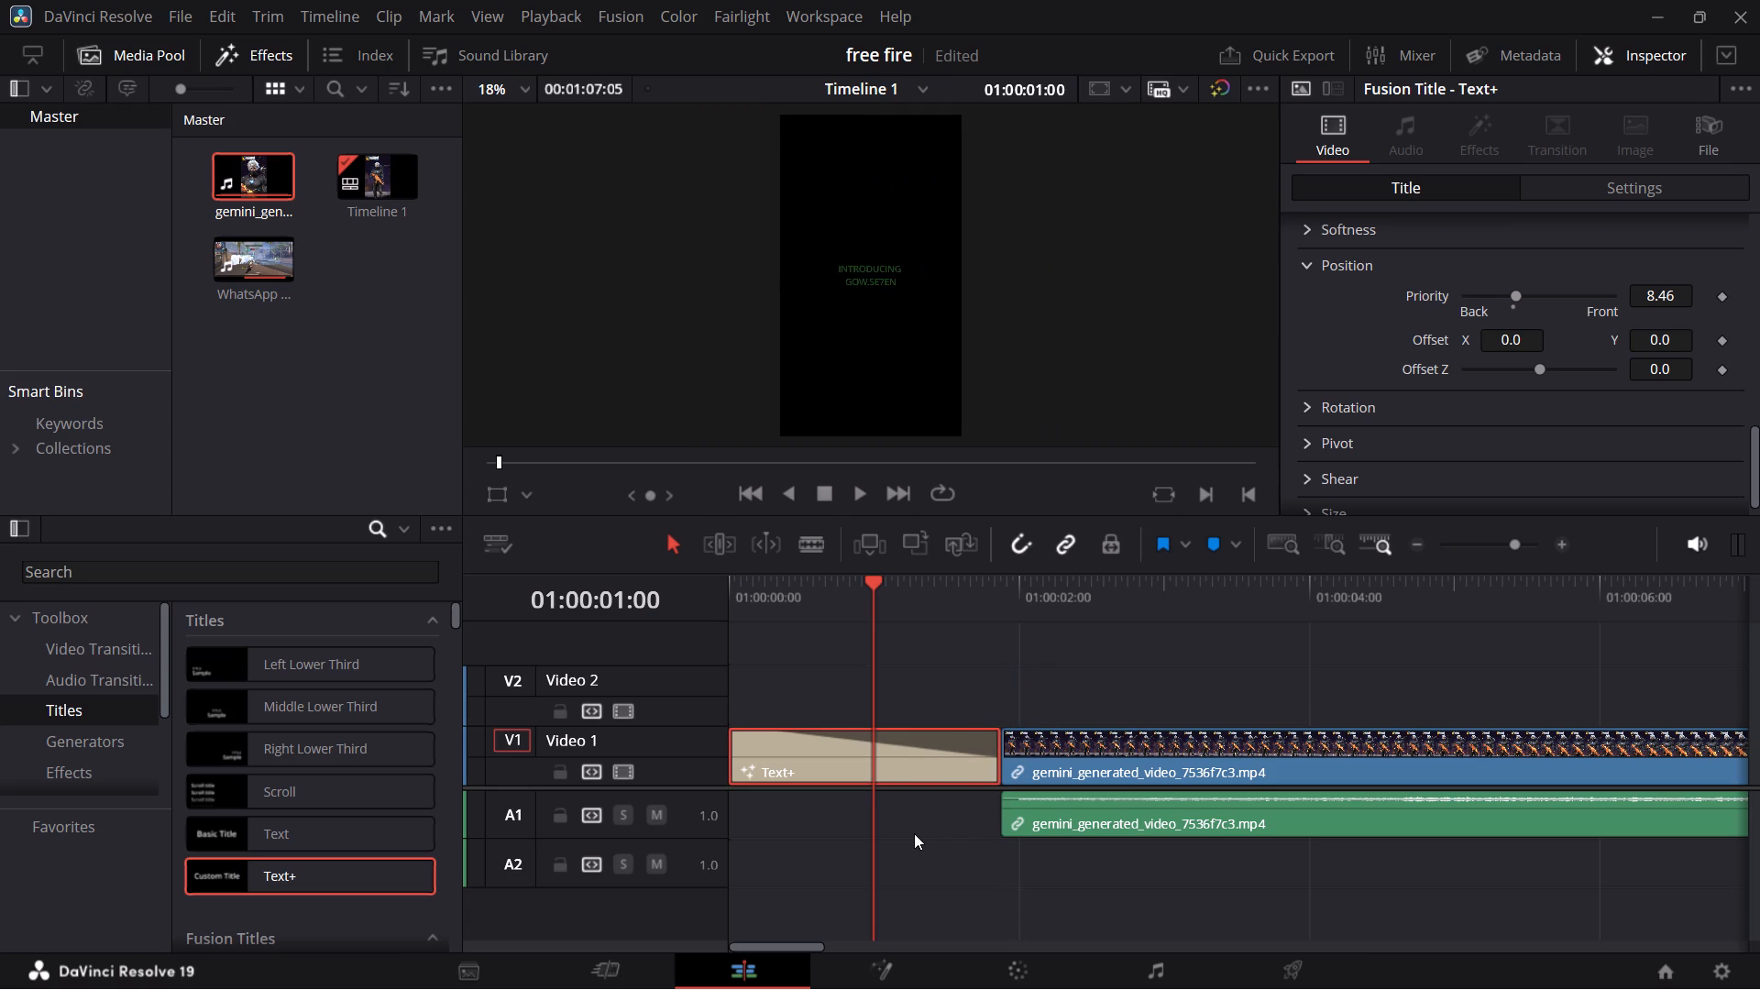
{"action": "left_click", "coordinate": [742, 589]}
{"action": "key", "text": "space"}
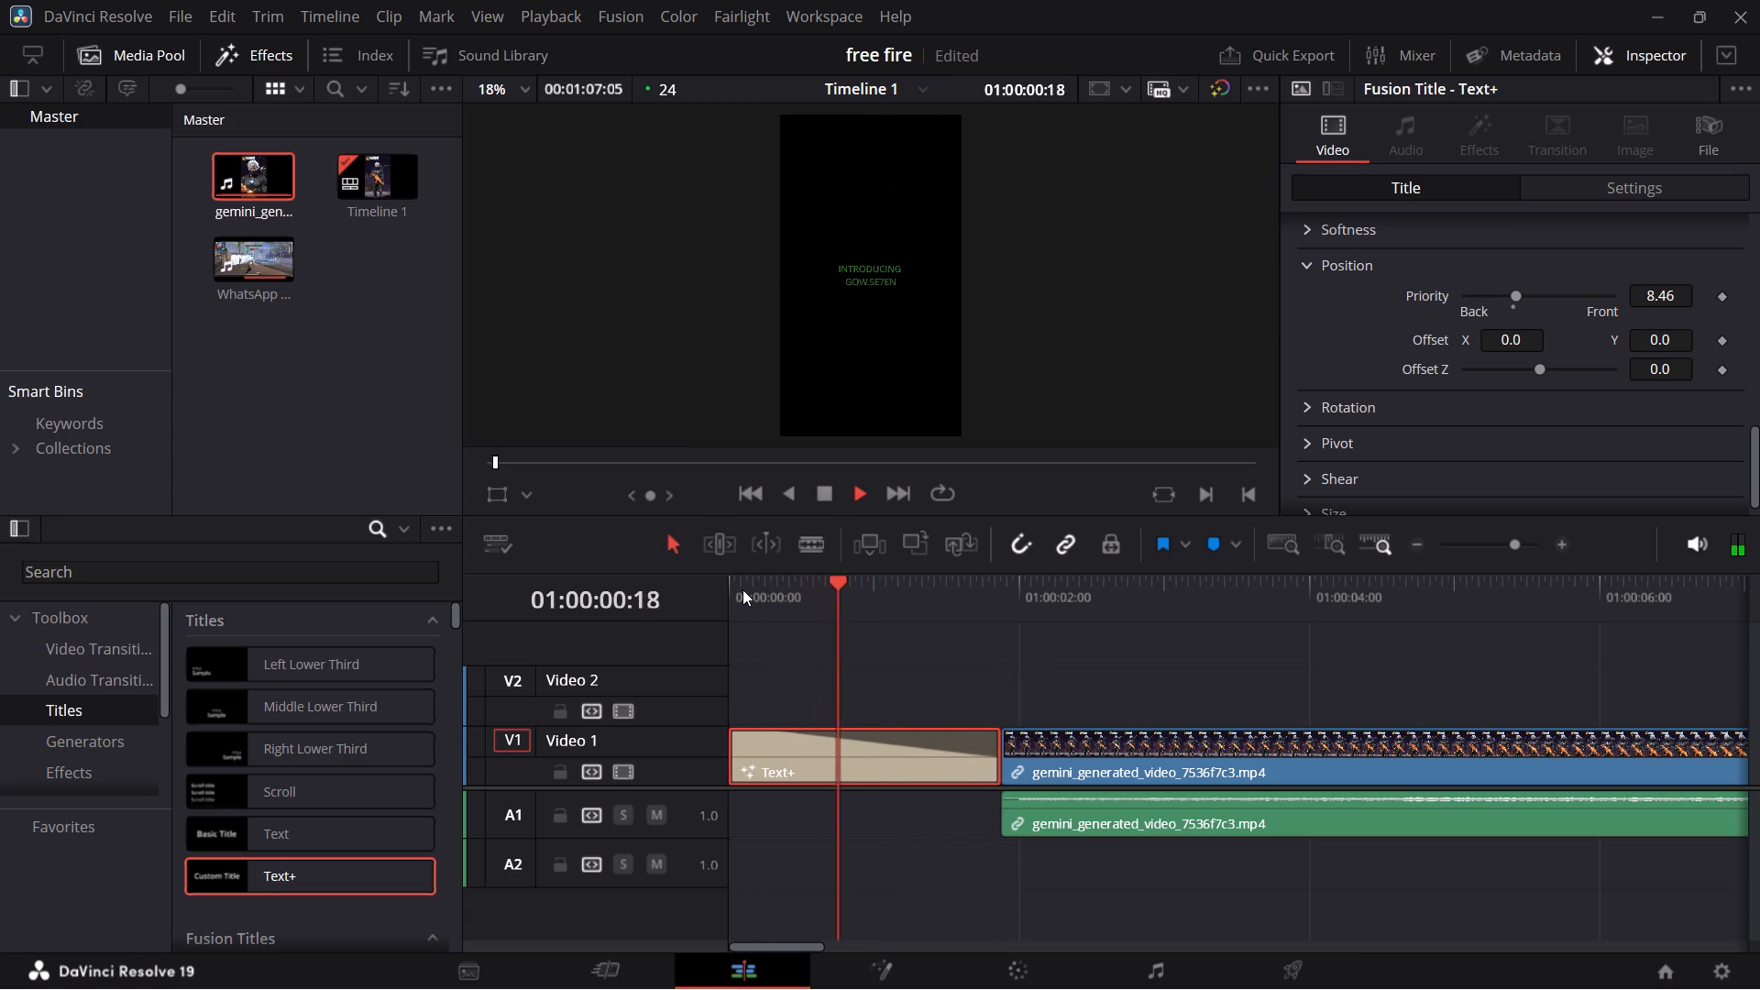
{"action": "key", "text": "space"}
Change the title's solid fill color to white, with saturation 0.0 and value 0.992.
{"action": "scroll", "coordinate": [1478, 247], "scroll_direction": "up", "scroll_amount": 3}
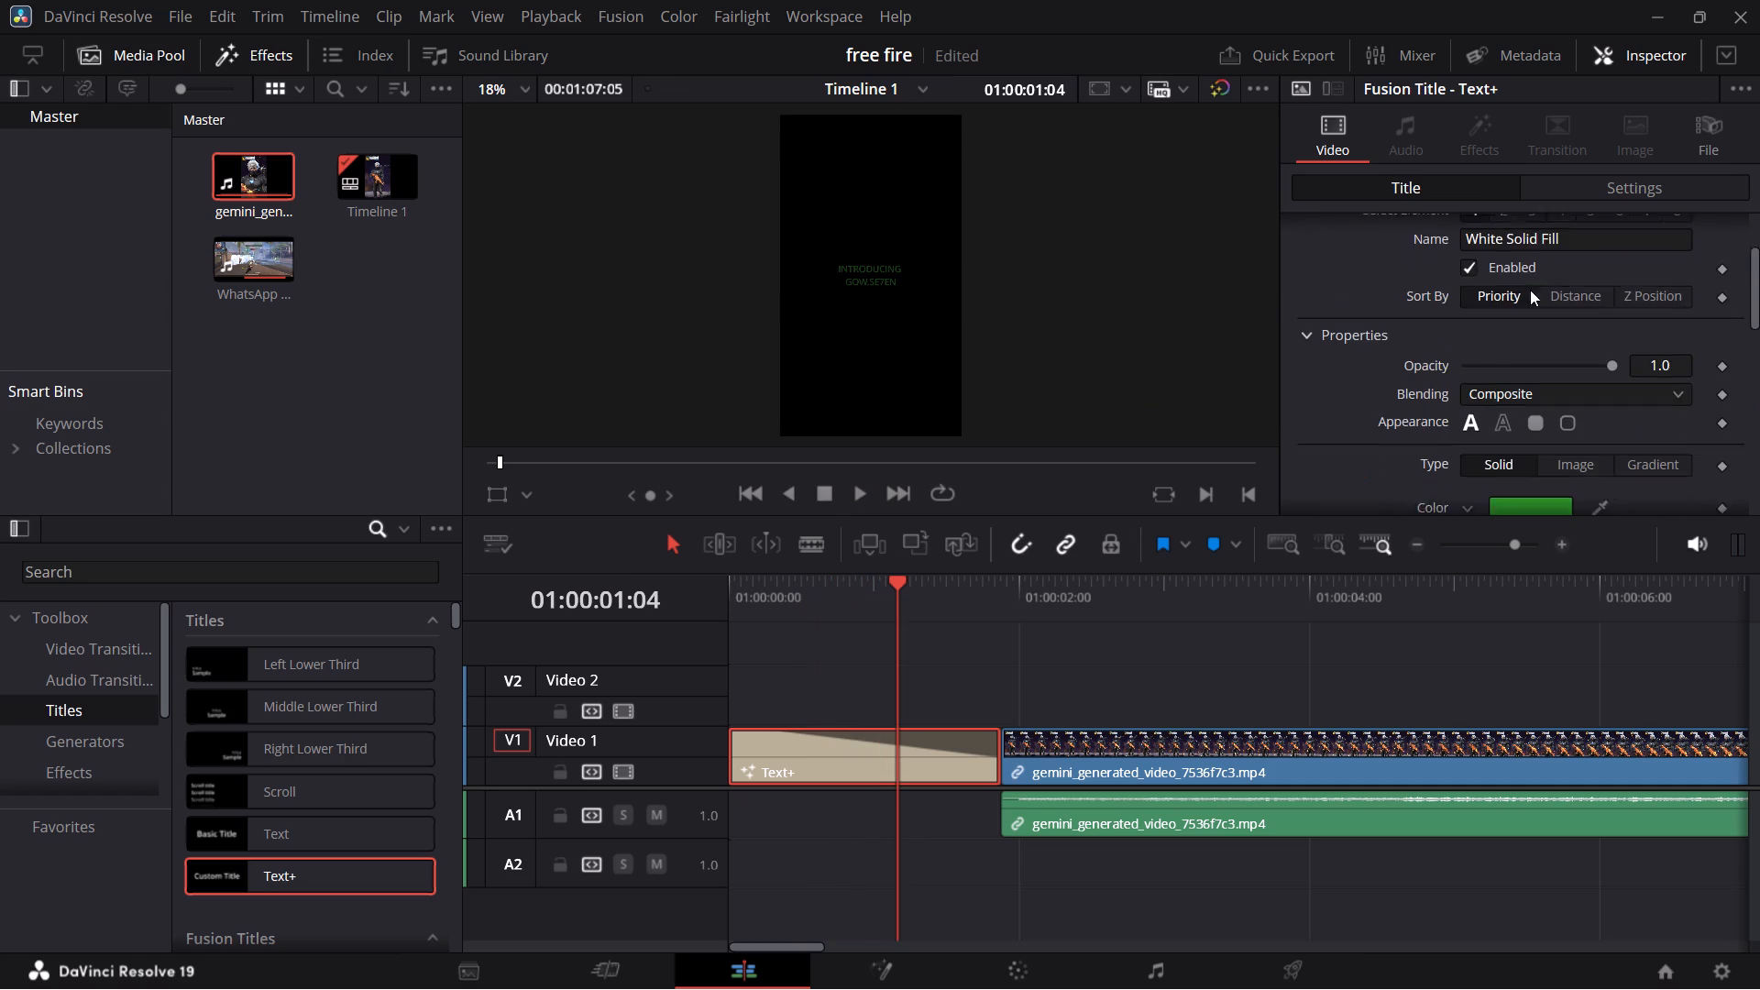
{"action": "scroll", "coordinate": [1530, 290], "scroll_direction": "up", "scroll_amount": 1}
{"action": "scroll", "coordinate": [1530, 290], "scroll_direction": "down", "scroll_amount": 1}
{"action": "left_click", "coordinate": [1468, 300]}
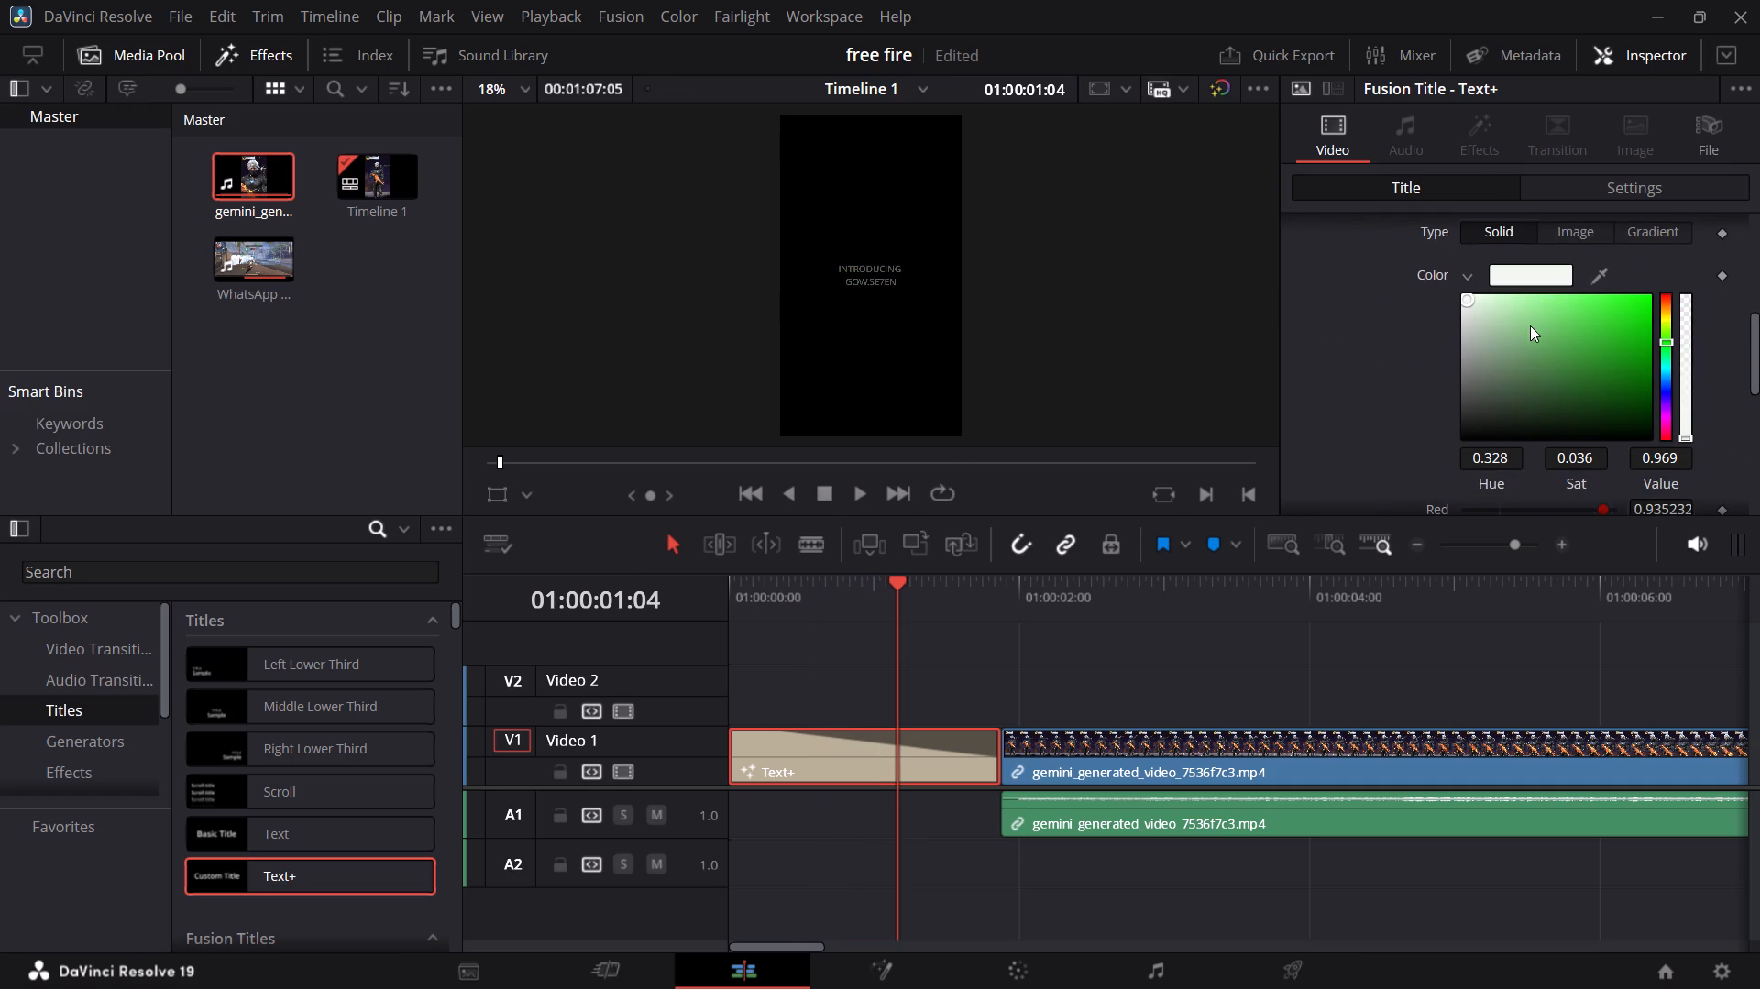
{"action": "left_click_drag", "start_coordinate": [1468, 305], "coordinate": [1465, 305]}
{"action": "left_click_drag", "start_coordinate": [1465, 305], "coordinate": [1431, 296]}
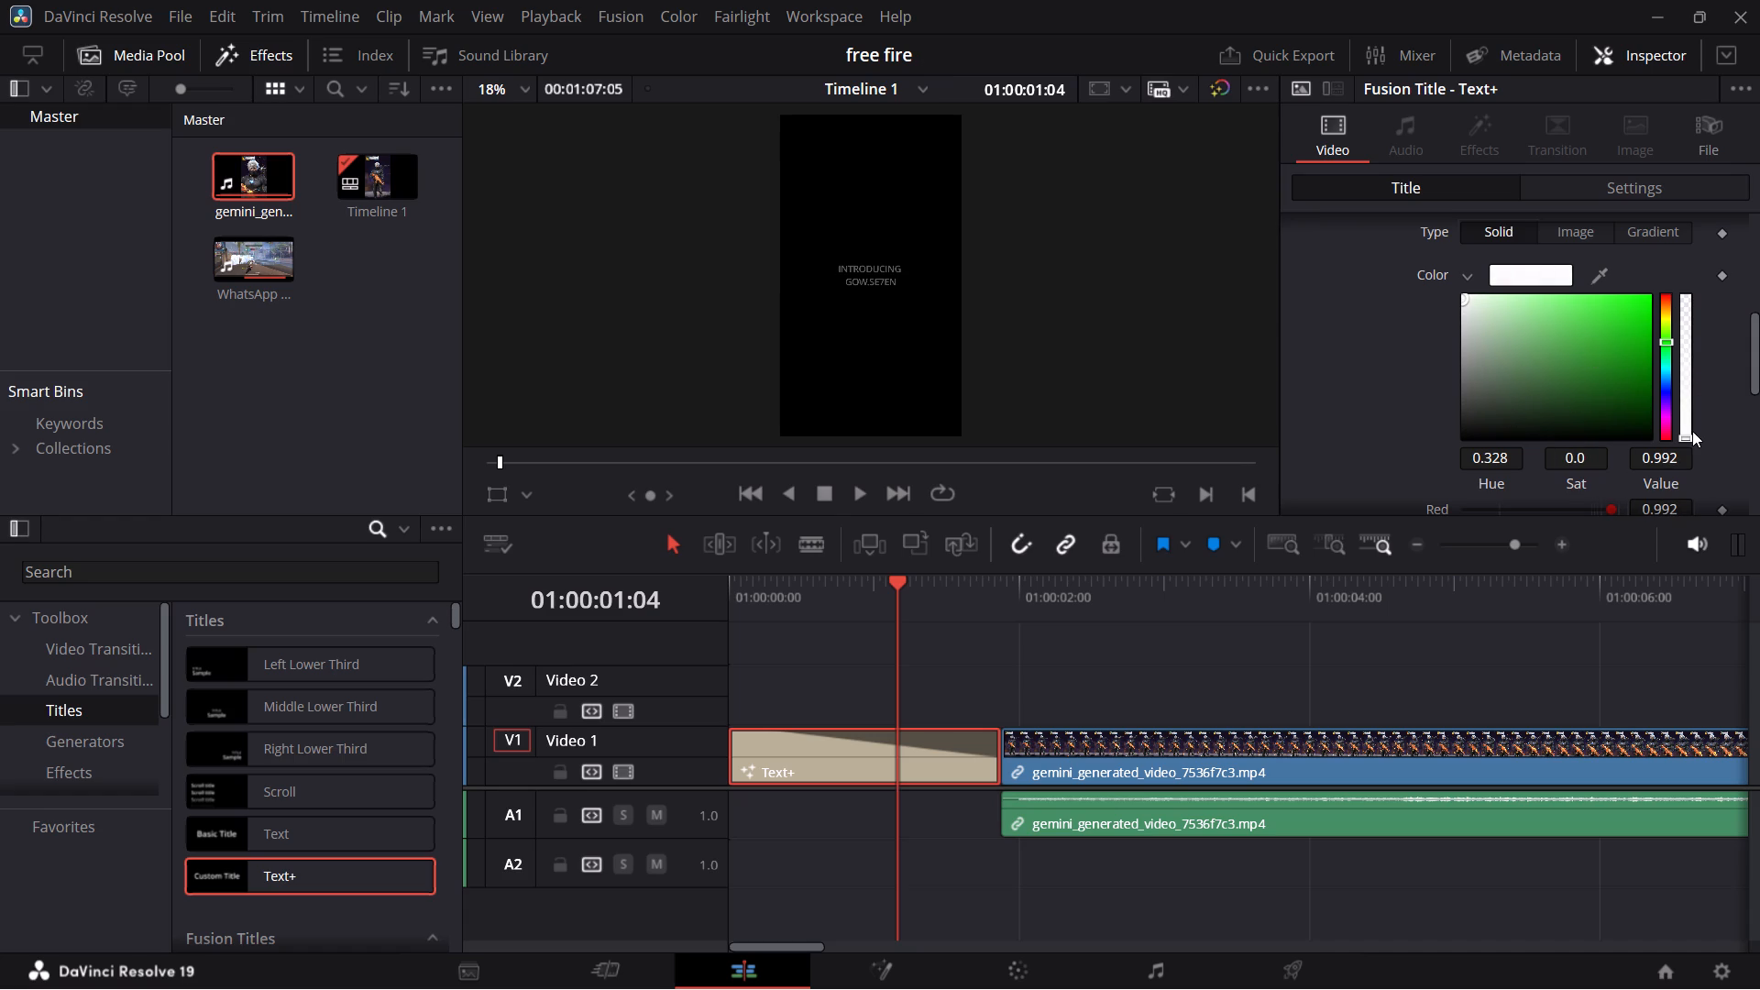
Lower the alpha of the title's white fill color to its minimum.
{"action": "left_click_drag", "start_coordinate": [1685, 437], "coordinate": [1677, 346]}
{"action": "left_click_drag", "start_coordinate": [1677, 346], "coordinate": [1673, 277]}
{"action": "left_click_drag", "start_coordinate": [1686, 340], "coordinate": [1681, 291]}
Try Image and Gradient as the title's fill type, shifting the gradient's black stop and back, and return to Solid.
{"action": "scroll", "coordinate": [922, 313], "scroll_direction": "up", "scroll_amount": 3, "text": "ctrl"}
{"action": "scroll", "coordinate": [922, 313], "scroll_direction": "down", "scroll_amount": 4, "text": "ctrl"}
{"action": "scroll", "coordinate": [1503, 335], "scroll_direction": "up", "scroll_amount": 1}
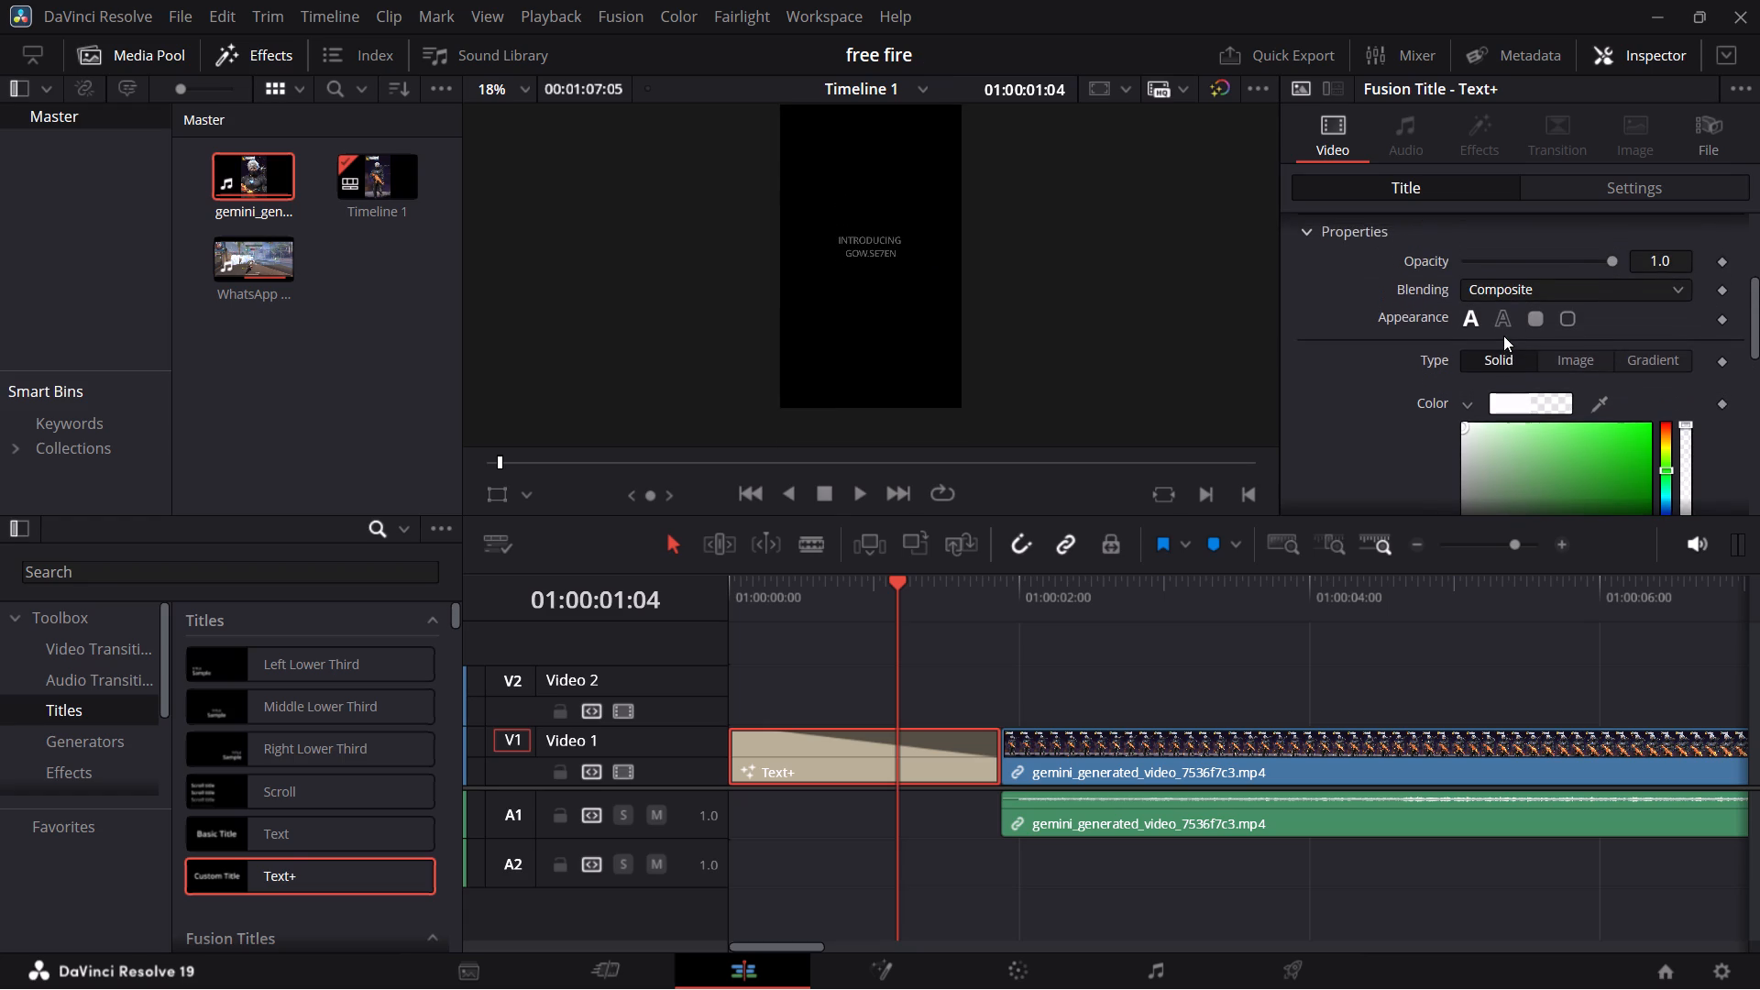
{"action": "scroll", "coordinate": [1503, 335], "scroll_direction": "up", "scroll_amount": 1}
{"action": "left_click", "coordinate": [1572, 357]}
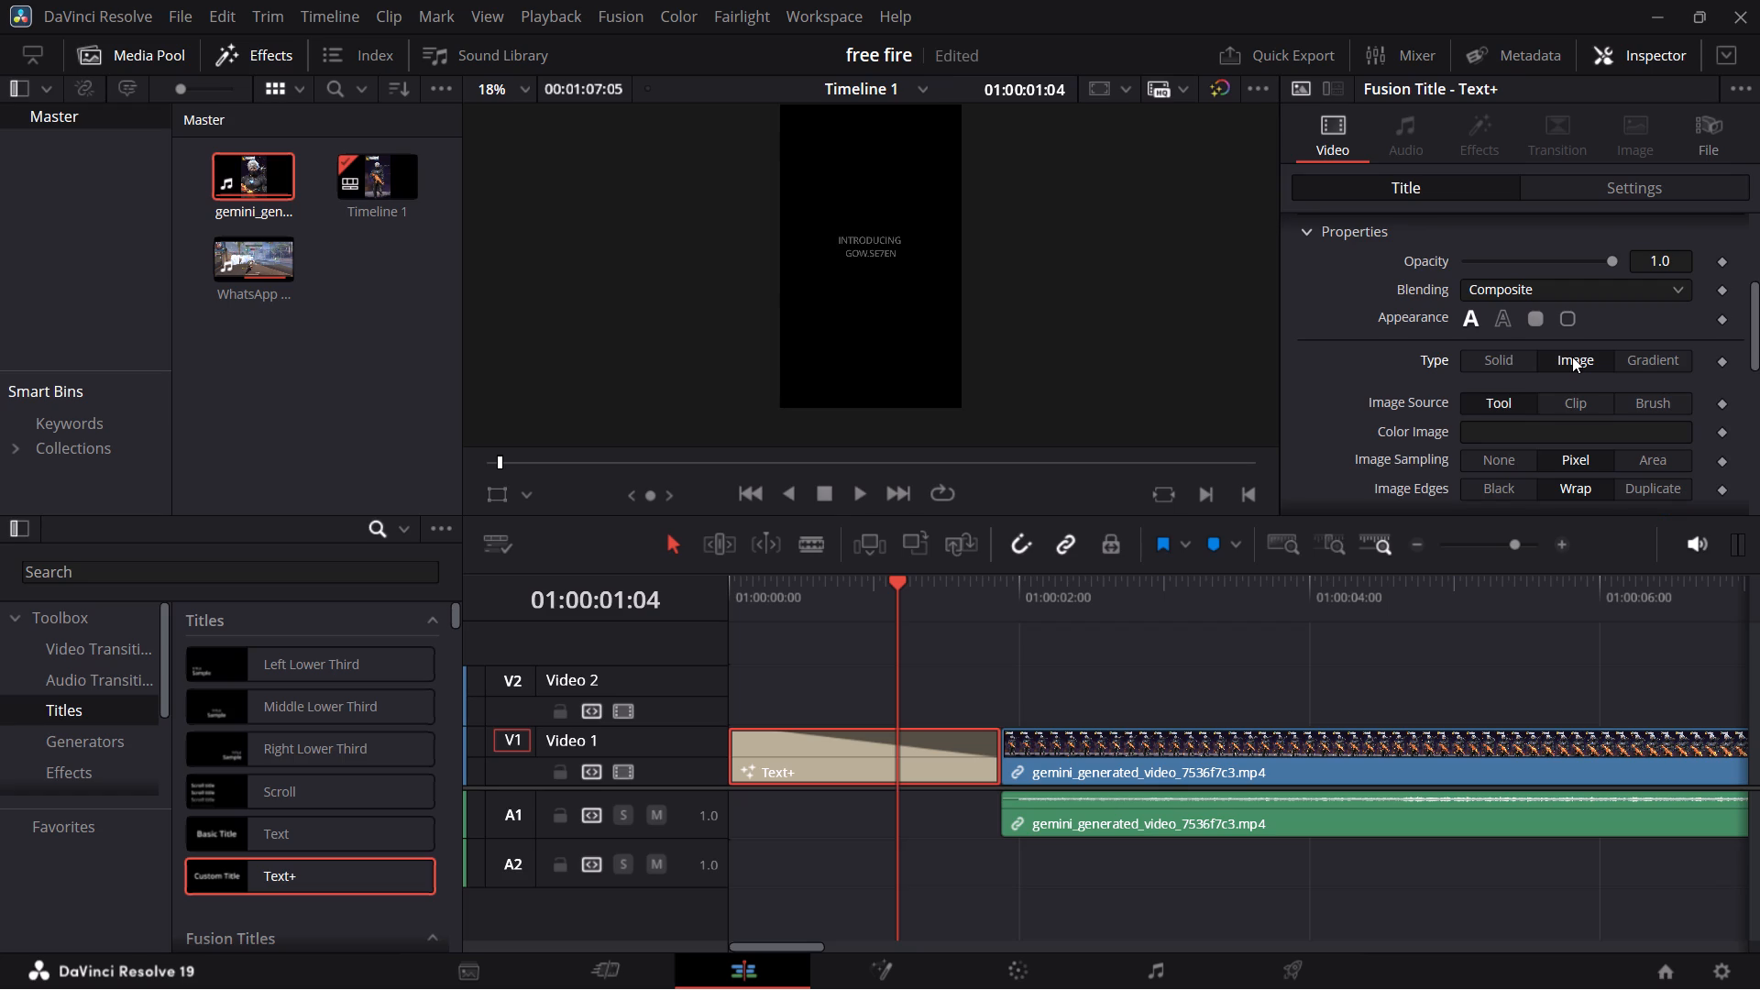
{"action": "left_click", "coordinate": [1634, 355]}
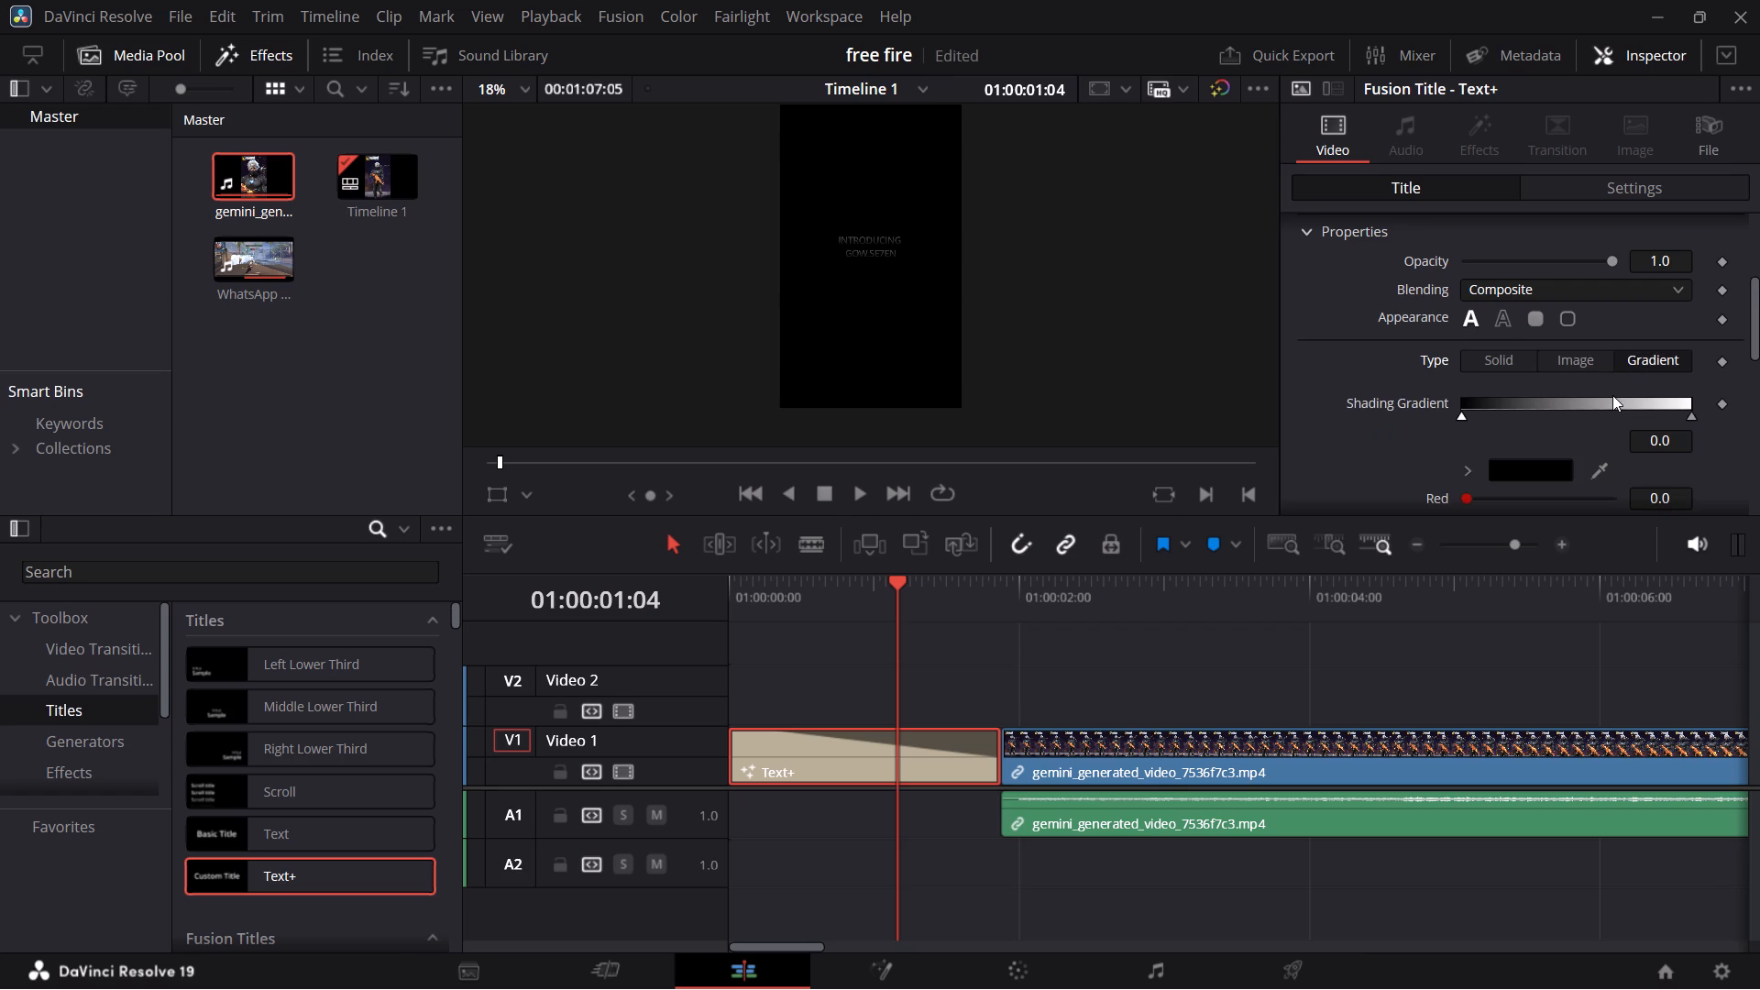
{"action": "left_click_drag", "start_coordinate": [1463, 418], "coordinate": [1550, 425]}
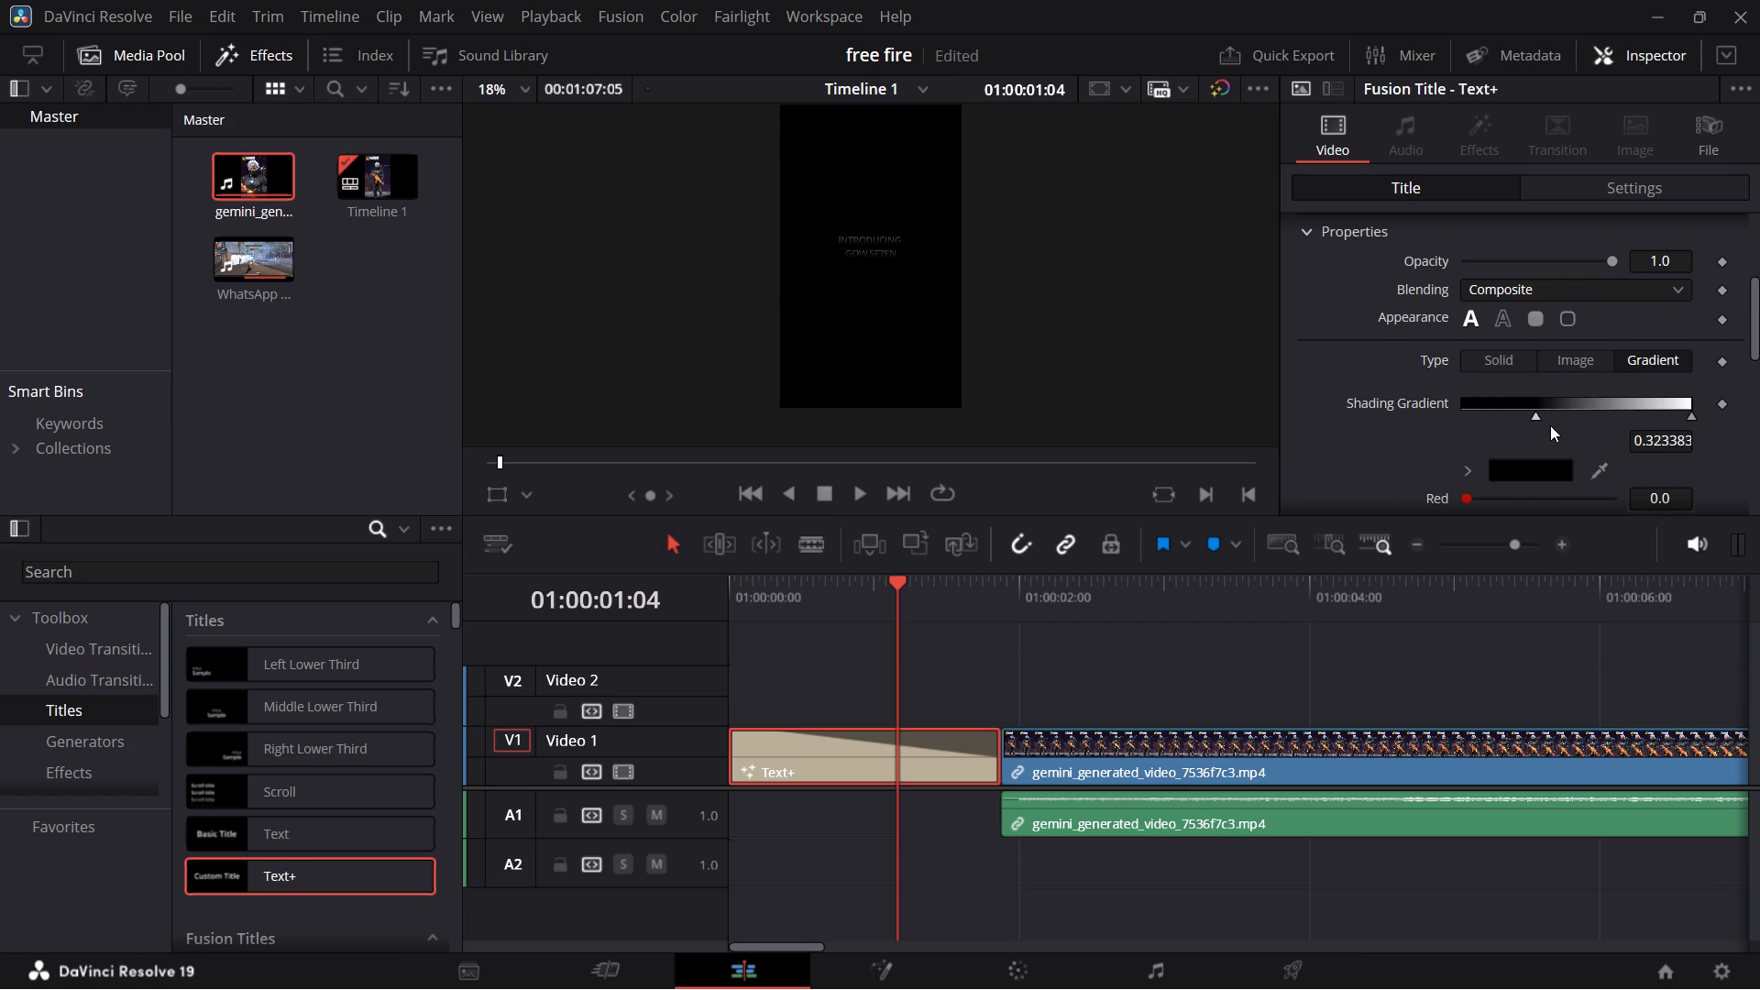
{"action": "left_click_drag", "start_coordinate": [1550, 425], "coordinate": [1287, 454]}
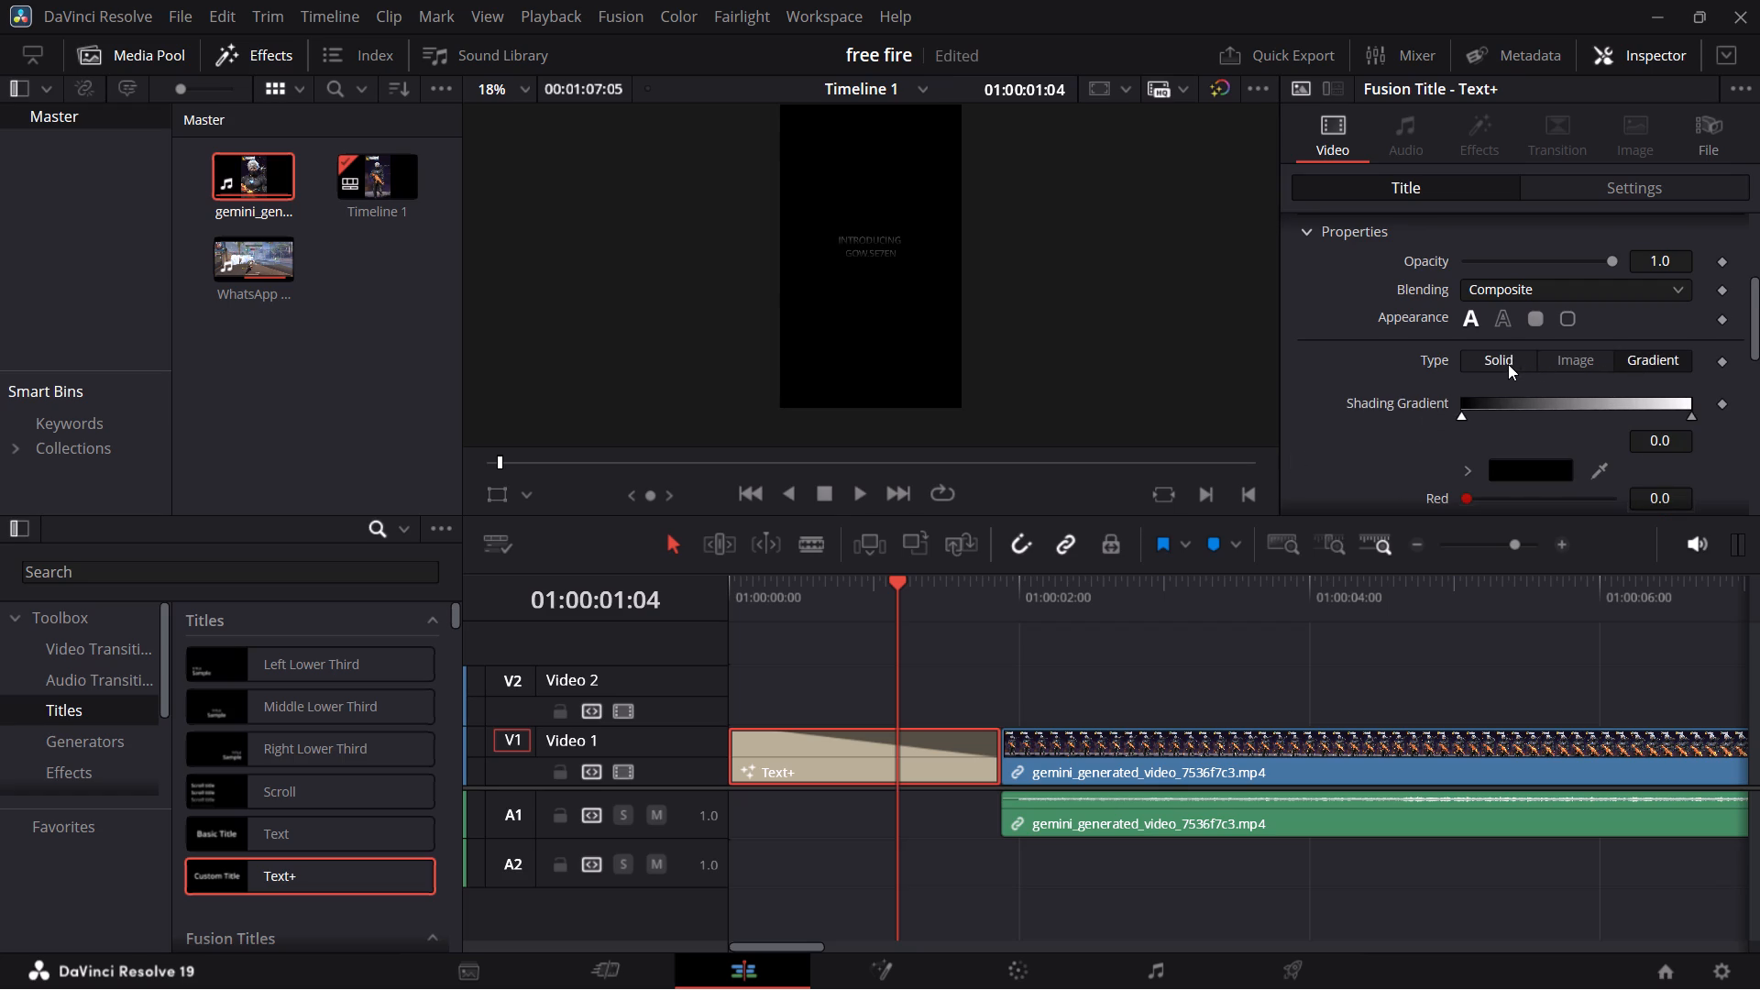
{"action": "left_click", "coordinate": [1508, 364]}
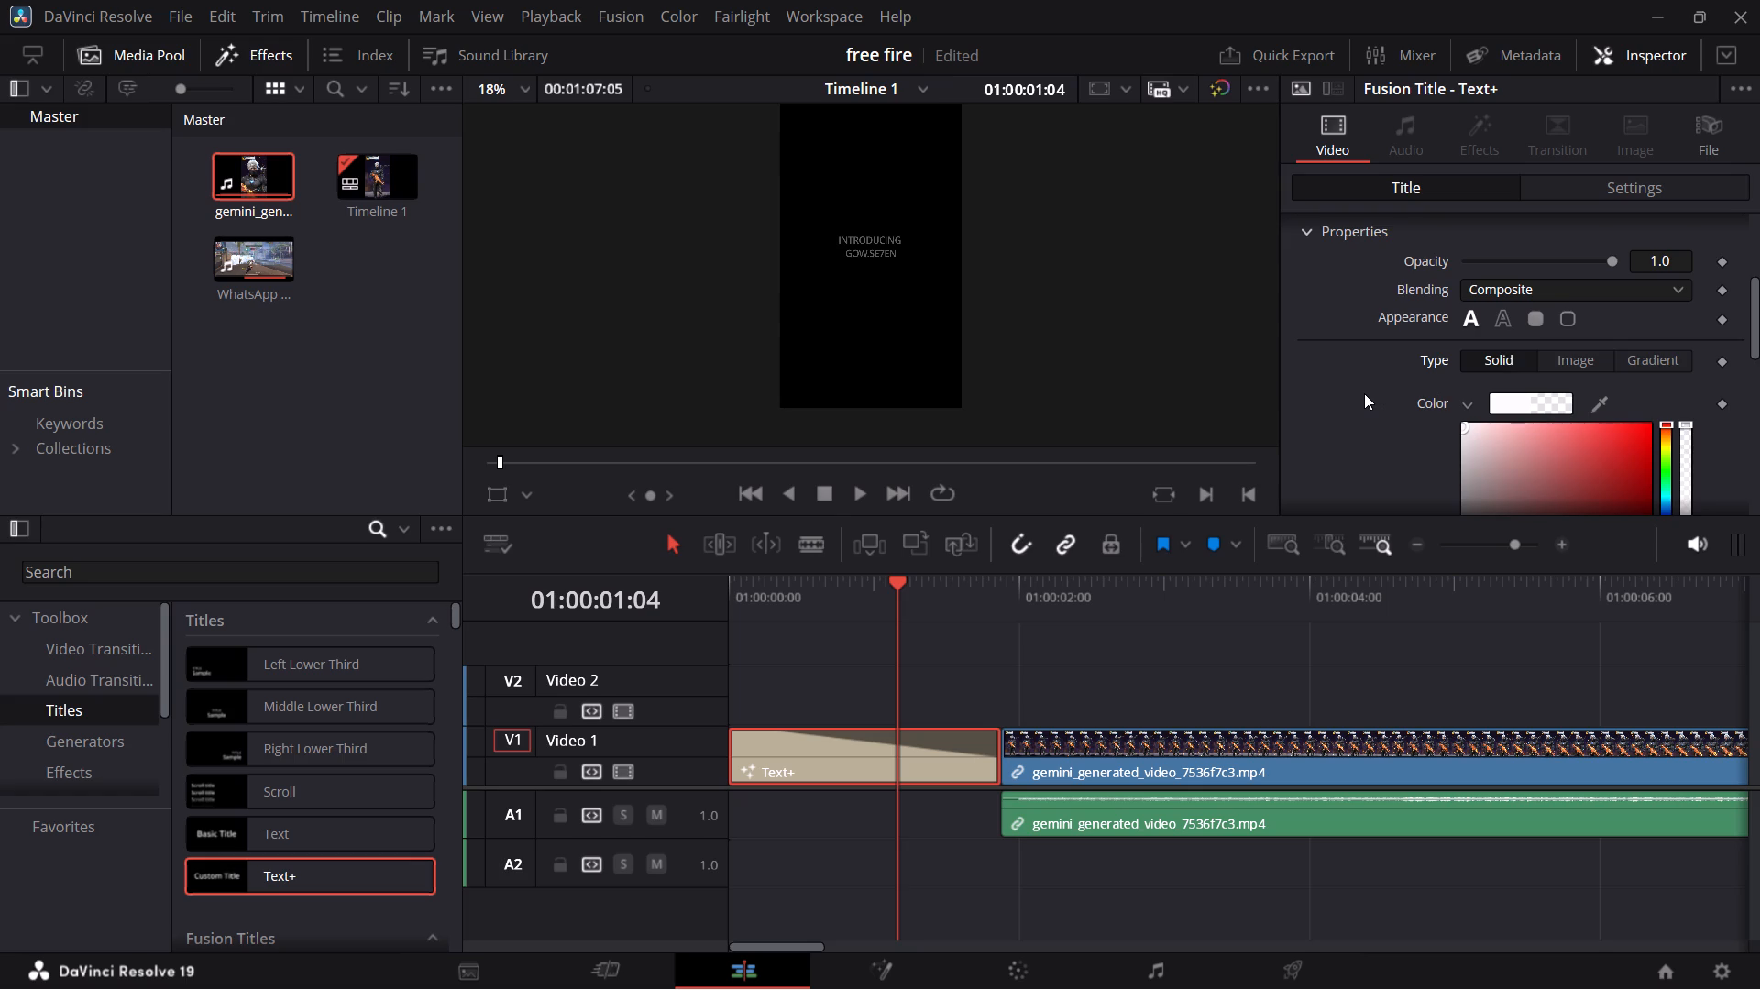
Shorten the title clip's fade-out so it starts about one second into the clip.
{"action": "scroll", "coordinate": [1364, 393], "scroll_direction": "up", "scroll_amount": 1}
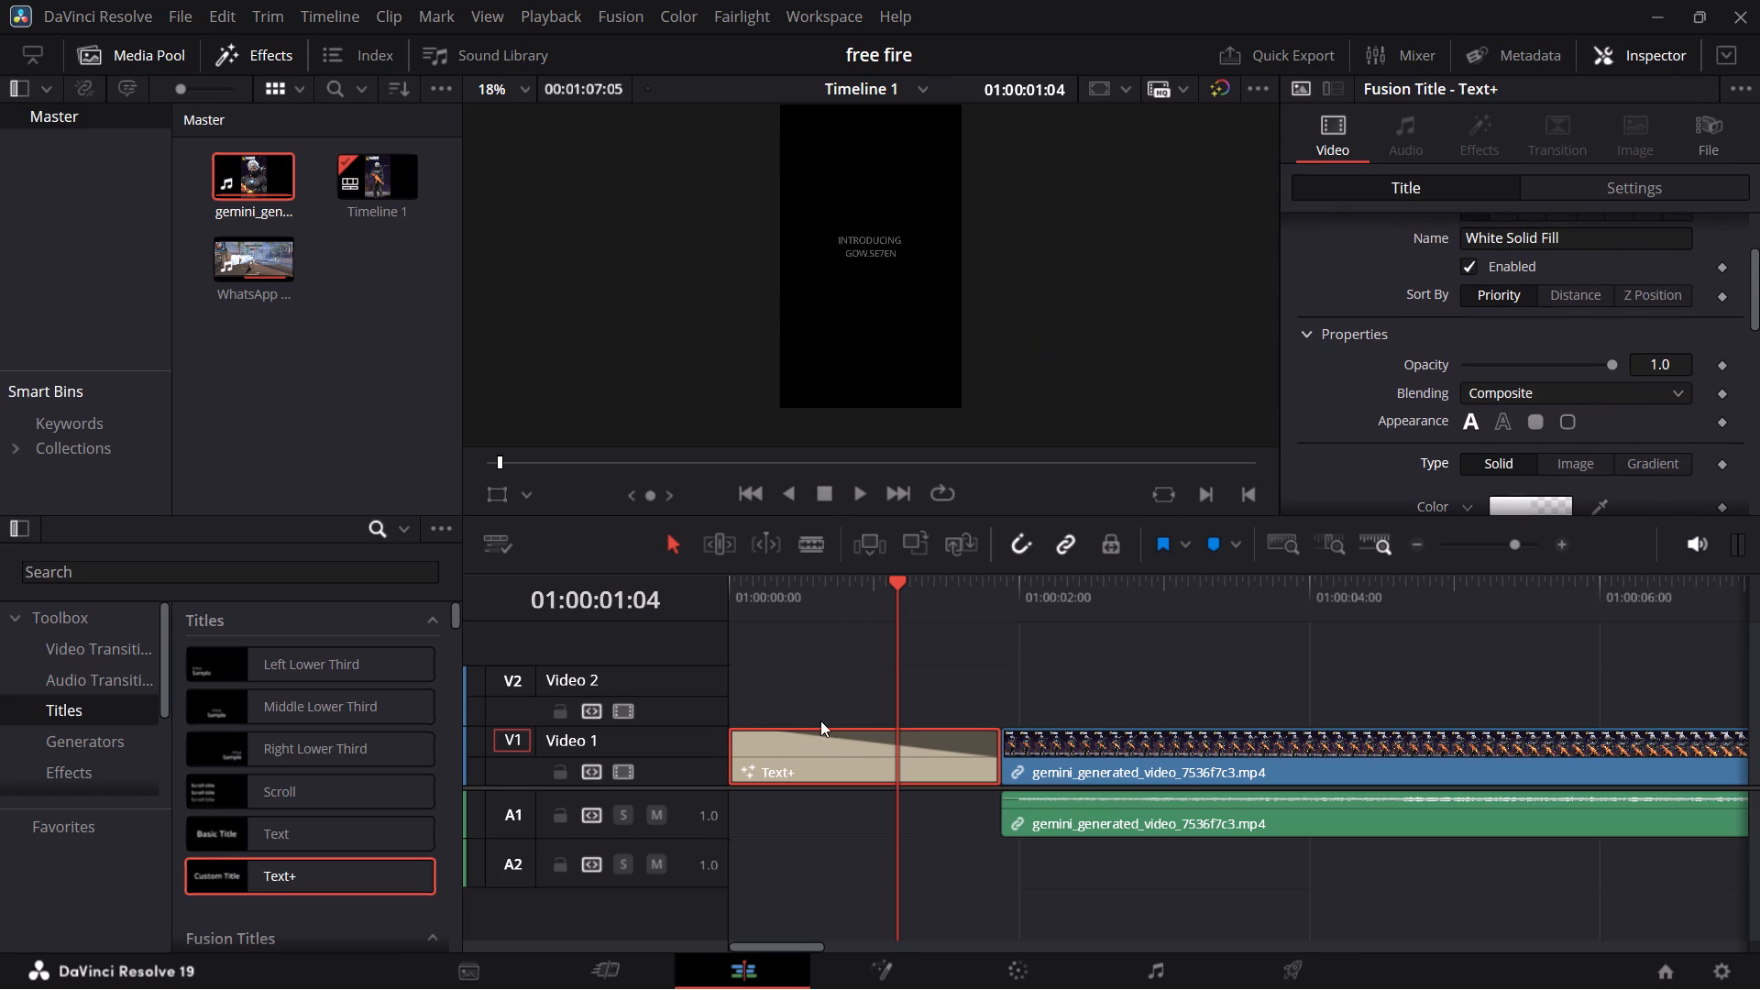
{"action": "left_click_drag", "start_coordinate": [748, 732], "coordinate": [860, 718]}
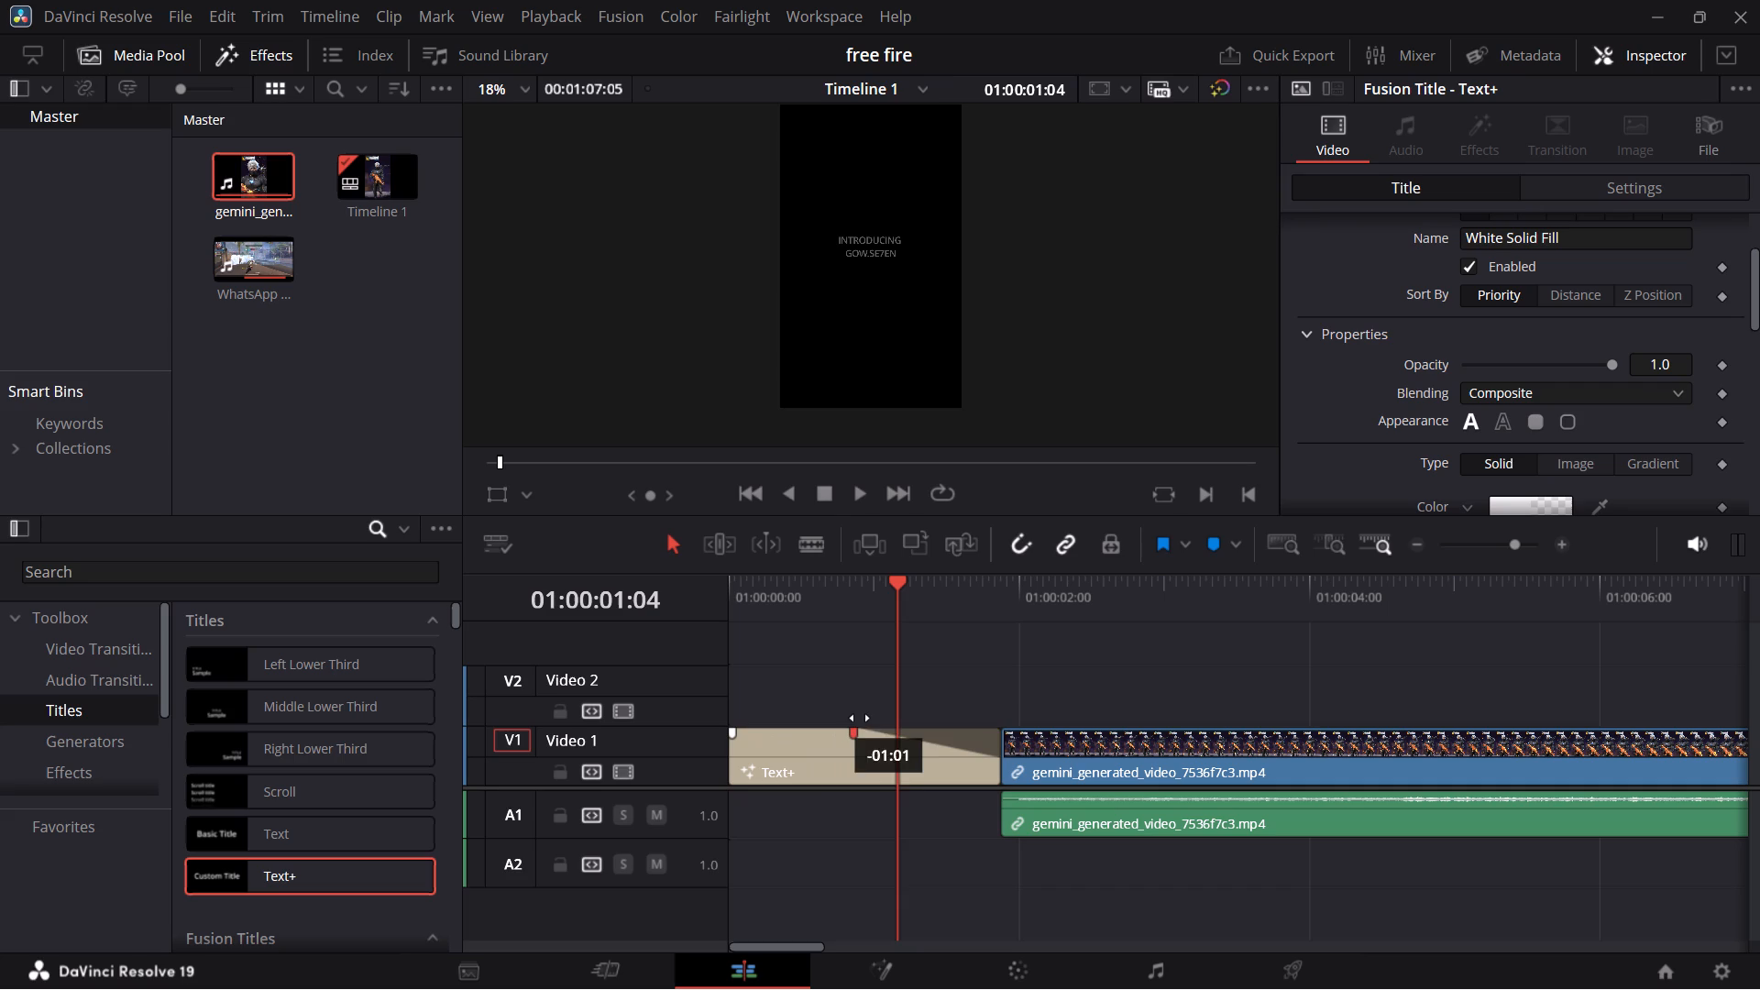
{"action": "left_click_drag", "start_coordinate": [860, 718], "coordinate": [879, 714]}
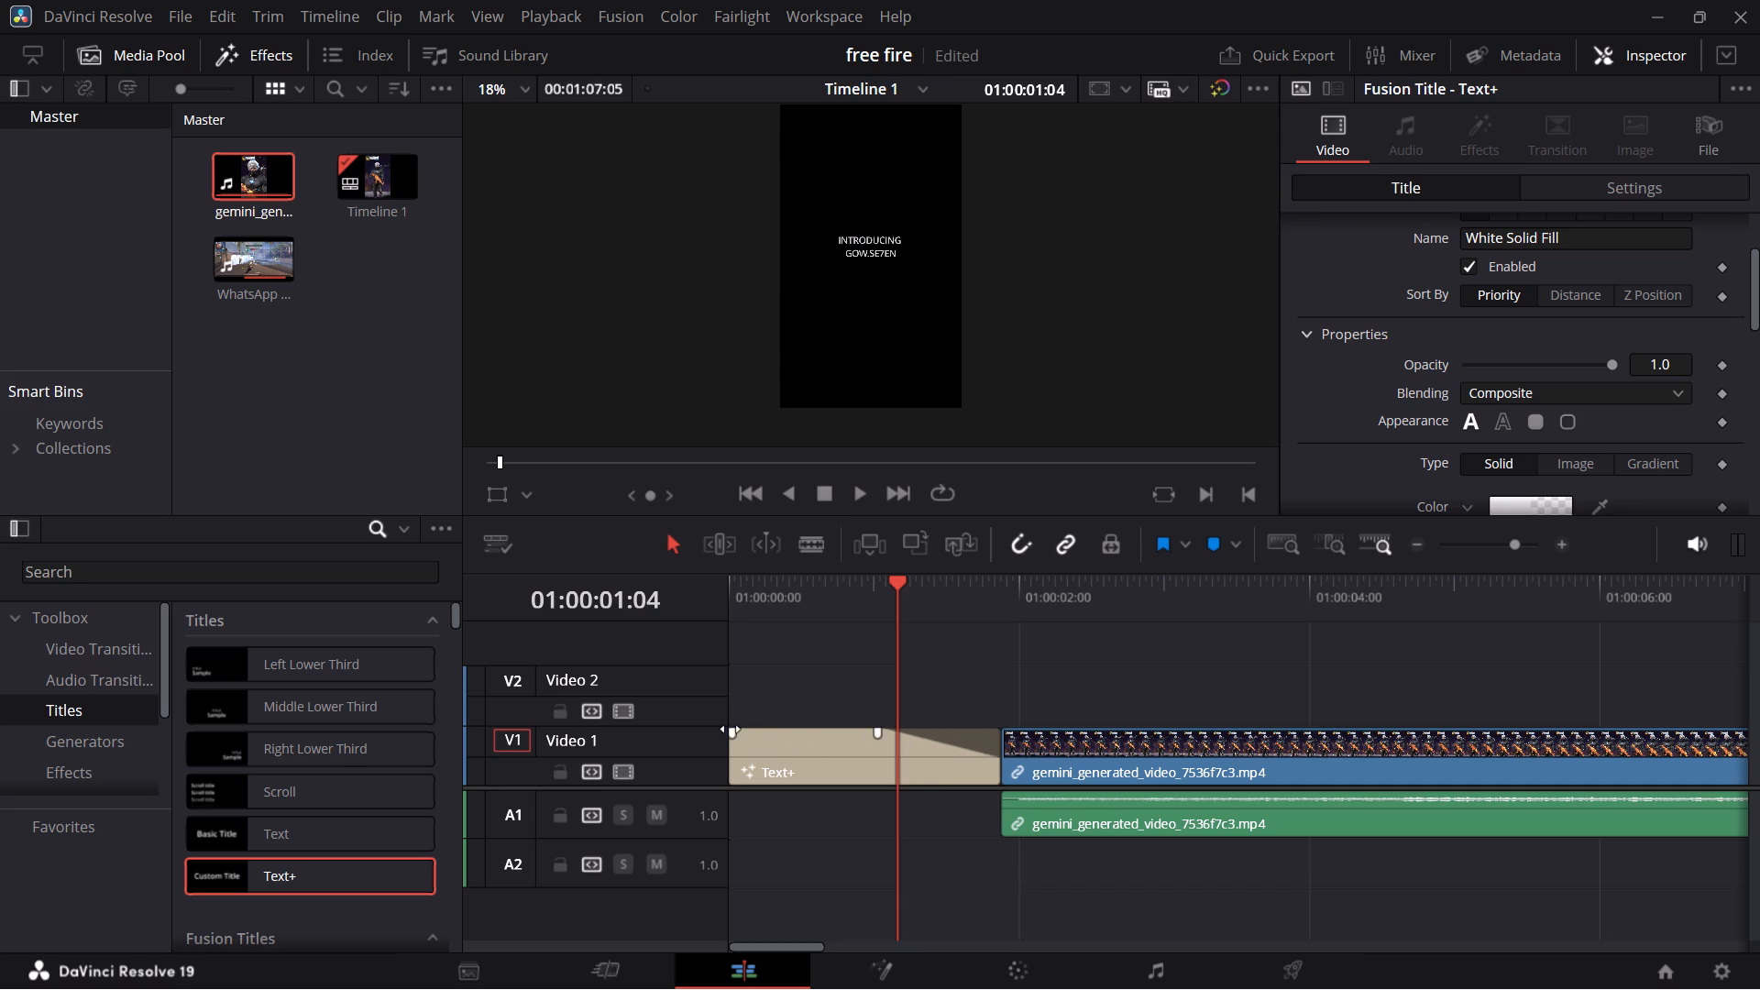
Add a fade-in of under one second to the start of the Text+ title clip.
{"action": "left_click", "coordinate": [738, 731]}
{"action": "left_click_drag", "start_coordinate": [733, 731], "coordinate": [830, 731]}
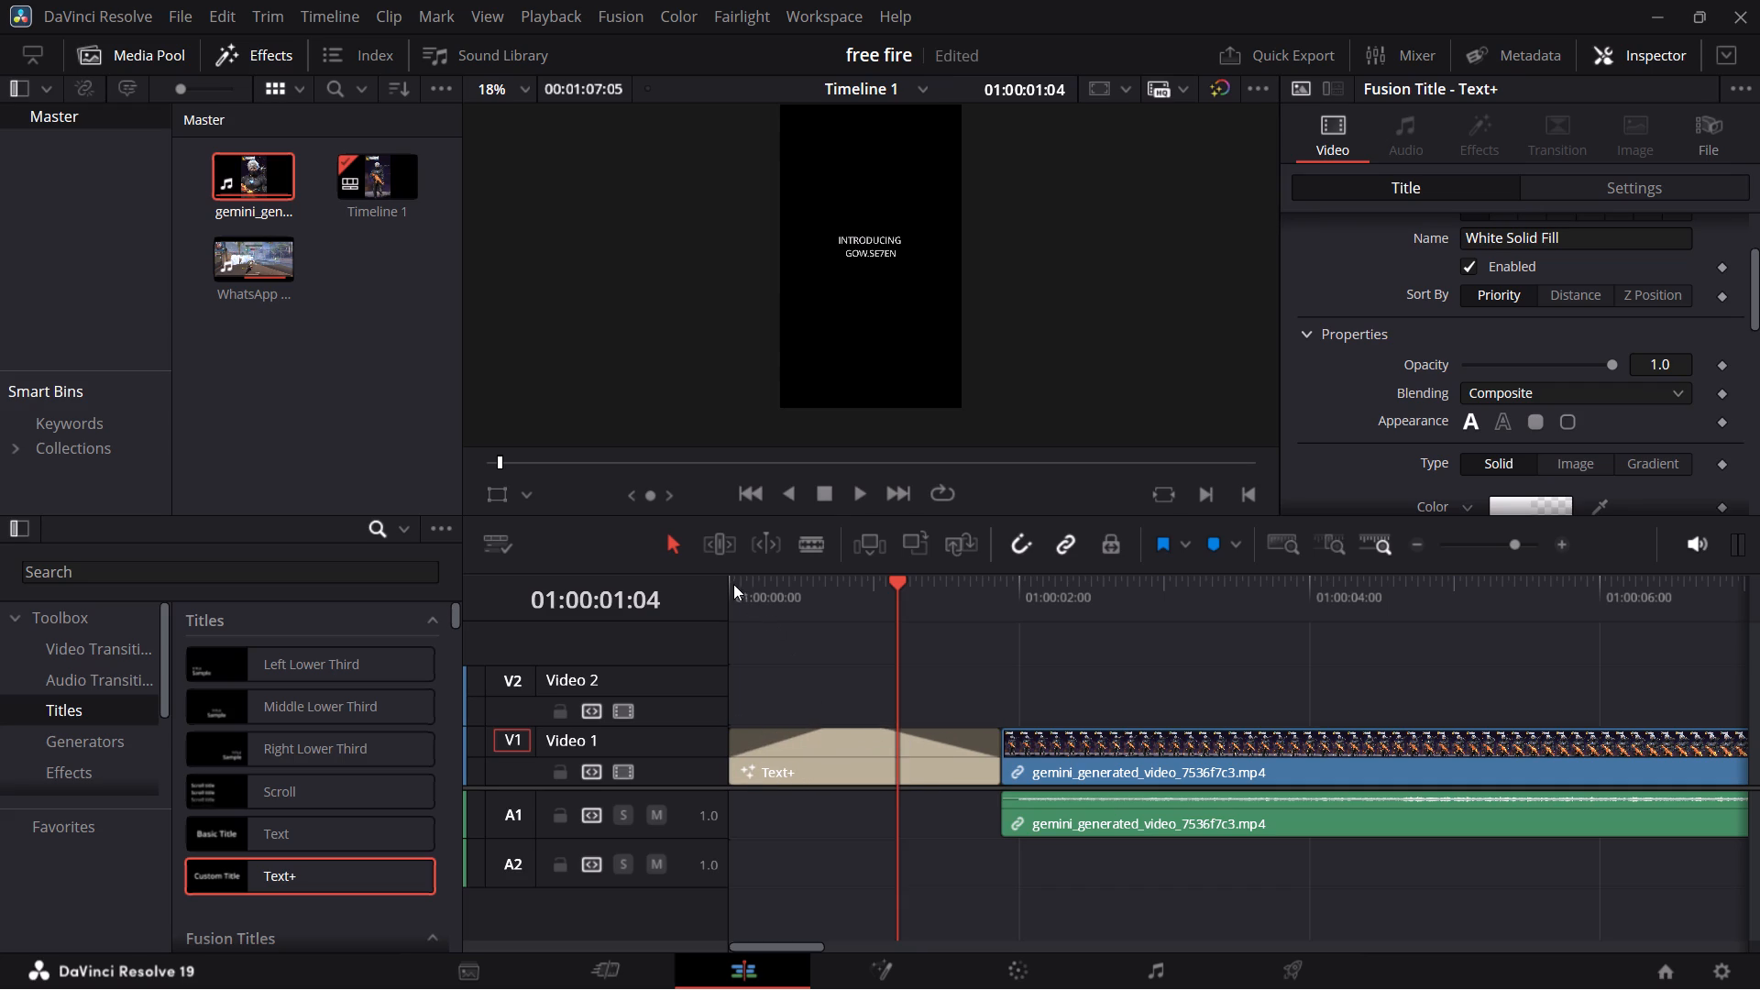
Play the timeline from the beginning to review the title's fade-in and fade-out.
{"action": "left_click", "coordinate": [731, 581]}
{"action": "key", "text": "space"}
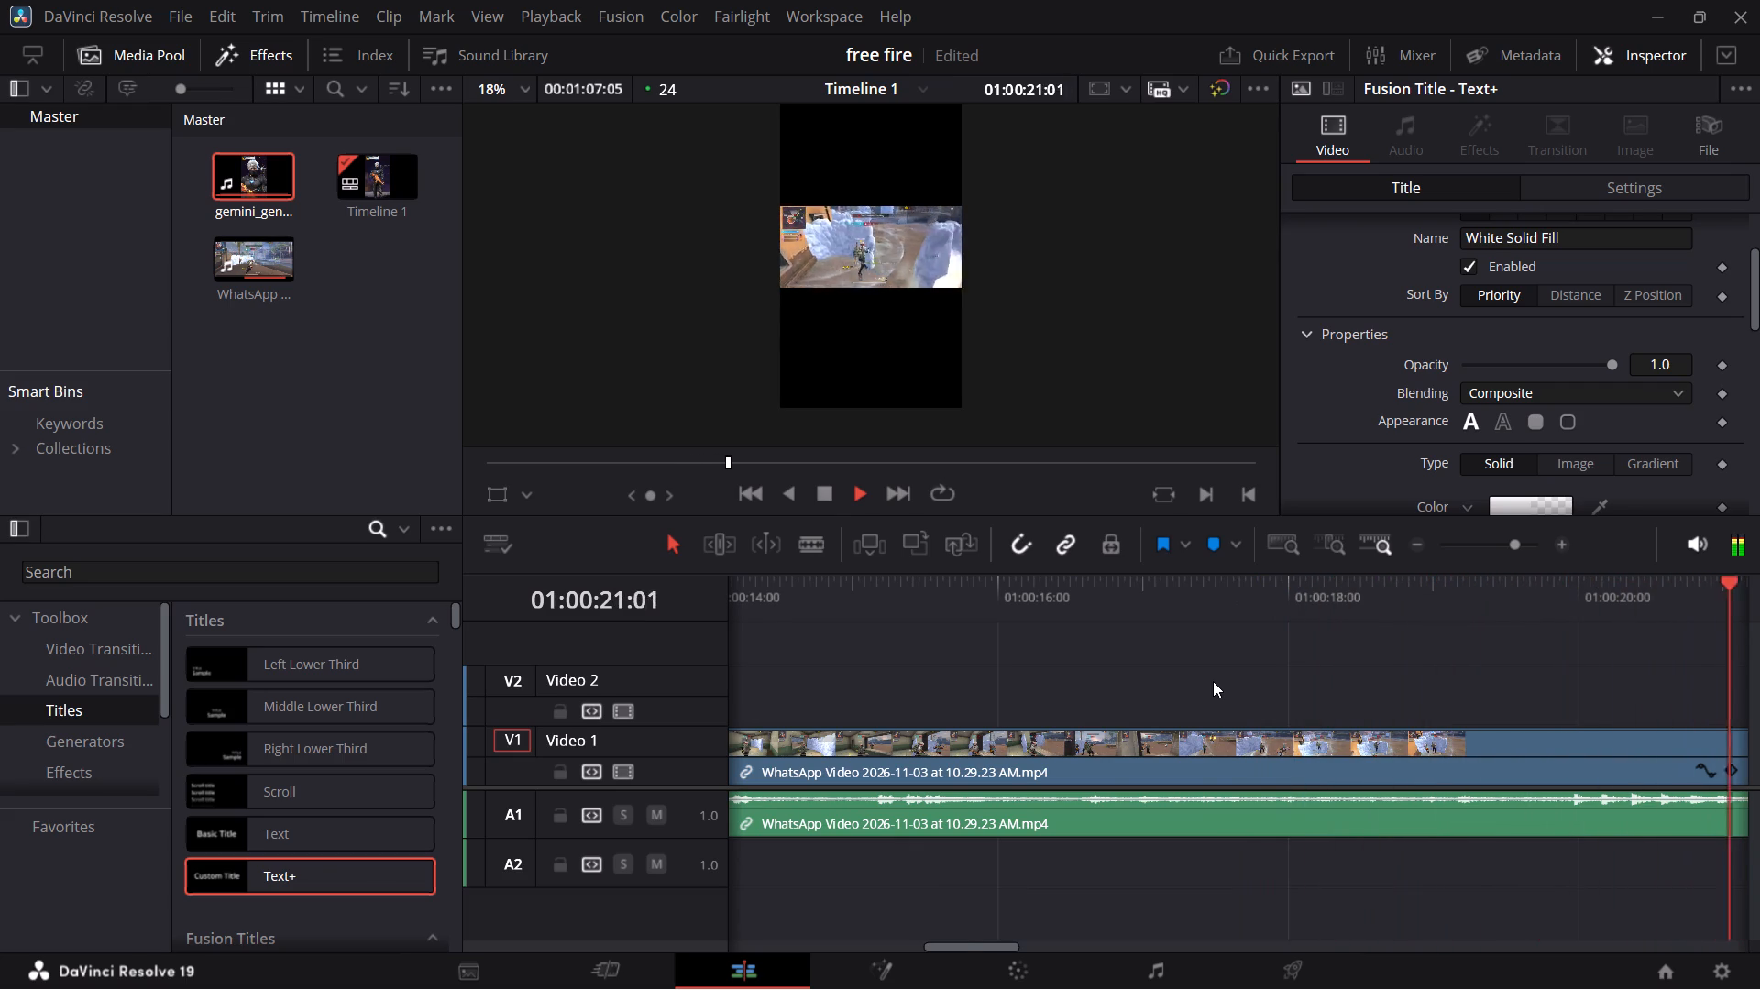
Hide the Inspector to free up space for the viewers.
{"action": "left_click", "coordinate": [1600, 56]}
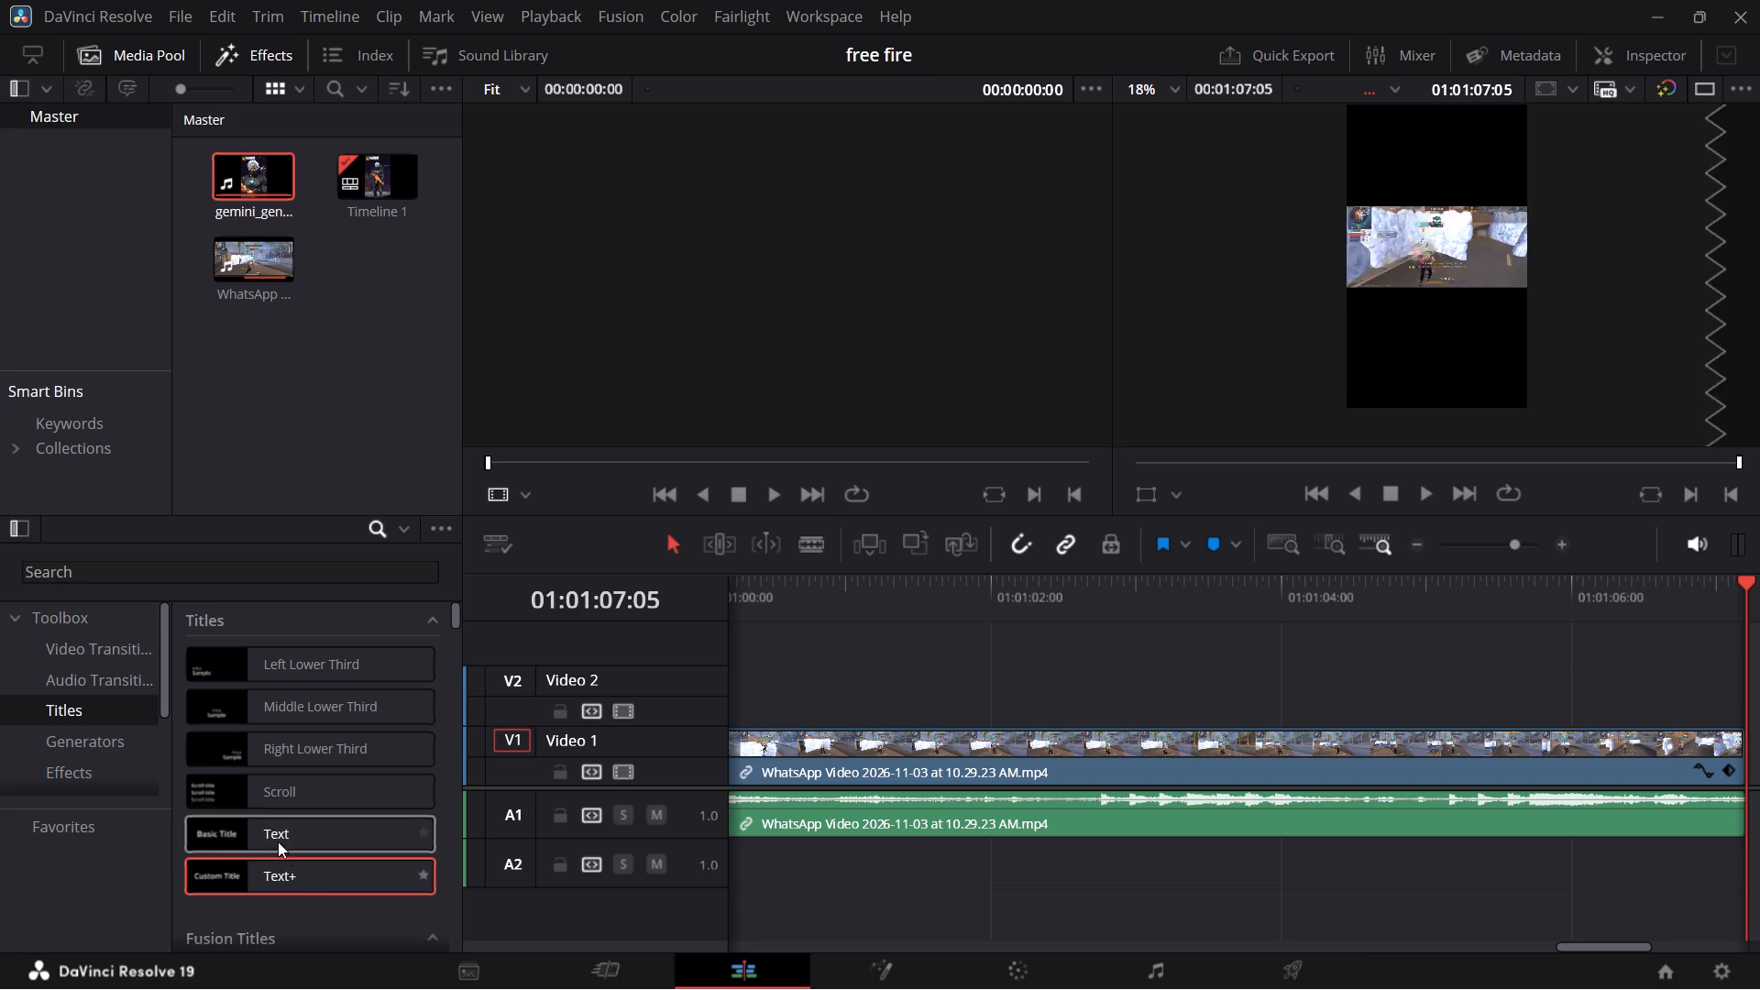
Browse the Fusion Titles in the effects library and preview animated title styles such as Digital Glitch.
{"action": "scroll", "coordinate": [236, 859], "scroll_direction": "down", "scroll_amount": 2}
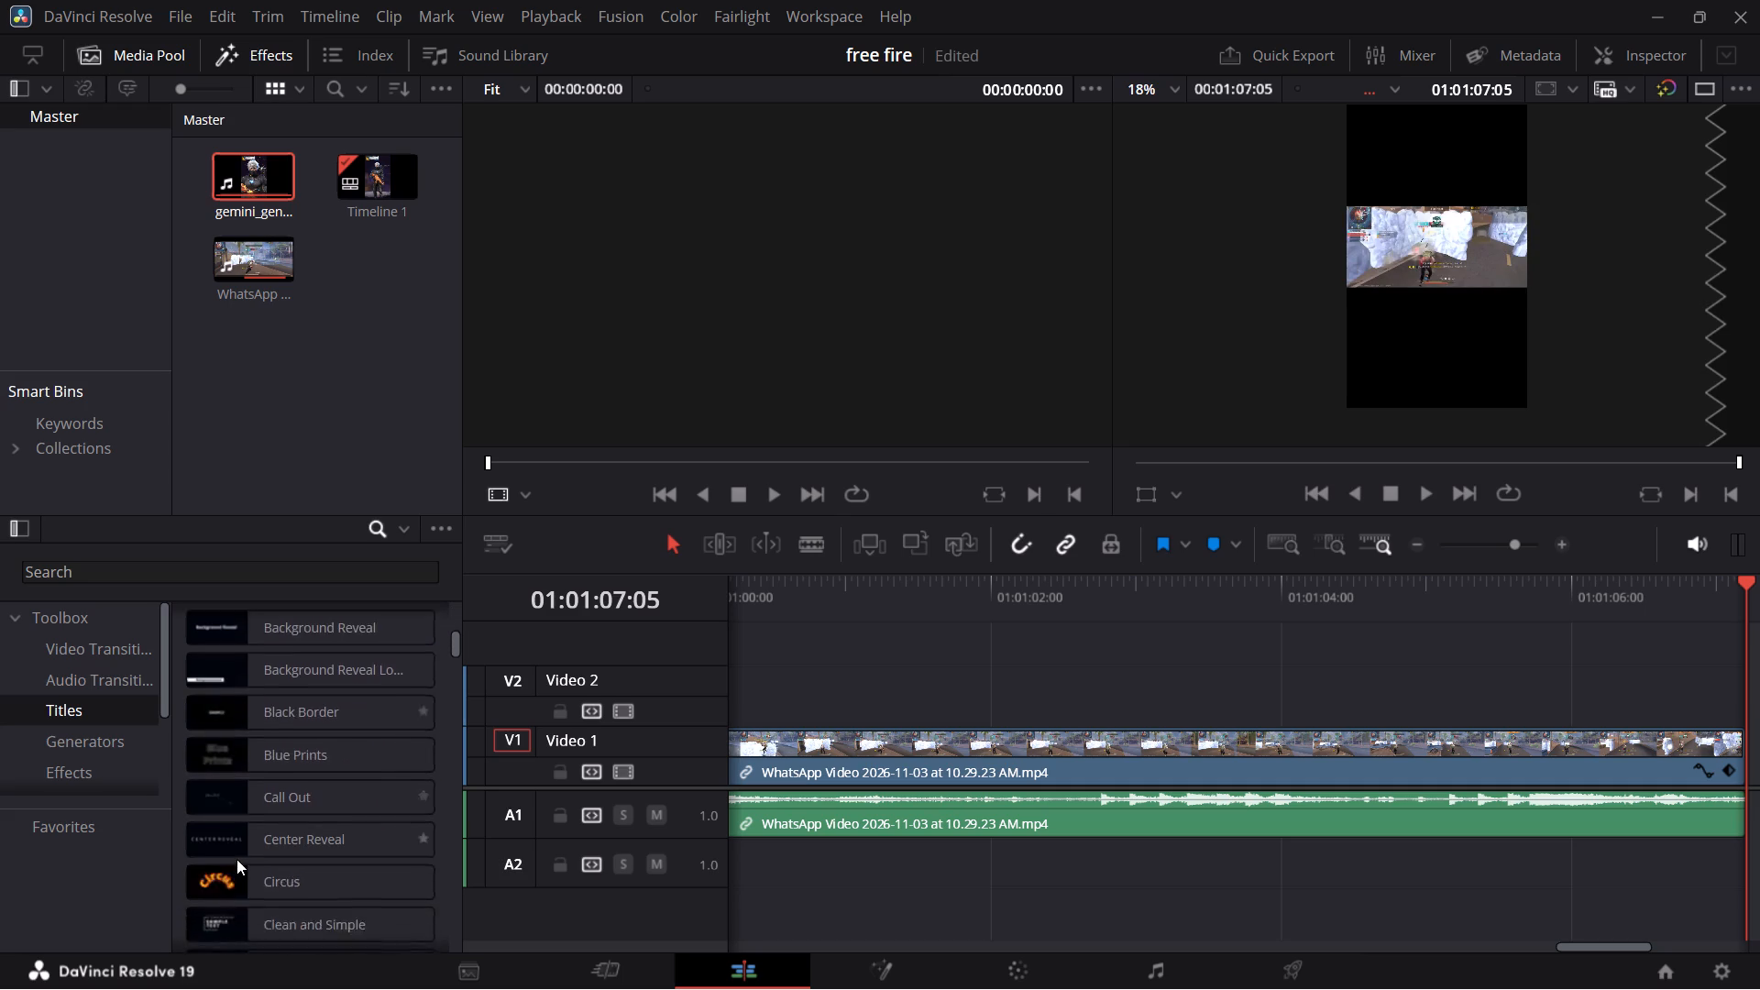
{"action": "scroll", "coordinate": [236, 859], "scroll_direction": "down", "scroll_amount": 6}
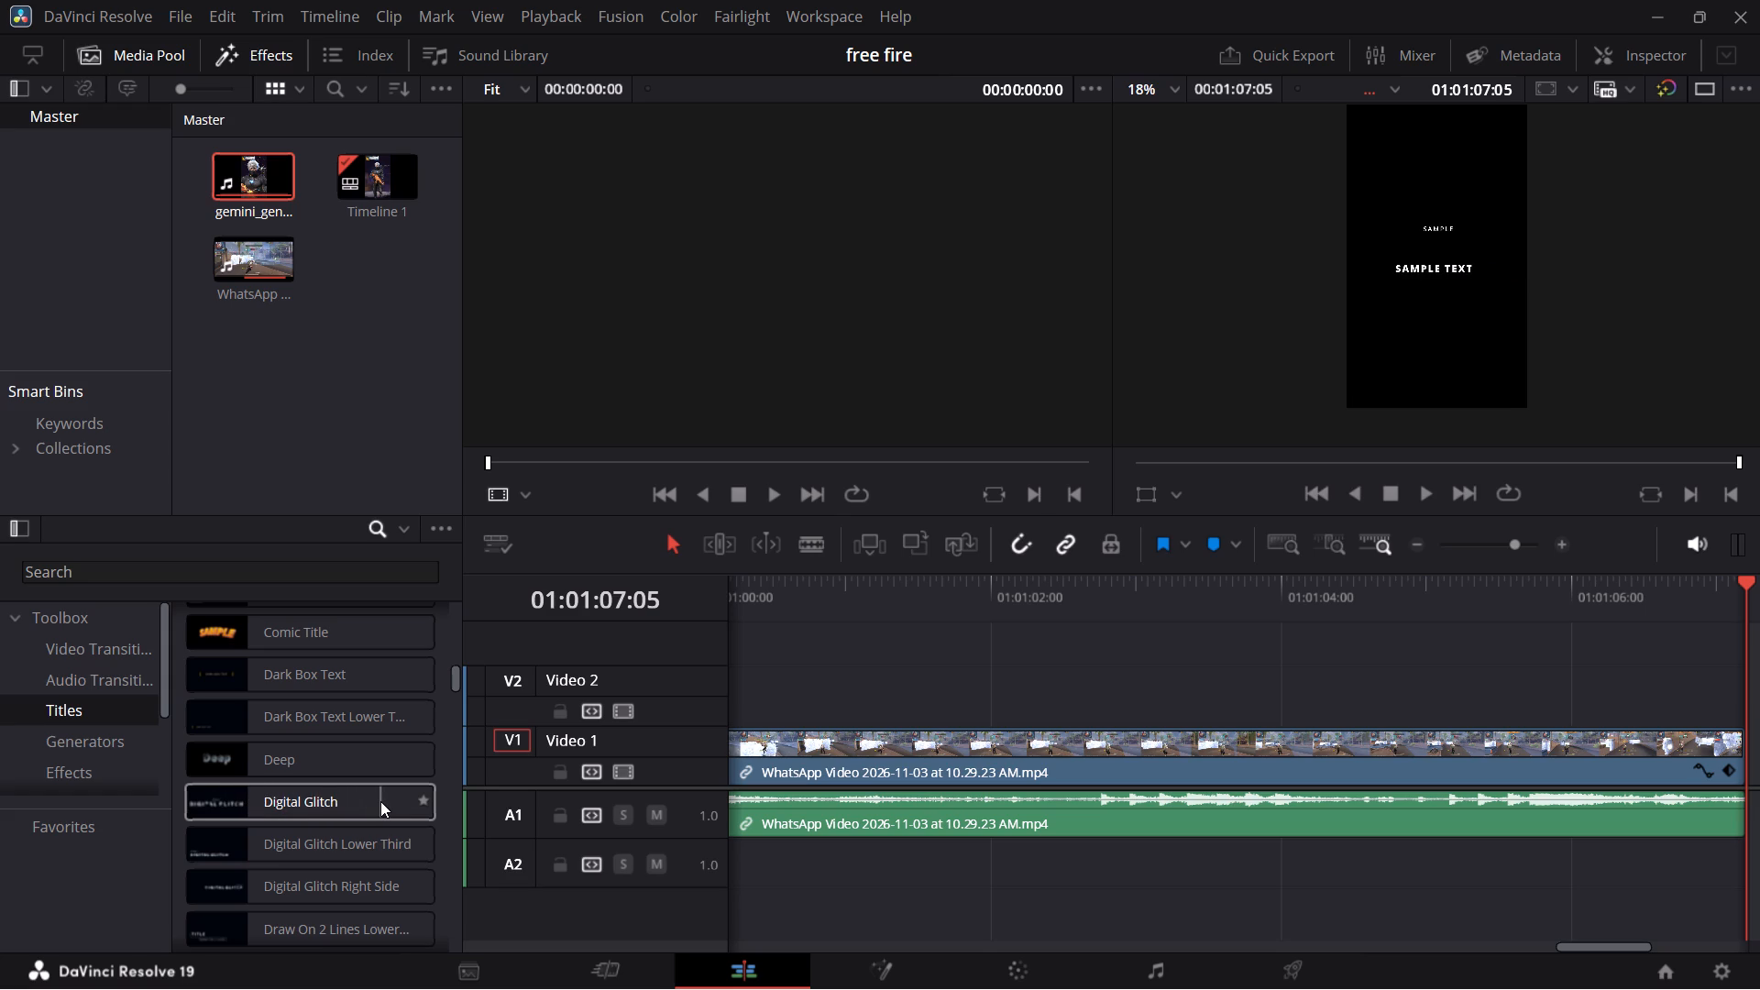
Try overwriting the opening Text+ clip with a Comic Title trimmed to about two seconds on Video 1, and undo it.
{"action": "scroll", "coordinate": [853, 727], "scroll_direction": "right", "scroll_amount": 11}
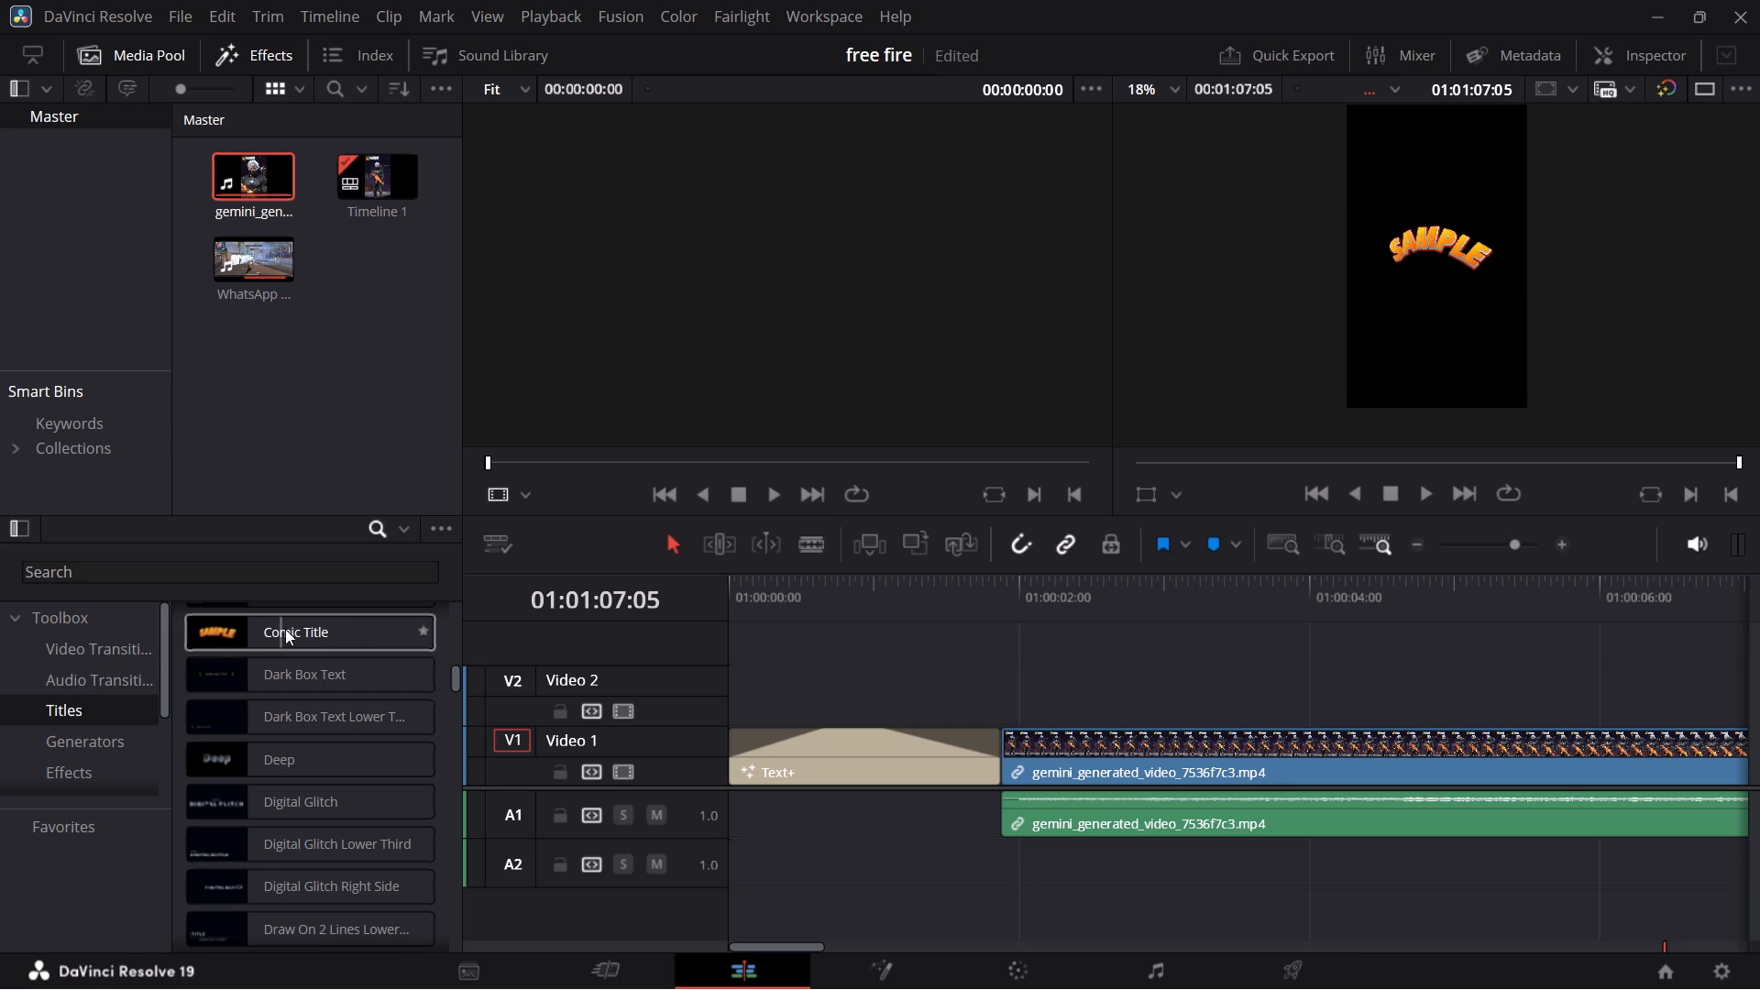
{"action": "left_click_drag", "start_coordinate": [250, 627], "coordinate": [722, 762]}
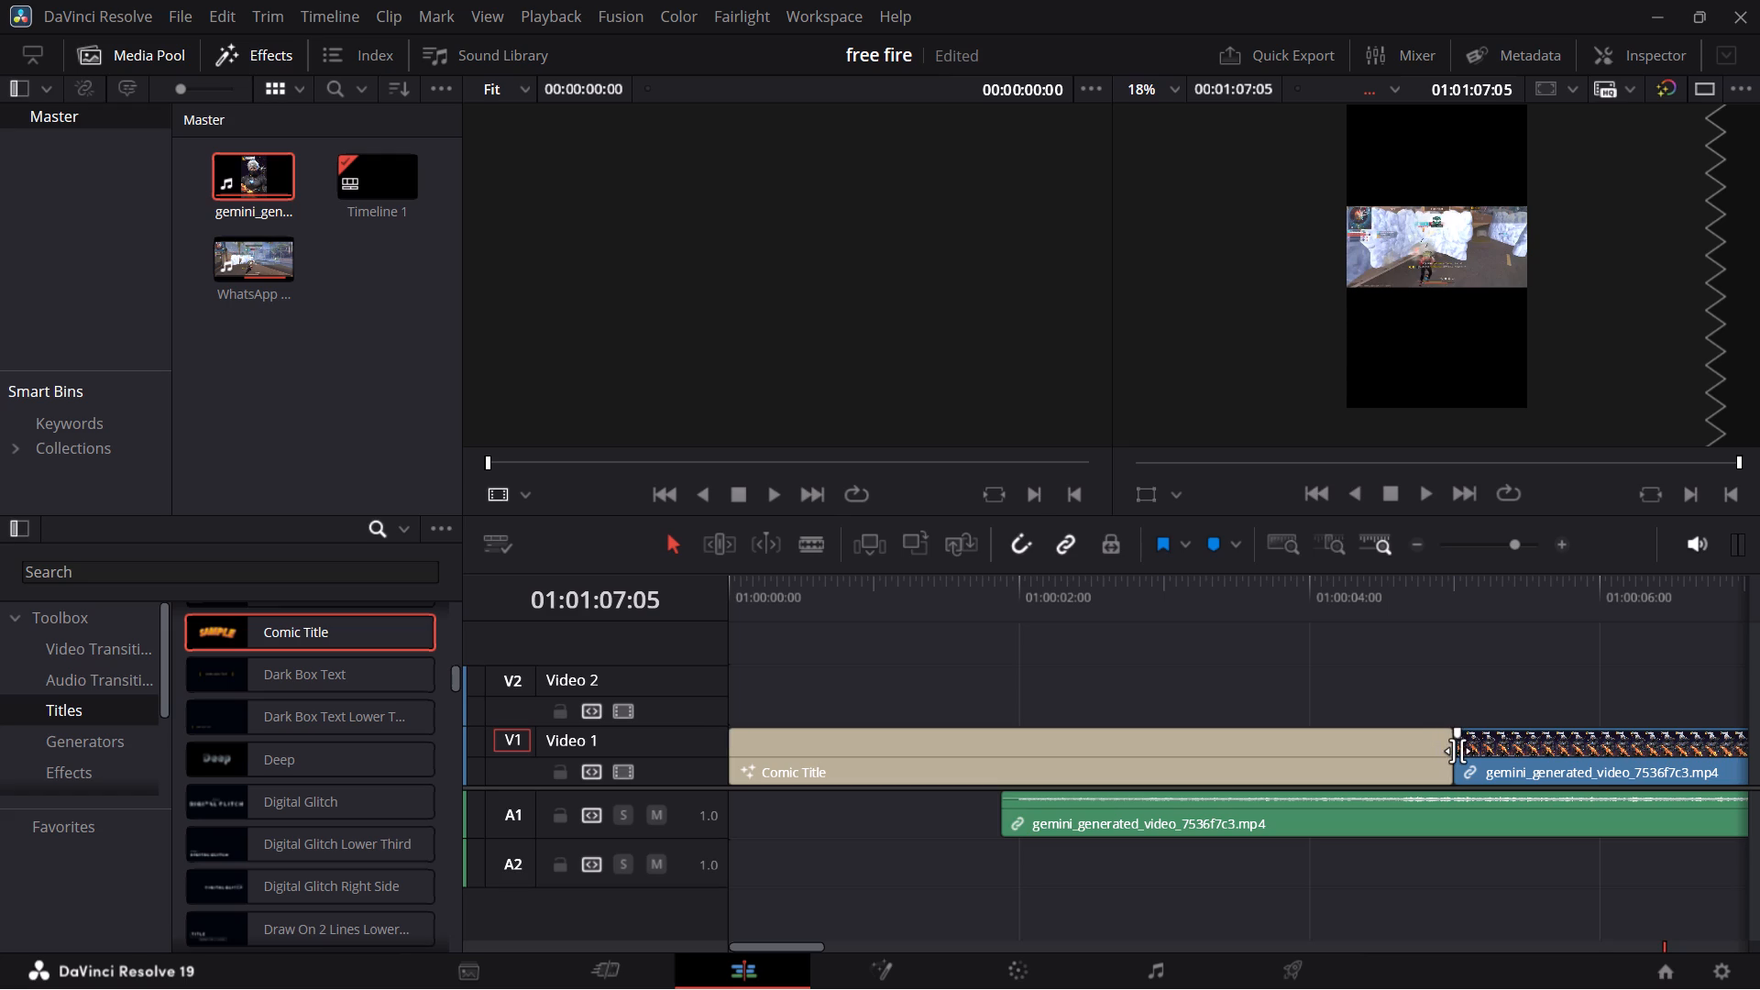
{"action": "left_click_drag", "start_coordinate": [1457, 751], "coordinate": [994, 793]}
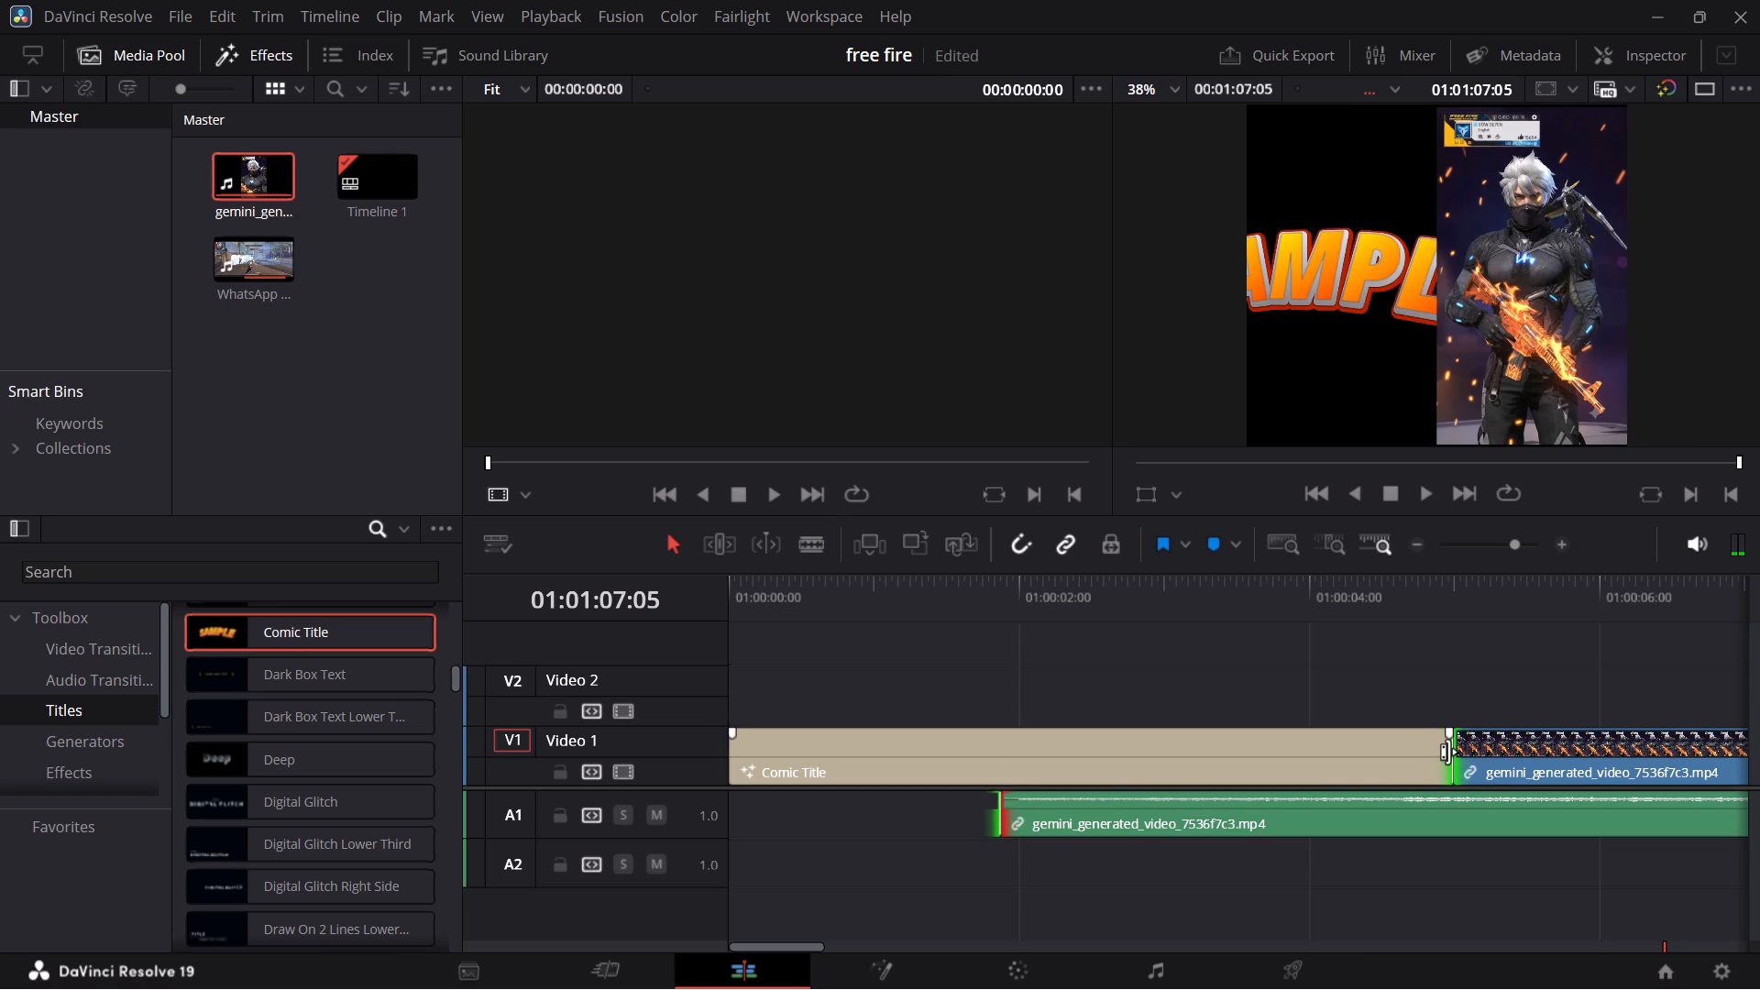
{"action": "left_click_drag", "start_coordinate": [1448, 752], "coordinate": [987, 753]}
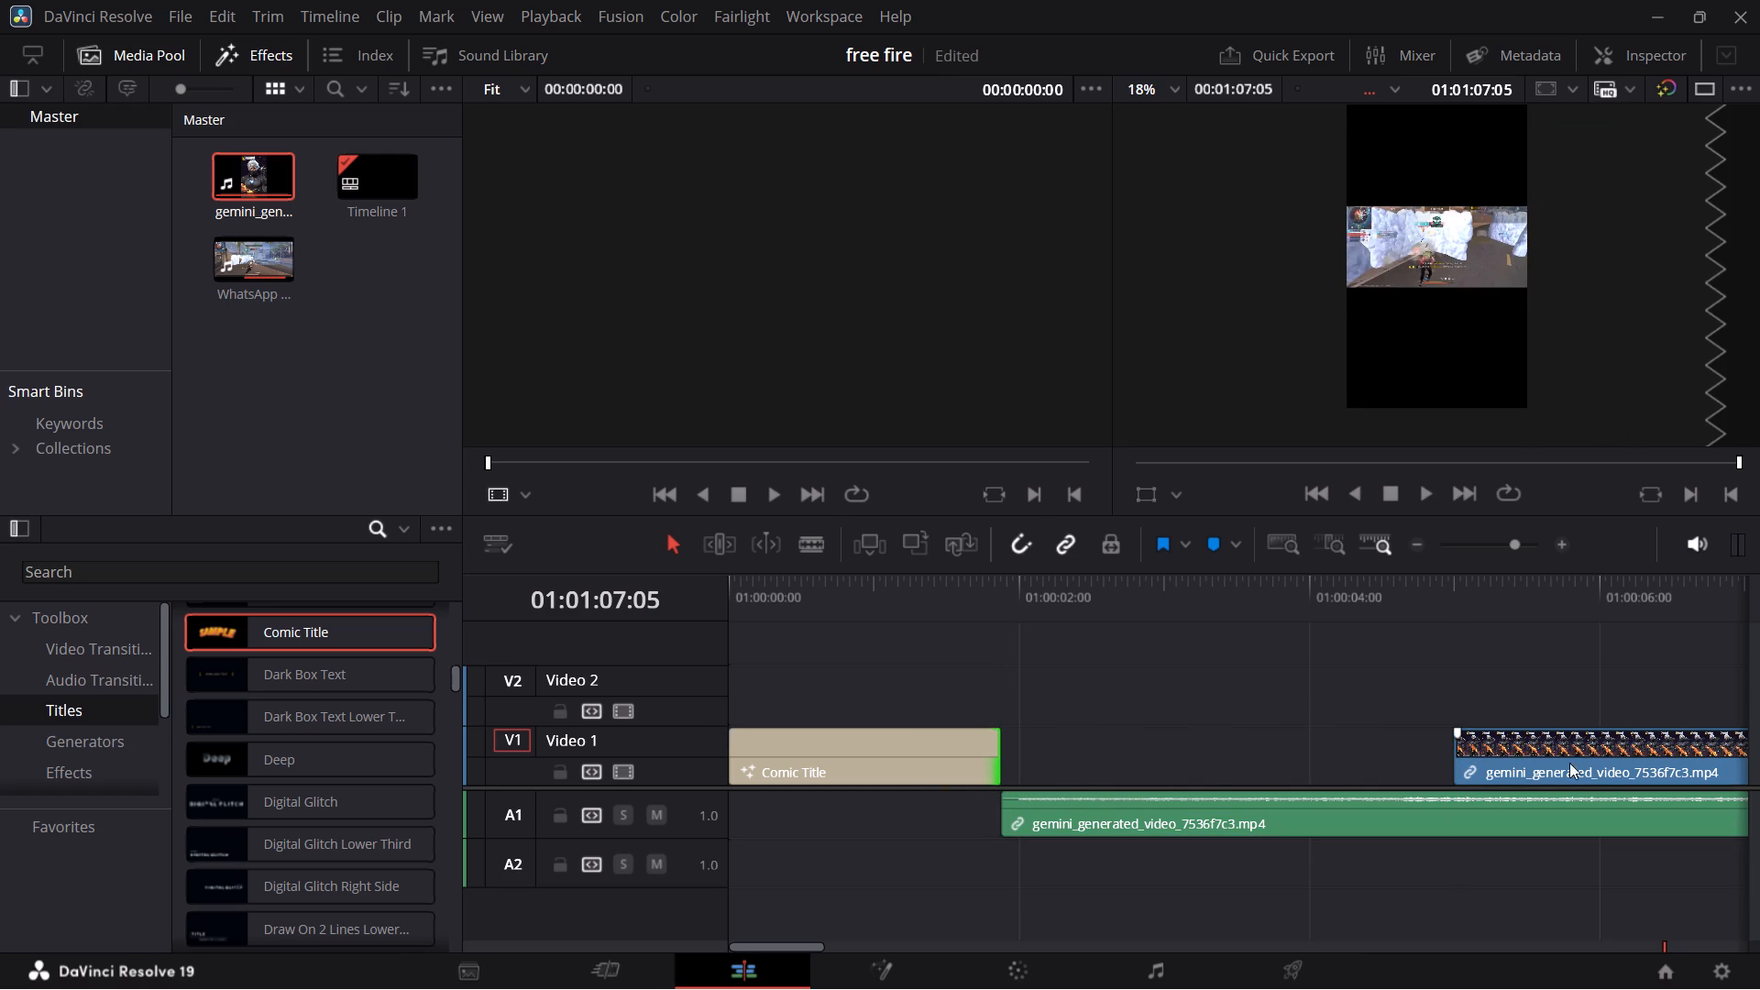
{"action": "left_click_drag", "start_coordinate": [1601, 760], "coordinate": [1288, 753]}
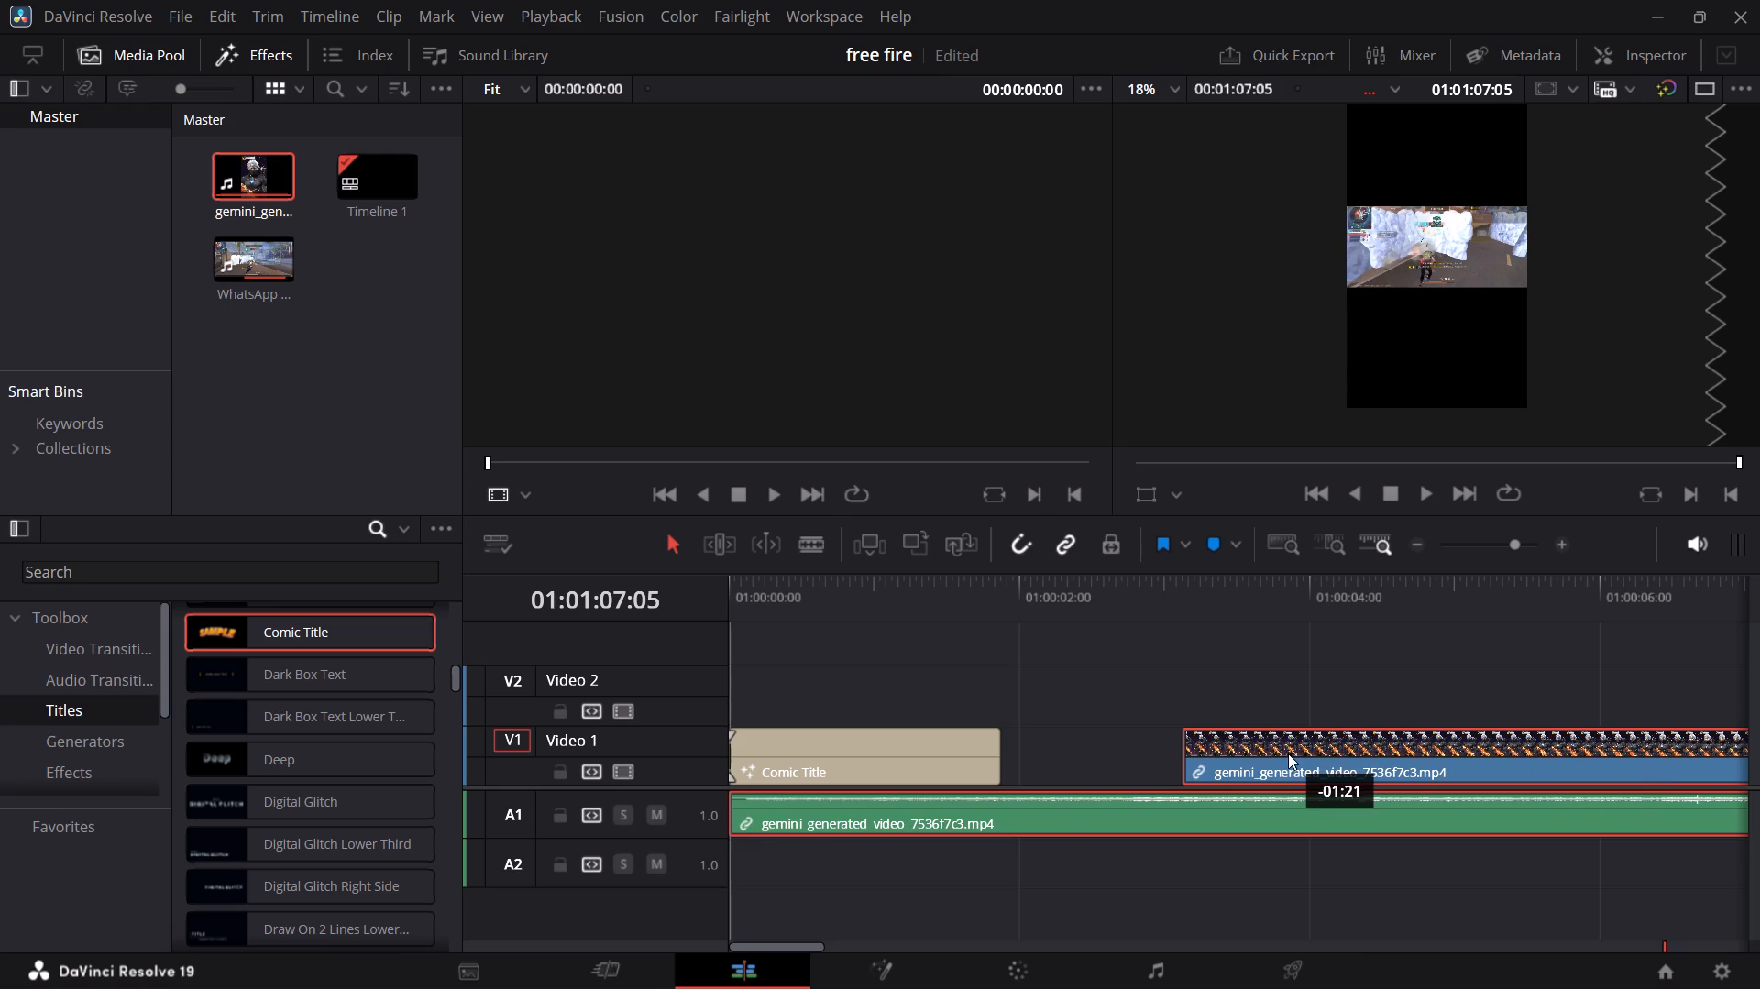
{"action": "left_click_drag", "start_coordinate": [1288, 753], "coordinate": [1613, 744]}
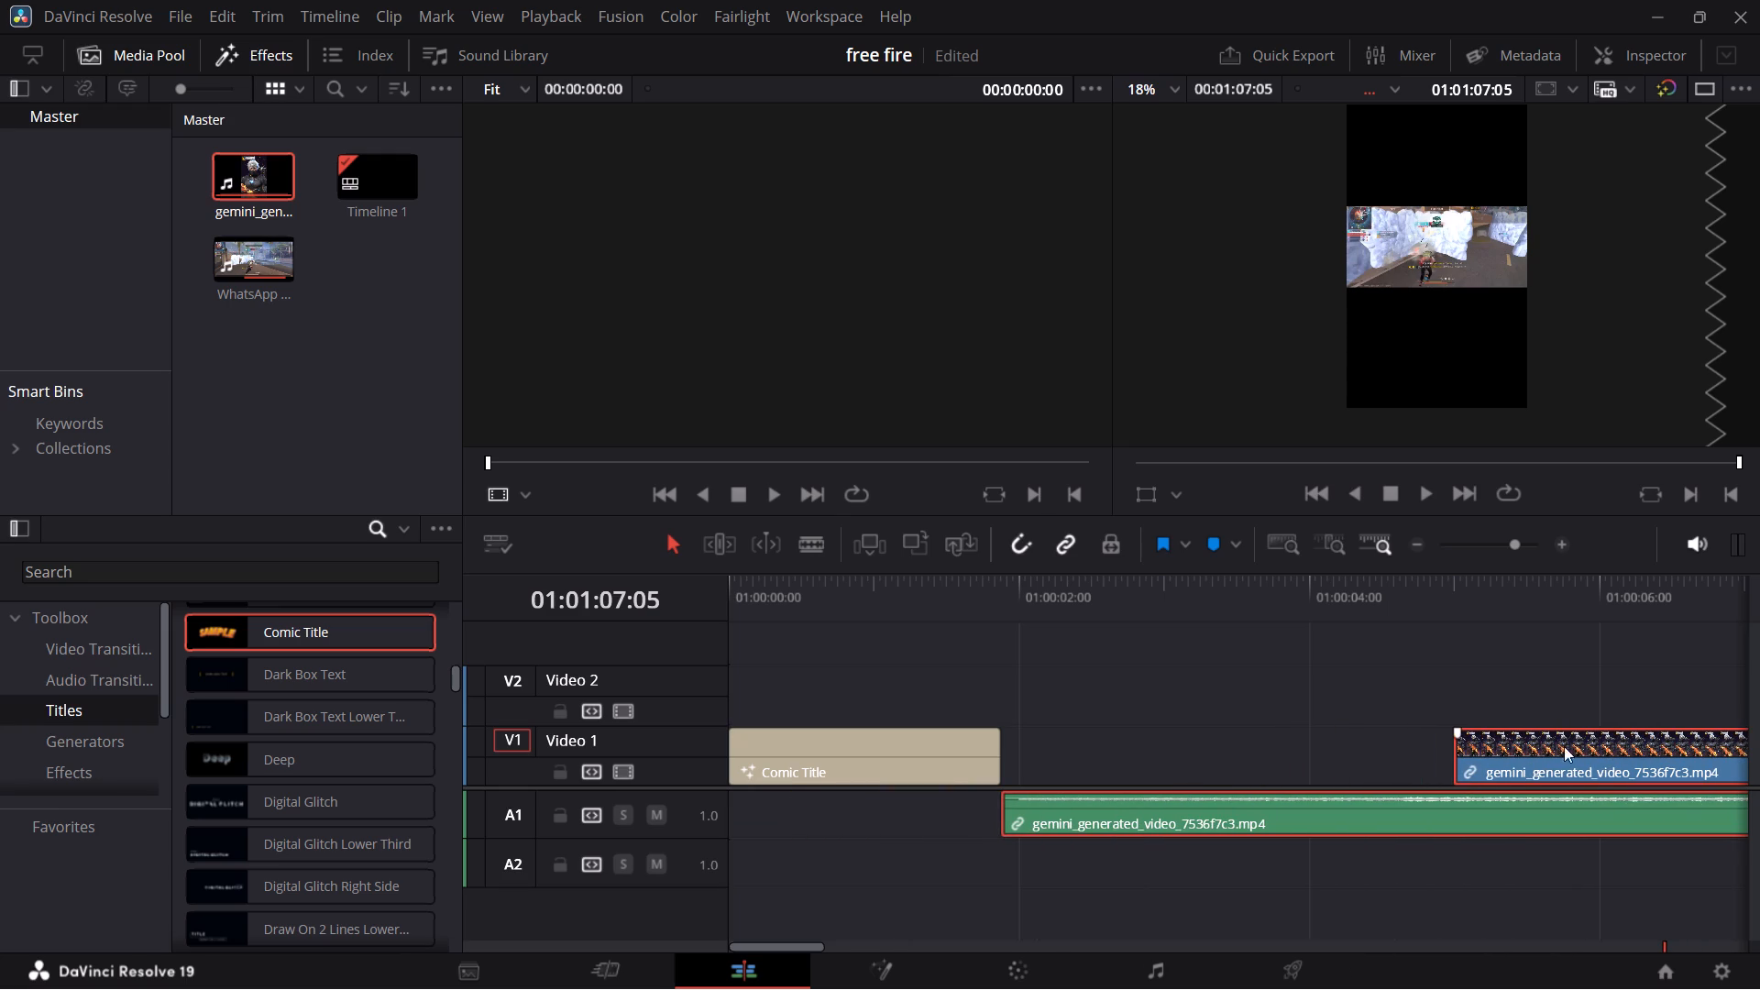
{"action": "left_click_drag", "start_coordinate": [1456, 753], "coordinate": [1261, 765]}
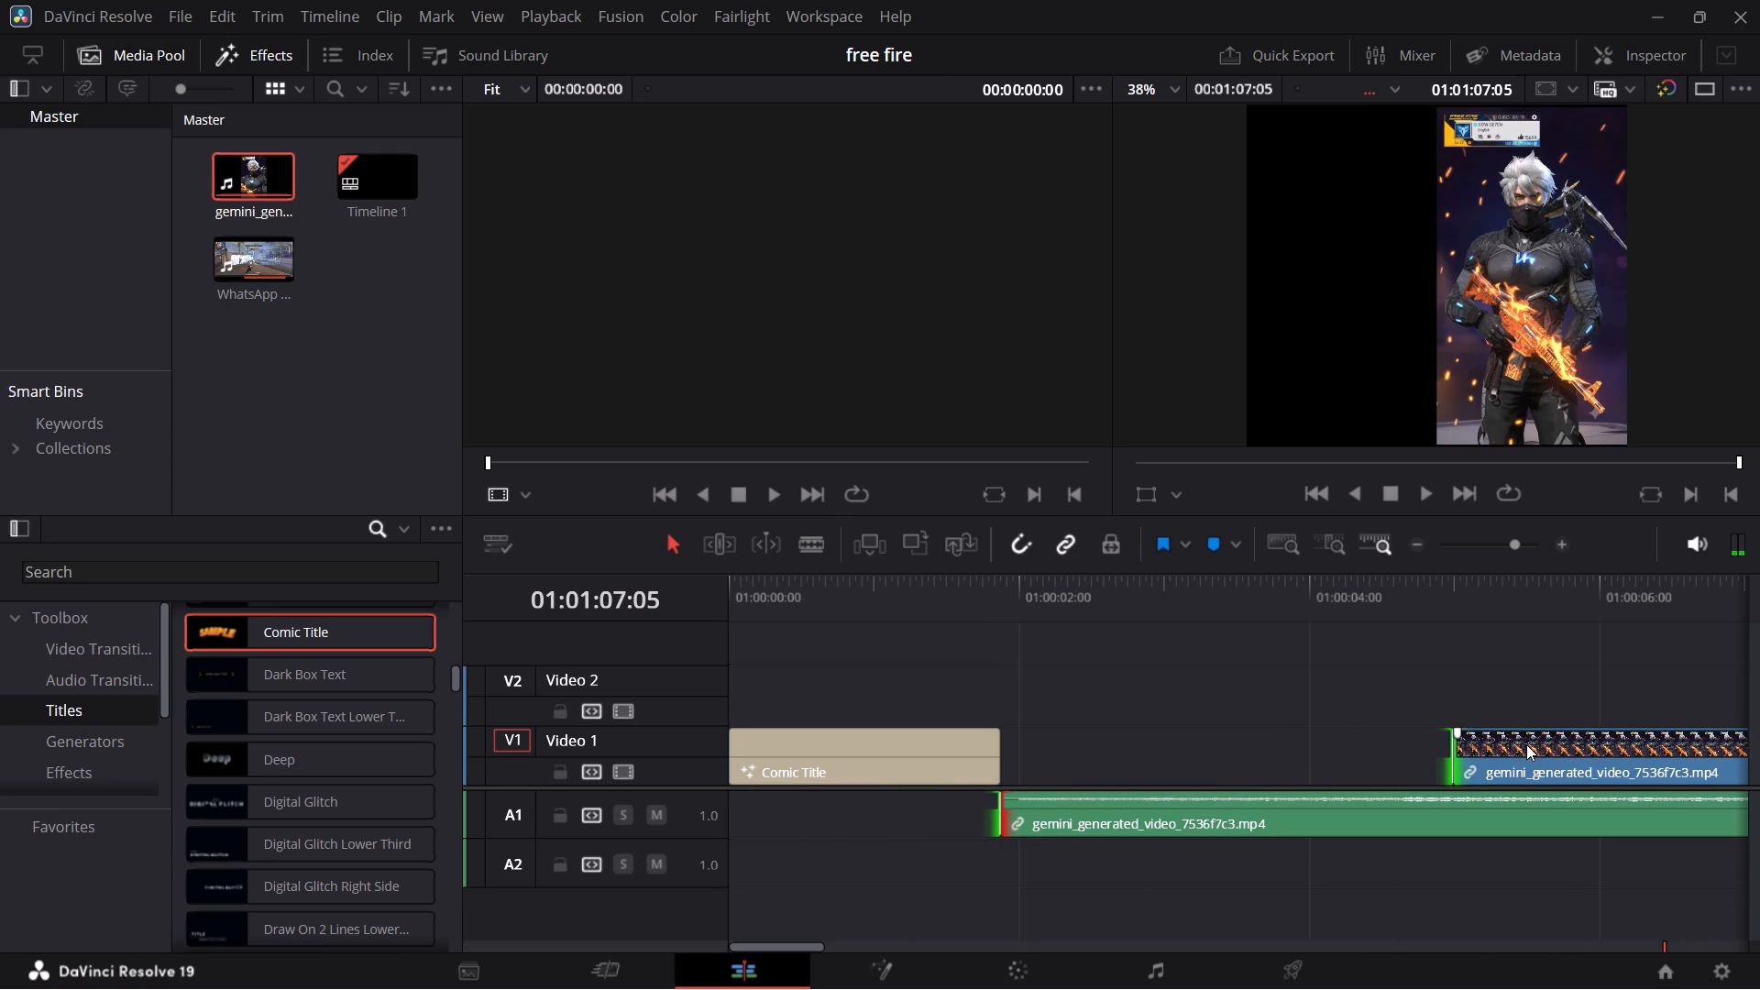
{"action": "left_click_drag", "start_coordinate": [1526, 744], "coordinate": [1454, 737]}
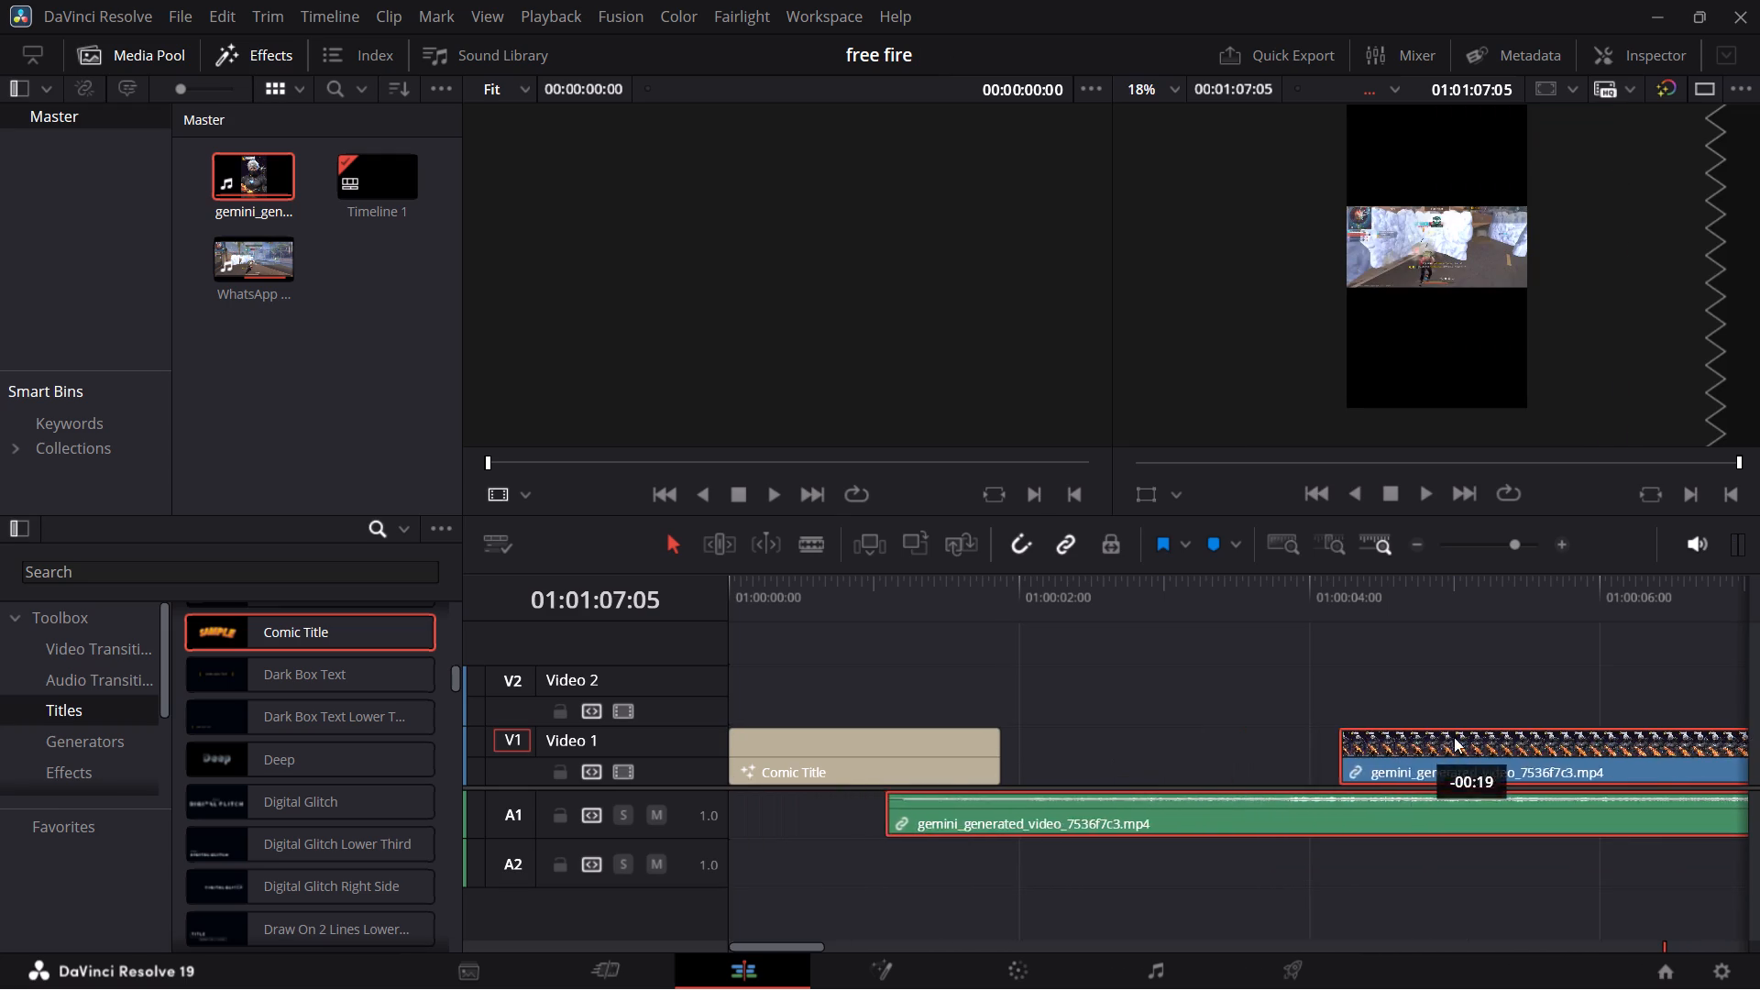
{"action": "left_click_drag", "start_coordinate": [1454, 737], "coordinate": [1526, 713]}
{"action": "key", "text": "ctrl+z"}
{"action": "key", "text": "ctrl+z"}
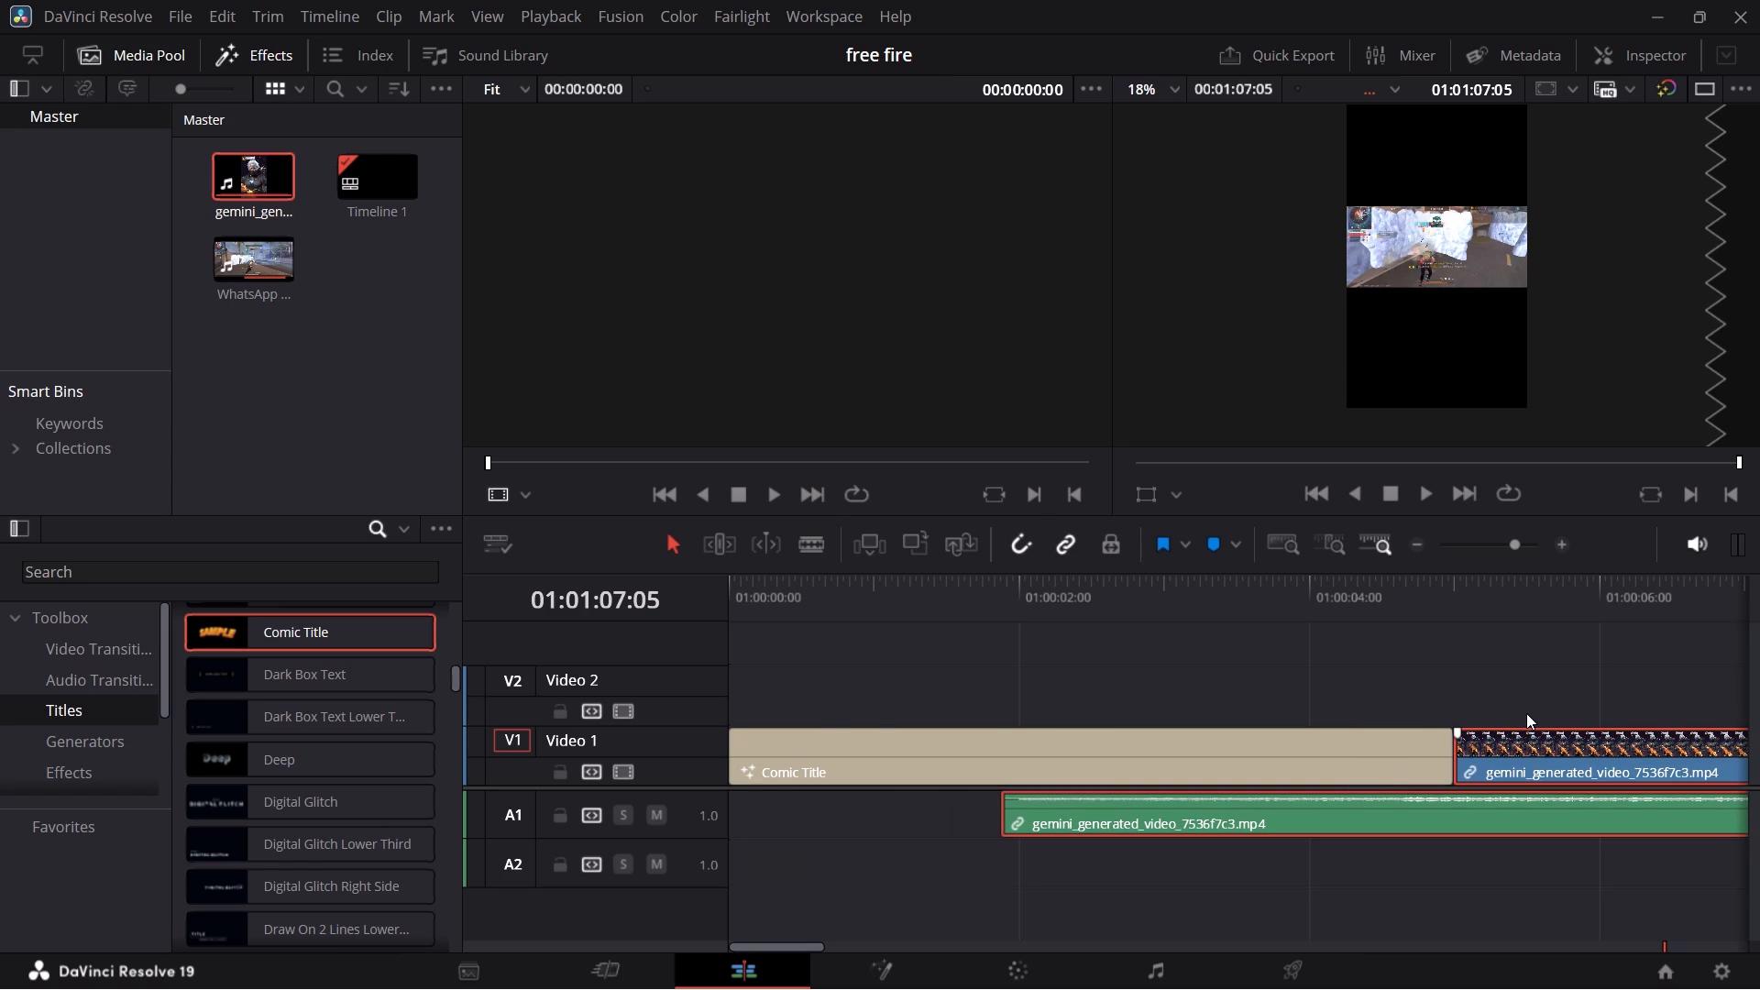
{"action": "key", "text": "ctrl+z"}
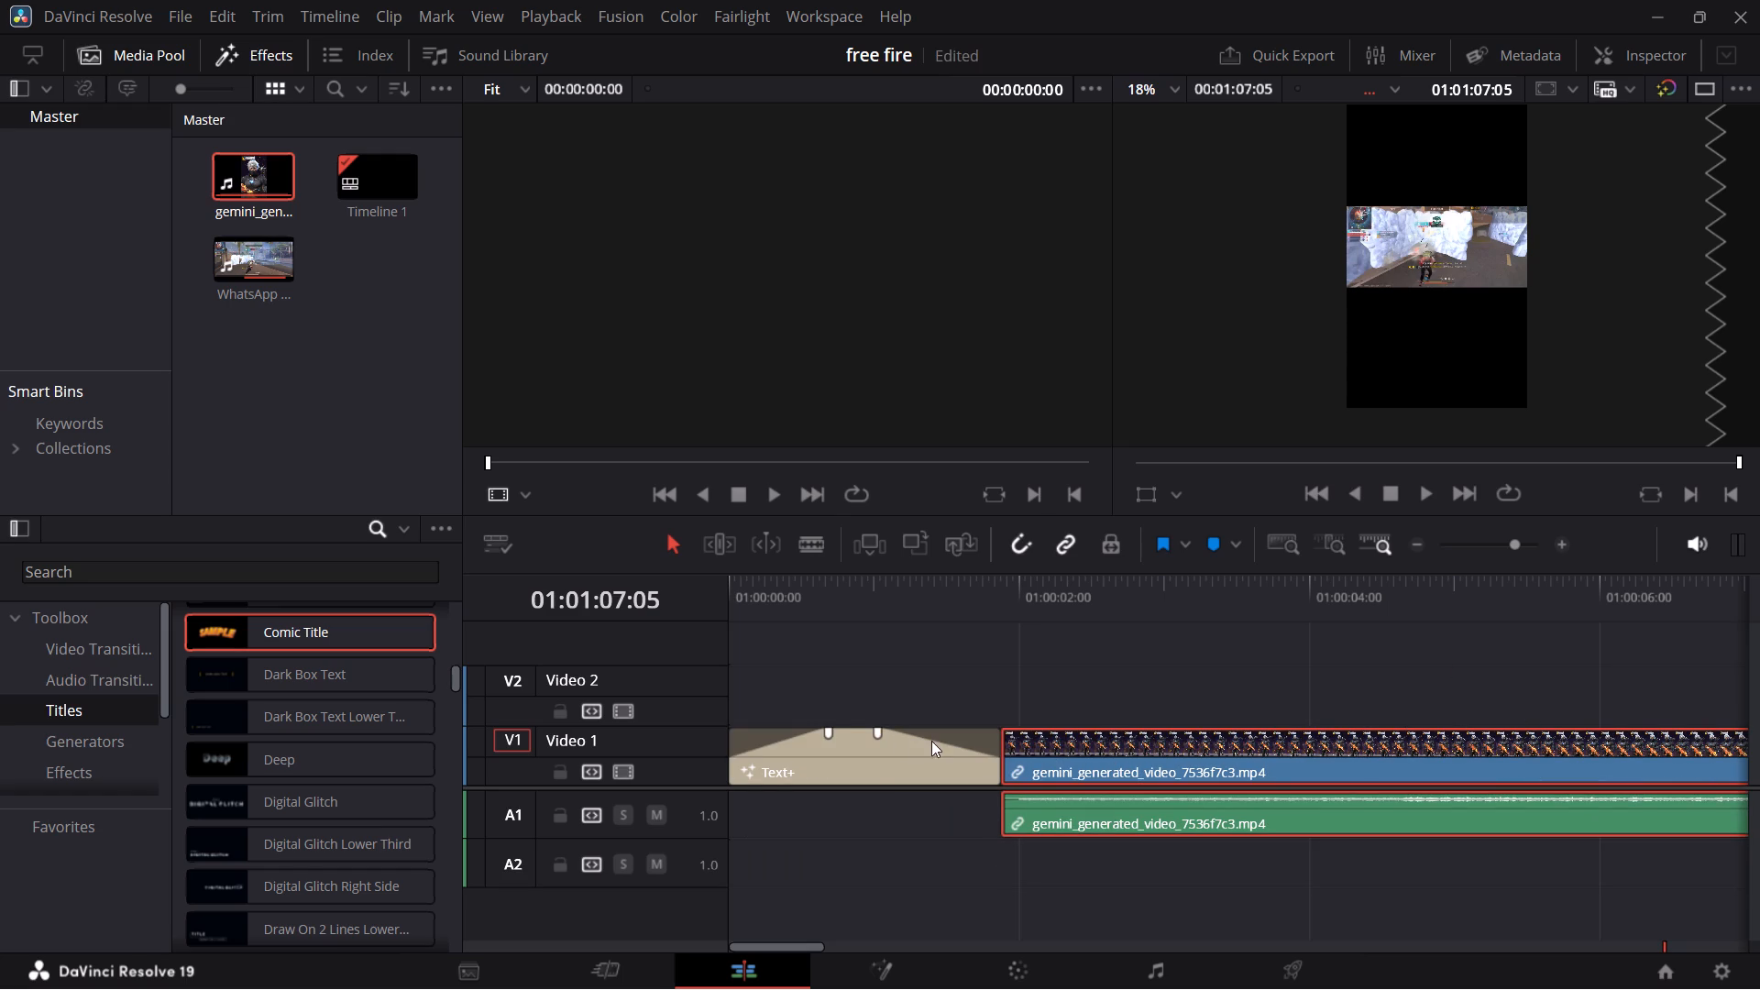
Move the Text+ clip from Video 1 up to a new Video 3 track, starting at about two seconds.
{"action": "left_click", "coordinate": [868, 766]}
{"action": "left_click_drag", "start_coordinate": [868, 766], "coordinate": [934, 678]}
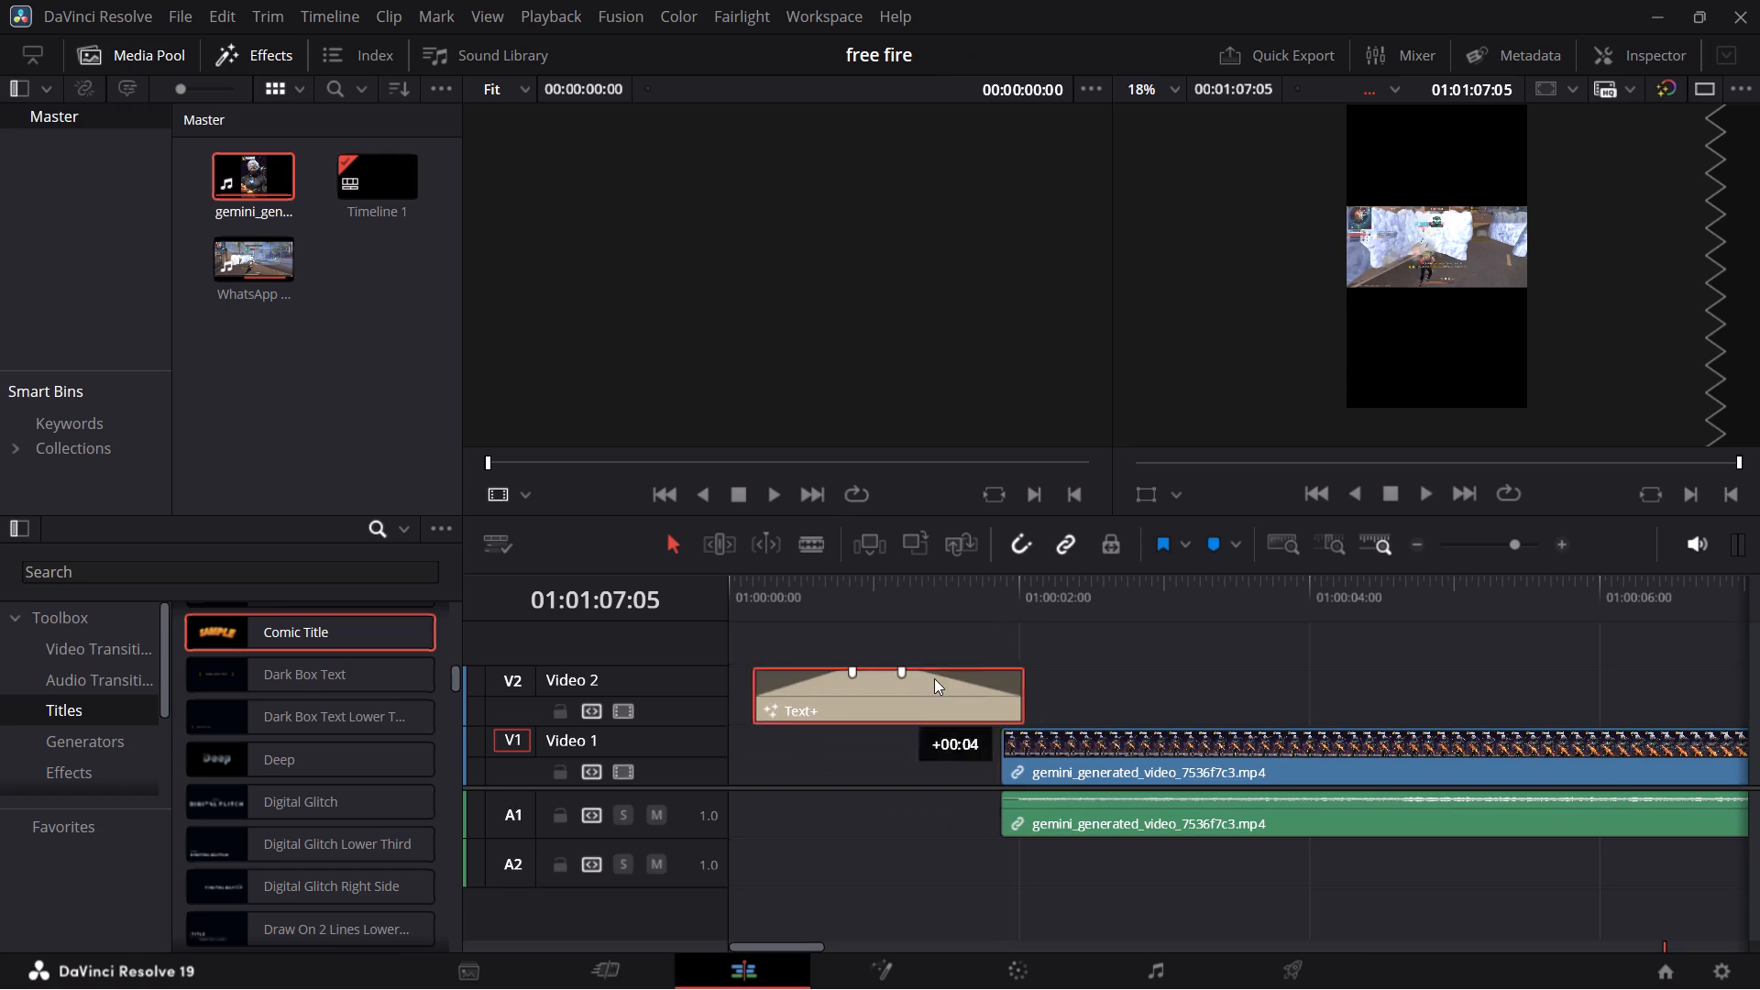
{"action": "left_click_drag", "start_coordinate": [934, 678], "coordinate": [1180, 630]}
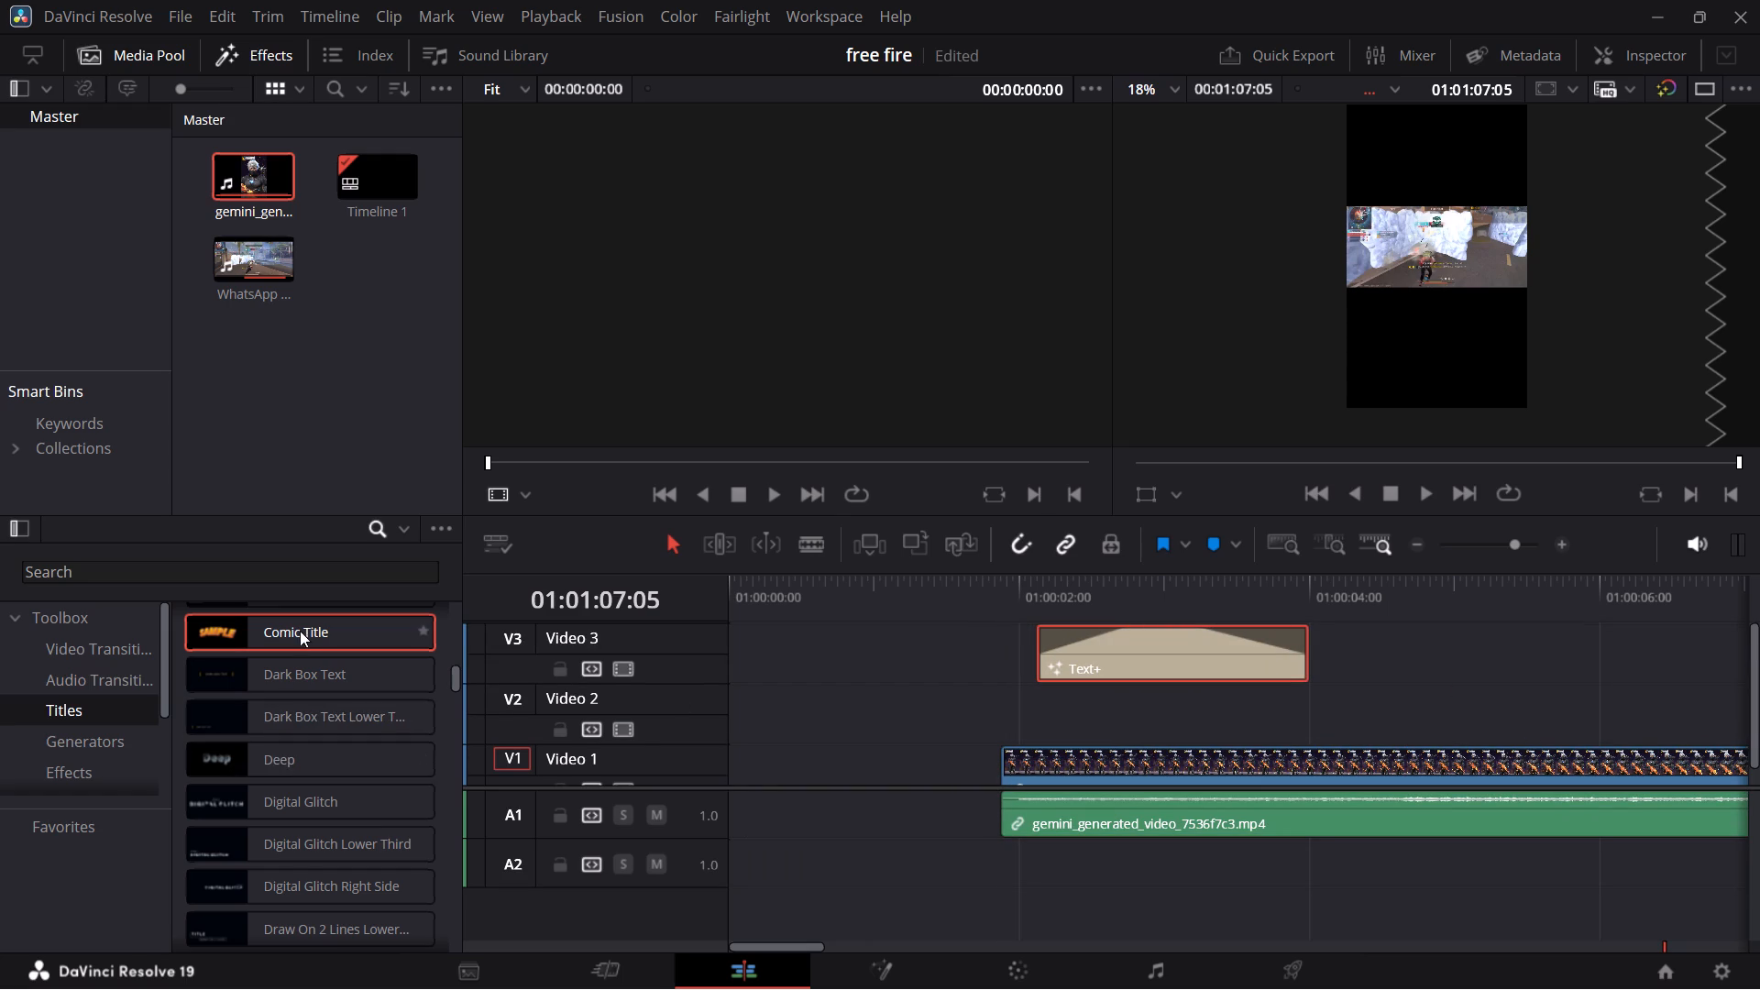
Add a Comic Title at the very start of the timeline on Video 2.
{"action": "left_click_drag", "start_coordinate": [302, 630], "coordinate": [810, 683]}
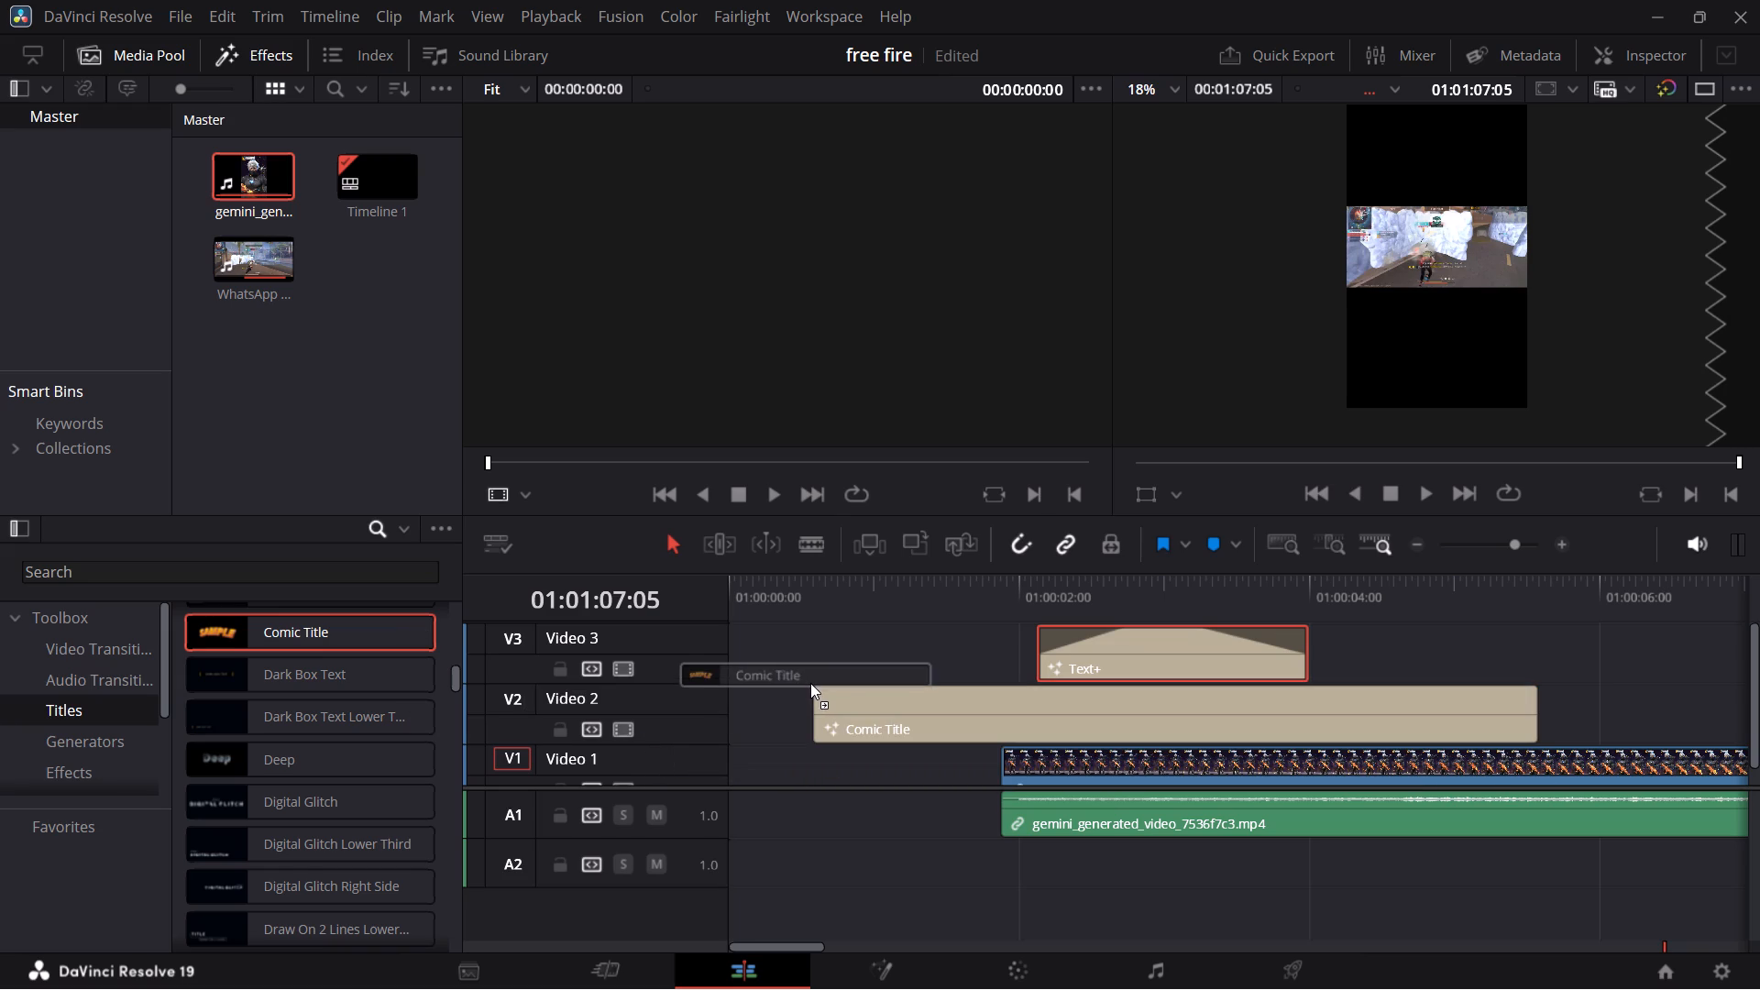
{"action": "left_click_drag", "start_coordinate": [810, 683], "coordinate": [678, 675]}
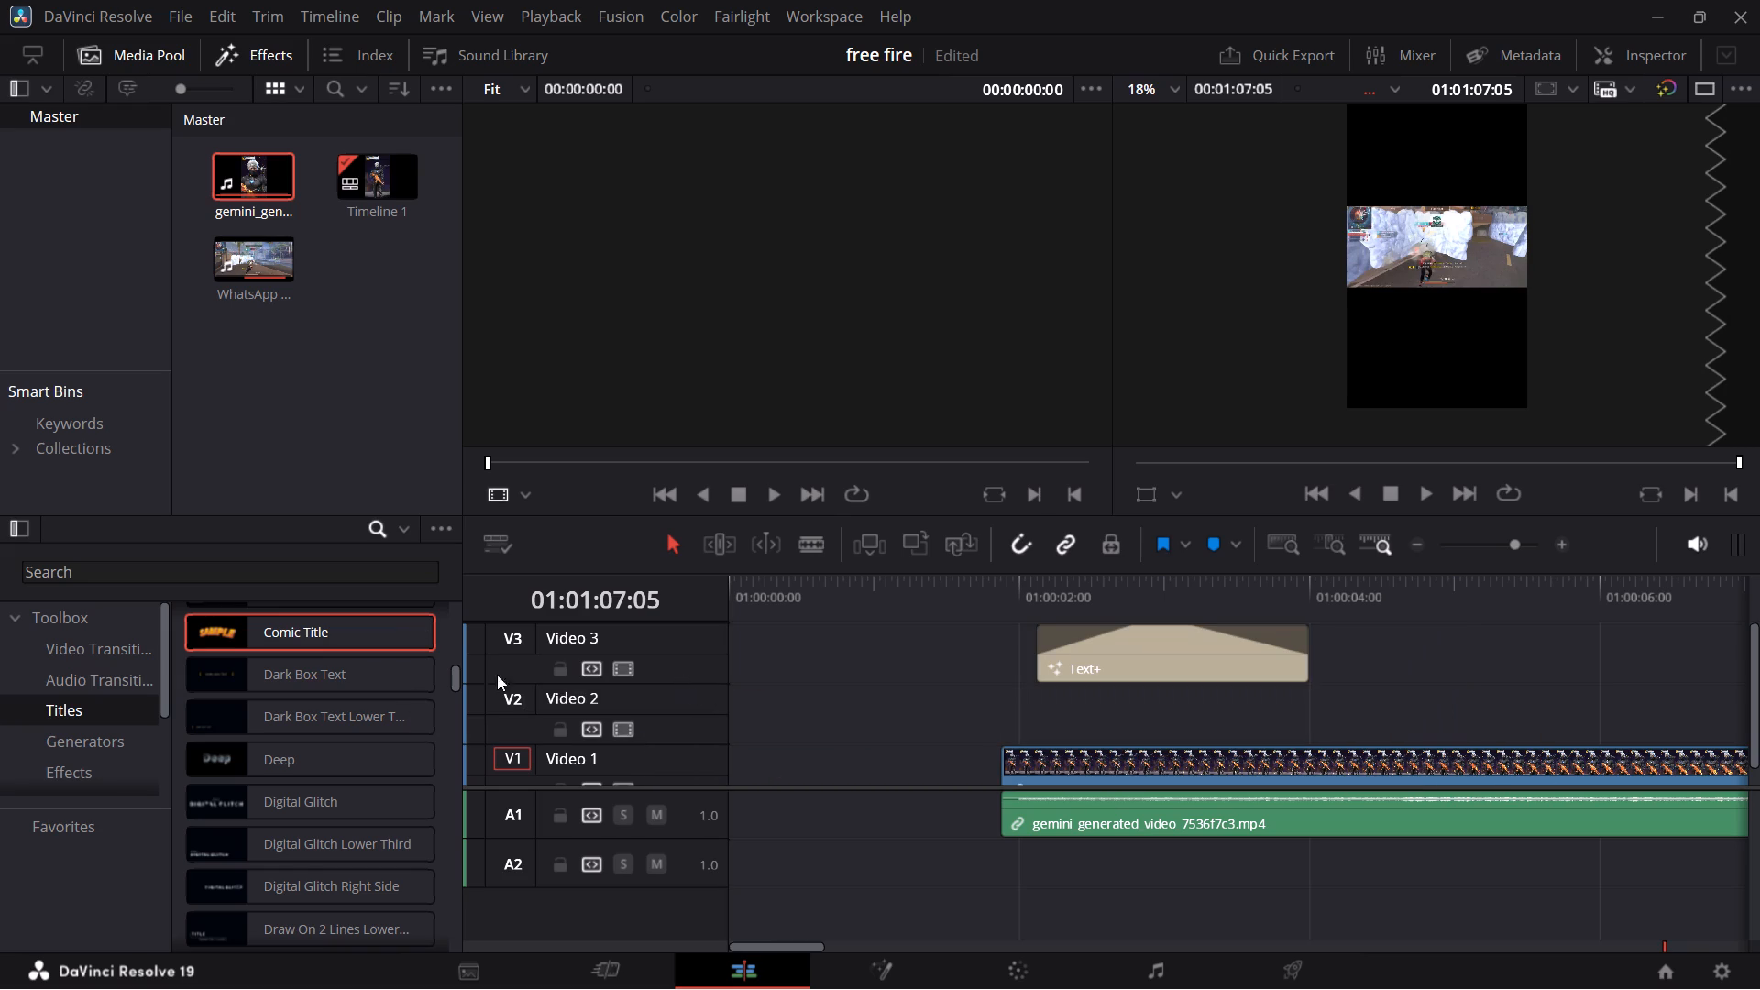
{"action": "left_click", "coordinate": [311, 641]}
{"action": "left_click_drag", "start_coordinate": [311, 641], "coordinate": [749, 719]}
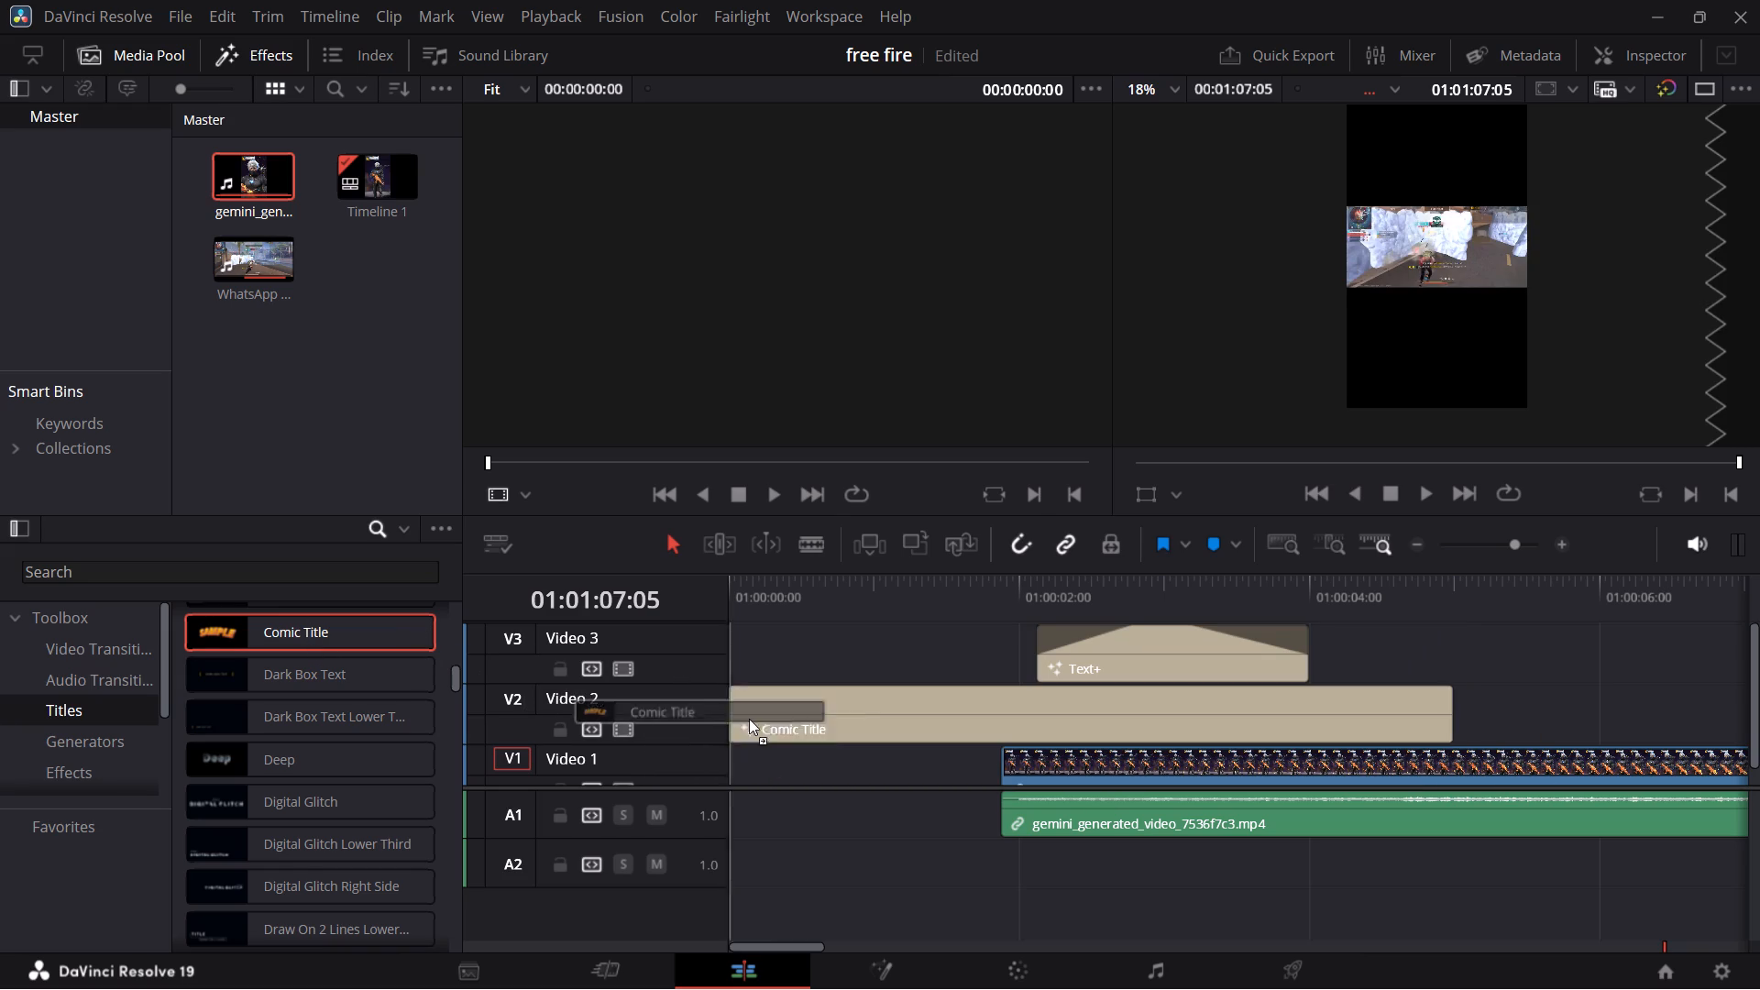
{"action": "left_click_drag", "start_coordinate": [749, 719], "coordinate": [722, 712]}
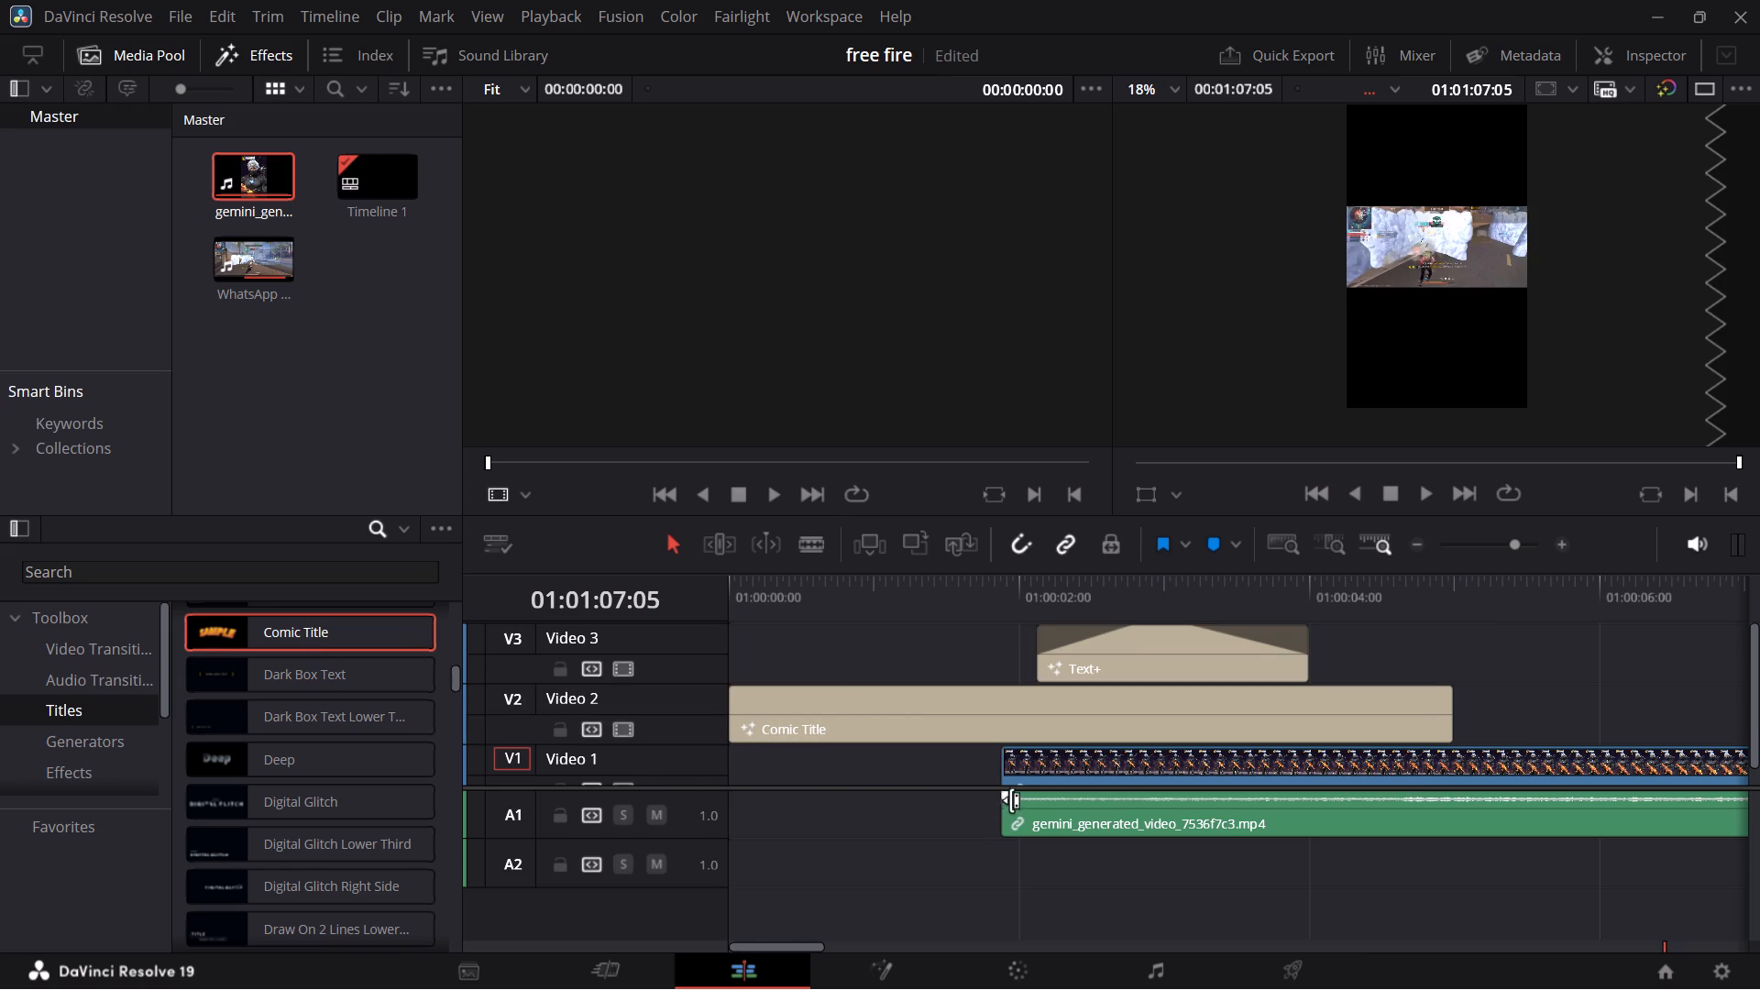
Shift the gemini intro clip to start at about five seconds and move the Comic Title down to the start of Video 1.
{"action": "left_click_drag", "start_coordinate": [1003, 775], "coordinate": [977, 777]}
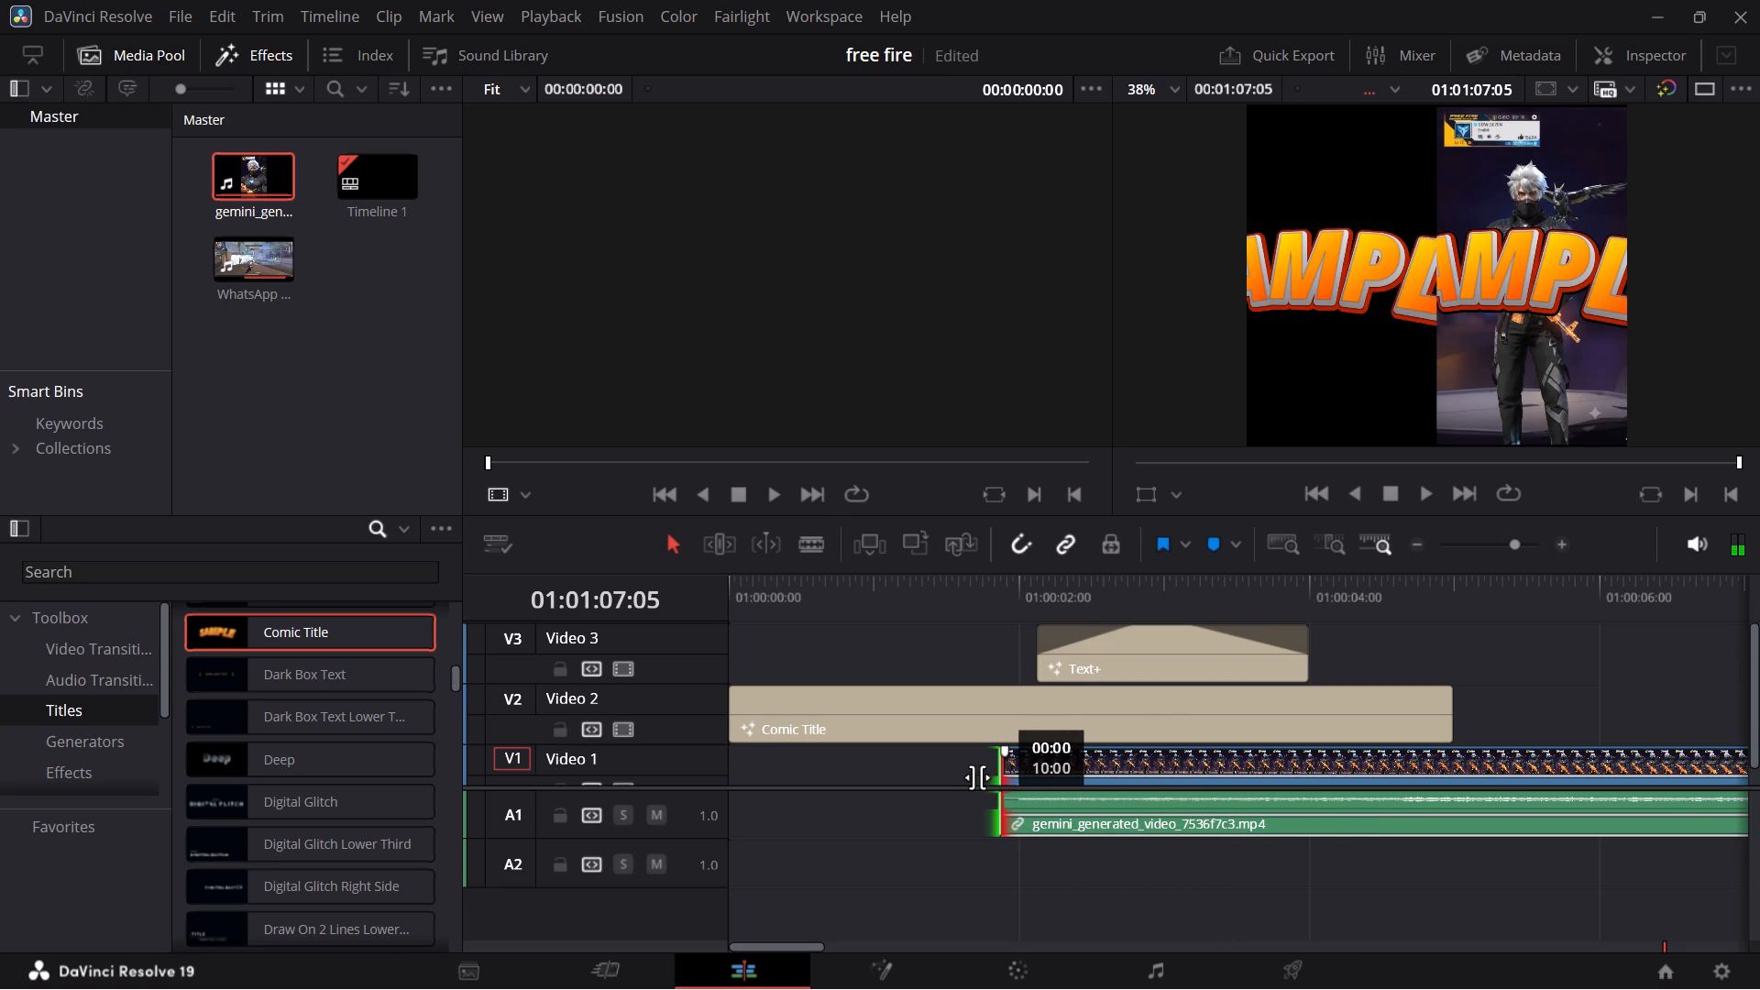
{"action": "left_click_drag", "start_coordinate": [977, 777], "coordinate": [975, 775]}
{"action": "left_click_drag", "start_coordinate": [1160, 774], "coordinate": [1632, 784]}
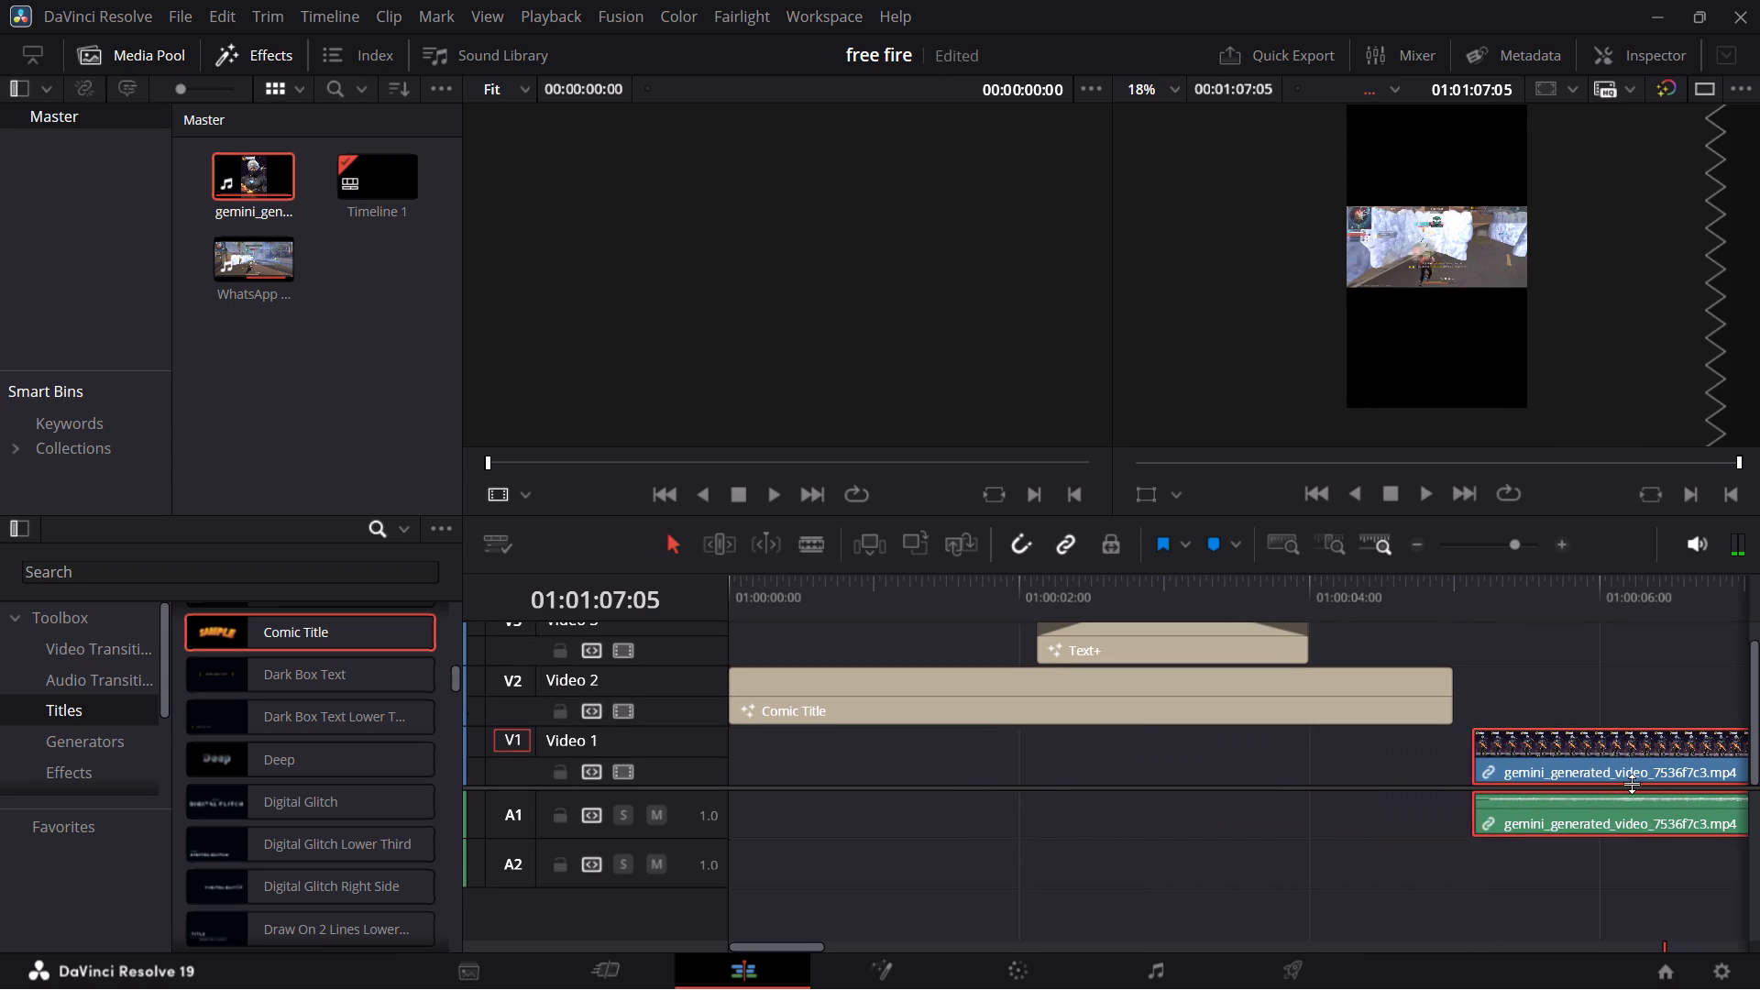
{"action": "left_click_drag", "start_coordinate": [1123, 704], "coordinate": [1126, 734]}
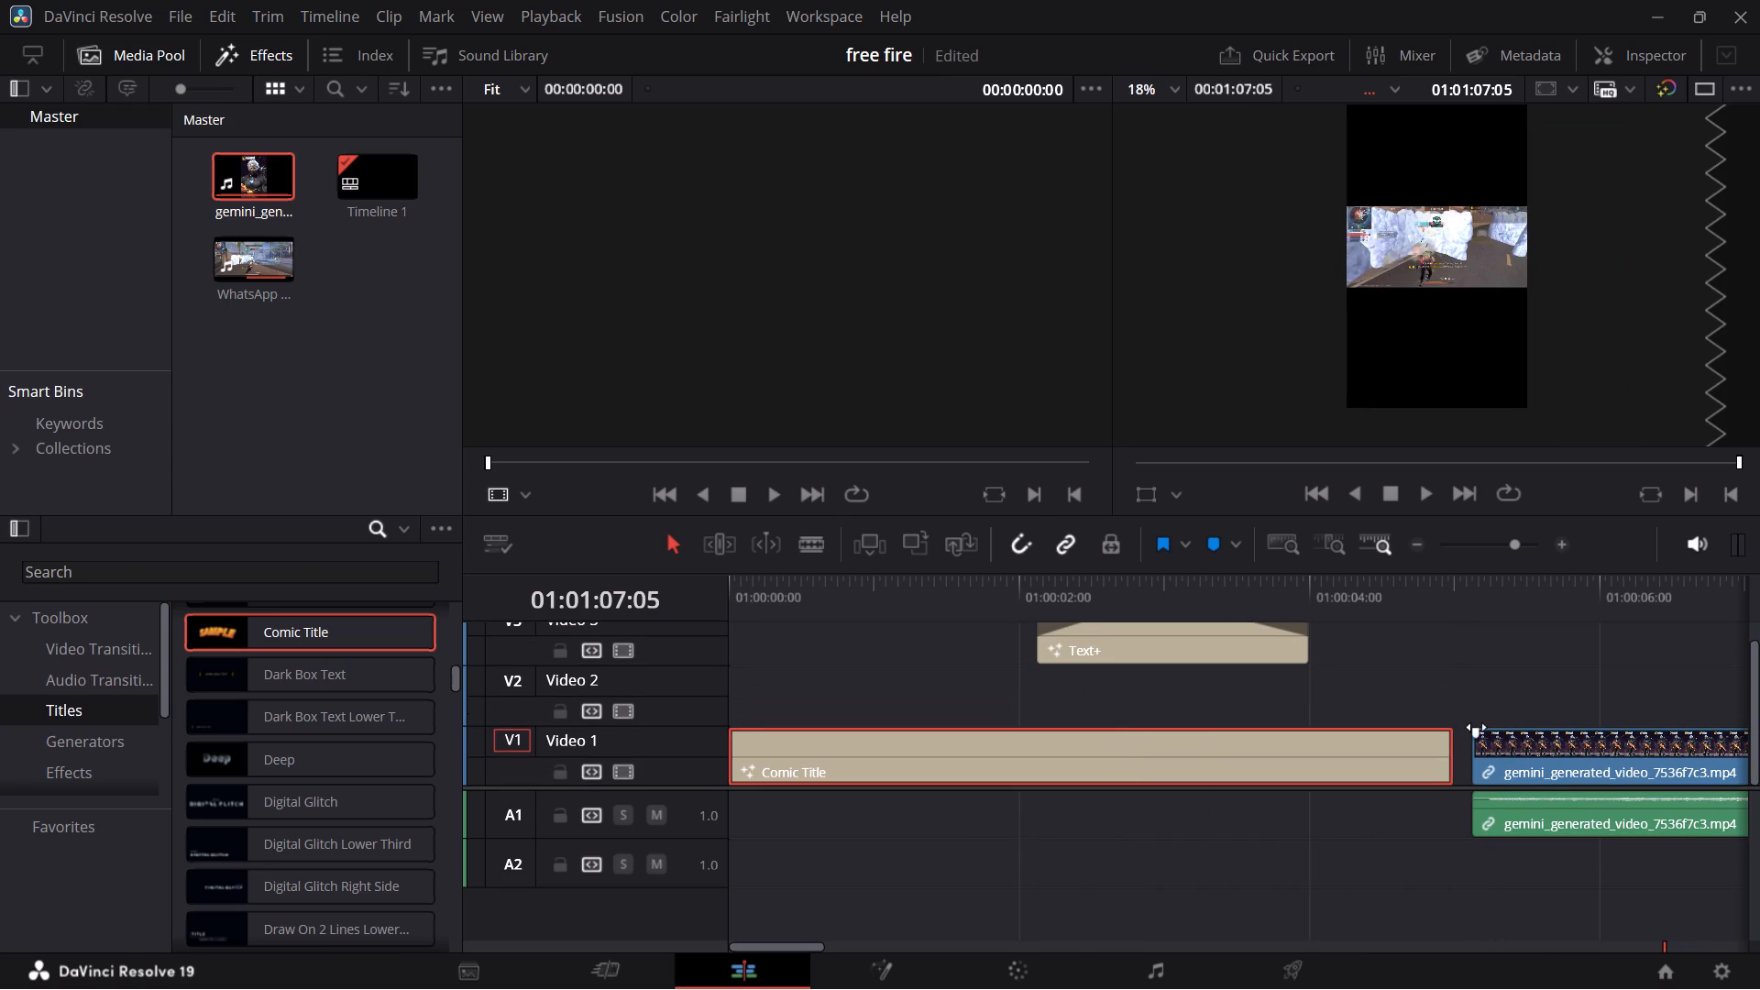
Shorten the Comic Title to about 2.3 seconds and move the gemini intro clip back so it starts right after the title.
{"action": "left_click_drag", "start_coordinate": [1451, 746], "coordinate": [1296, 750]}
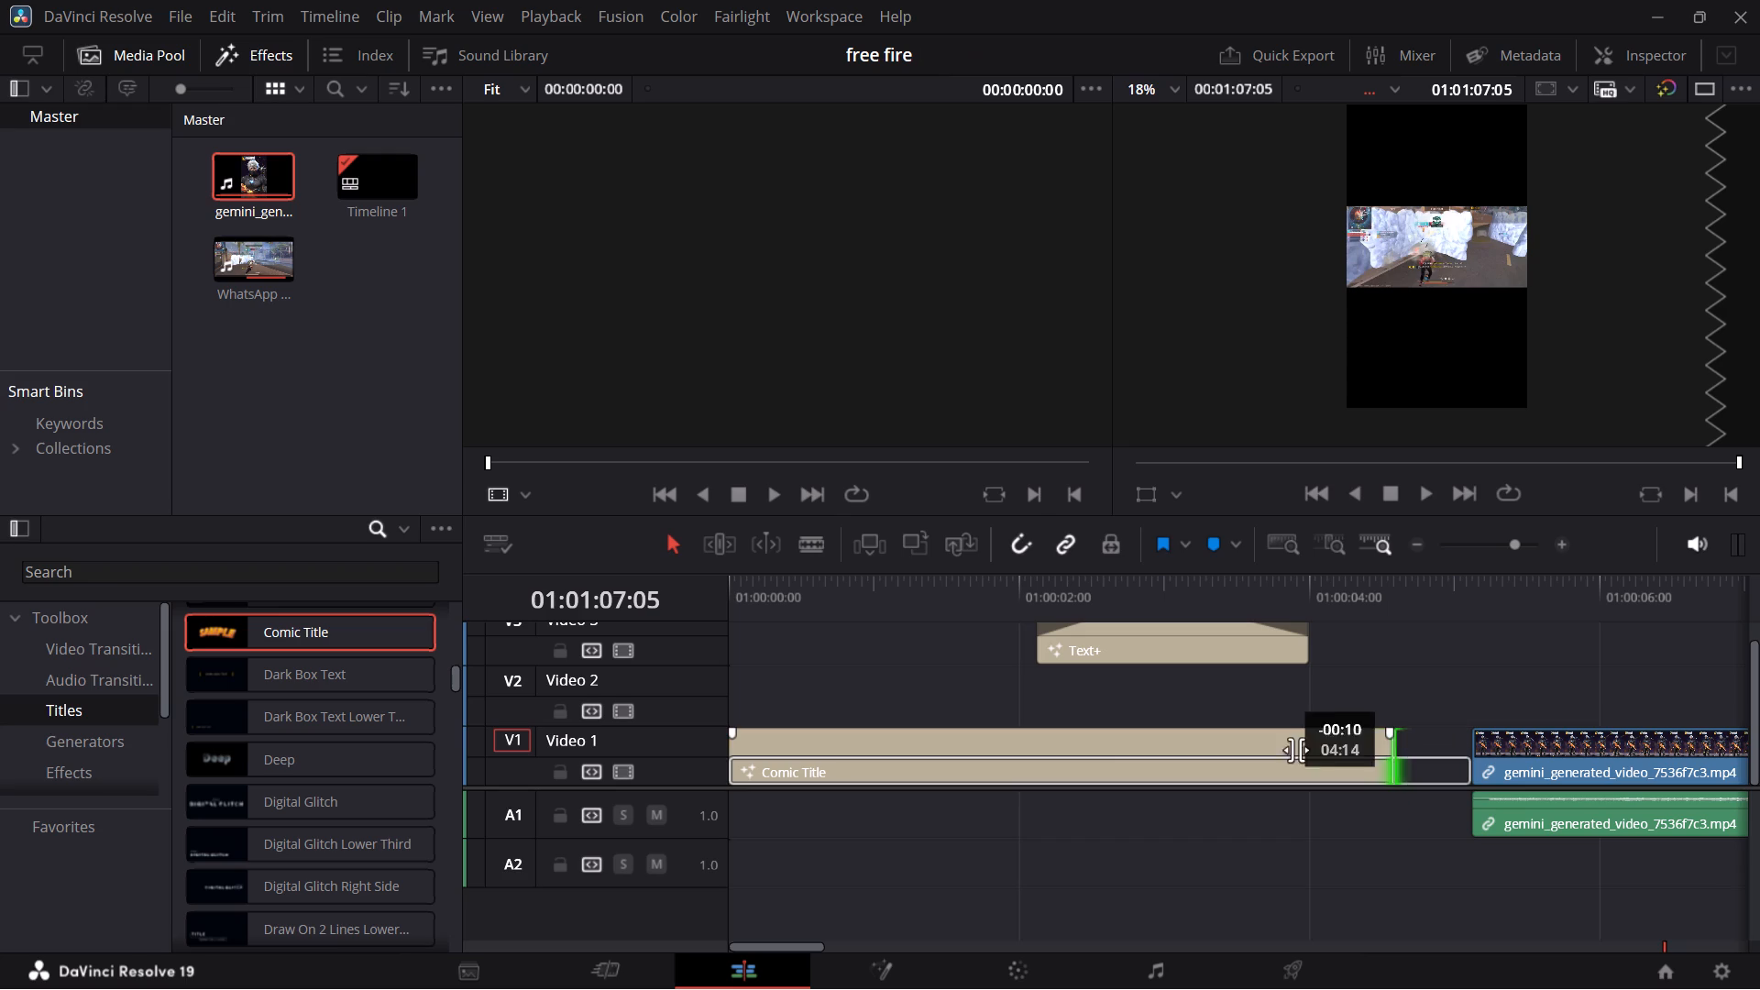
{"action": "left_click_drag", "start_coordinate": [1296, 750], "coordinate": [1049, 745]}
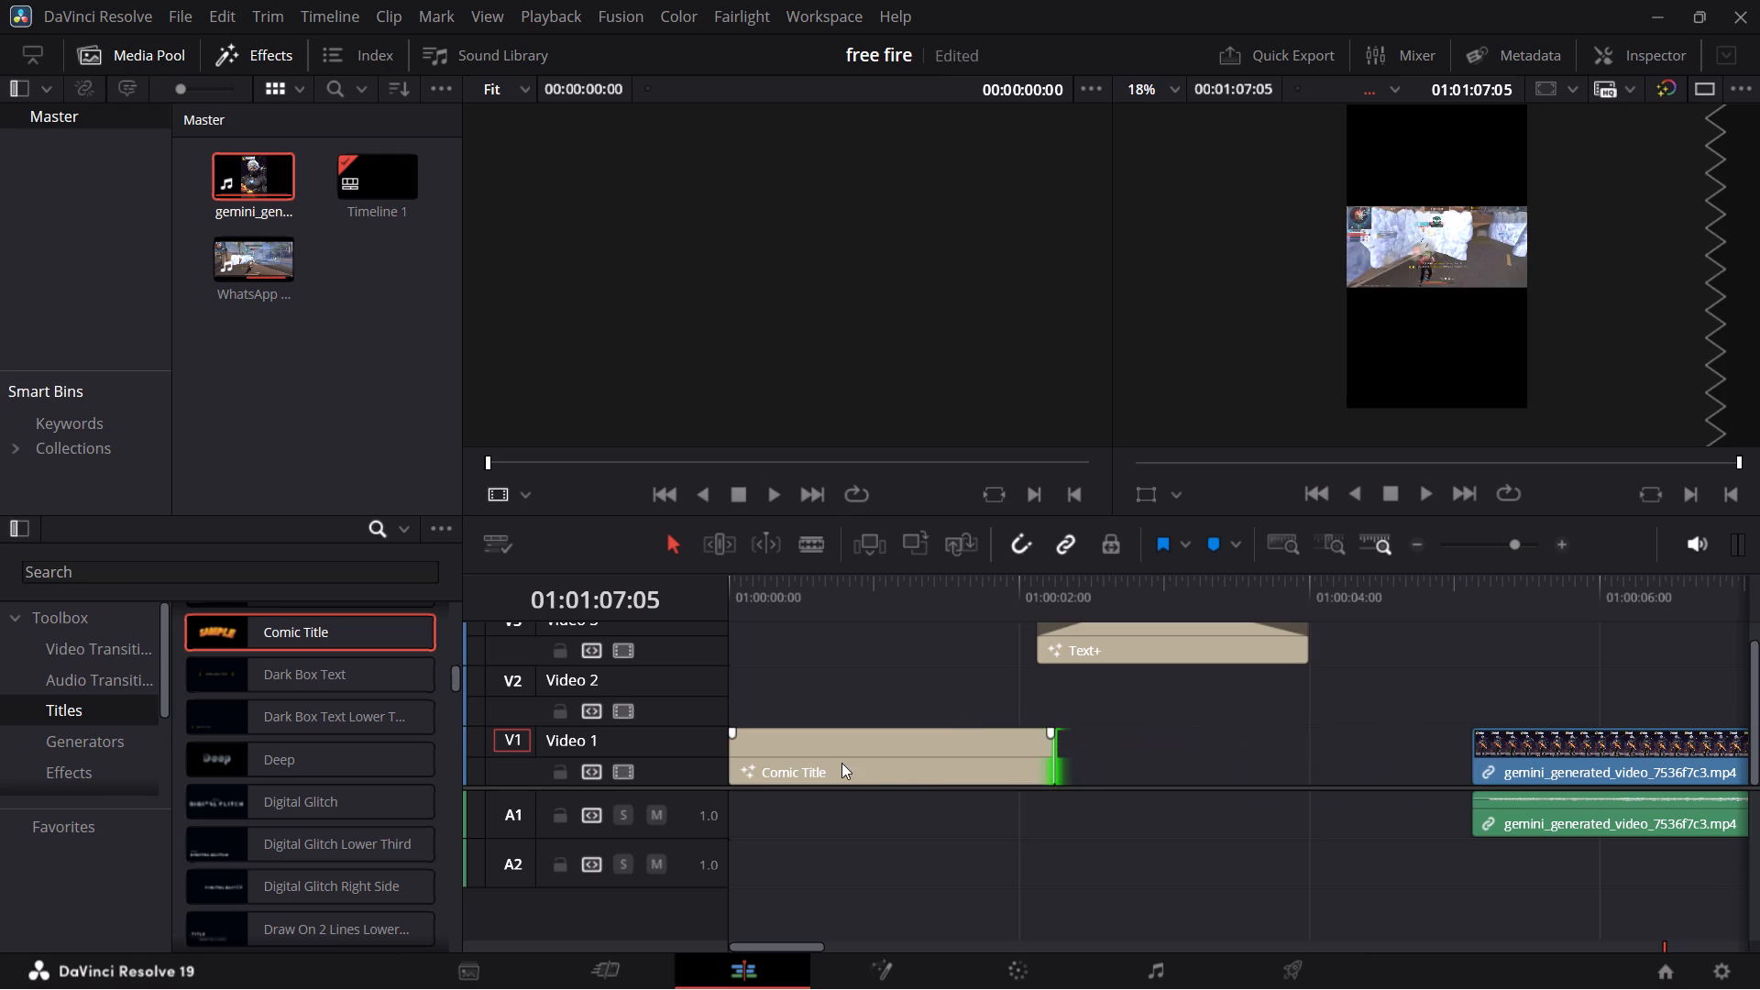
{"action": "left_click", "coordinate": [841, 763]}
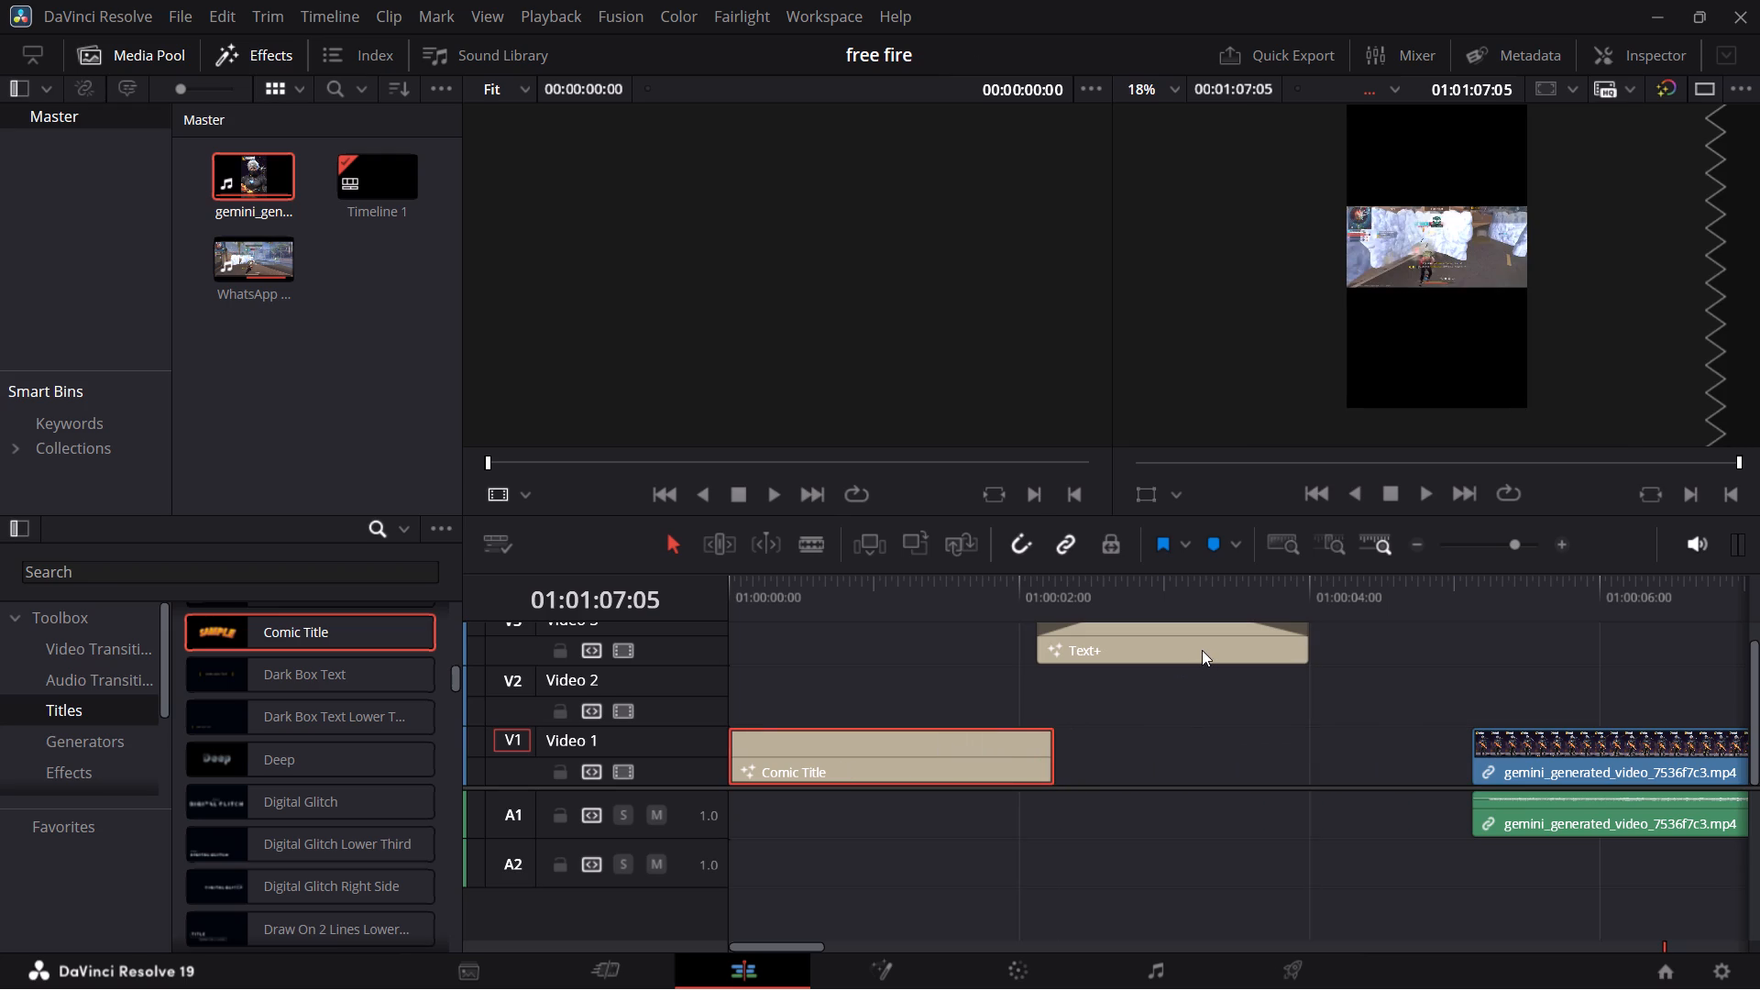
{"action": "left_click_drag", "start_coordinate": [1510, 765], "coordinate": [1216, 763]}
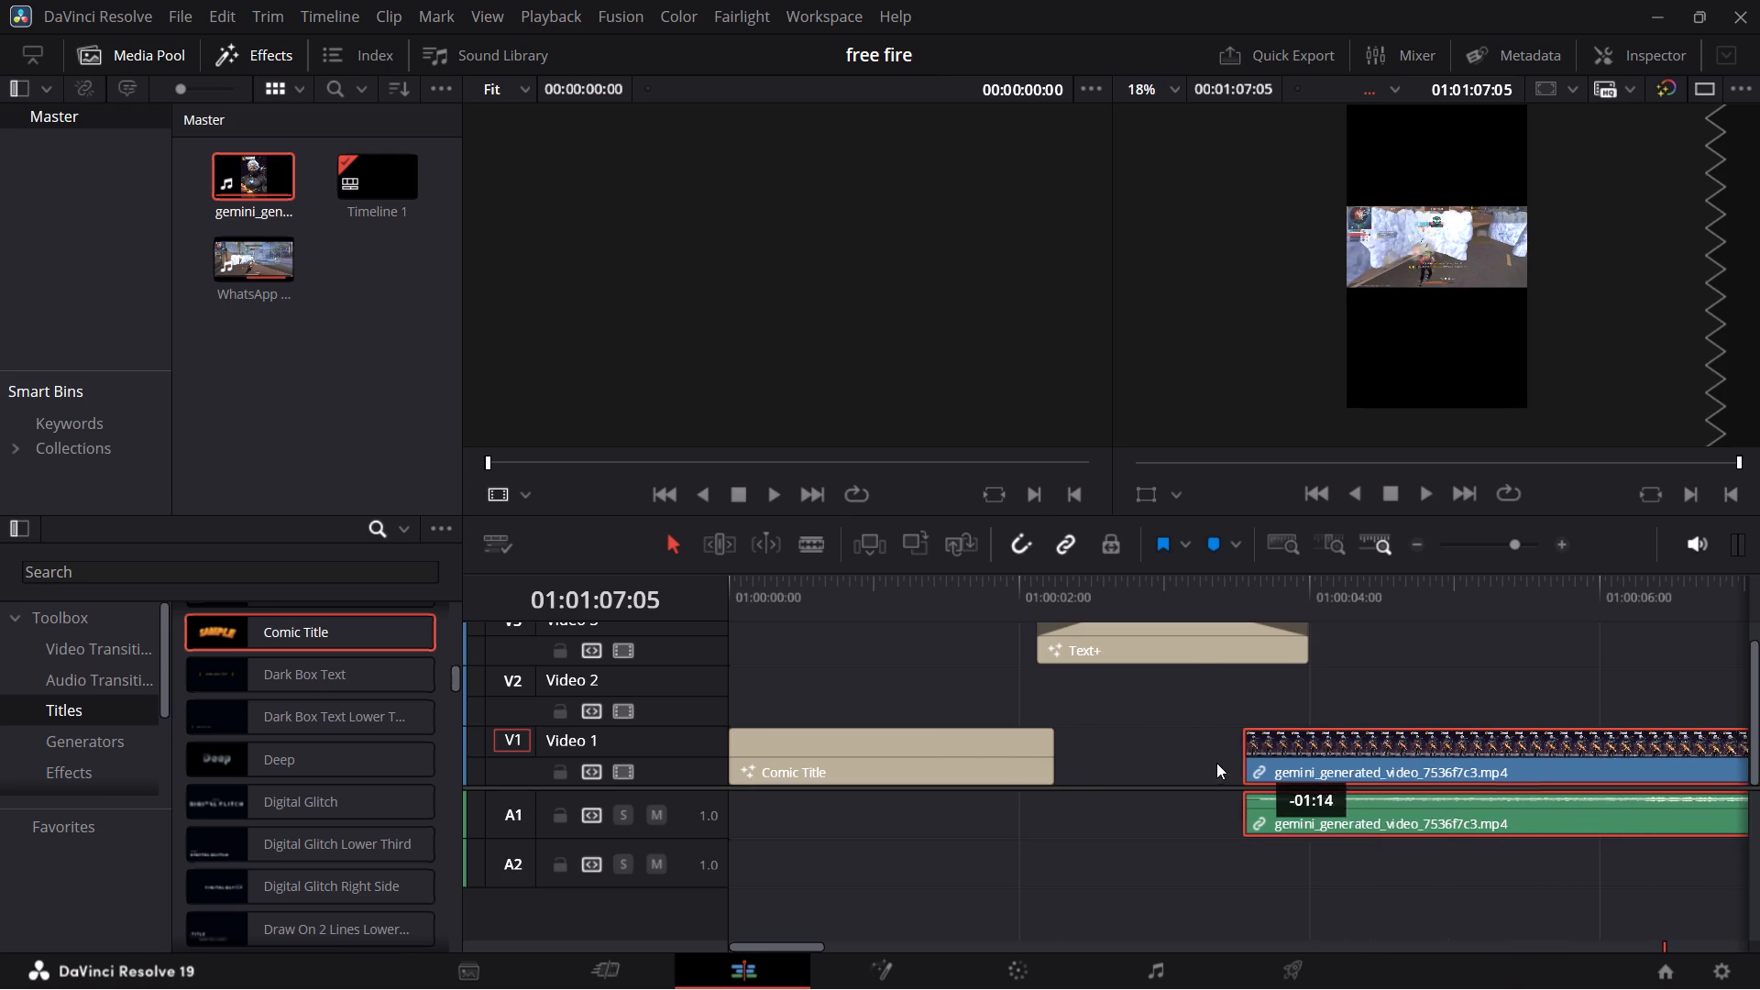
{"action": "left_click_drag", "start_coordinate": [1216, 763], "coordinate": [1023, 770]}
{"action": "left_click_drag", "start_coordinate": [1023, 770], "coordinate": [1104, 770]}
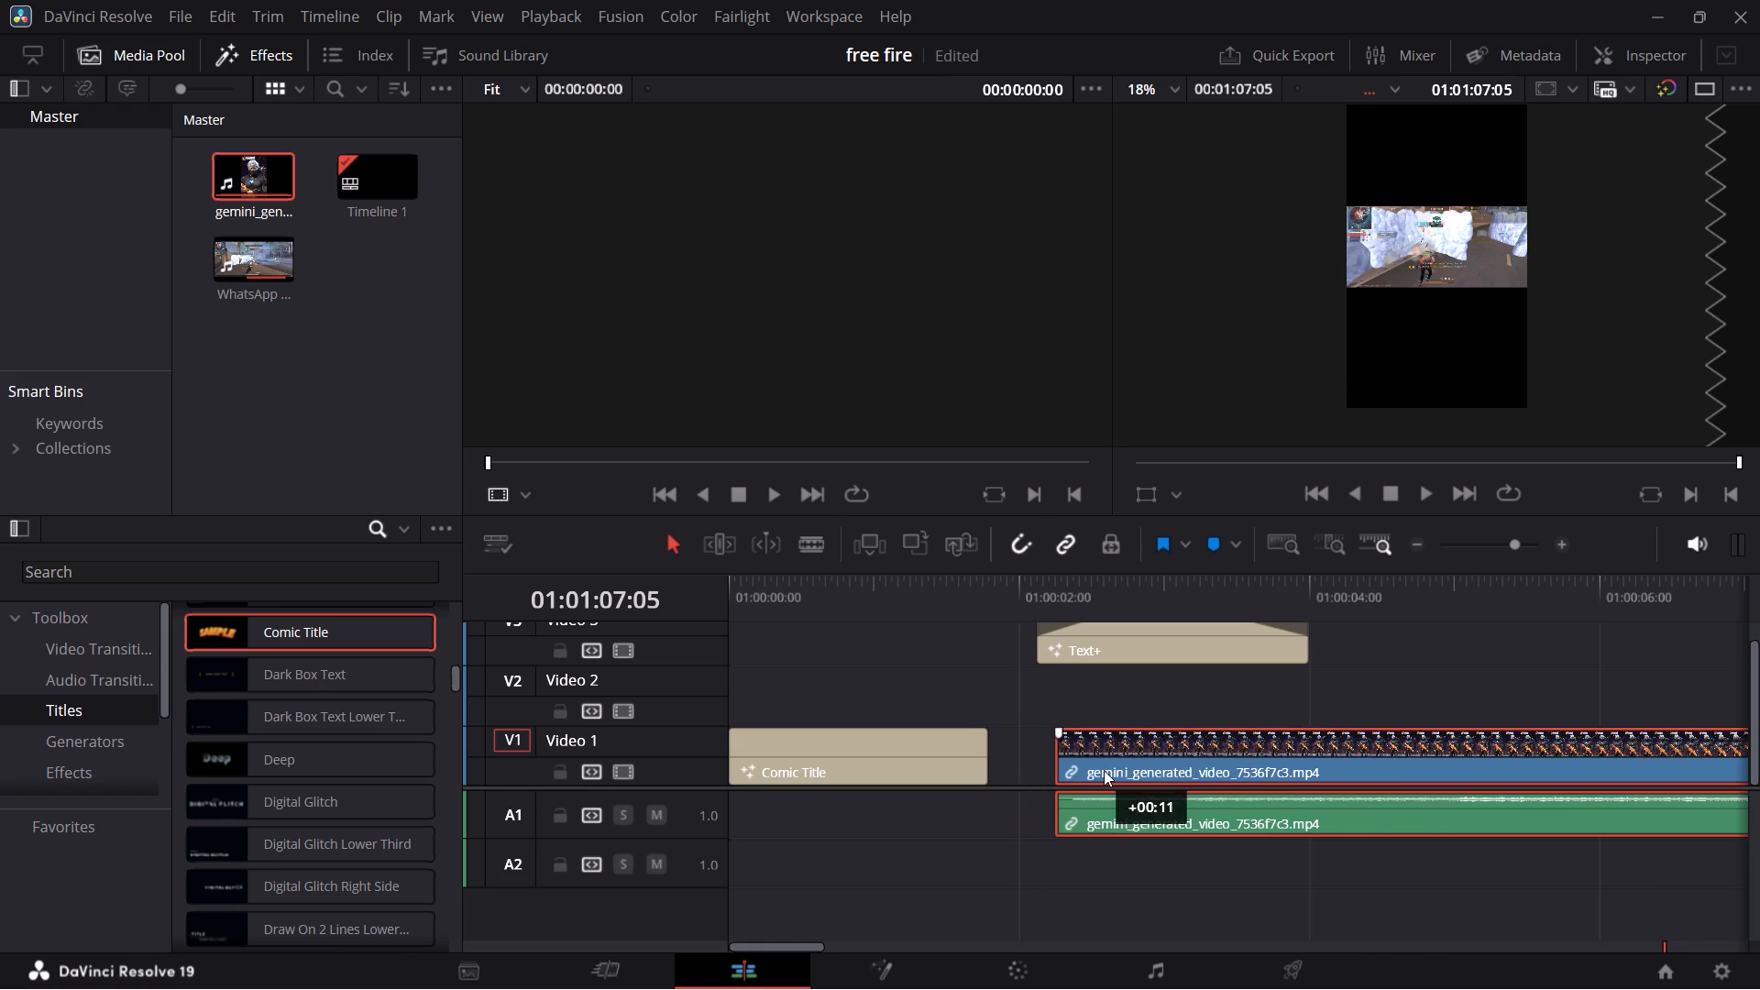
{"action": "left_click_drag", "start_coordinate": [1104, 770], "coordinate": [1105, 770]}
{"action": "left_click_drag", "start_coordinate": [988, 756], "coordinate": [1081, 759]}
Open the Comic Title's text settings and clear its SAMPLE placeholder text.
{"action": "left_click", "coordinate": [885, 755]}
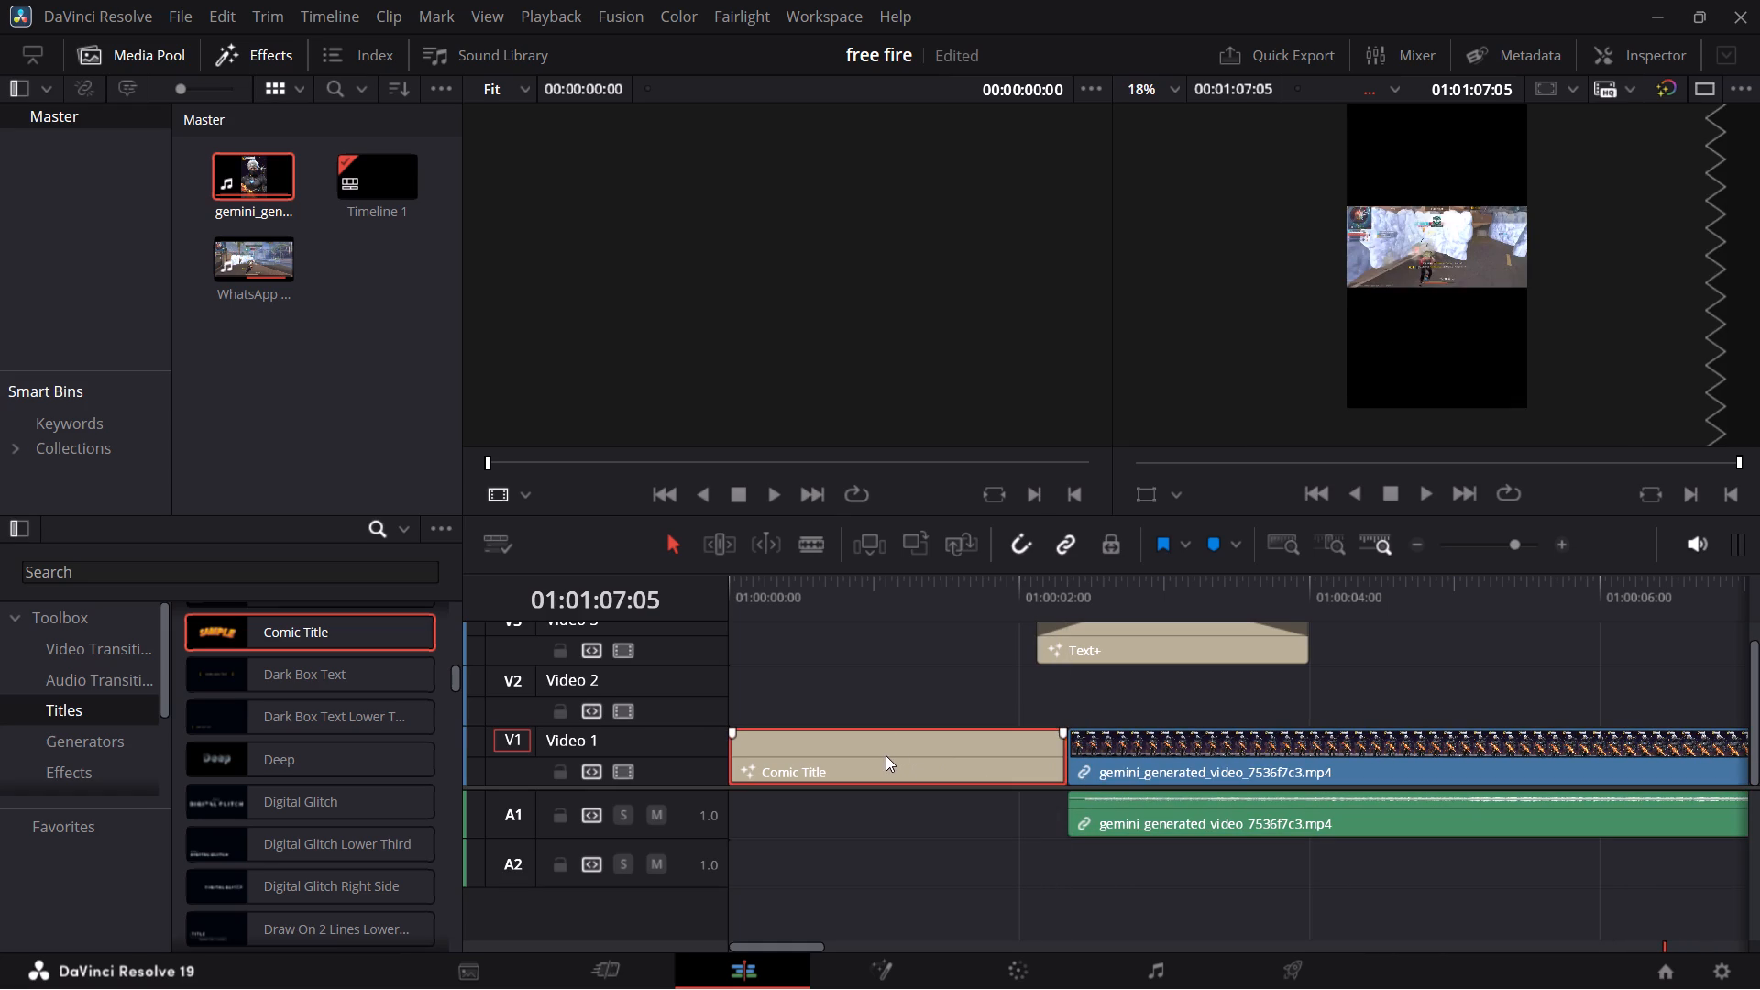
{"action": "left_click", "coordinate": [1615, 60]}
{"action": "scroll", "coordinate": [1398, 397], "scroll_direction": "down", "scroll_amount": 1}
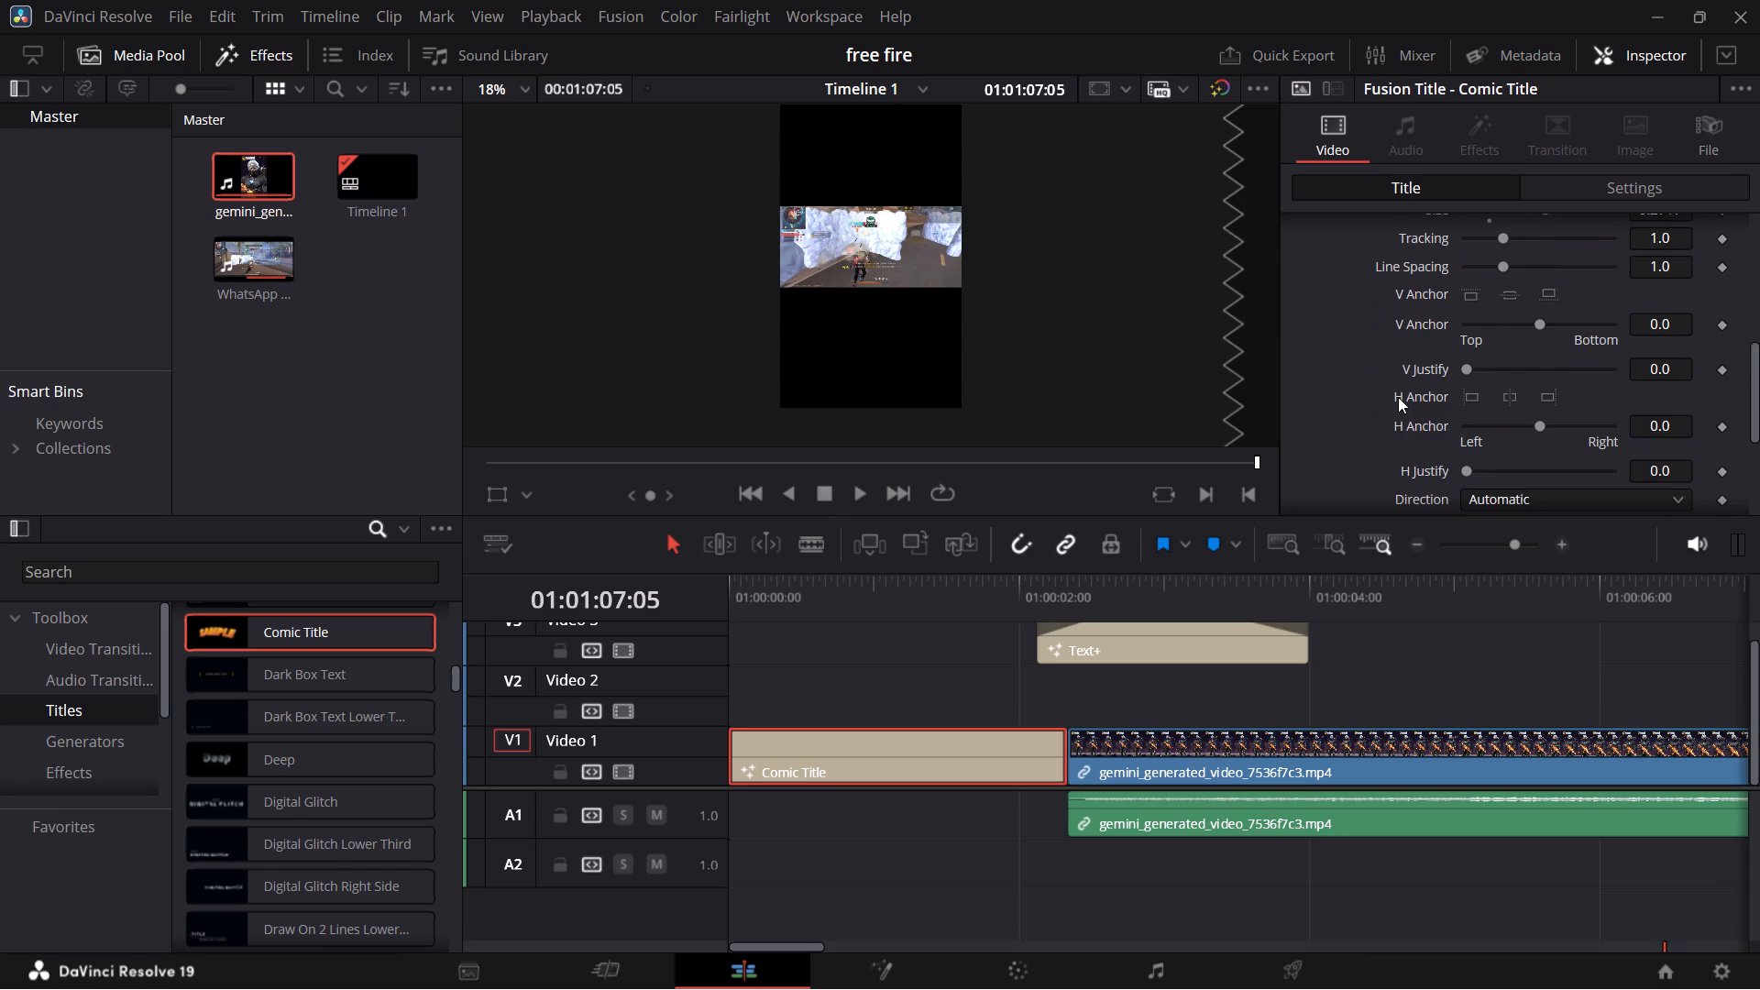
{"action": "scroll", "coordinate": [1398, 397], "scroll_direction": "down", "scroll_amount": 2}
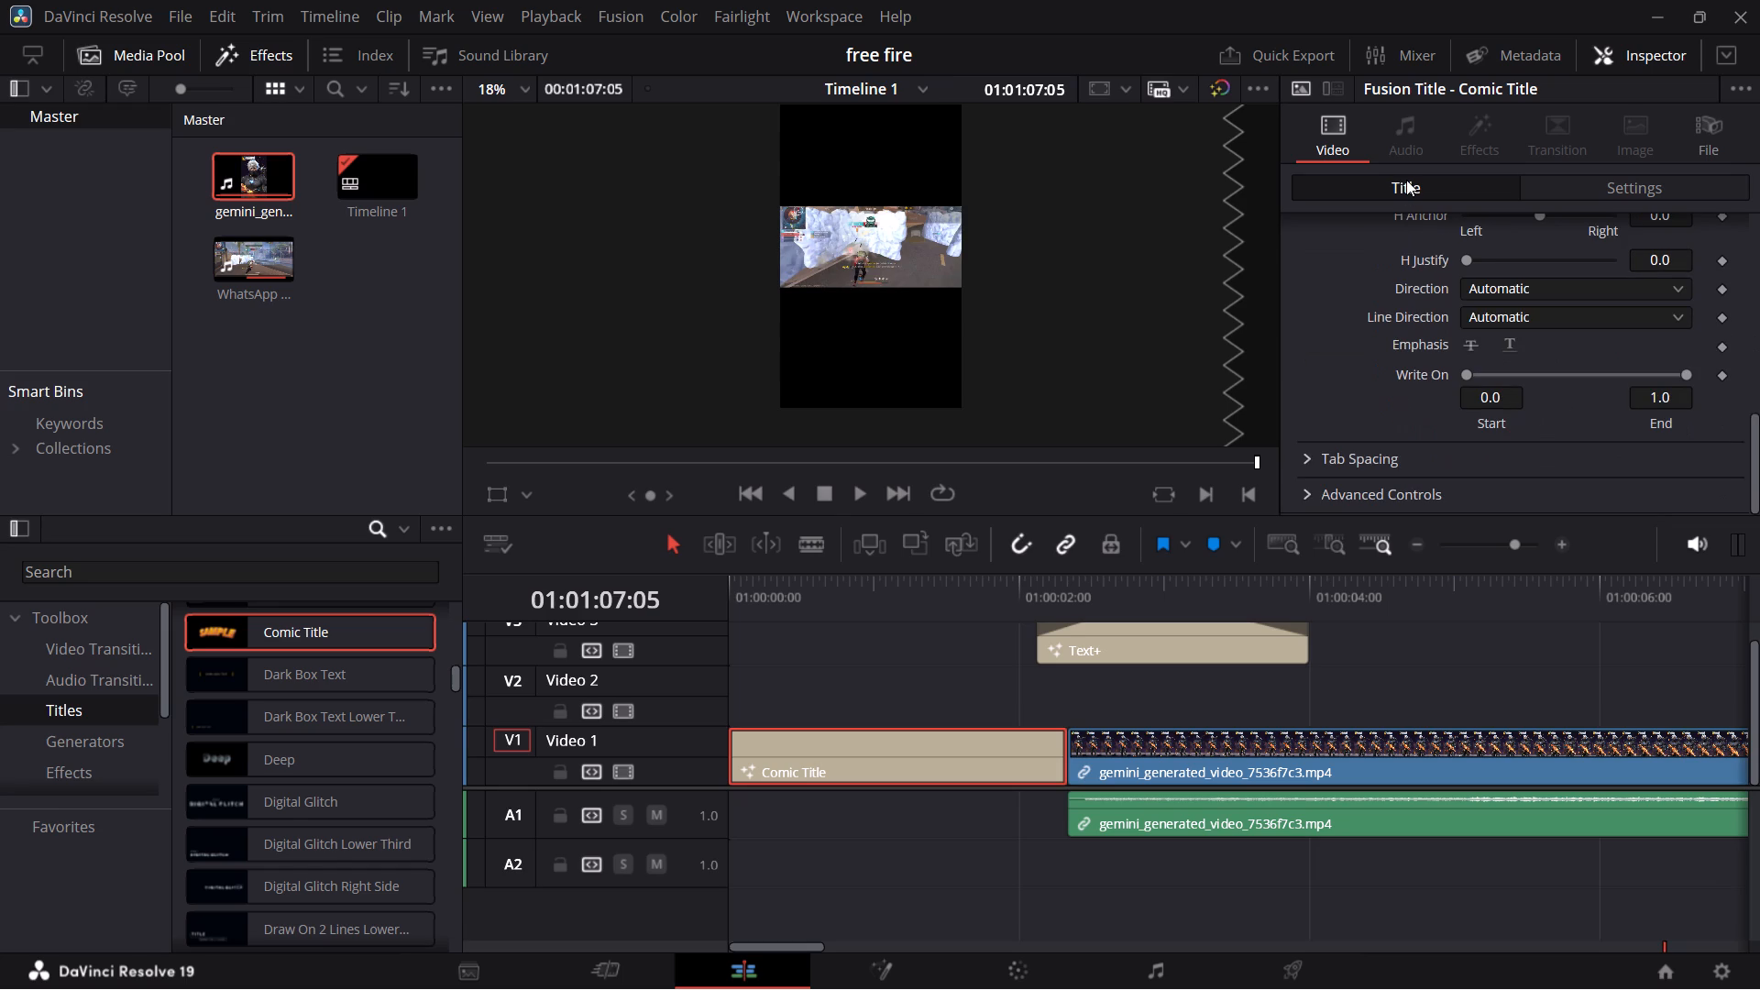
{"action": "left_click", "coordinate": [1406, 180]}
{"action": "scroll", "coordinate": [1392, 298], "scroll_direction": "up", "scroll_amount": 6}
{"action": "left_click", "coordinate": [1409, 370]}
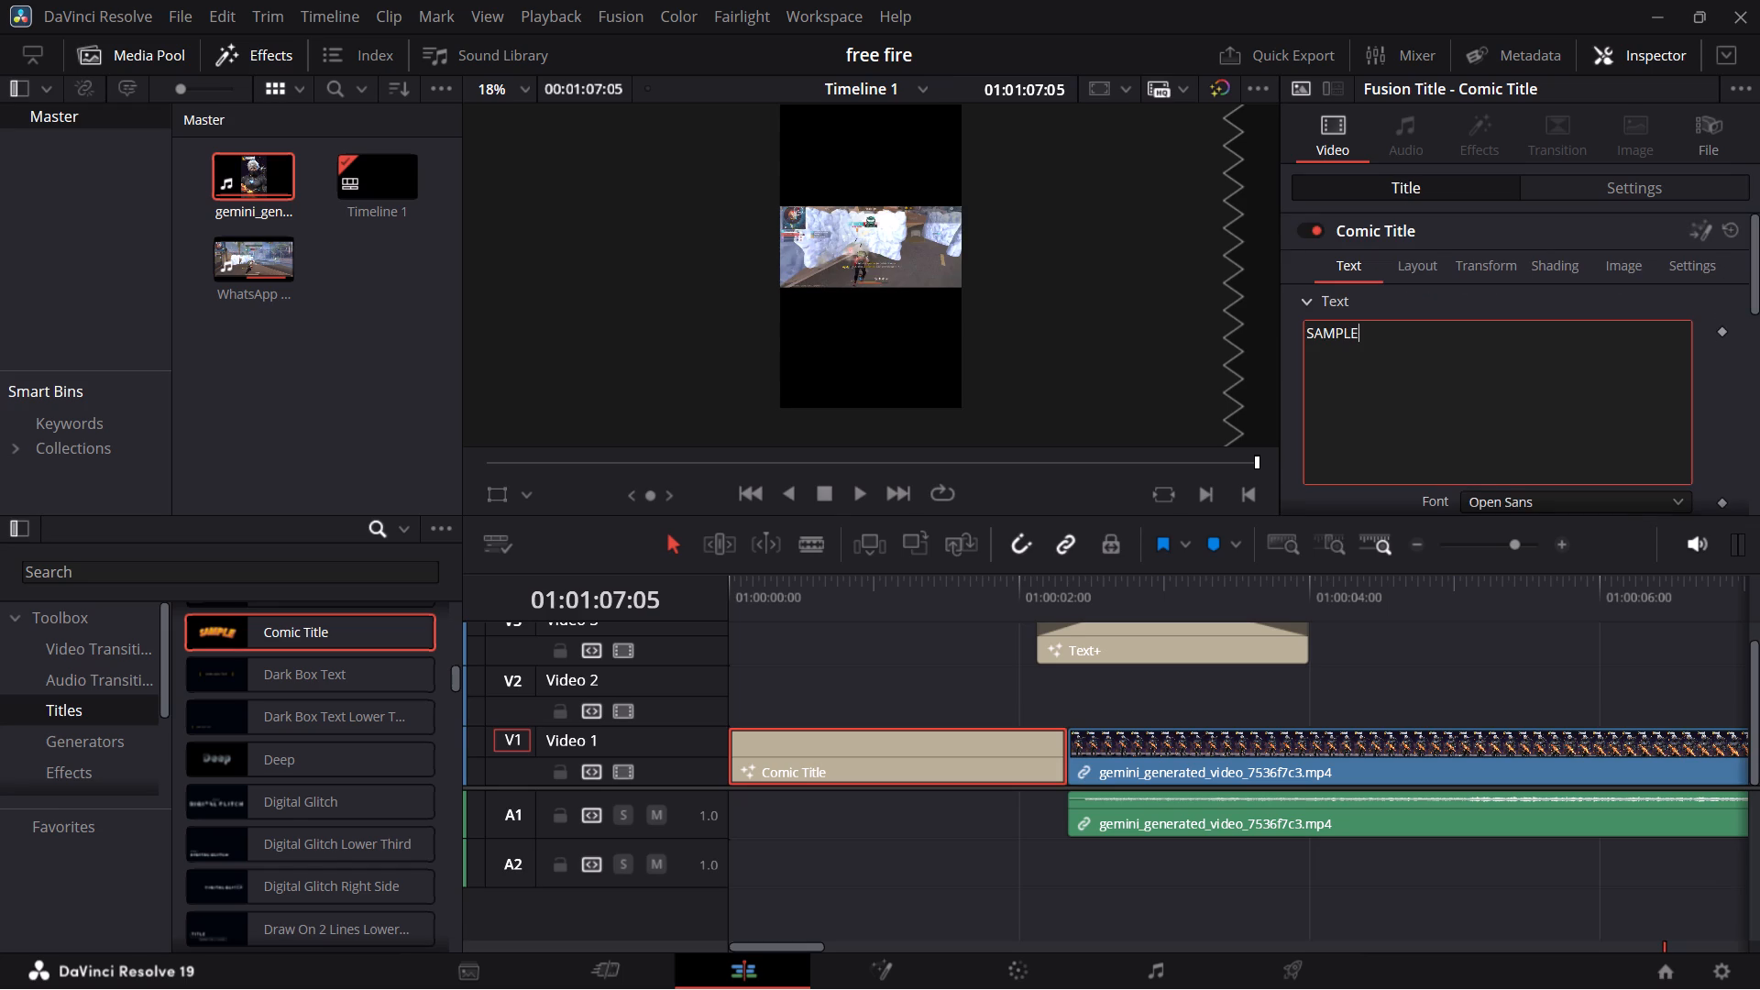
{"action": "key", "text": "BackSpace"}
{"action": "key", "text": "BackSpace"}
{"action": "key", "text": "BackSpace"}
{"action": "key", "text": "BackSpace"}
{"action": "key", "text": "BackSpace"}
{"action": "key", "text": "BackSpace"}
{"action": "key", "text": "BackSpace"}
{"action": "key", "text": "BackSpace"}
{"action": "key", "text": "BackSpace"}
{"action": "key", "text": "BackSpace"}
{"action": "key", "text": "BackSpace"}
{"action": "key", "text": "BackSpace"}
{"action": "key", "text": "BackSpace"}
With the playhead over the Comic Title, enter its text as INTRODUCING on one line and GOW.SE7EN on the second.
{"action": "left_click", "coordinate": [767, 586]}
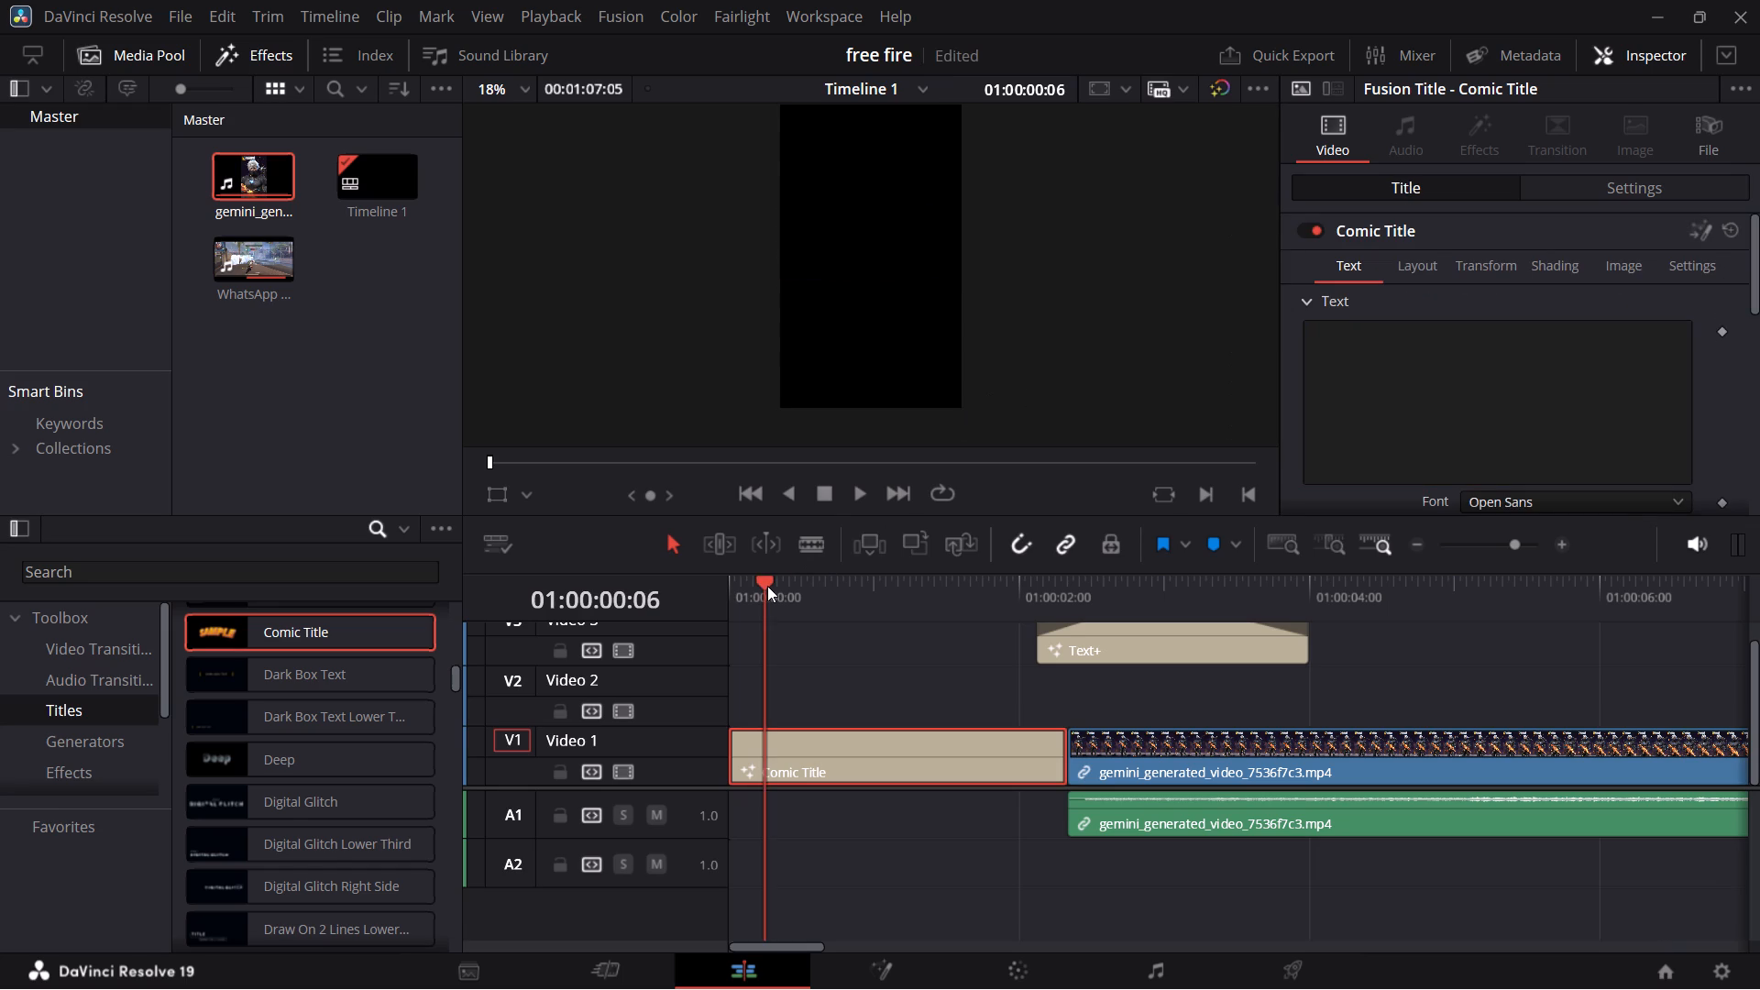
{"action": "left_click", "coordinate": [1392, 356]}
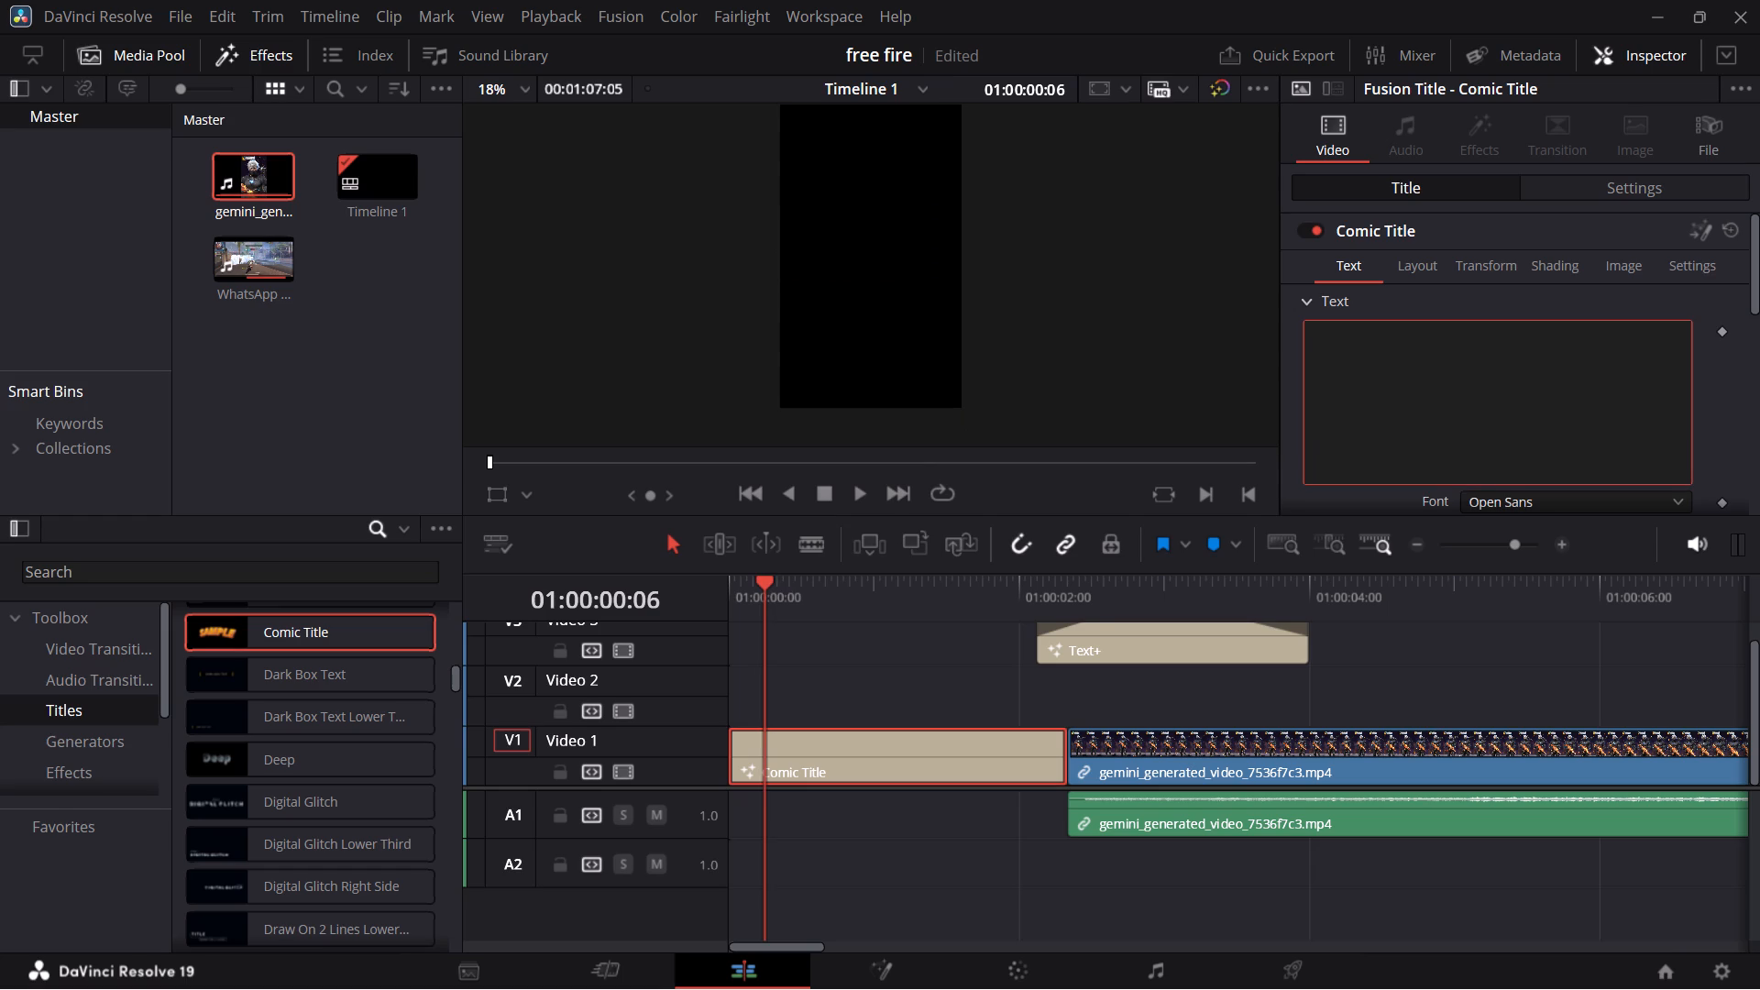
{"action": "type", "text": "INTRO"}
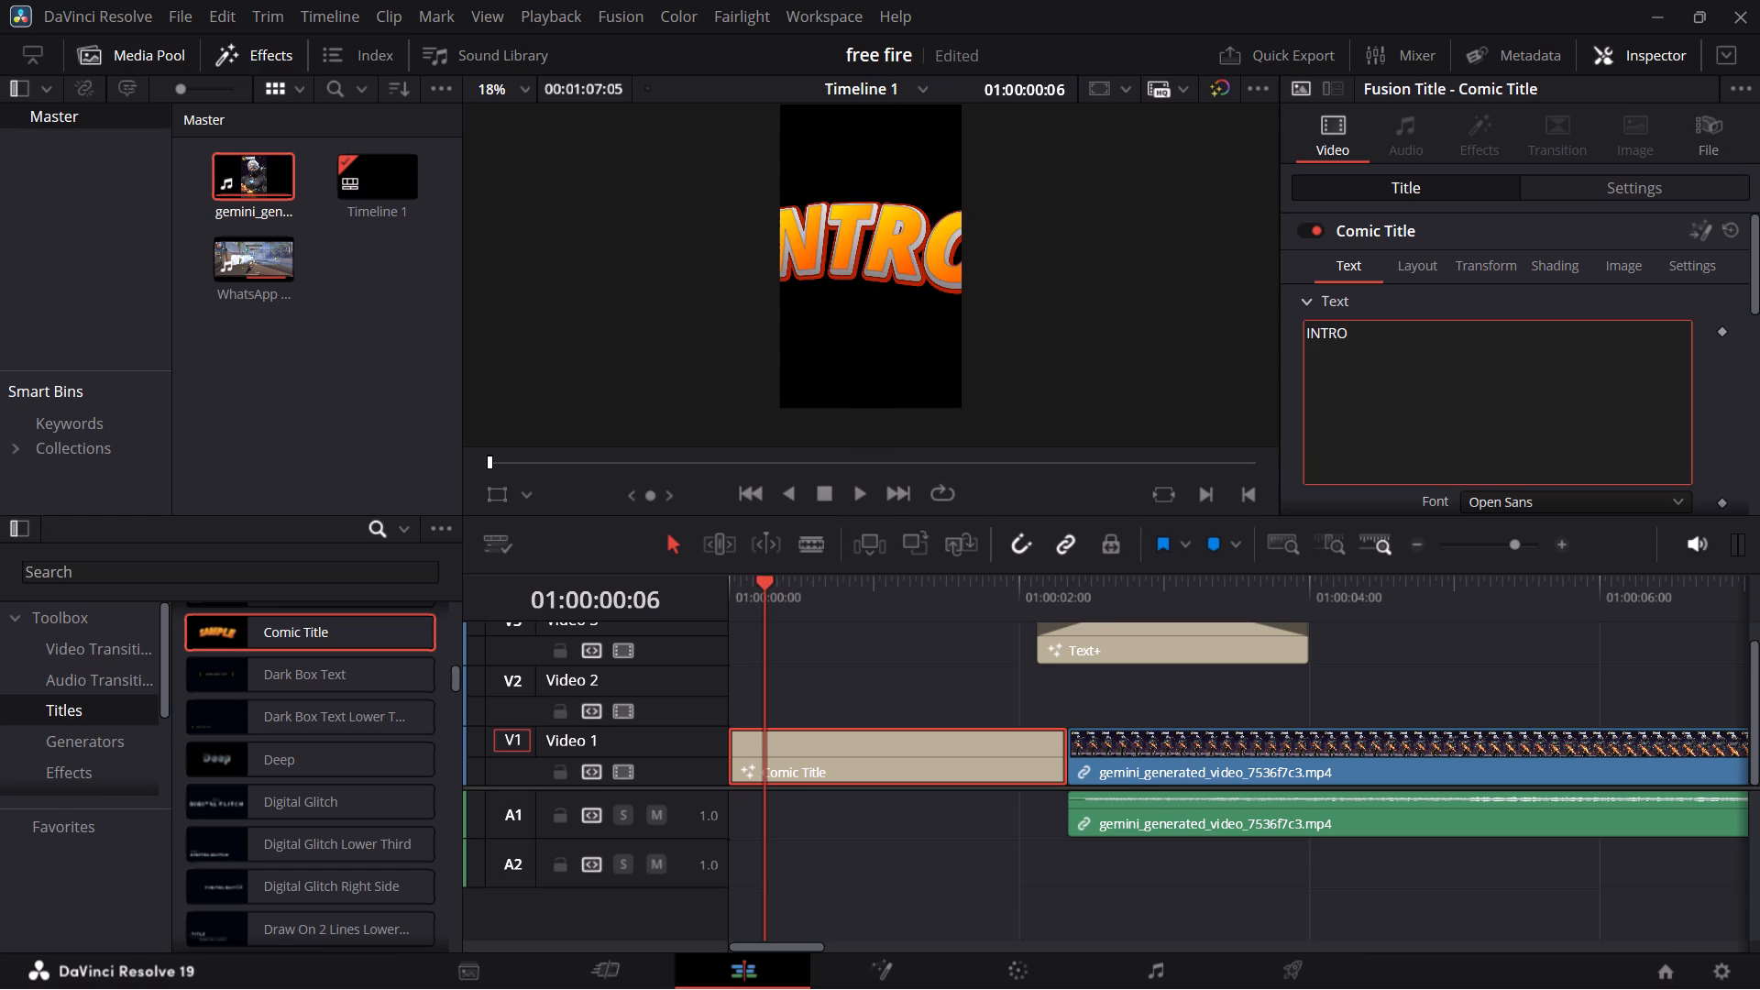
{"action": "type", "text": "DUCING"}
{"action": "key", "text": "space"}
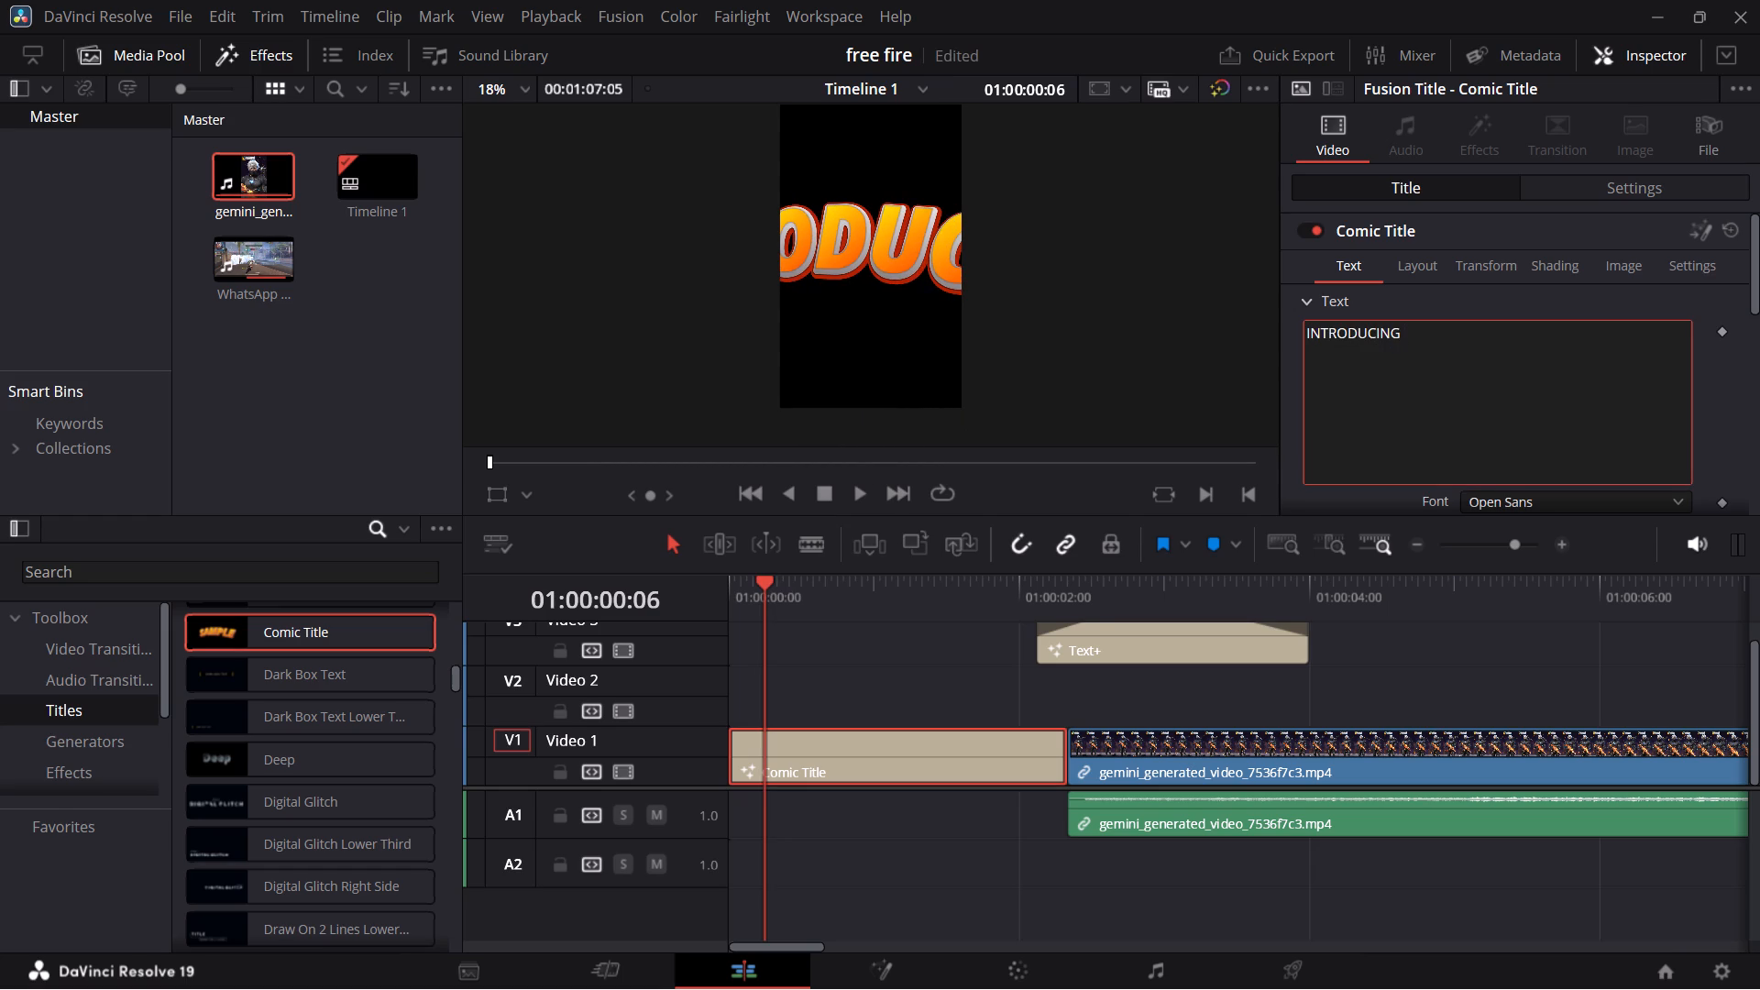
{"action": "key", "text": "Return"}
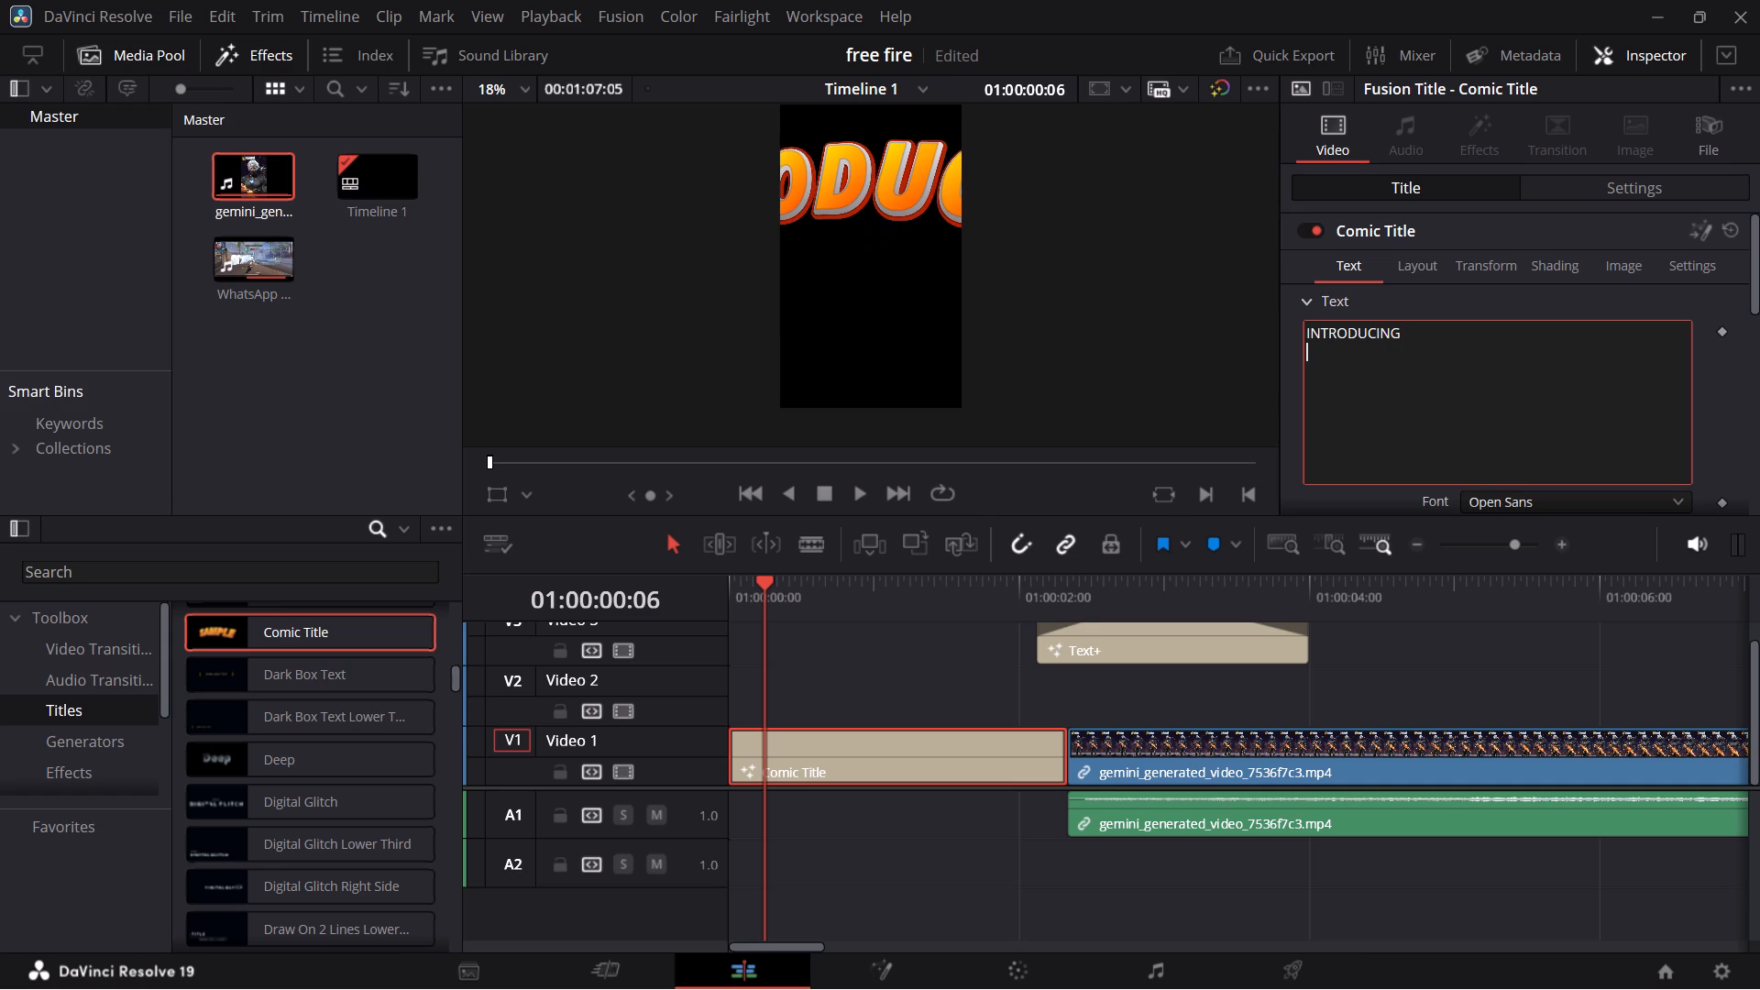
{"action": "type", "text": "GOE"}
{"action": "key", "text": "BackSpace"}
{"action": "type", "text": "W.SE7"}
{"action": "type", "text": "EN"}
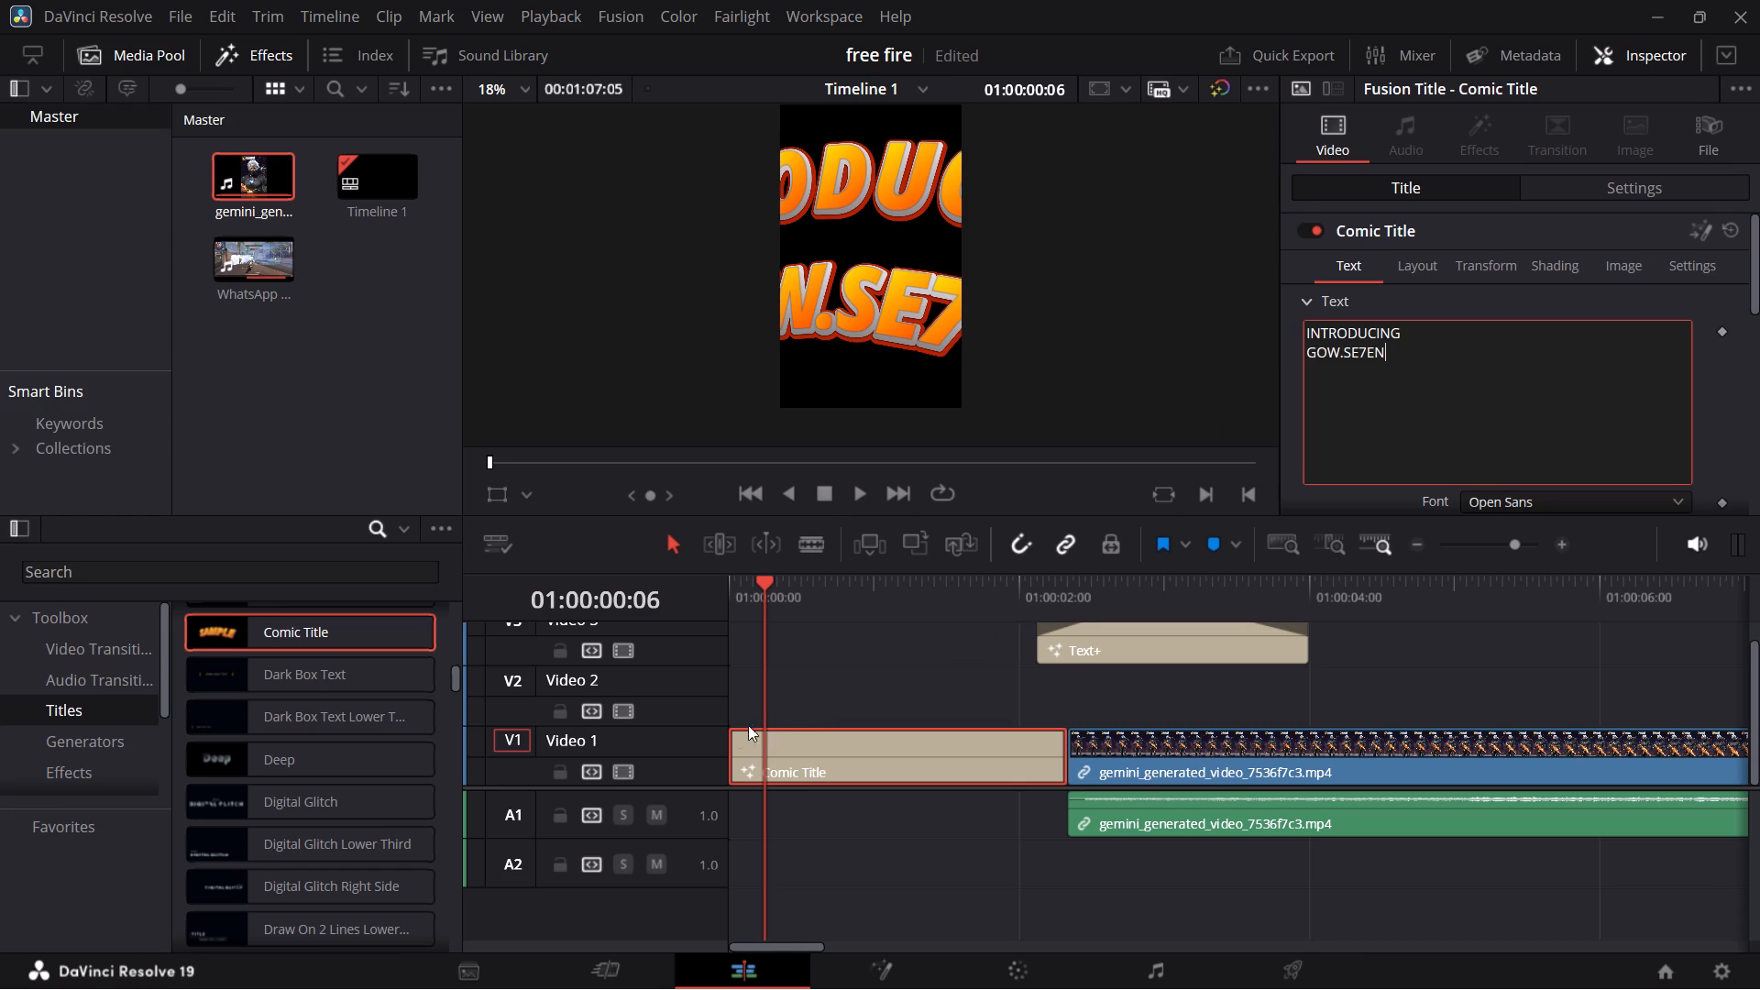
Add a fade-in and a fade-out of about 0.8 seconds each to the Comic Title on Video 1.
{"action": "left_click_drag", "start_coordinate": [730, 729], "coordinate": [793, 721]}
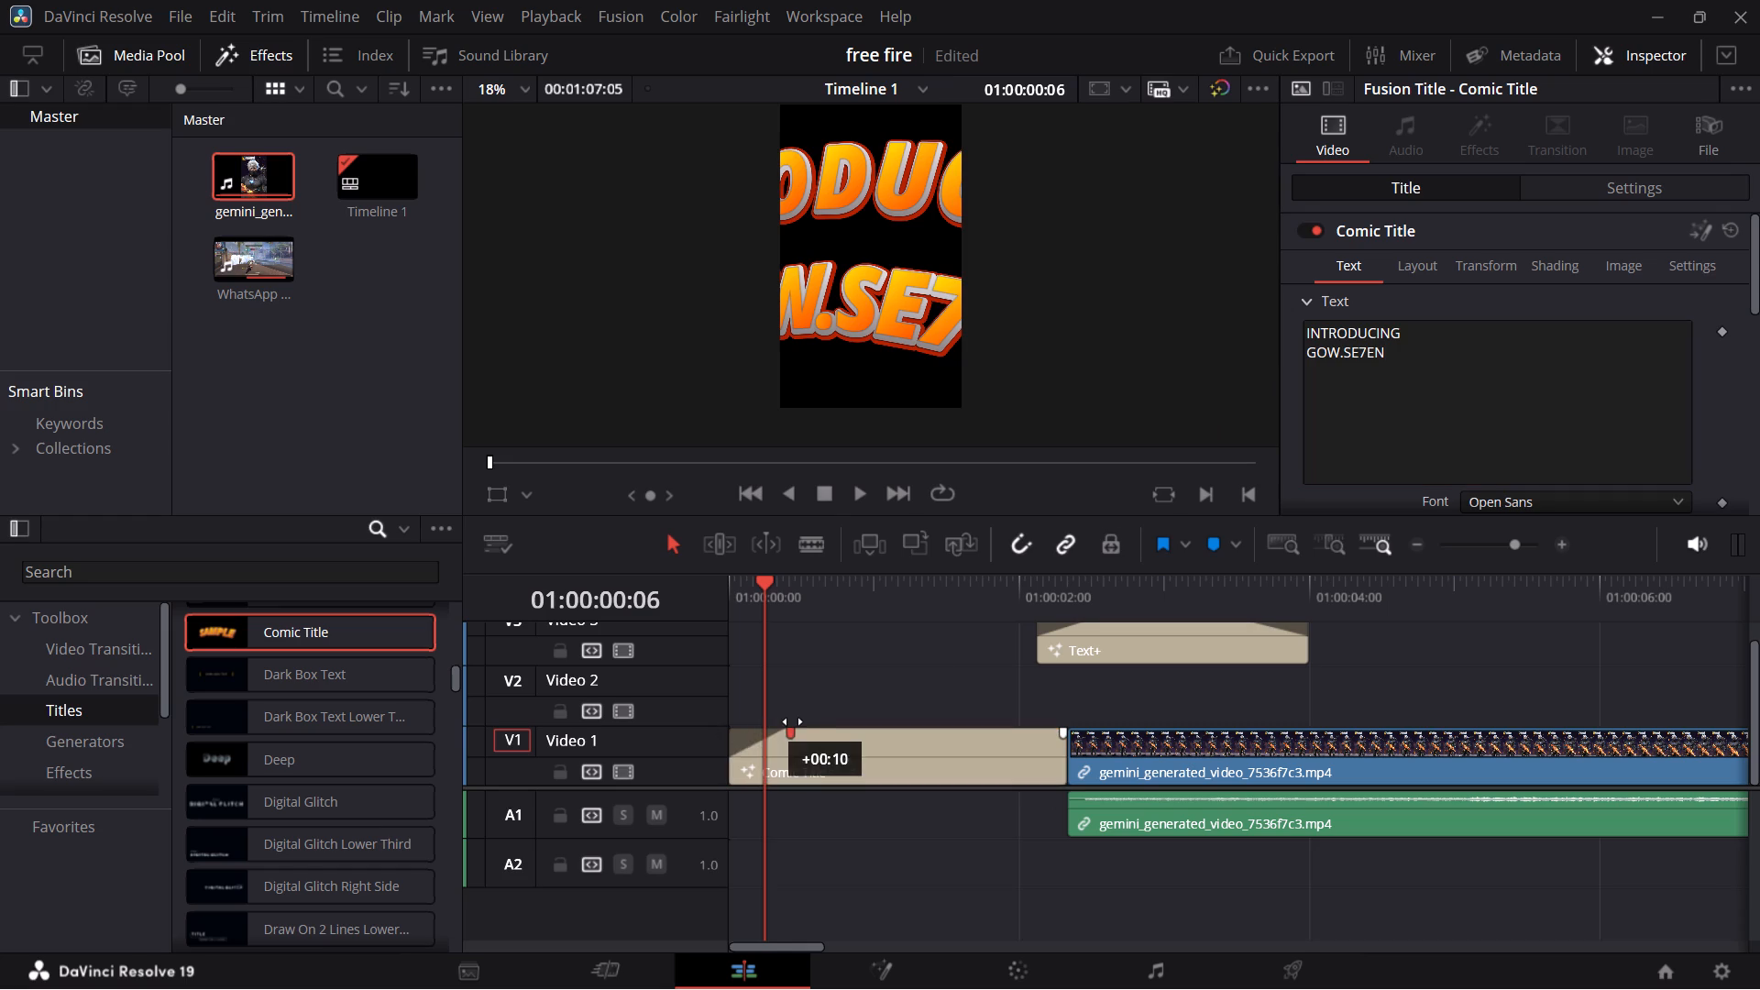
{"action": "left_click_drag", "start_coordinate": [793, 721], "coordinate": [843, 719]}
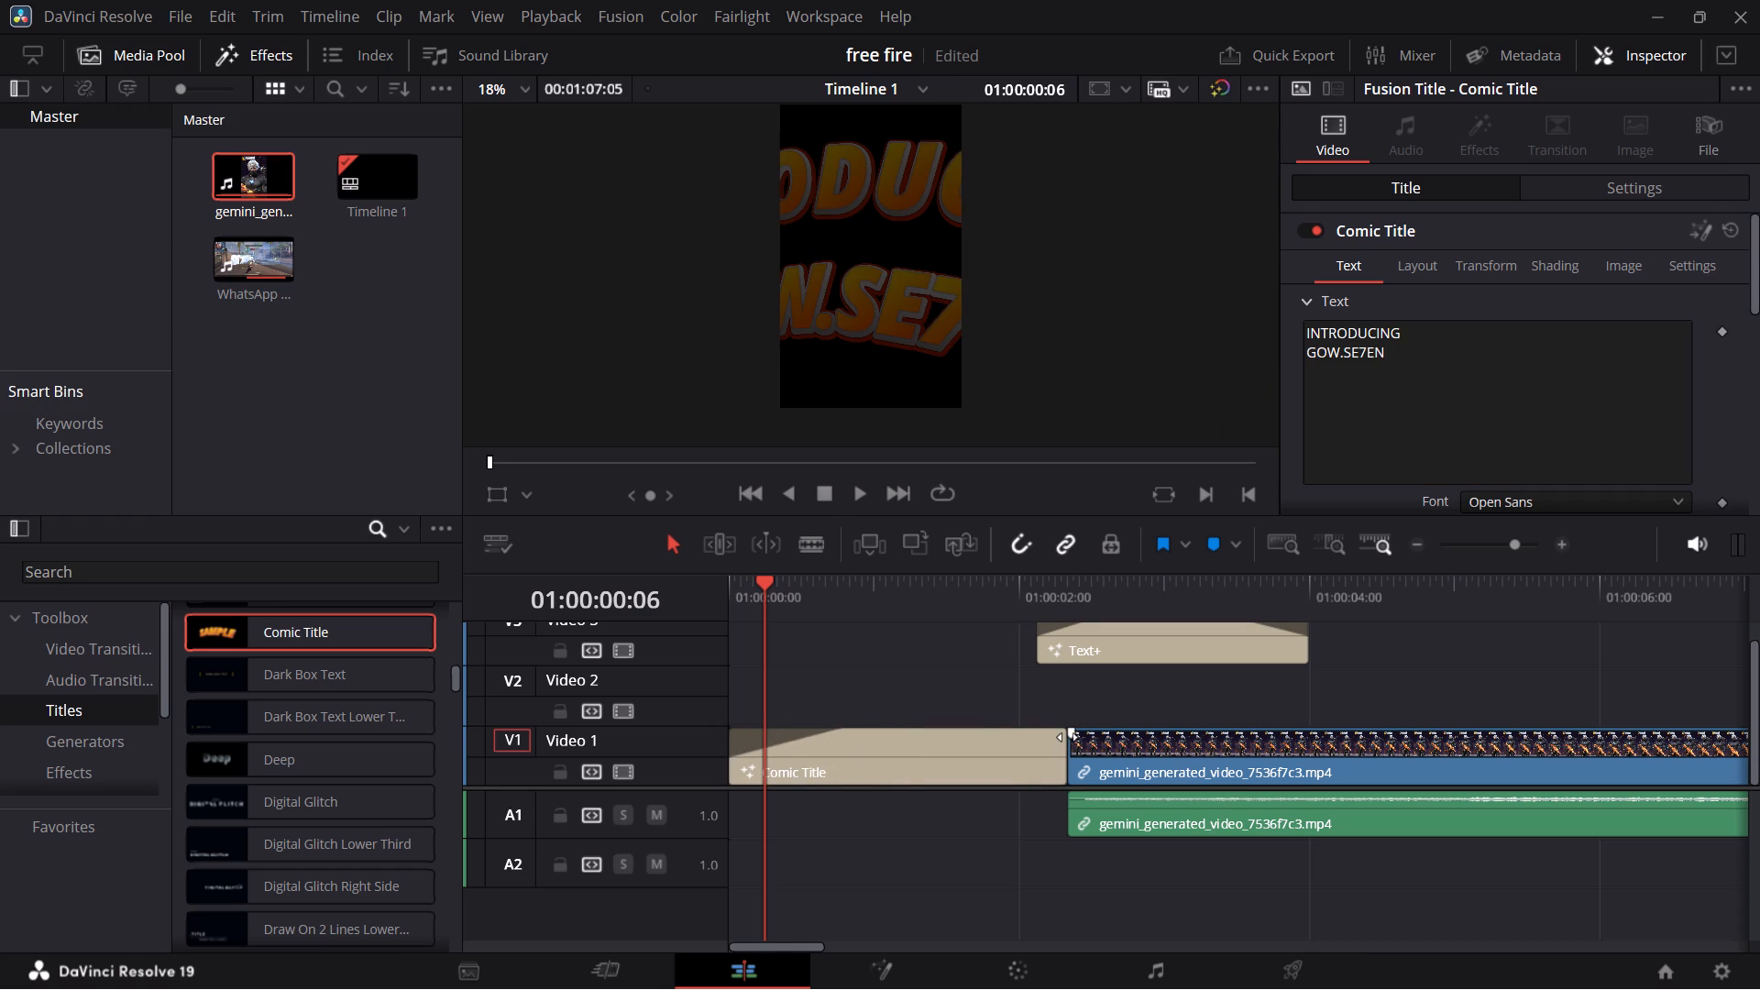
{"action": "left_click_drag", "start_coordinate": [1068, 737], "coordinate": [1035, 739]}
{"action": "left_click_drag", "start_coordinate": [1067, 731], "coordinate": [956, 735]}
{"action": "left_click_drag", "start_coordinate": [1064, 738], "coordinate": [978, 751]}
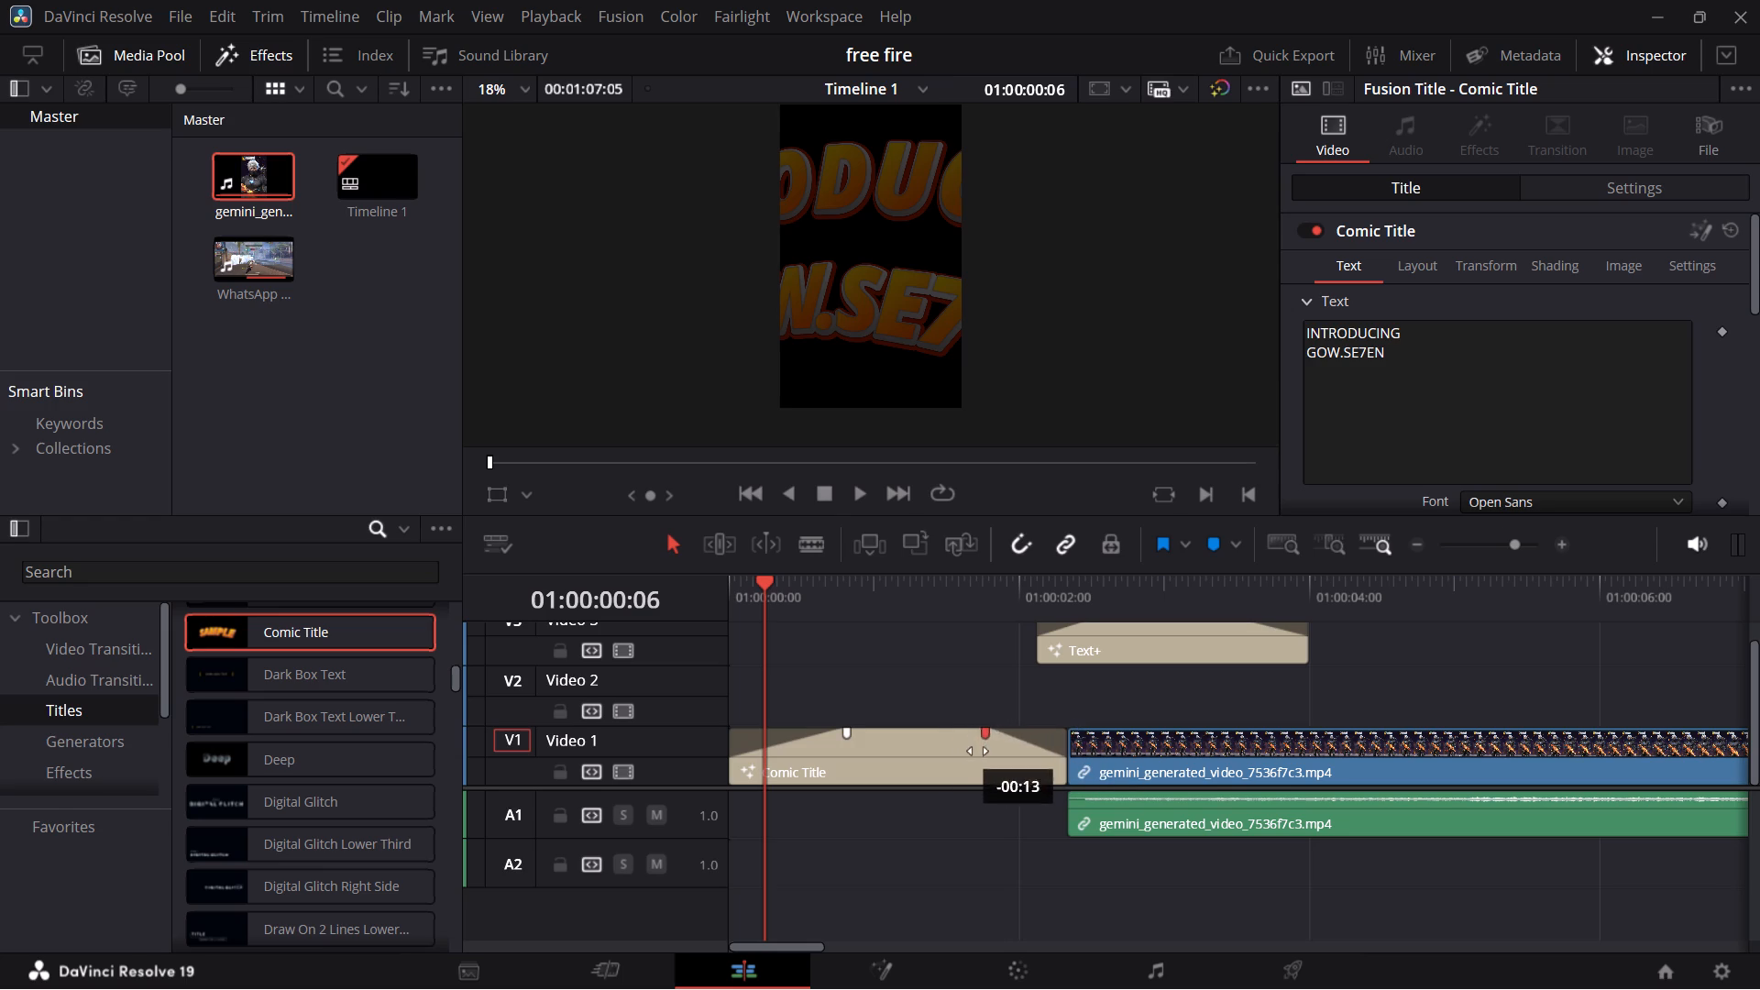
{"action": "left_click_drag", "start_coordinate": [978, 751], "coordinate": [944, 759]}
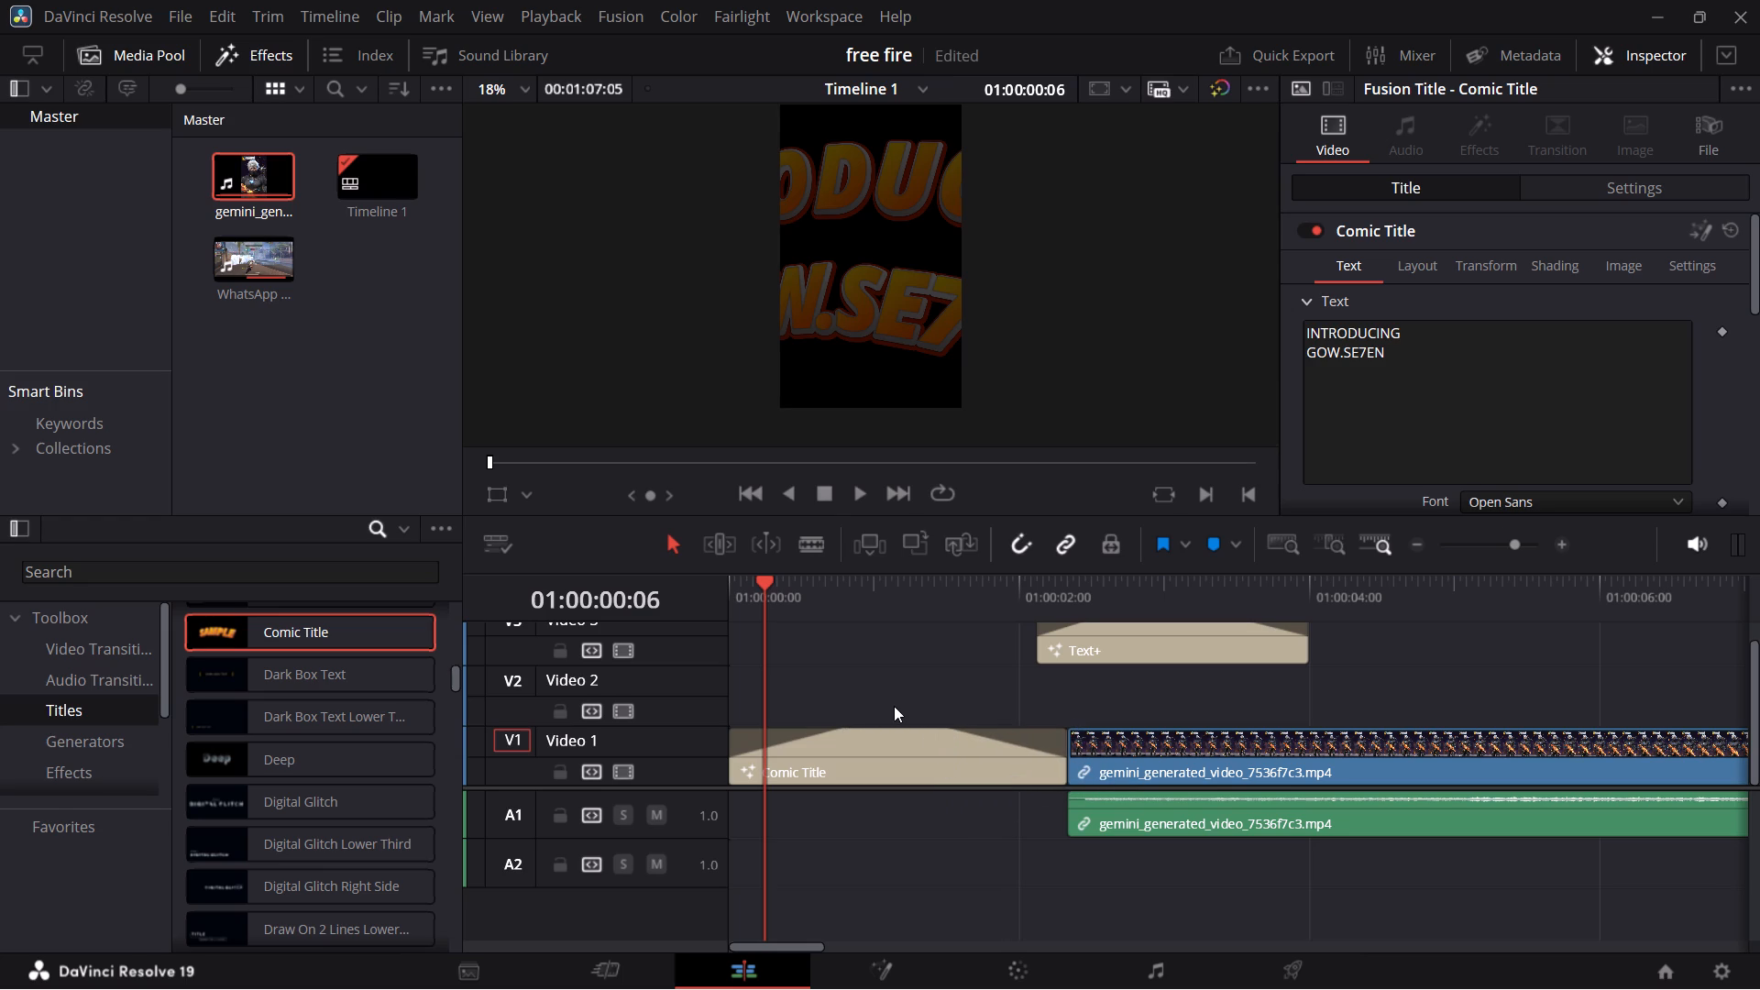
{"action": "left_click", "coordinate": [894, 706]}
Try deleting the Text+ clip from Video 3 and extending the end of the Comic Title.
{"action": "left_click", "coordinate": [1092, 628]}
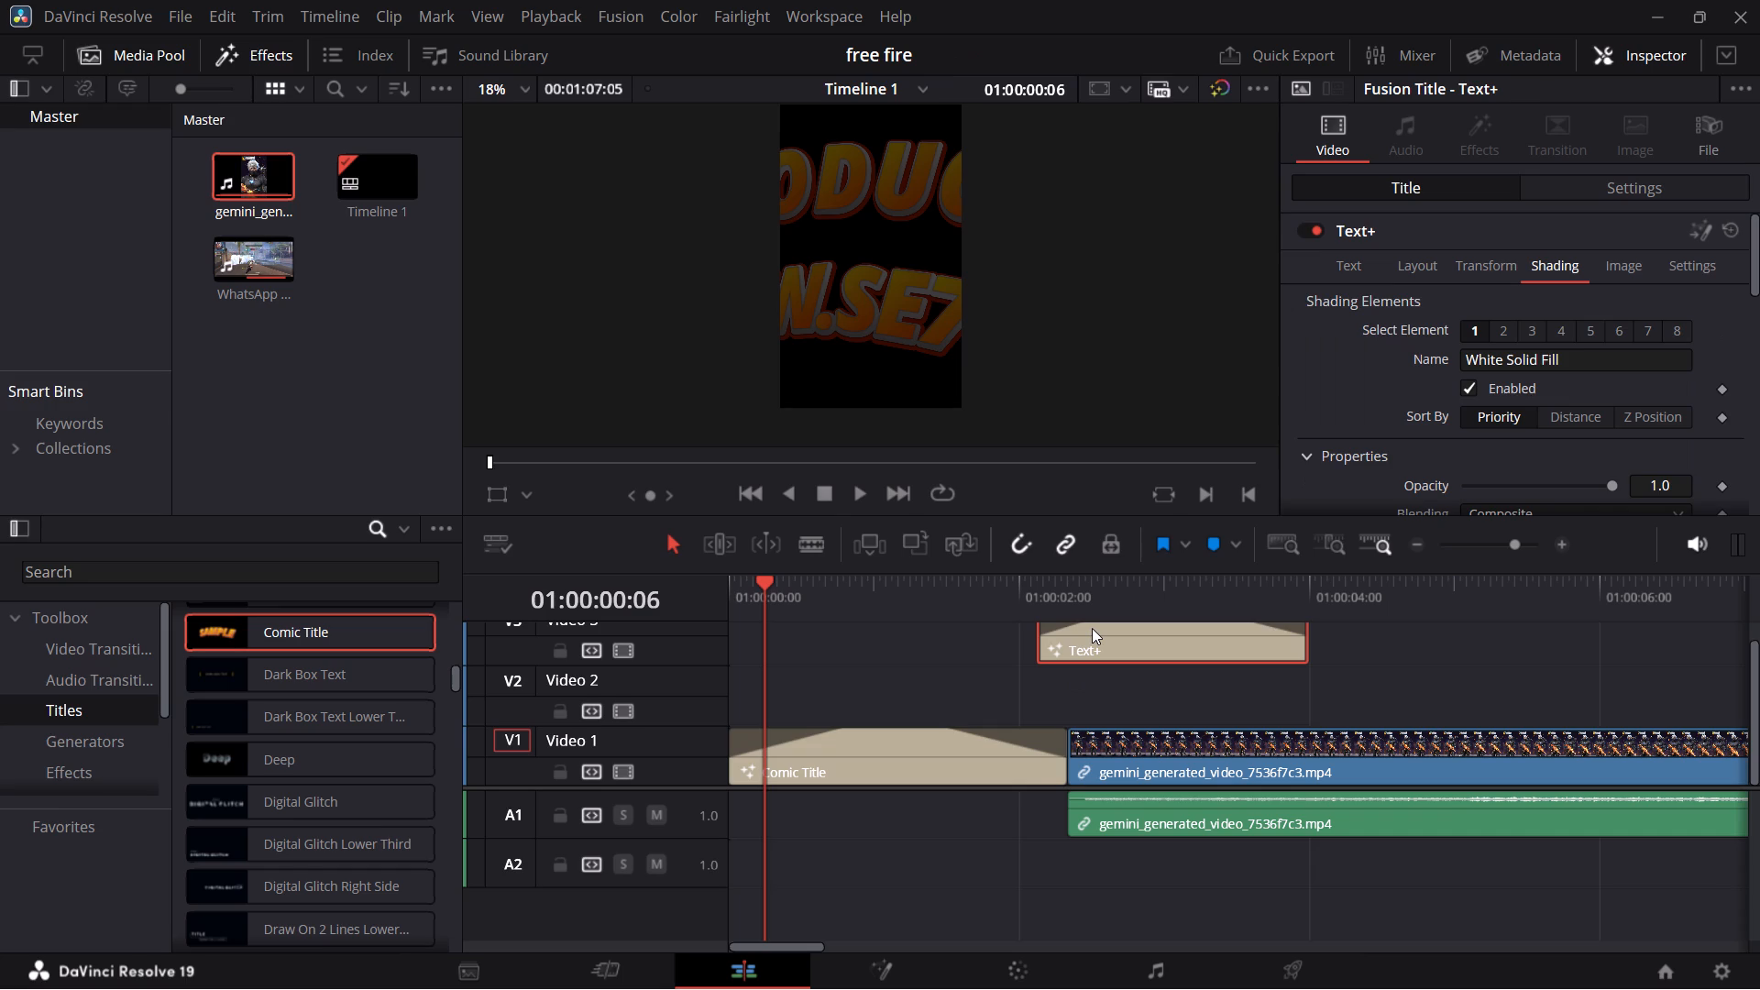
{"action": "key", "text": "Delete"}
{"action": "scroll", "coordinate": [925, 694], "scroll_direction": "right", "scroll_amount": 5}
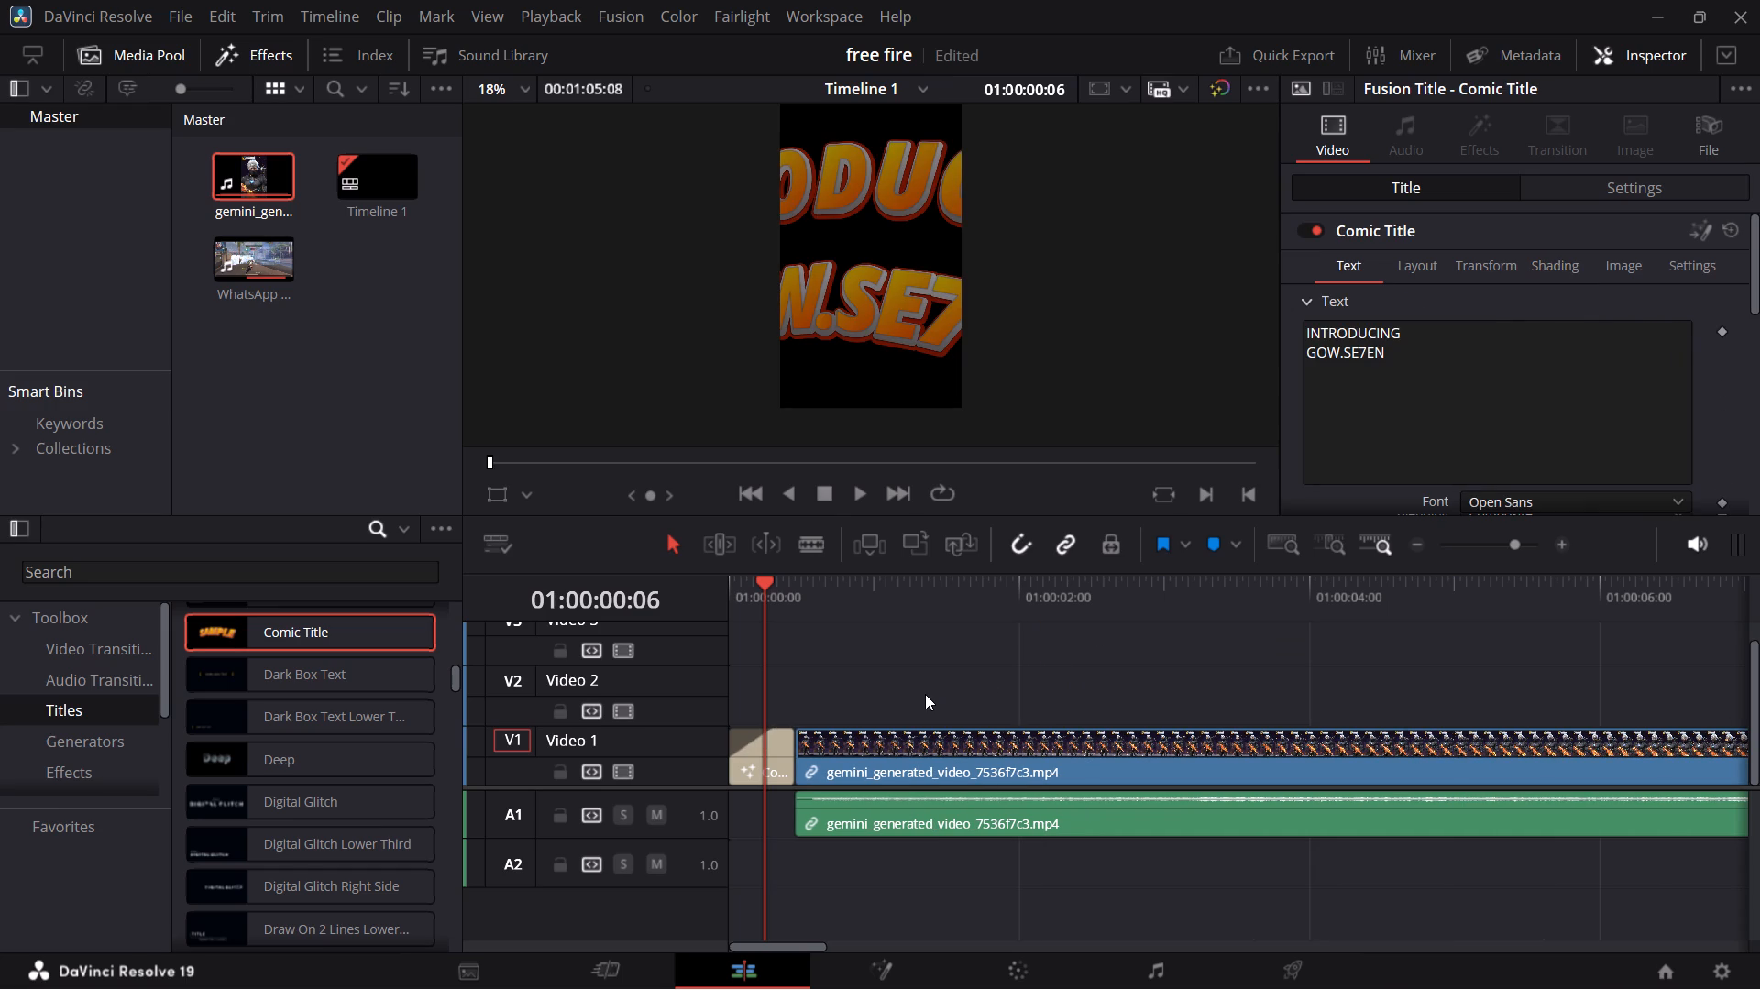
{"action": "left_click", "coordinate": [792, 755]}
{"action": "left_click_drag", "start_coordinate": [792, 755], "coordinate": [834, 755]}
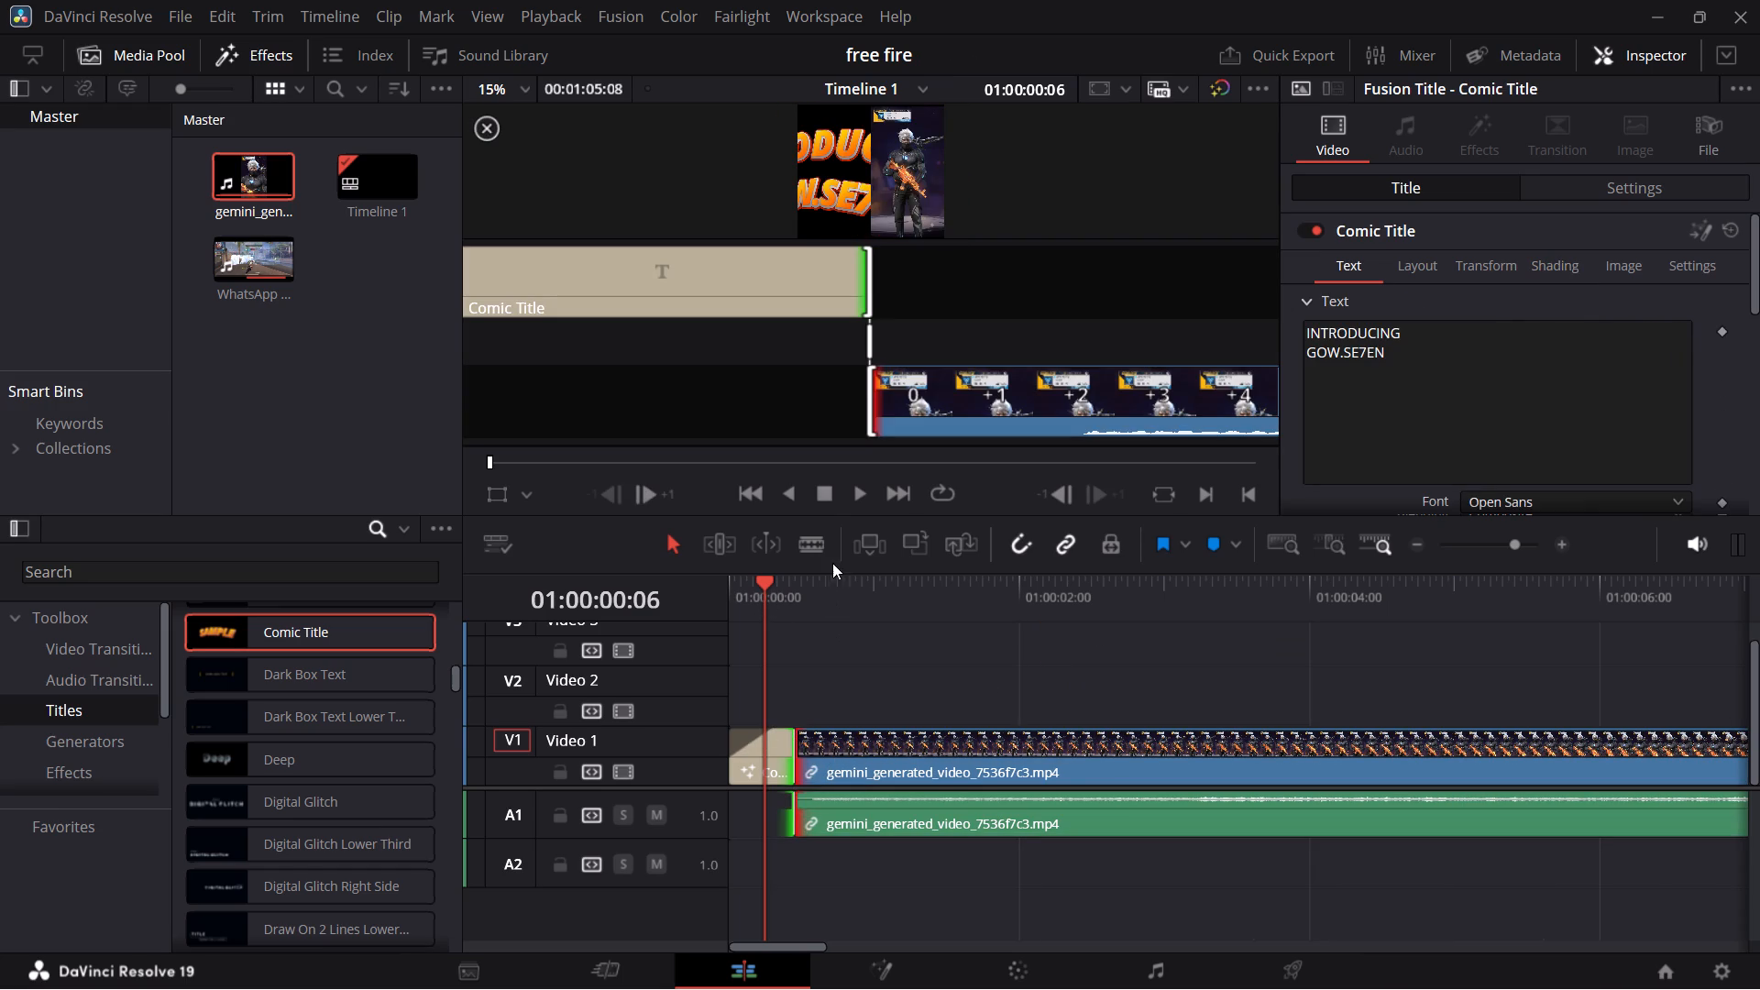
Play the start of the timeline to check the Comic Title's lead-in to the gemini intro clip.
{"action": "left_click", "coordinate": [928, 647]}
{"action": "key", "text": "Left"}
{"action": "key", "text": "Left"}
{"action": "key", "text": "Left"}
{"action": "key", "text": "Left"}
{"action": "key", "text": "Left"}
{"action": "key", "text": "Left"}
{"action": "key", "text": "Left"}
{"action": "key", "text": "Left"}
{"action": "key", "text": "Left"}
{"action": "key", "text": "Left"}
{"action": "key", "text": "Left"}
{"action": "key", "text": "Left"}
{"action": "key", "text": "Left"}
{"action": "key", "text": "Left"}
{"action": "key", "text": "Left"}
{"action": "key", "text": "Left"}
{"action": "key", "text": "Left"}
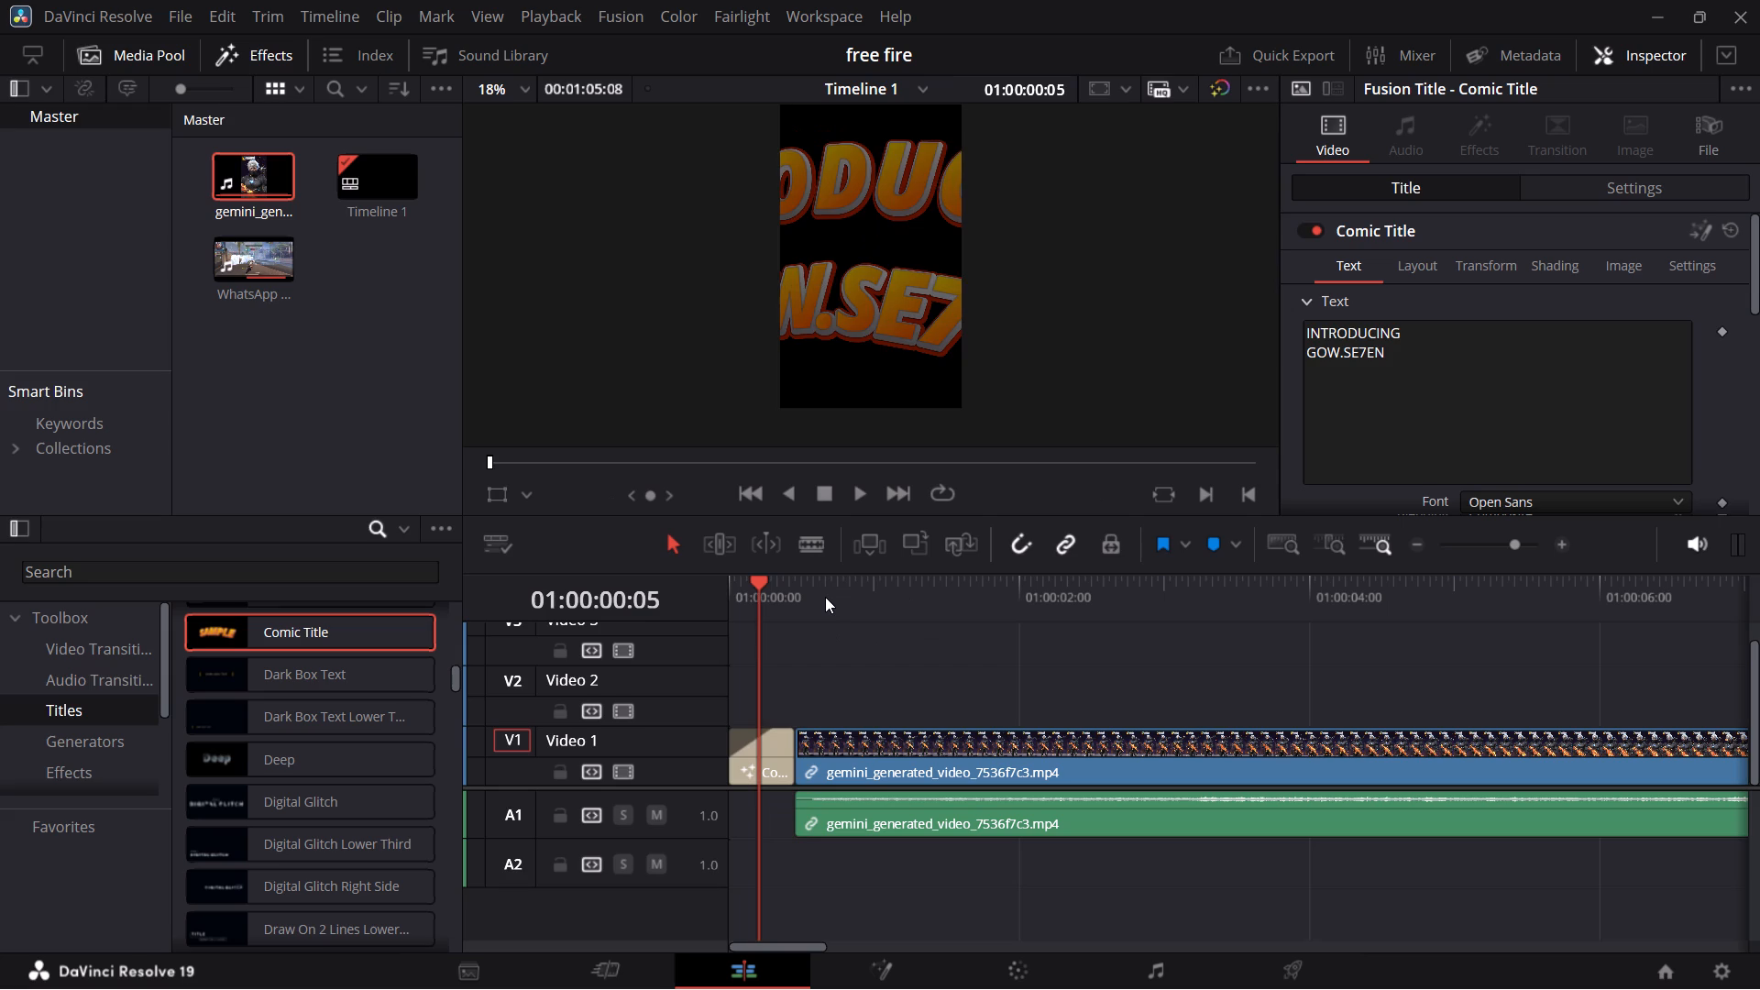
{"action": "key", "text": "space"}
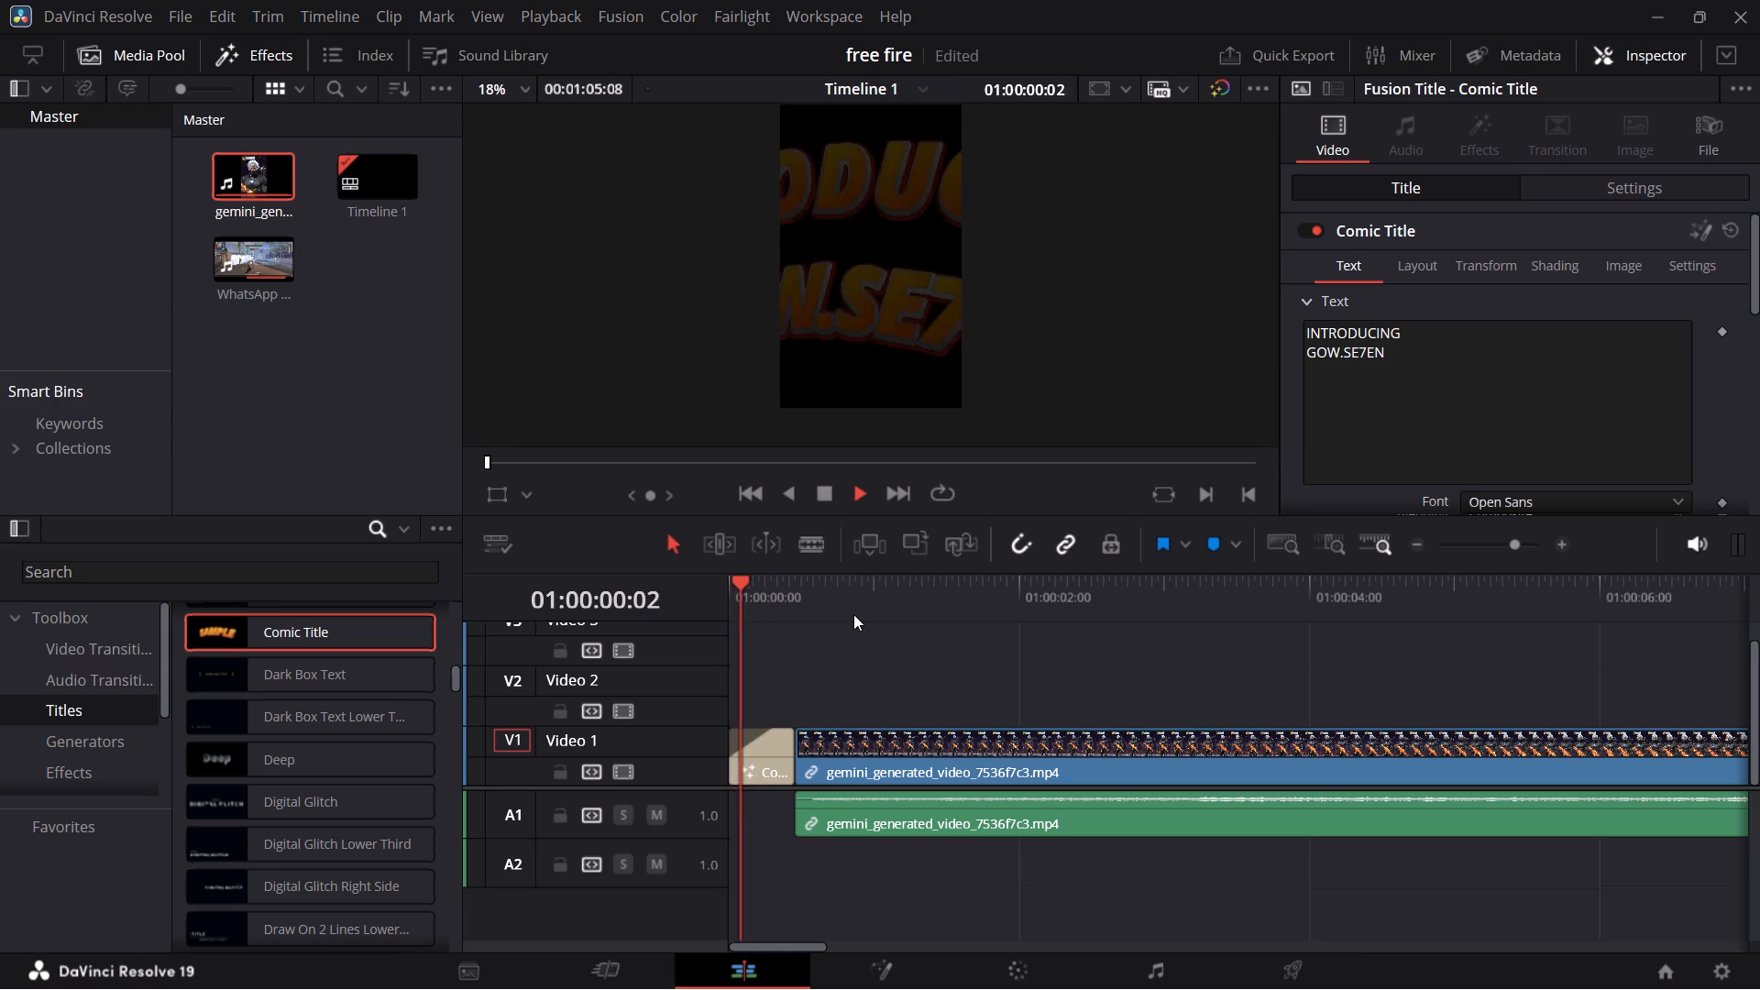
{"action": "key", "text": "space"}
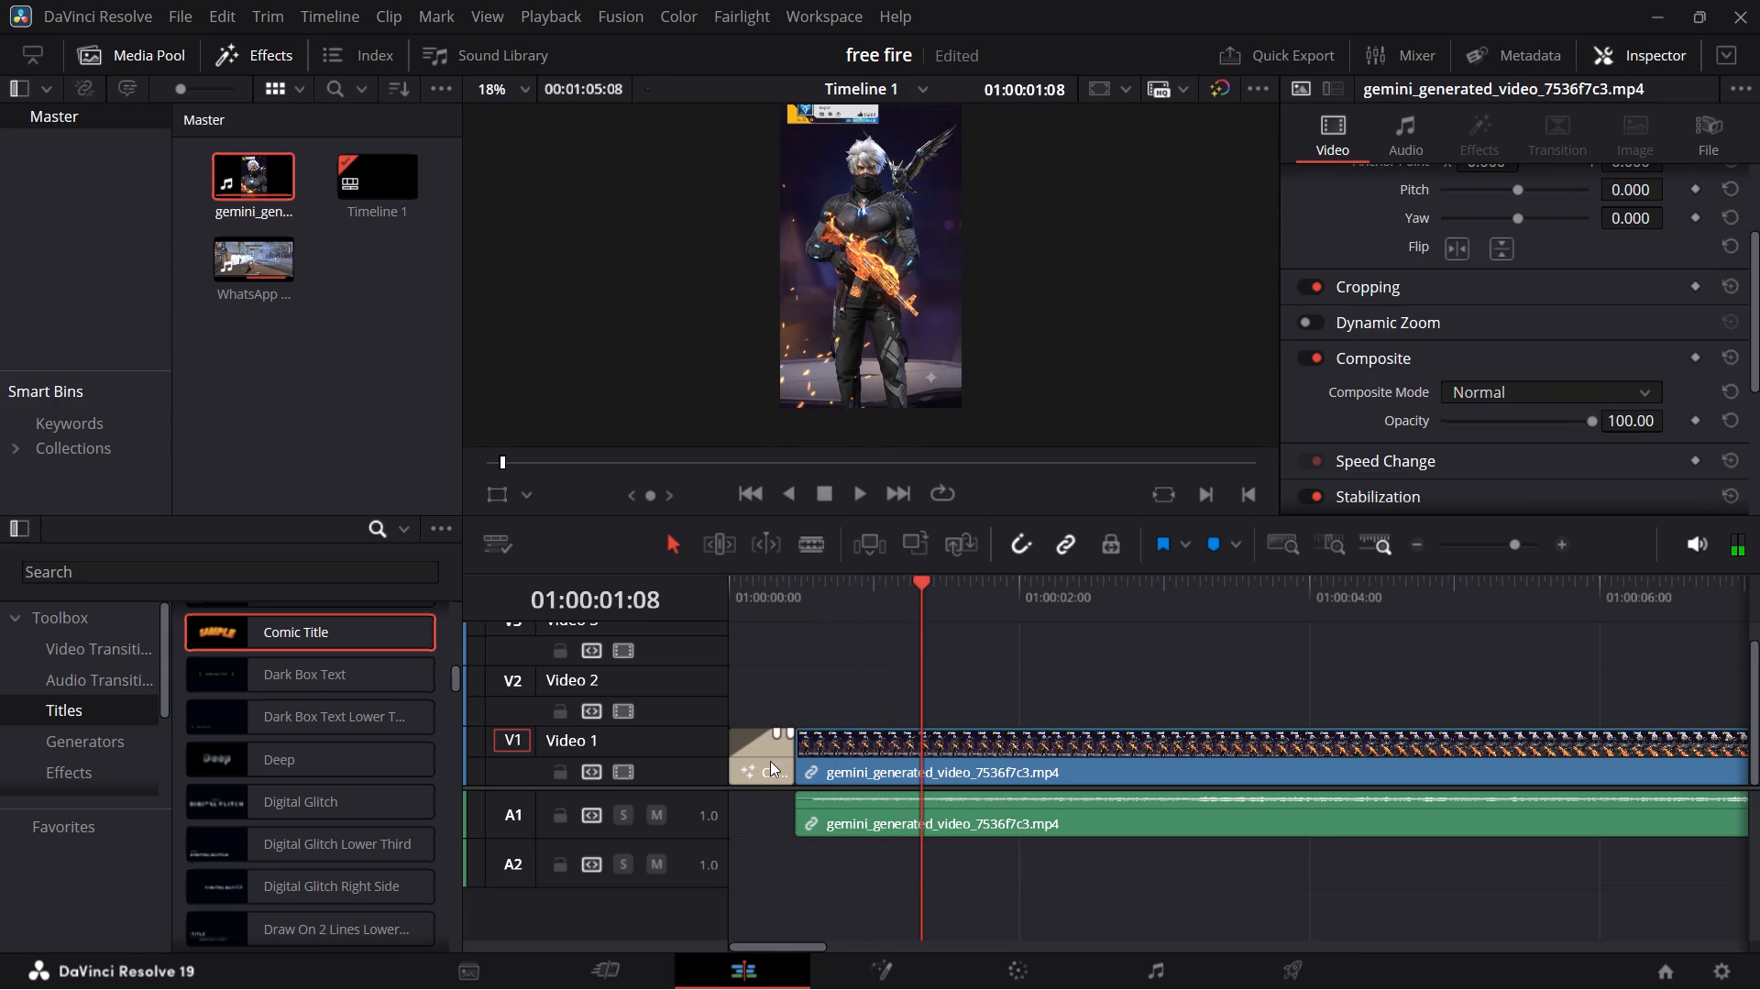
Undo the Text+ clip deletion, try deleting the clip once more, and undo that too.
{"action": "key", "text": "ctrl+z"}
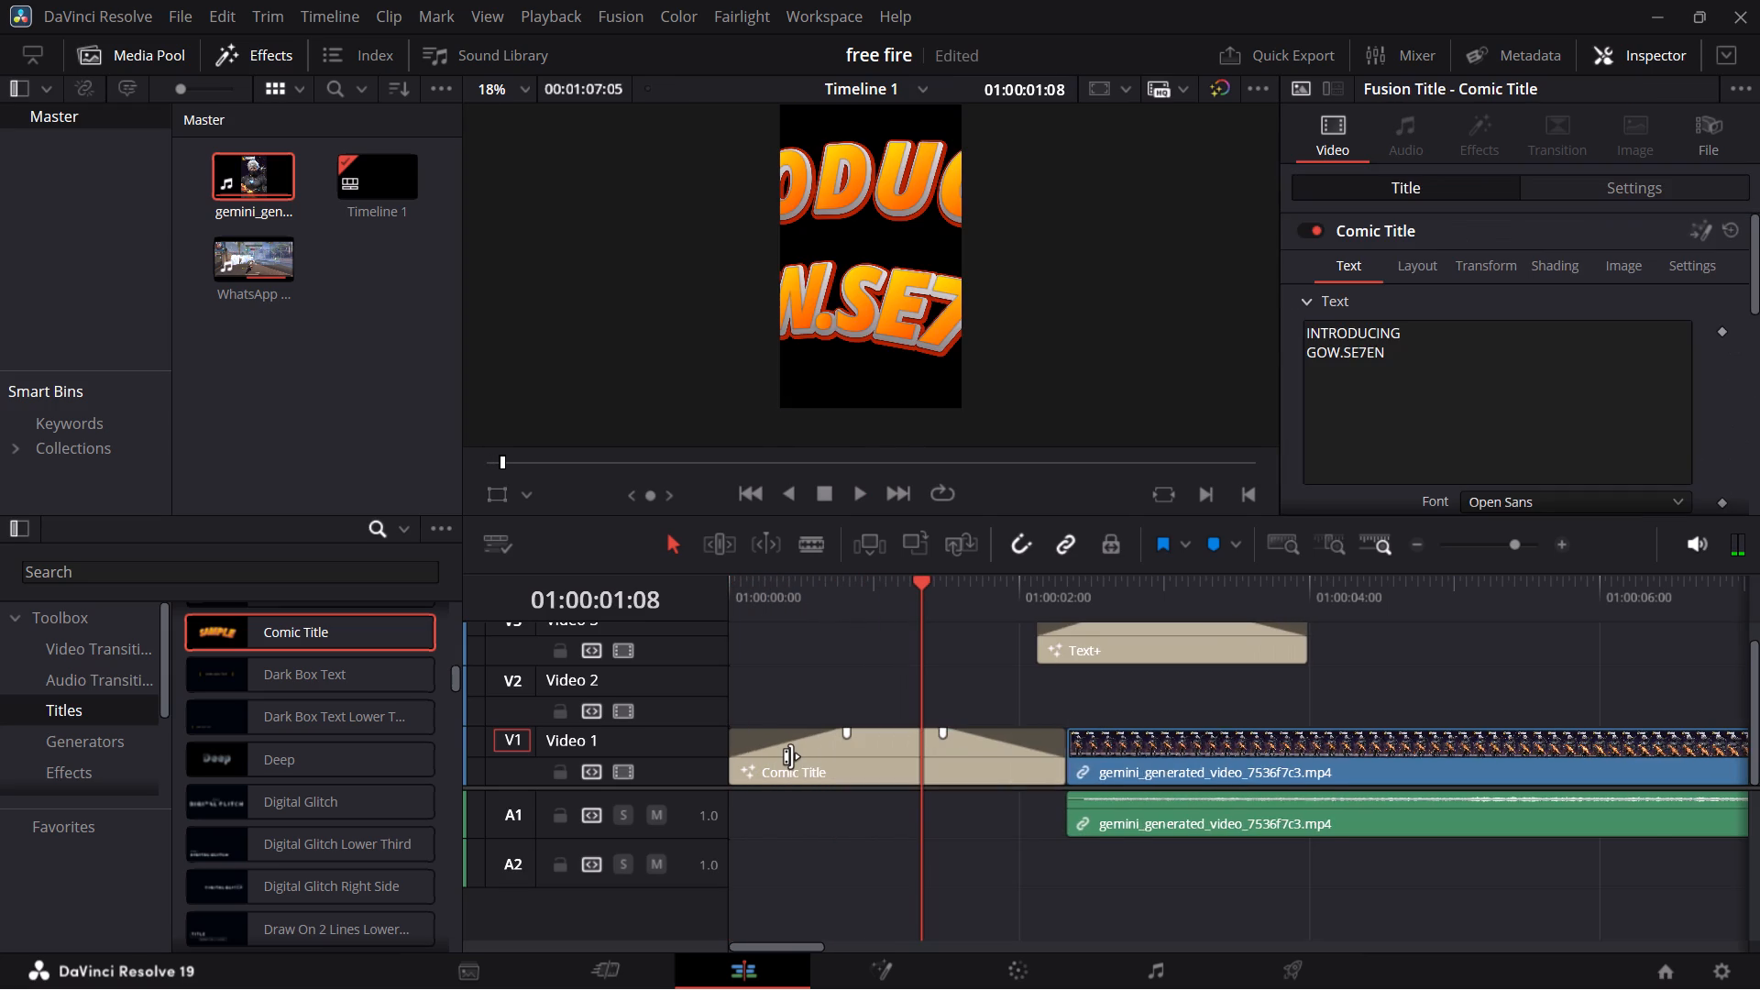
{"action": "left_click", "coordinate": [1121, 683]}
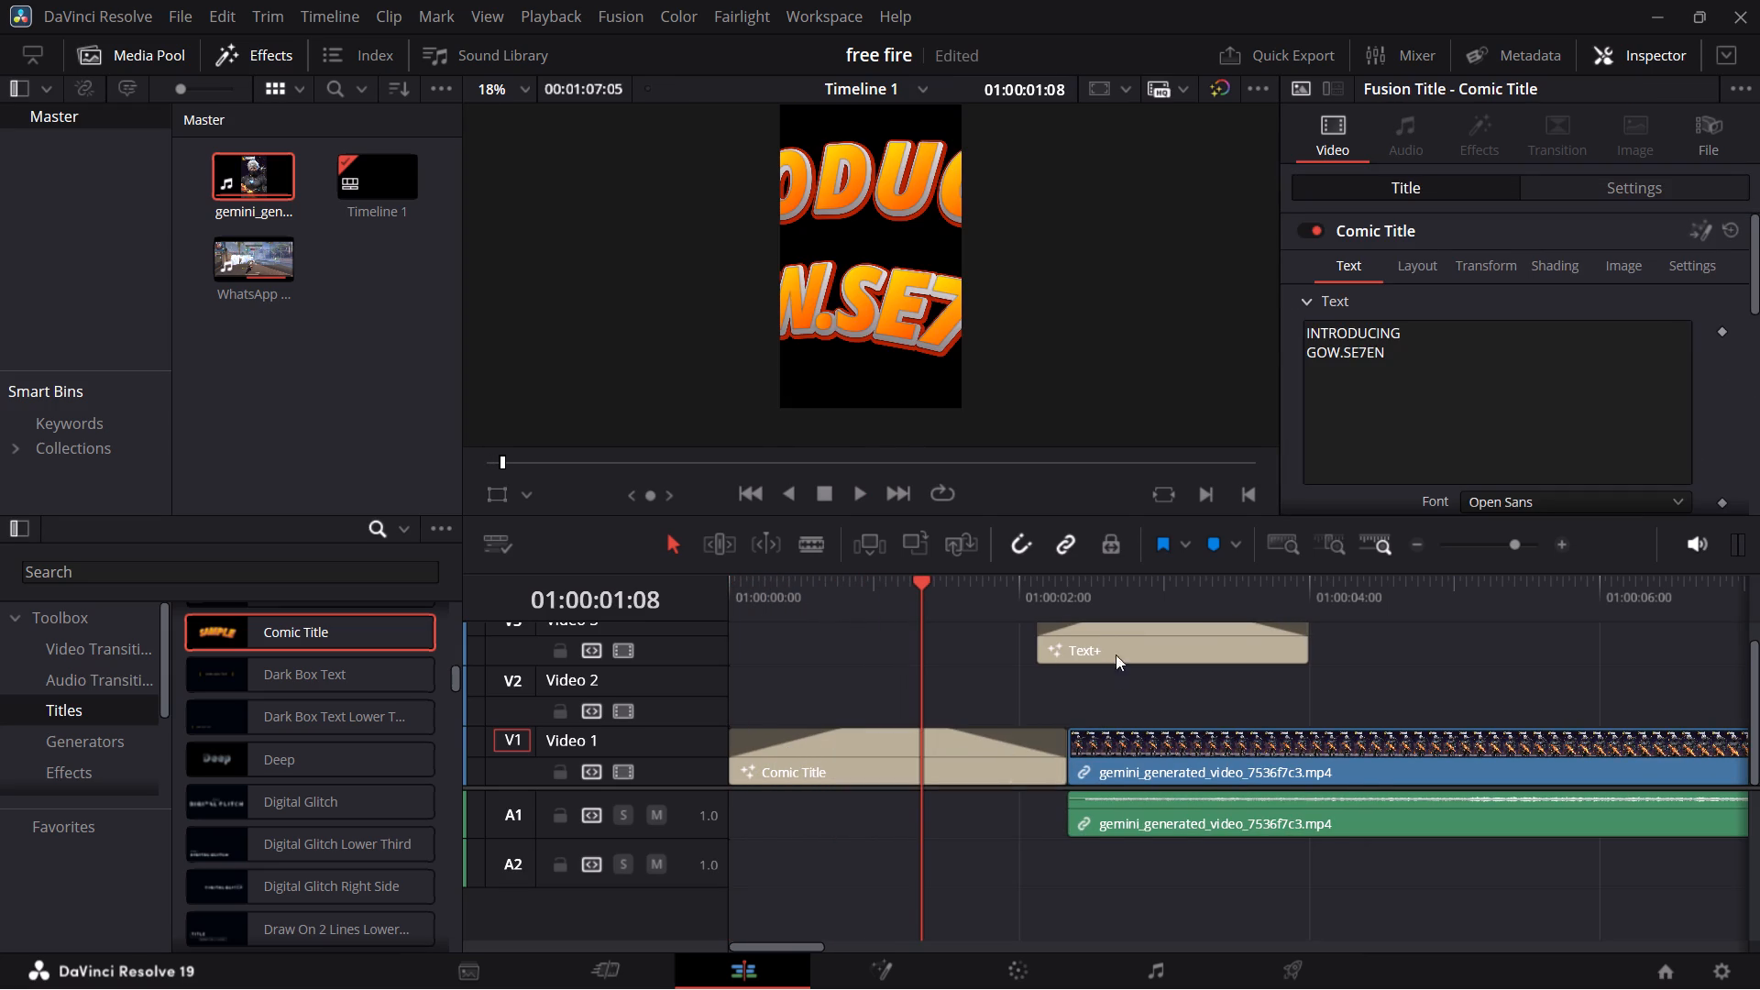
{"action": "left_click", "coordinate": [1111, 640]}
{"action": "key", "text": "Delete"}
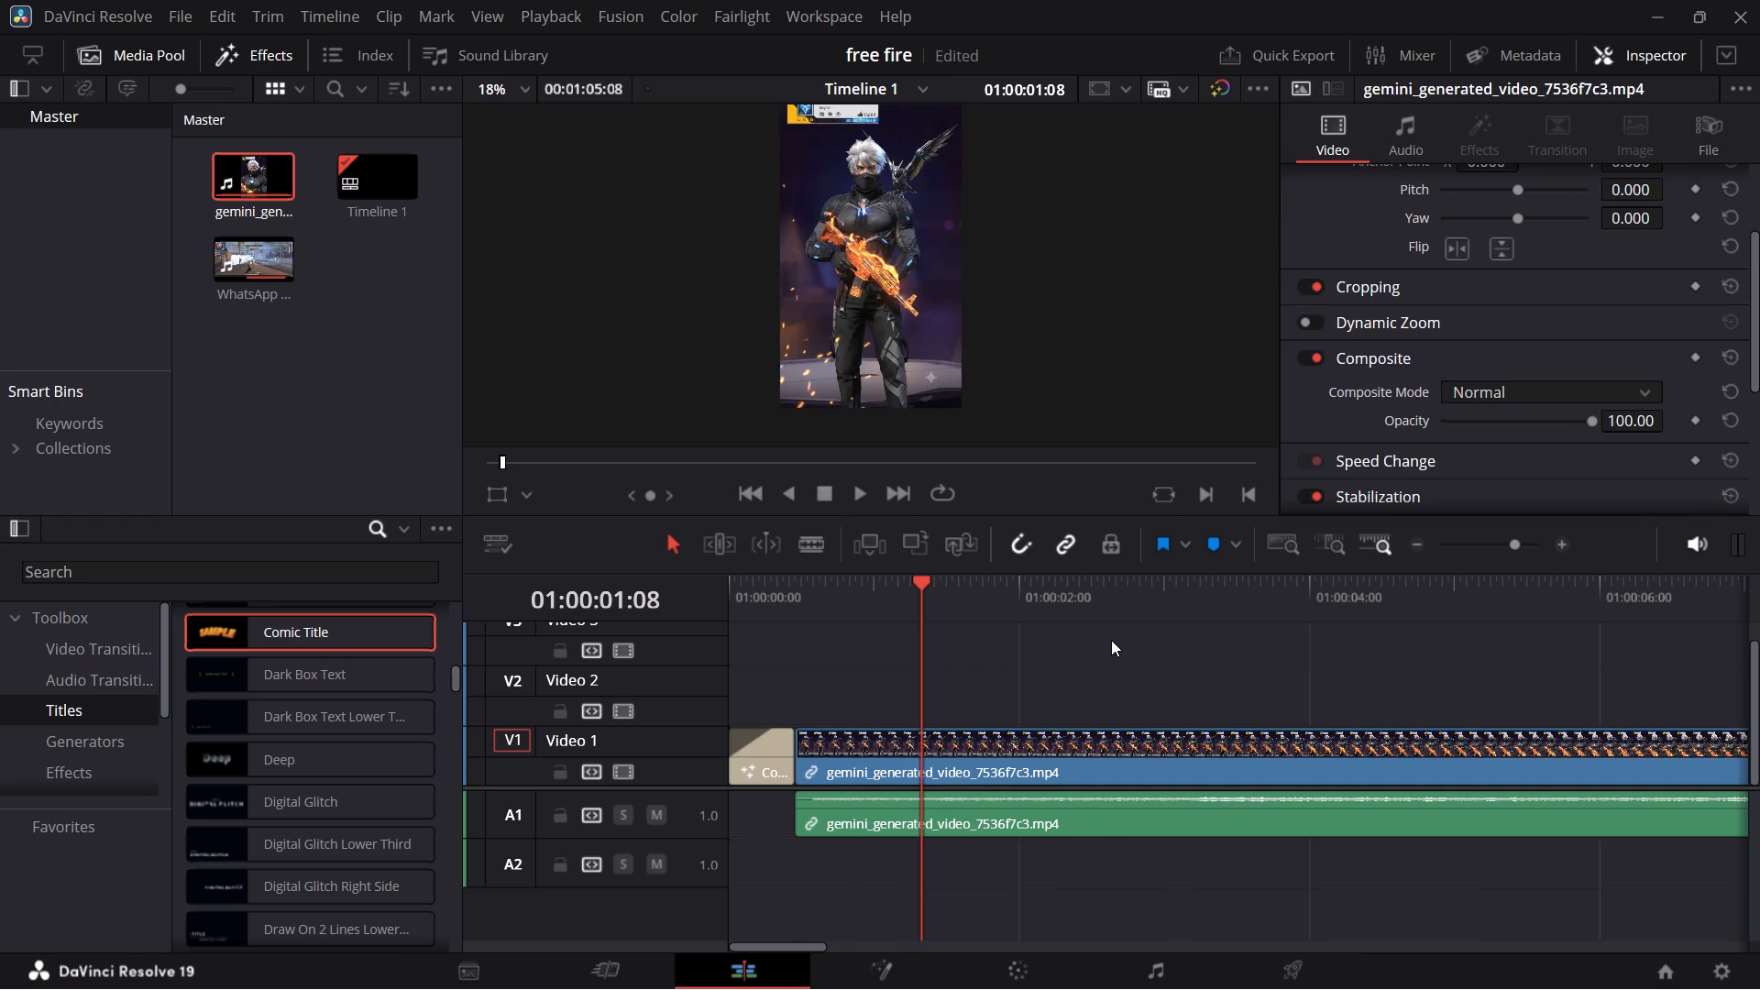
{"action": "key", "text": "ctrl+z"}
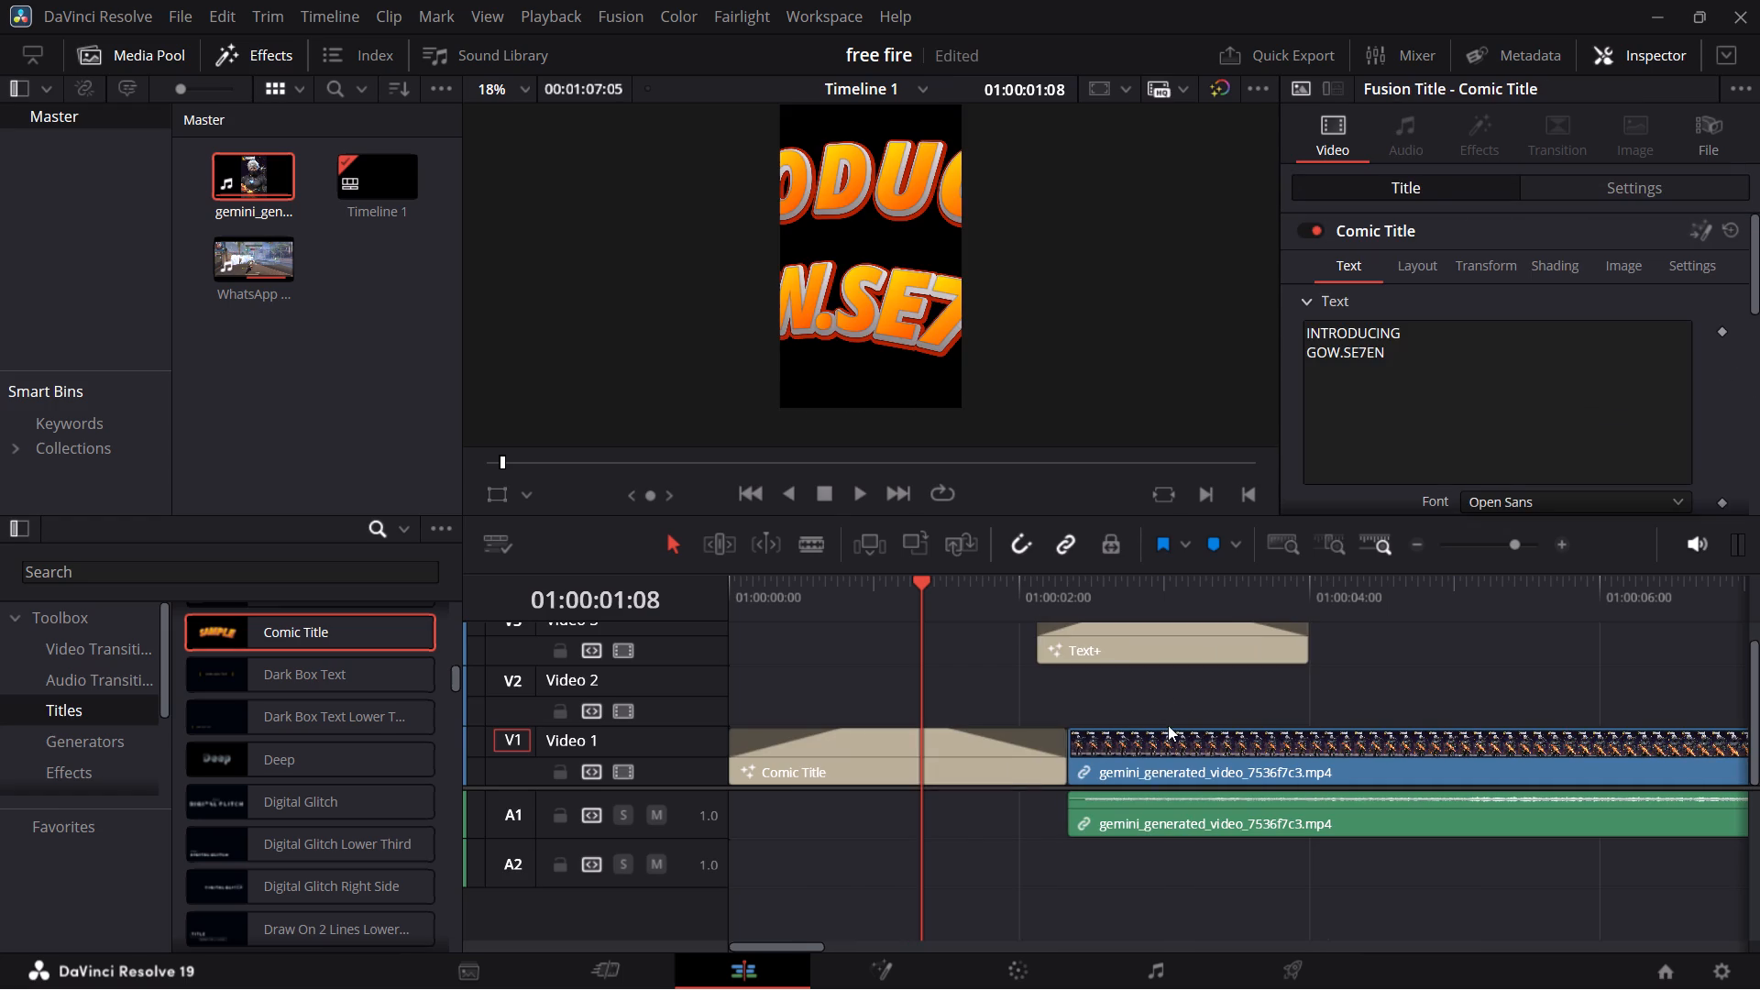
Move the Text+ clip from Video 3 down to Video 2, starting at about 3.2 seconds above the gemini clip.
{"action": "left_click_drag", "start_coordinate": [1110, 640], "coordinate": [1314, 887]}
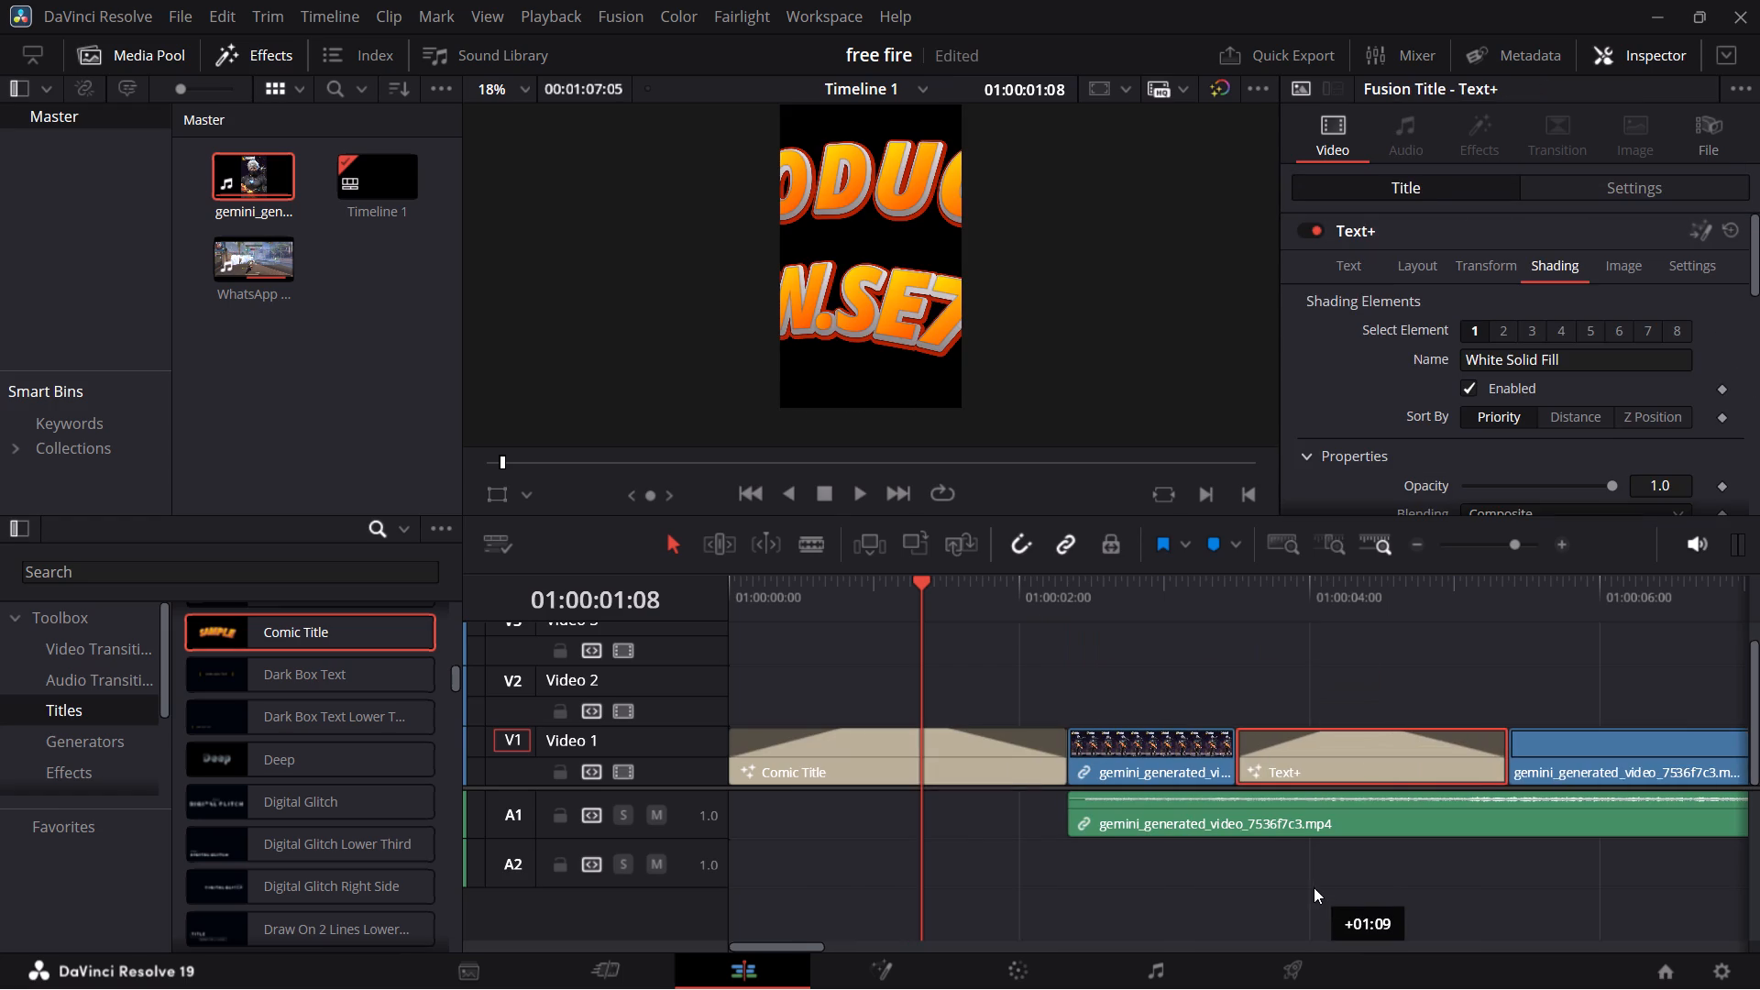
{"action": "left_click_drag", "start_coordinate": [1314, 887], "coordinate": [1267, 663]}
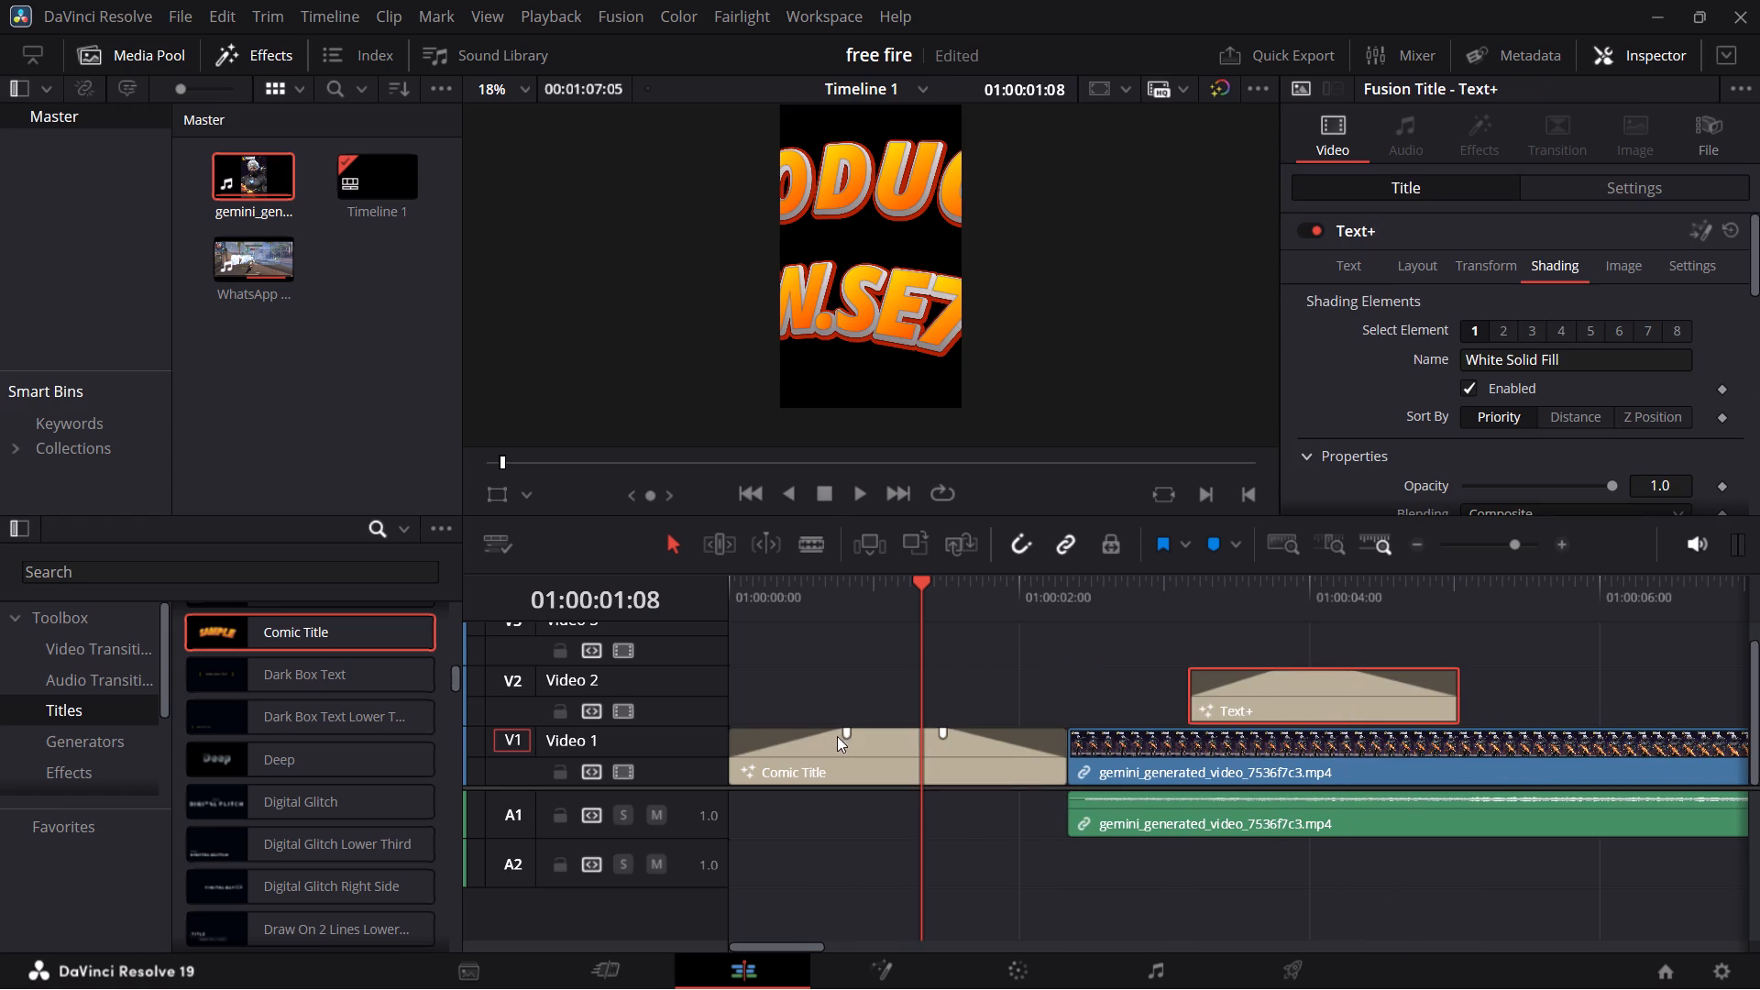
Play the opening second of the timeline to review the Comic Title's fade-in.
{"action": "left_click", "coordinate": [747, 583]}
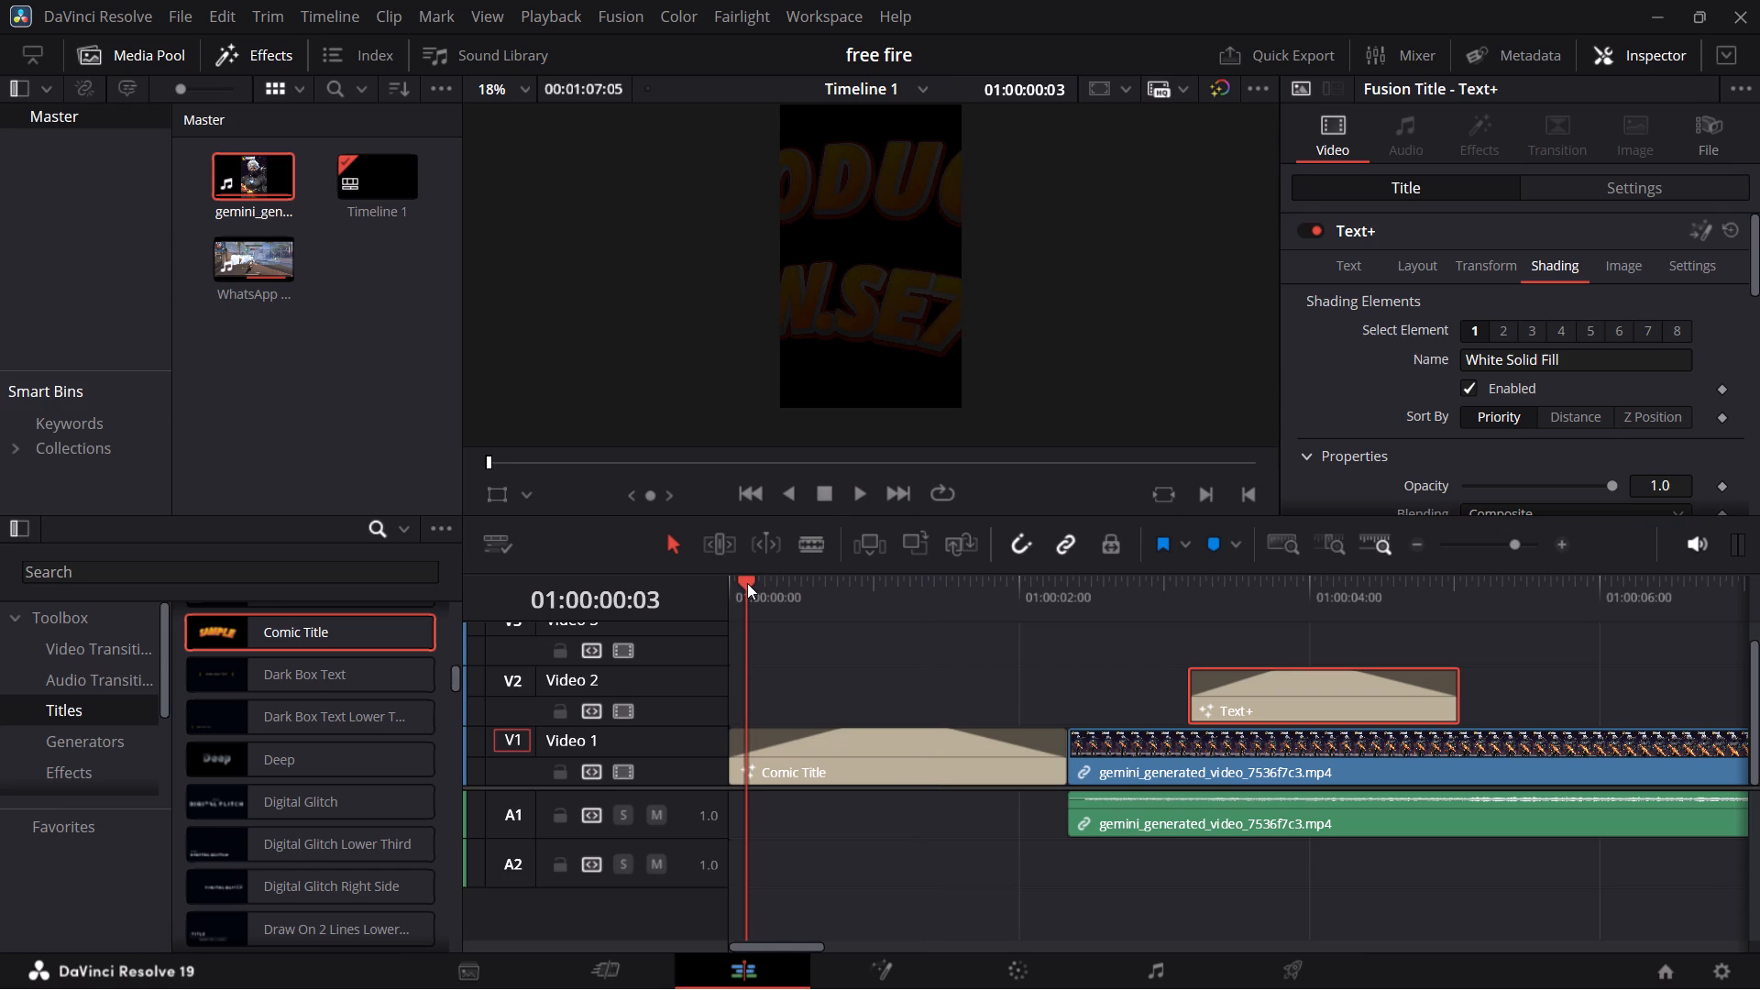
{"action": "key", "text": "space"}
{"action": "key", "text": "space"}
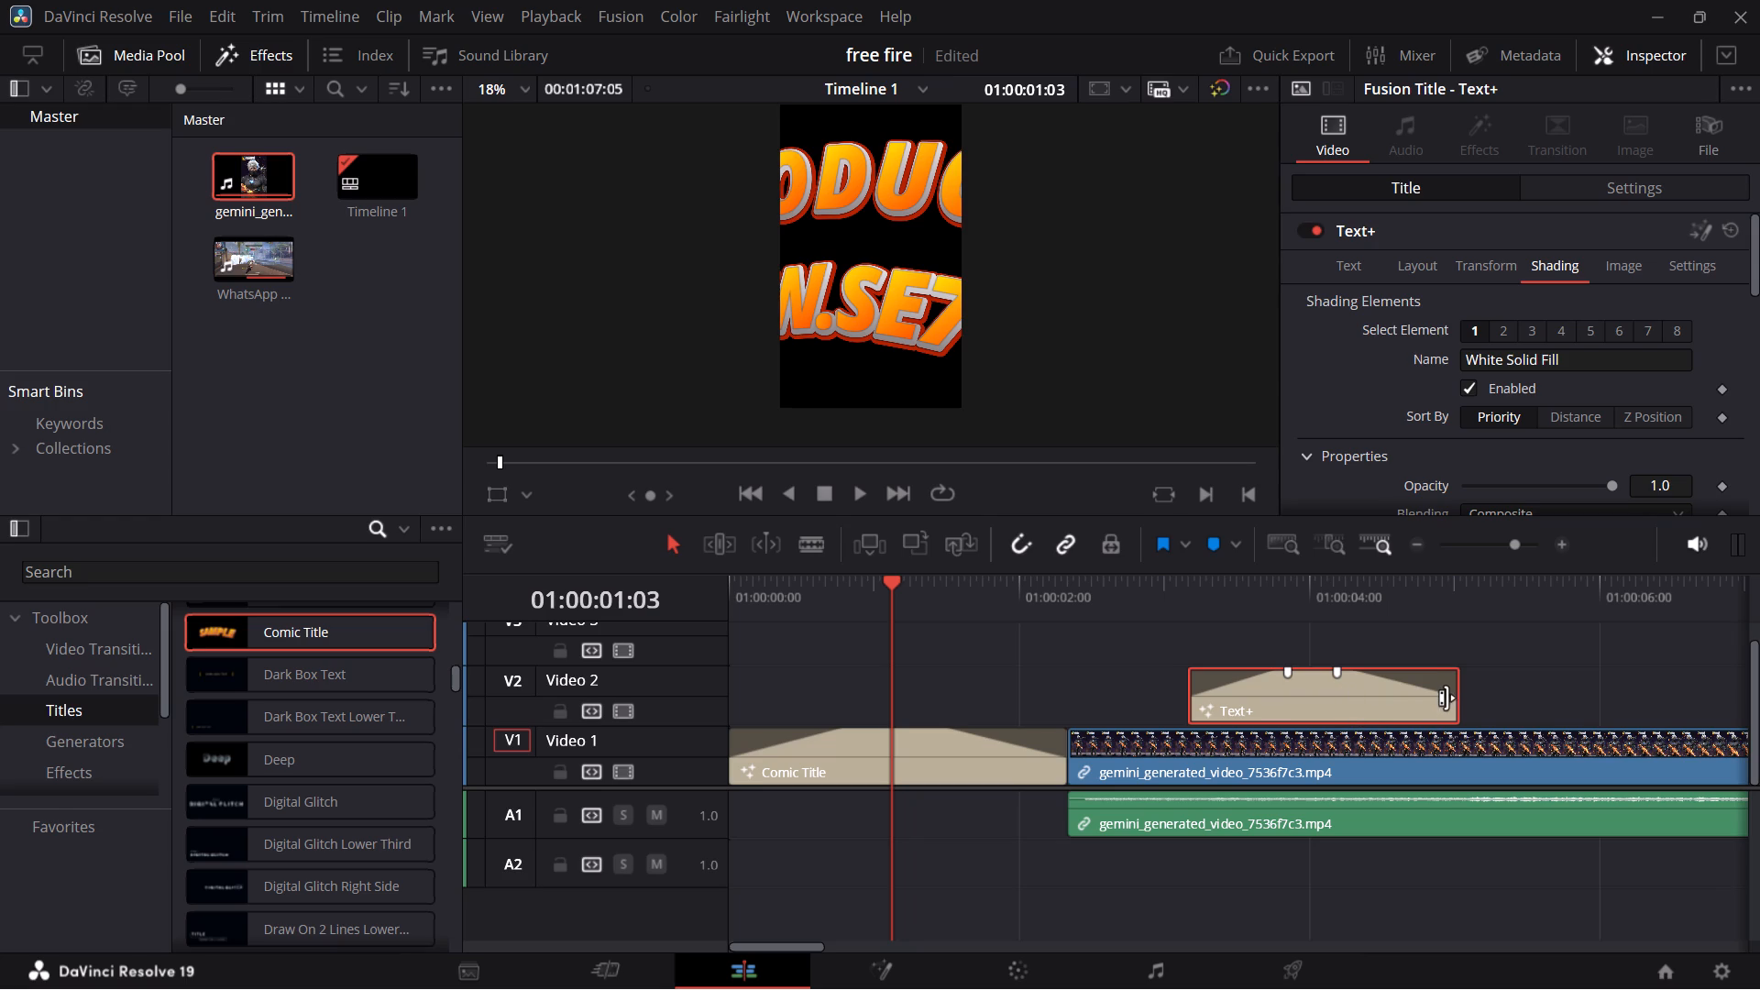
Trim the Text+ clip on Video 2 back from its end to clear it from the track.
{"action": "left_click_drag", "start_coordinate": [1458, 698], "coordinate": [1232, 698]}
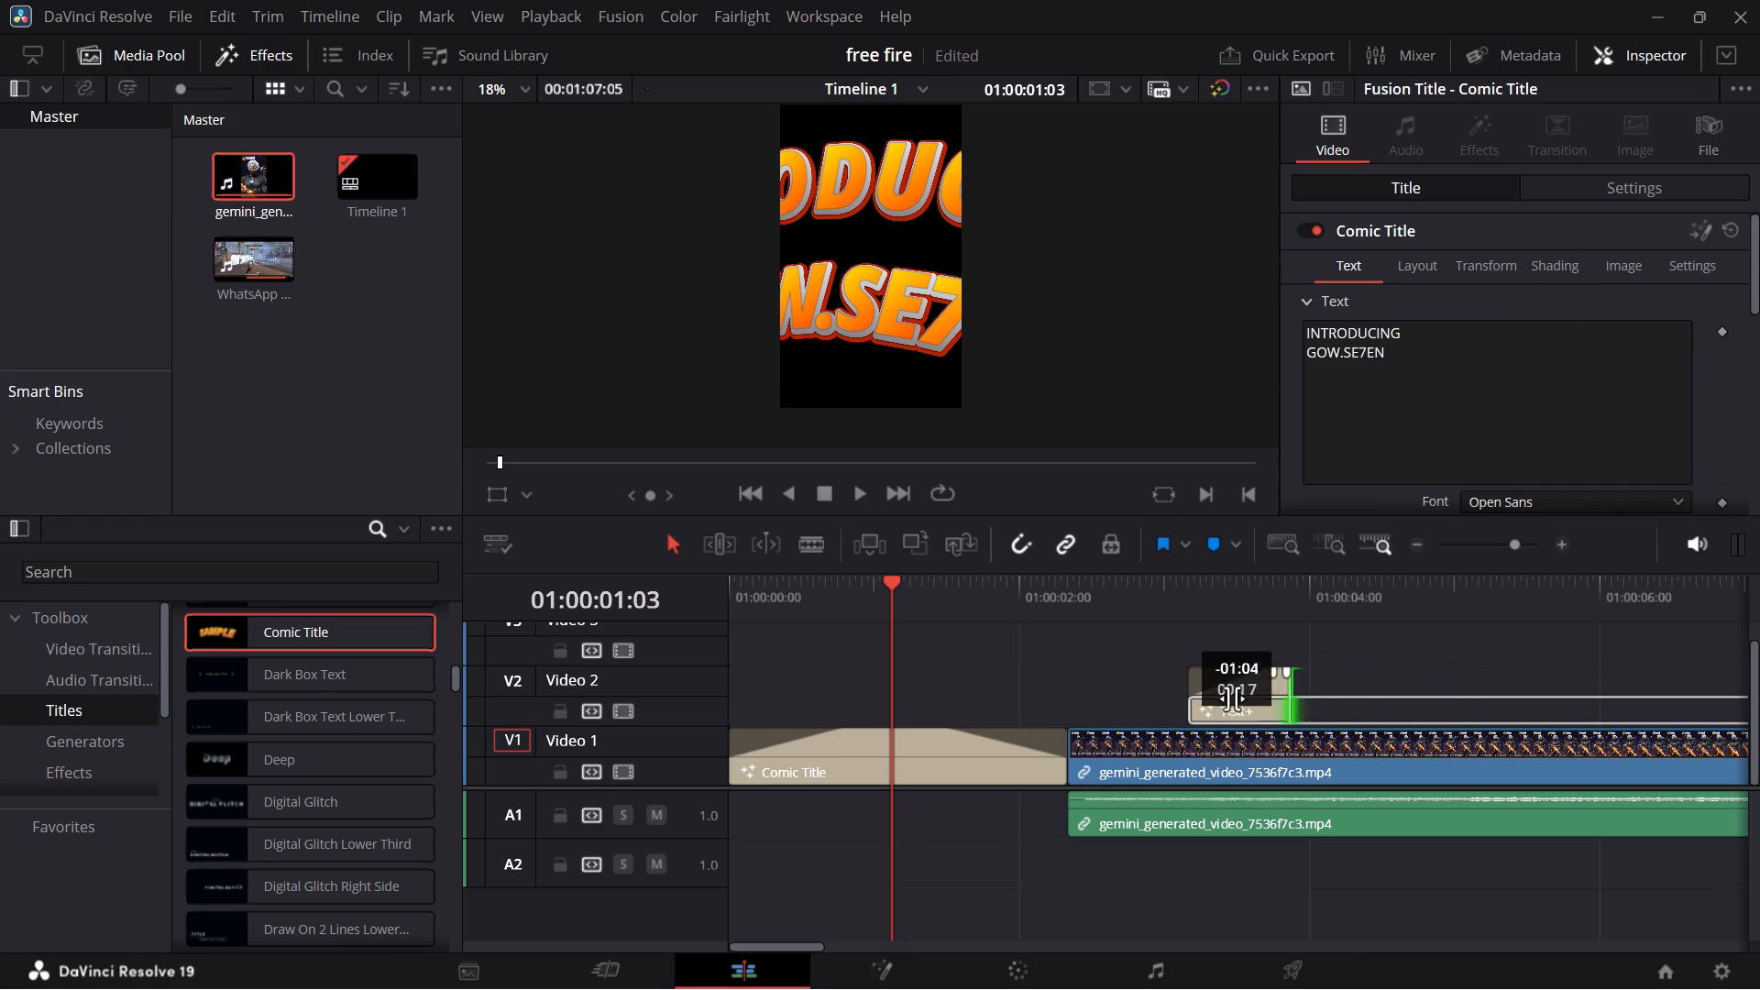
{"action": "left_click_drag", "start_coordinate": [1232, 698], "coordinate": [1156, 706]}
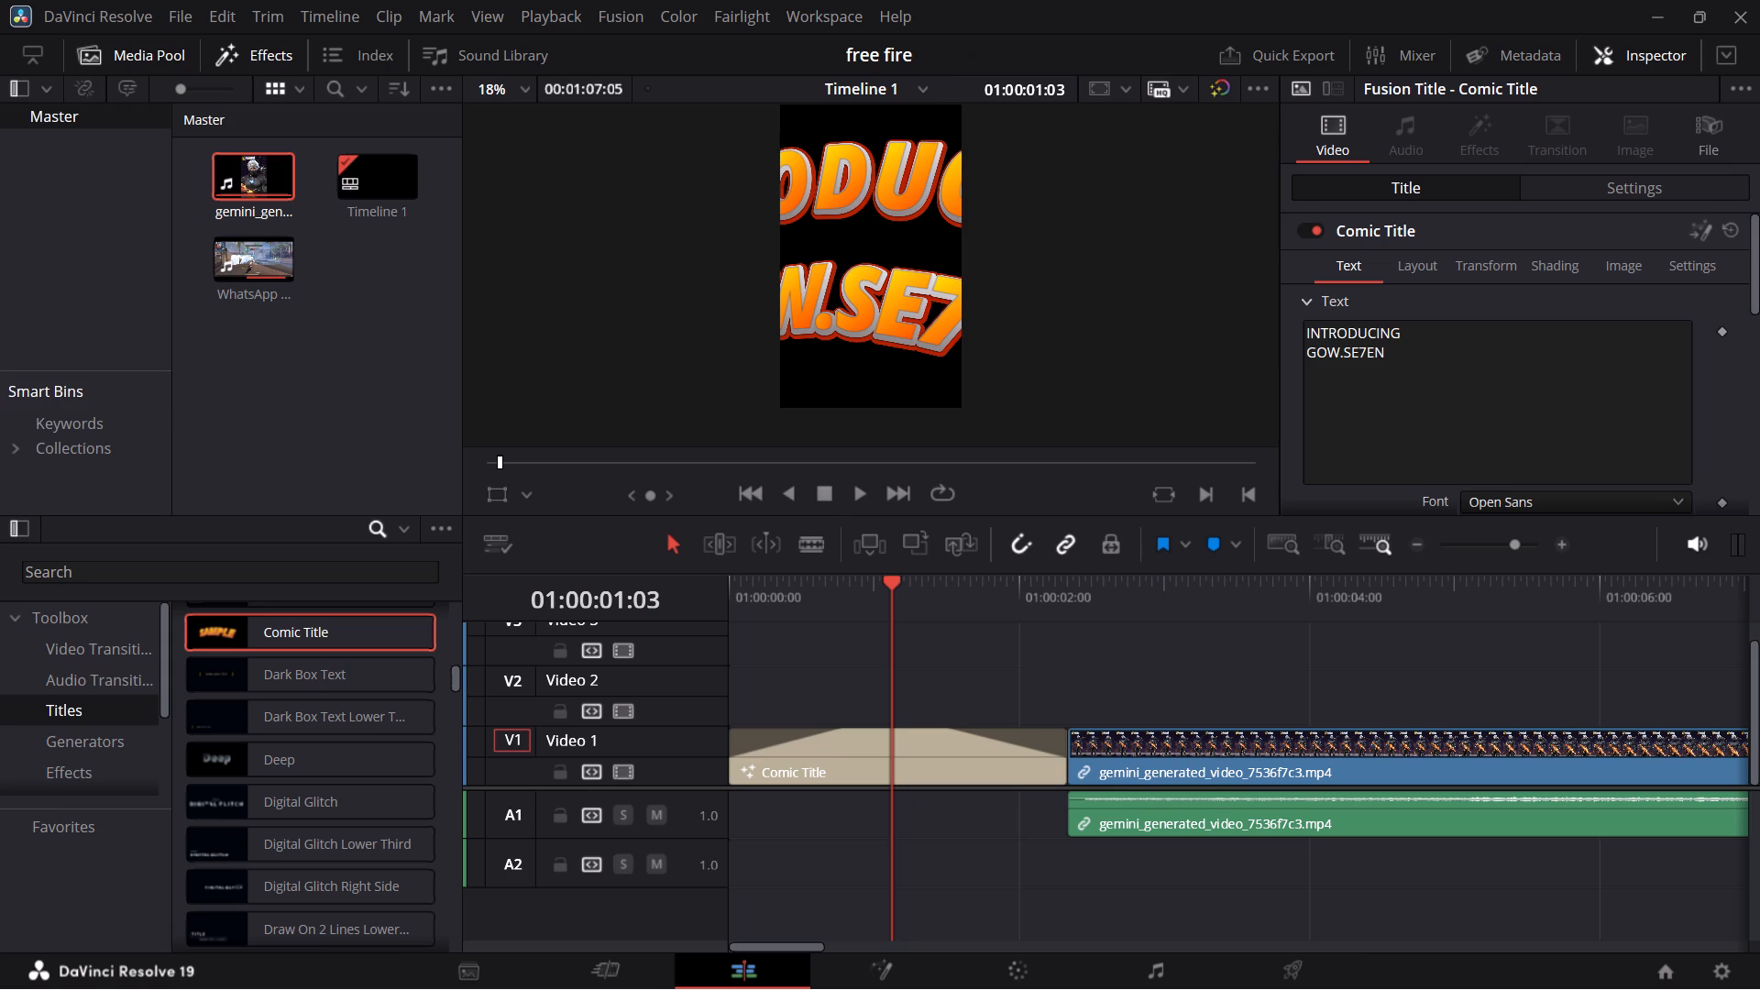
Reduce the Comic Title's text size to 0.063 so both lines fit inside the vertical frame.
{"action": "scroll", "coordinate": [1430, 392], "scroll_direction": "down", "scroll_amount": 2}
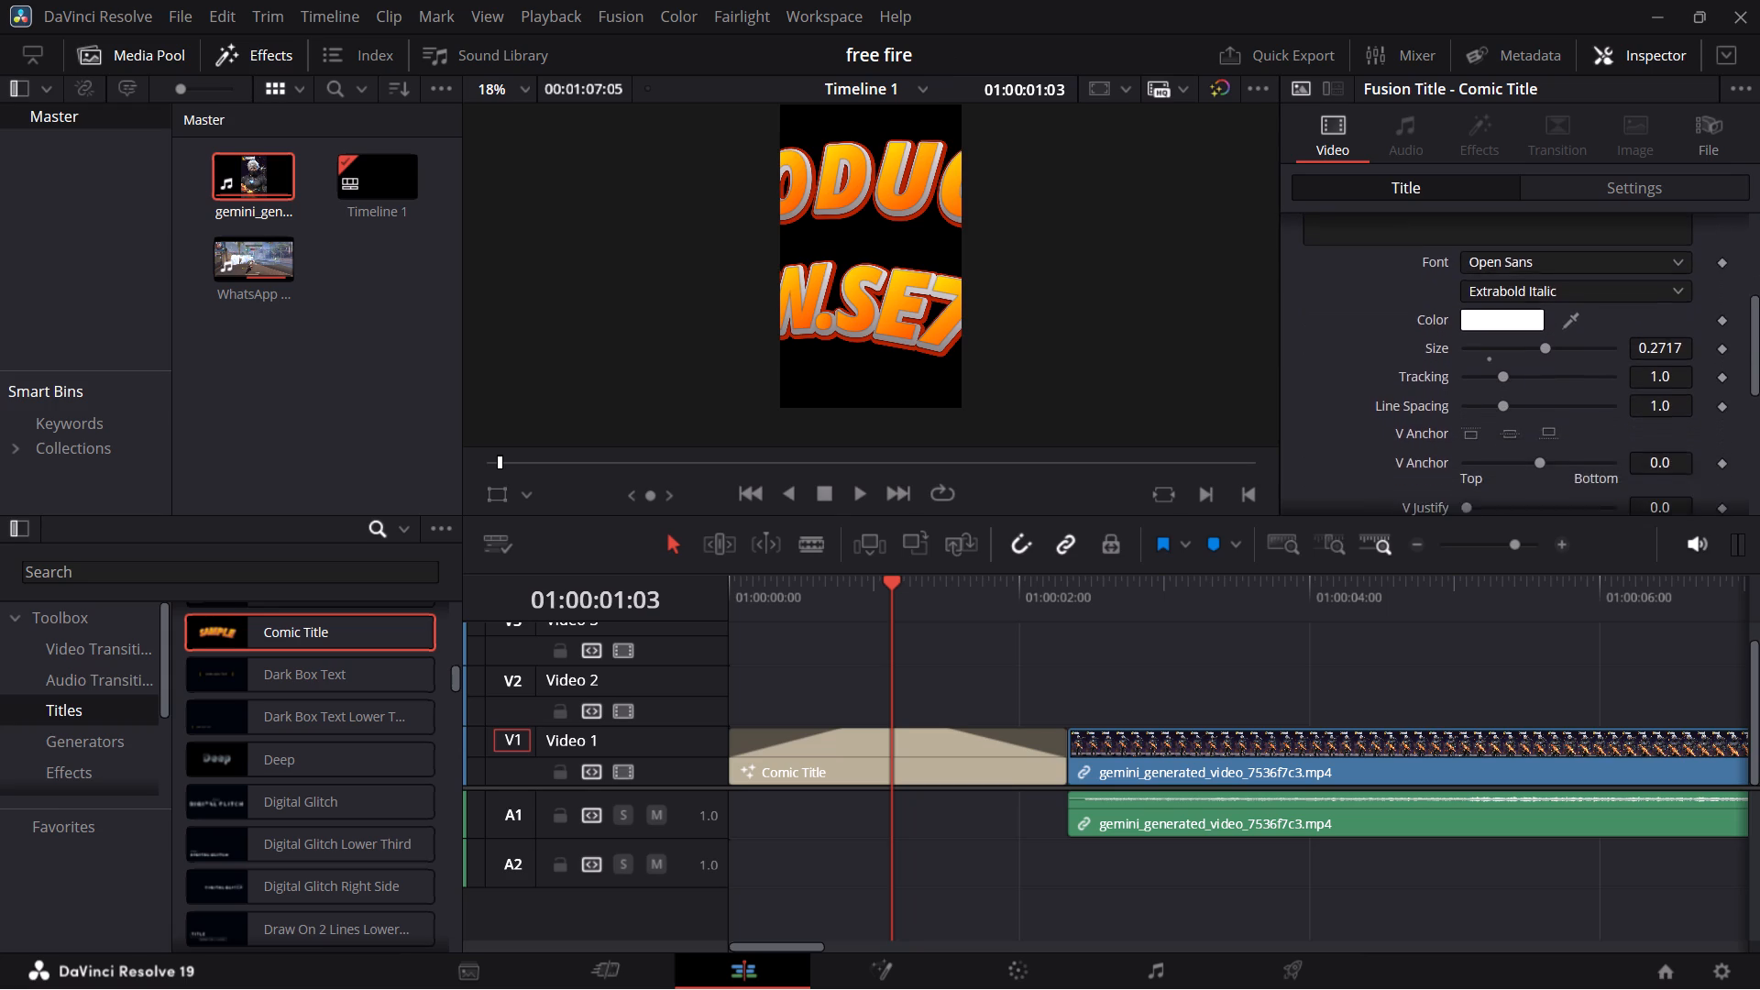
{"action": "scroll", "coordinate": [1430, 392], "scroll_direction": "down", "scroll_amount": 1}
{"action": "scroll", "coordinate": [1430, 392], "scroll_direction": "up", "scroll_amount": 1}
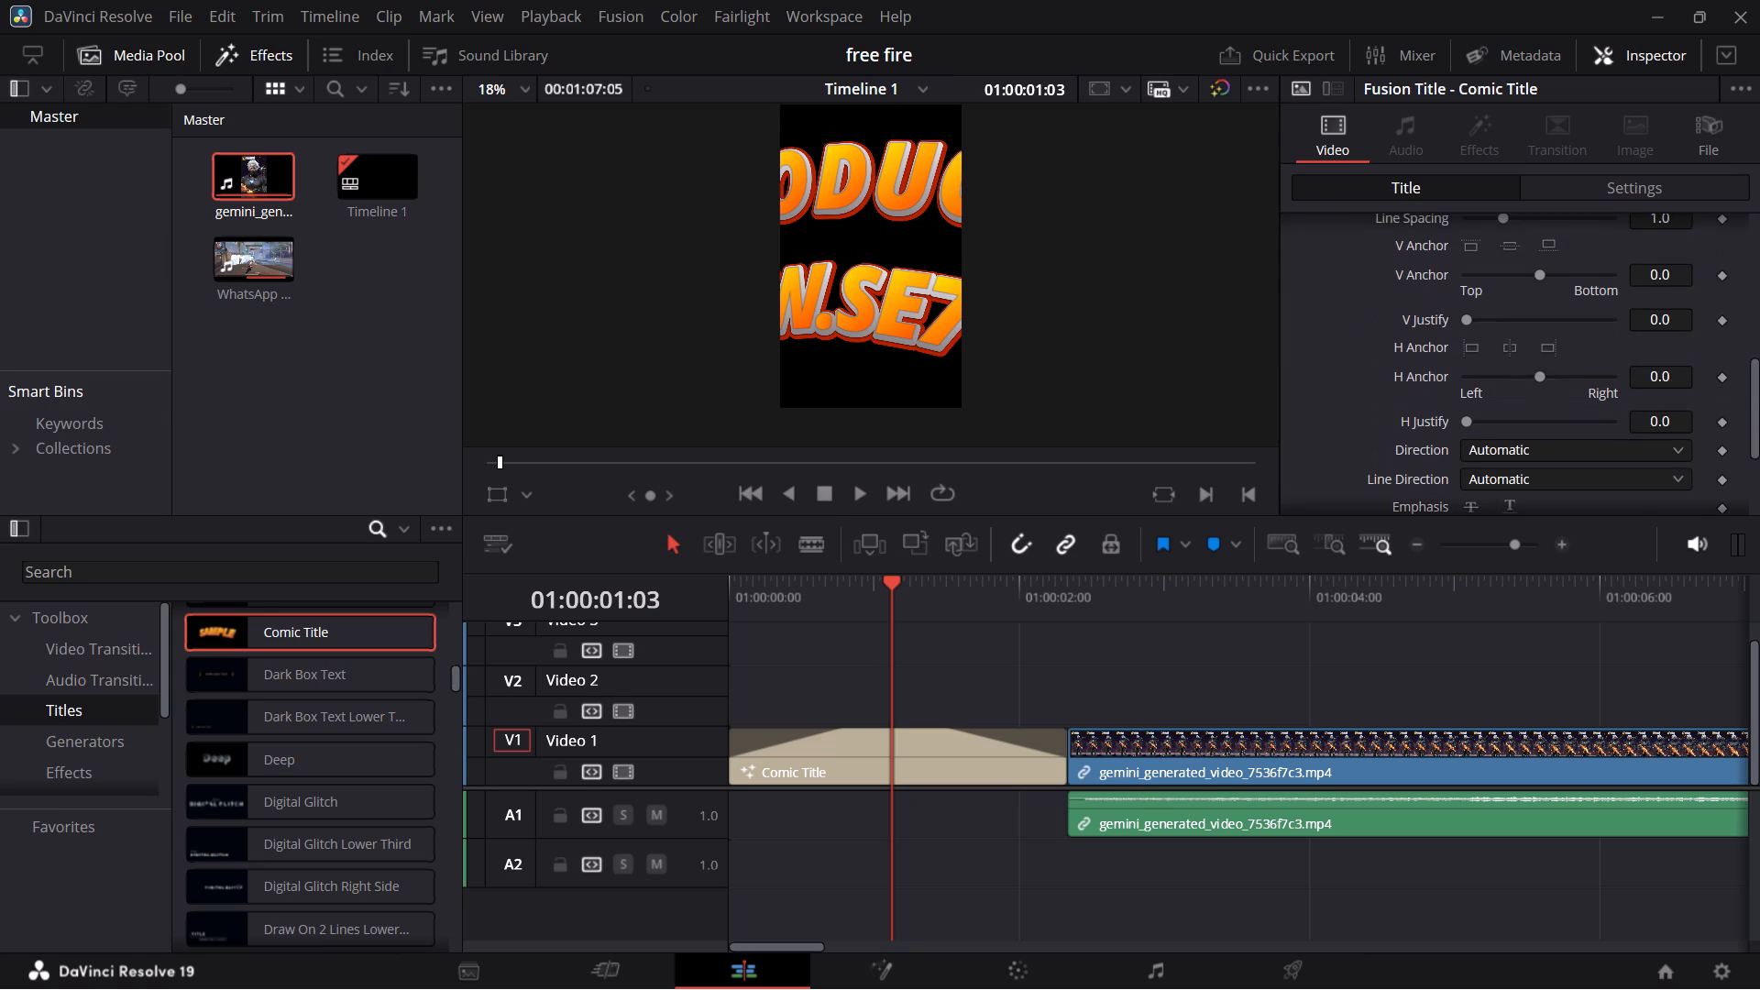
{"action": "scroll", "coordinate": [1430, 392], "scroll_direction": "up", "scroll_amount": 1}
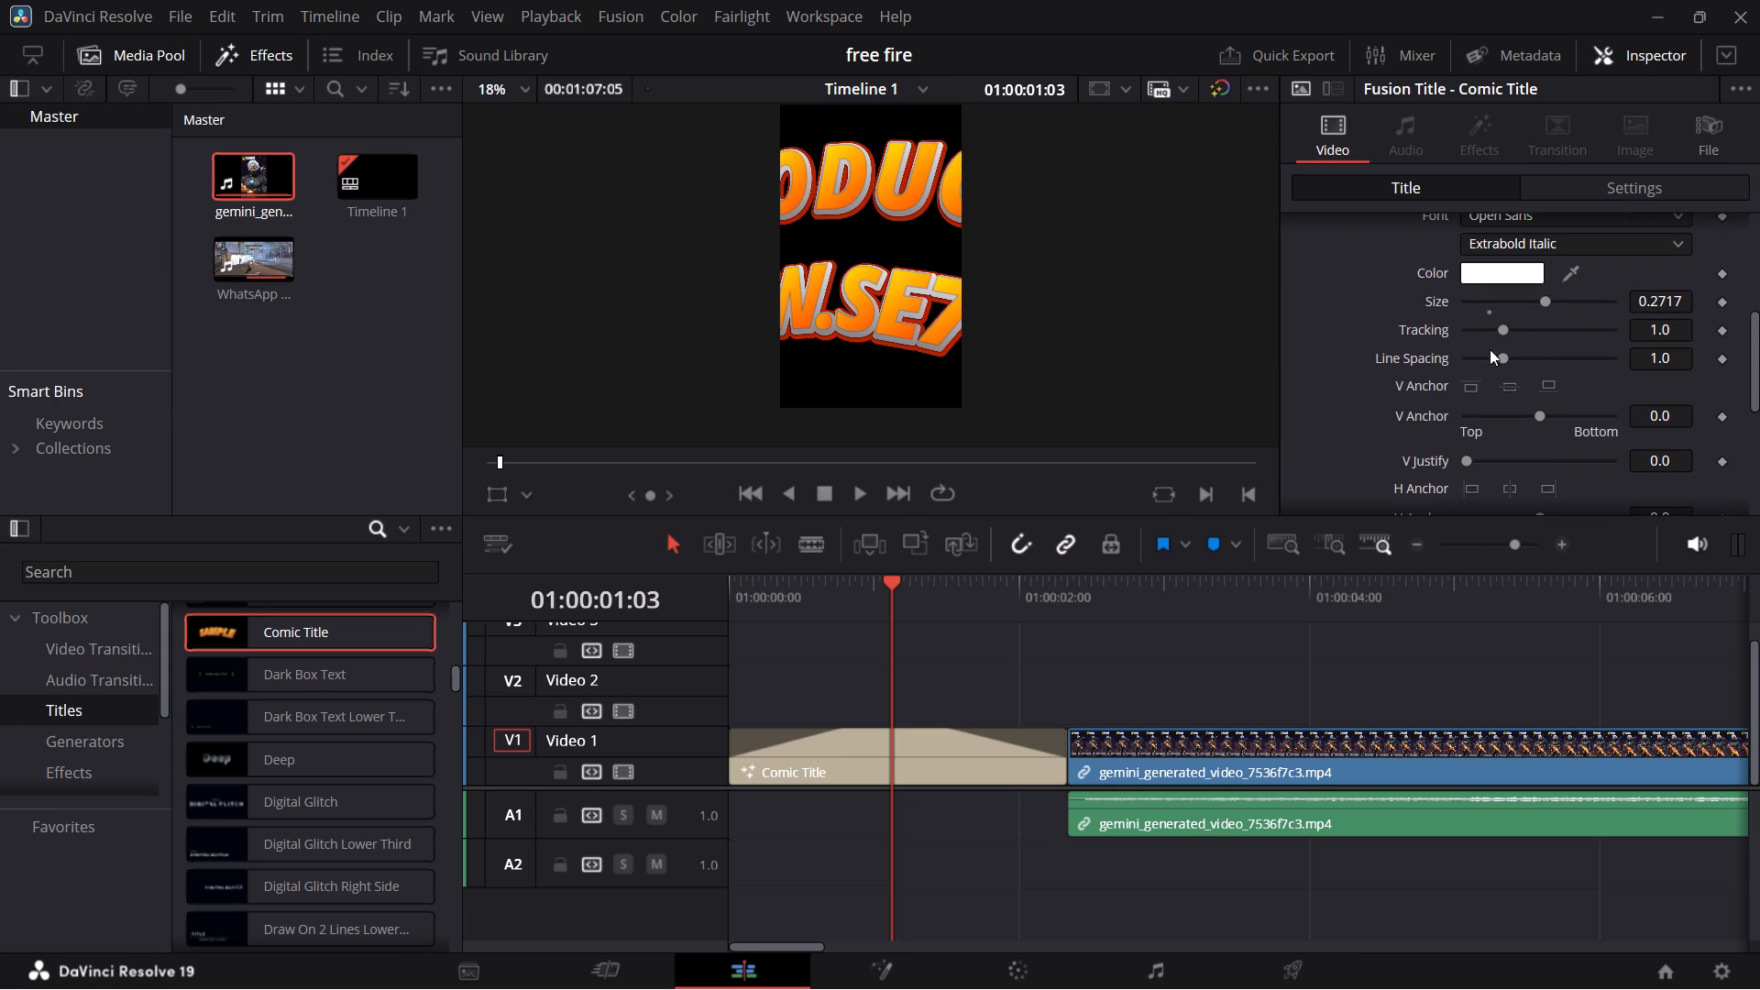
{"action": "left_click_drag", "start_coordinate": [1541, 307], "coordinate": [1505, 318]}
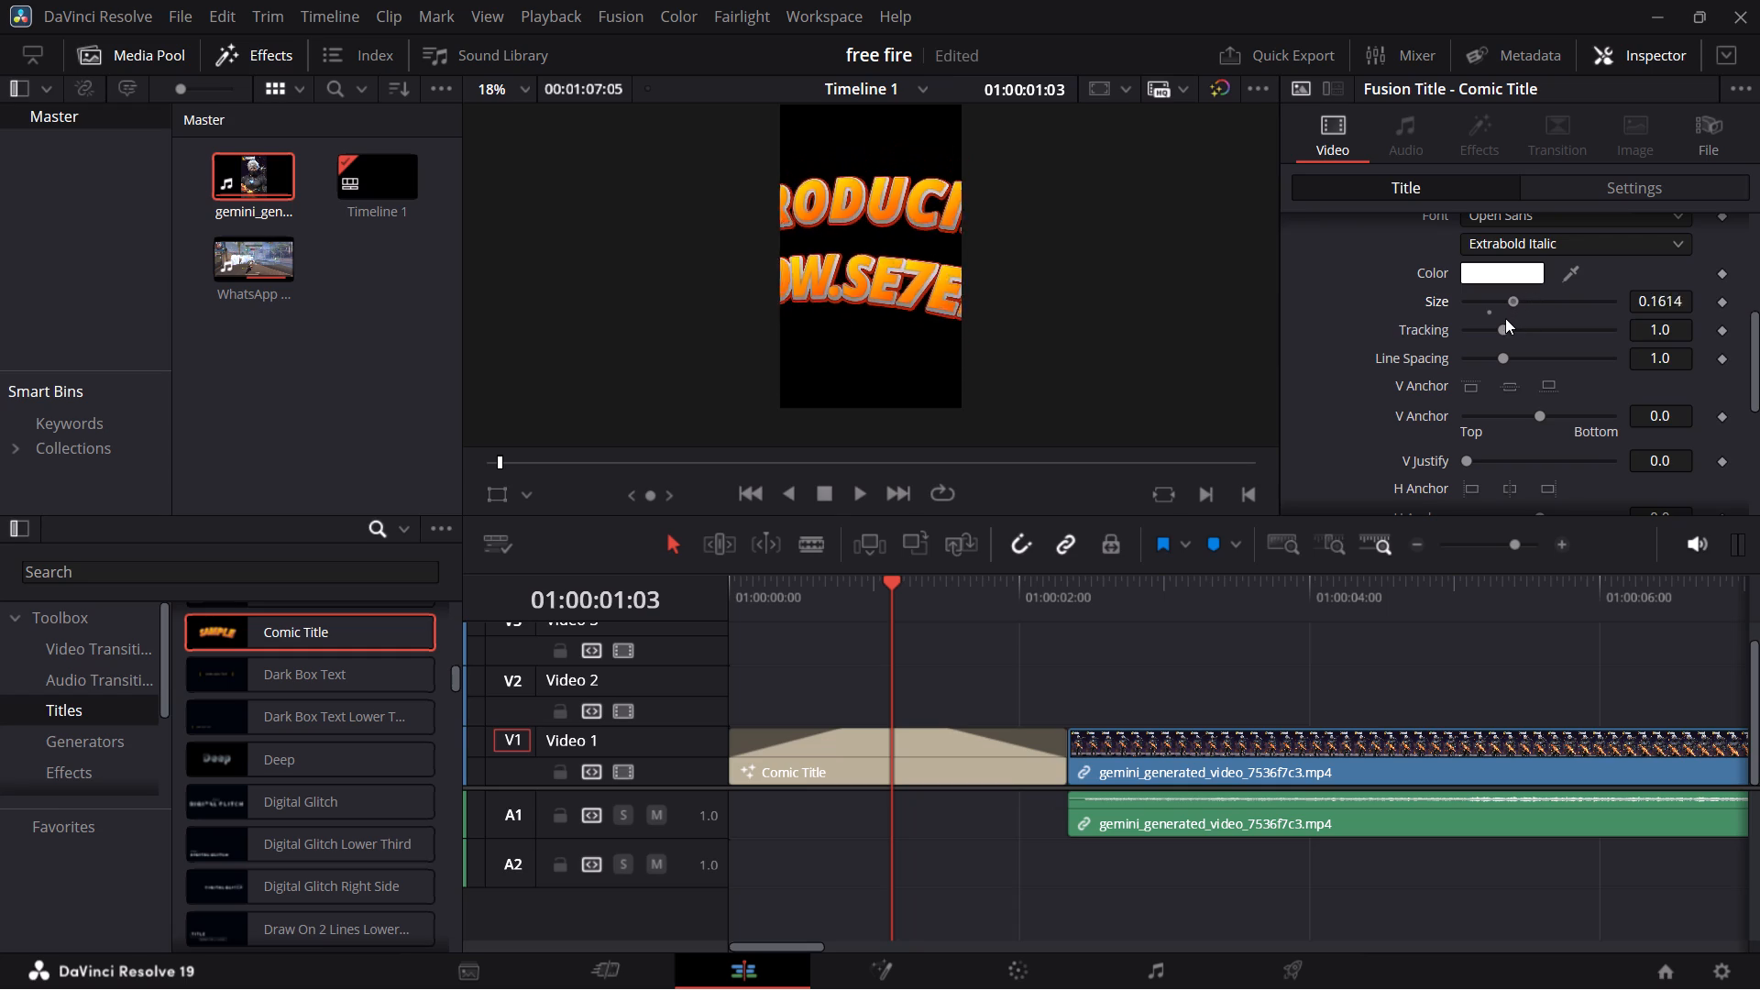
{"action": "left_click_drag", "start_coordinate": [1505, 318], "coordinate": [1484, 322]}
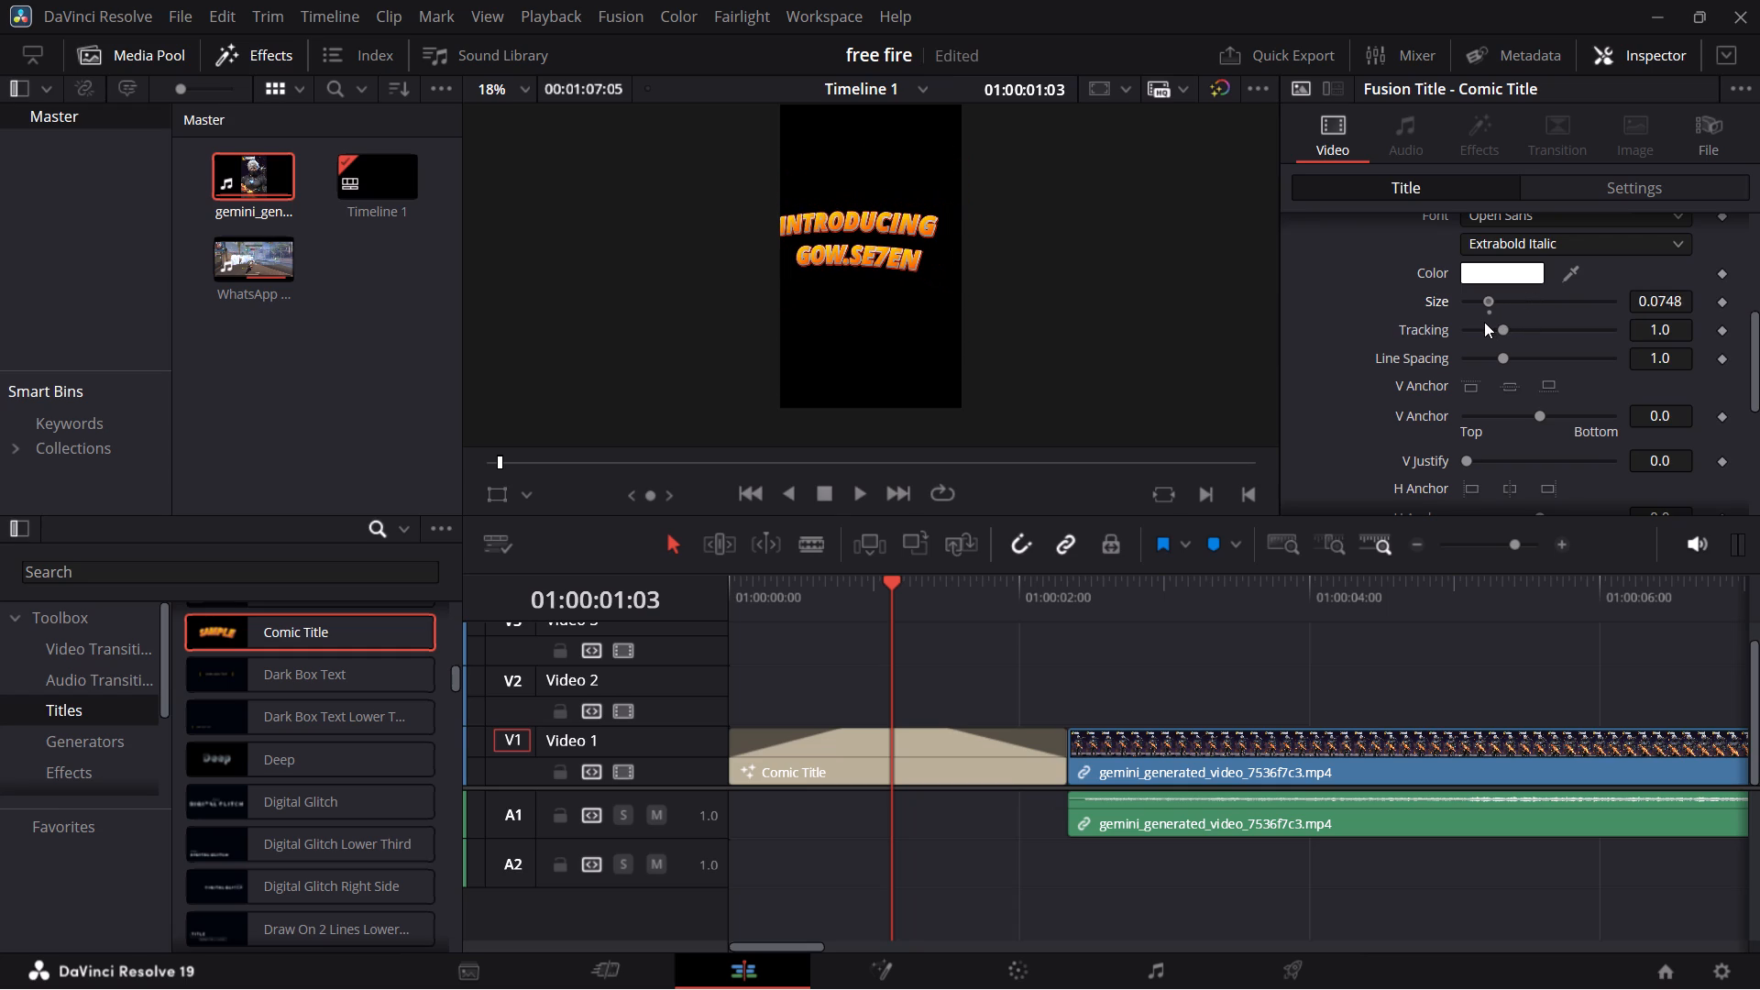
{"action": "left_click_drag", "start_coordinate": [1484, 322], "coordinate": [1483, 324]}
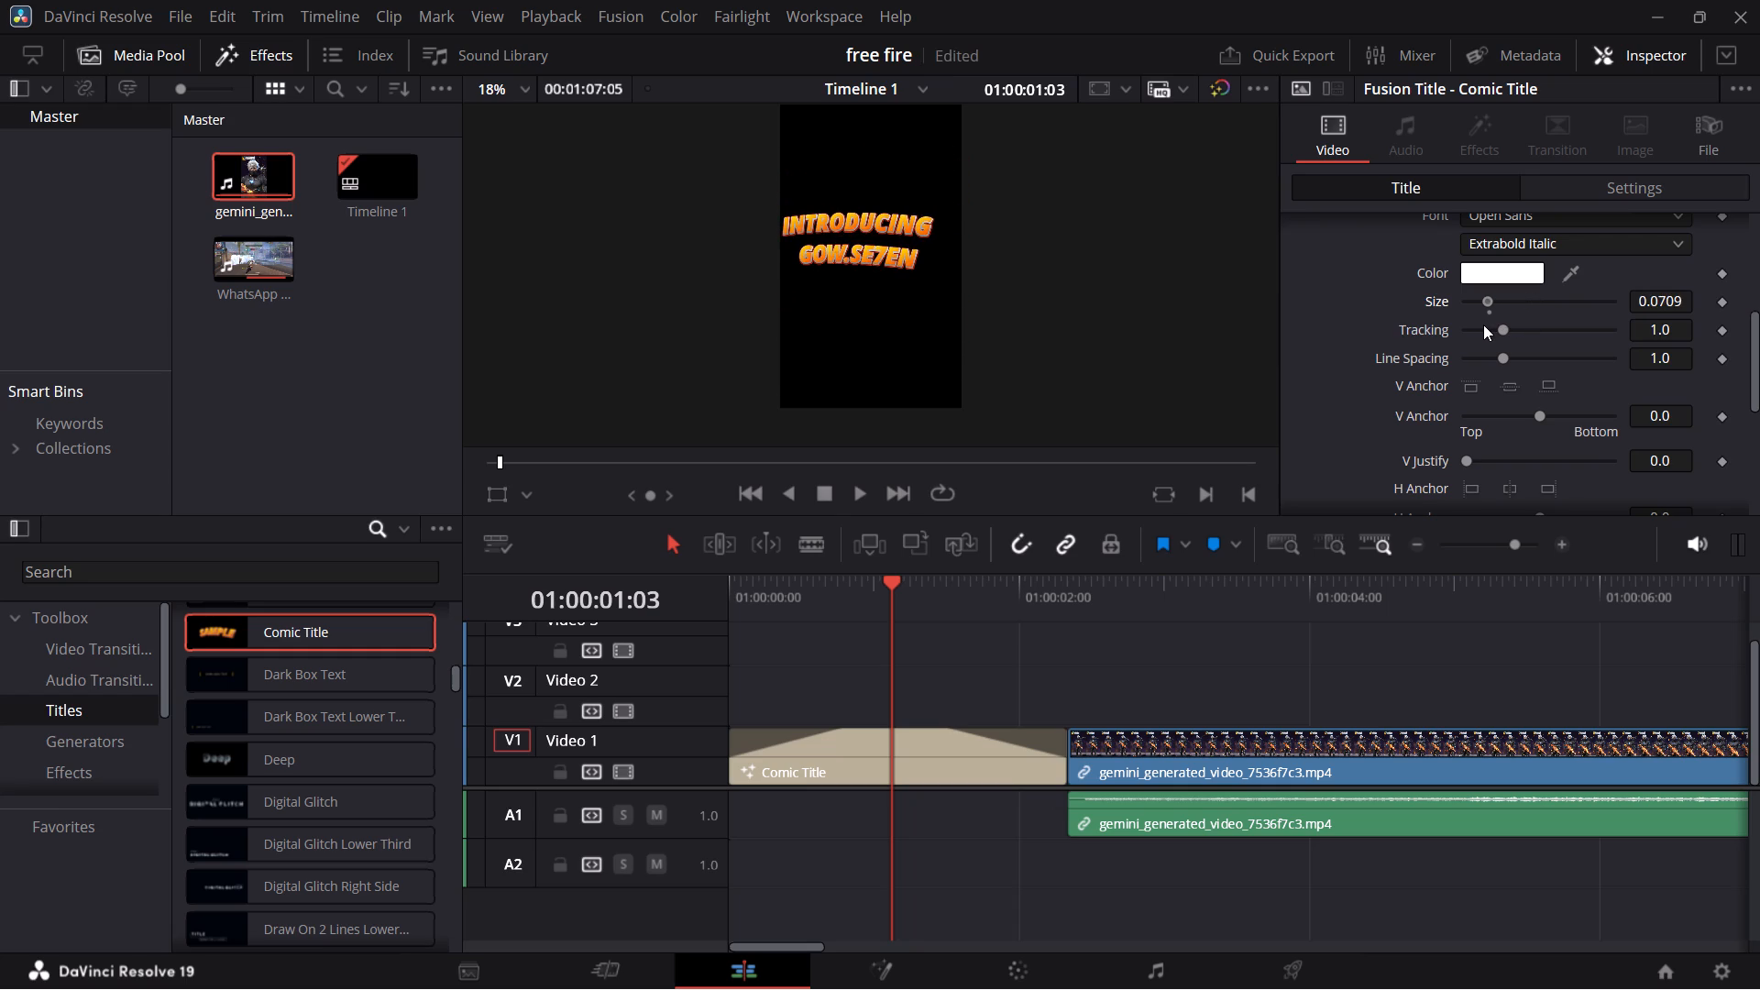
{"action": "left_click_drag", "start_coordinate": [1483, 324], "coordinate": [1480, 327]}
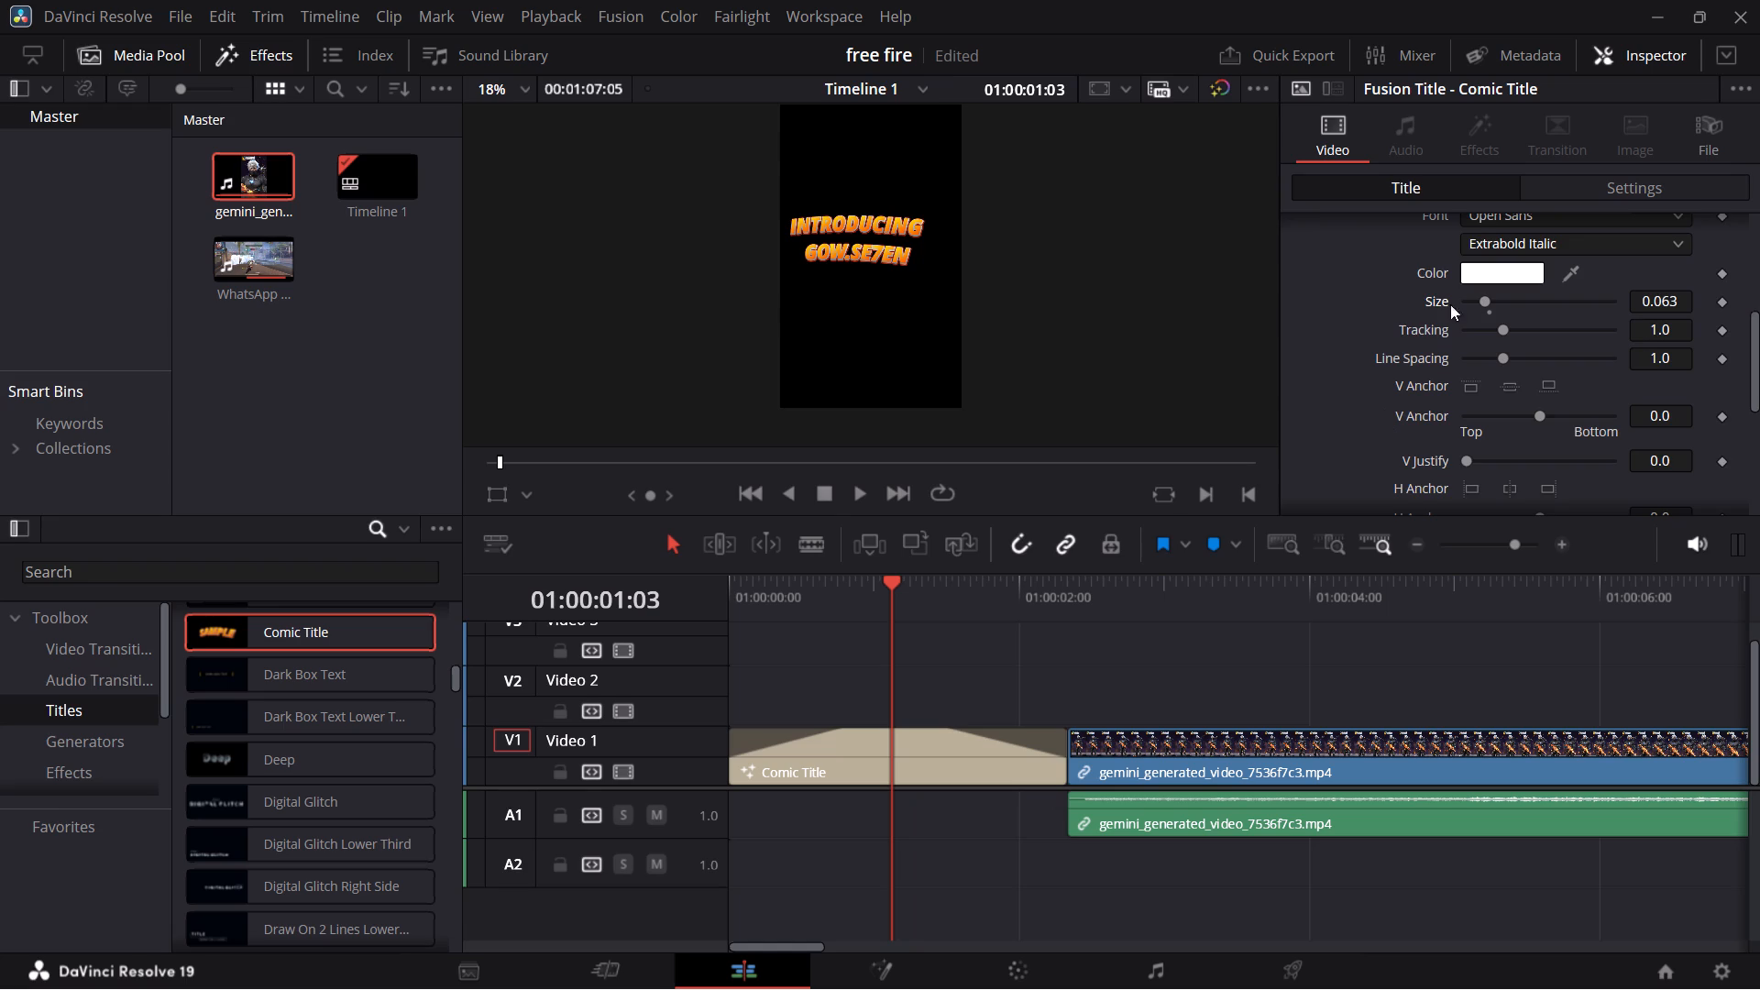
Set the Comic Title's transform position X to 20 to center it horizontally.
{"action": "scroll", "coordinate": [1376, 336], "scroll_direction": "down", "scroll_amount": 1}
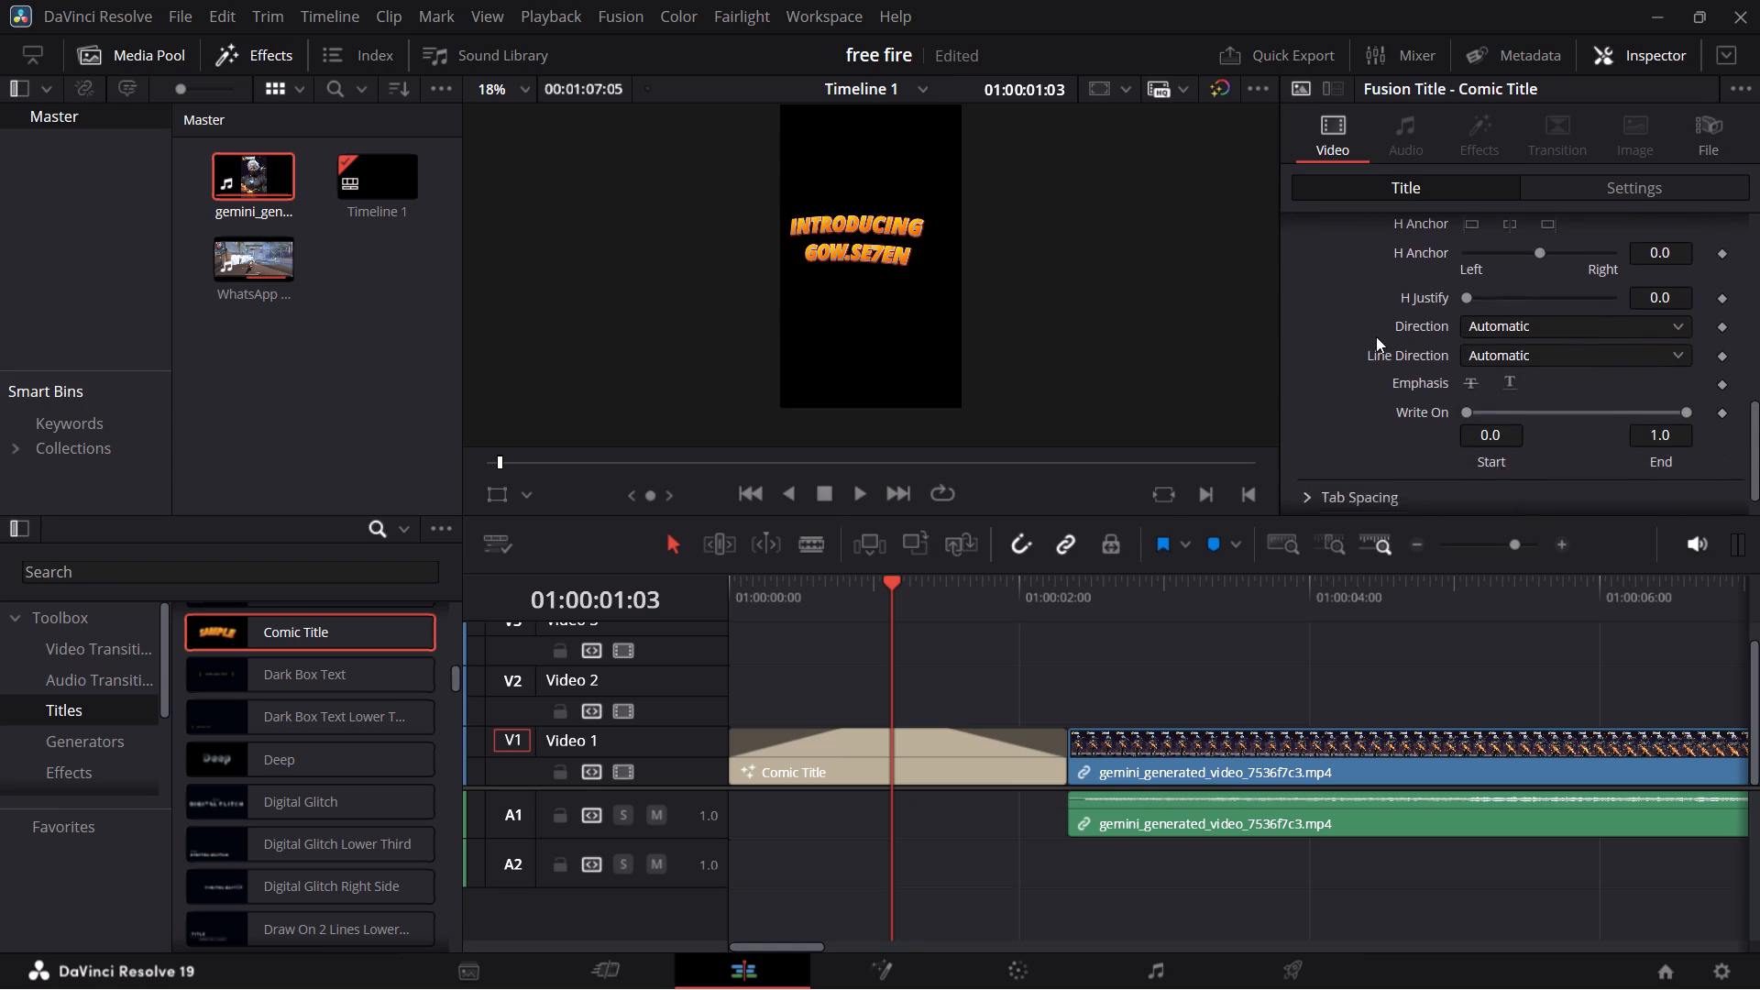
{"action": "scroll", "coordinate": [1376, 336], "scroll_direction": "down", "scroll_amount": 2}
{"action": "scroll", "coordinate": [1376, 336], "scroll_direction": "up", "scroll_amount": 2}
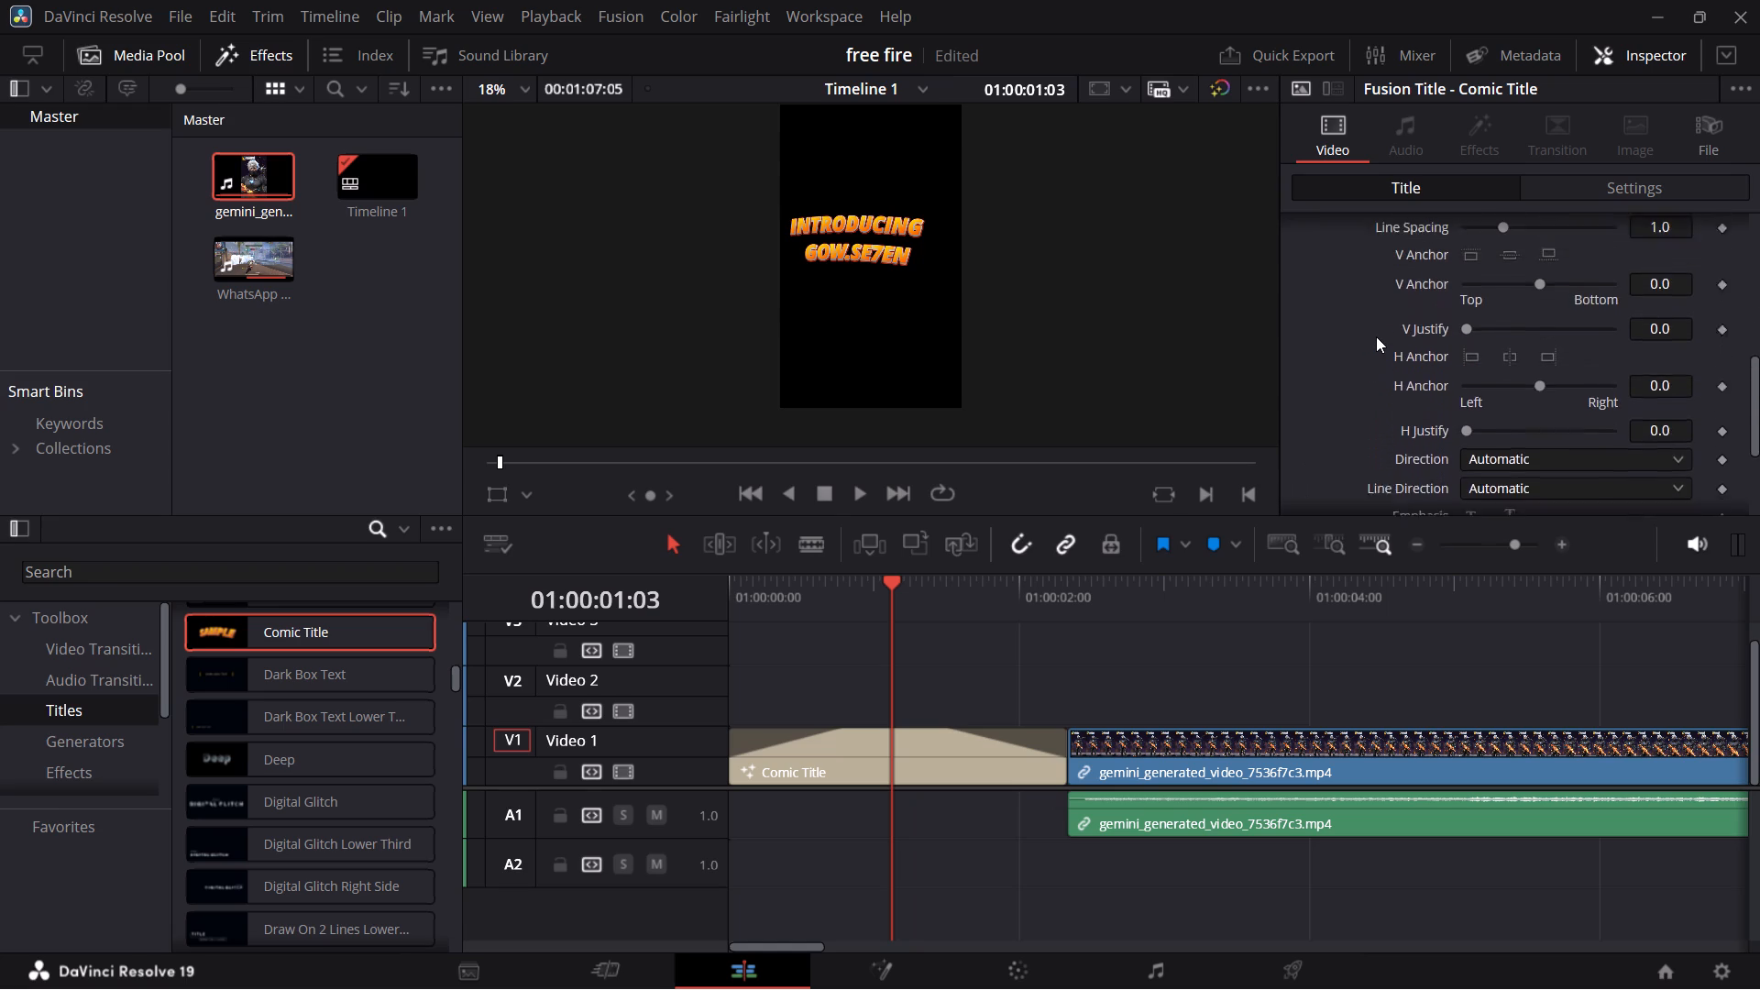
{"action": "scroll", "coordinate": [1376, 336], "scroll_direction": "up", "scroll_amount": 3}
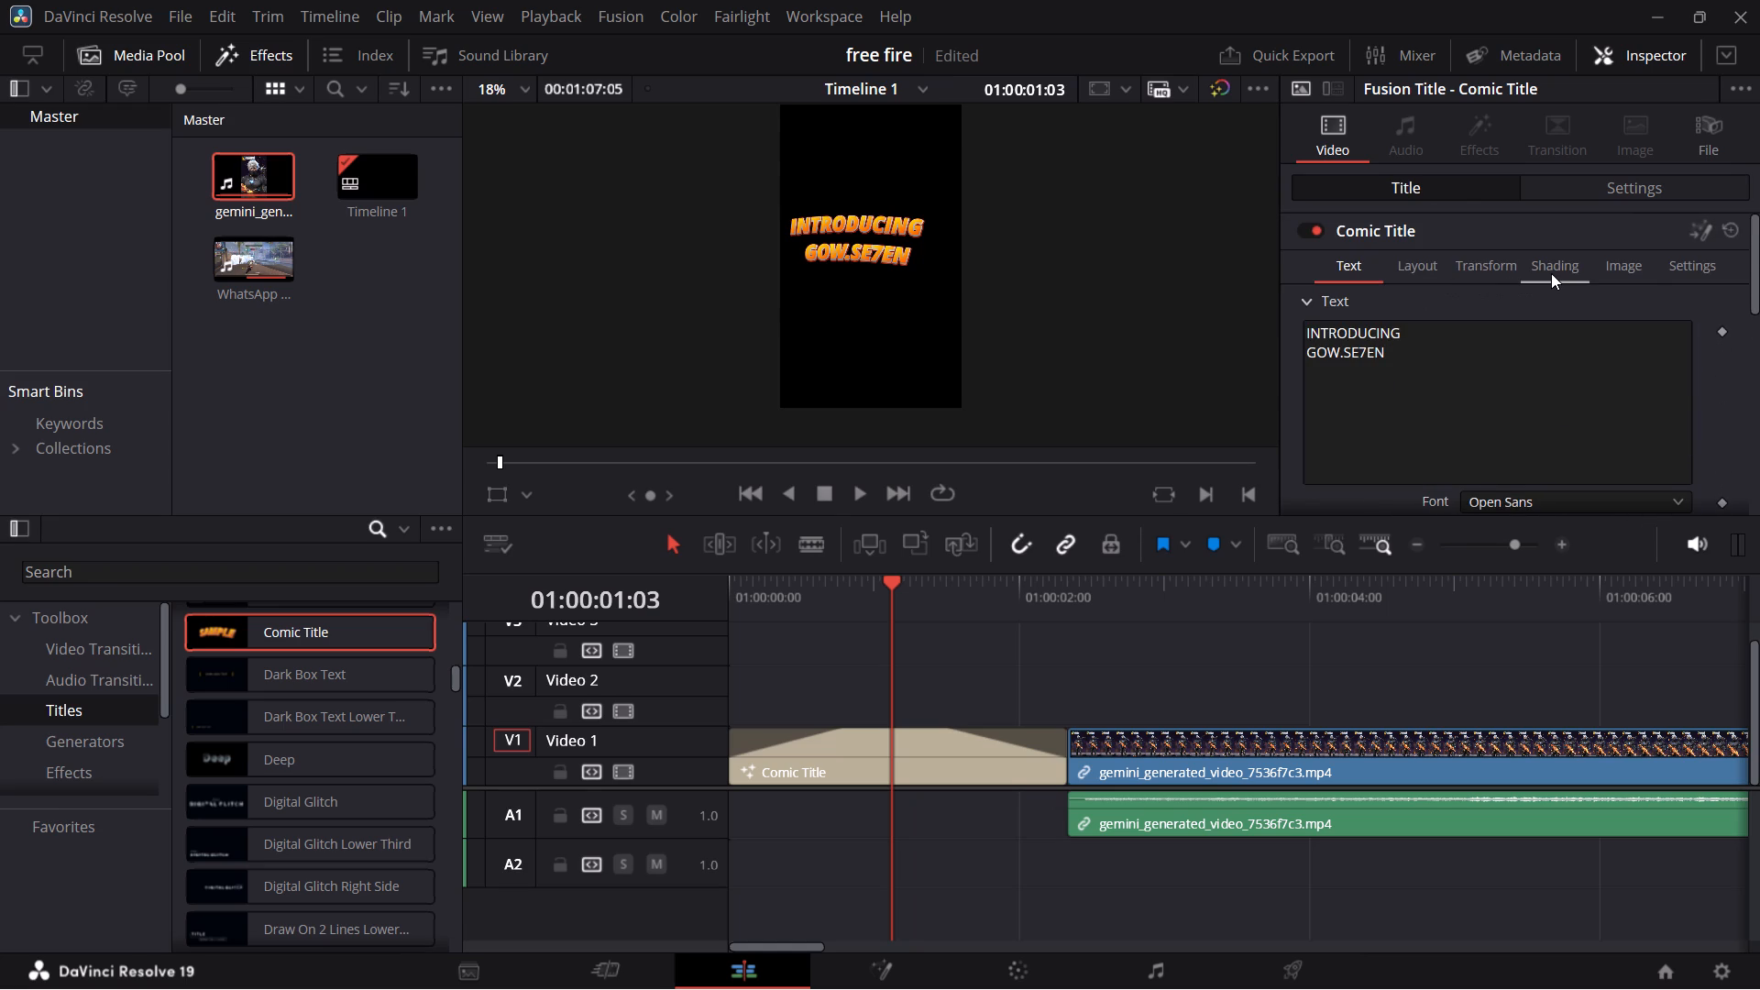
{"action": "left_click", "coordinate": [1620, 181]}
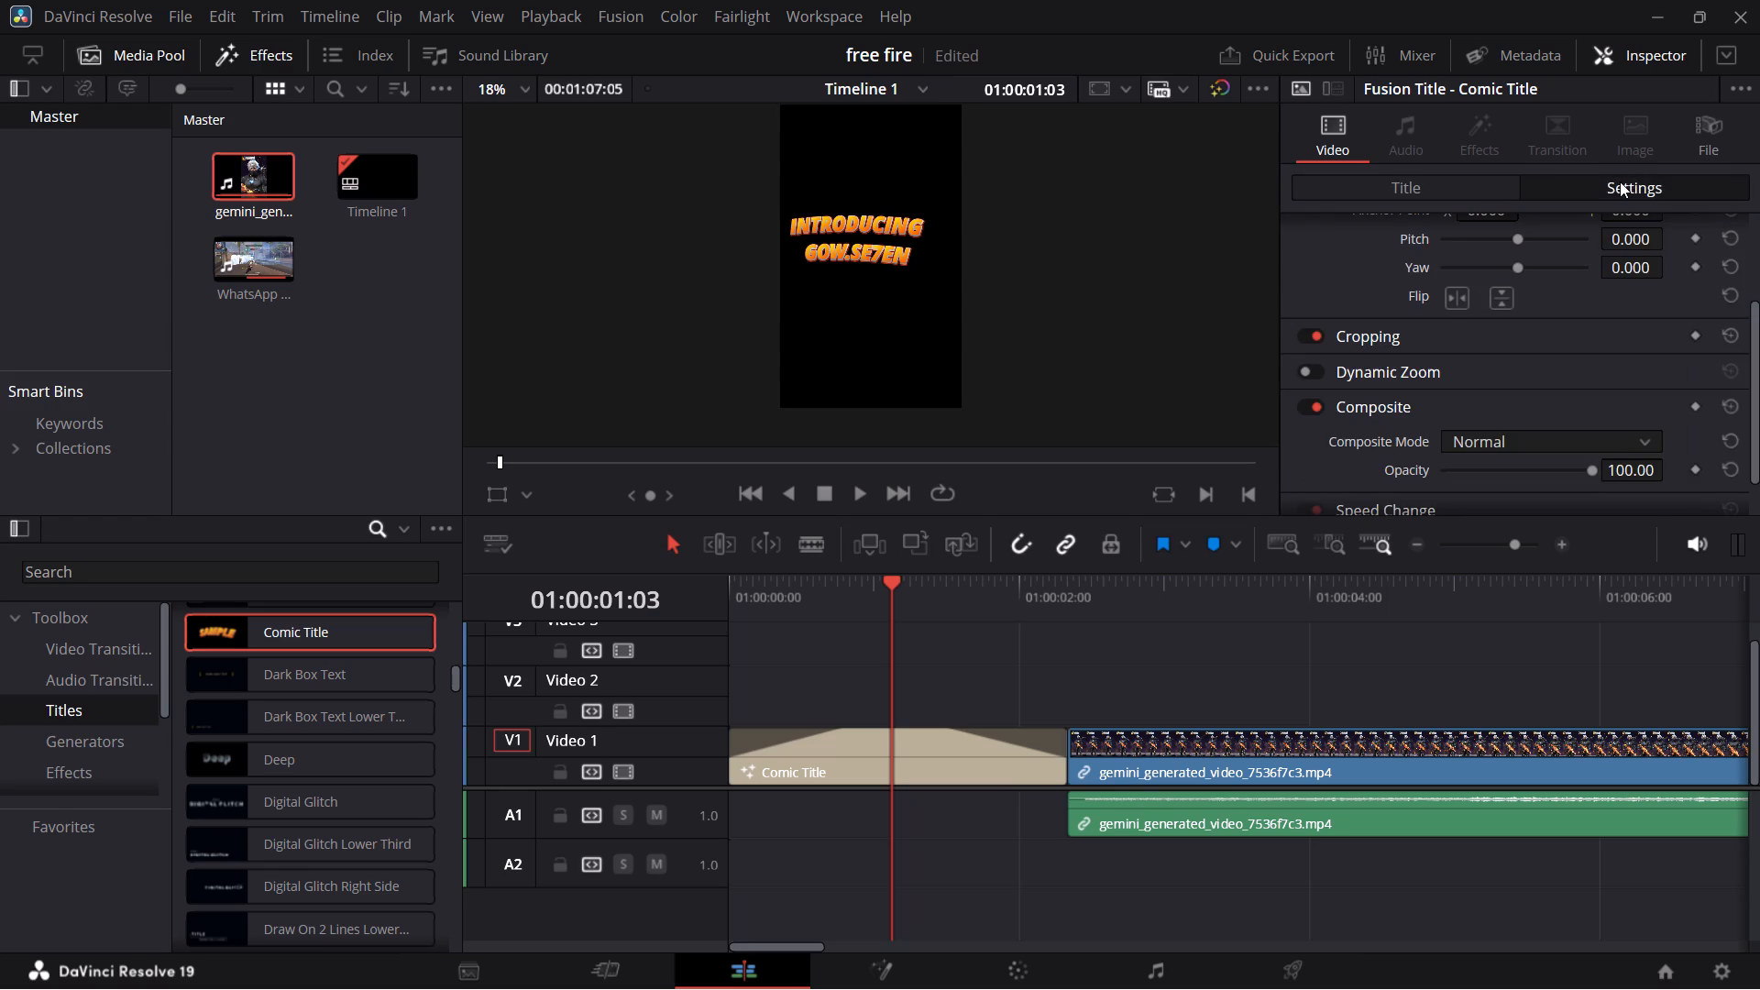
{"action": "scroll", "coordinate": [1424, 365], "scroll_direction": "up", "scroll_amount": 1}
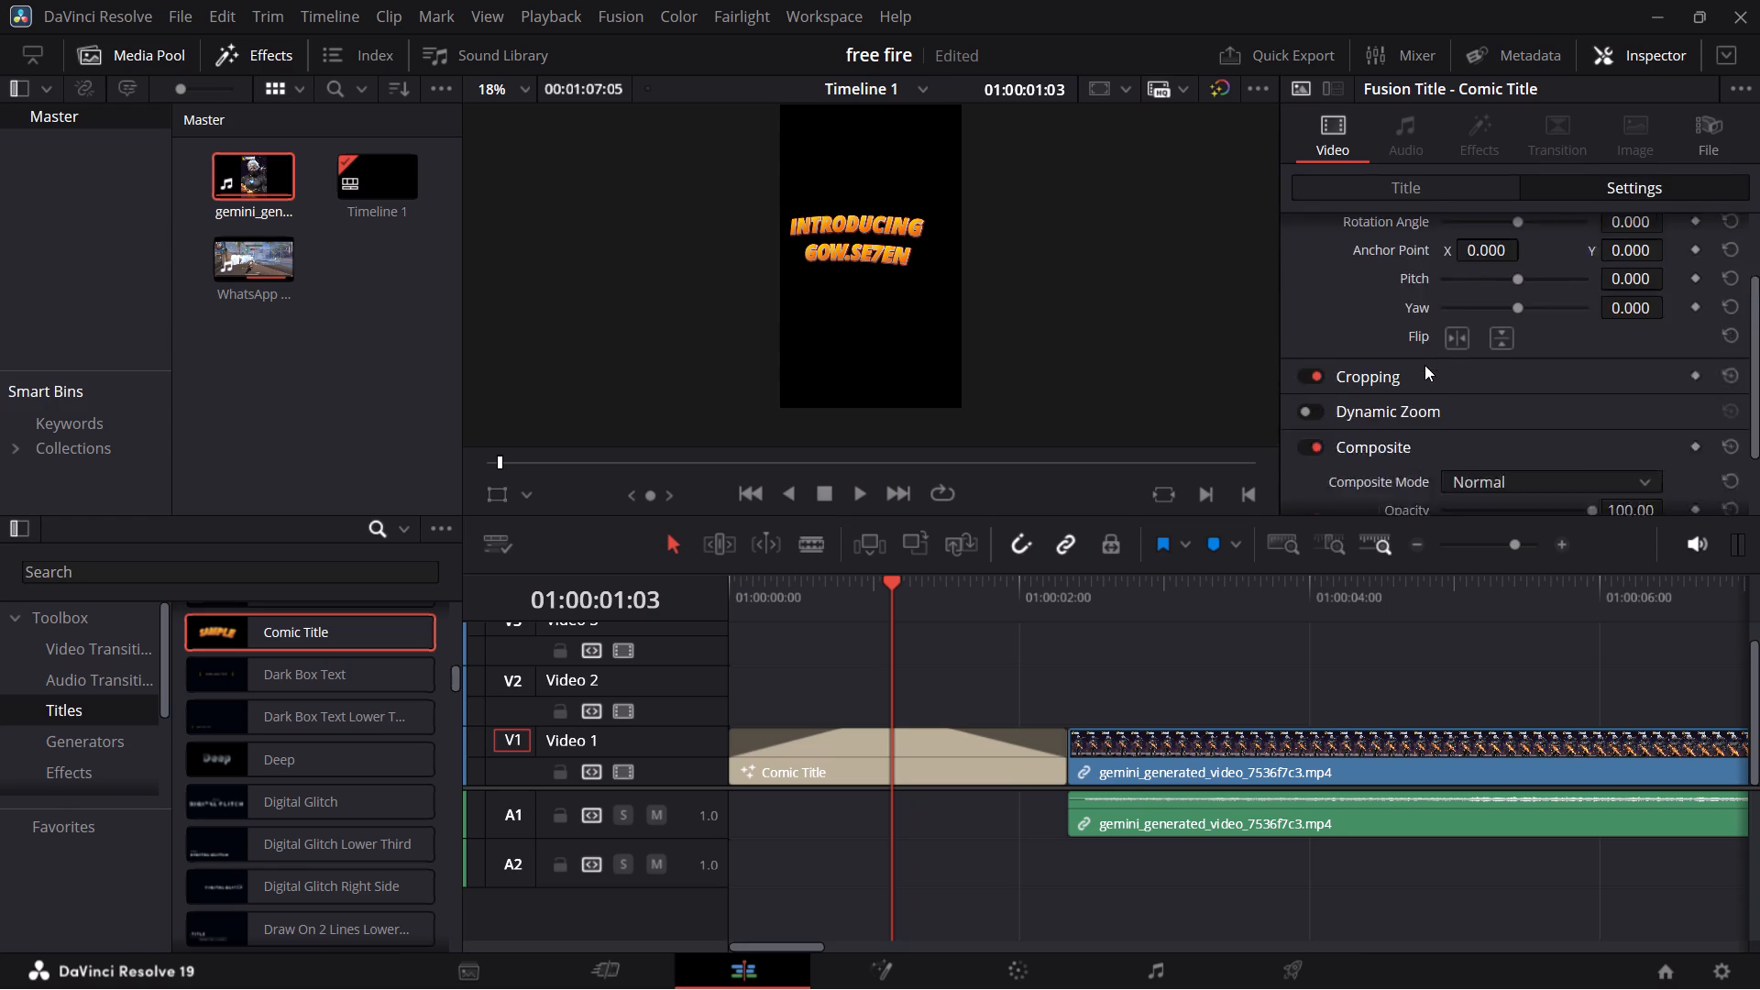
{"action": "scroll", "coordinate": [1424, 365], "scroll_direction": "up", "scroll_amount": 1}
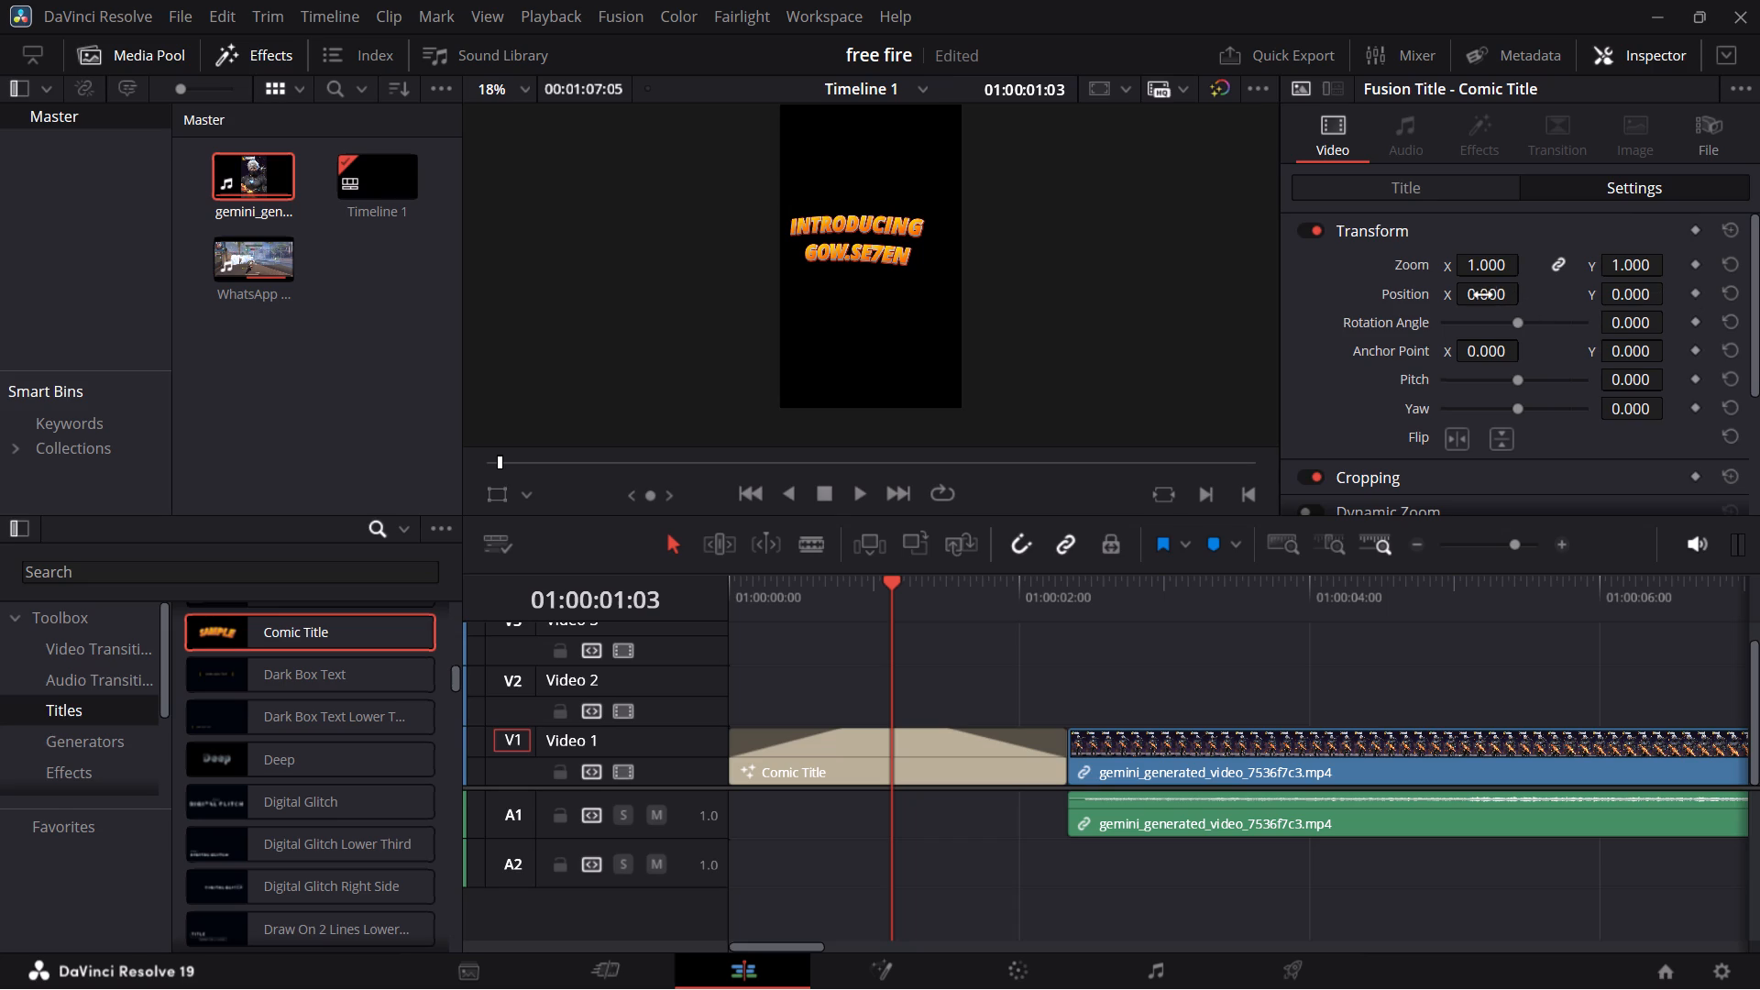
{"action": "left_click_drag", "start_coordinate": [1483, 295], "coordinate": [1505, 296]}
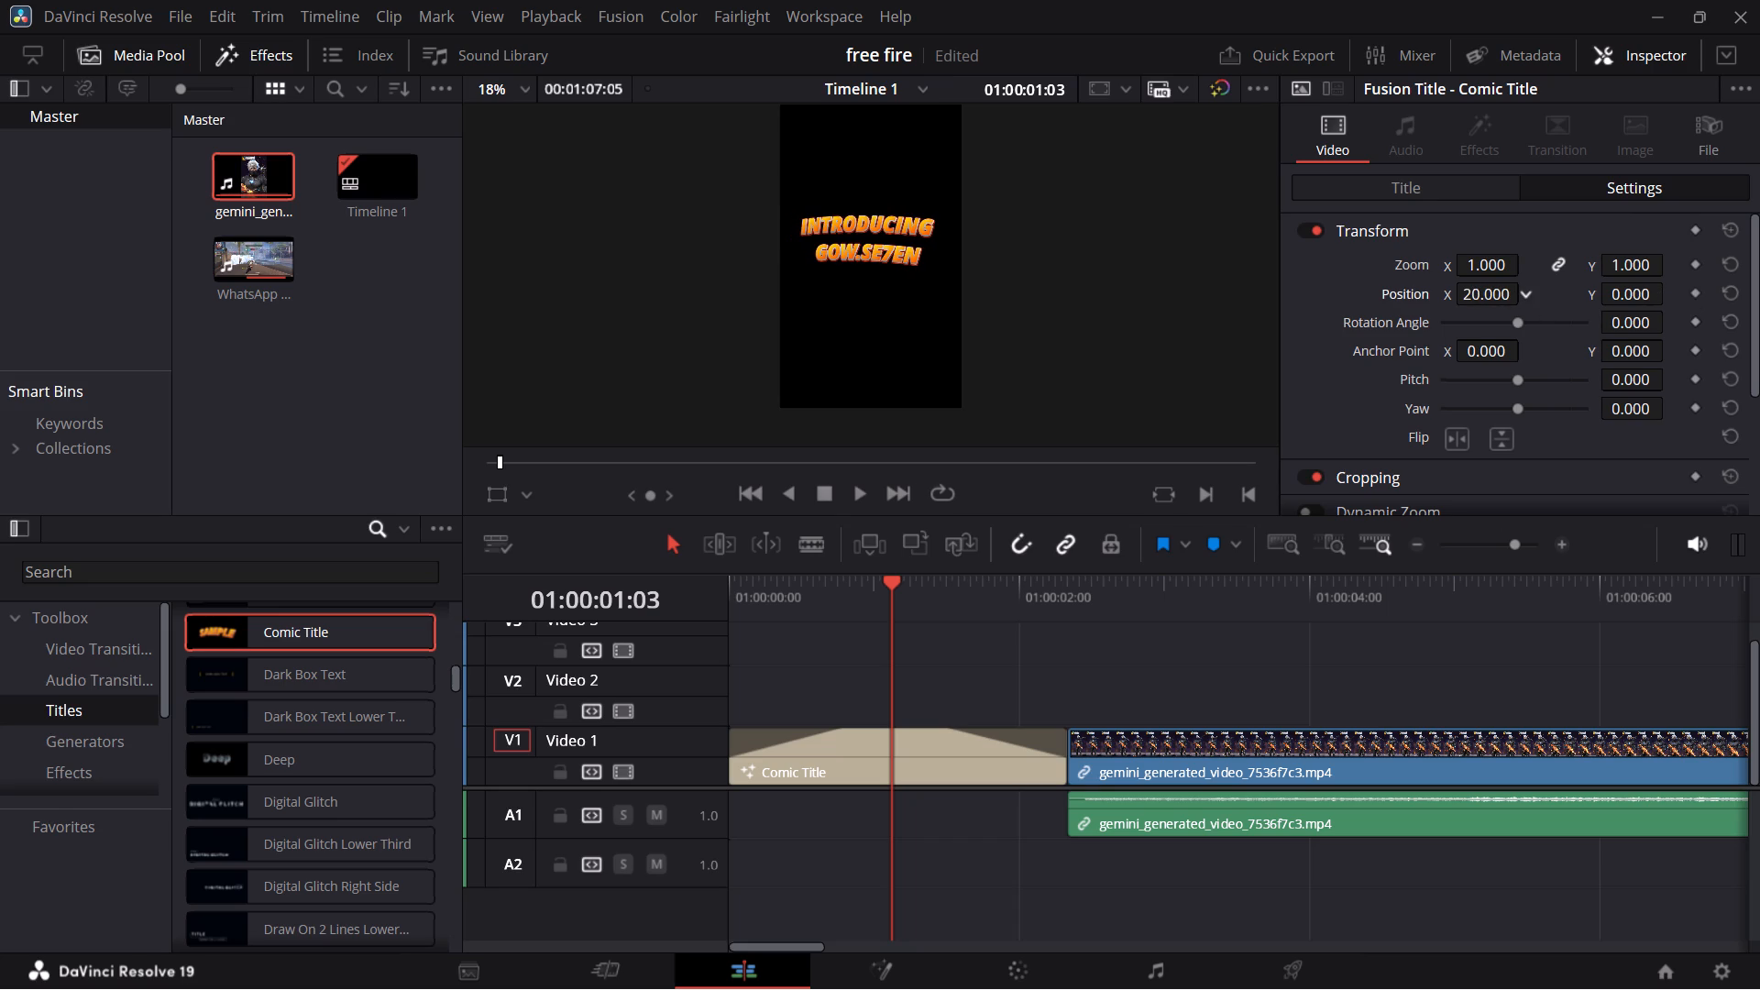
{"action": "left_click_drag", "start_coordinate": [1505, 296], "coordinate": [1506, 297]}
Trim the Comic Title clip's end on Video 1 back to about 2.1 seconds.
{"action": "left_click_drag", "start_coordinate": [1066, 748], "coordinate": [1037, 750]}
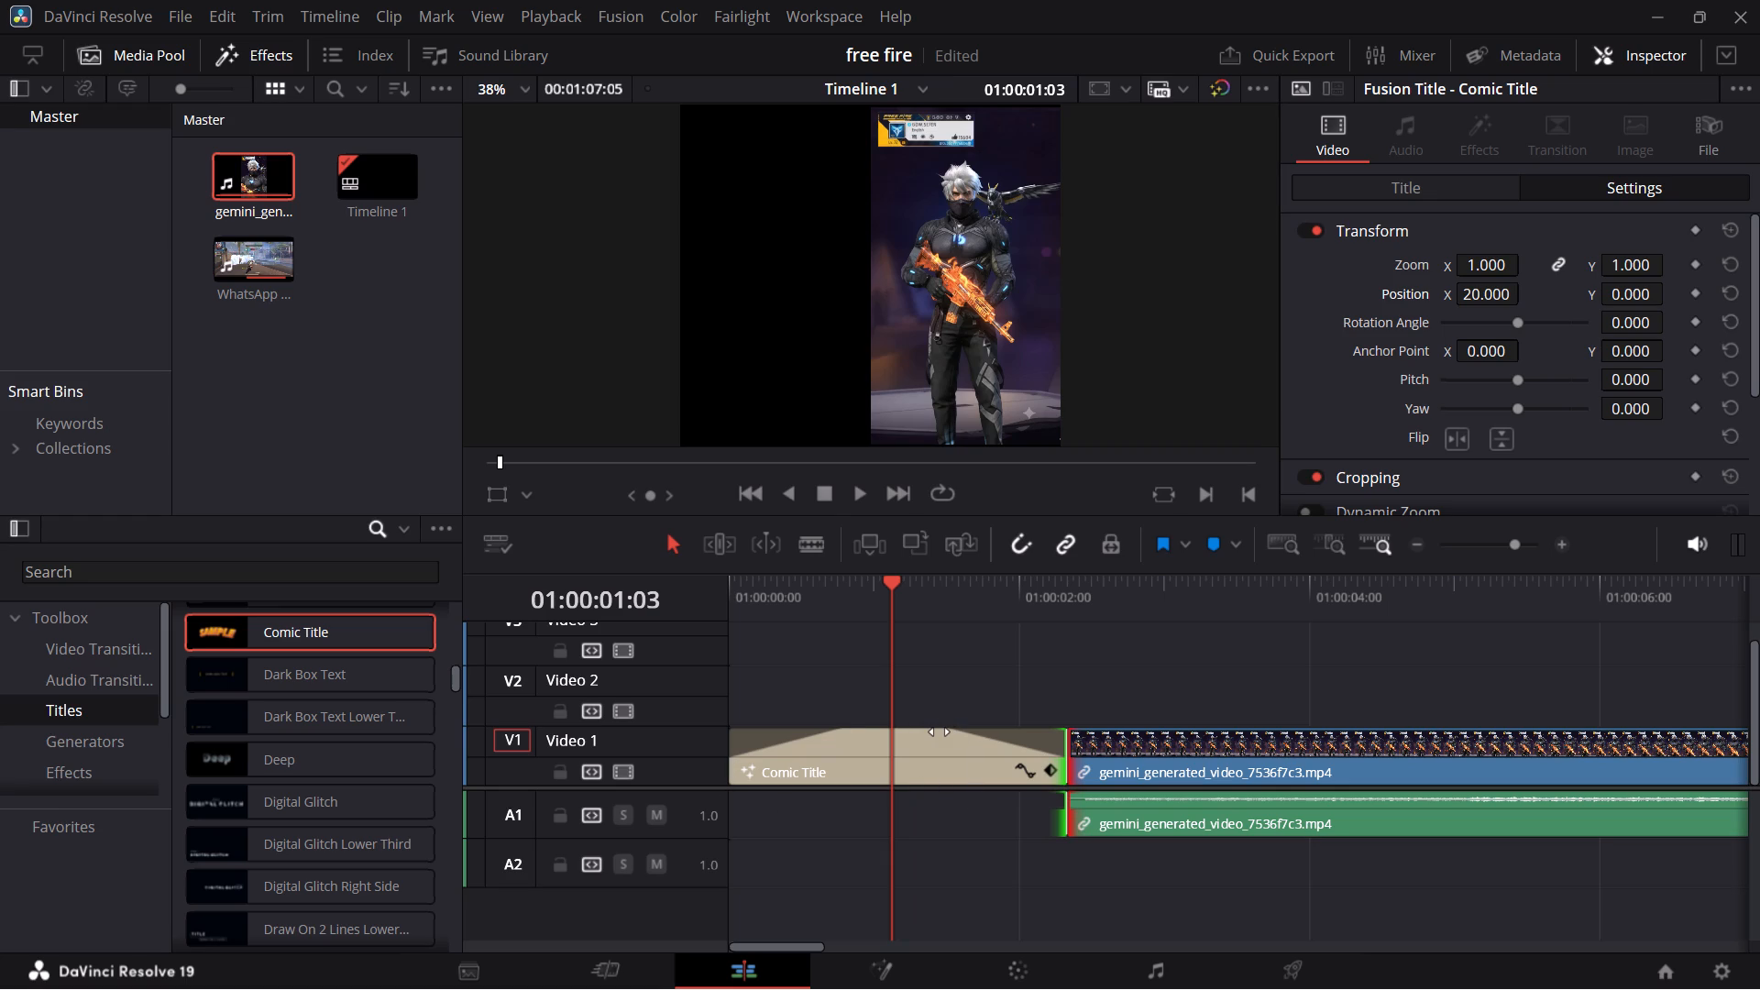
{"action": "left_click", "coordinate": [1028, 745]}
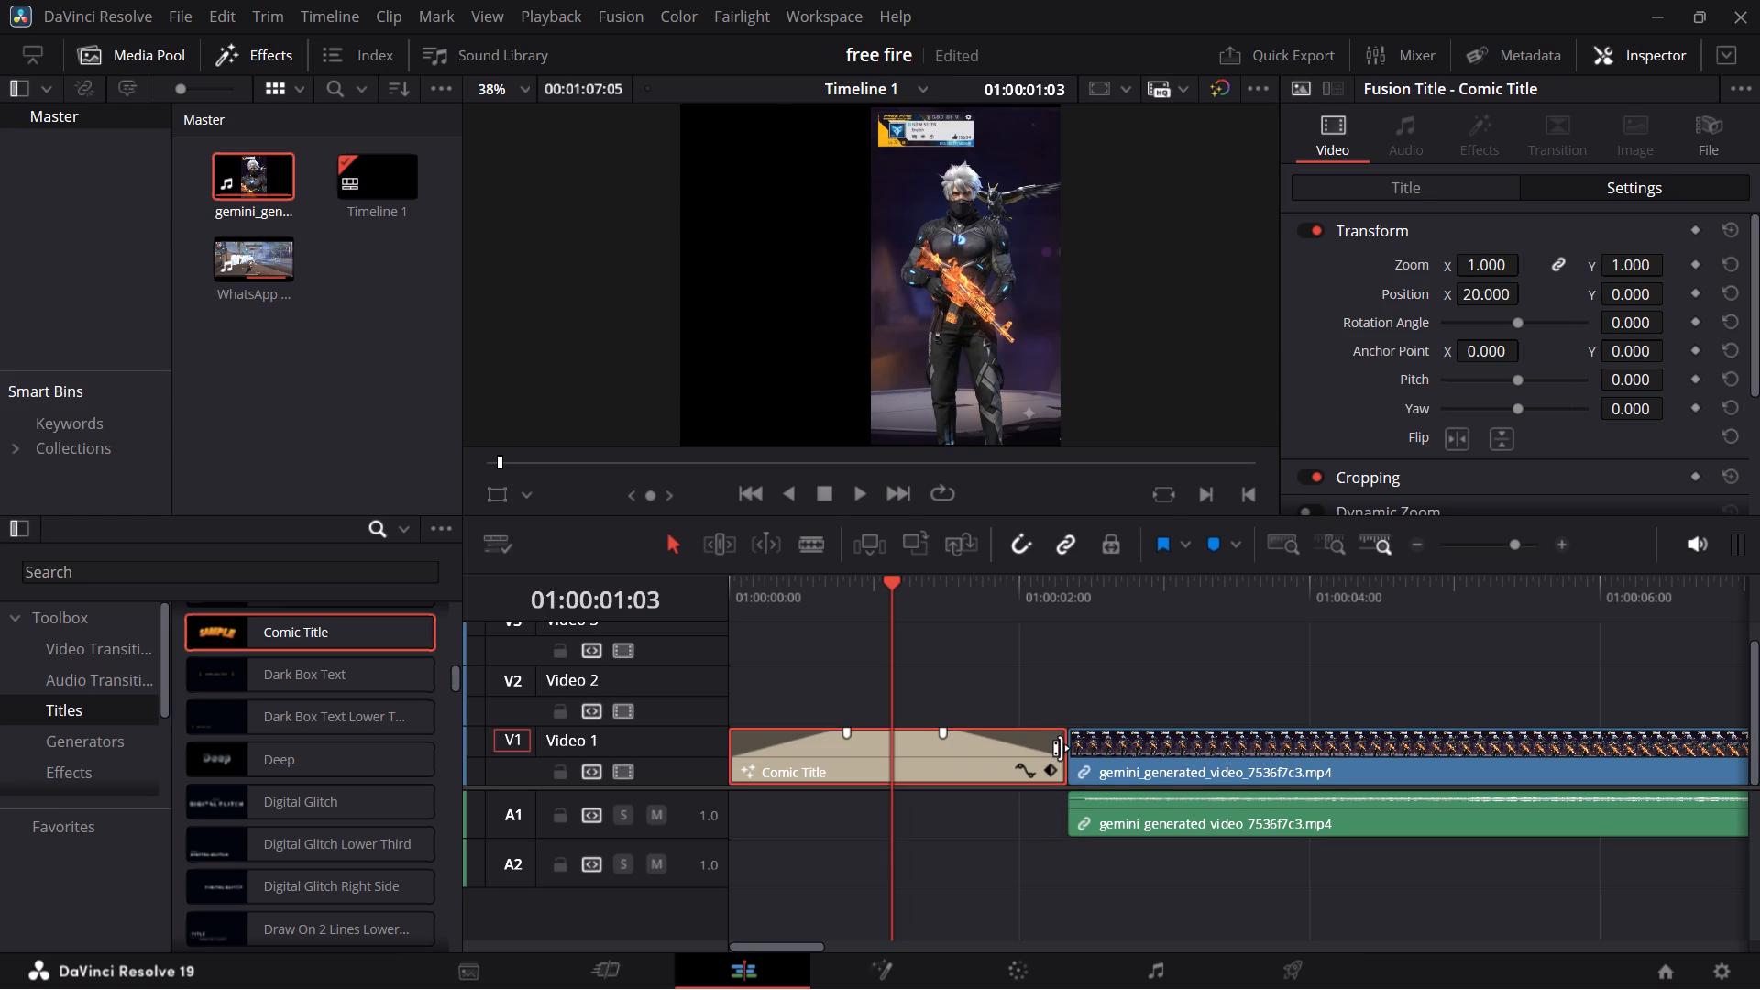
{"action": "left_click_drag", "start_coordinate": [1061, 748], "coordinate": [1032, 752]}
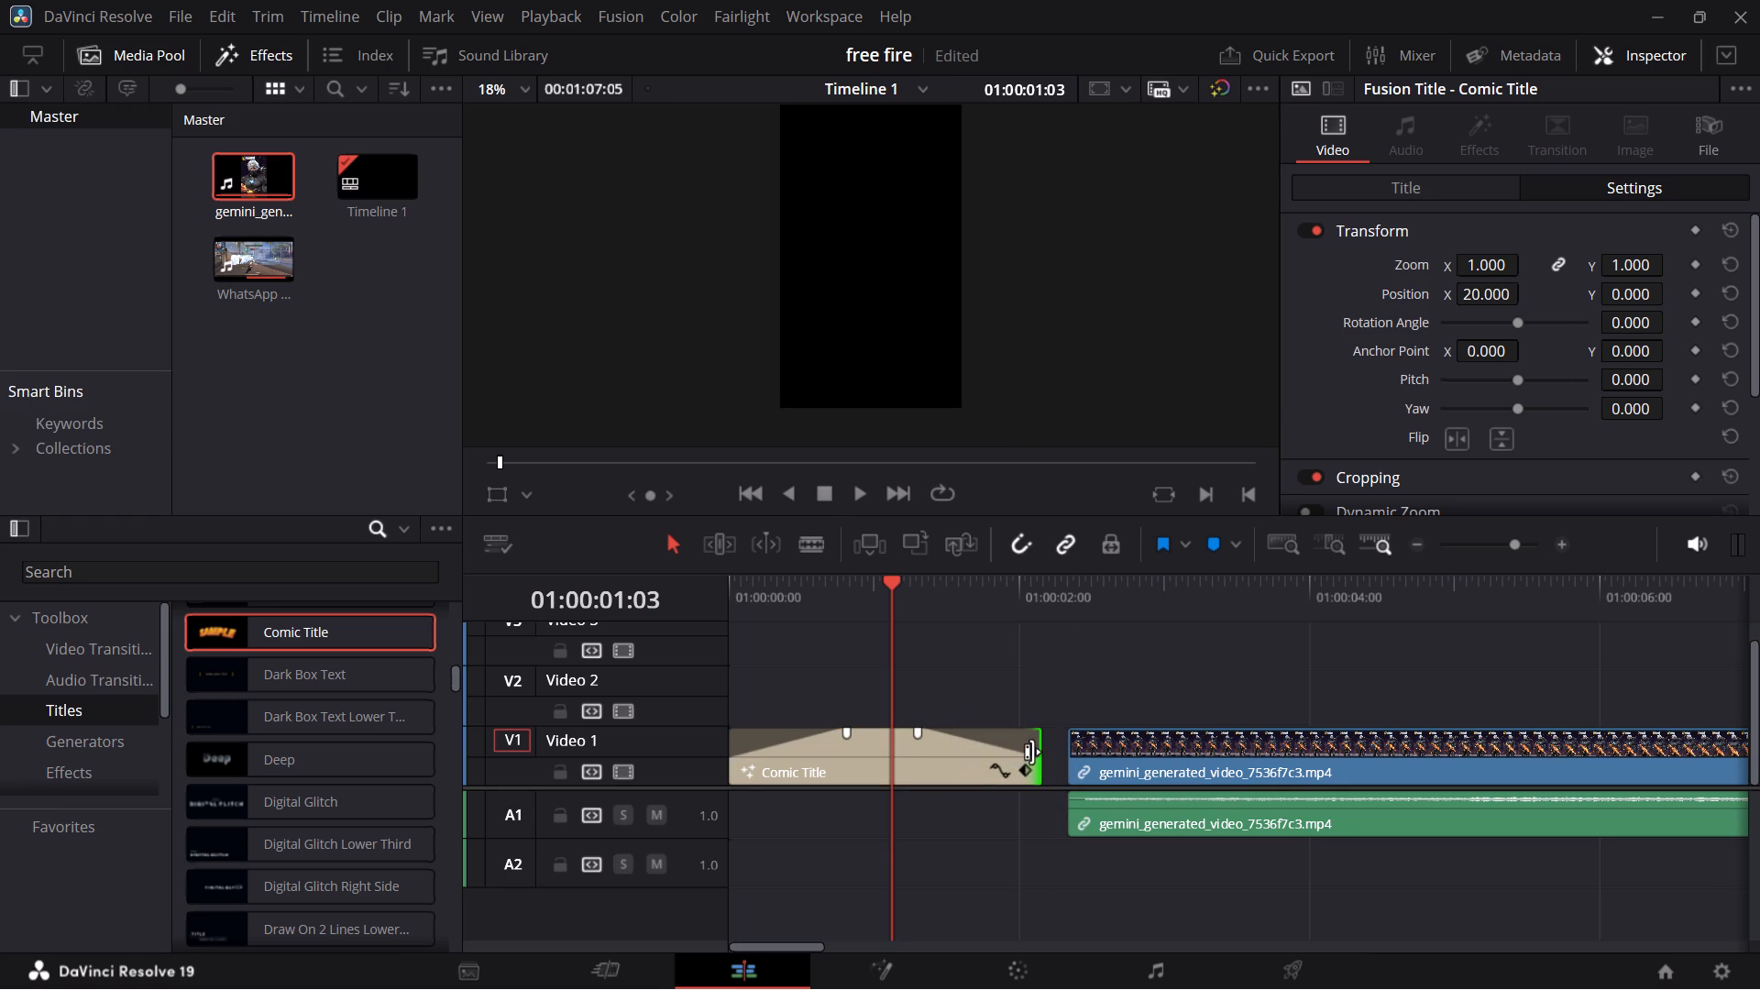
Shorten the Comic Title's fade-in to about 0.6 seconds.
{"action": "left_click_drag", "start_coordinate": [843, 728], "coordinate": [814, 729]}
Play the timeline from the start through about two seconds to review the title's fades.
{"action": "left_click", "coordinate": [737, 578]}
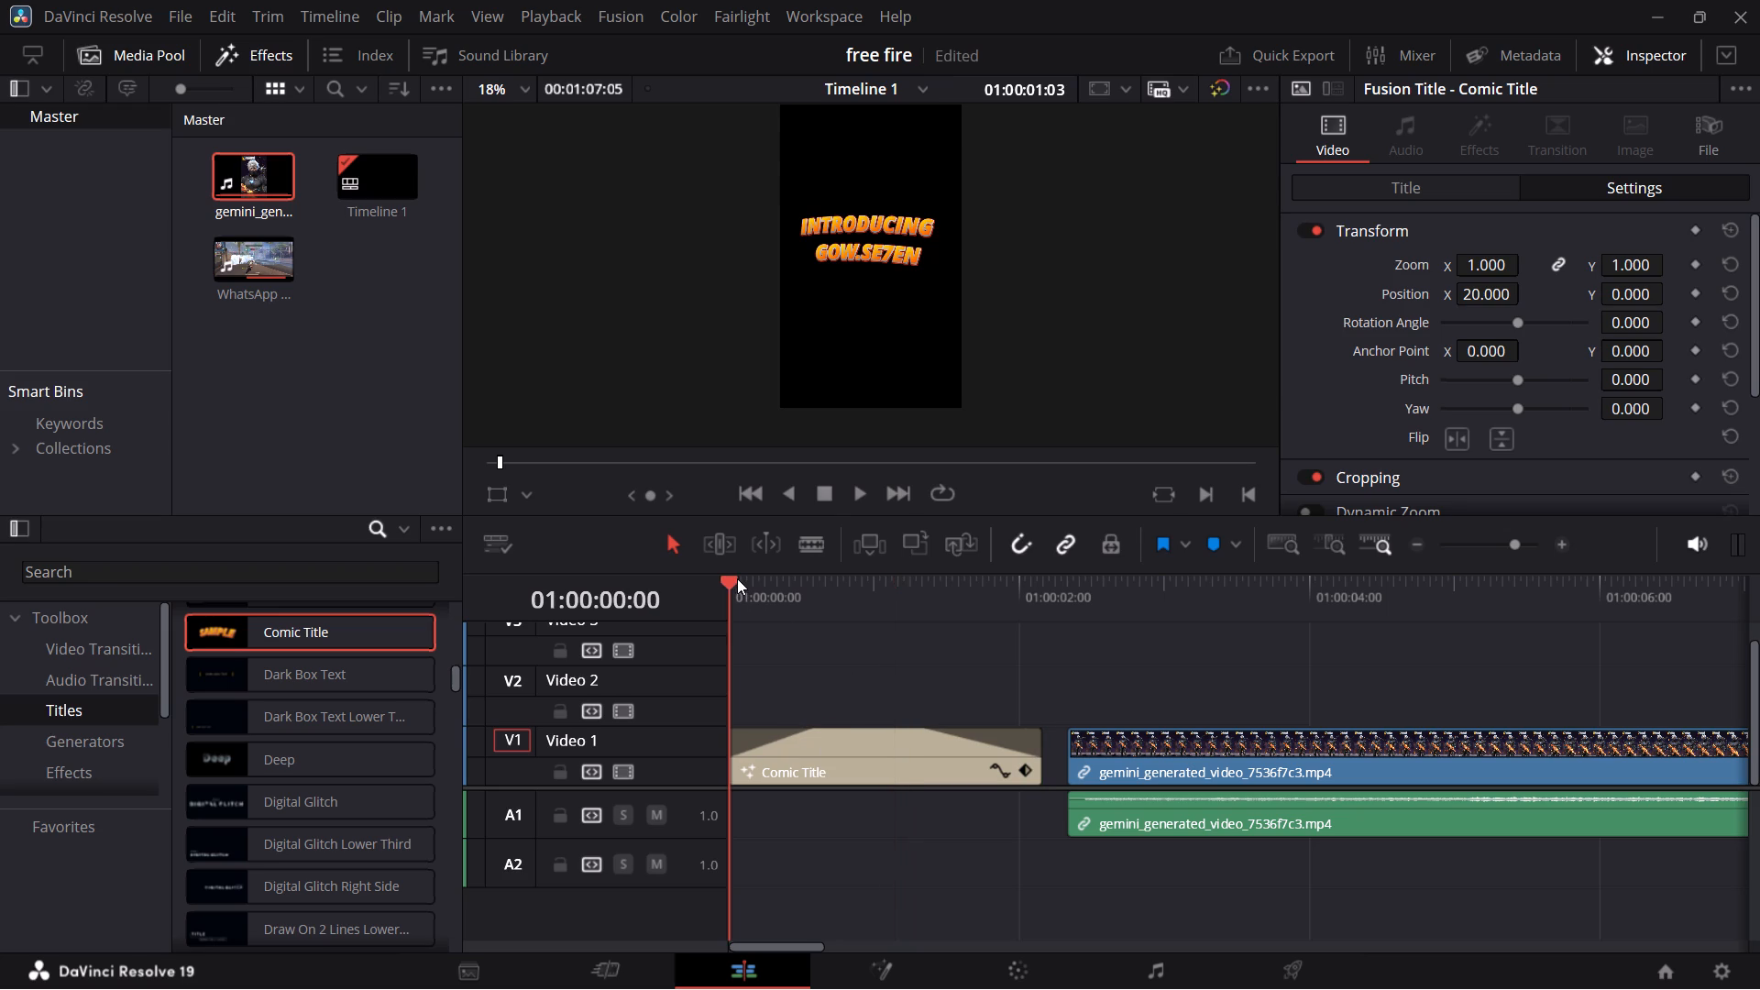
{"action": "key", "text": "space"}
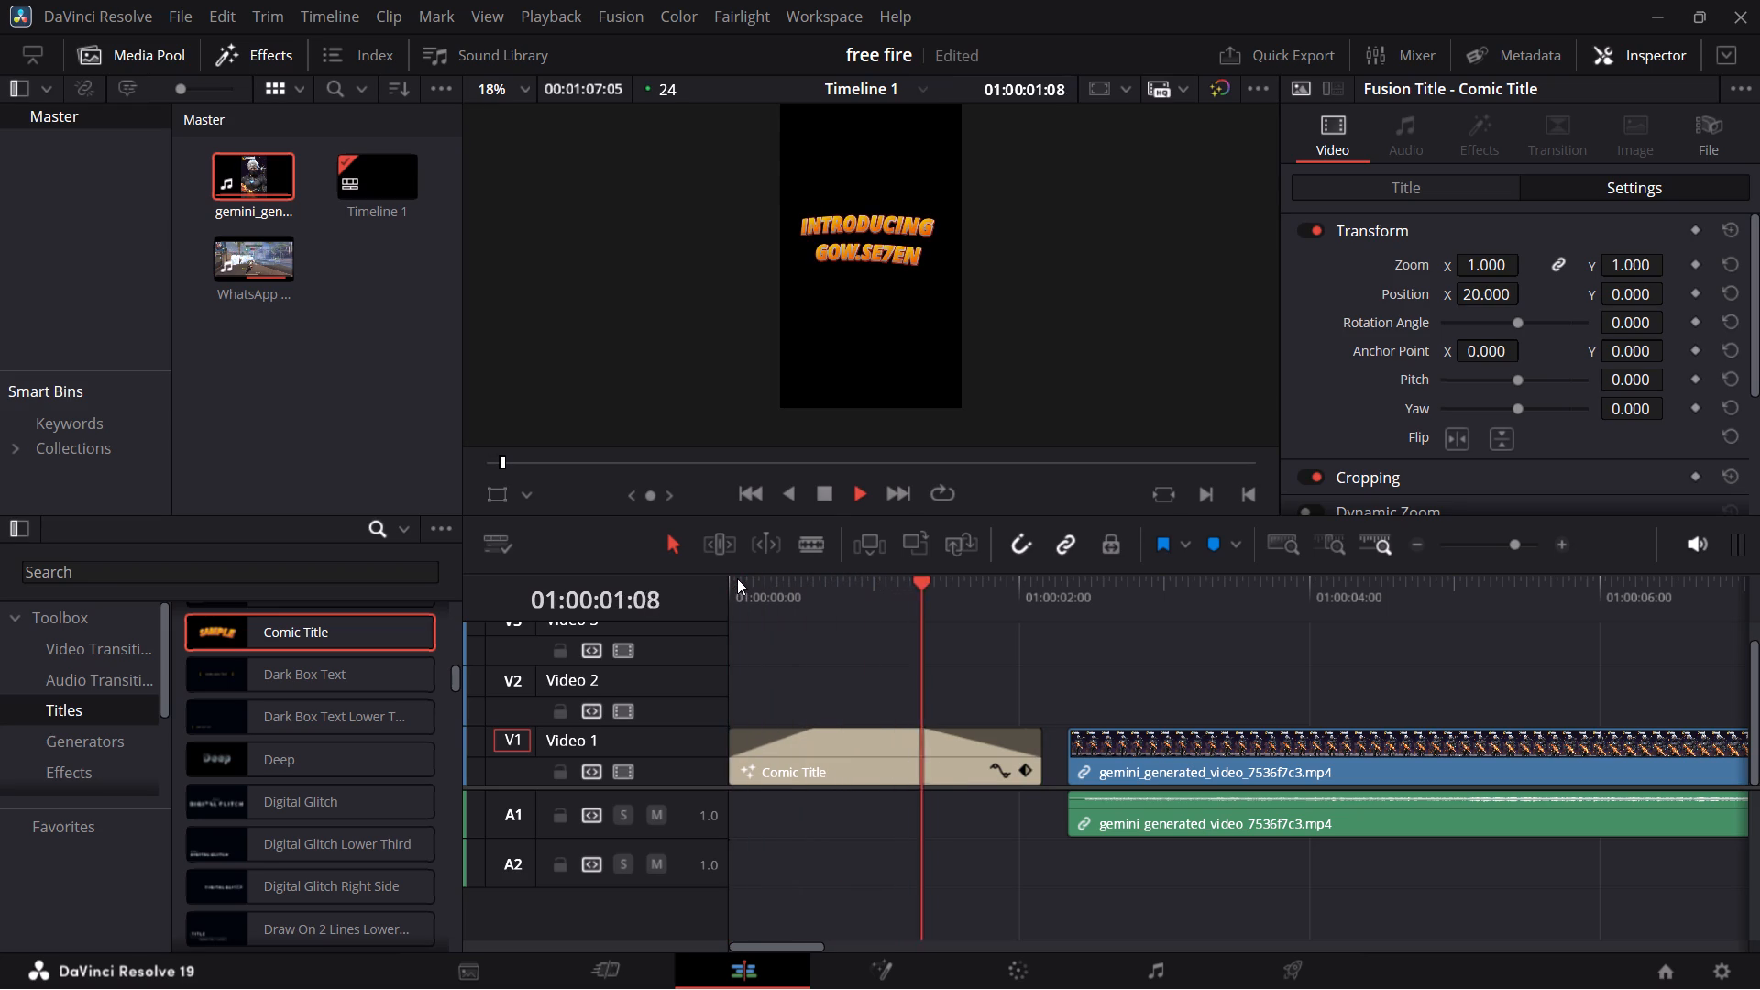
{"action": "key", "text": "space"}
Move the gemini clip and its linked audio earlier so it starts directly at the Comic Title's end.
{"action": "left_click_drag", "start_coordinate": [1118, 741], "coordinate": [1087, 745]}
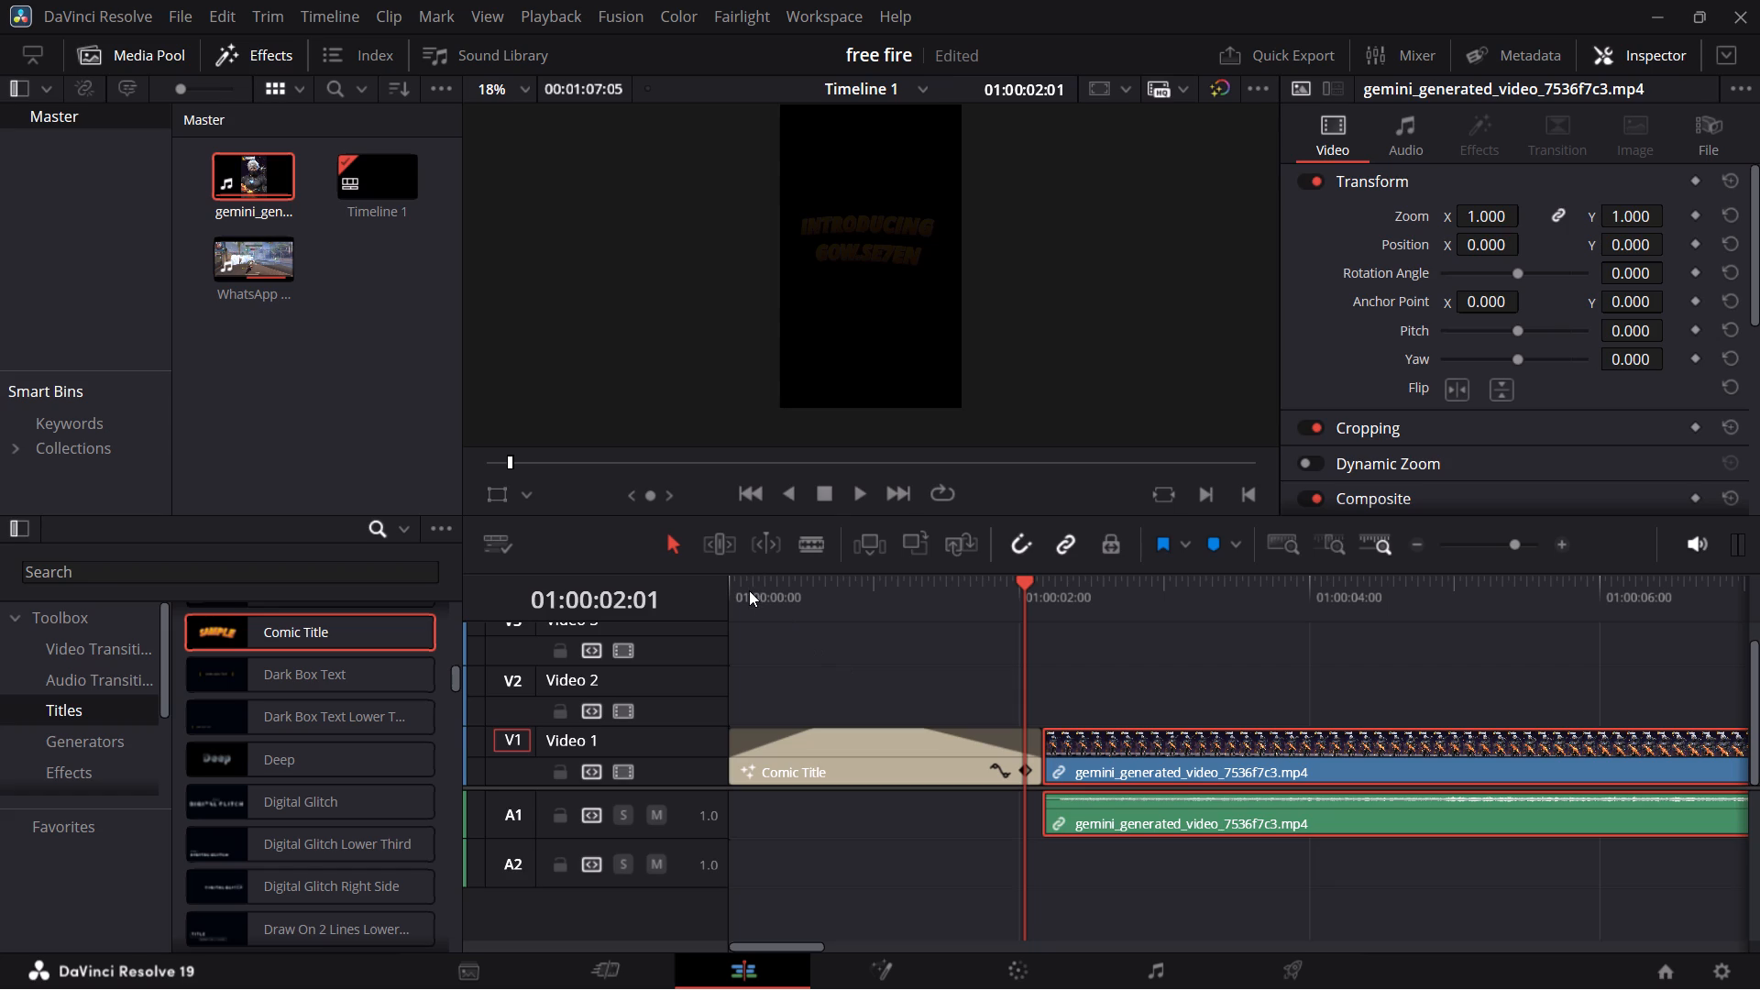
Play the timeline from the start to about 7 seconds to review the title leading into the gemini clip.
{"action": "left_click", "coordinate": [740, 585]}
{"action": "key", "text": "space"}
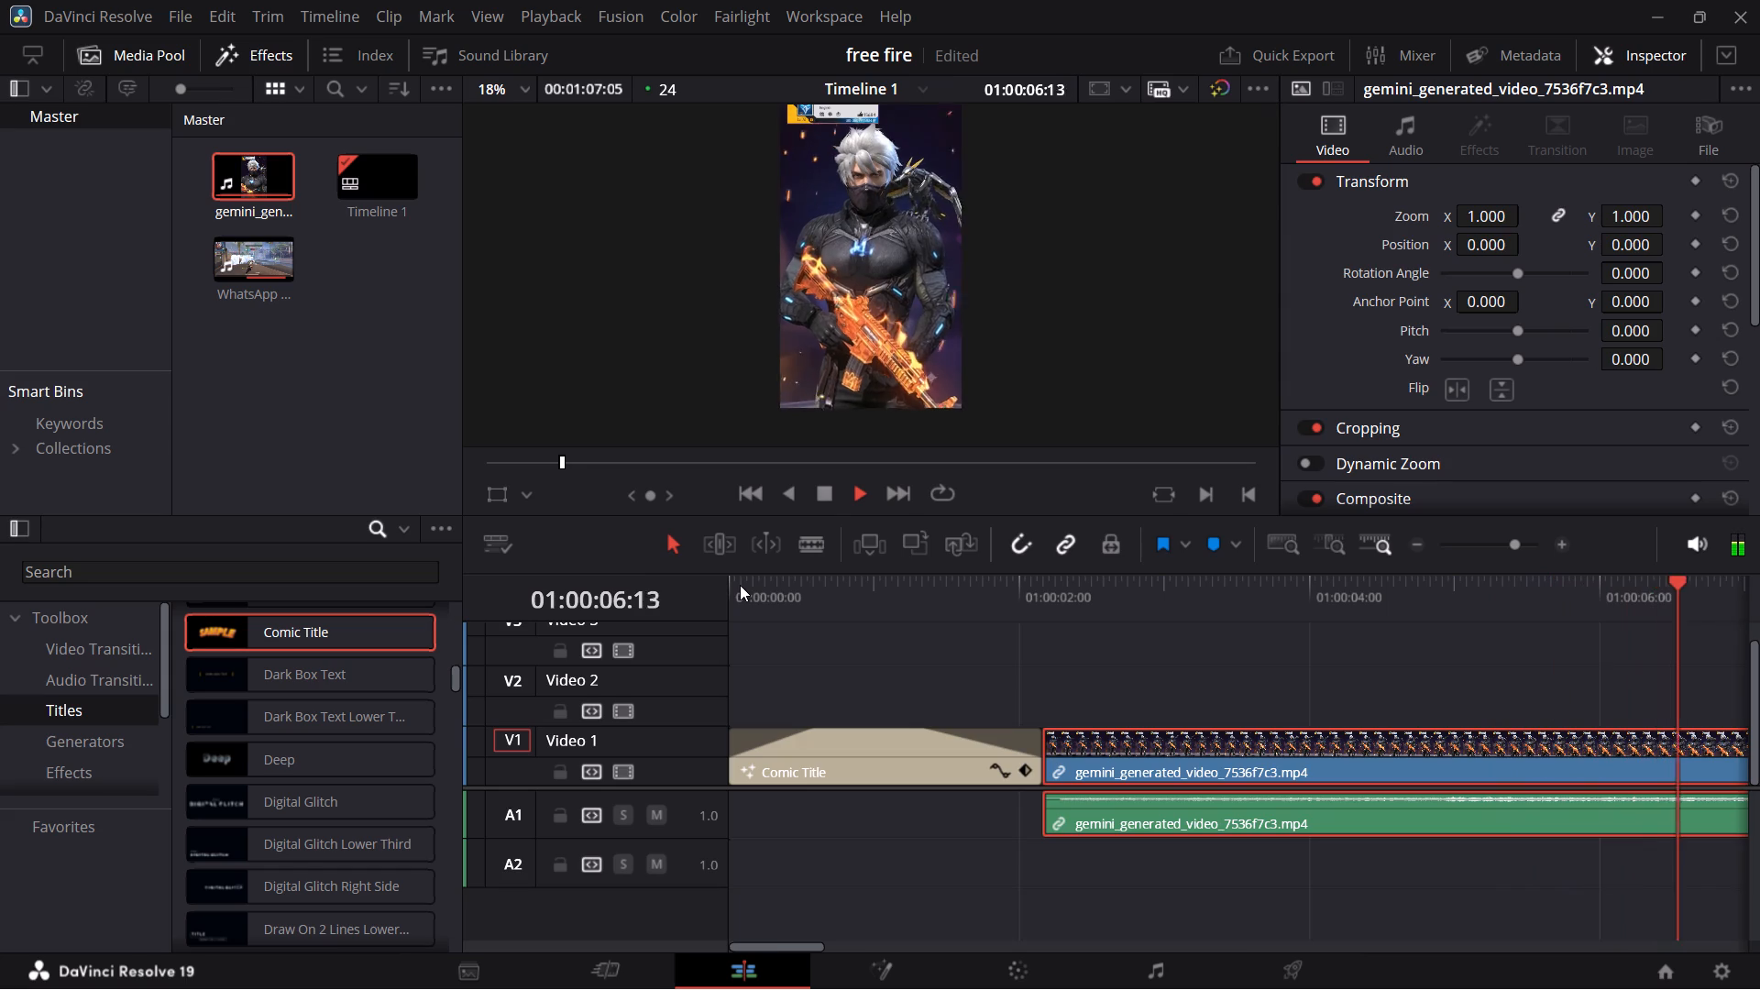
{"action": "key", "text": "space"}
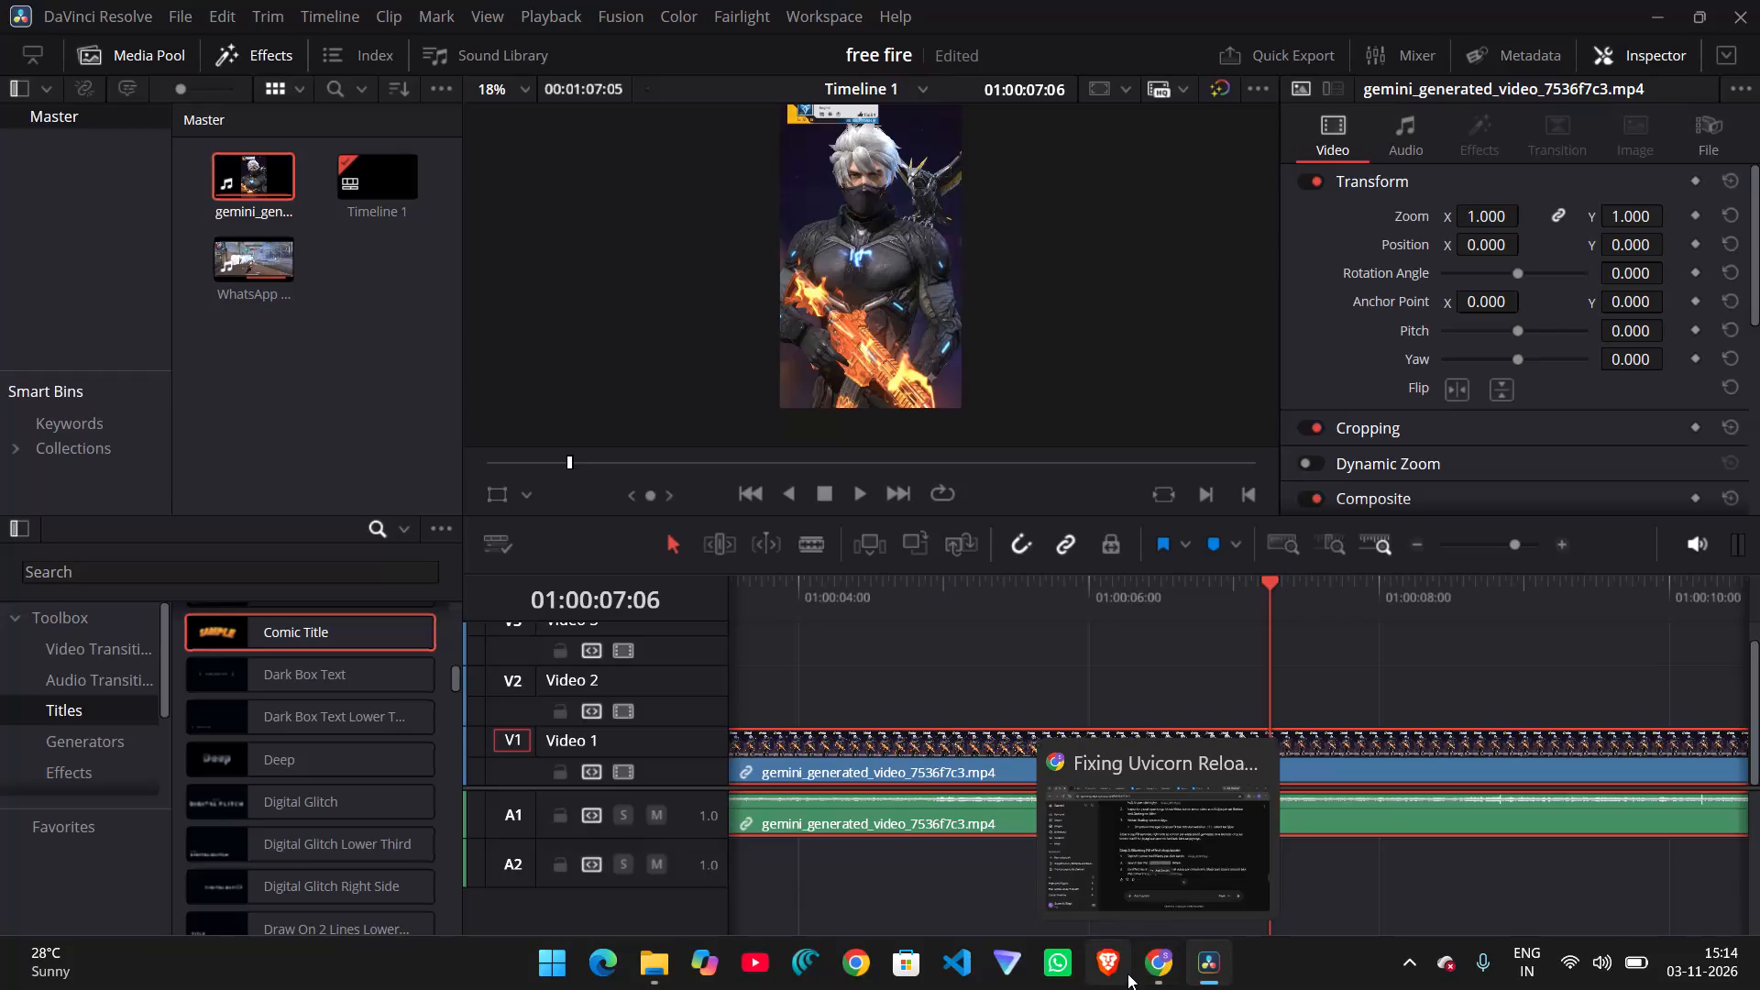
Switch to Chrome and search Google in a new tab for FUNK, refining the query to FUNK DOWNLOAD FOR FF.
{"action": "left_click", "coordinate": [1128, 890]}
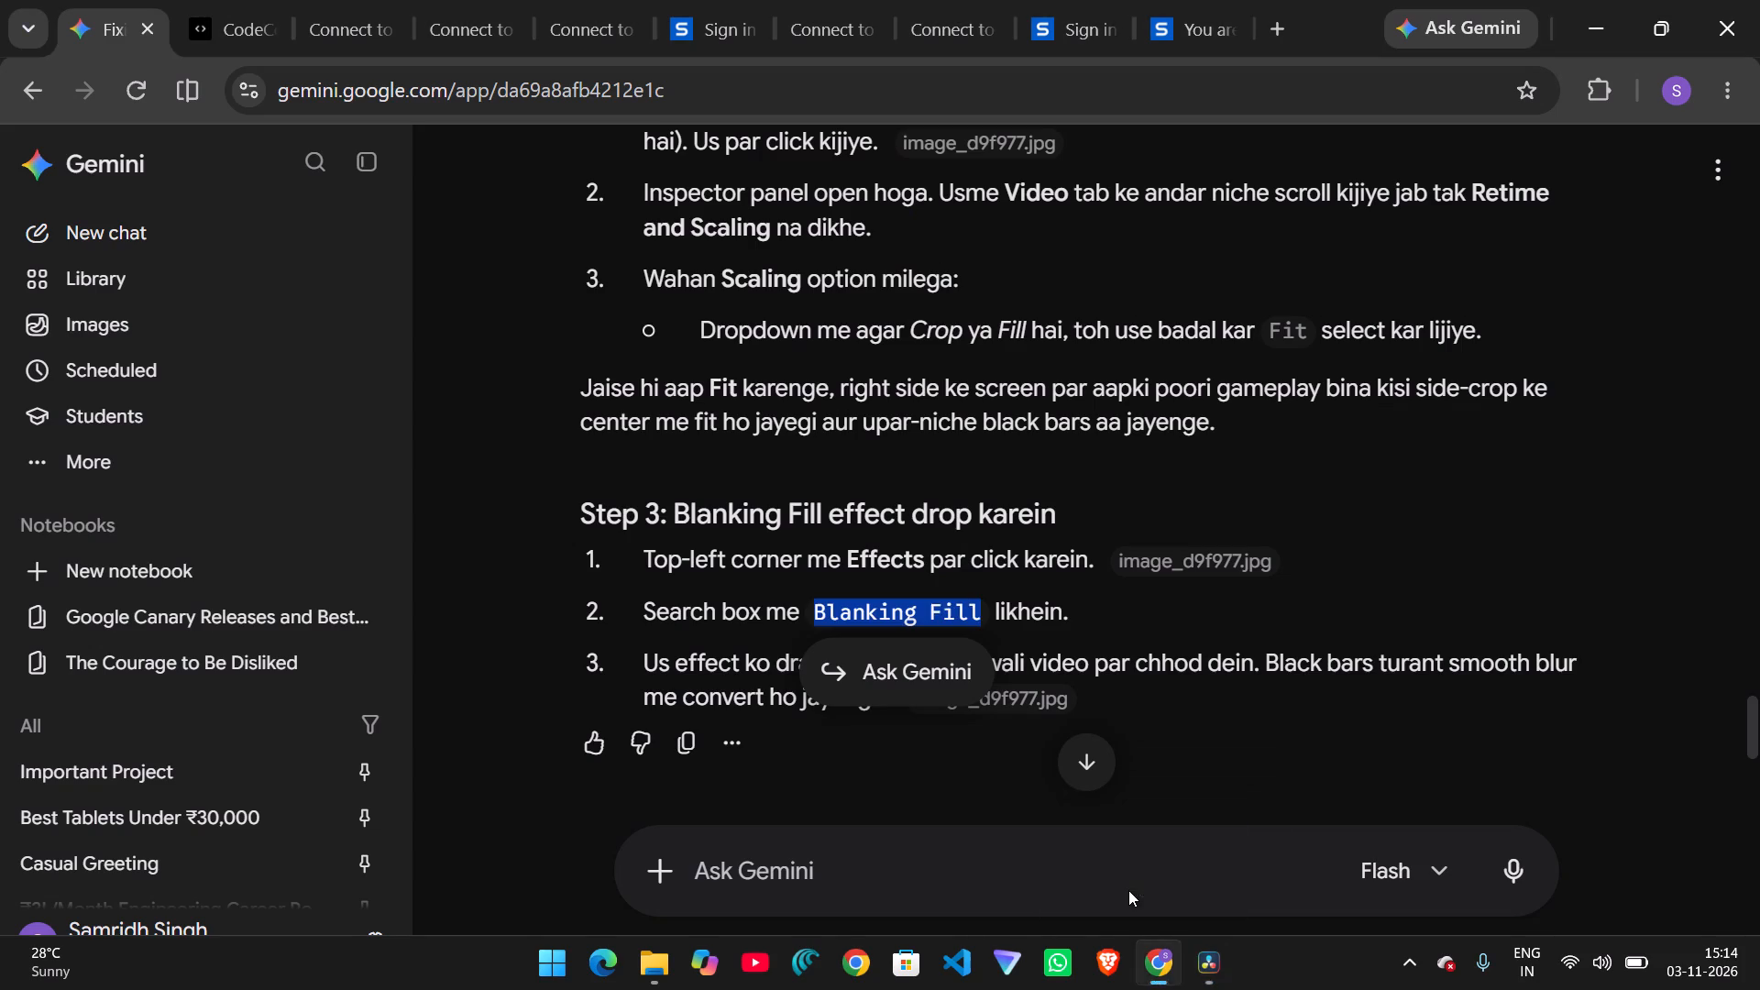
{"action": "left_click", "coordinate": [1277, 38]}
{"action": "type", "text": "FUNK"}
{"action": "key", "text": "Return"}
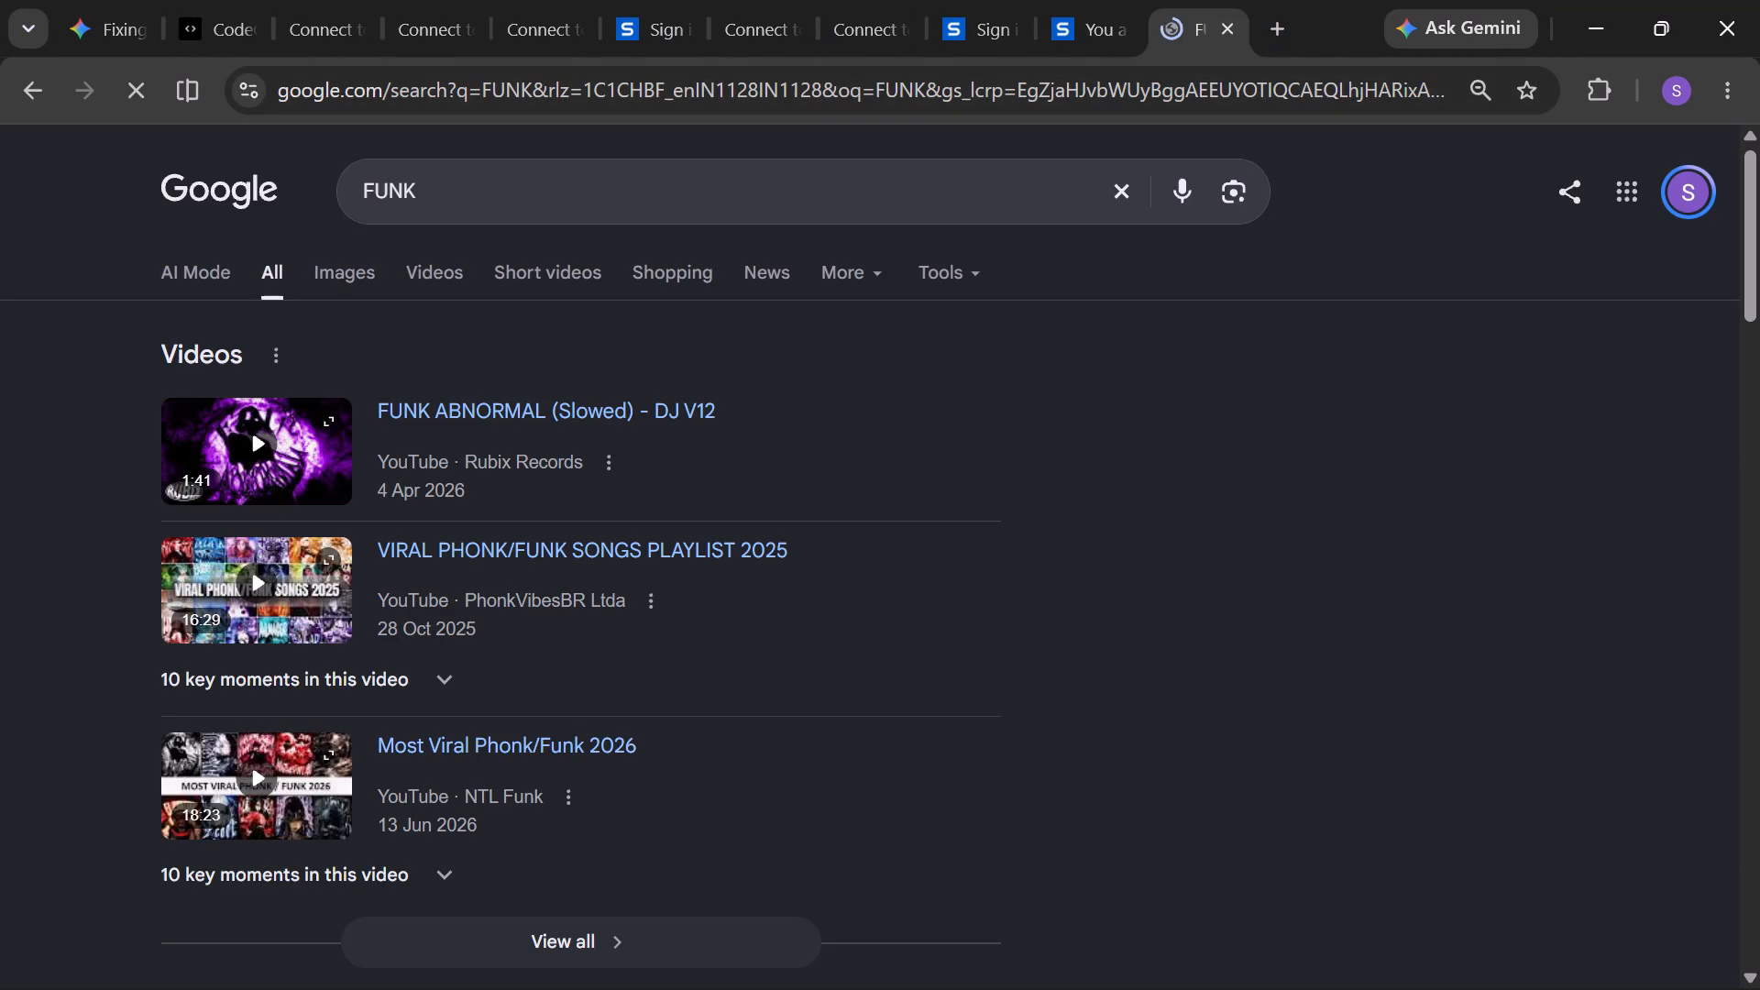
{"action": "left_click", "coordinate": [530, 194]}
{"action": "key", "text": "space"}
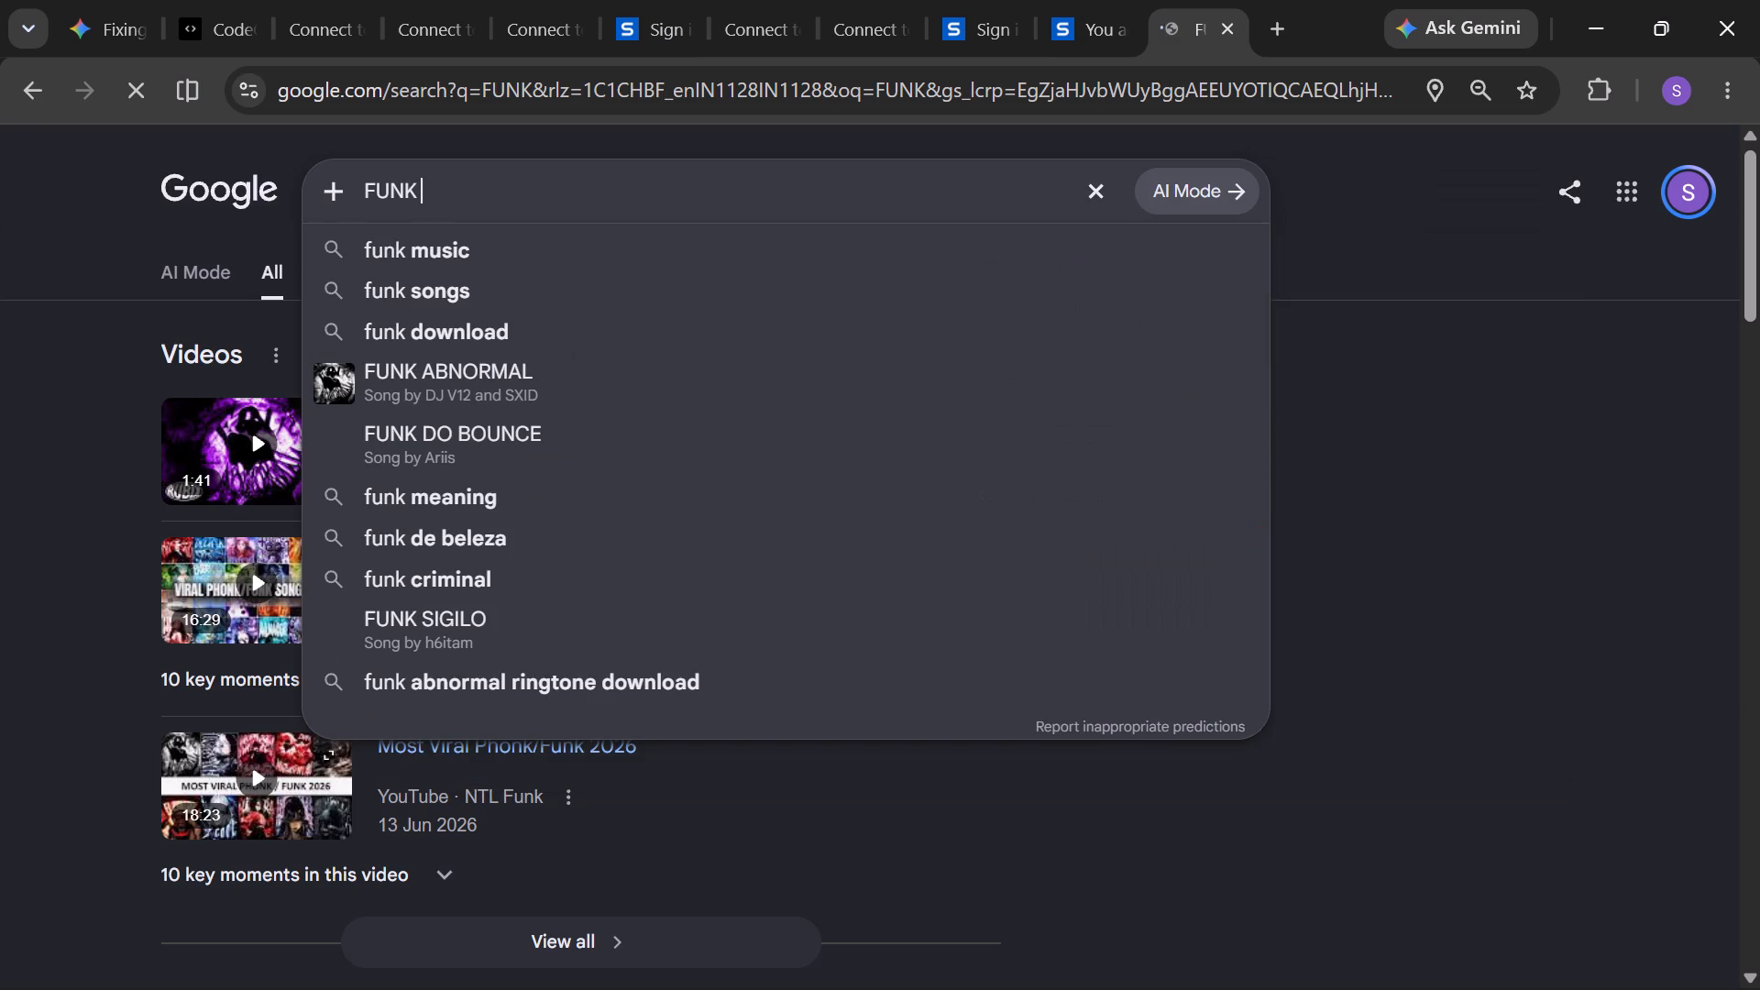
{"action": "type", "text": "DOWNLOAD FOR FF"}
{"action": "key", "text": "Return"}
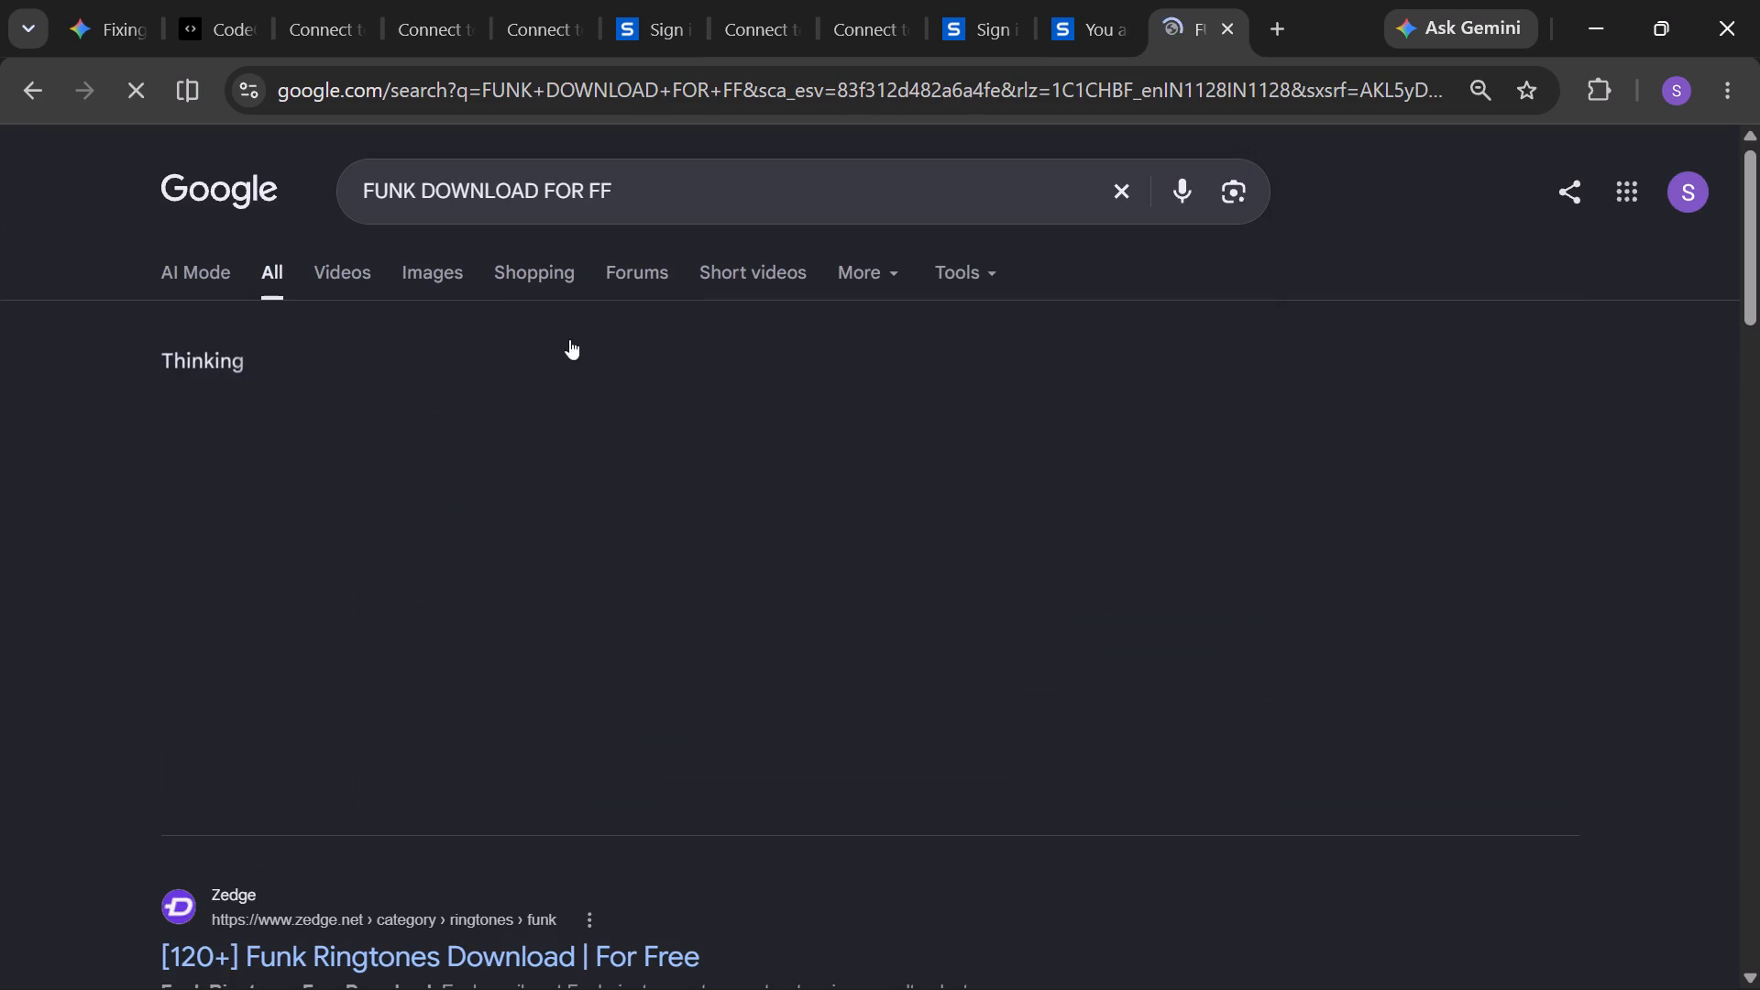
Open Zedge's Funk Ringtones page and try to preview the Tiroteio-alexandre01 track, reloading the page before another attempt.
{"action": "left_click", "coordinate": [395, 961]}
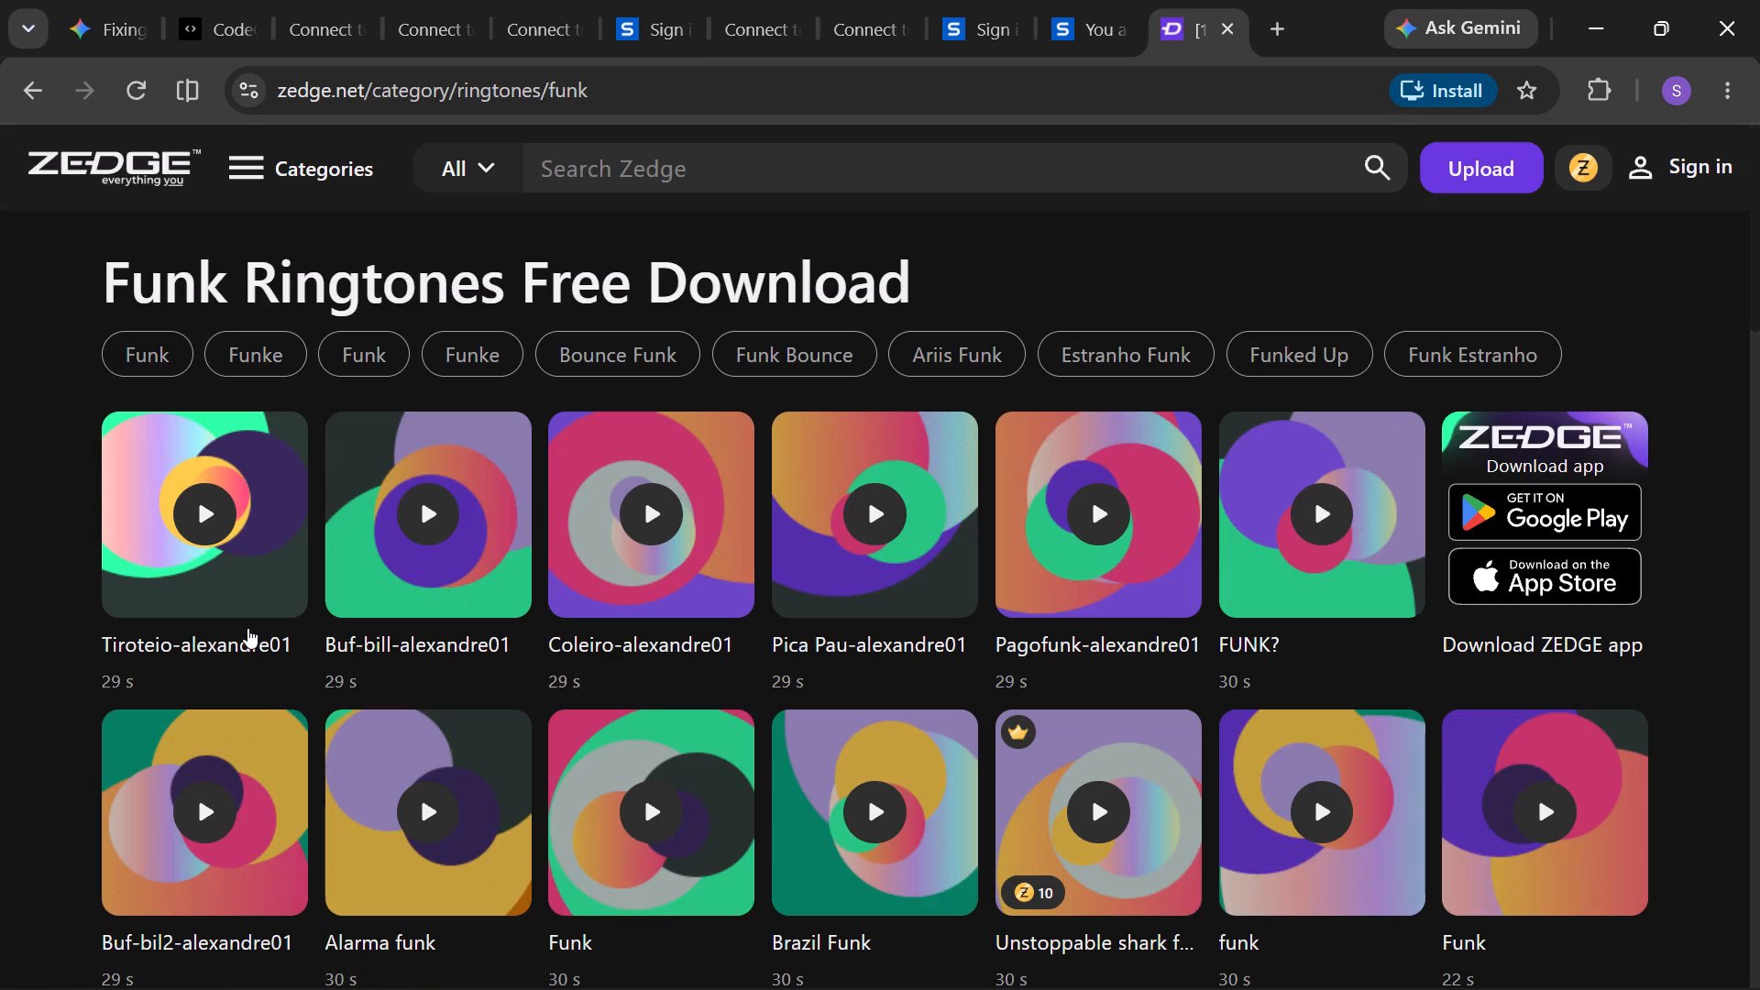
{"action": "left_click", "coordinate": [202, 521]}
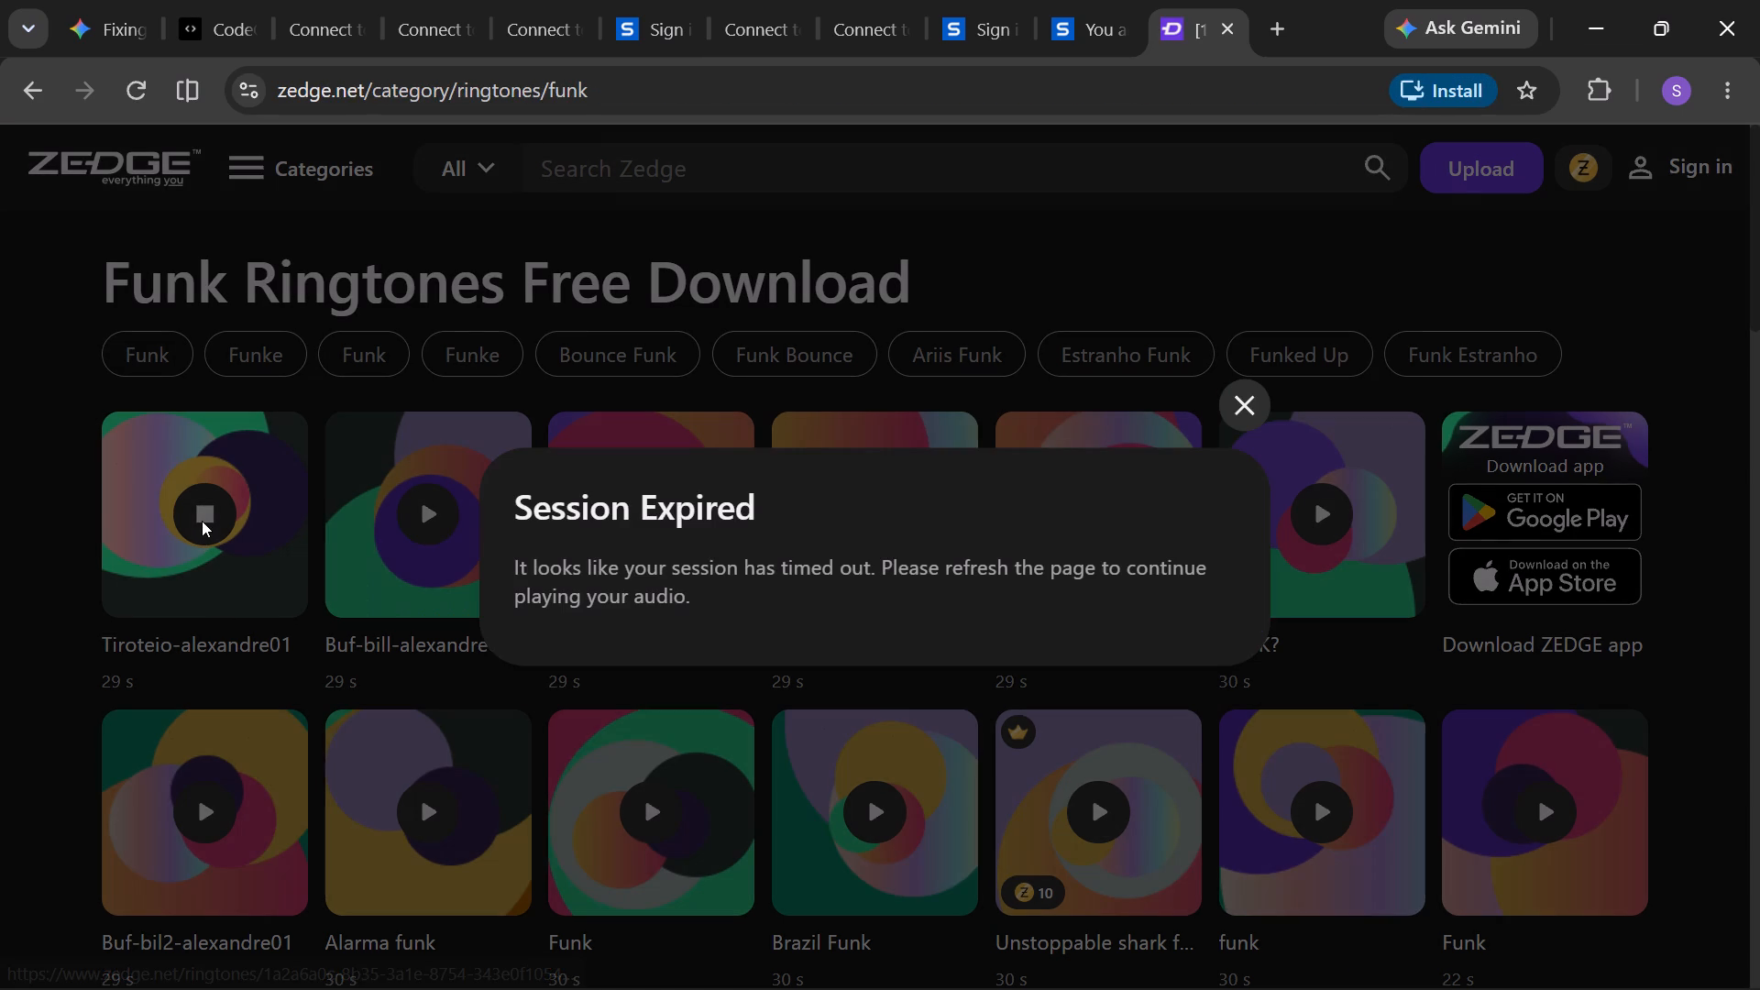
{"action": "left_click", "coordinate": [1233, 412]}
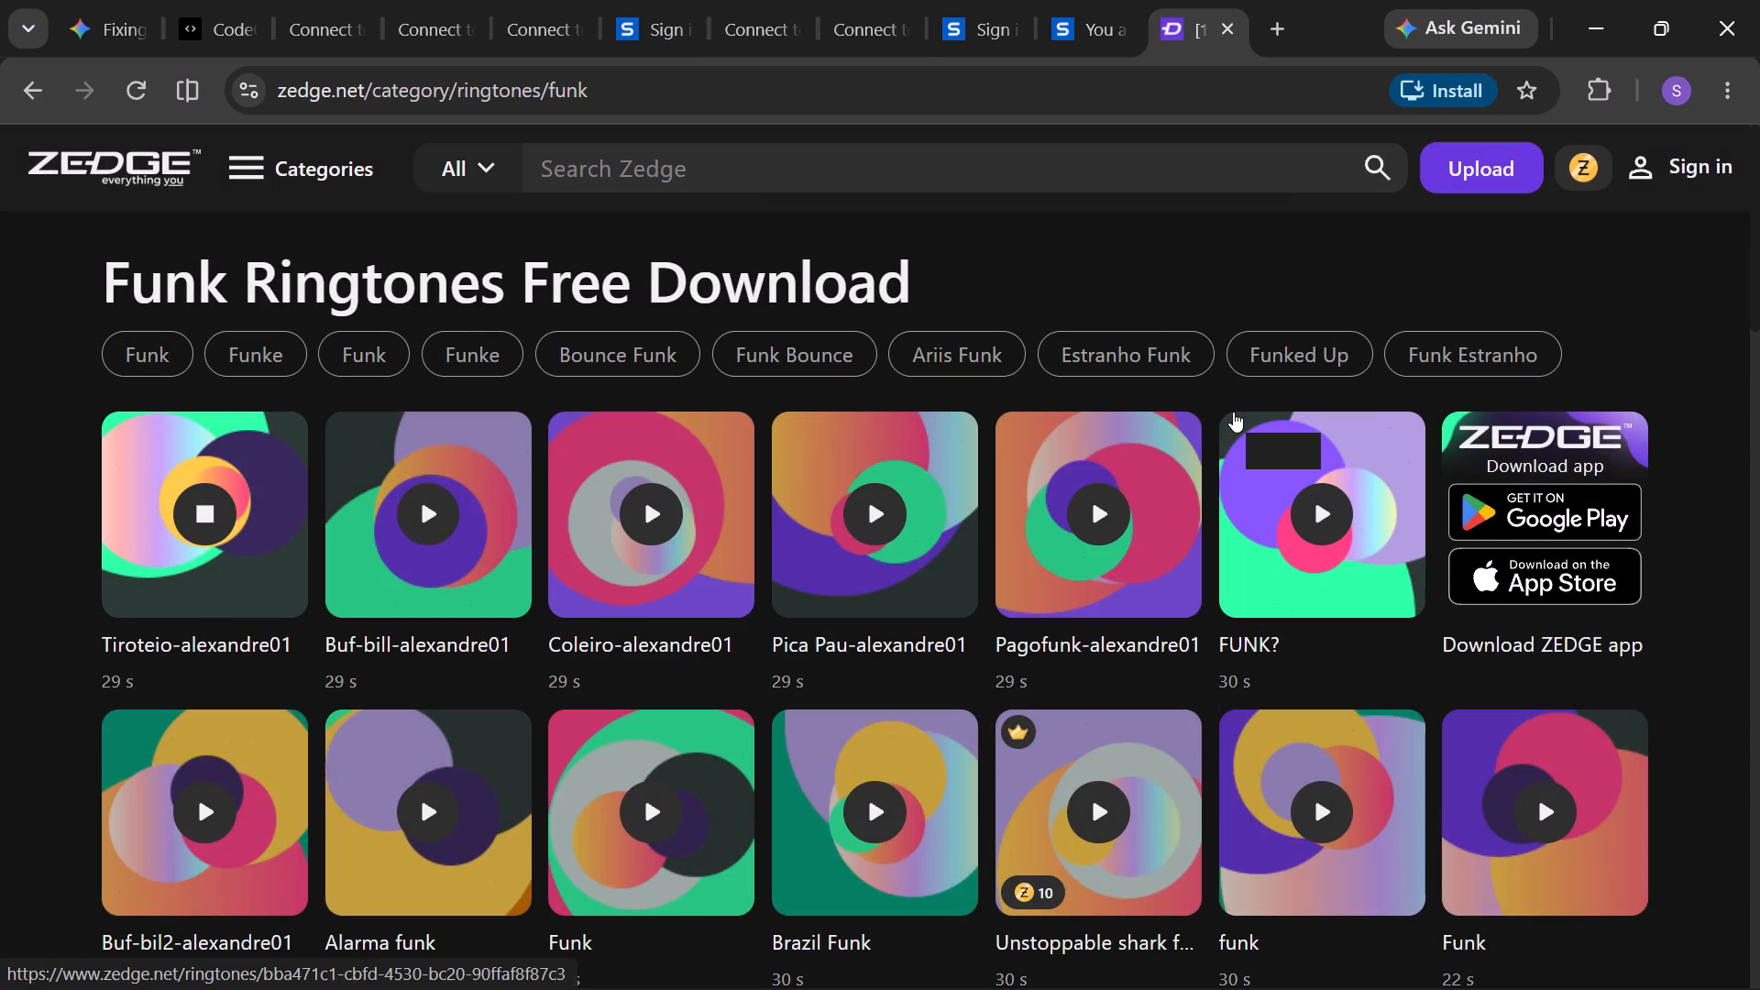
{"action": "left_click", "coordinate": [189, 506]}
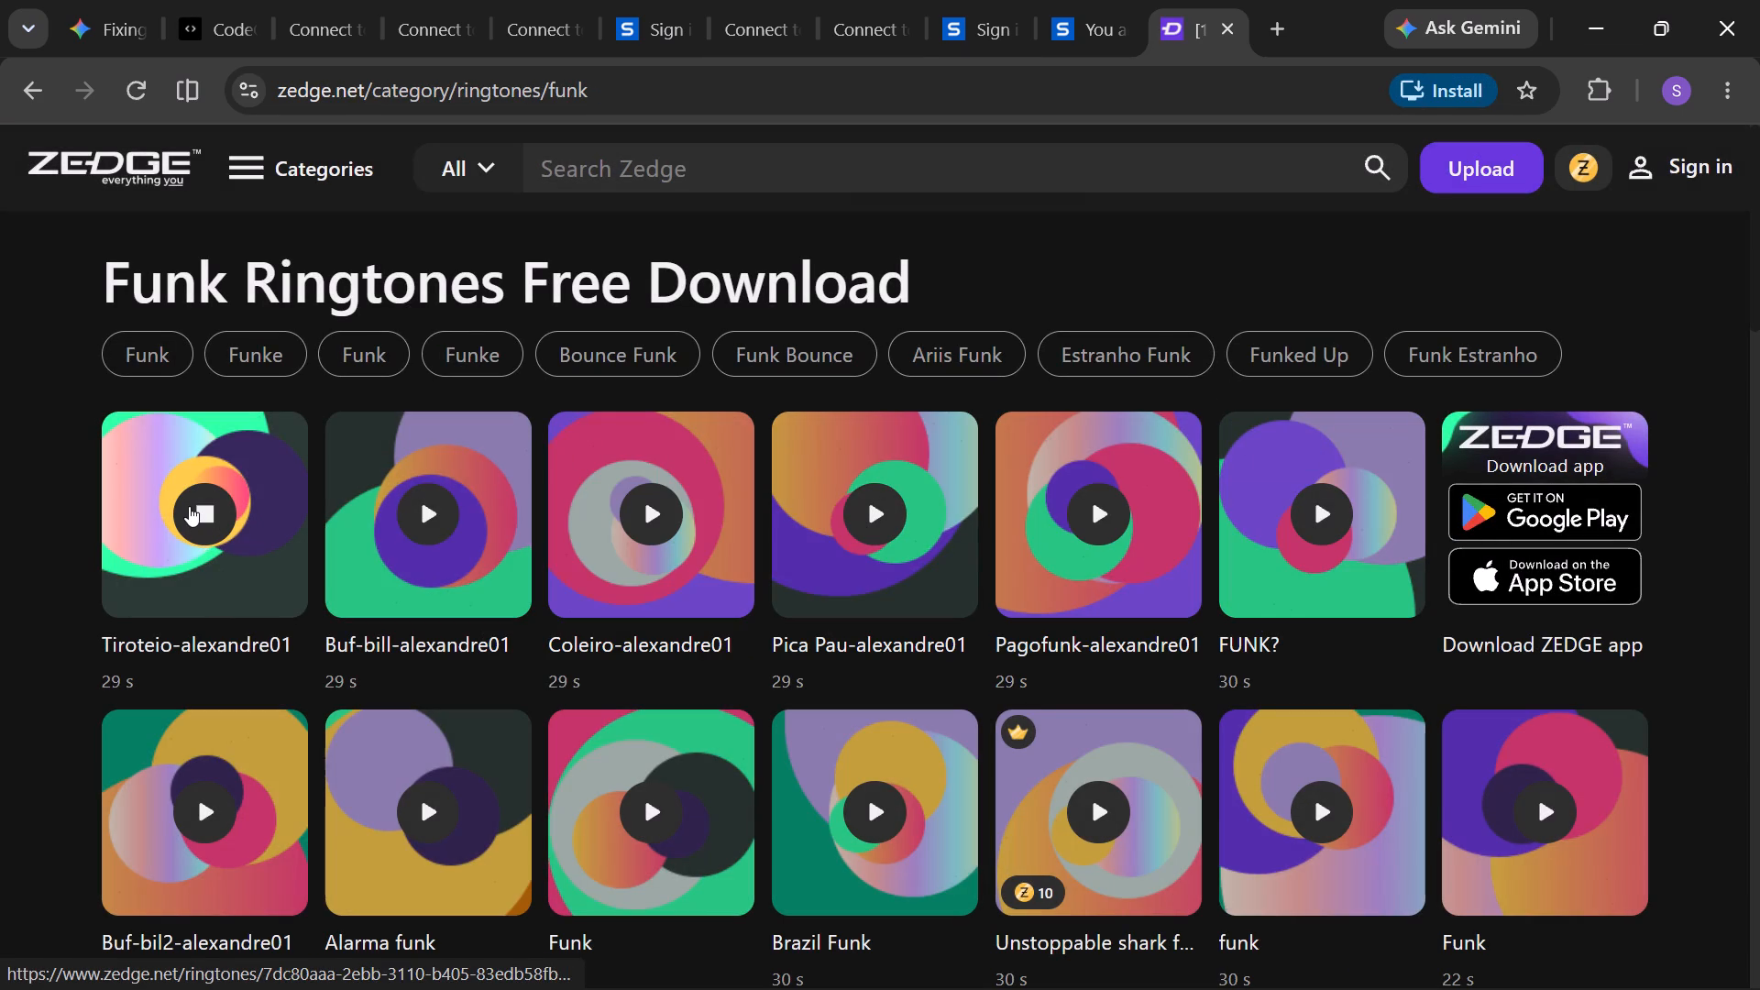
{"action": "left_click", "coordinate": [189, 506]}
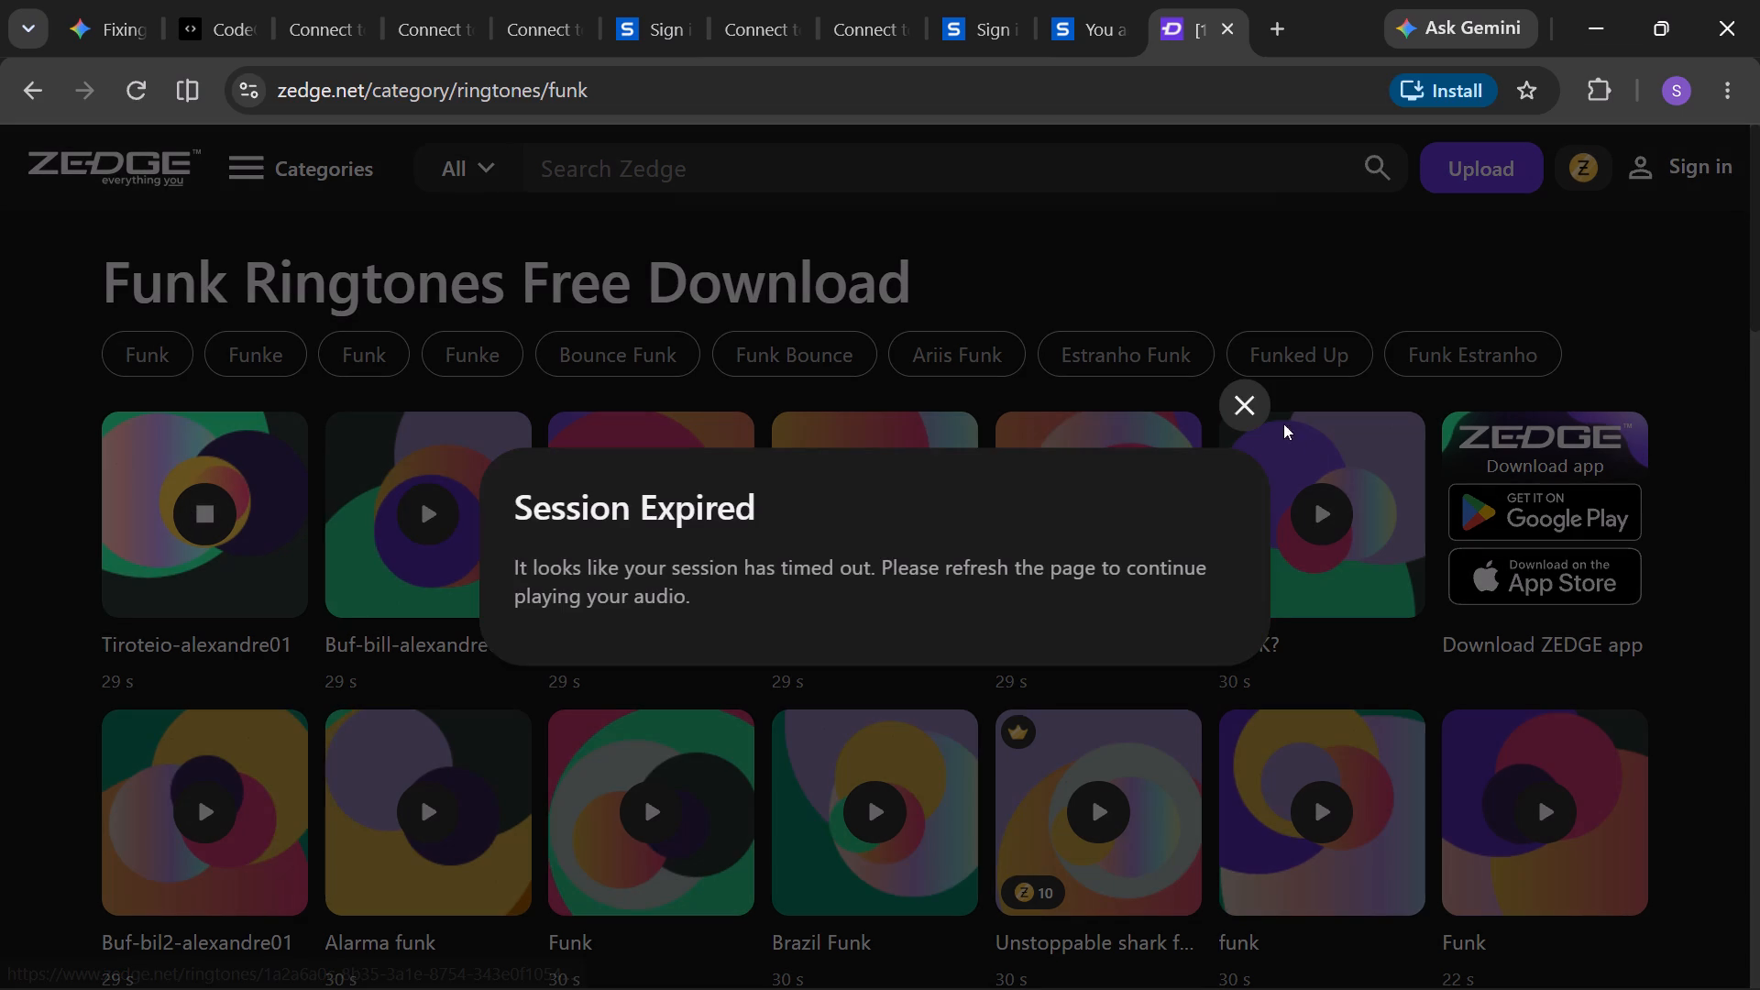
{"action": "left_click", "coordinate": [1245, 412]}
{"action": "key", "text": "ctrl+r"}
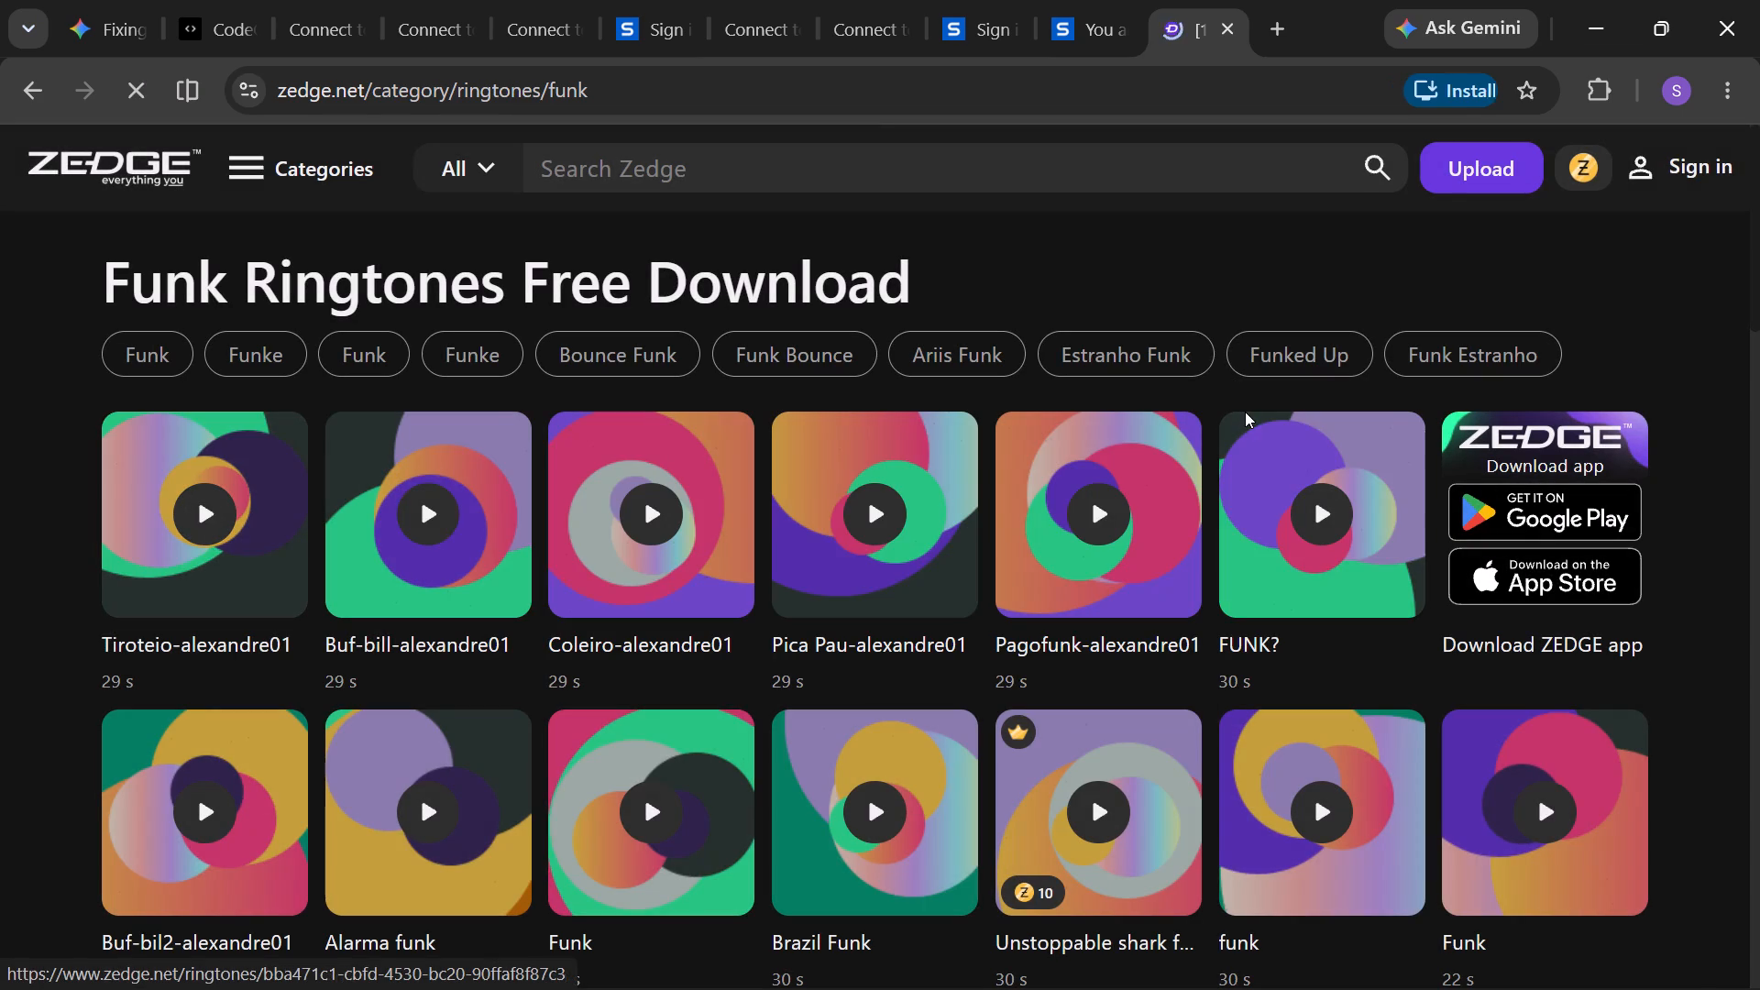
{"action": "left_click", "coordinate": [199, 509]}
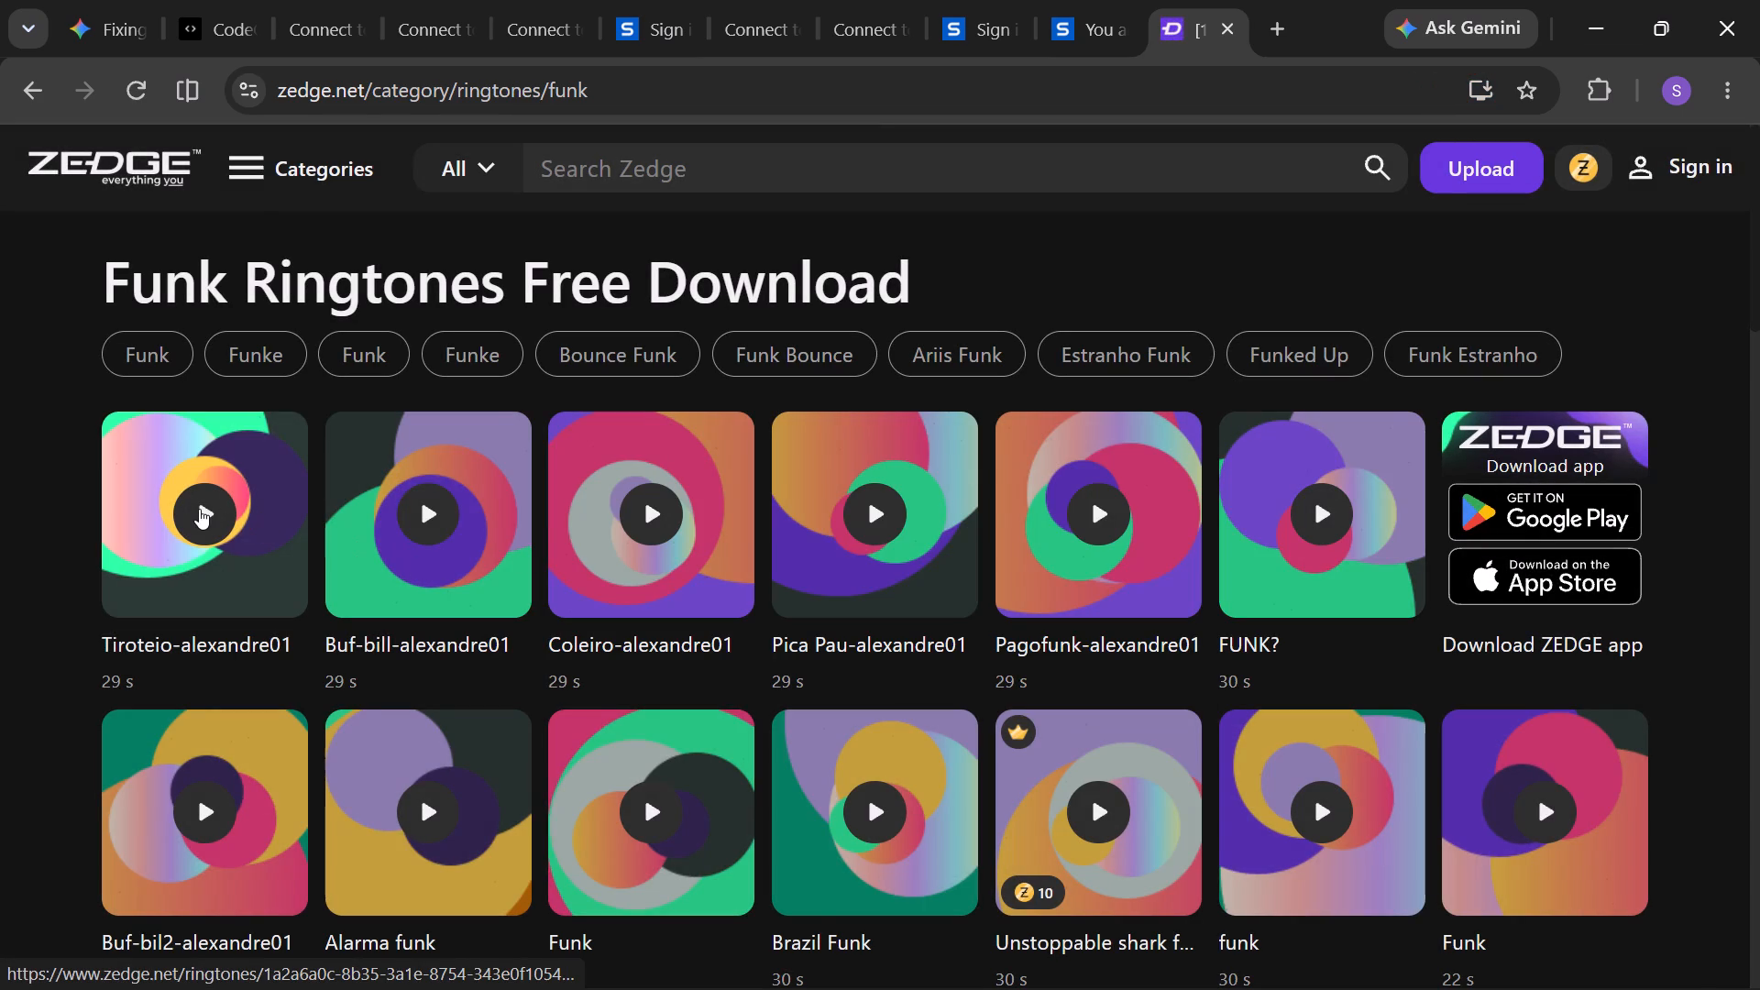
{"action": "left_click", "coordinate": [1242, 399]}
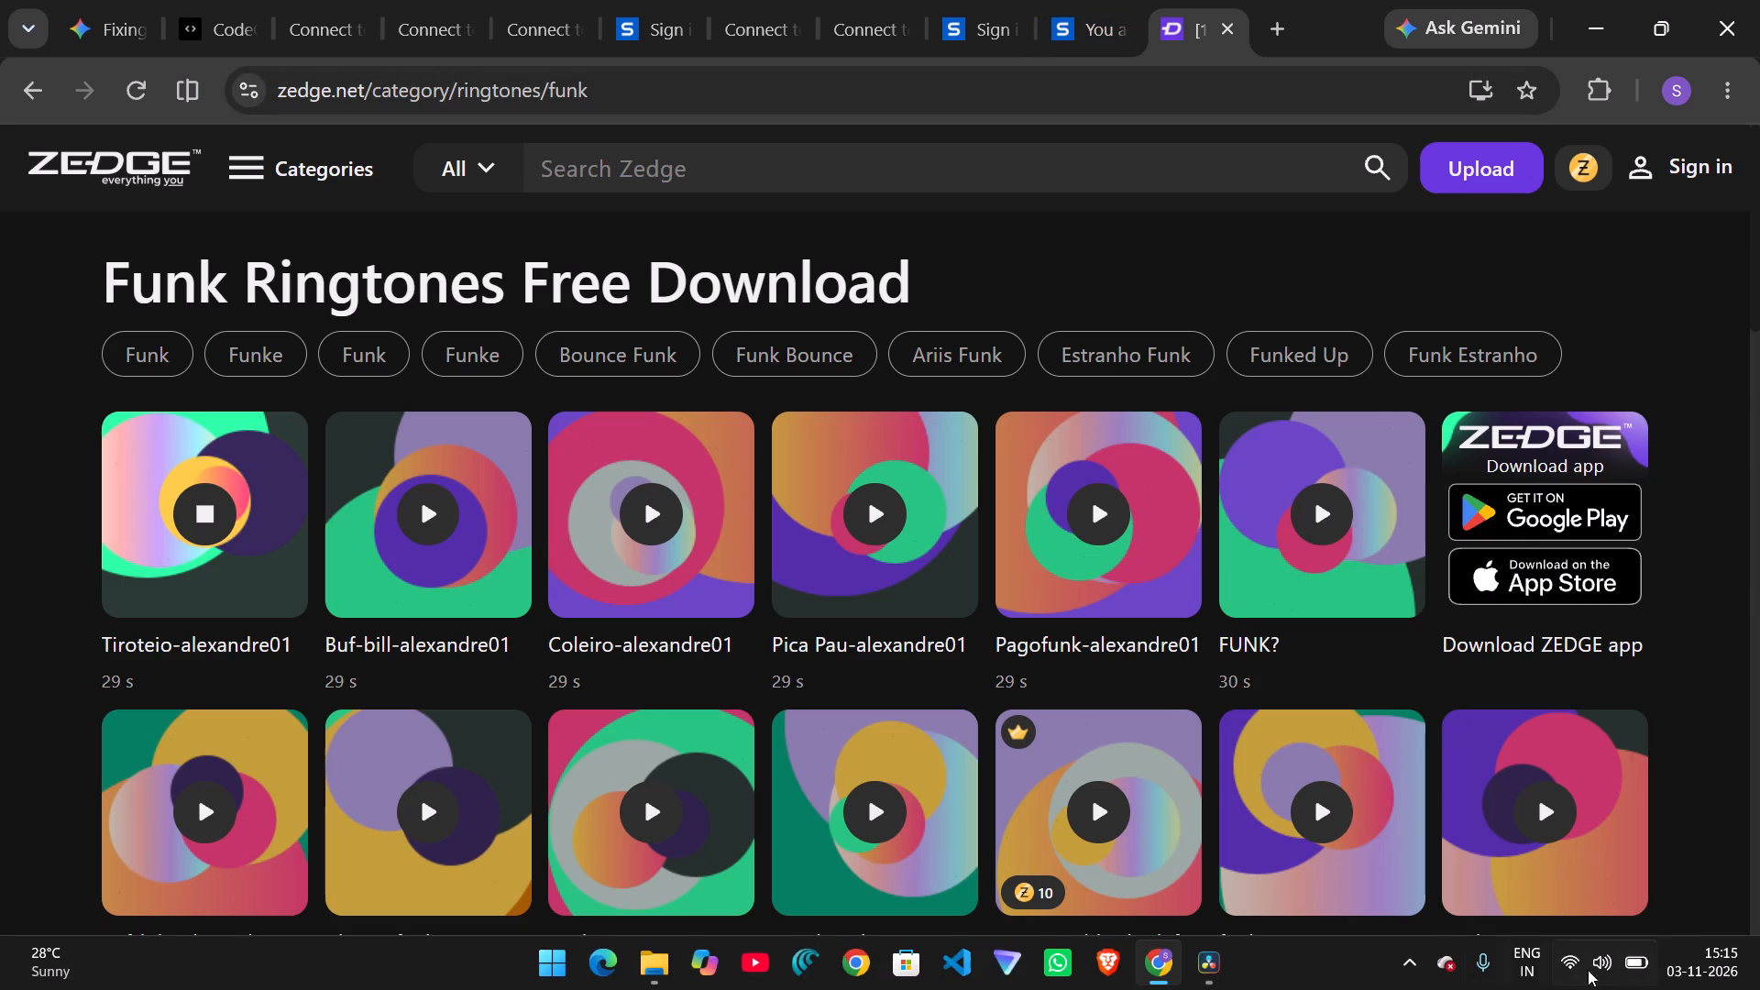
{"action": "left_click", "coordinate": [1105, 511]}
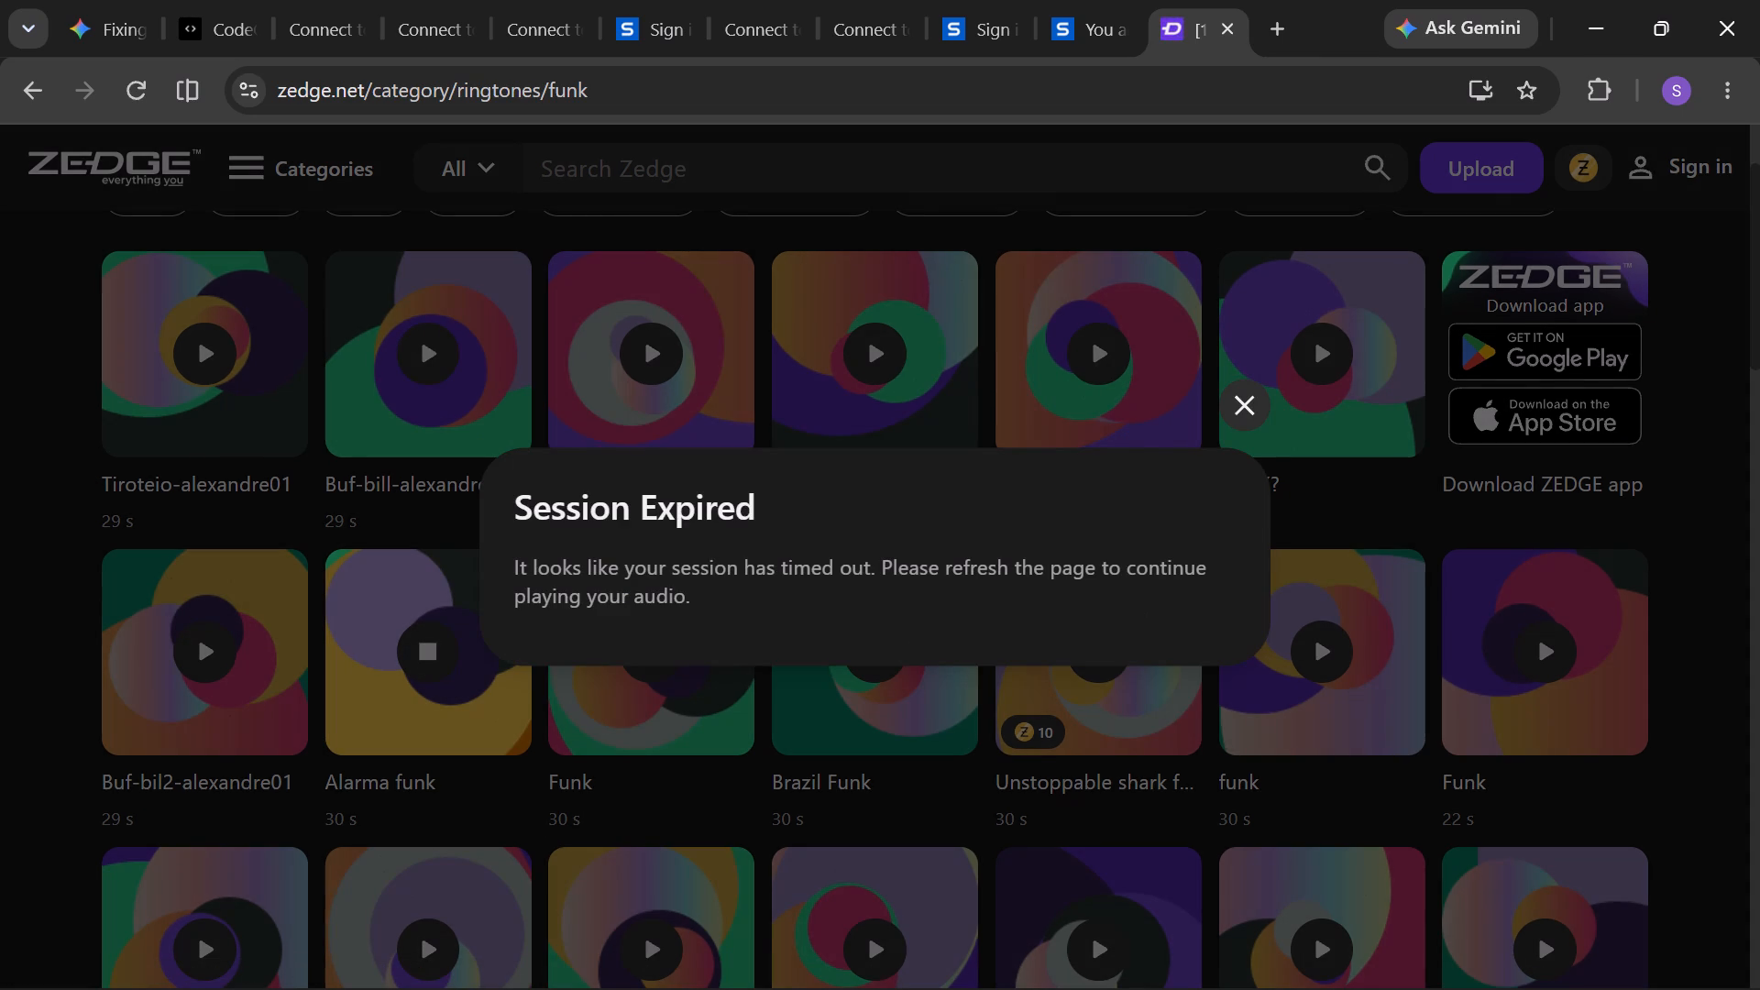
{"action": "key", "text": "ctrl+r"}
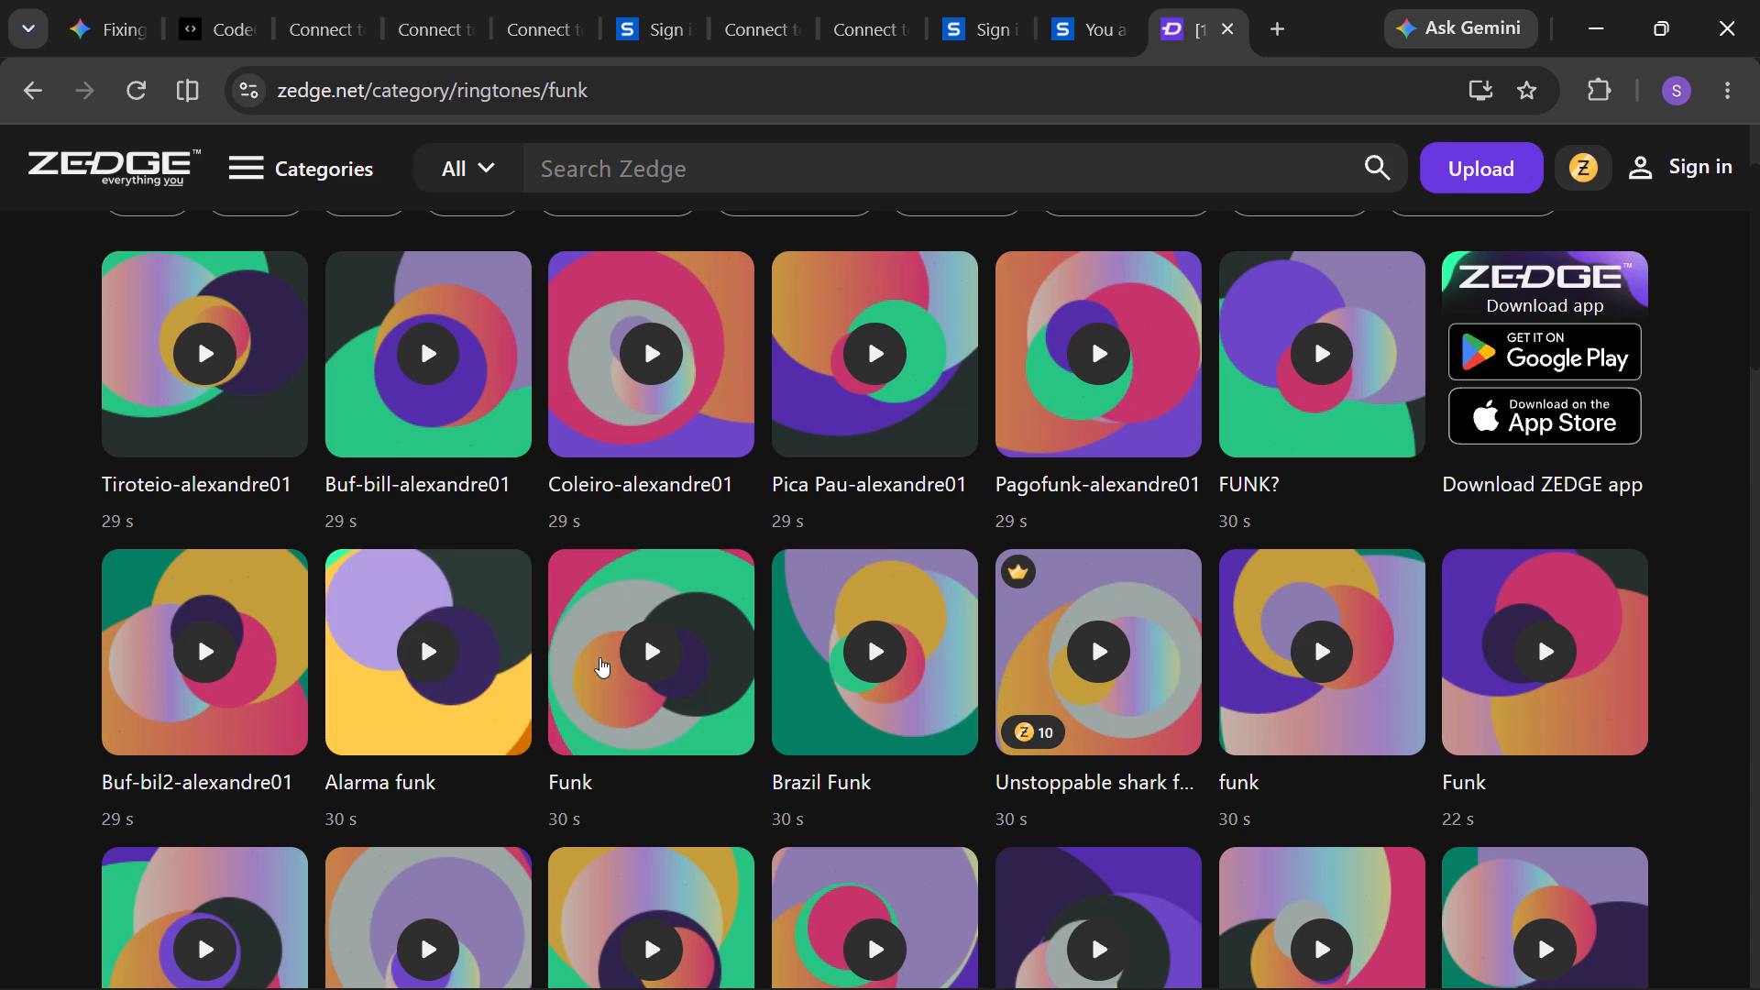
{"action": "left_click", "coordinate": [640, 648]}
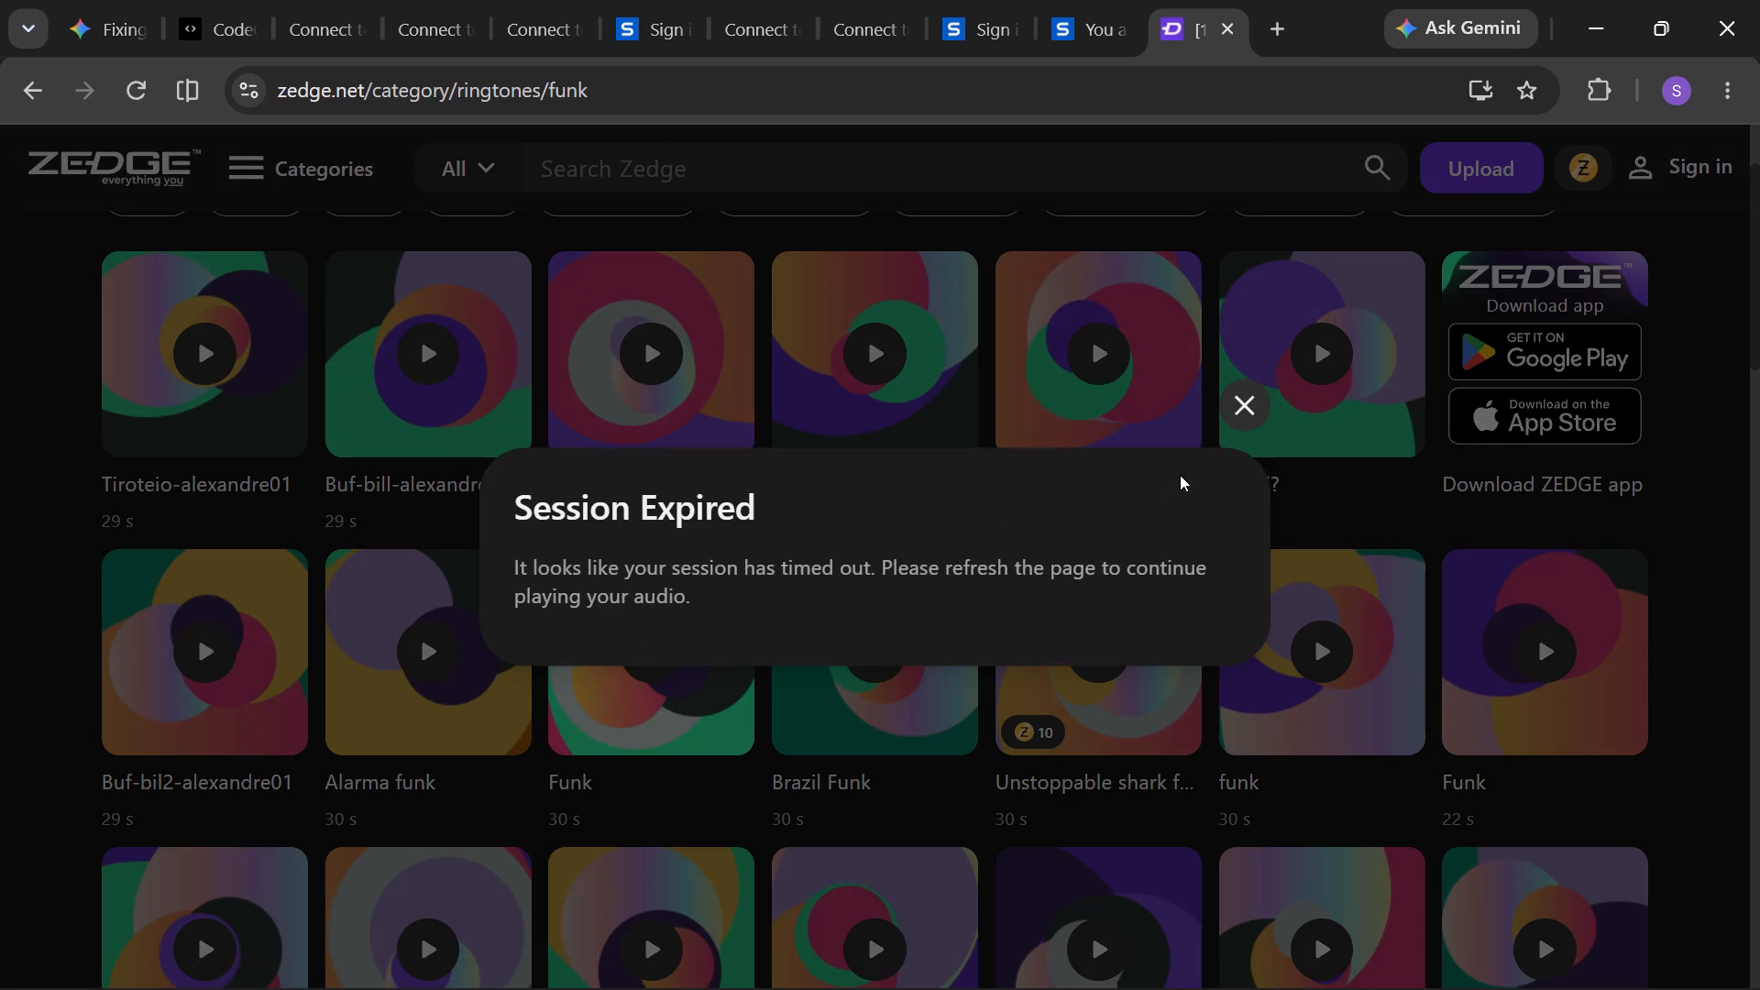
{"action": "left_click", "coordinate": [1229, 409]}
Return to the search results and open Audio.com's Funk Songs page at its list of audio files.
{"action": "scroll", "coordinate": [1229, 409], "scroll_direction": "right", "scroll_amount": 8}
{"action": "scroll", "coordinate": [682, 619], "scroll_direction": "down", "scroll_amount": 1}
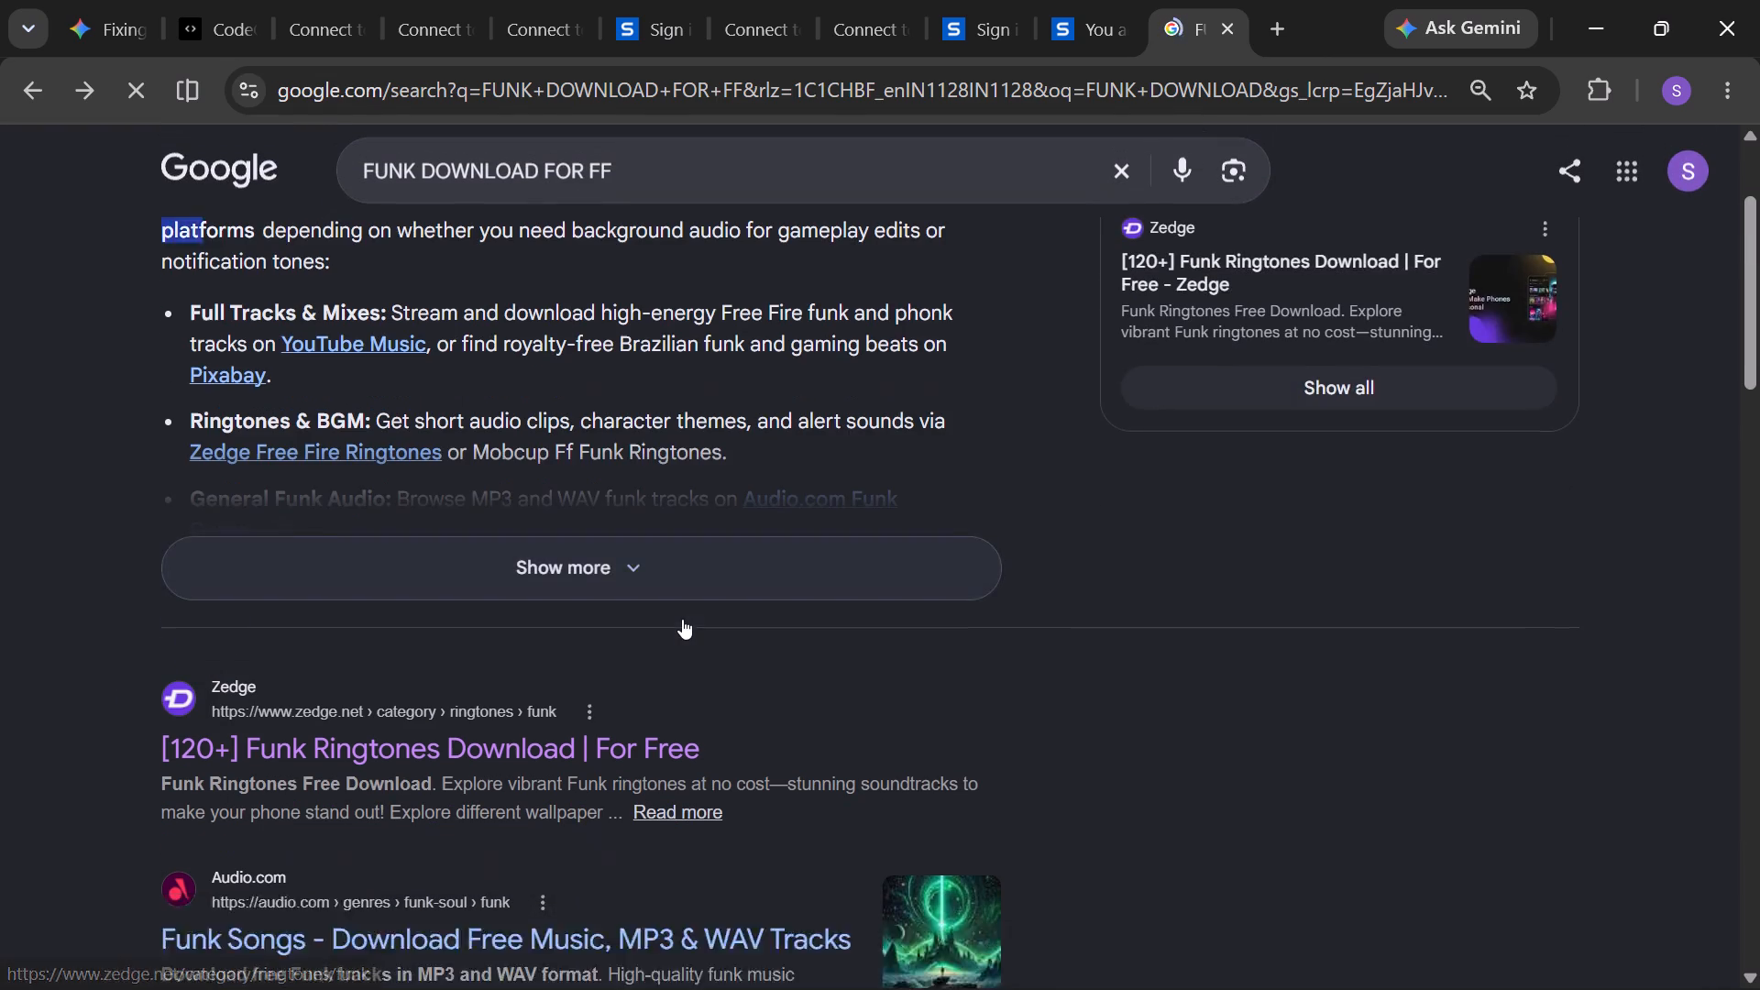
{"action": "scroll", "coordinate": [682, 619], "scroll_direction": "down", "scroll_amount": 1}
{"action": "left_click", "coordinate": [434, 757]}
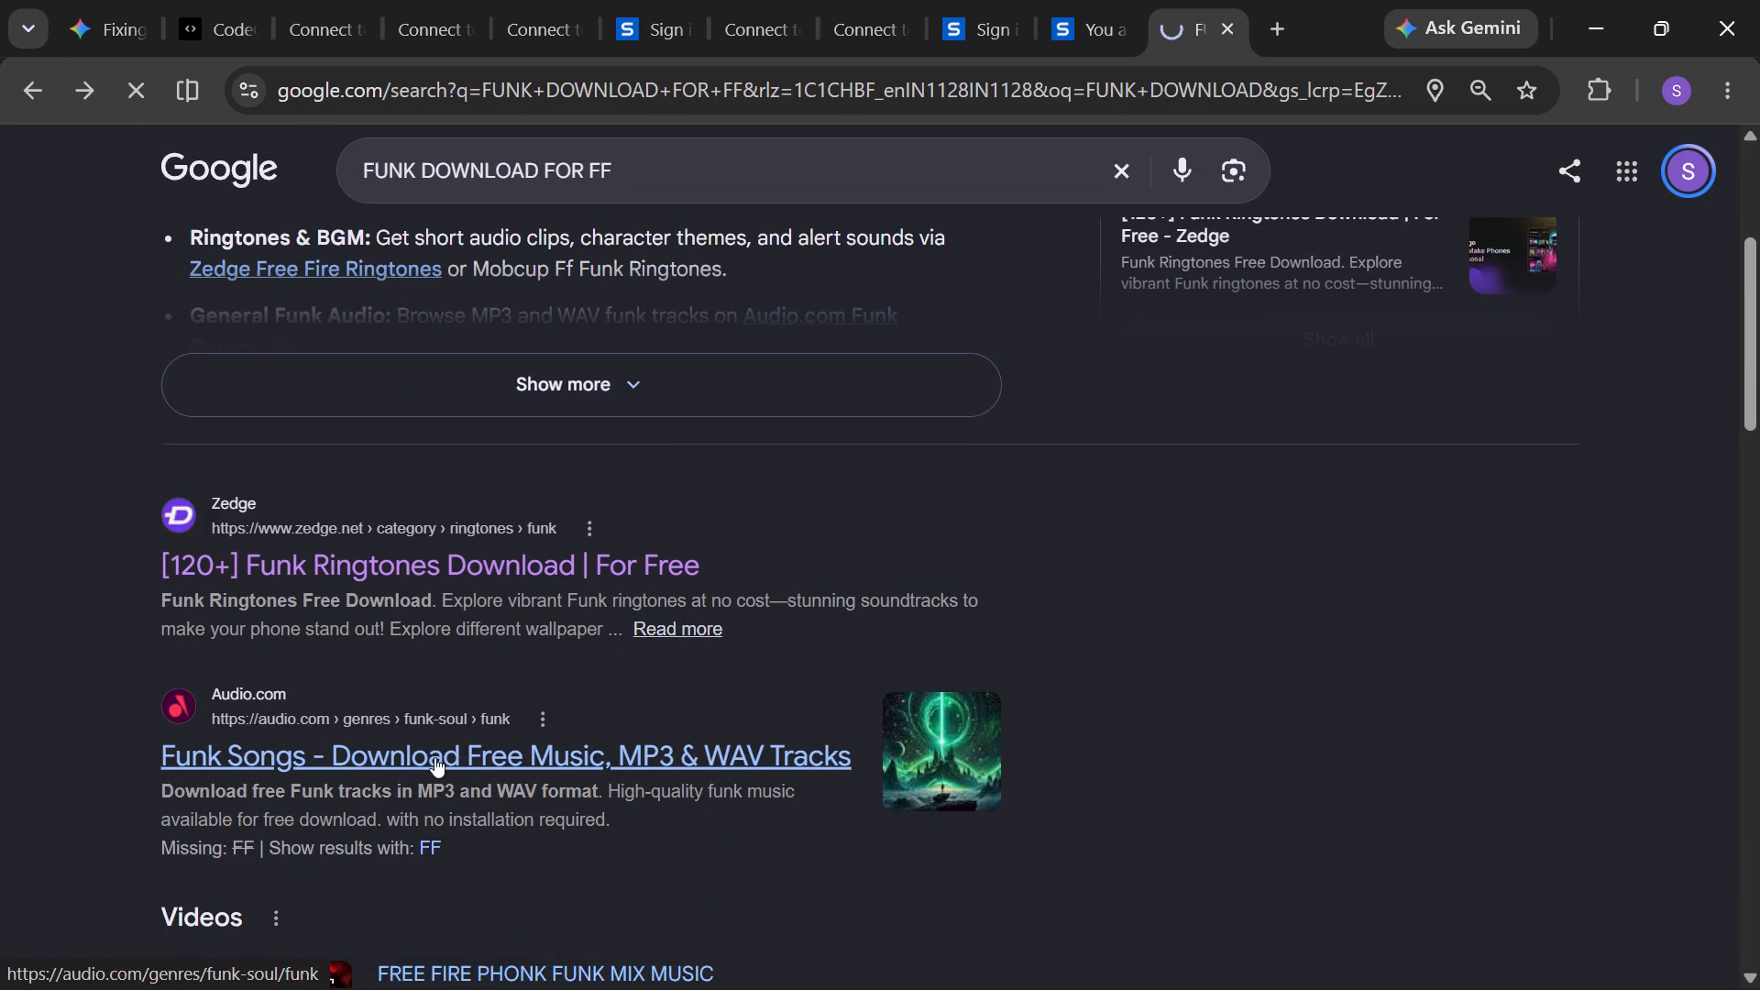
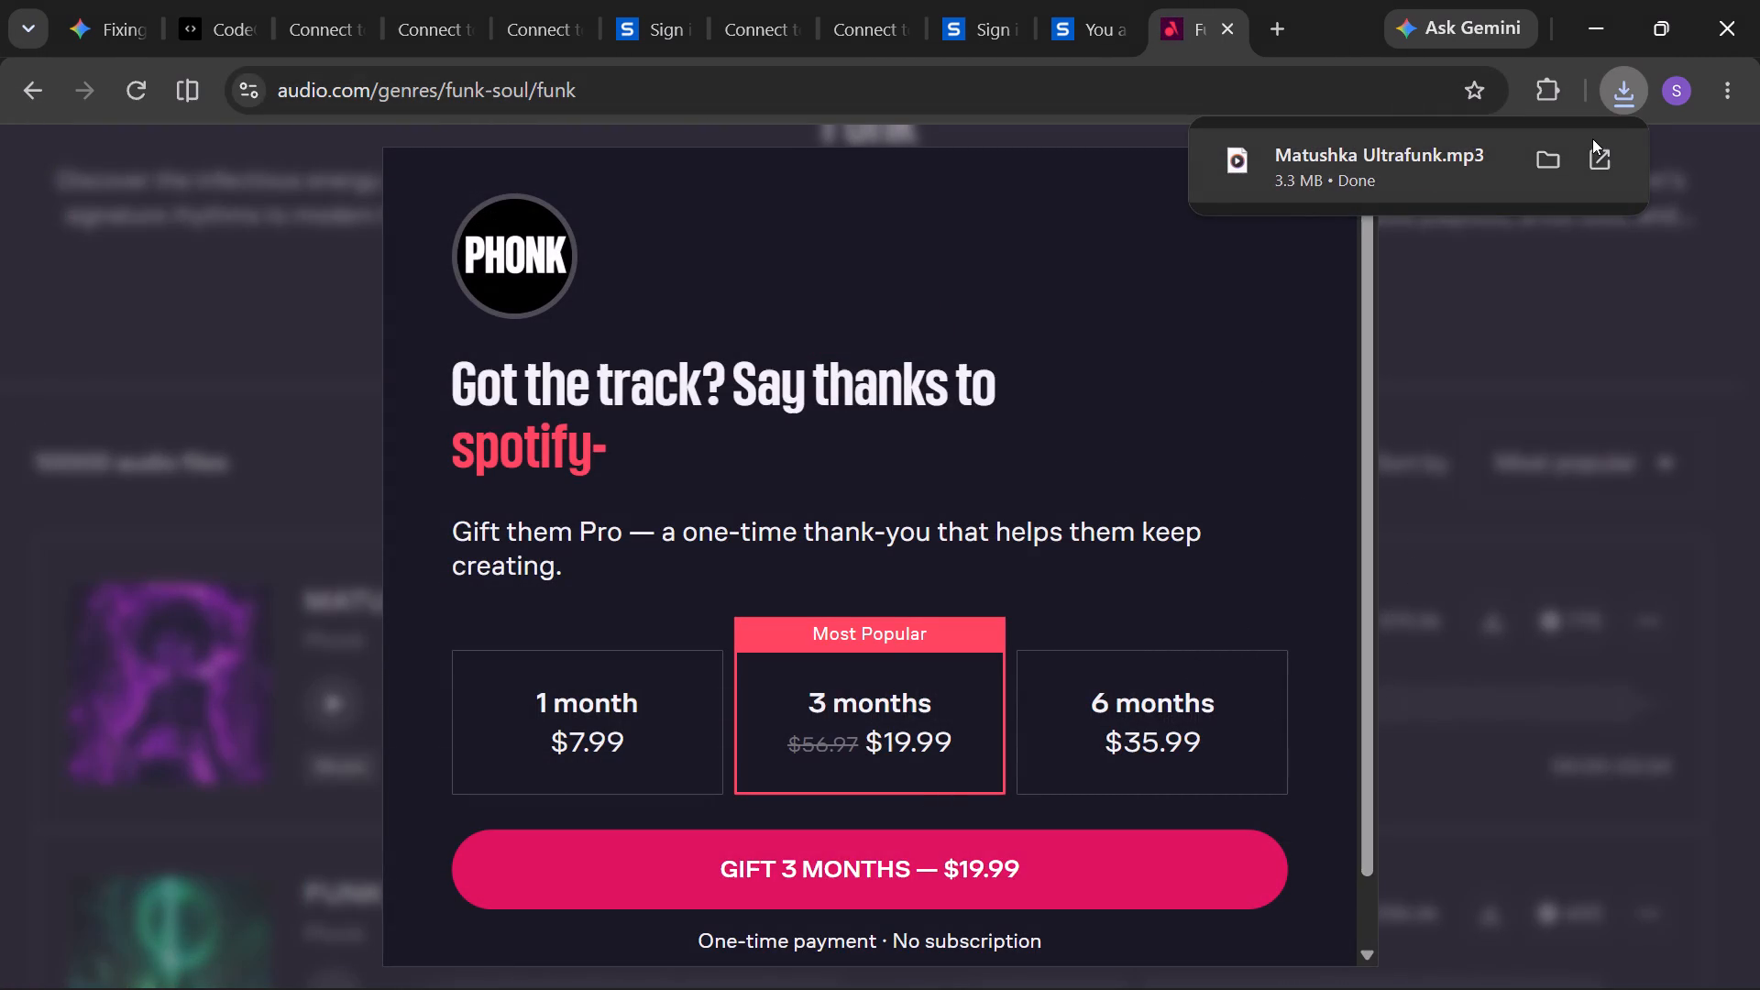
Dismiss the thank-you offer and listen to the downloaded Matushka Ultrafunk.mp3 from the Downloads folder.
{"action": "left_click", "coordinate": [1554, 279]}
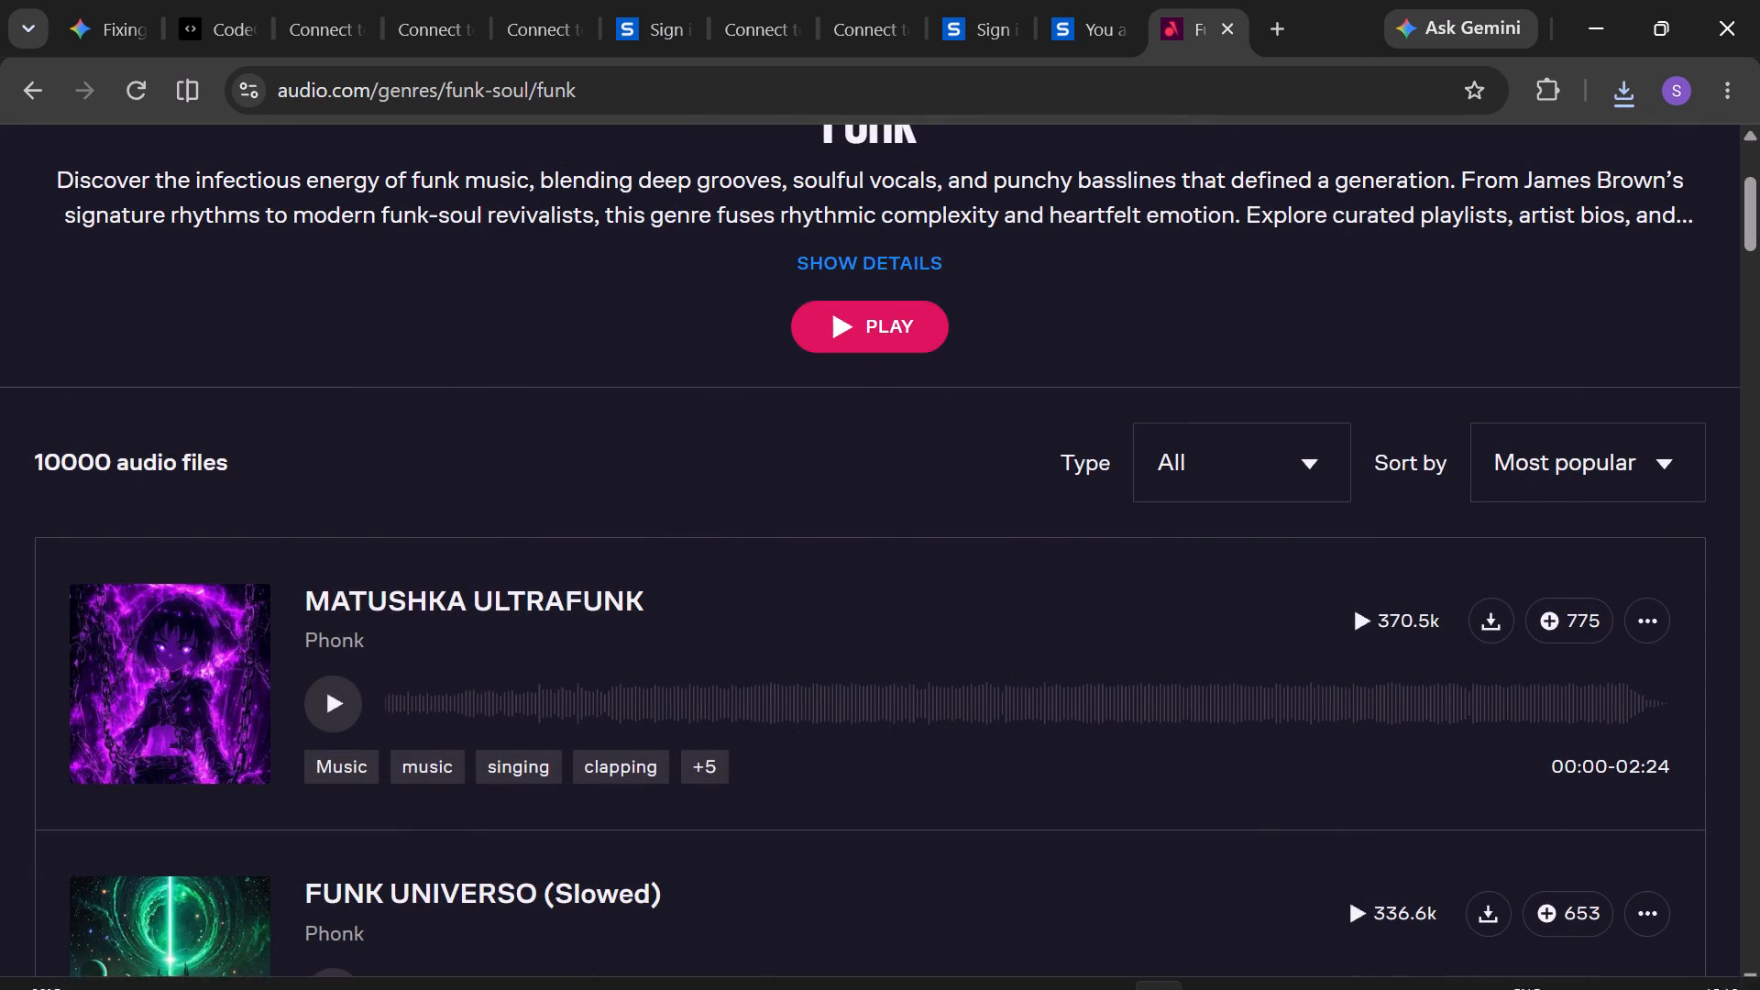
{"action": "left_click", "coordinate": [654, 965]}
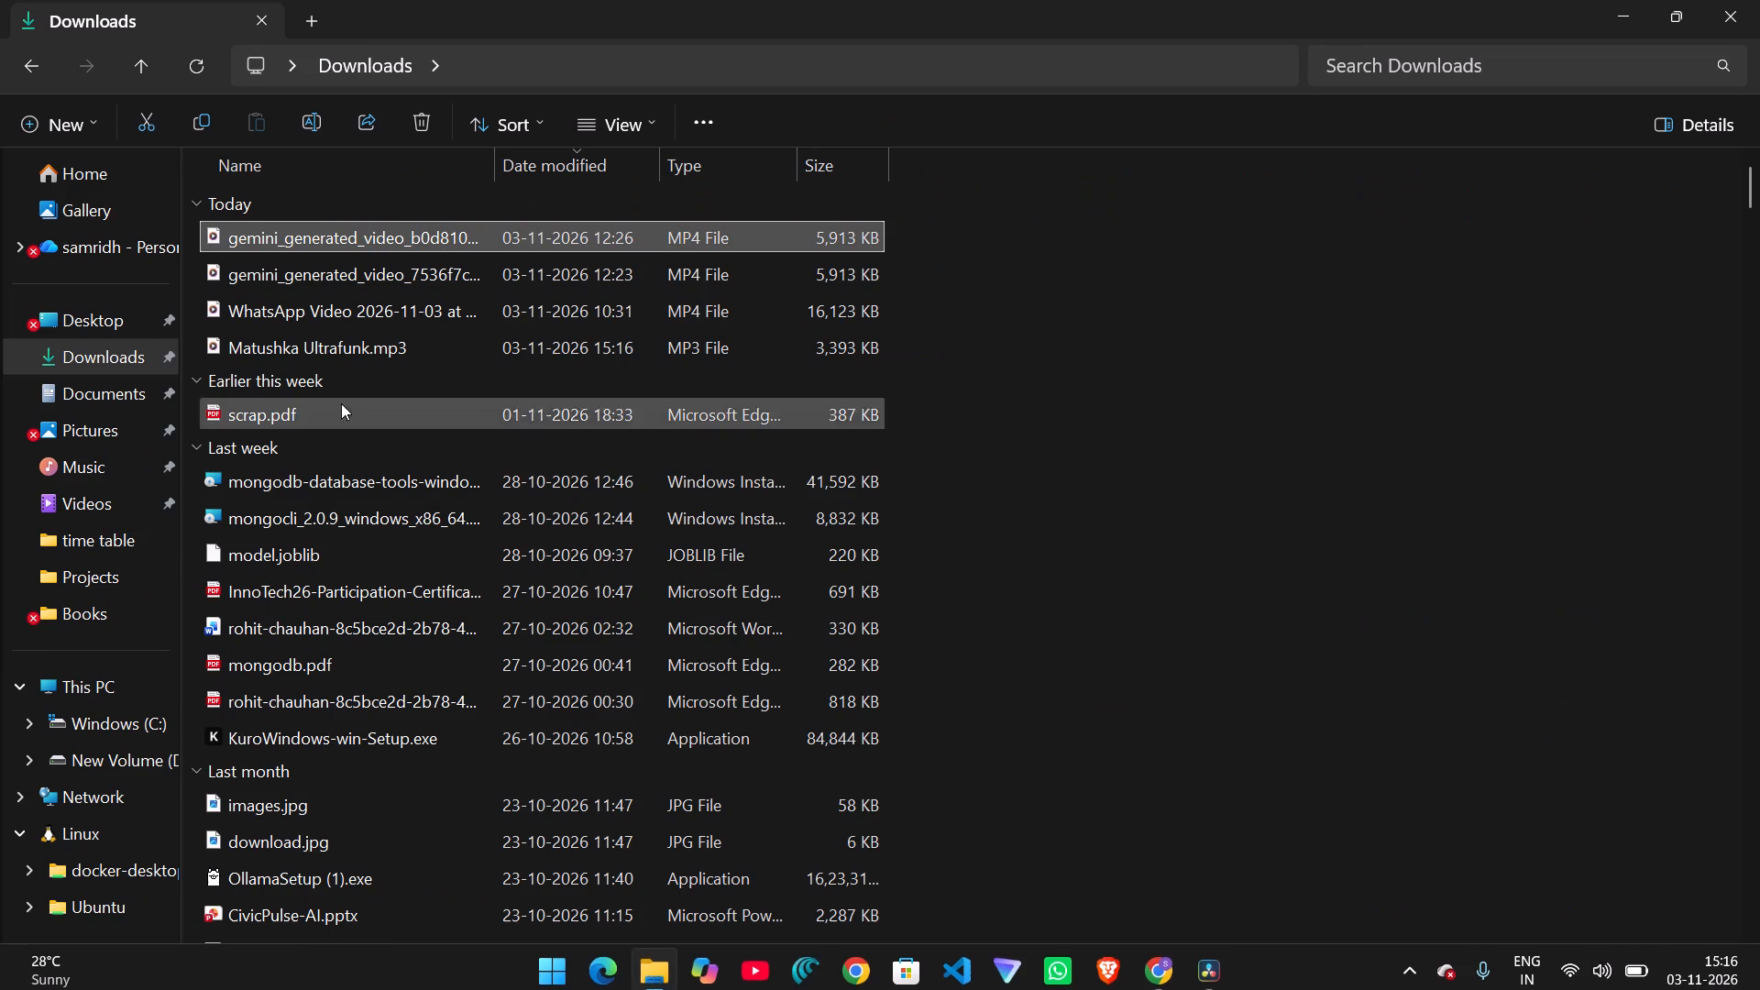
{"action": "scroll", "coordinate": [304, 276], "scroll_direction": "up", "scroll_amount": 4}
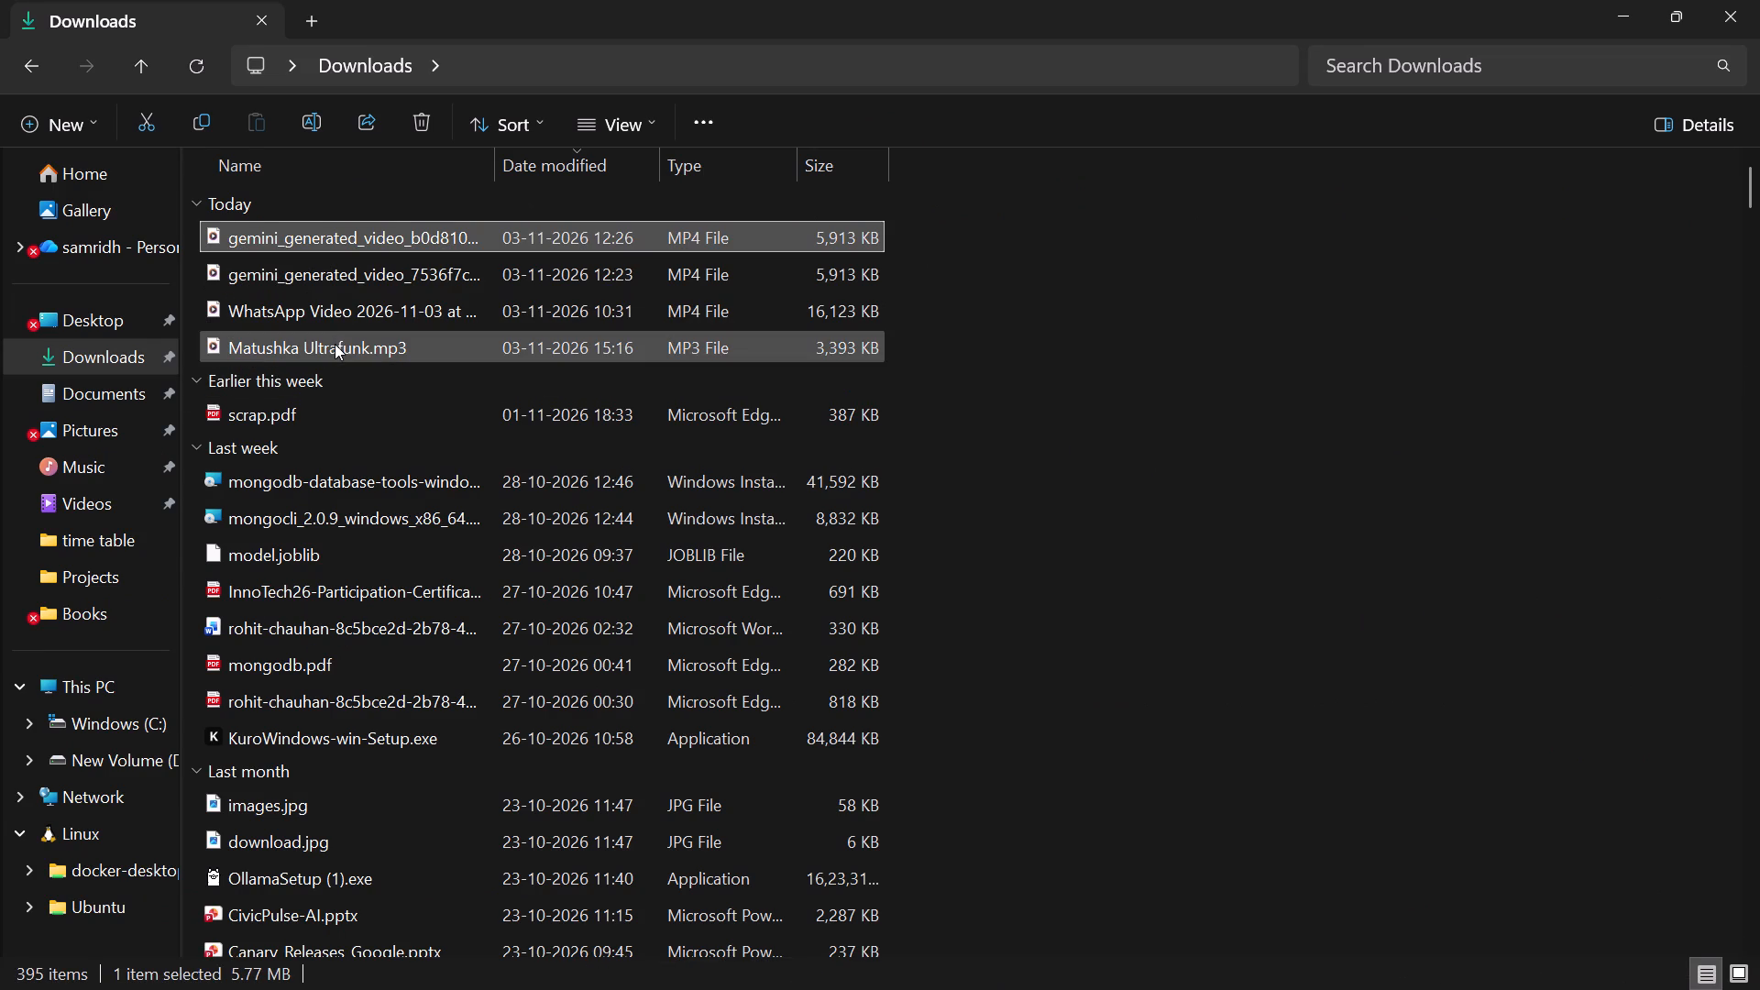
{"action": "double_click", "coordinate": [335, 344]}
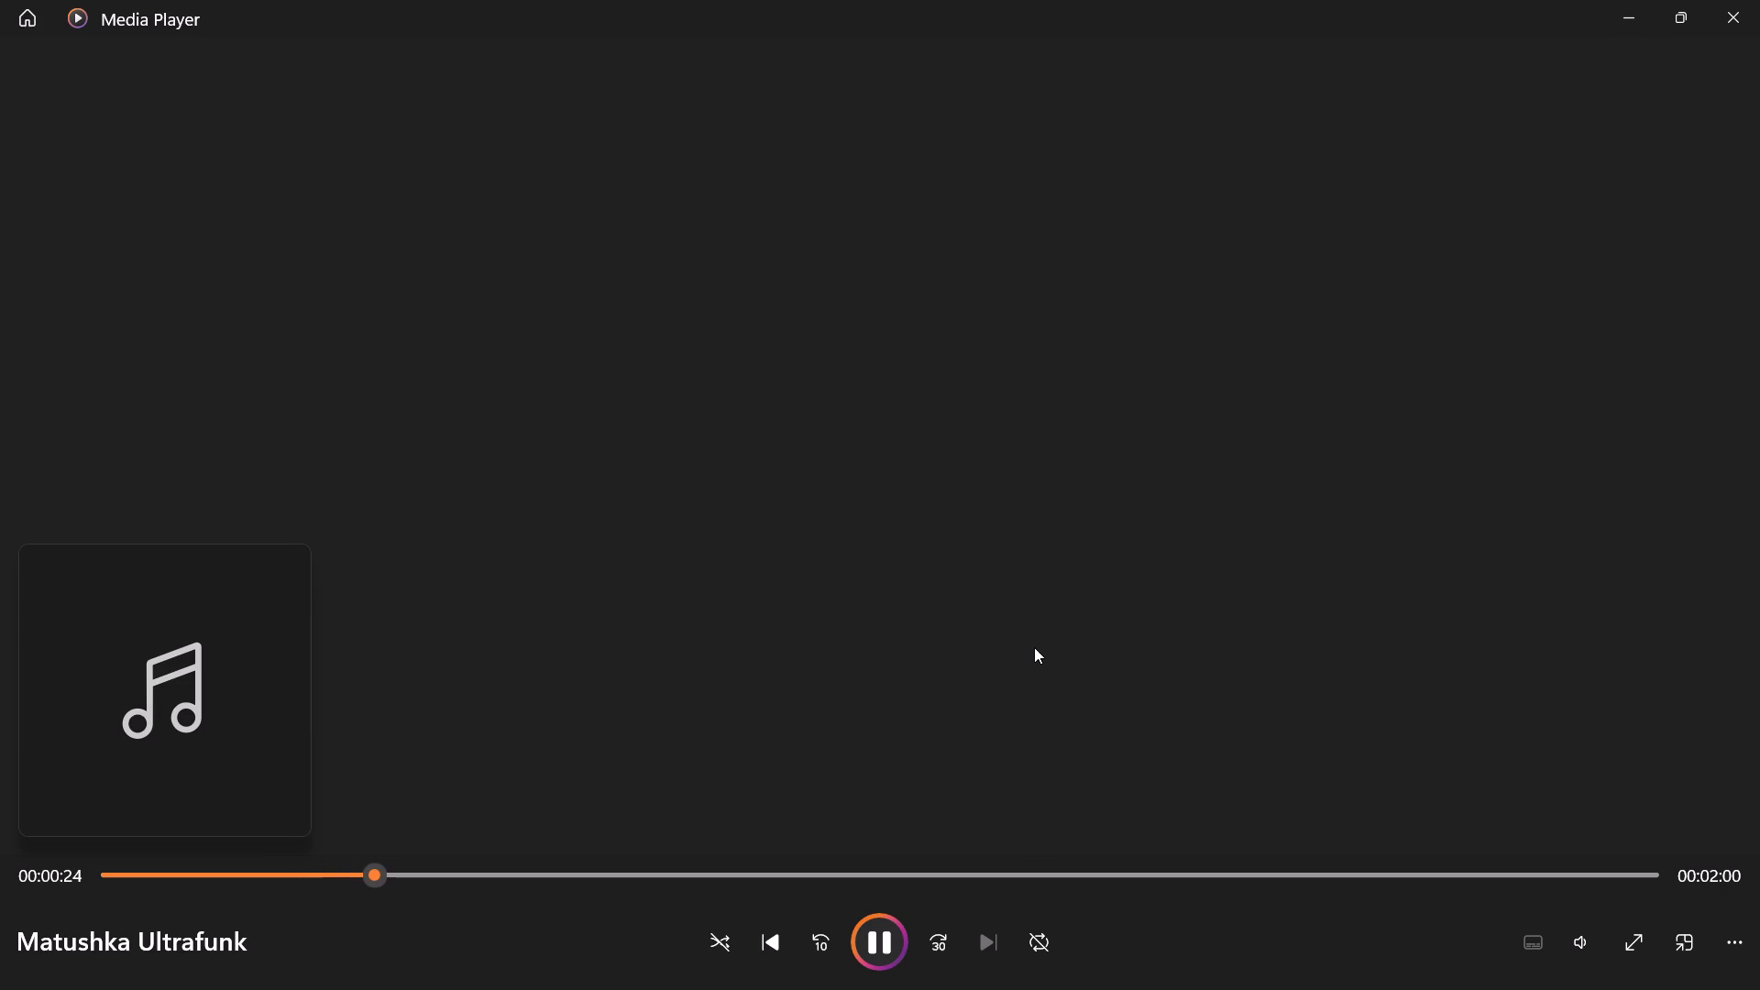
{"action": "key", "text": "space"}
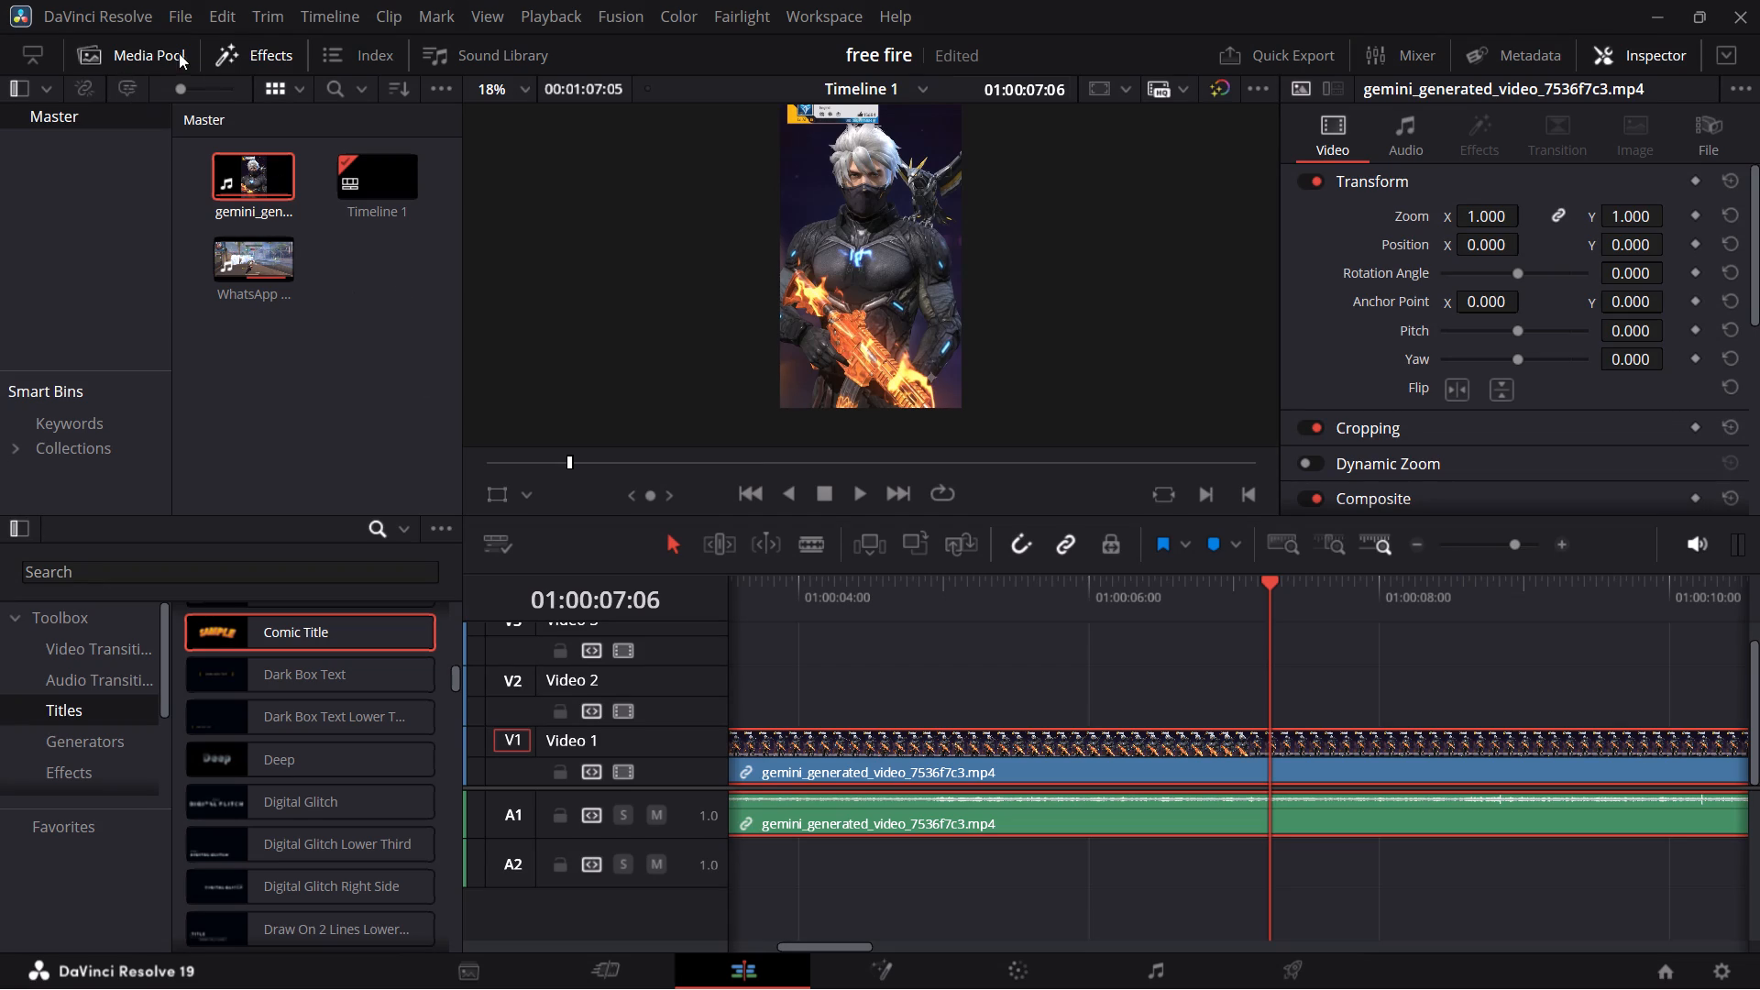
Switch to DaVinci Resolve and import Matushka Ultrafunk.mp3 from Downloads into the media pool.
{"action": "left_click", "coordinate": [158, 54]}
{"action": "left_click", "coordinate": [158, 54]}
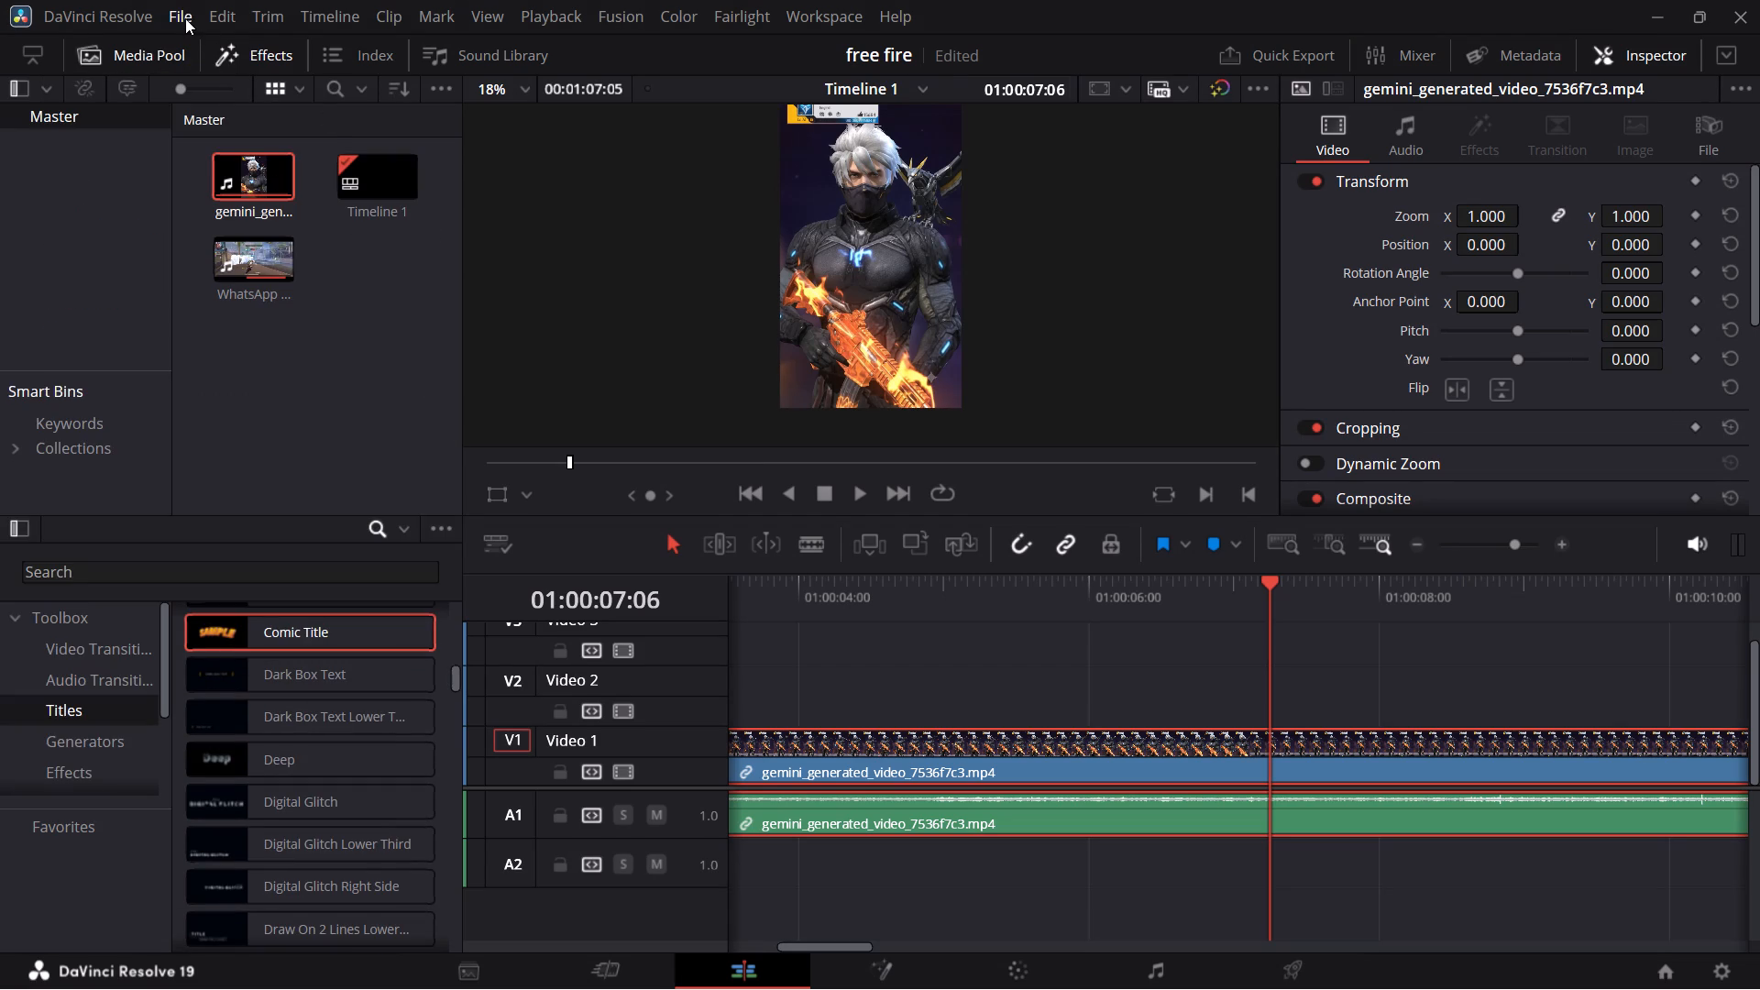
{"action": "left_click", "coordinate": [185, 18]}
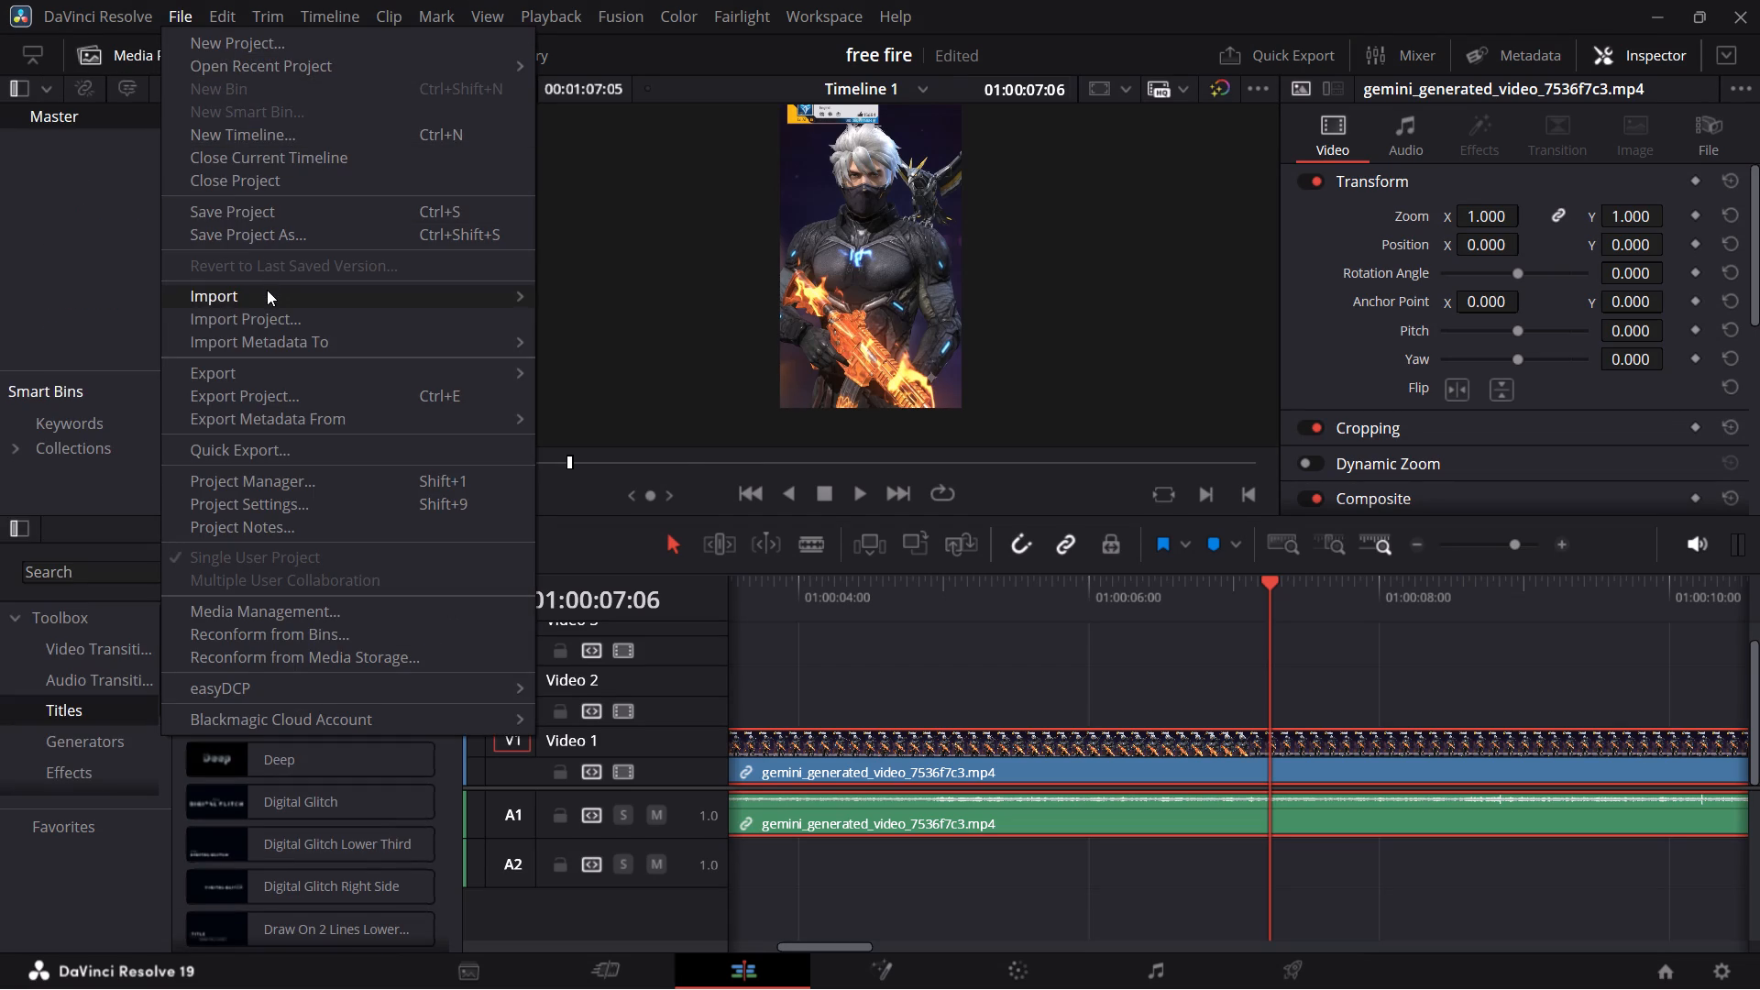
{"action": "left_click", "coordinate": [585, 324]}
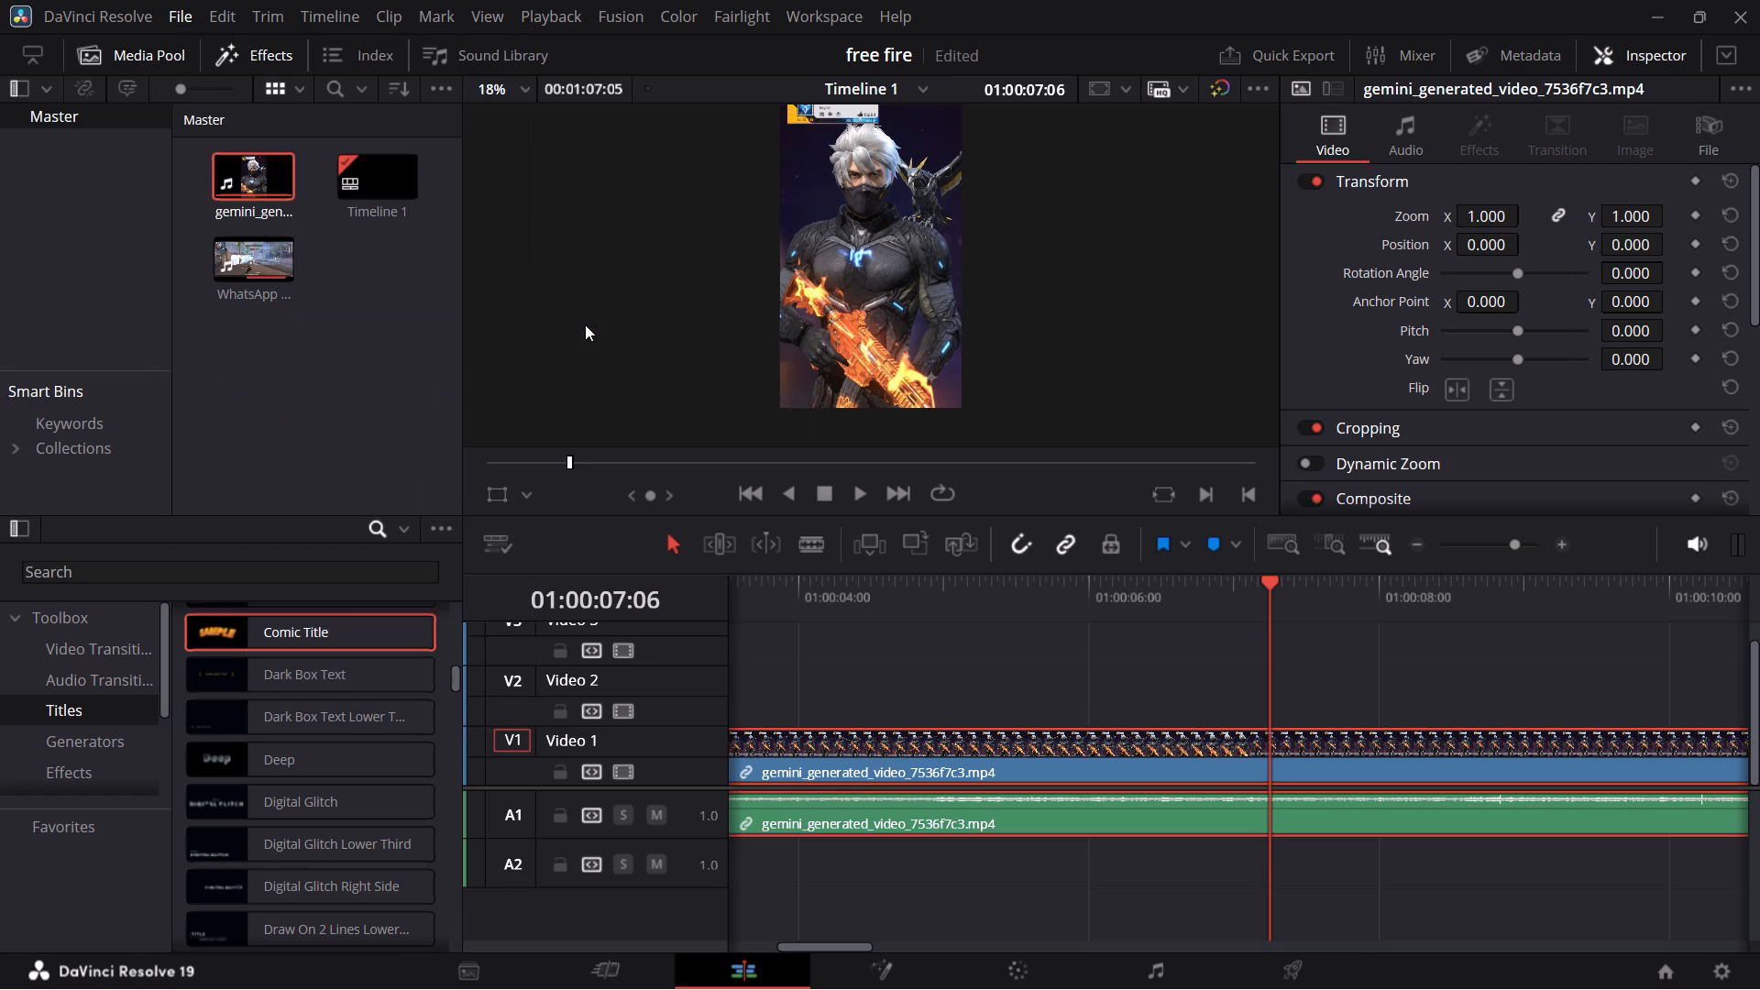
{"action": "left_click", "coordinate": [286, 221]}
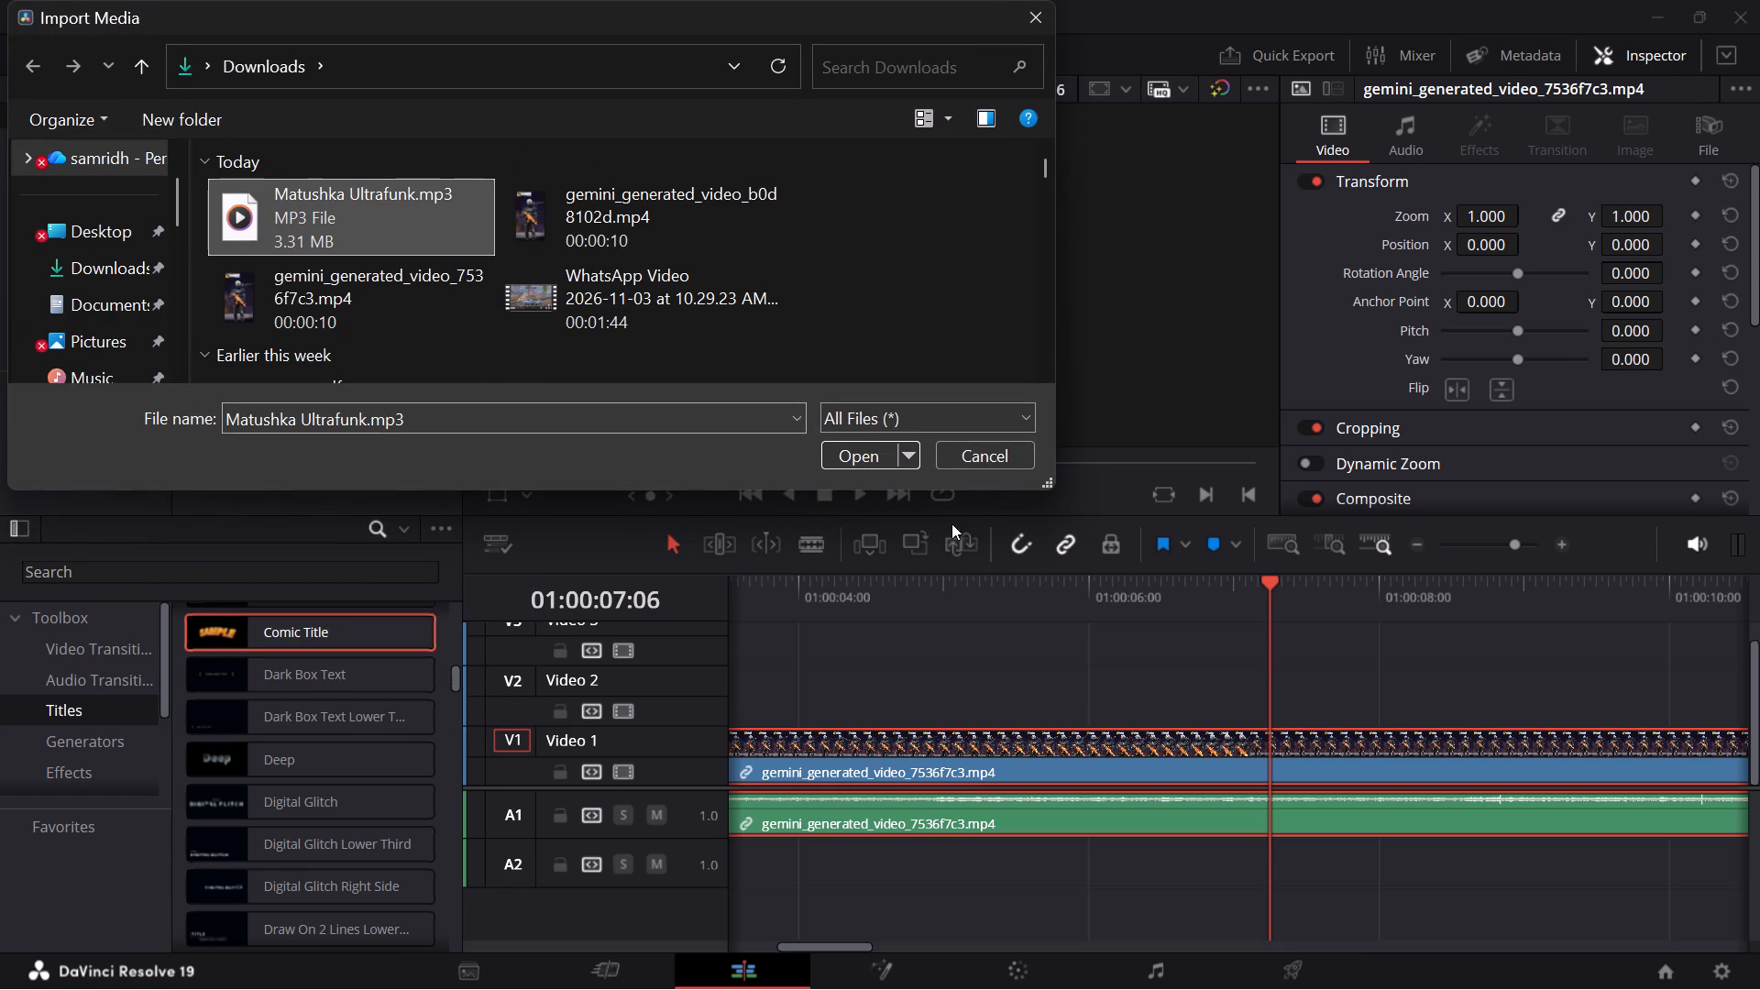
{"action": "left_click", "coordinate": [856, 460]}
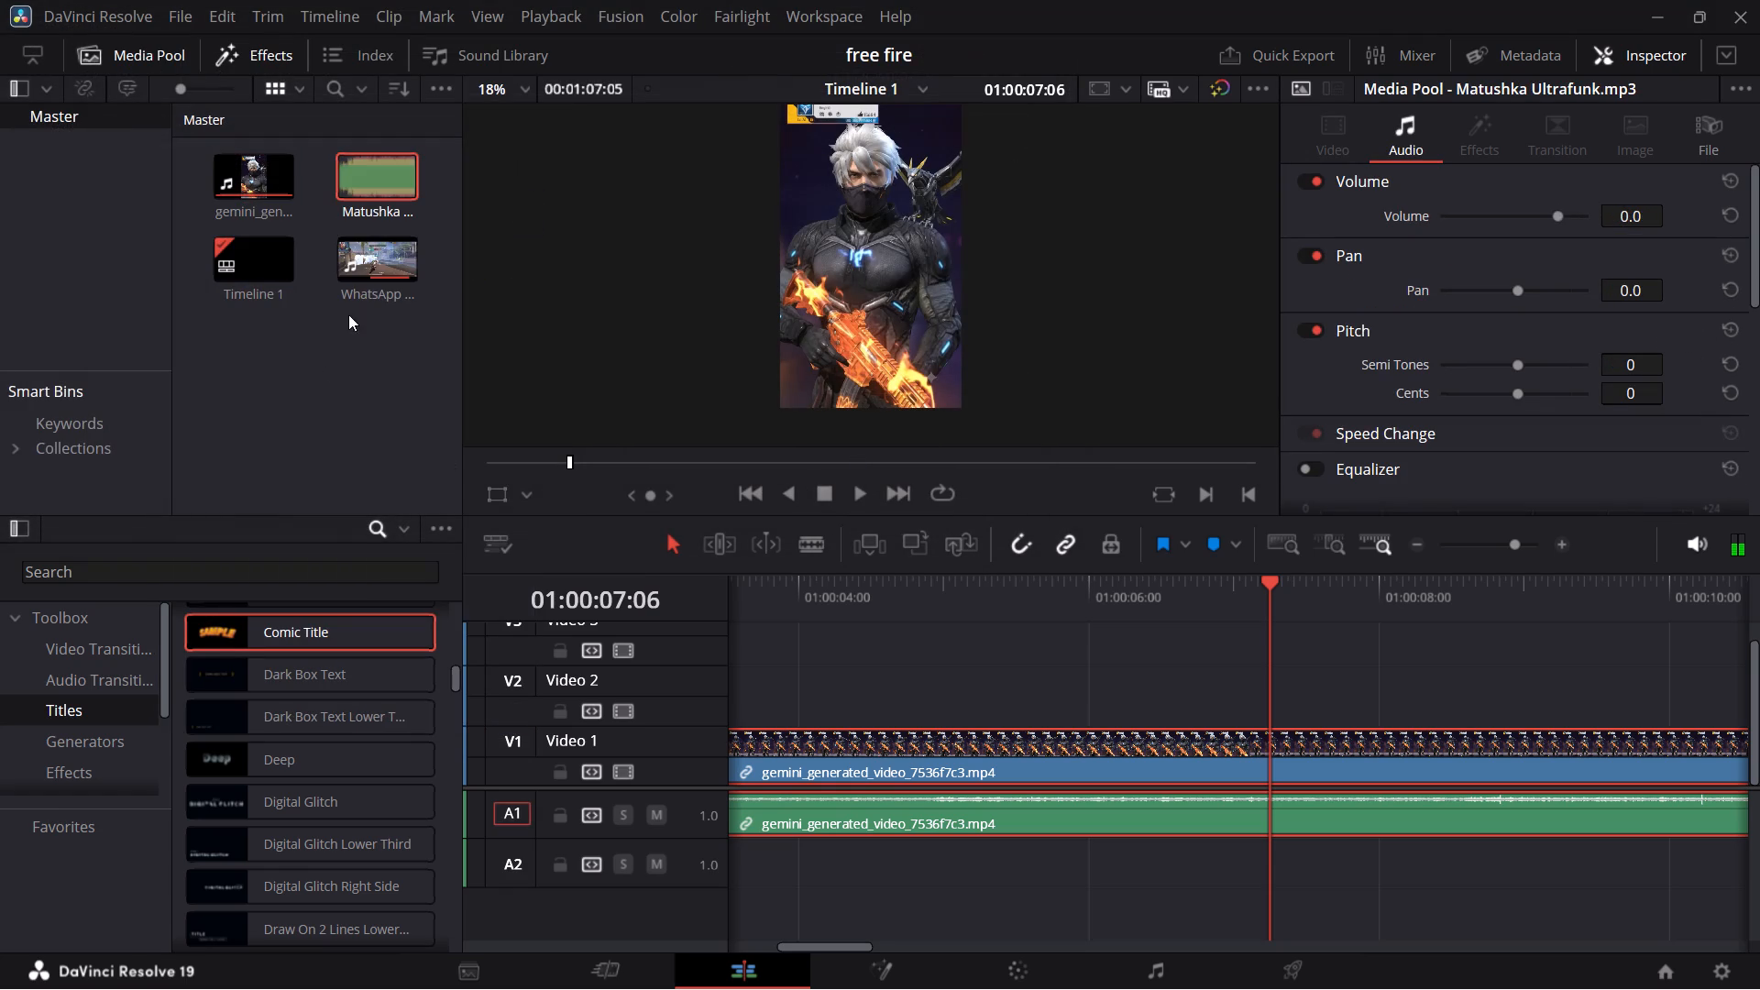
Place Matushka Ultrafunk.mp3 on audio track A2, starting at the very beginning of the timeline beneath the Comic Title.
{"action": "left_click_drag", "start_coordinate": [356, 178], "coordinate": [791, 925]}
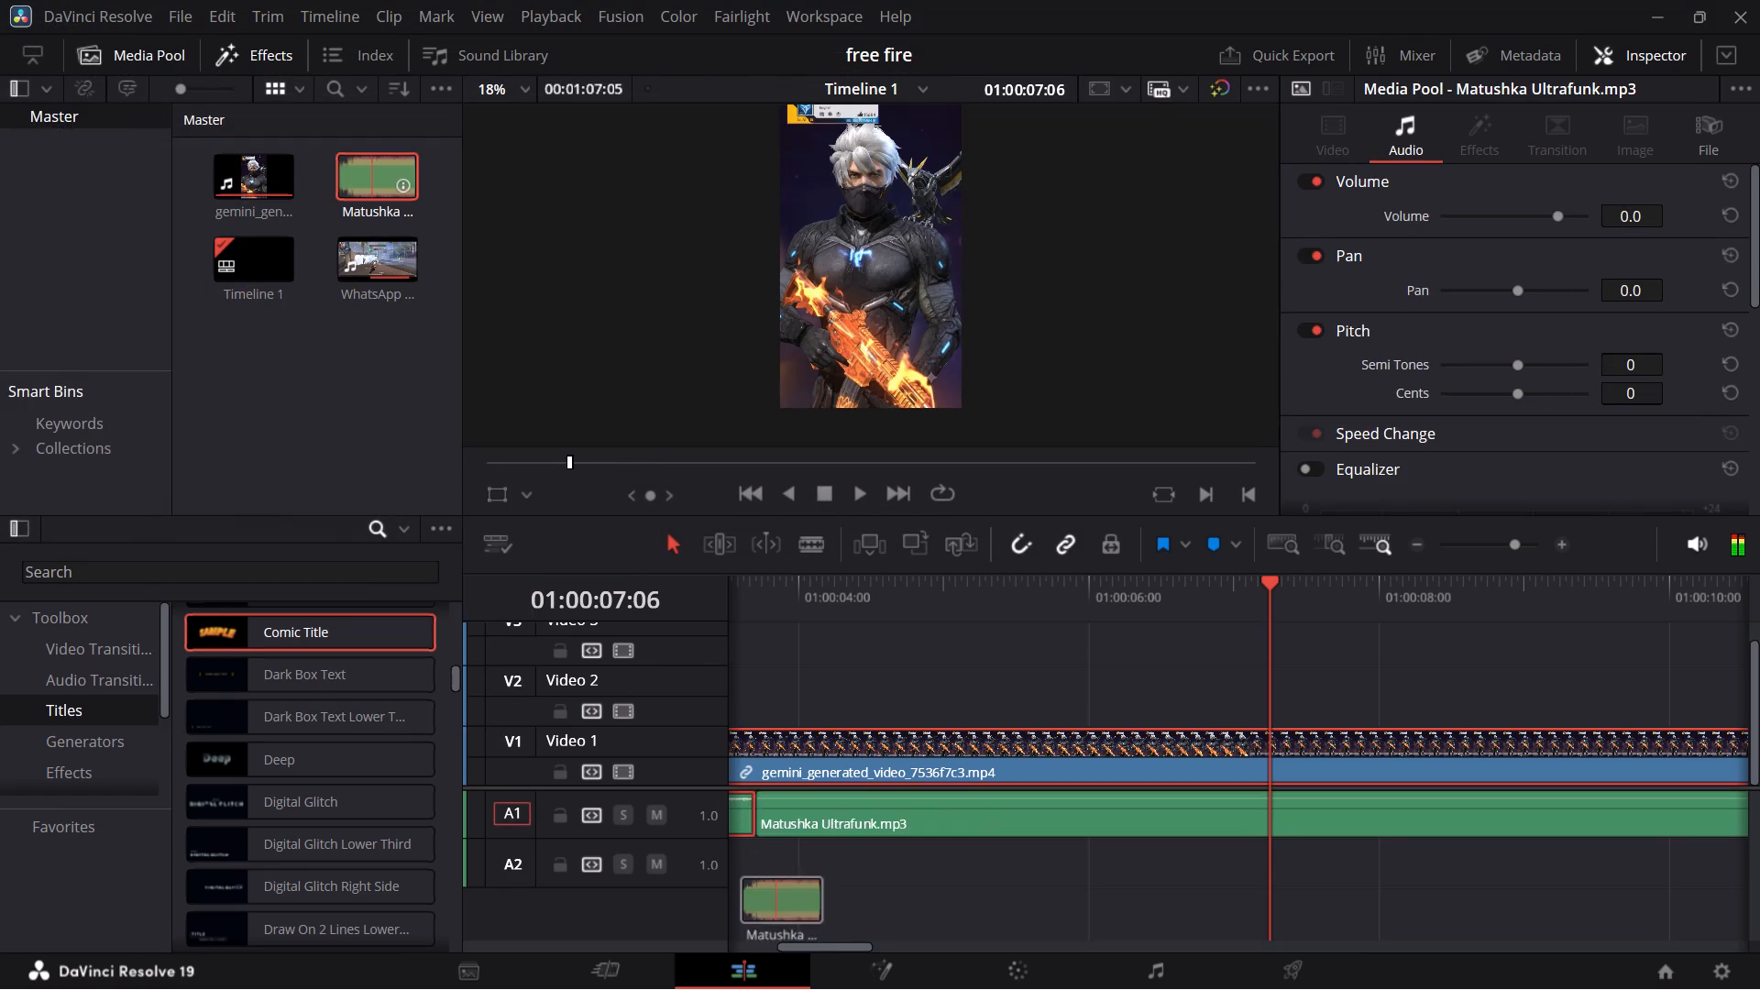
{"action": "left_click_drag", "start_coordinate": [791, 925], "coordinate": [841, 914]}
{"action": "scroll", "coordinate": [980, 650], "scroll_direction": "right", "scroll_amount": 2}
{"action": "scroll", "coordinate": [980, 650], "scroll_direction": "down", "scroll_amount": 2}
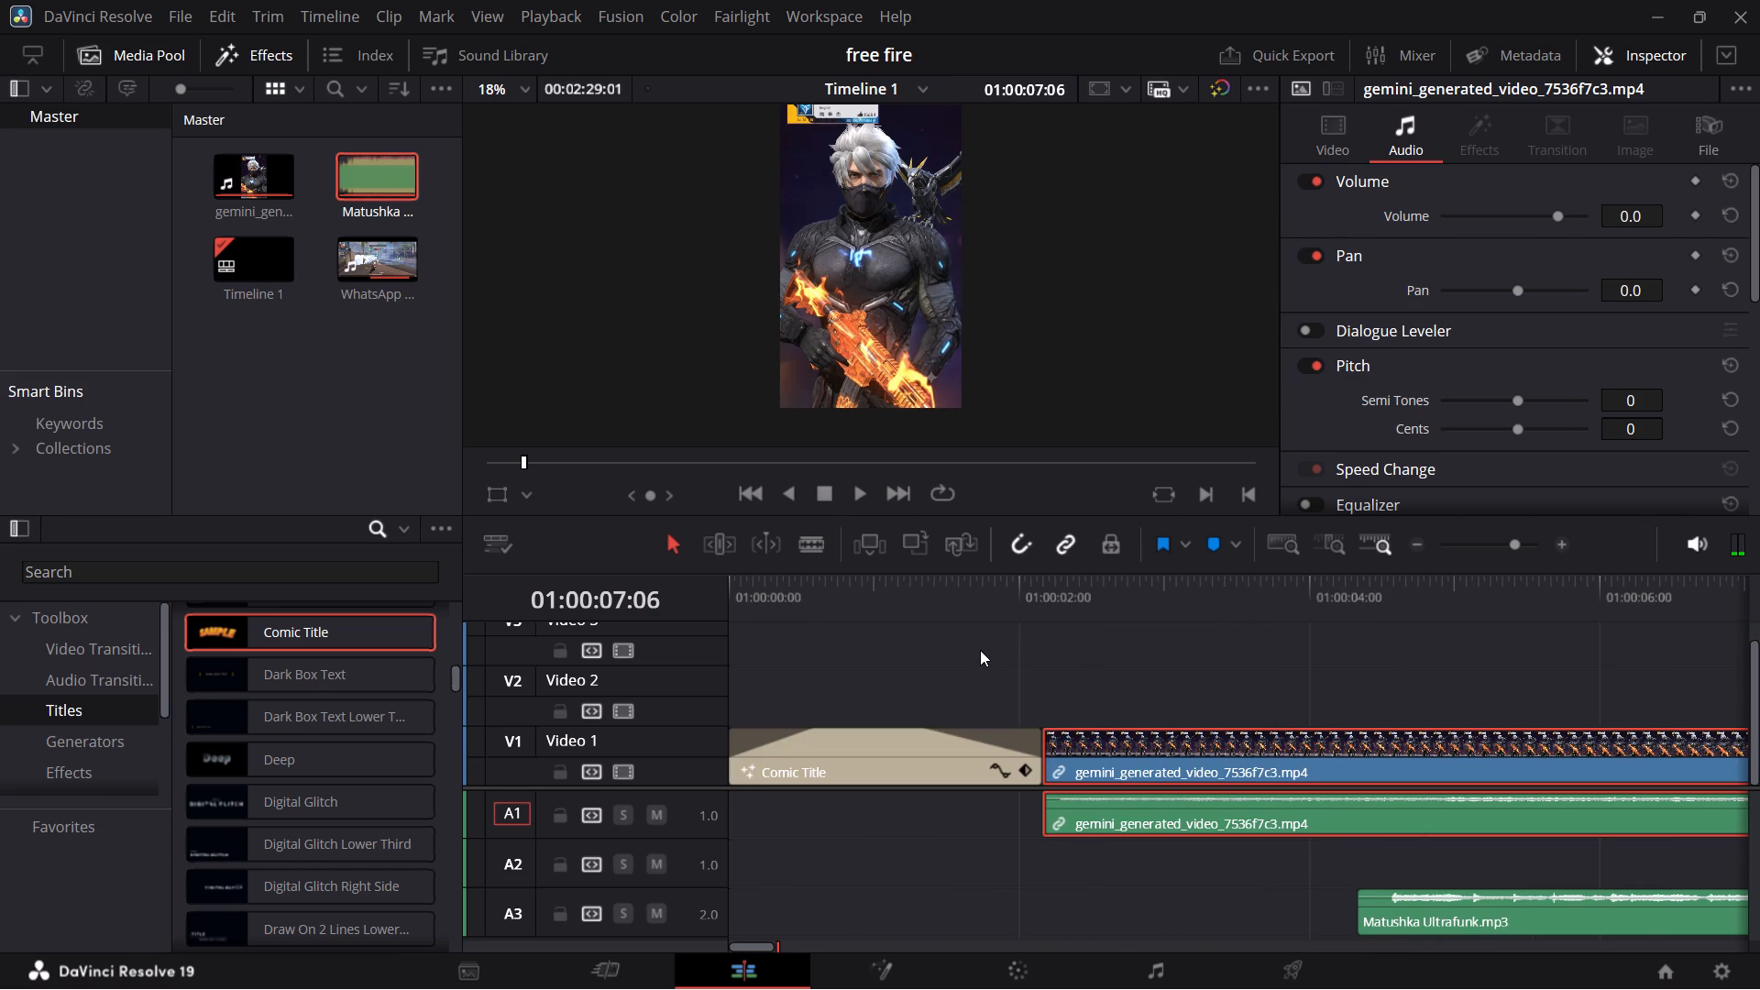
{"action": "left_click_drag", "start_coordinate": [1429, 919], "coordinate": [1248, 925]}
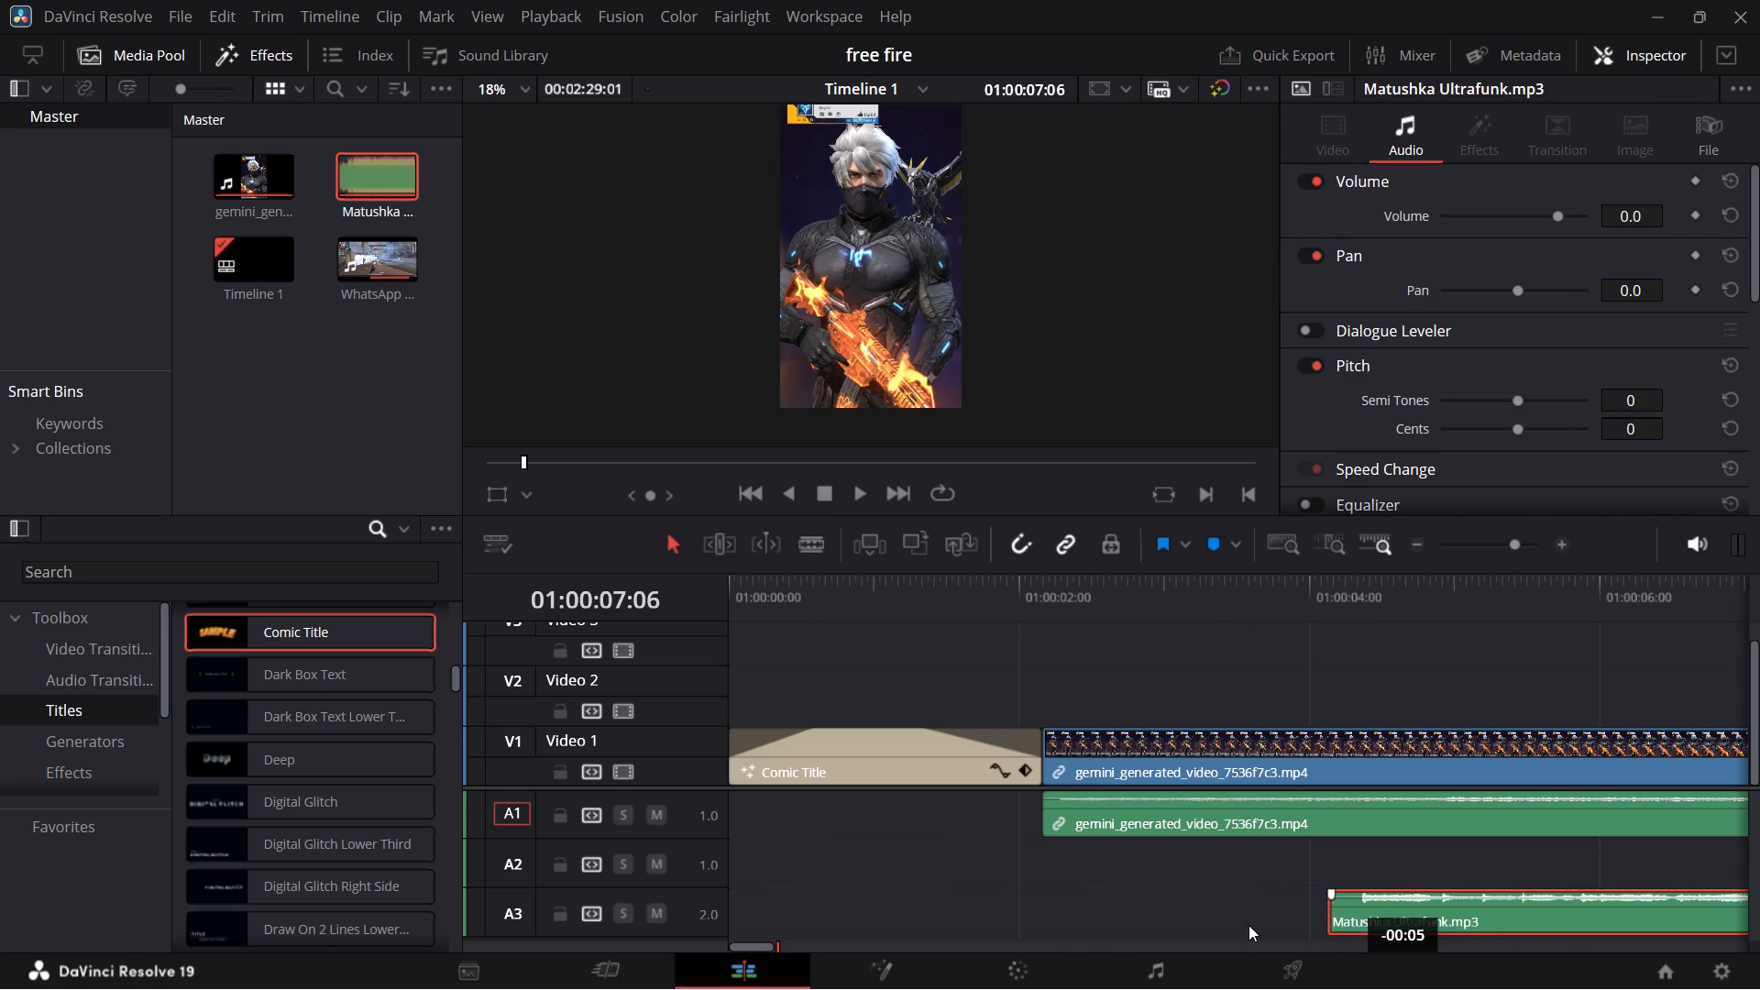
{"action": "left_click_drag", "start_coordinate": [1248, 925], "coordinate": [980, 905]}
{"action": "left_click_drag", "start_coordinate": [980, 905], "coordinate": [777, 863]}
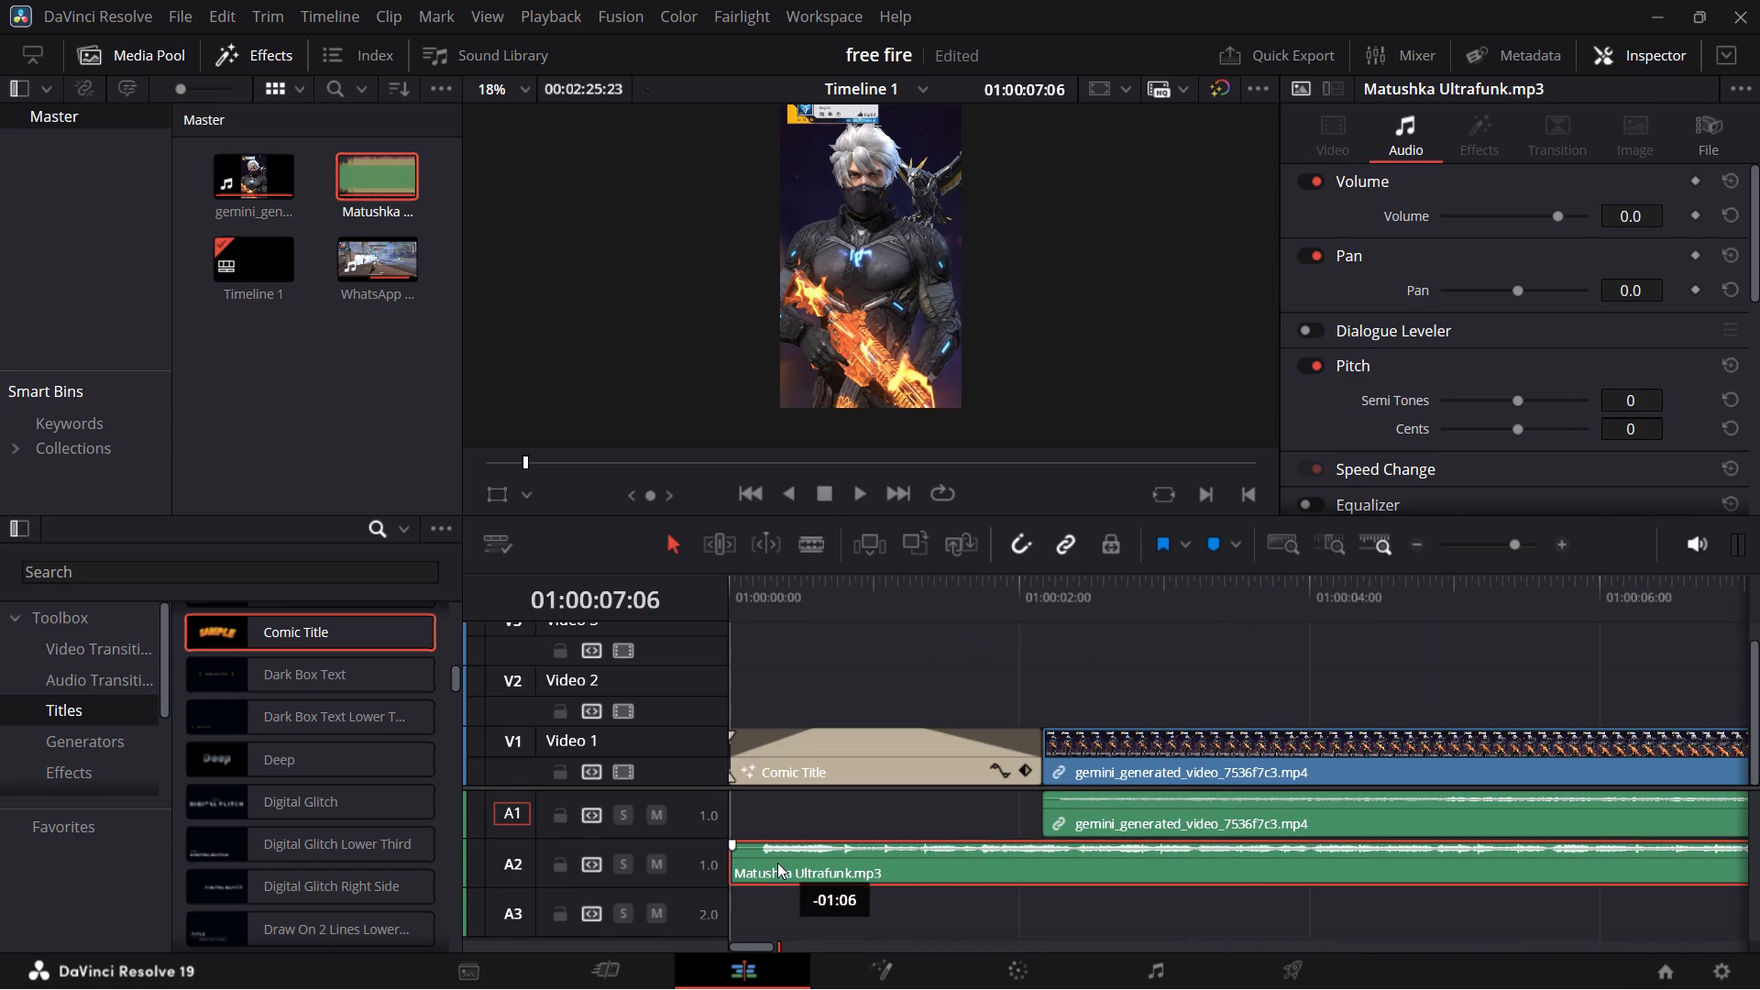
{"action": "left_click_drag", "start_coordinate": [777, 863], "coordinate": [775, 863]}
Play the timeline from its start through the Gemini intro to review how the funk music fits.
{"action": "left_click", "coordinate": [732, 583]}
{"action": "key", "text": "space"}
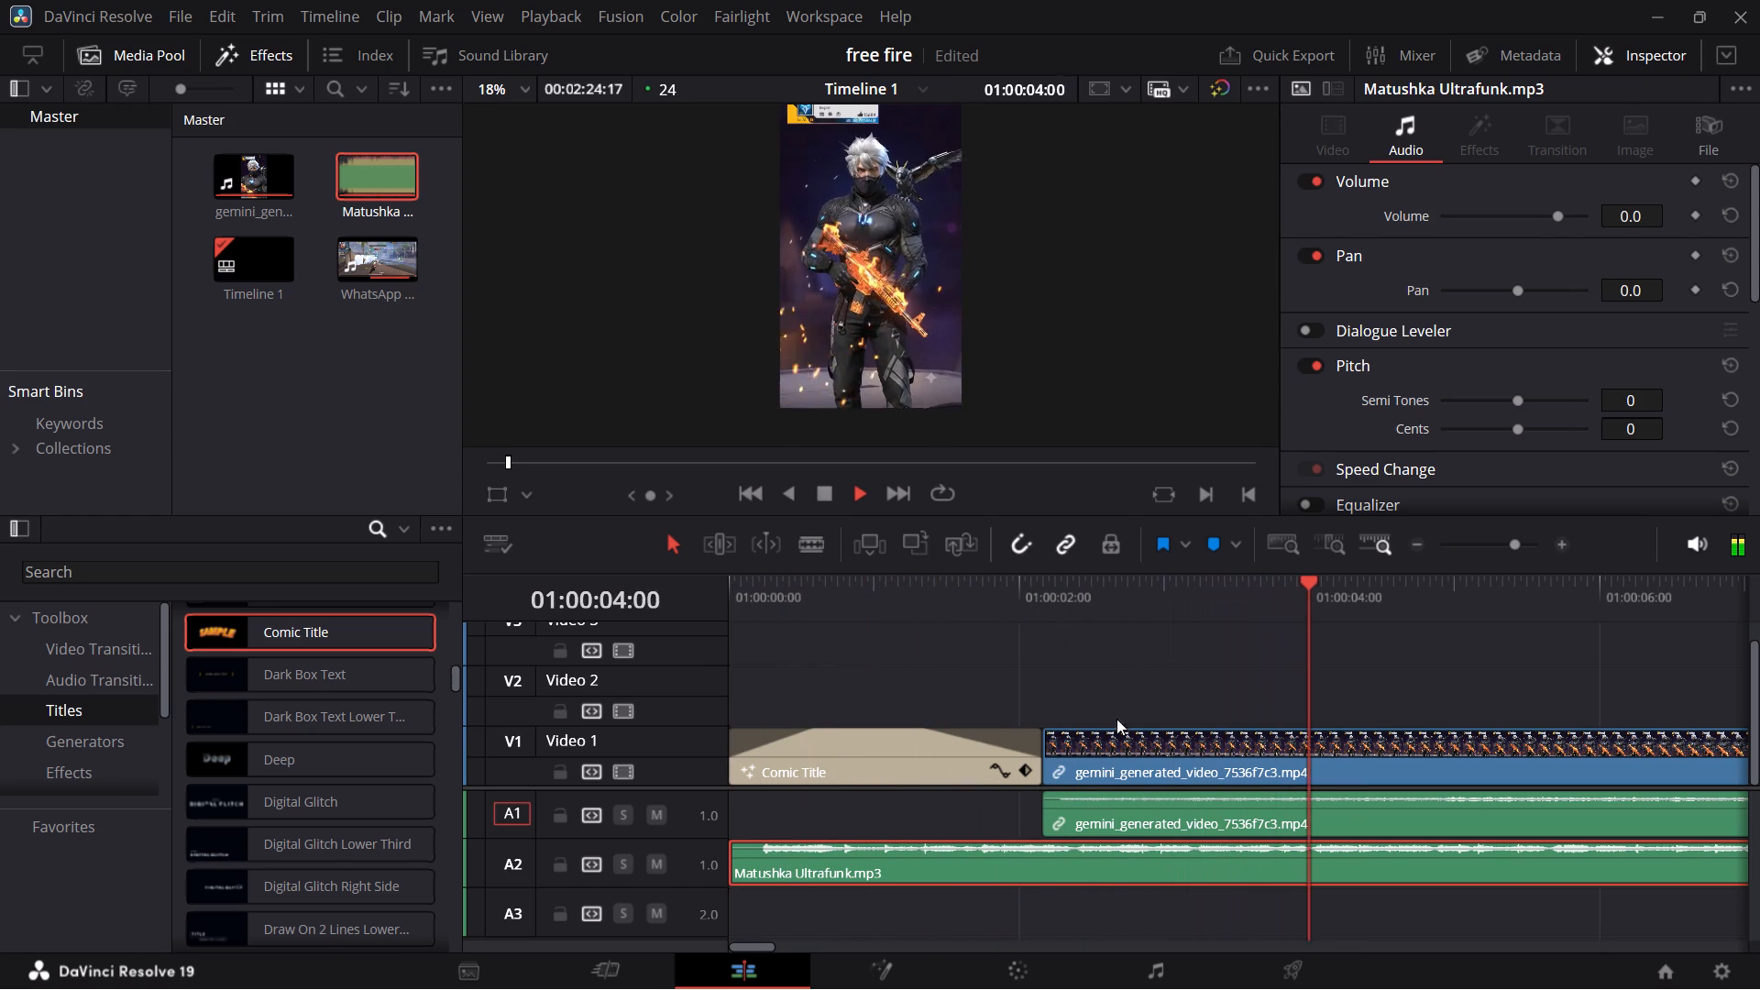
{"action": "left_click", "coordinate": [1119, 797]}
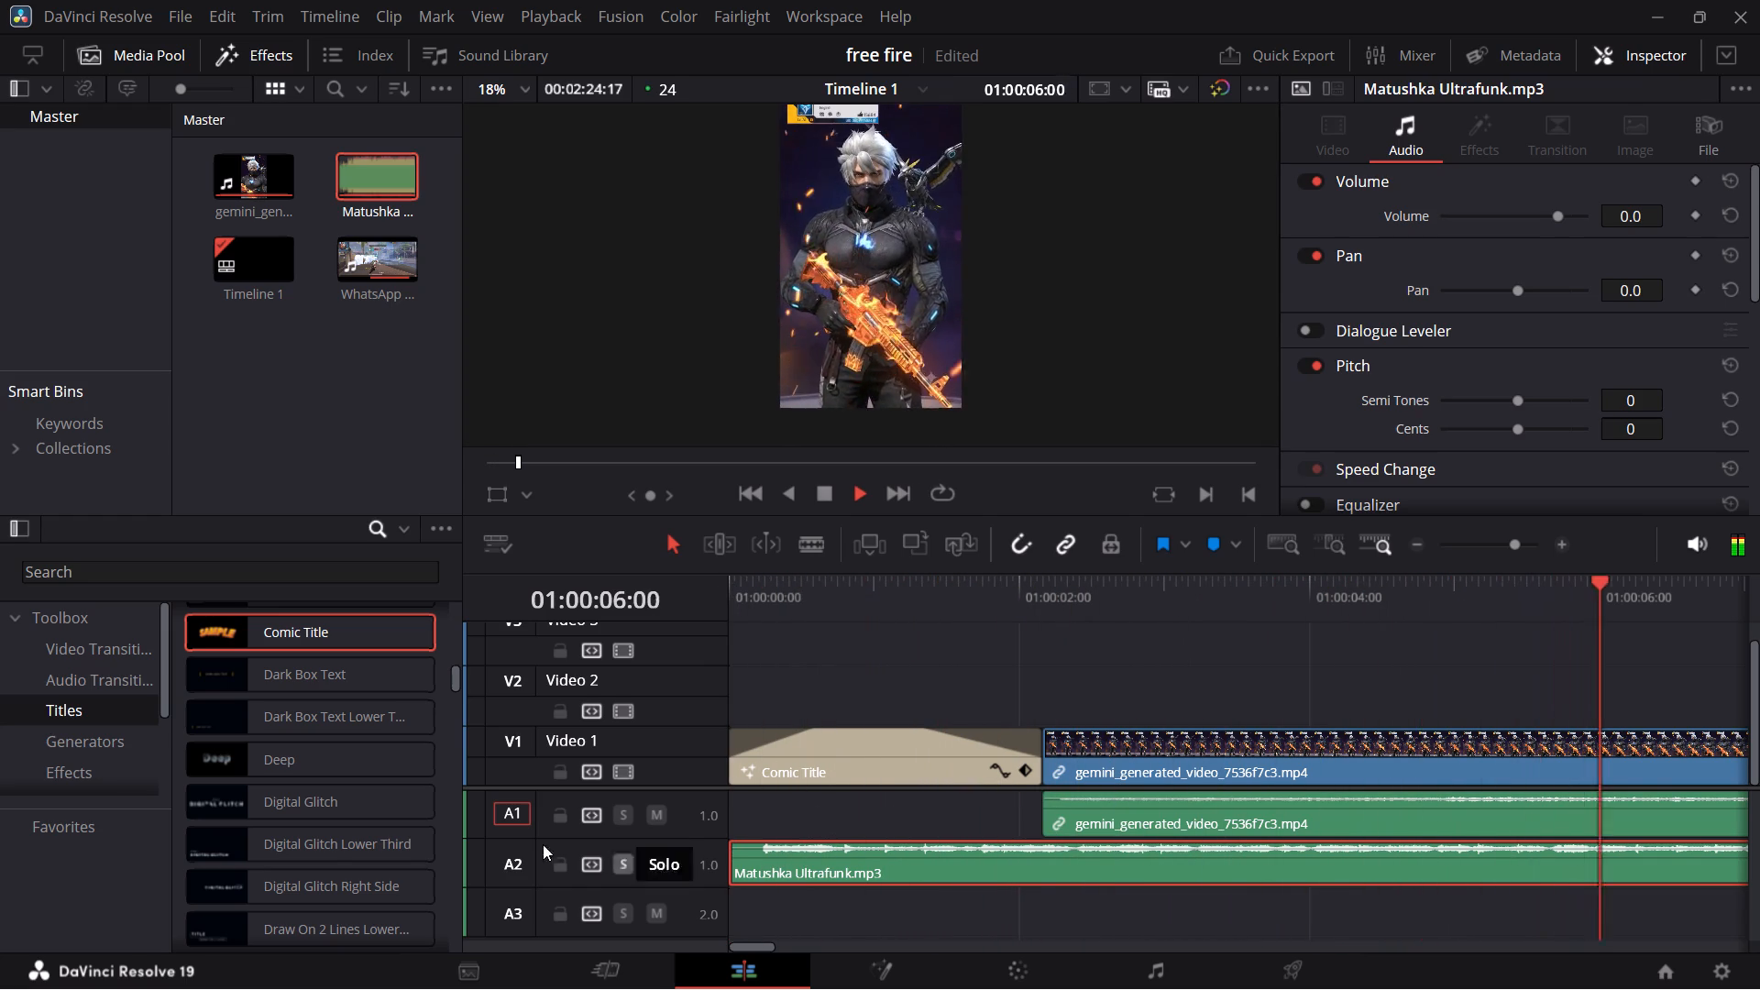
{"action": "left_click", "coordinate": [512, 819]}
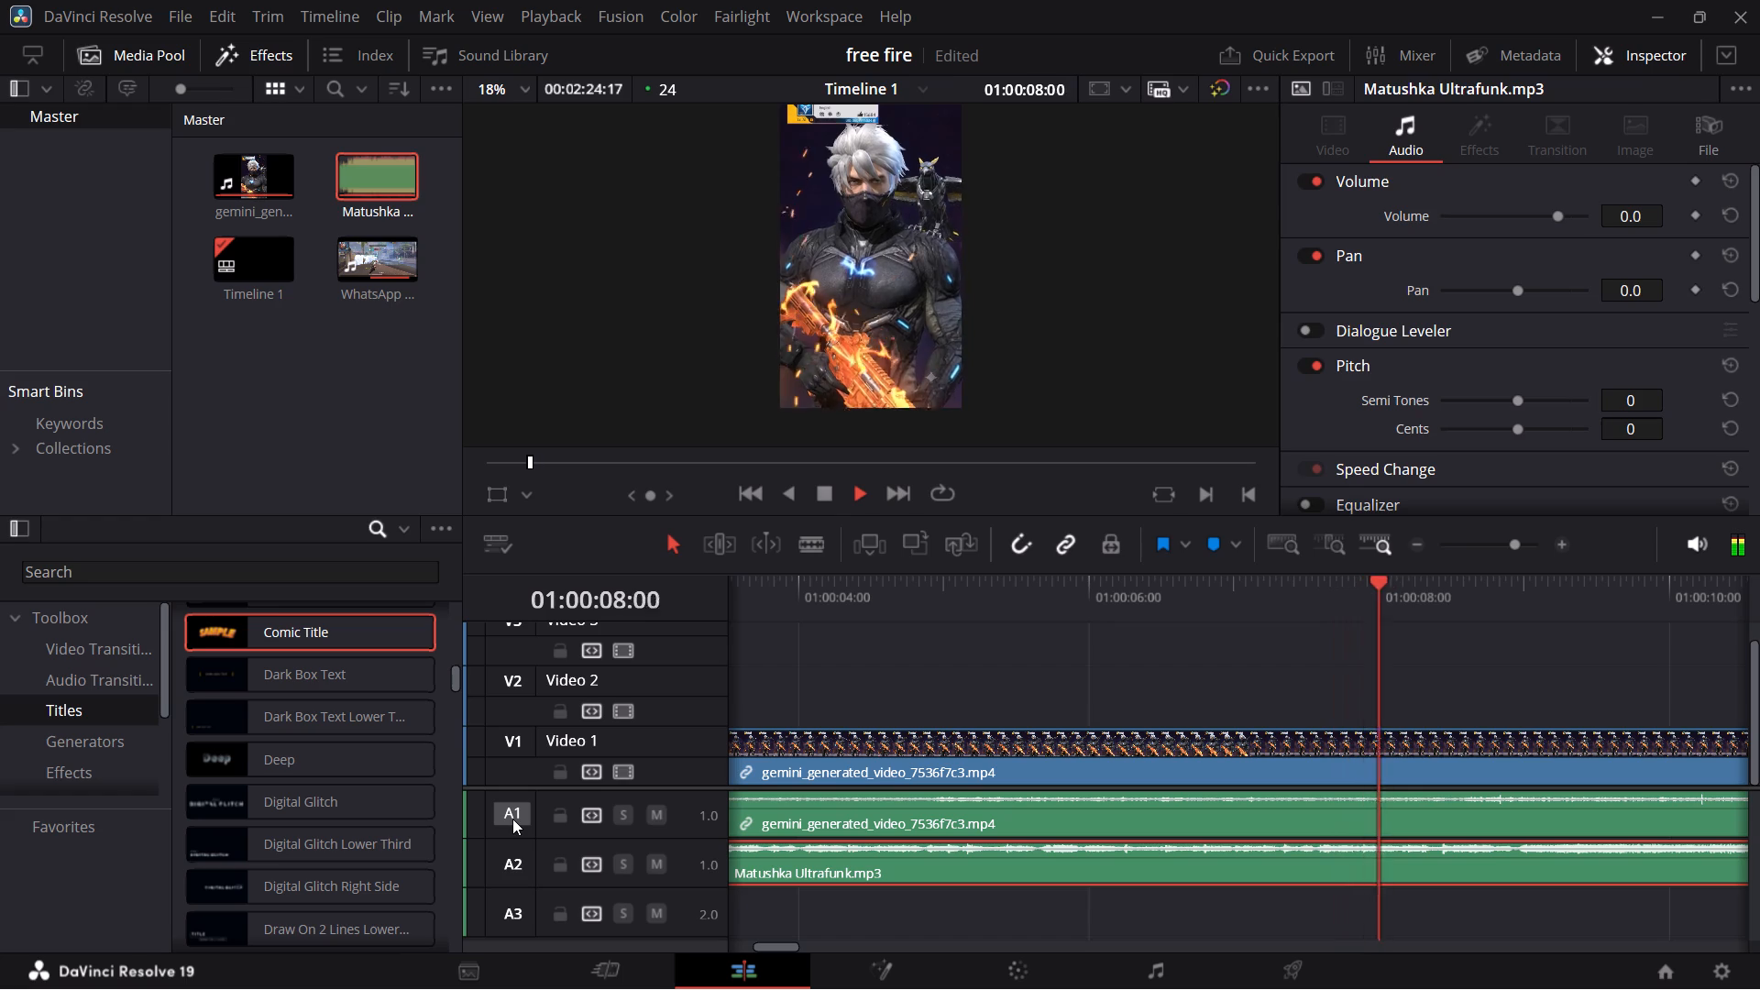
{"action": "left_click", "coordinate": [512, 814]}
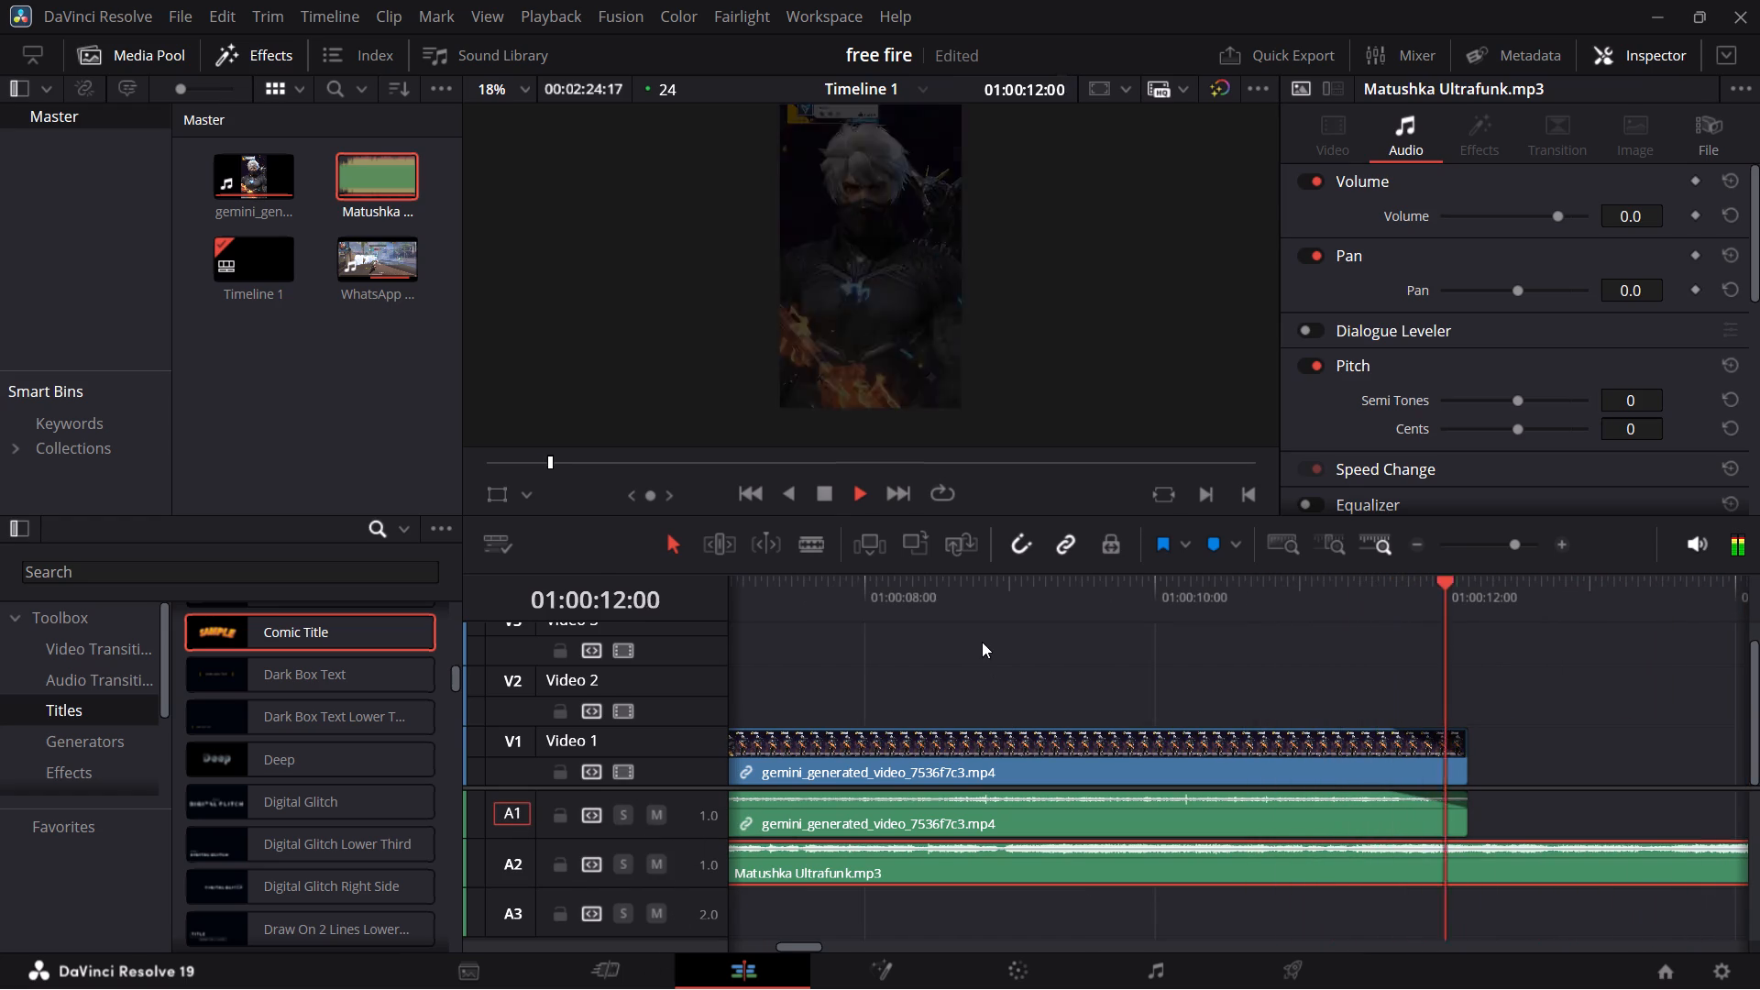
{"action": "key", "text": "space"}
Move the WhatsApp gameplay clip earlier on V1 to about 01:00:11:16, overlapping and trimming the tail of the Gemini intro.
{"action": "scroll", "coordinate": [860, 809], "scroll_direction": "right", "scroll_amount": 2}
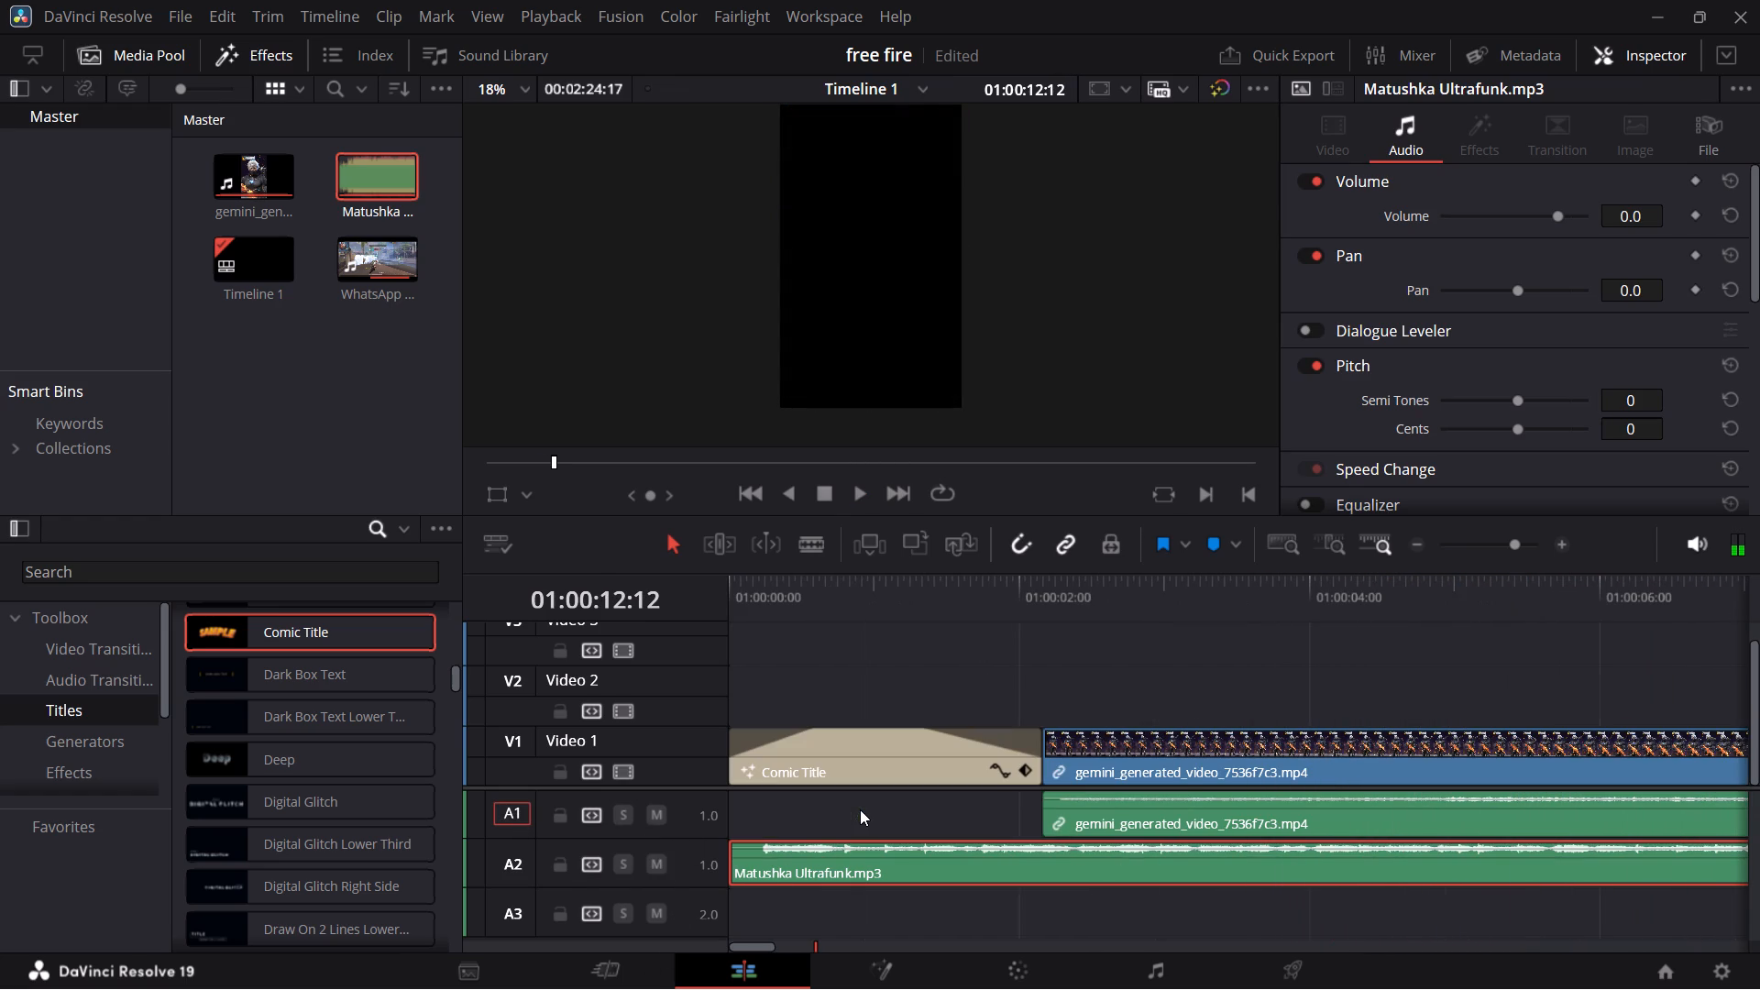
{"action": "scroll", "coordinate": [860, 809], "scroll_direction": "right", "scroll_amount": 2}
{"action": "scroll", "coordinate": [860, 809], "scroll_direction": "left", "scroll_amount": 4}
{"action": "scroll", "coordinate": [860, 809], "scroll_direction": "right", "scroll_amount": 2}
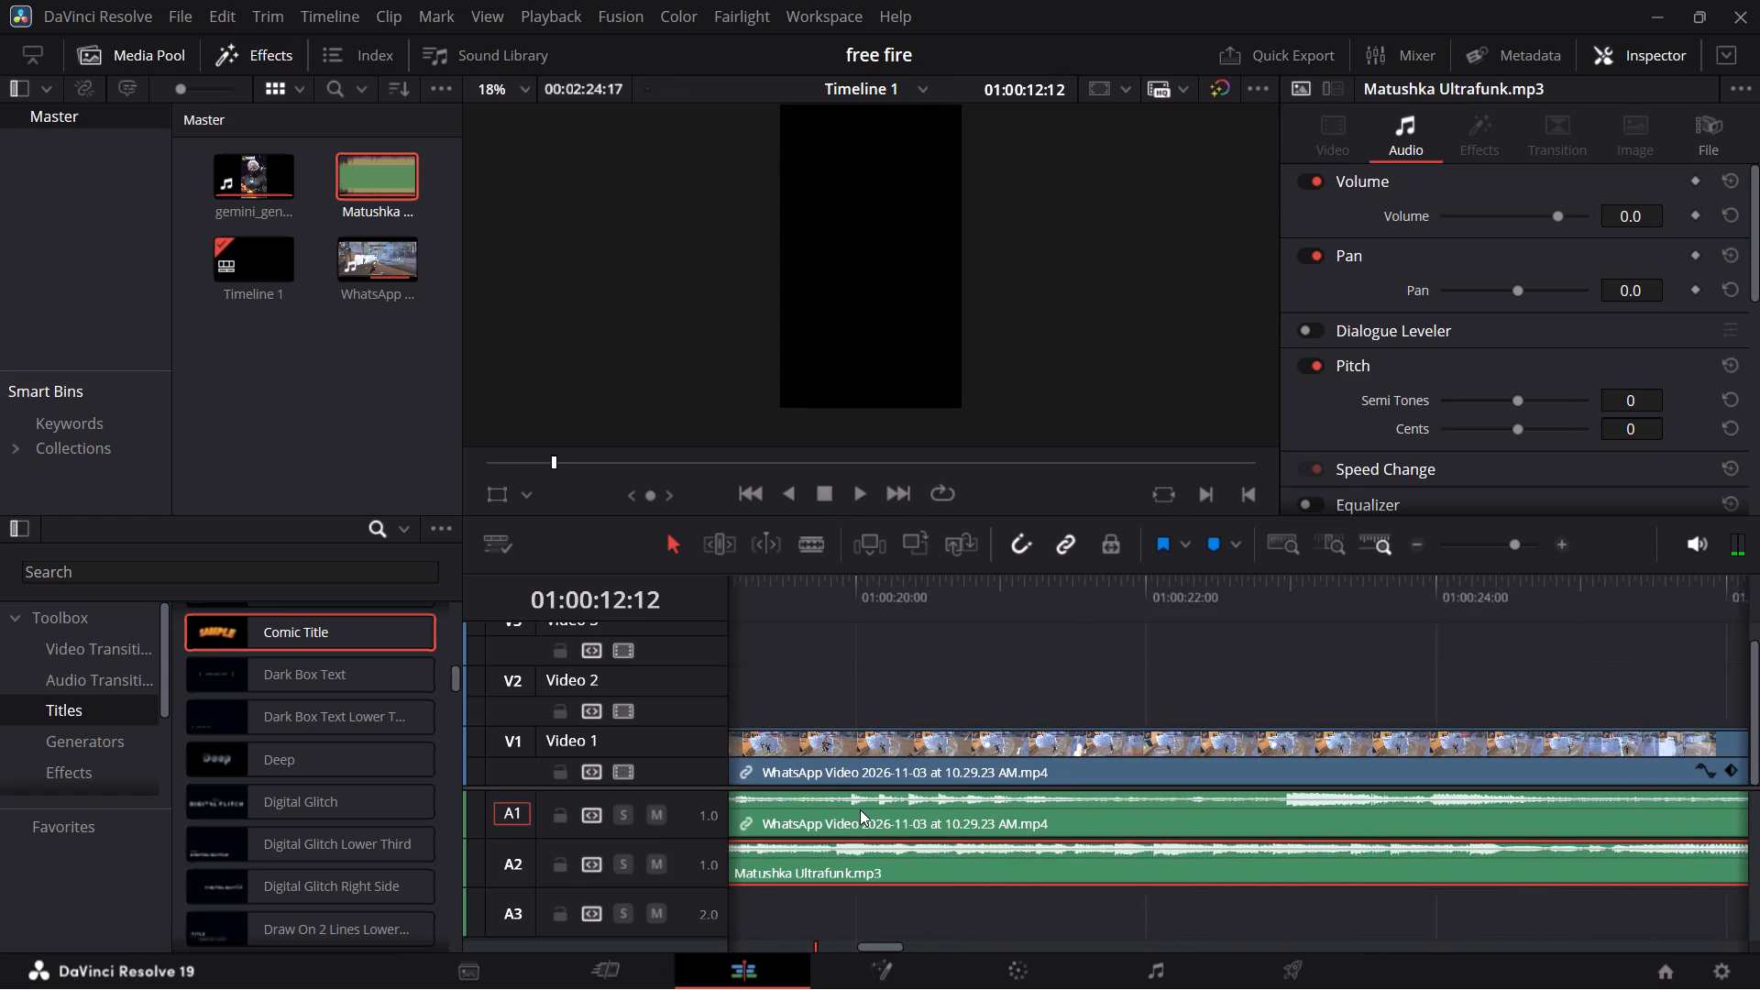
{"action": "scroll", "coordinate": [860, 809], "scroll_direction": "right", "scroll_amount": 2}
{"action": "left_click", "coordinate": [1115, 781]}
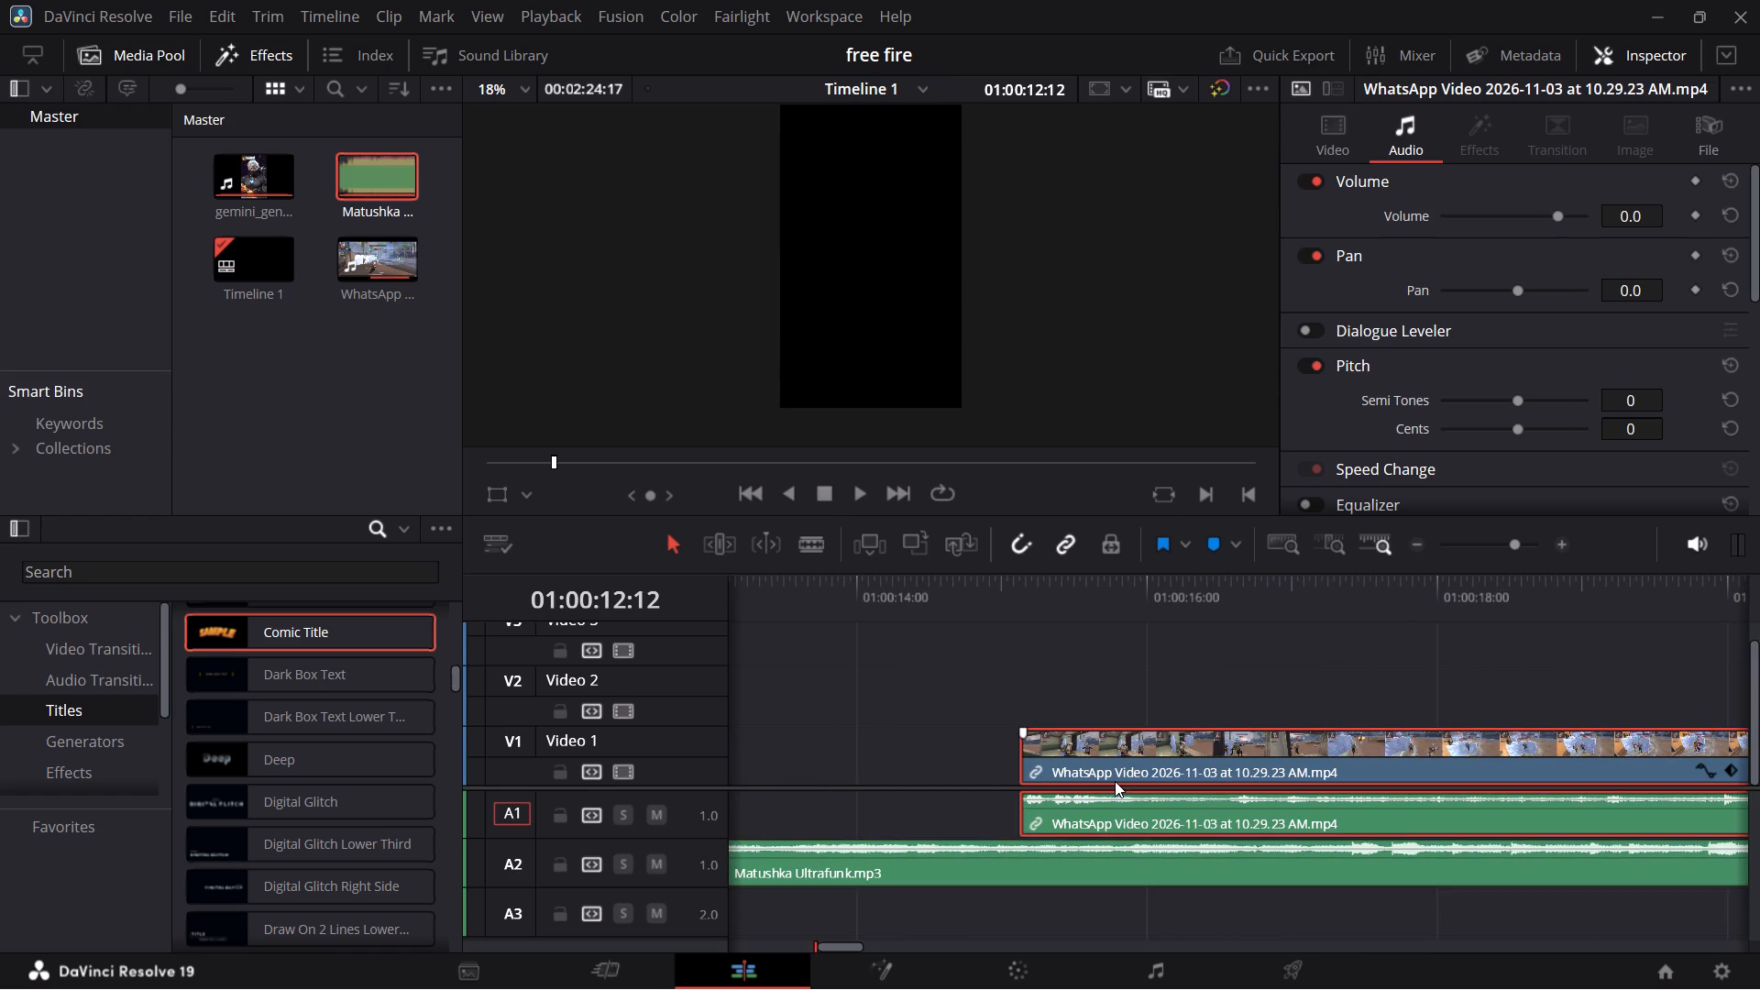
{"action": "scroll", "coordinate": [1115, 781], "scroll_direction": "right", "scroll_amount": 2}
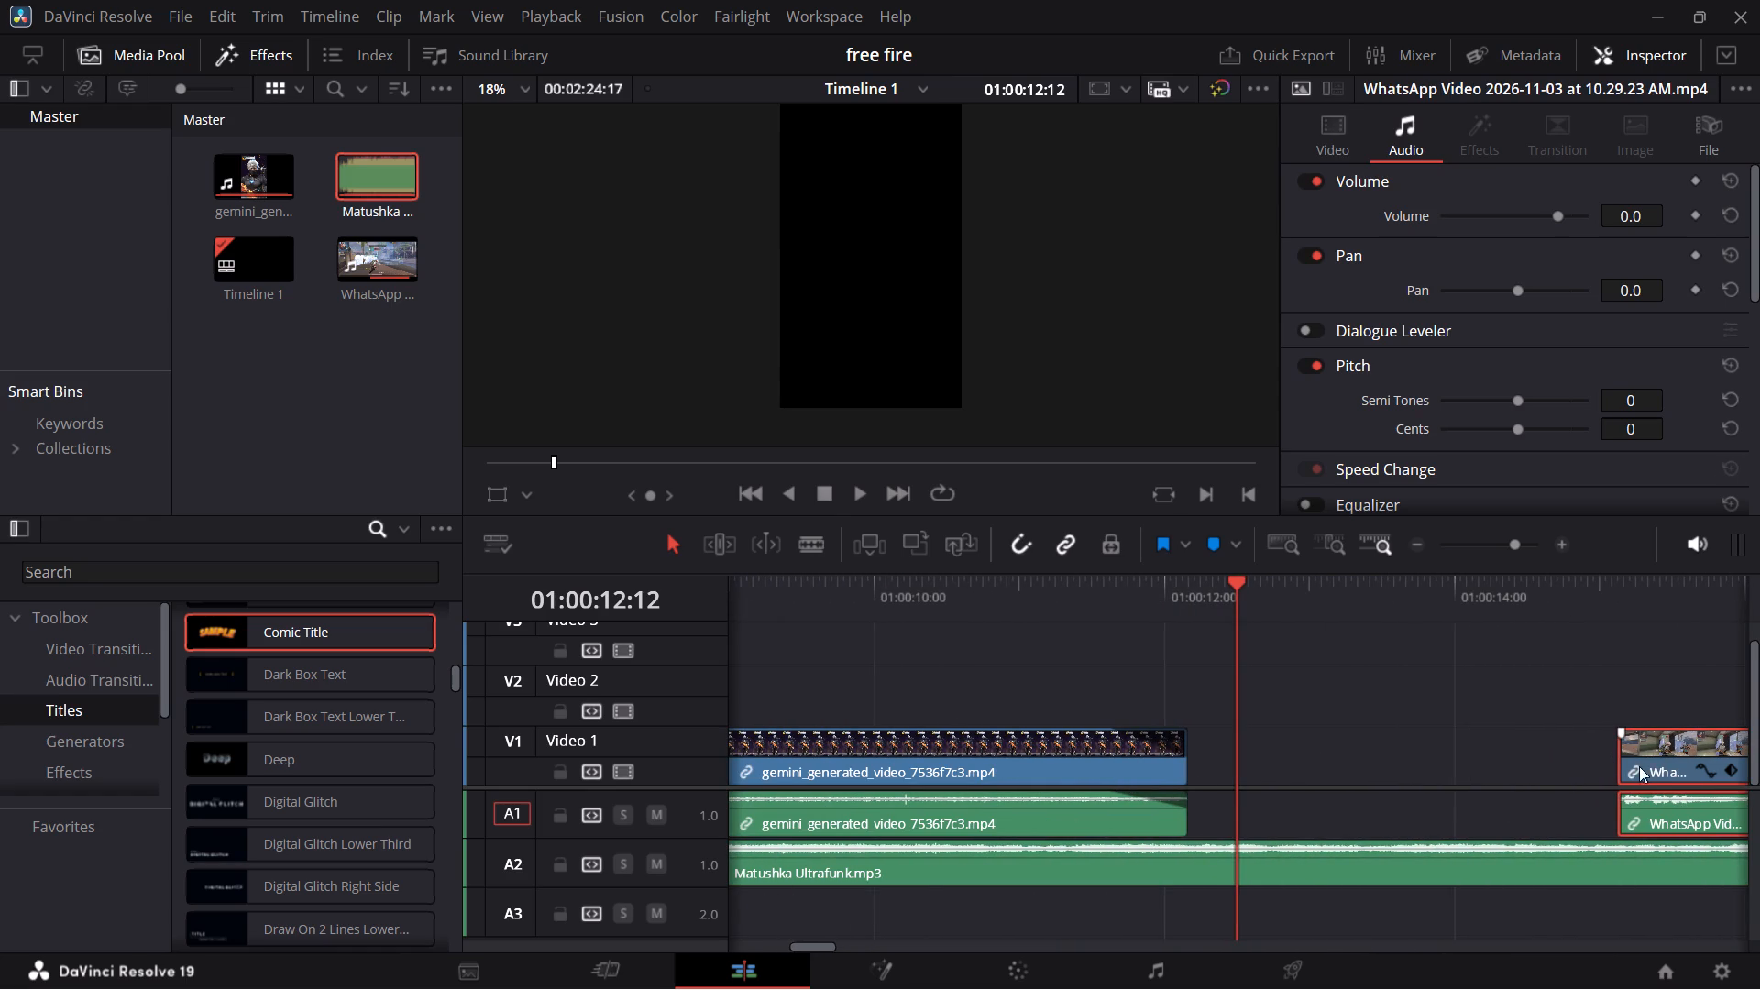
{"action": "left_click_drag", "start_coordinate": [1647, 768], "coordinate": [1159, 809]}
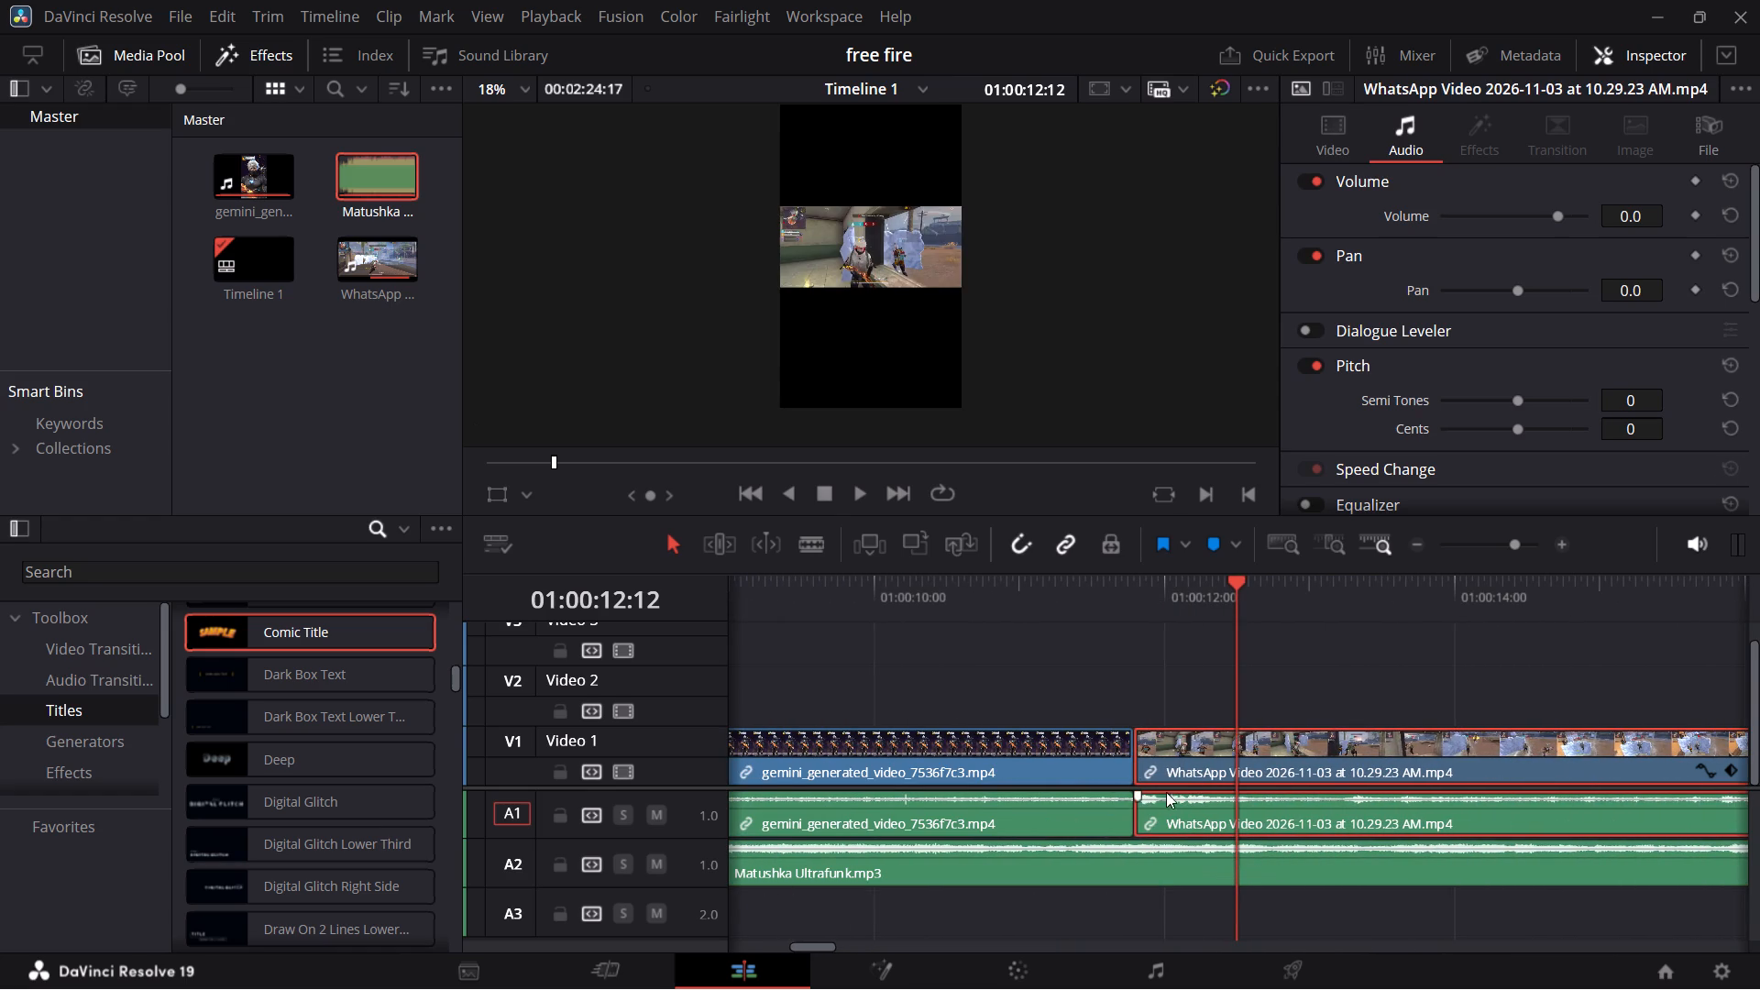
{"action": "left_click_drag", "start_coordinate": [1171, 764], "coordinate": [1202, 766]}
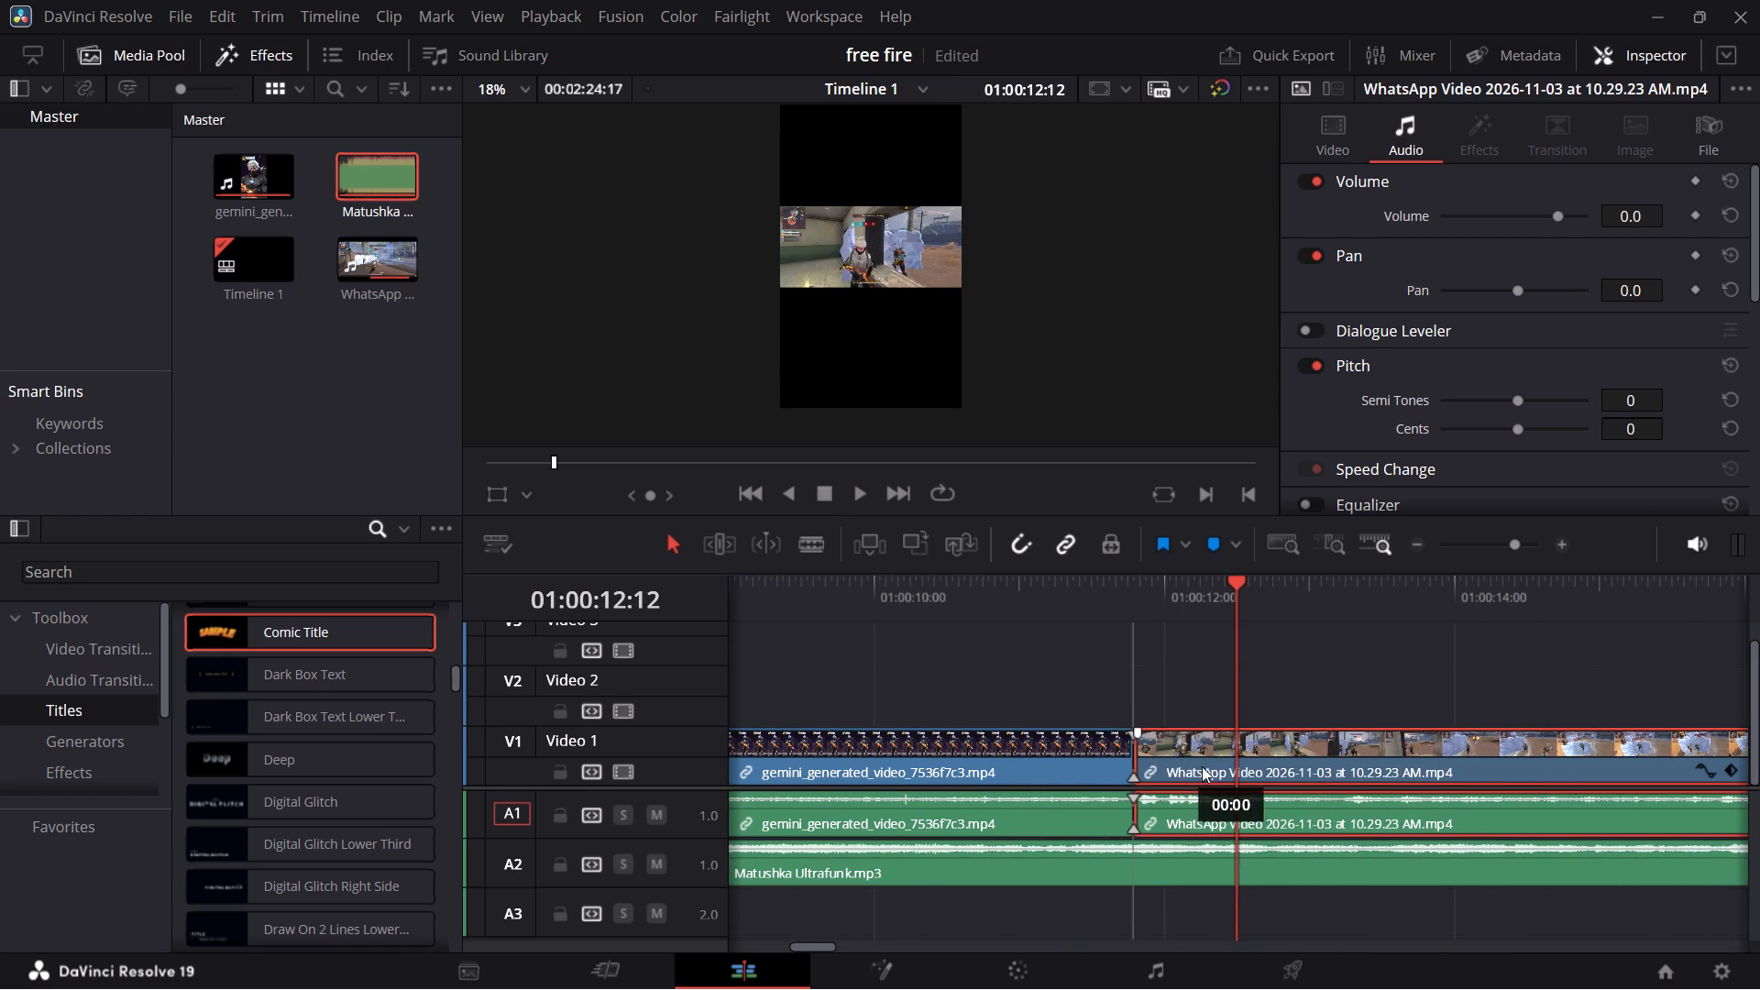
{"action": "left_click_drag", "start_coordinate": [1202, 766], "coordinate": [1230, 761]}
{"action": "left_click_drag", "start_coordinate": [1285, 751], "coordinate": [1206, 753]}
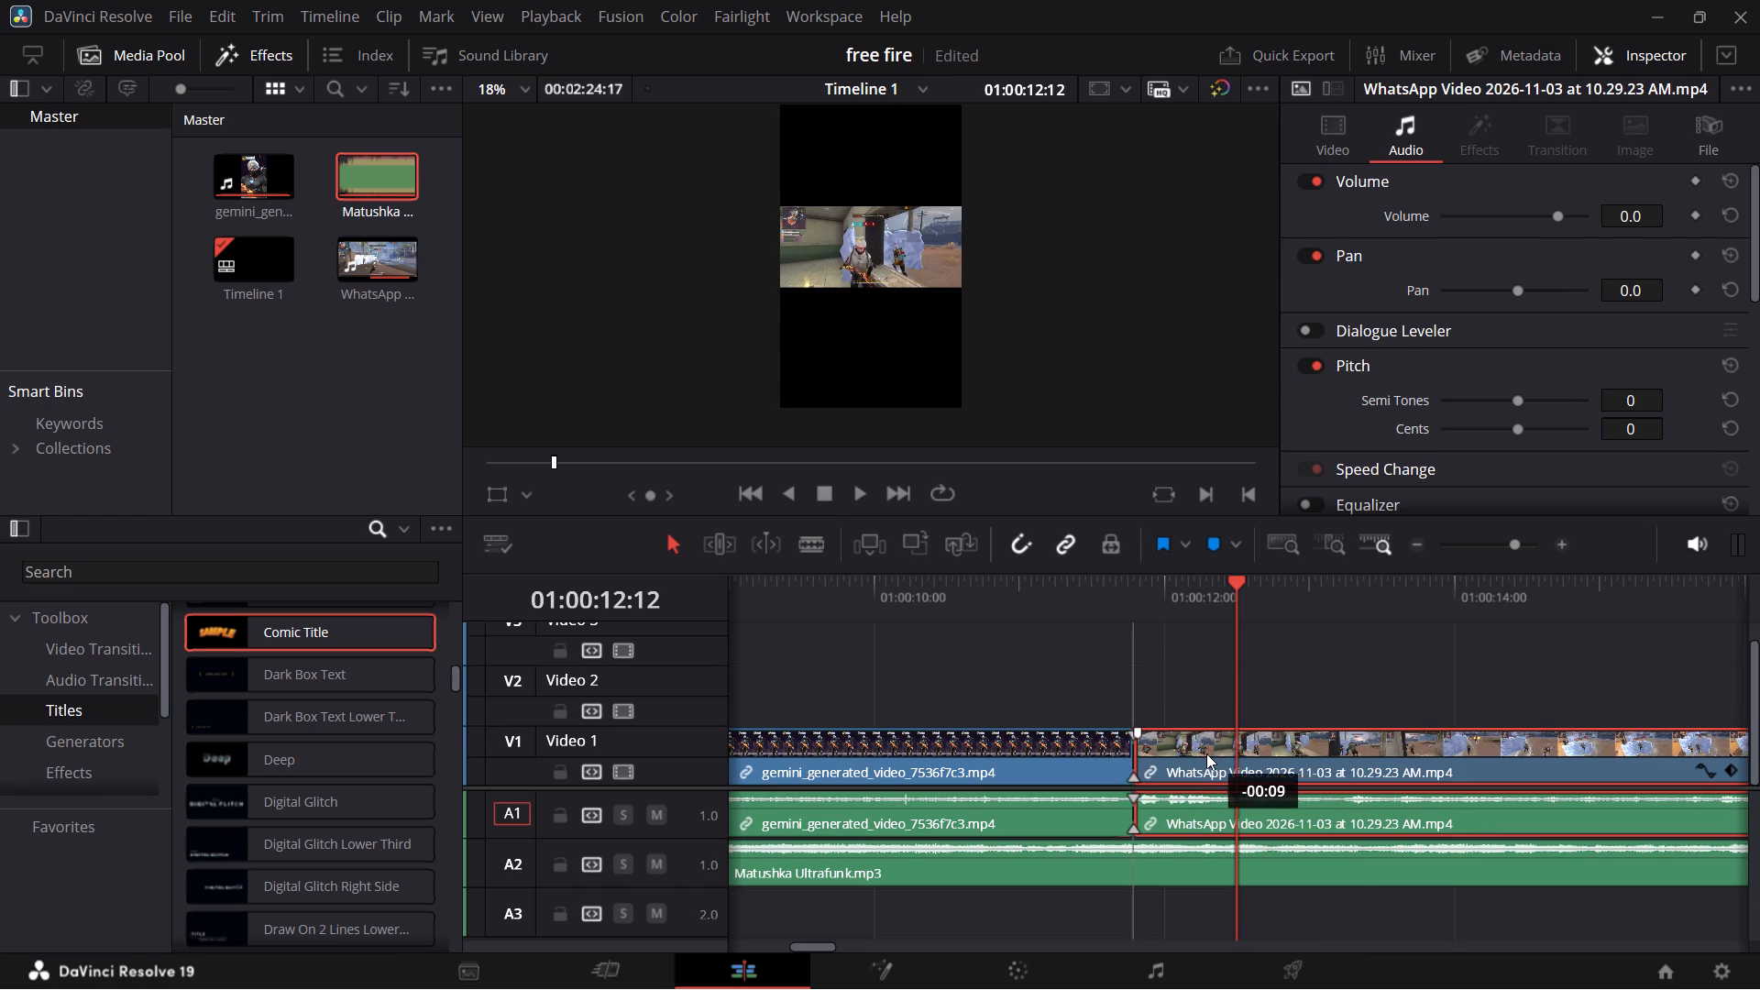
{"action": "left_click_drag", "start_coordinate": [1206, 753], "coordinate": [1206, 752]}
Play the join from 01:00:09:20 to about 01:00:26:08, checking the gameplay action against the music.
{"action": "left_click", "coordinate": [934, 758]}
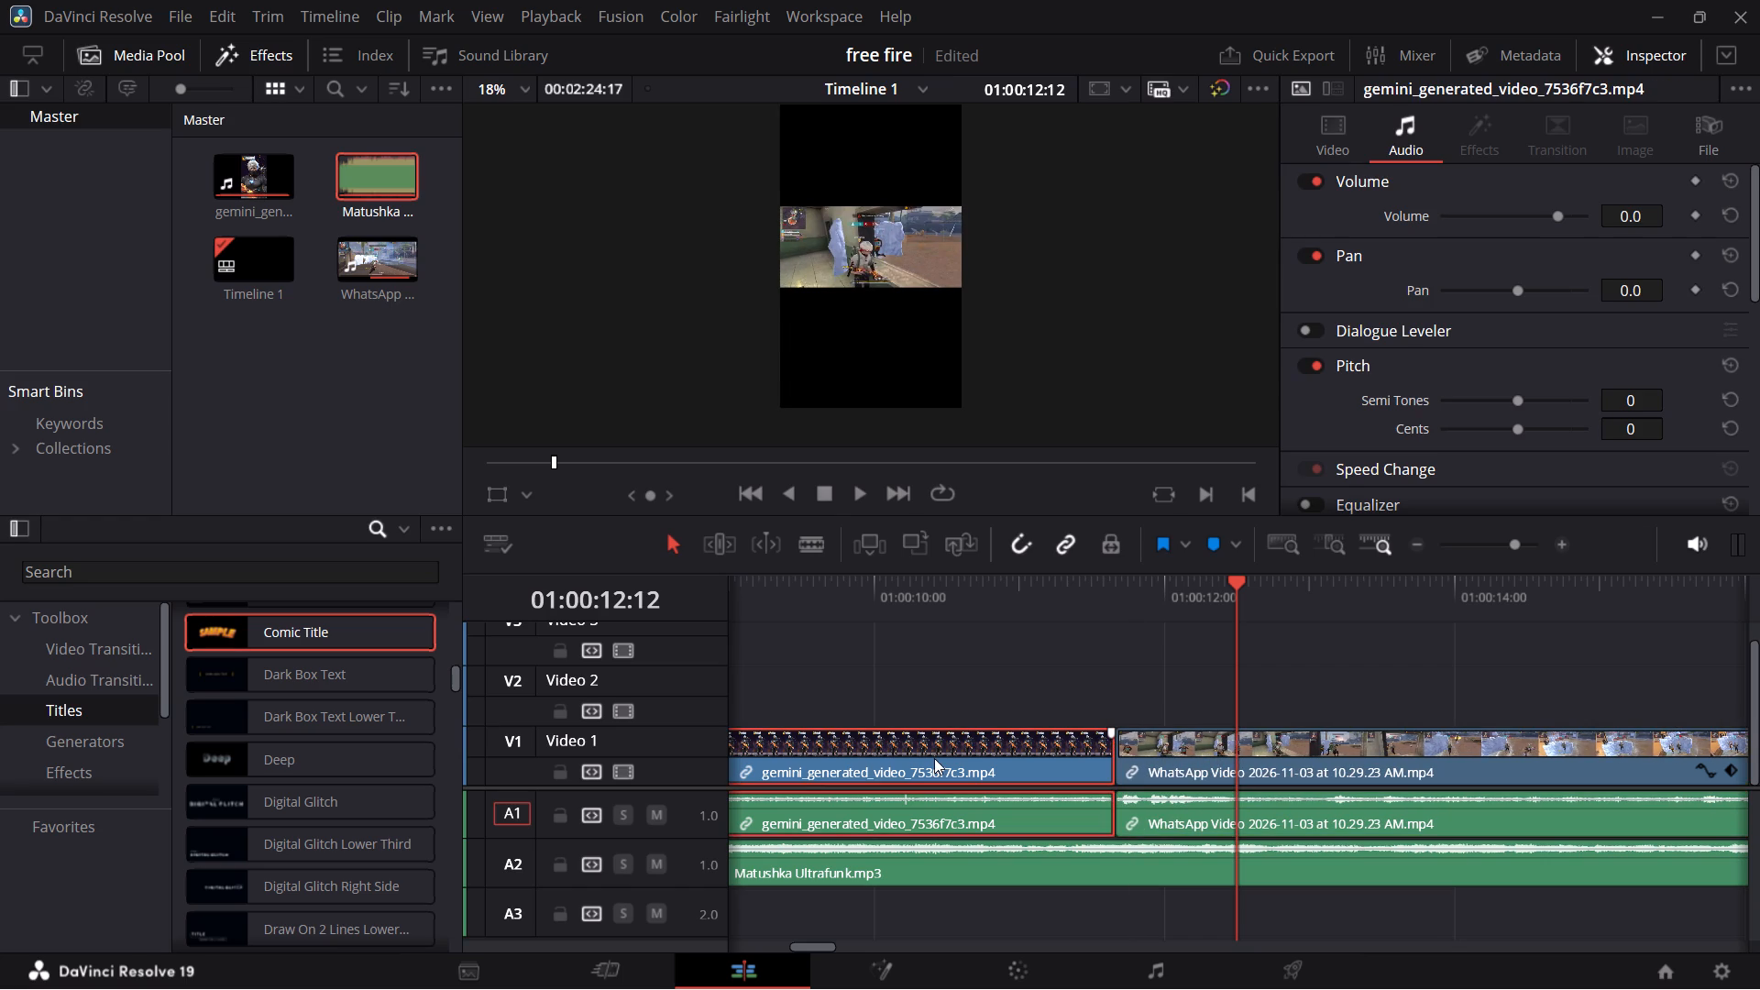
{"action": "left_click", "coordinate": [871, 671]}
{"action": "left_click", "coordinate": [851, 584]}
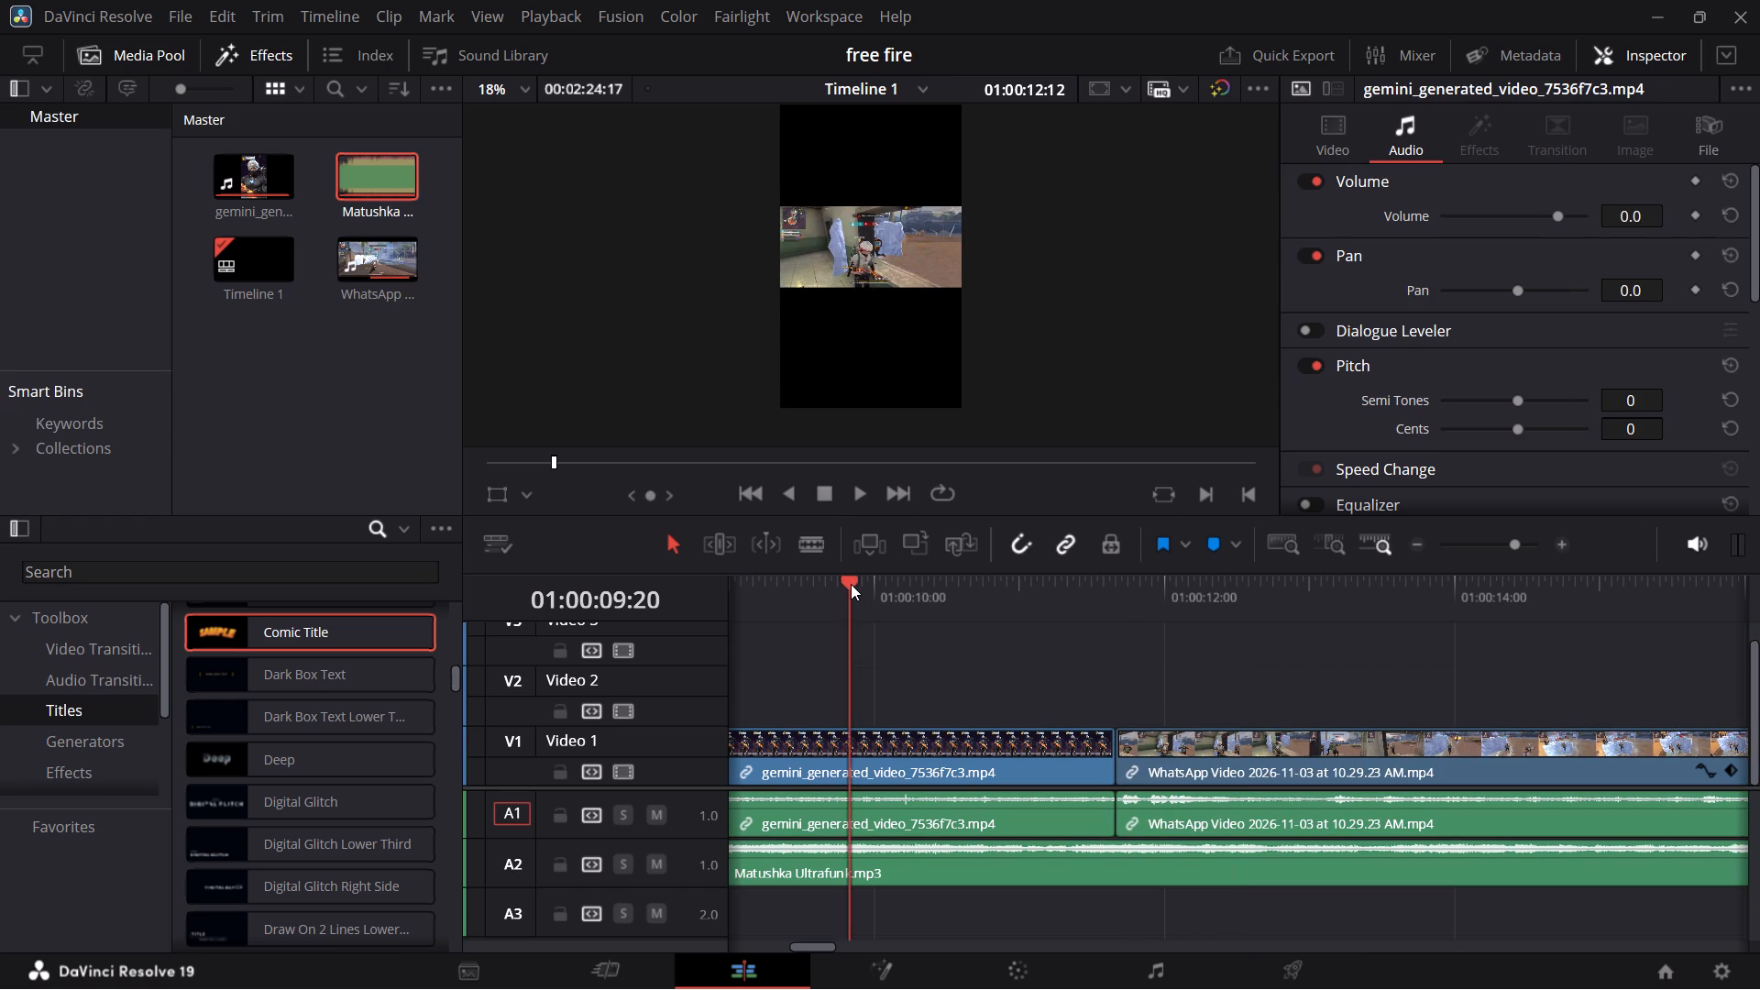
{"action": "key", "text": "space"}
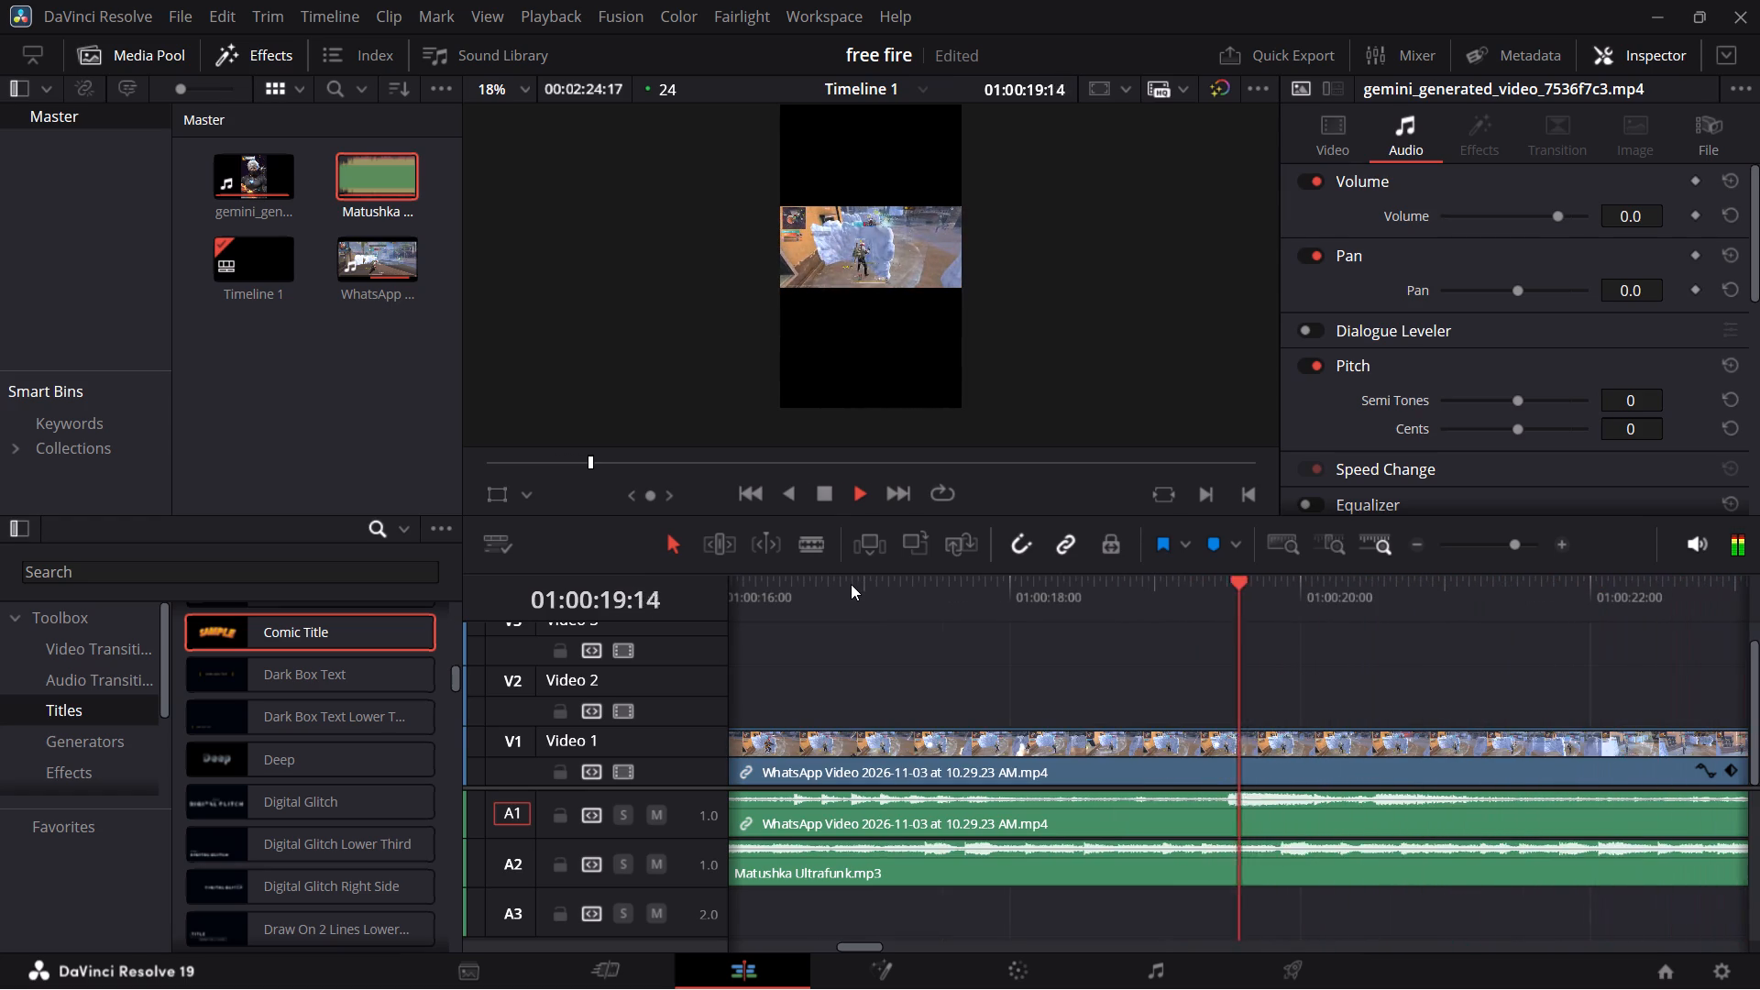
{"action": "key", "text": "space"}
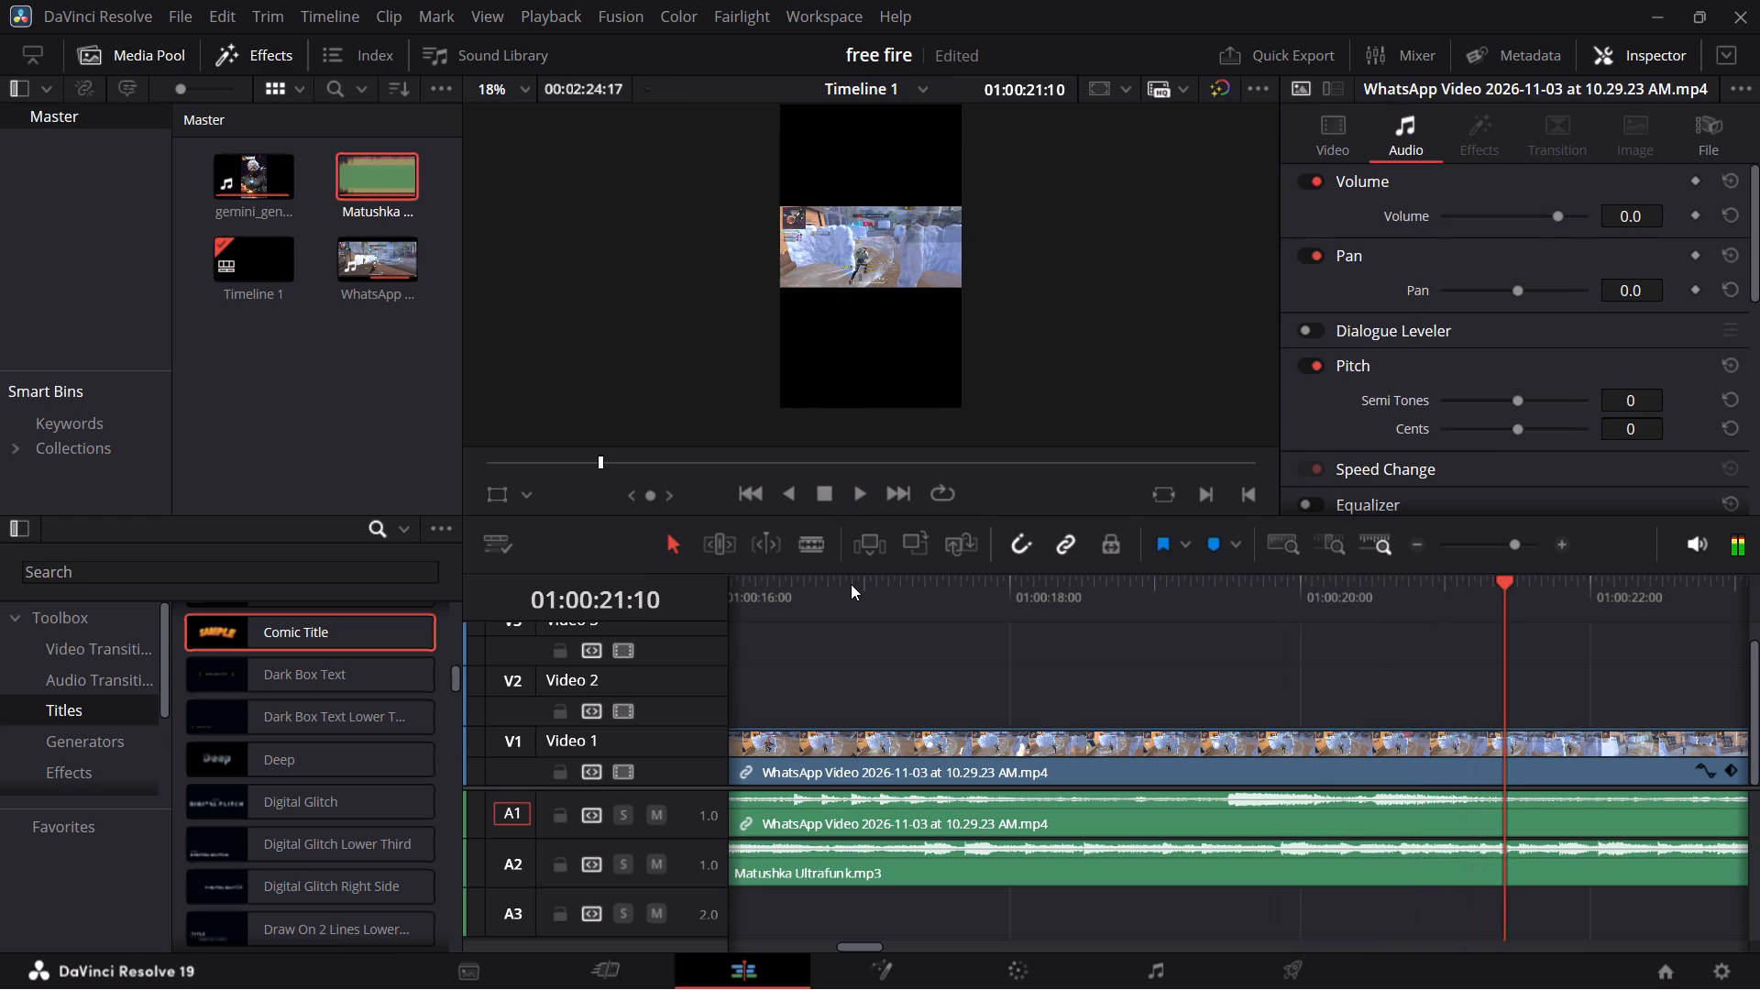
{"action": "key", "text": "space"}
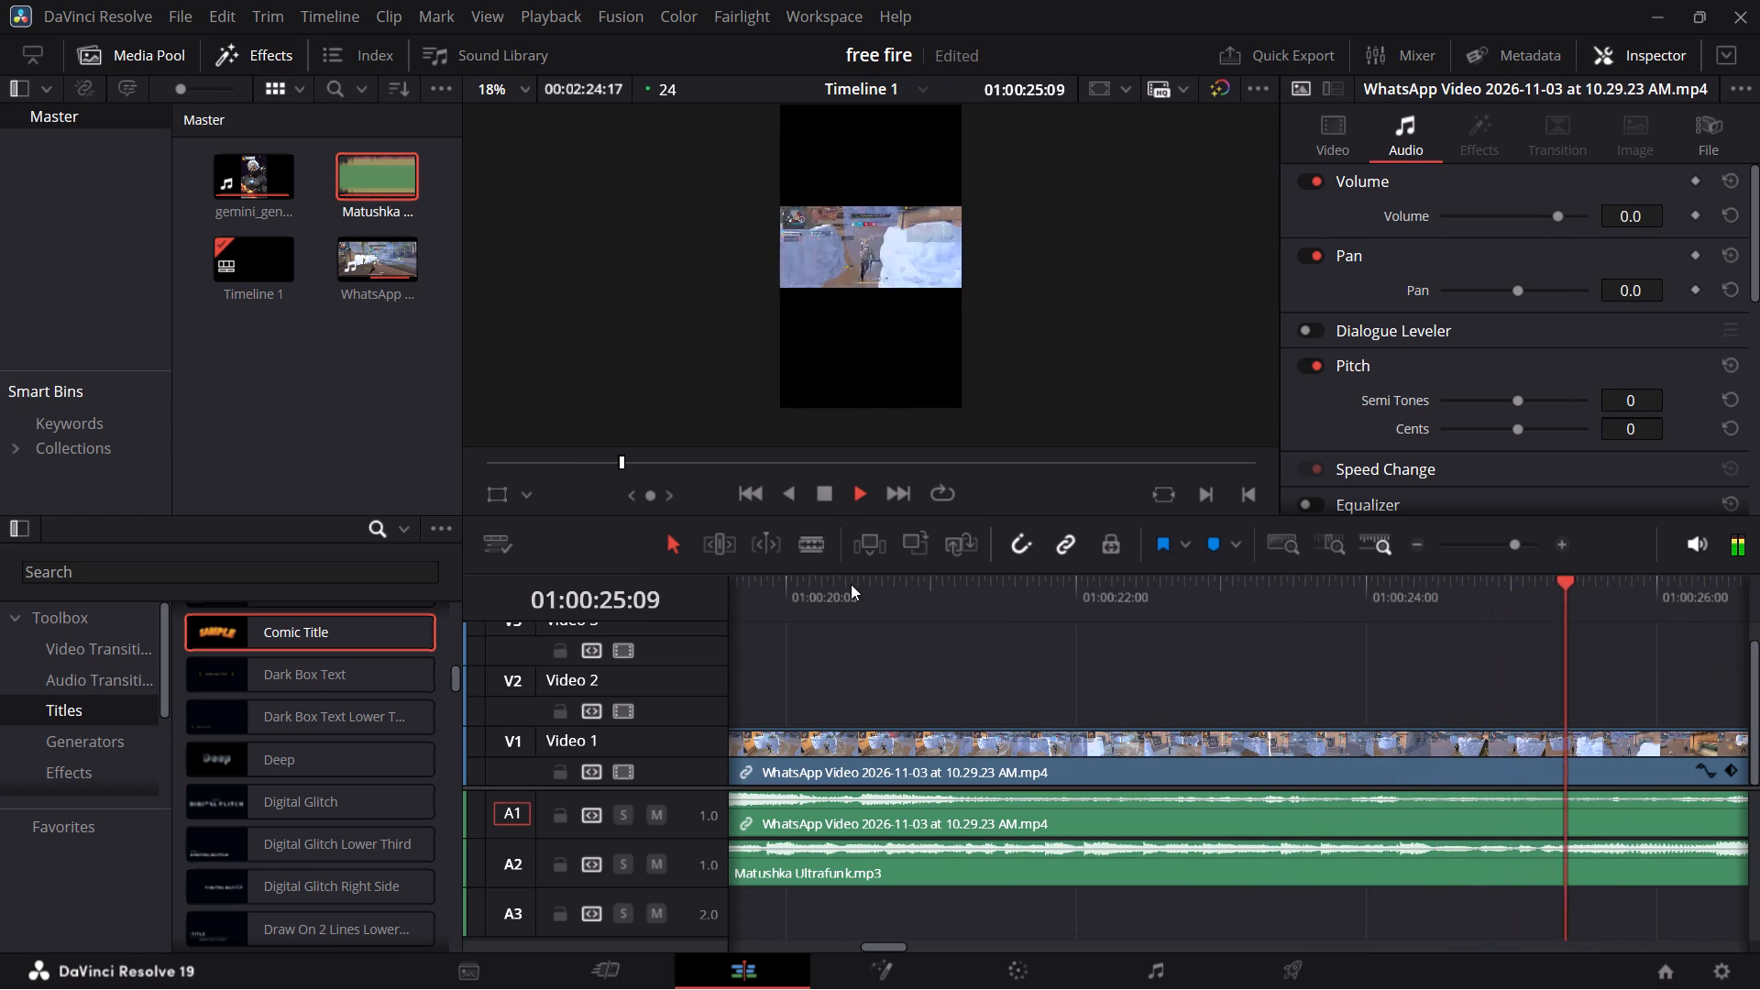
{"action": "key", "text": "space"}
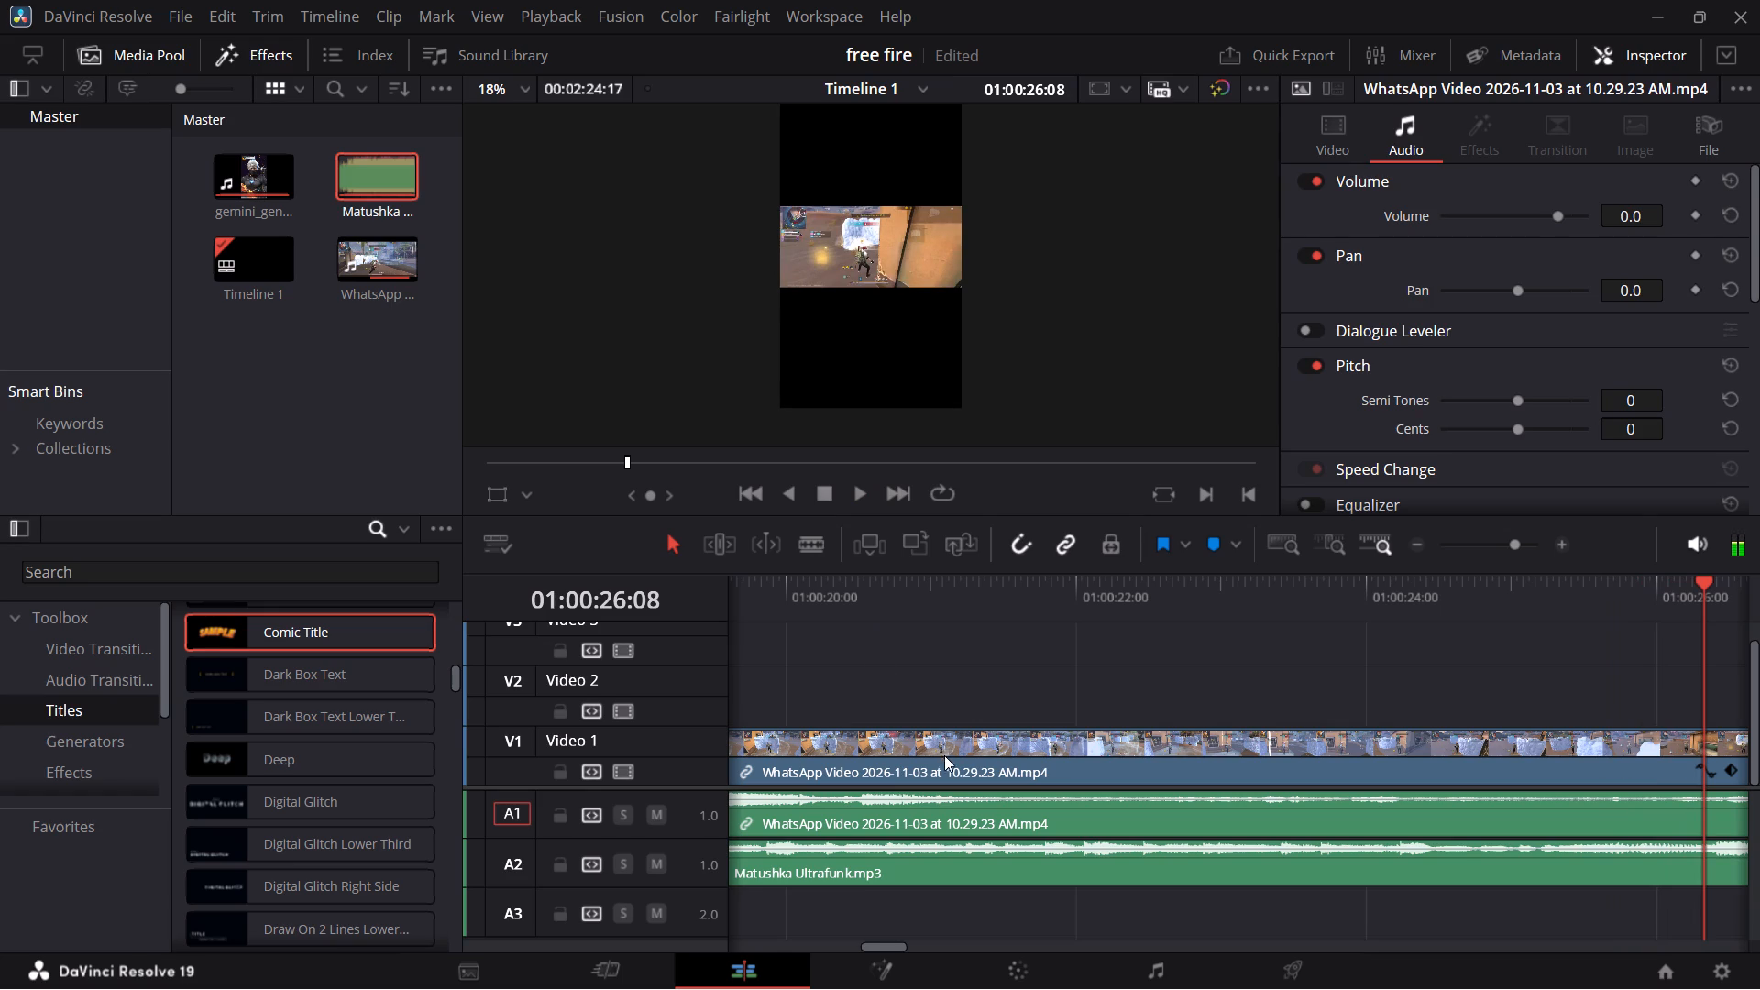
Shift the WhatsApp gameplay clip later on V1 so that it starts just before 01:00:20:00, leaving the music in place.
{"action": "left_click_drag", "start_coordinate": [947, 760], "coordinate": [1698, 795]}
{"action": "left_click_drag", "start_coordinate": [1350, 747], "coordinate": [1594, 770]}
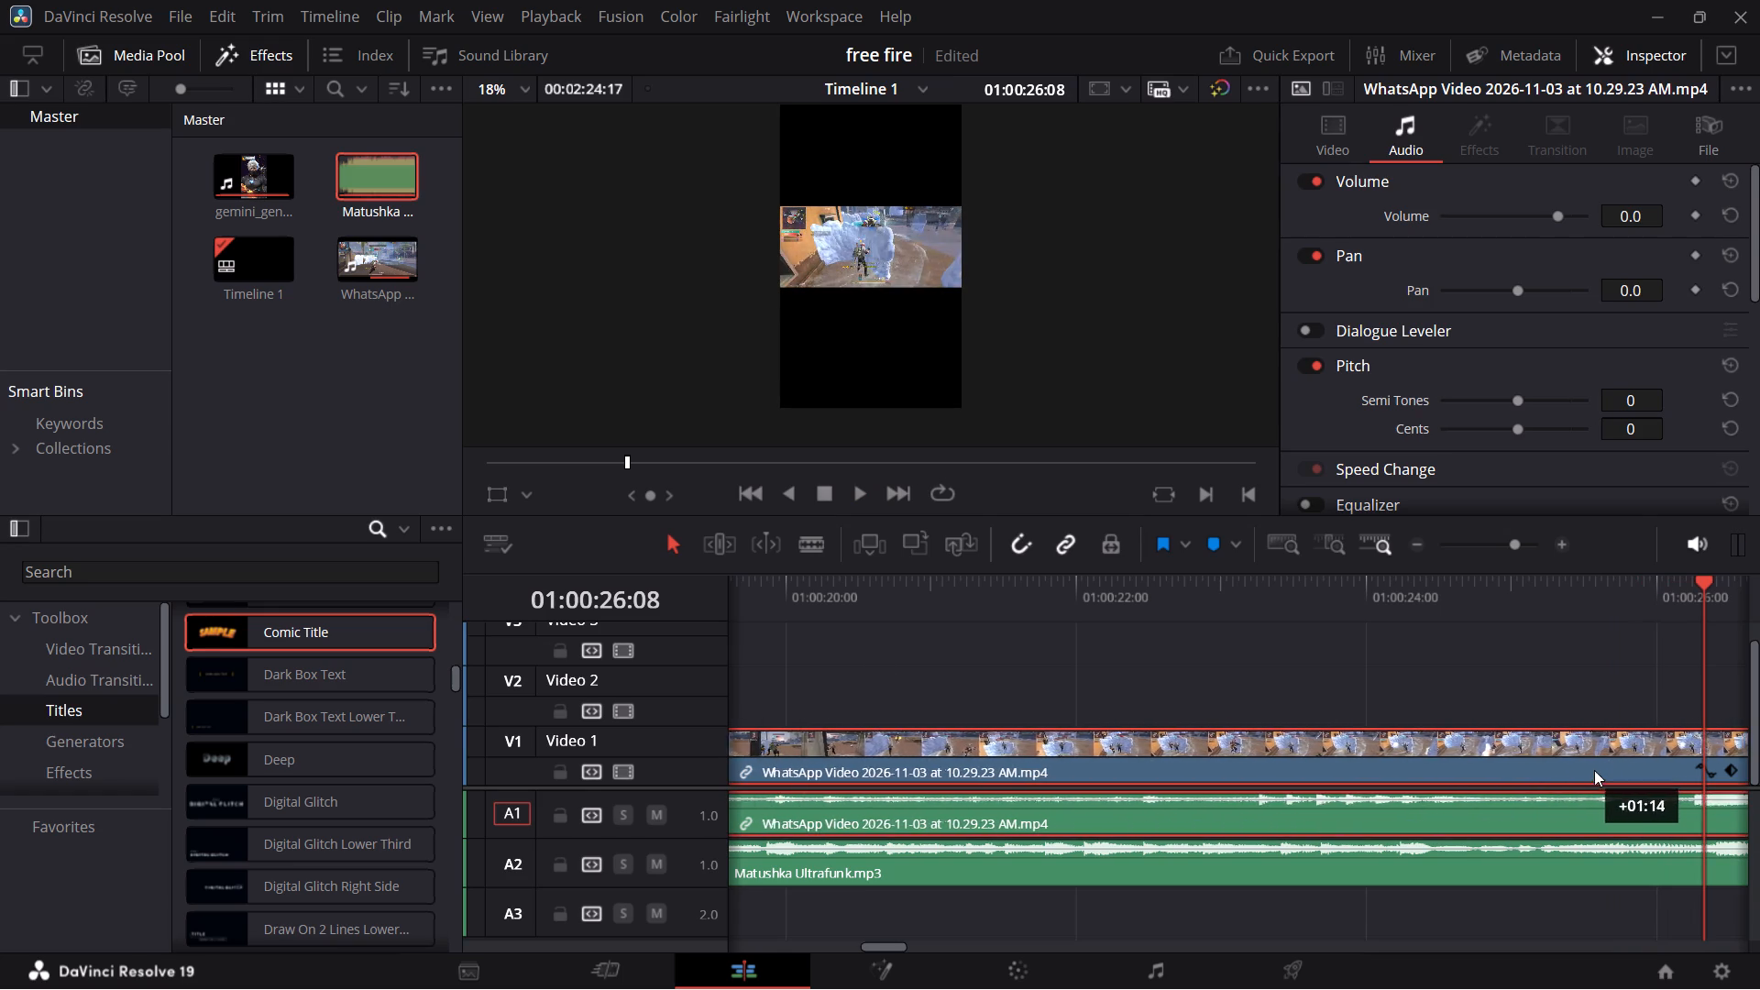
{"action": "left_click_drag", "start_coordinate": [1594, 770], "coordinate": [1635, 768]}
{"action": "left_click_drag", "start_coordinate": [1508, 759], "coordinate": [1591, 757]}
{"action": "left_click_drag", "start_coordinate": [1469, 743], "coordinate": [1565, 740]}
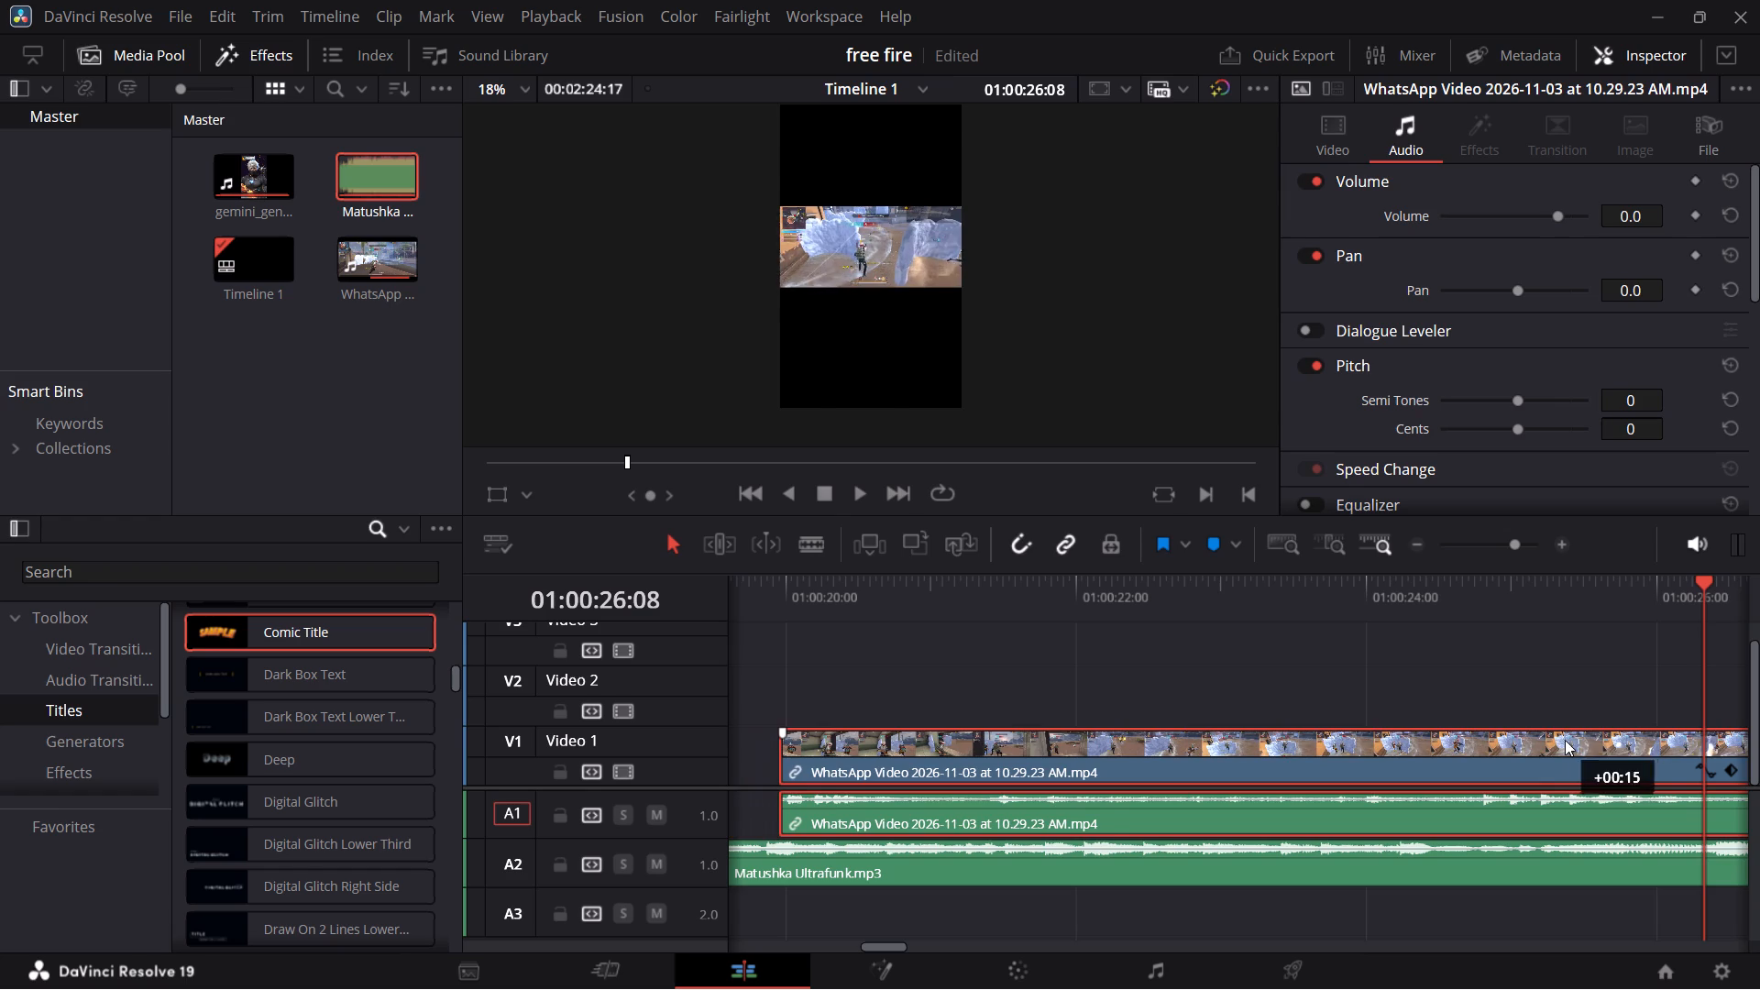
{"action": "left_click_drag", "start_coordinate": [1565, 740], "coordinate": [1581, 731]}
{"action": "left_click_drag", "start_coordinate": [1432, 739], "coordinate": [1523, 741]}
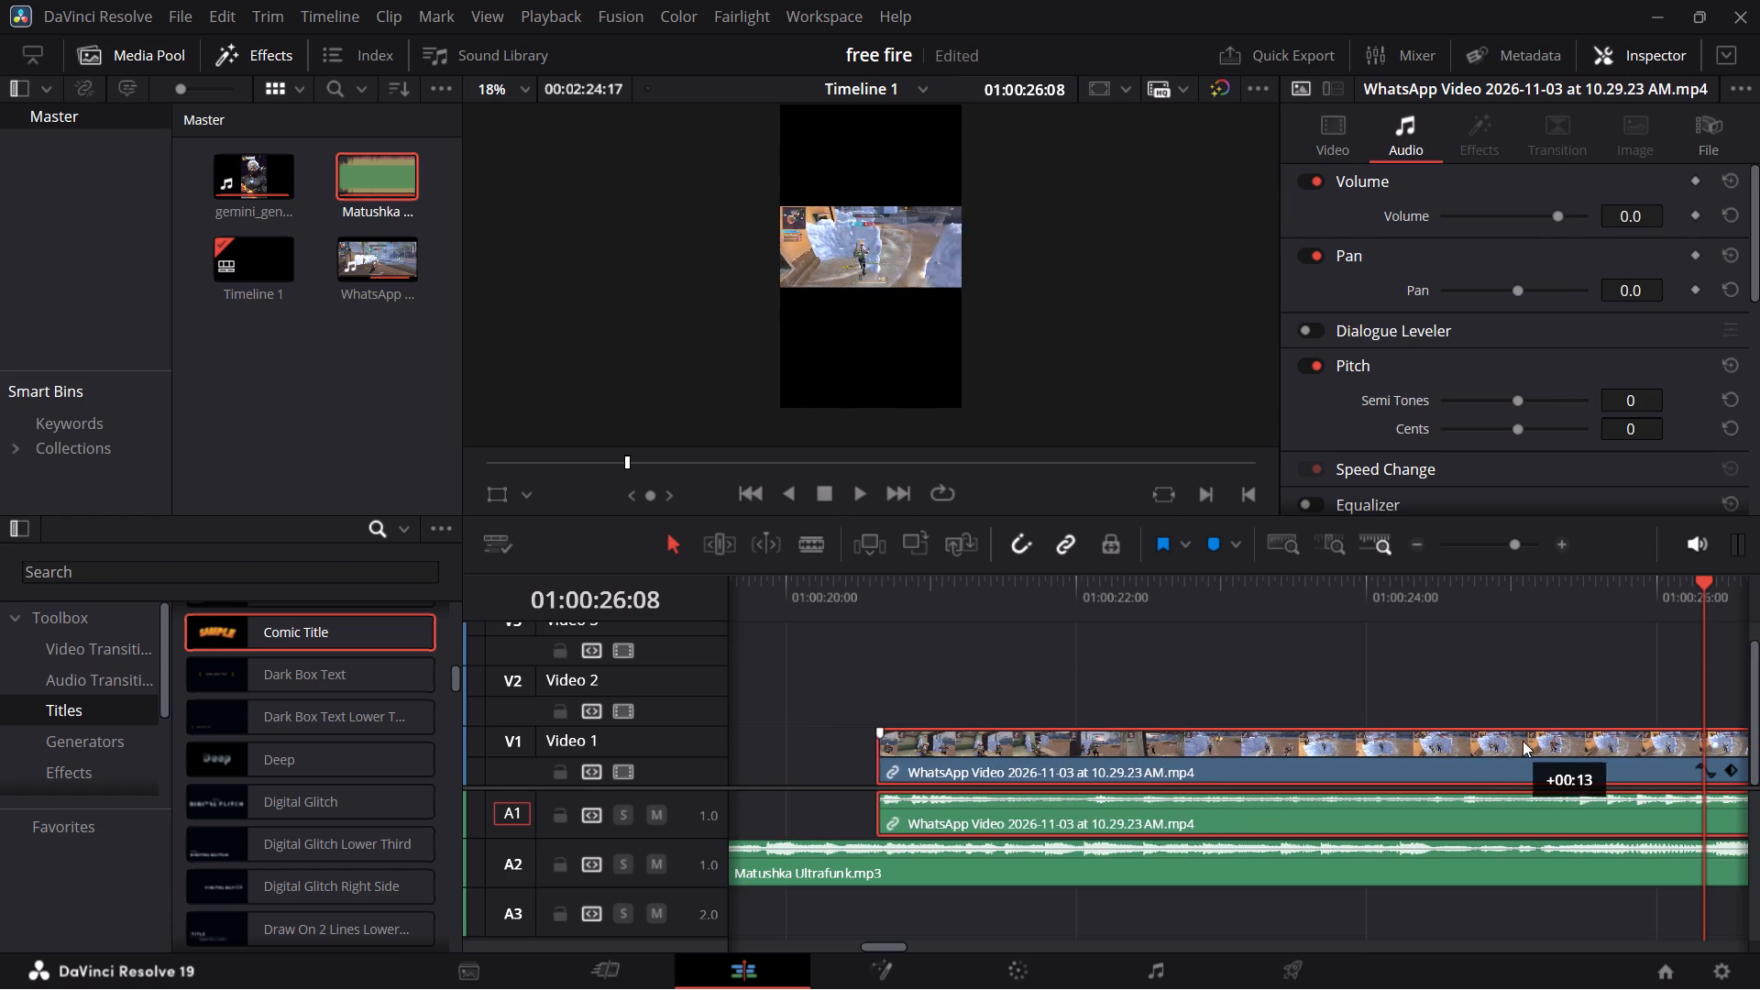
{"action": "left_click_drag", "start_coordinate": [1523, 741], "coordinate": [1352, 756]}
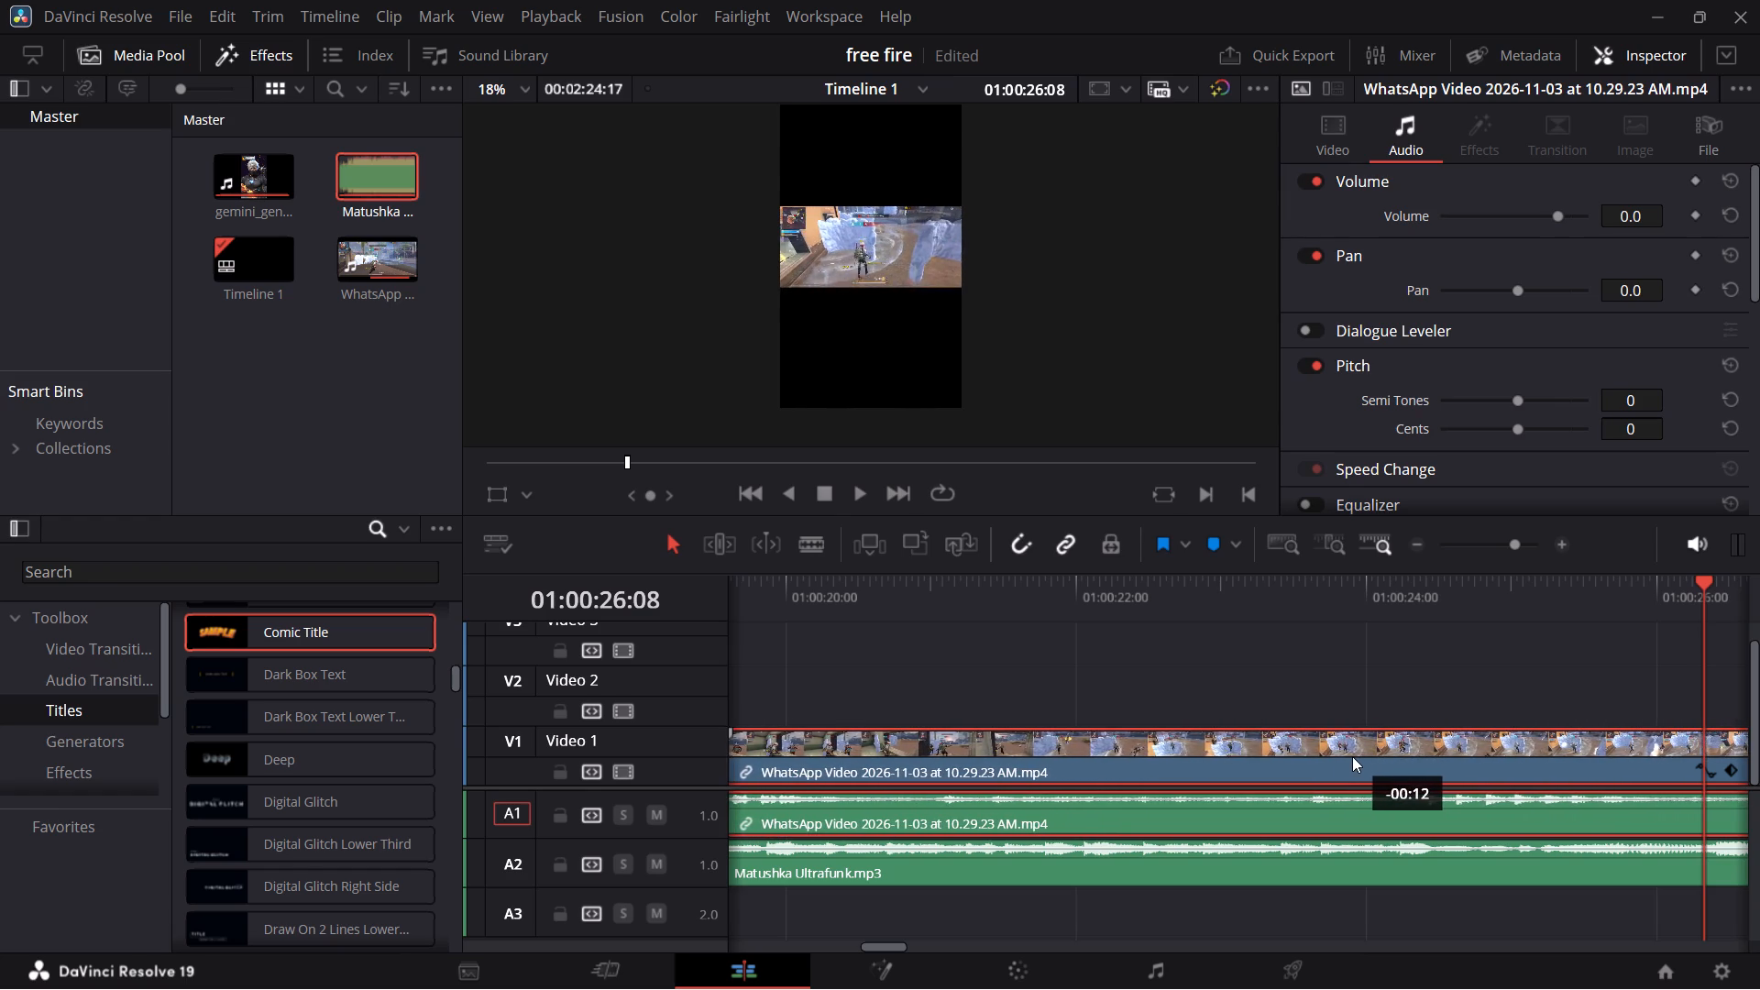
{"action": "left_click_drag", "start_coordinate": [1352, 756], "coordinate": [1373, 758]}
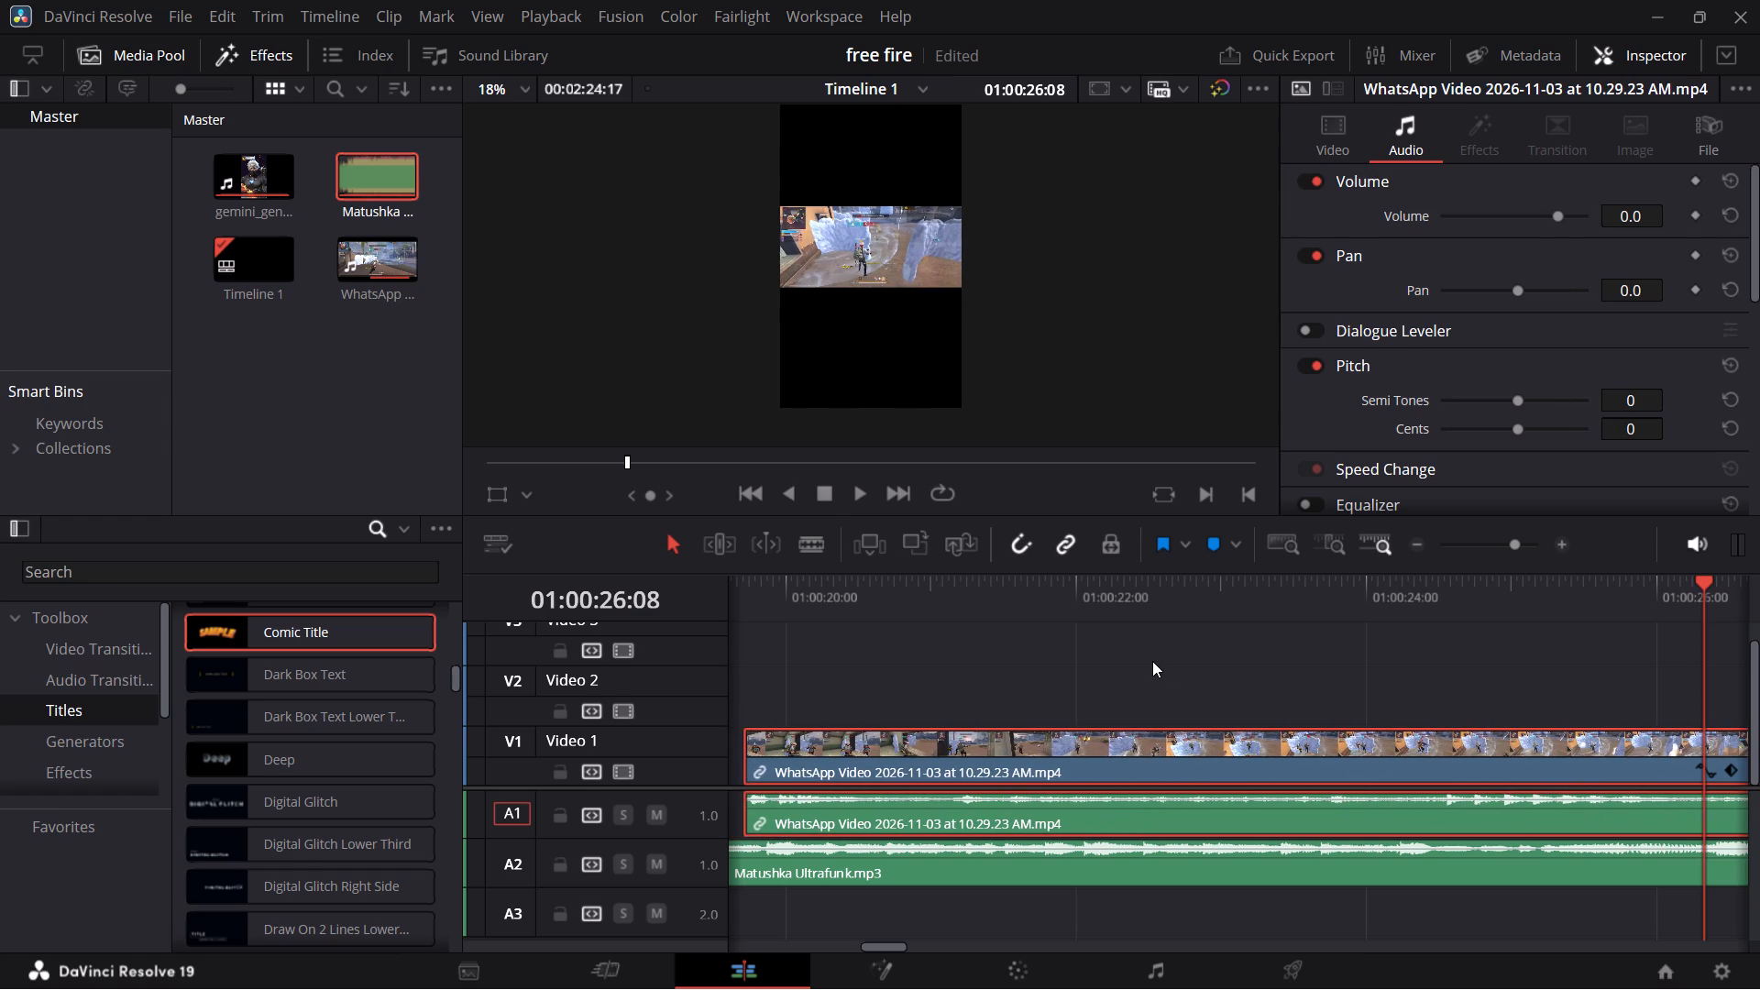
Replay the repositioned gameplay between about 01:00:21:22 and 01:00:30:21, checking its action against the music's beat.
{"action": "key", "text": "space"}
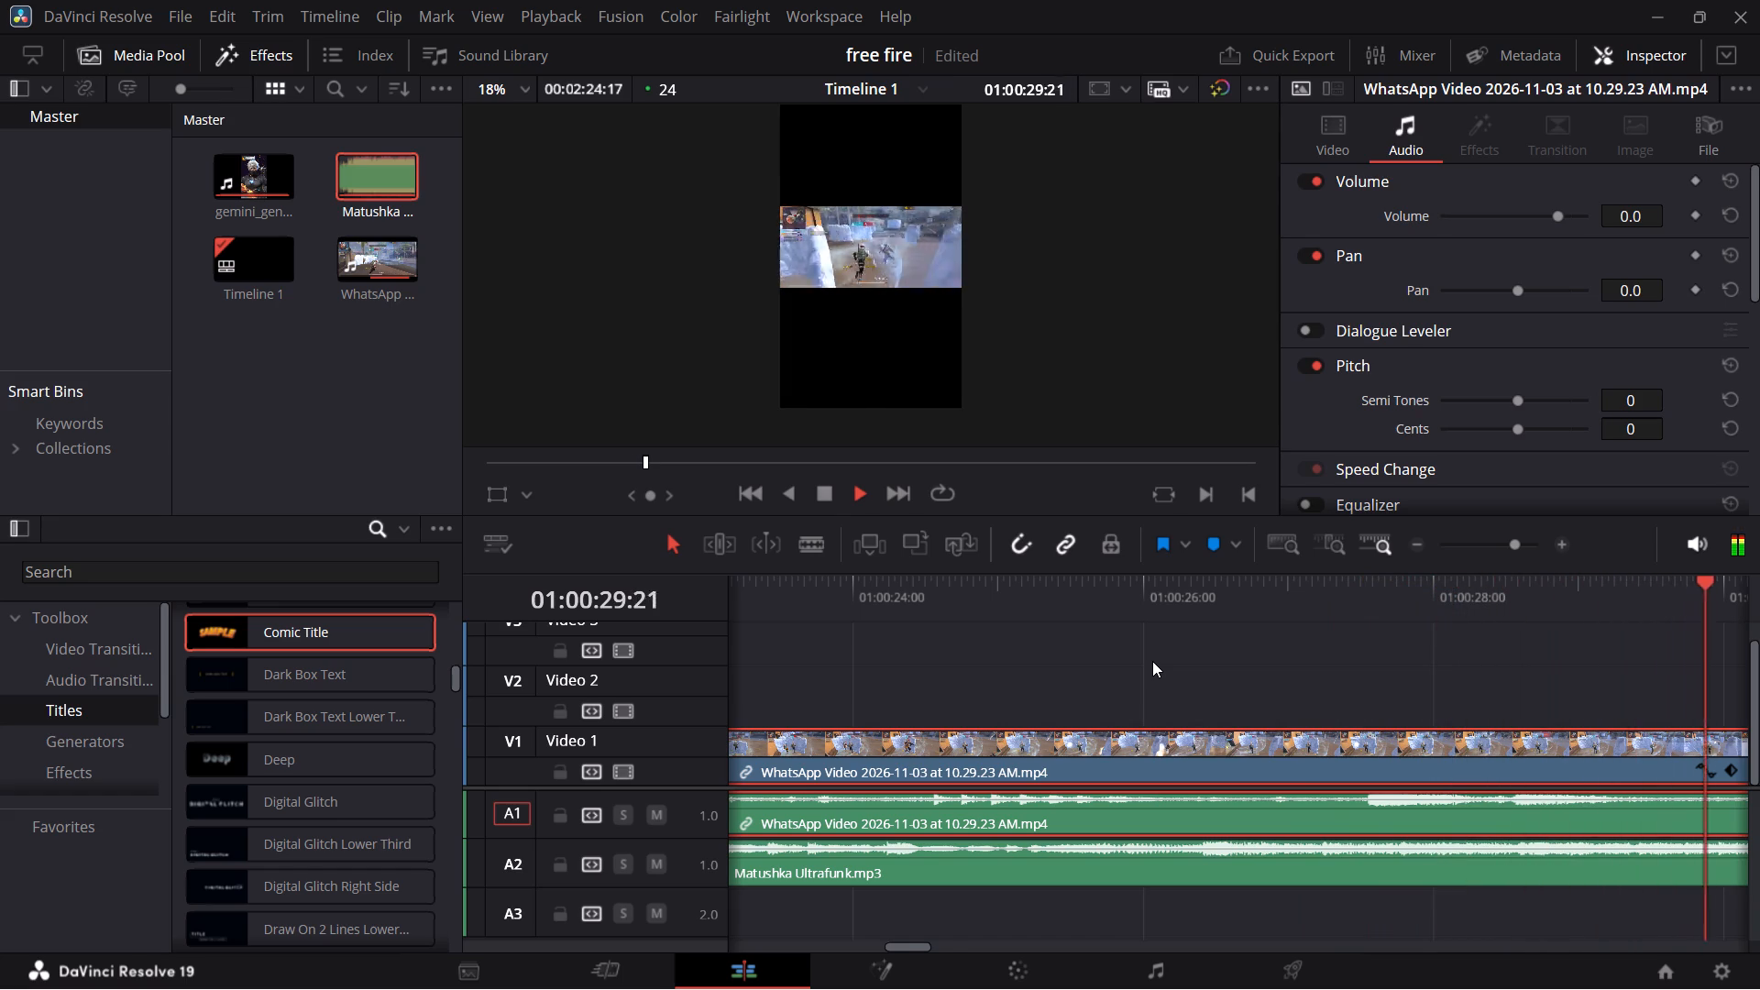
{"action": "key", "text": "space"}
{"action": "scroll", "coordinate": [1152, 661], "scroll_direction": "right", "scroll_amount": 2}
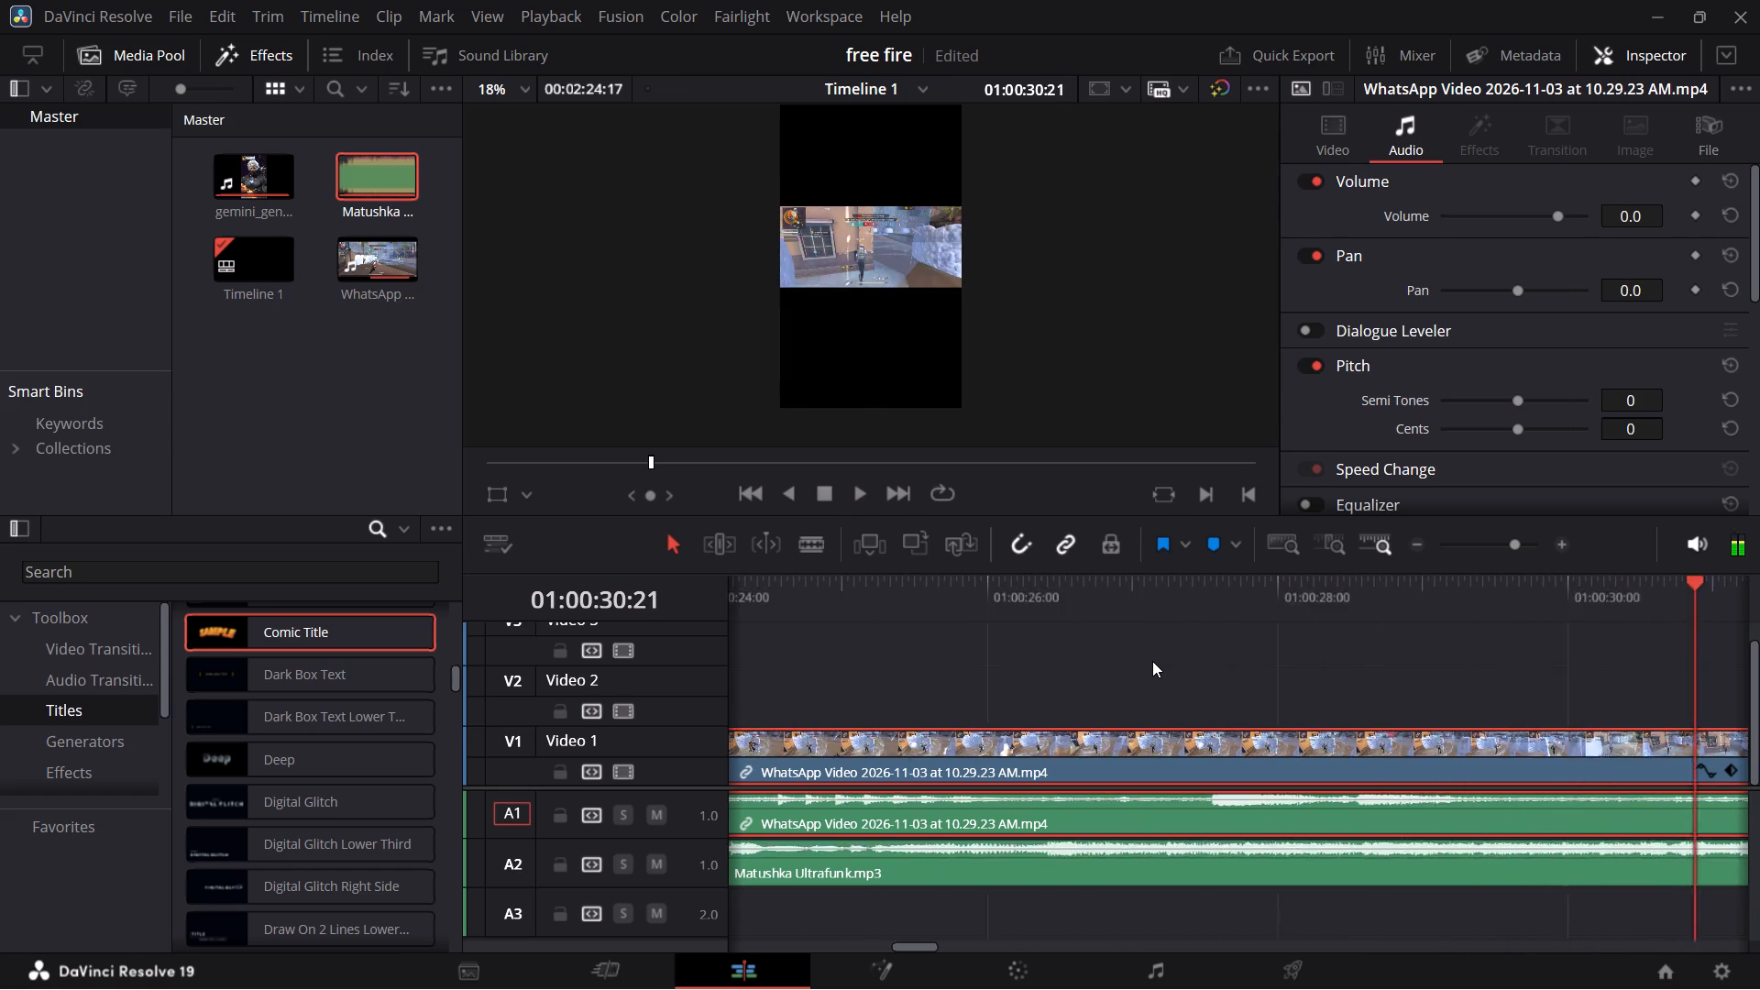
{"action": "scroll", "coordinate": [1152, 661], "scroll_direction": "right", "scroll_amount": 1}
{"action": "left_click", "coordinate": [859, 590]}
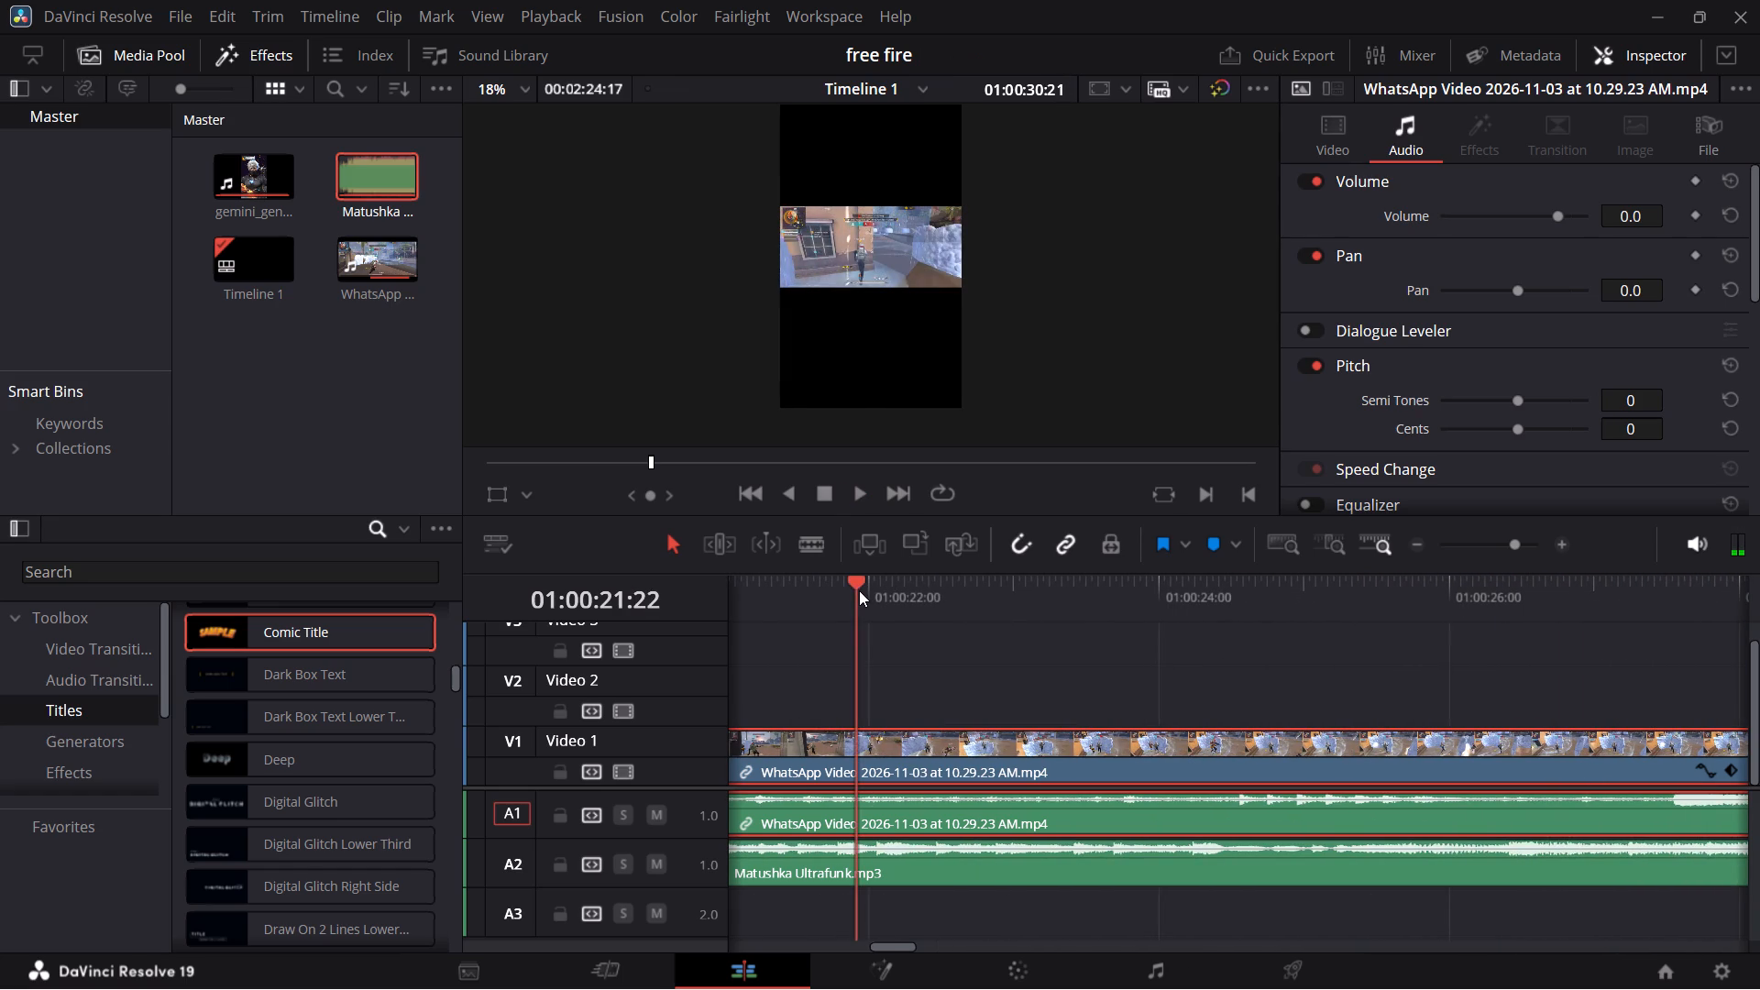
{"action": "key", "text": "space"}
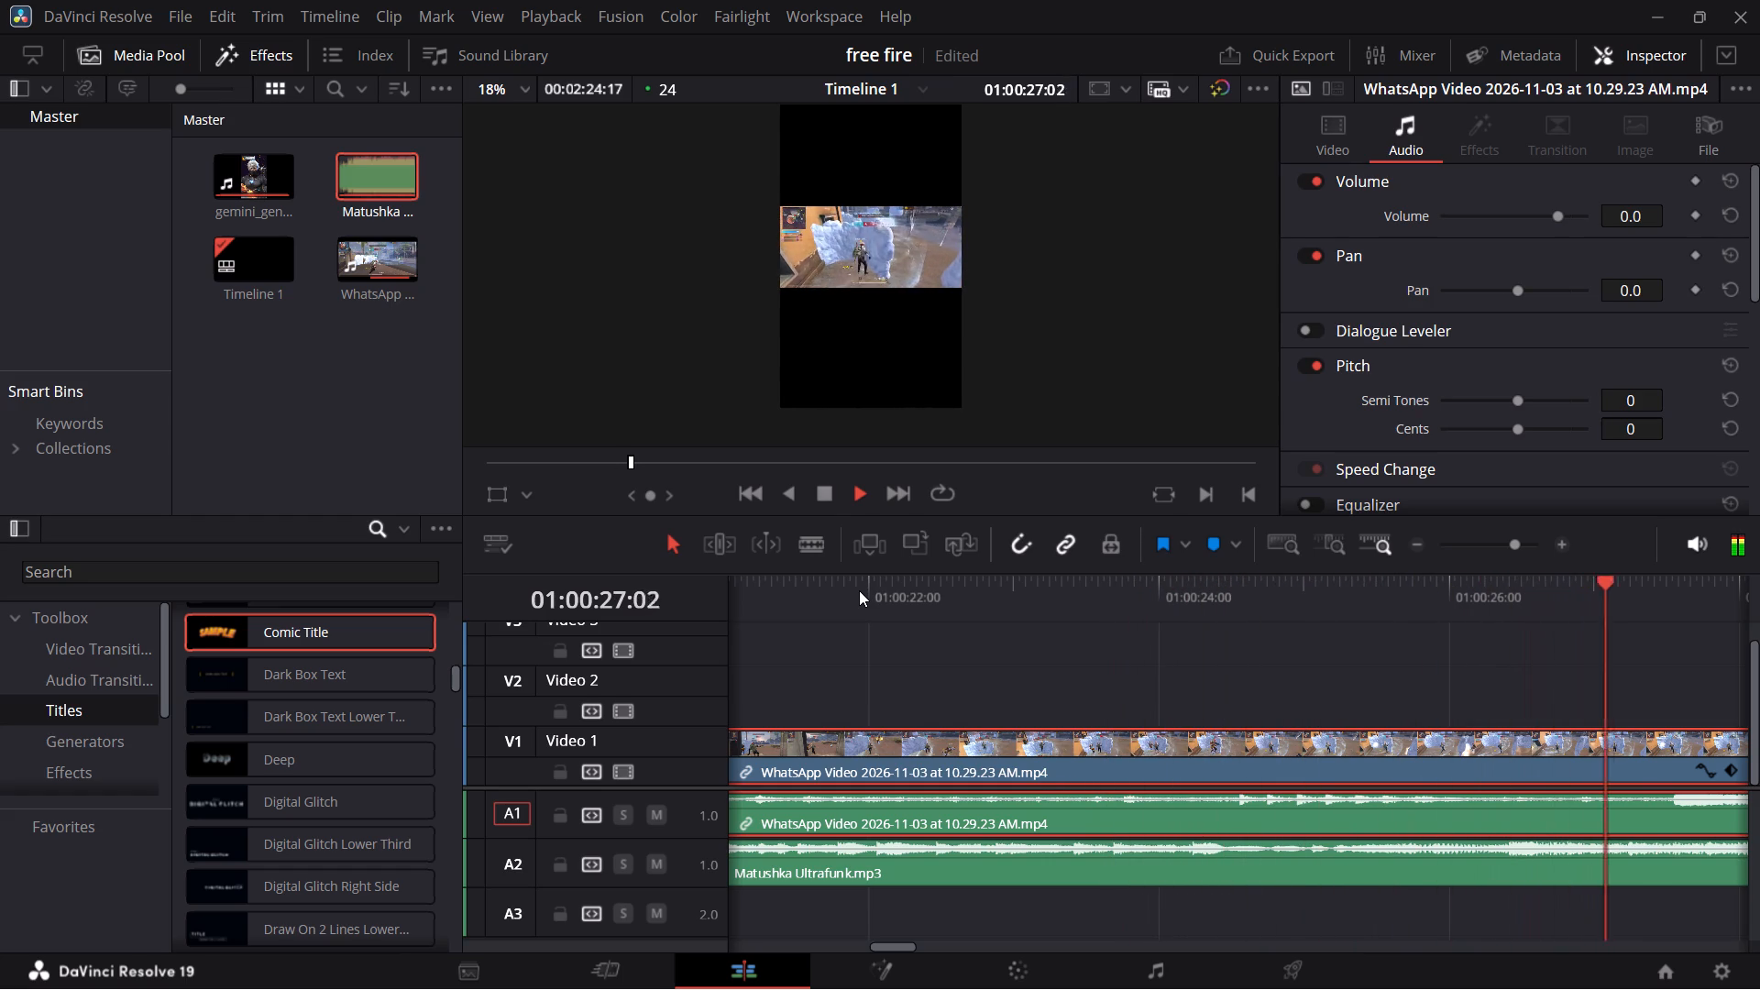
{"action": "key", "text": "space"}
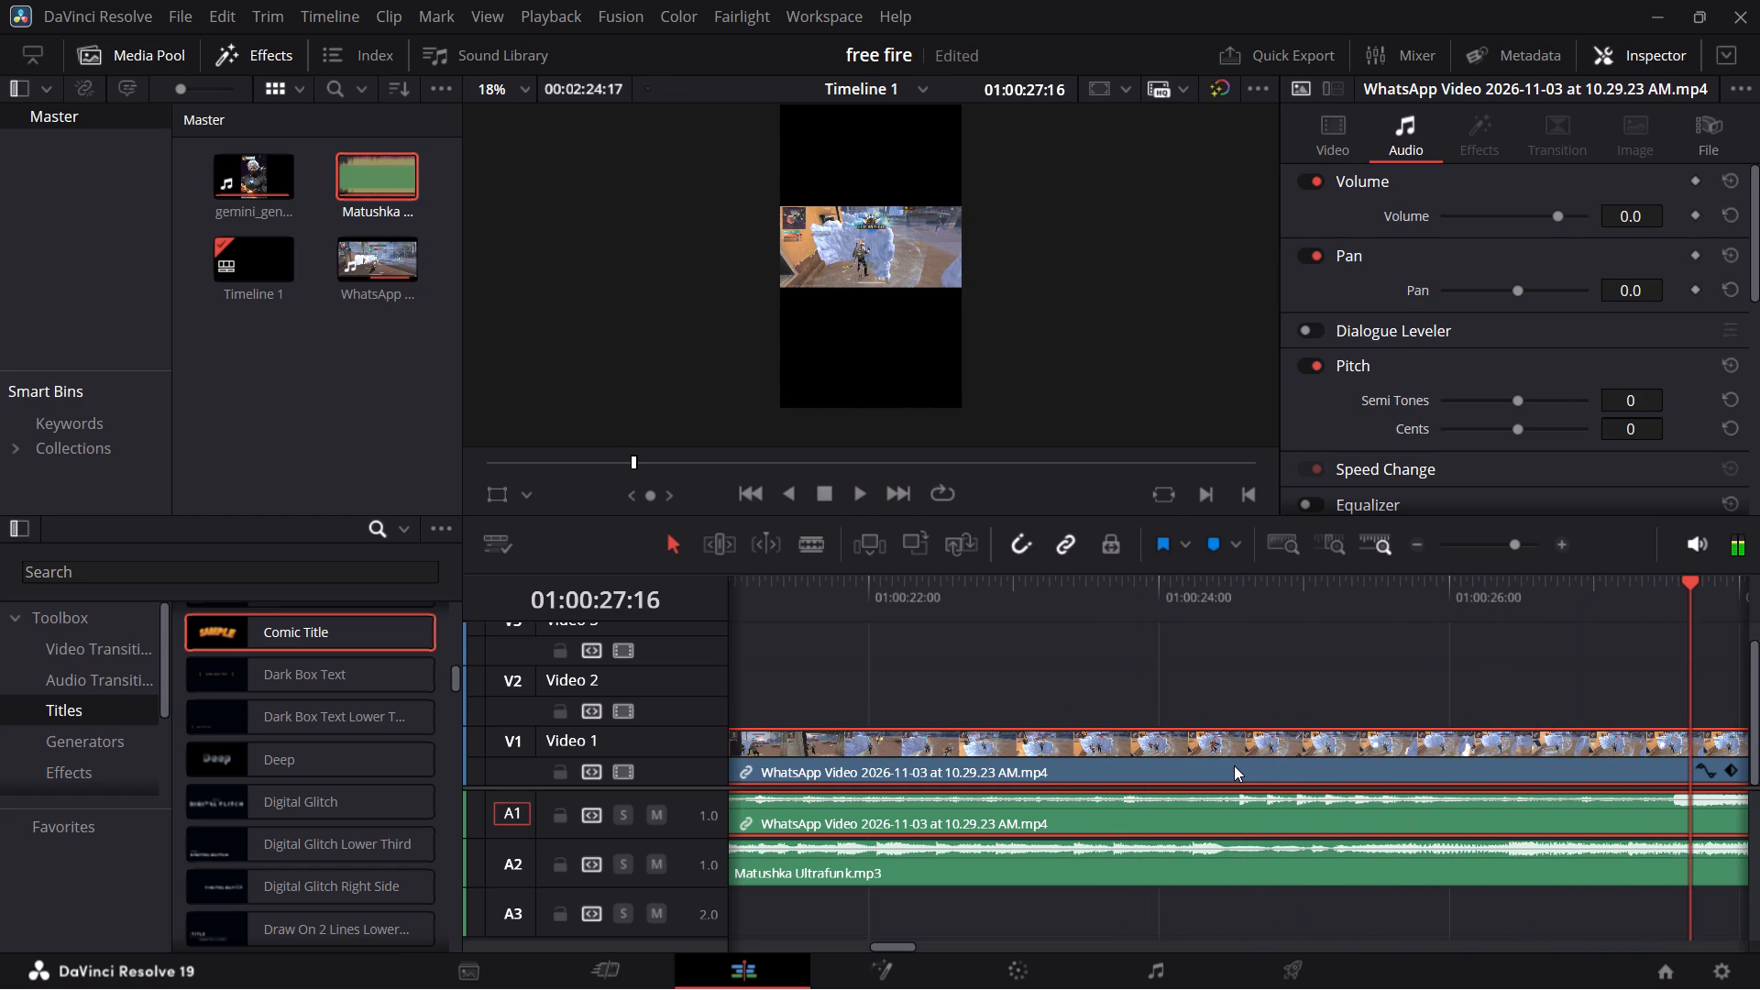
{"action": "left_click", "coordinate": [993, 585]}
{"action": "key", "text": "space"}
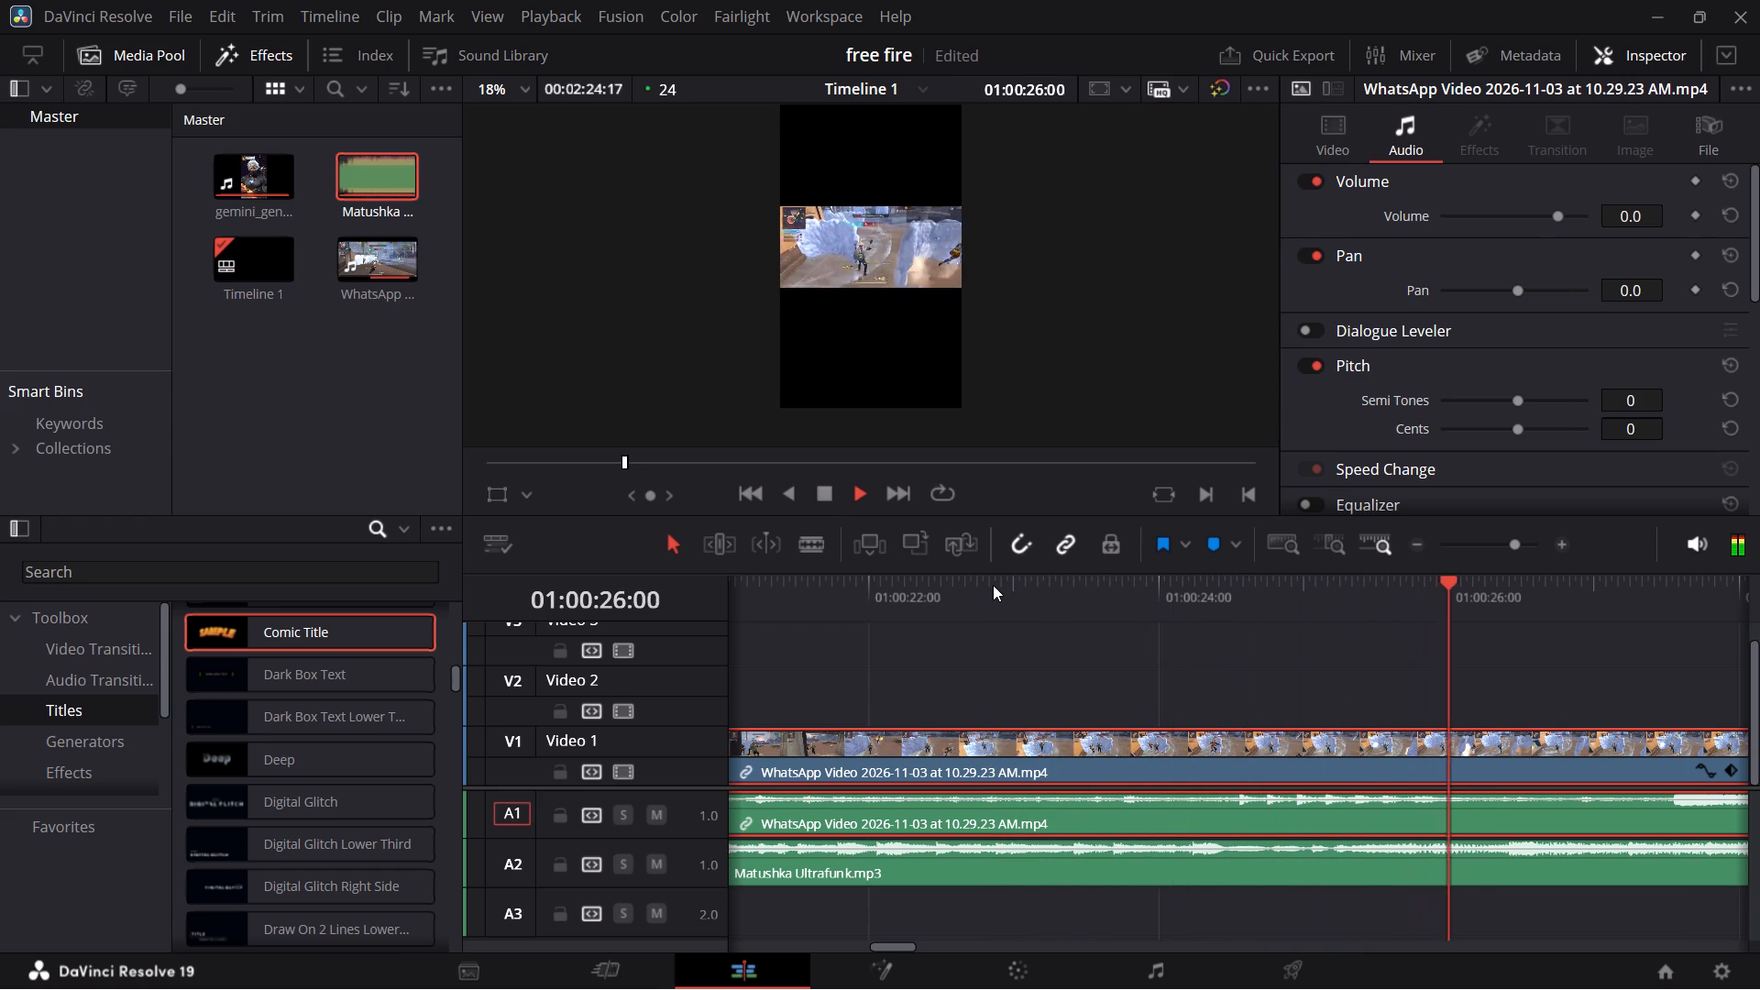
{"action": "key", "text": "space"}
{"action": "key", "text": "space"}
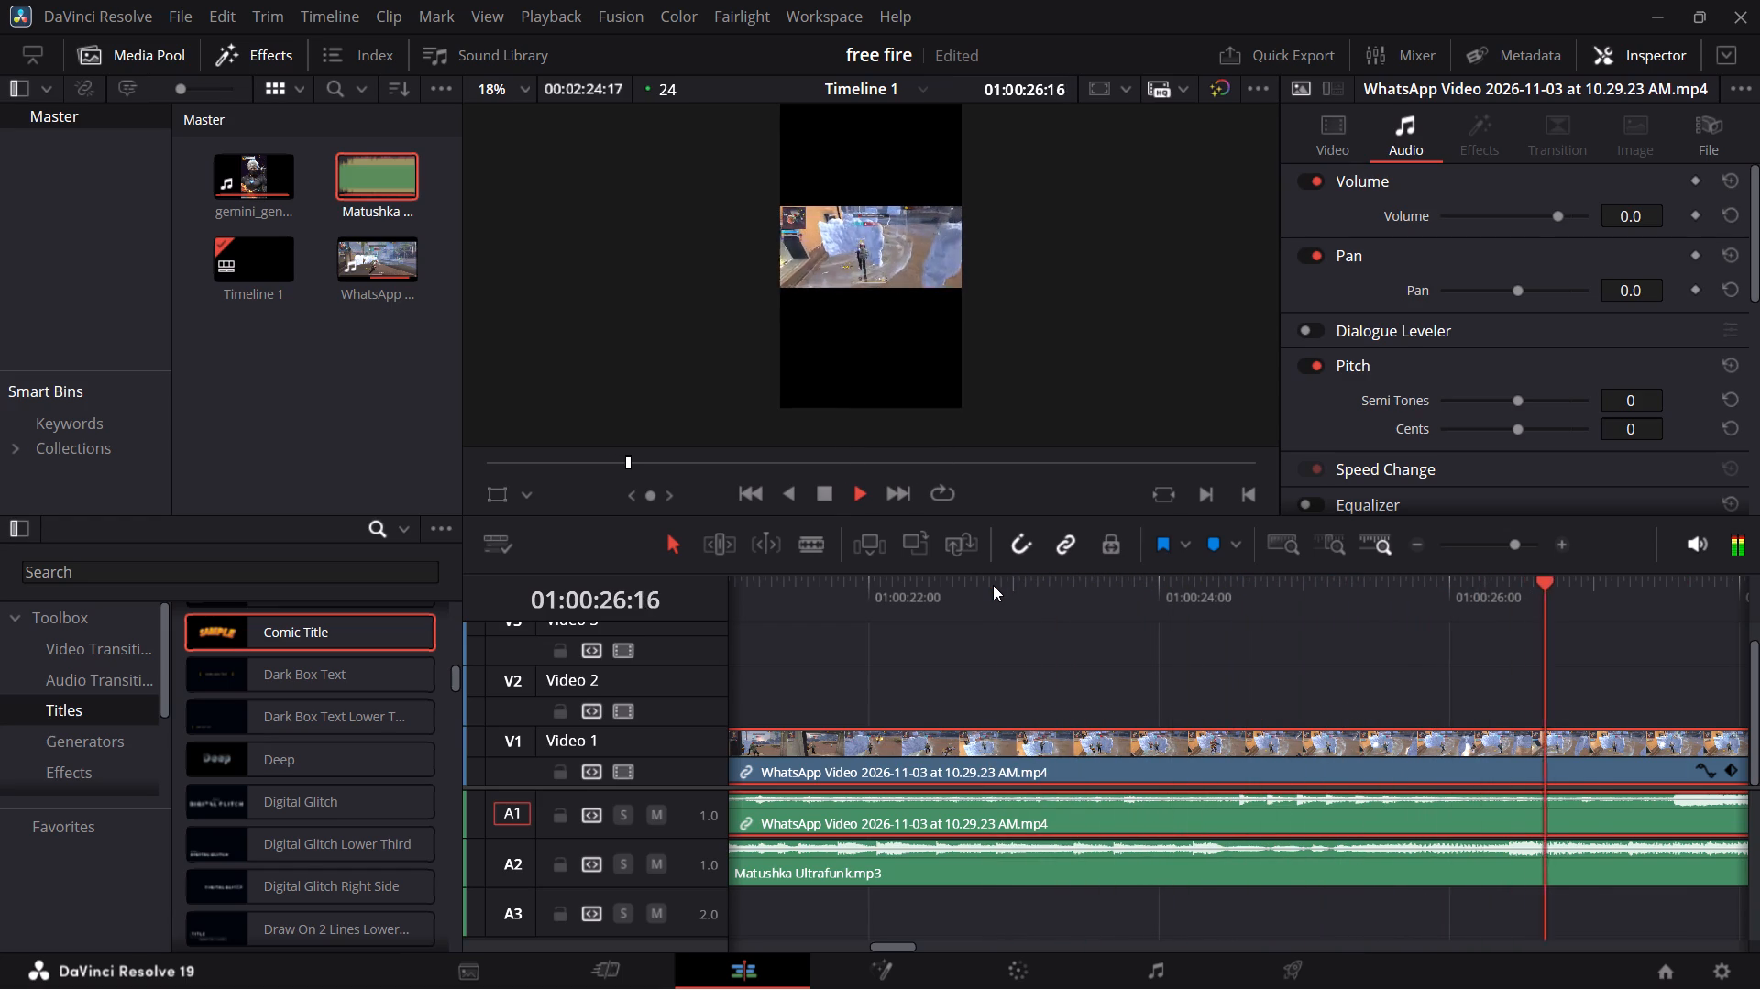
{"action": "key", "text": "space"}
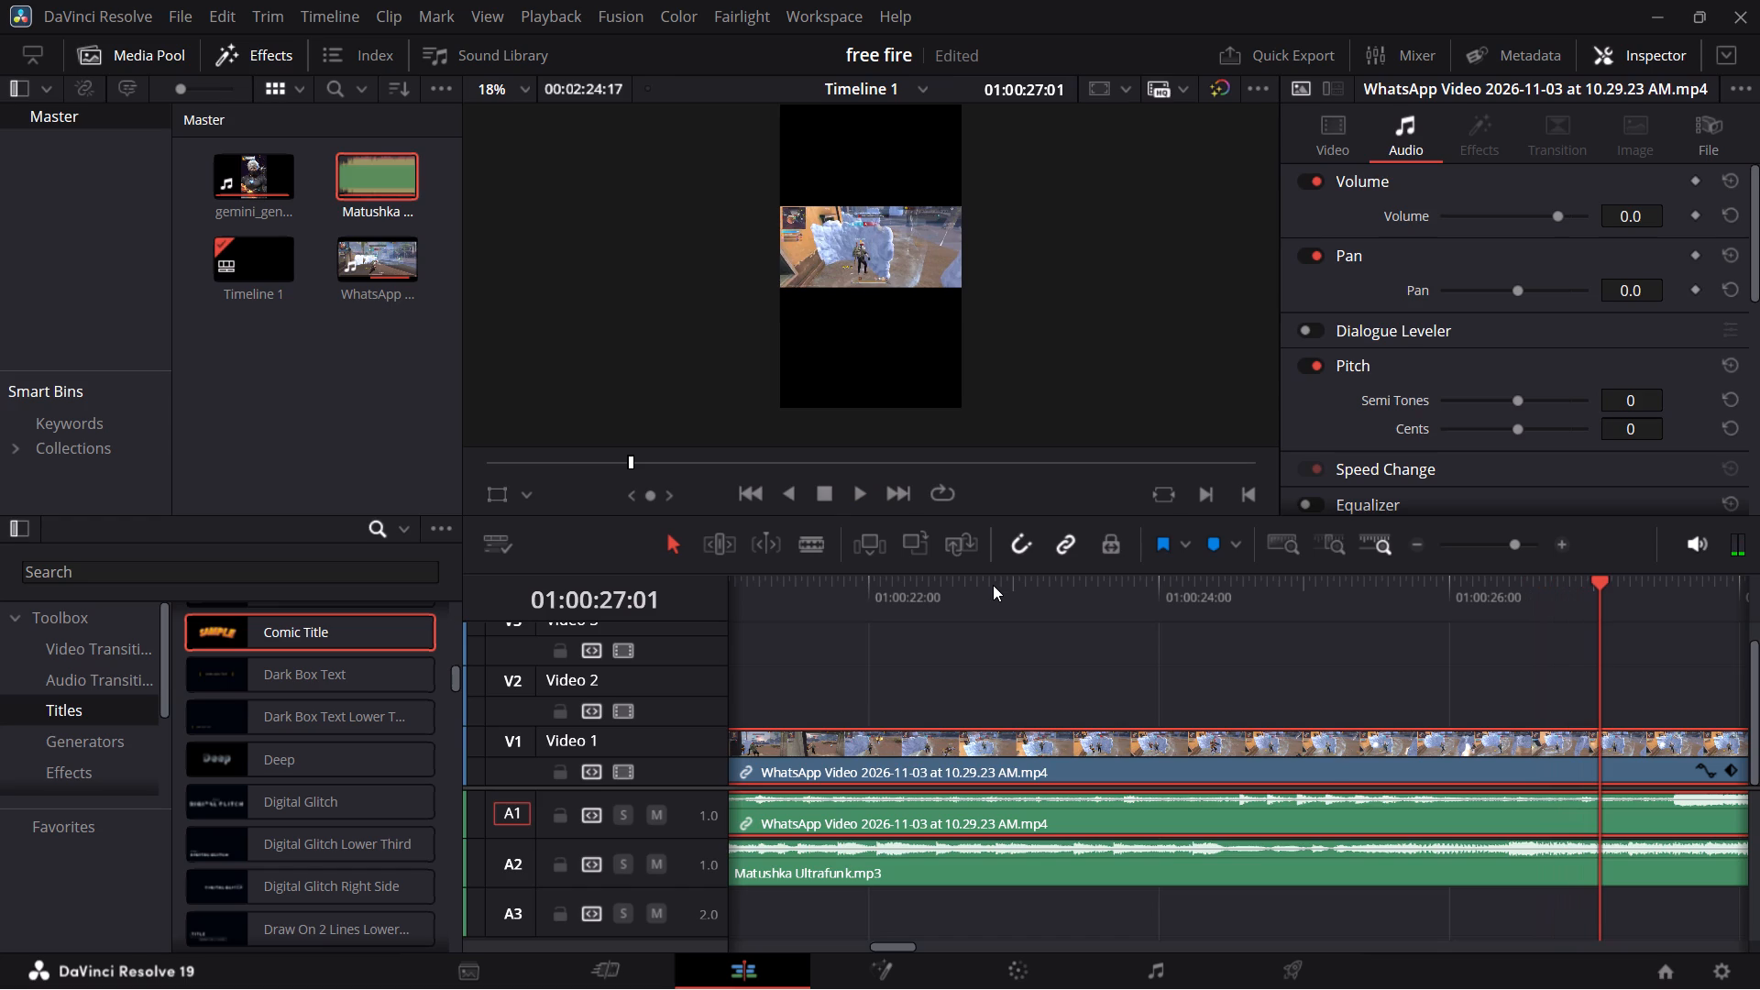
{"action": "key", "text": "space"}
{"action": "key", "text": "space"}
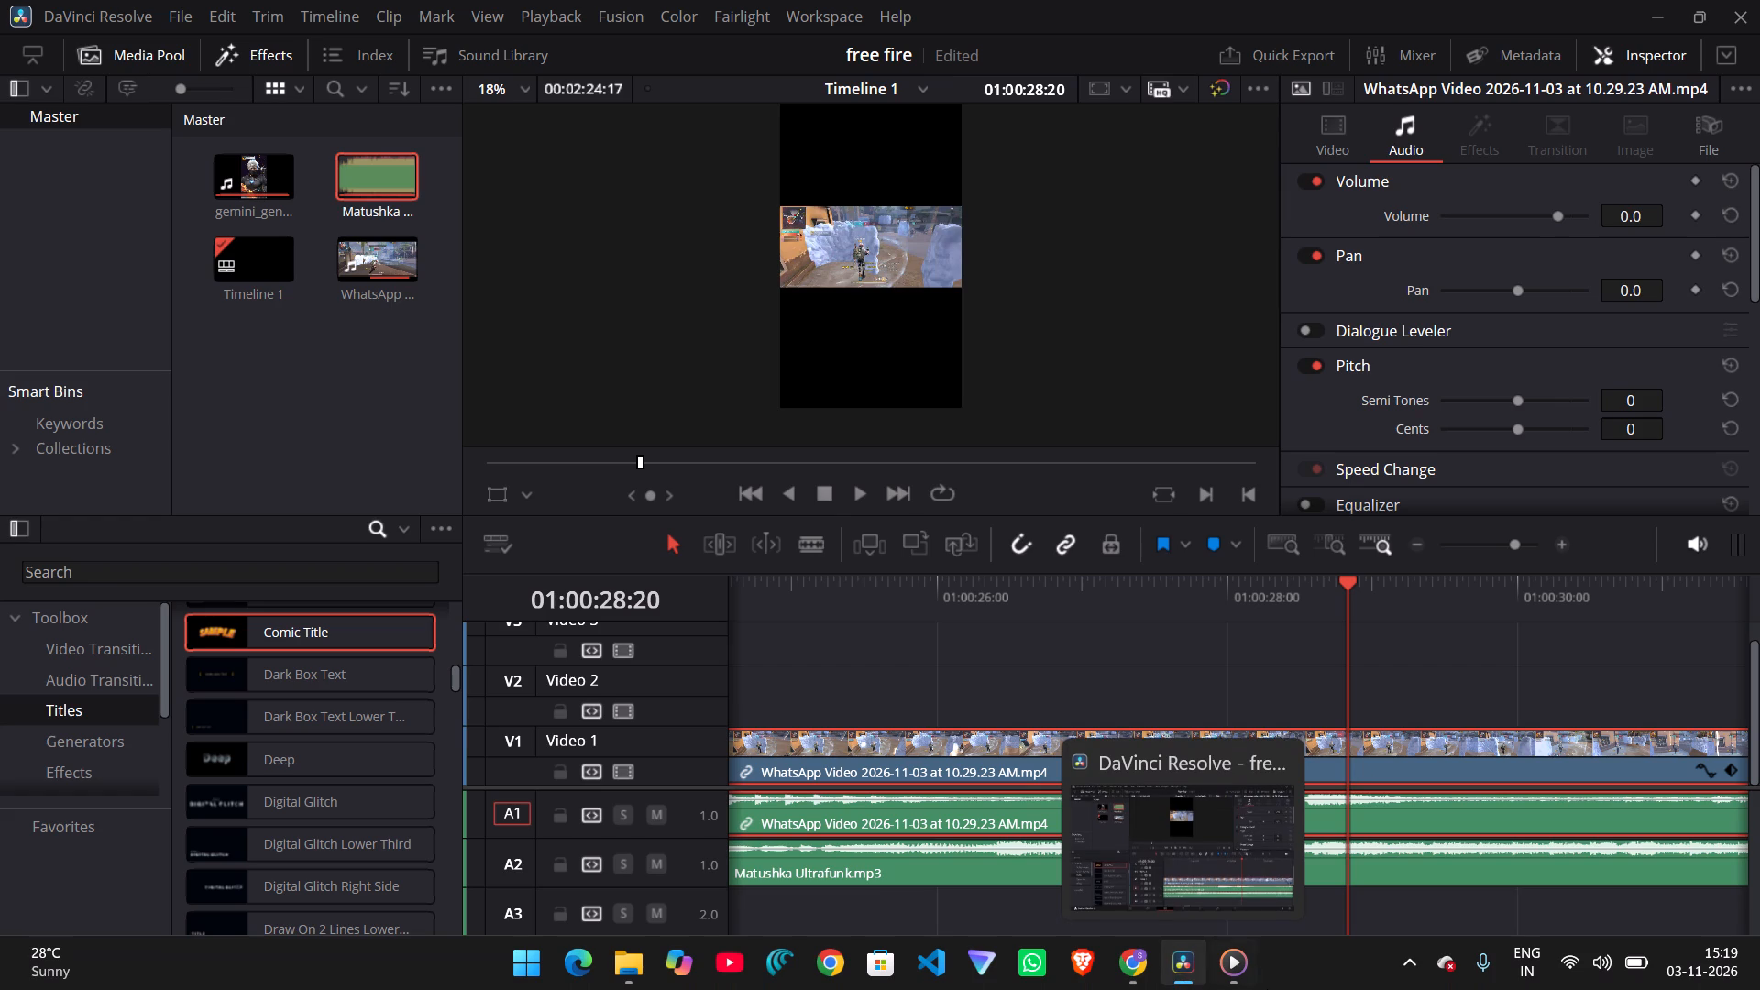
Switch to Chrome, preview FUNK UNIVERSO (Slowed) in Audio.com's funk list and download it as MP3.
{"action": "left_click", "coordinate": [1138, 975]}
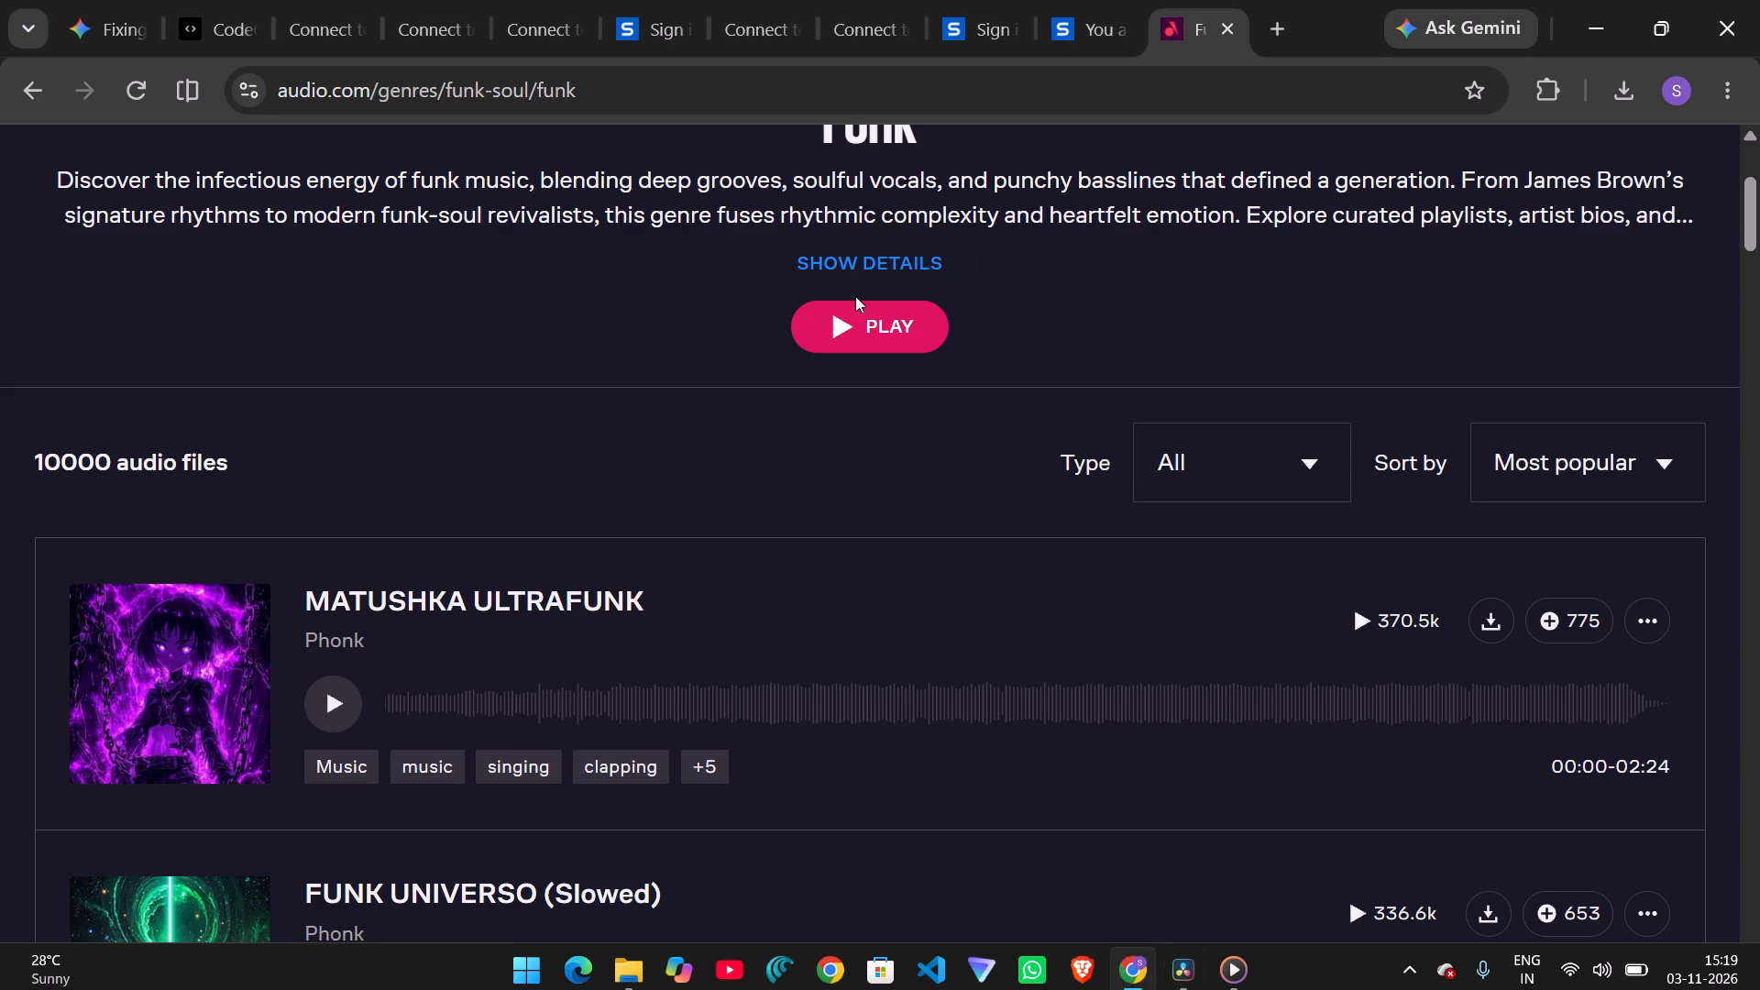
{"action": "scroll", "coordinate": [648, 569], "scroll_direction": "down", "scroll_amount": 4}
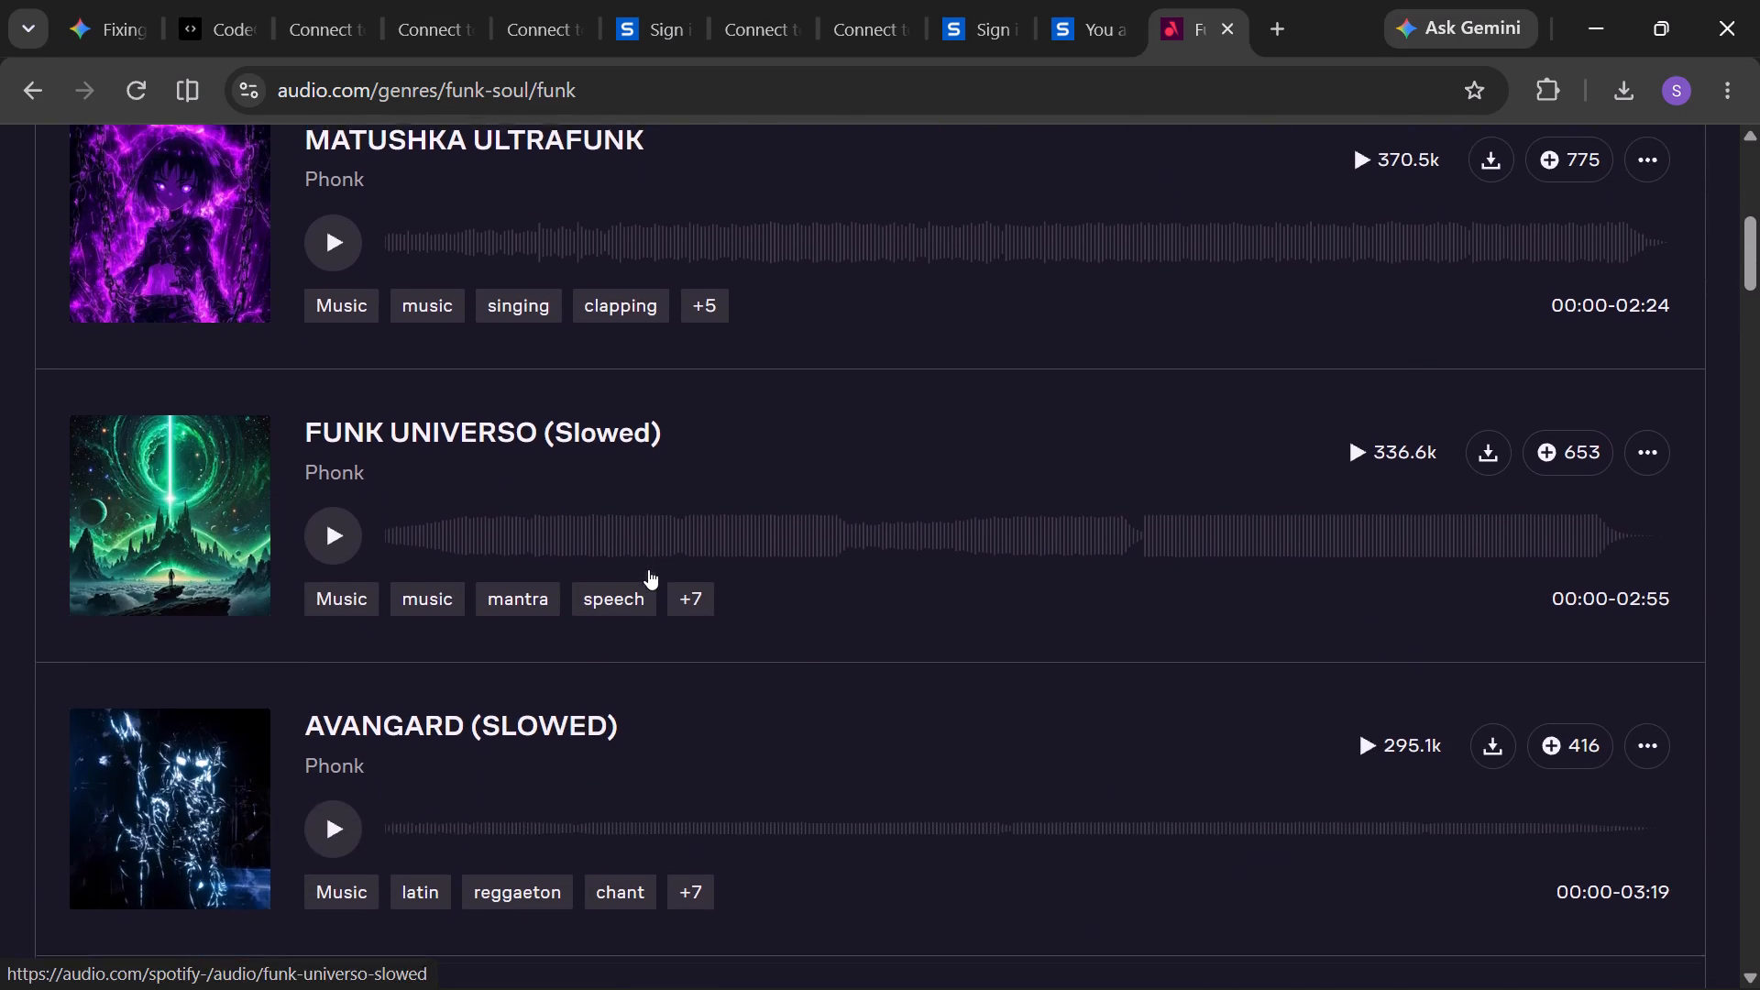
{"action": "scroll", "coordinate": [648, 569], "scroll_direction": "down", "scroll_amount": 1}
{"action": "left_click", "coordinate": [350, 533]}
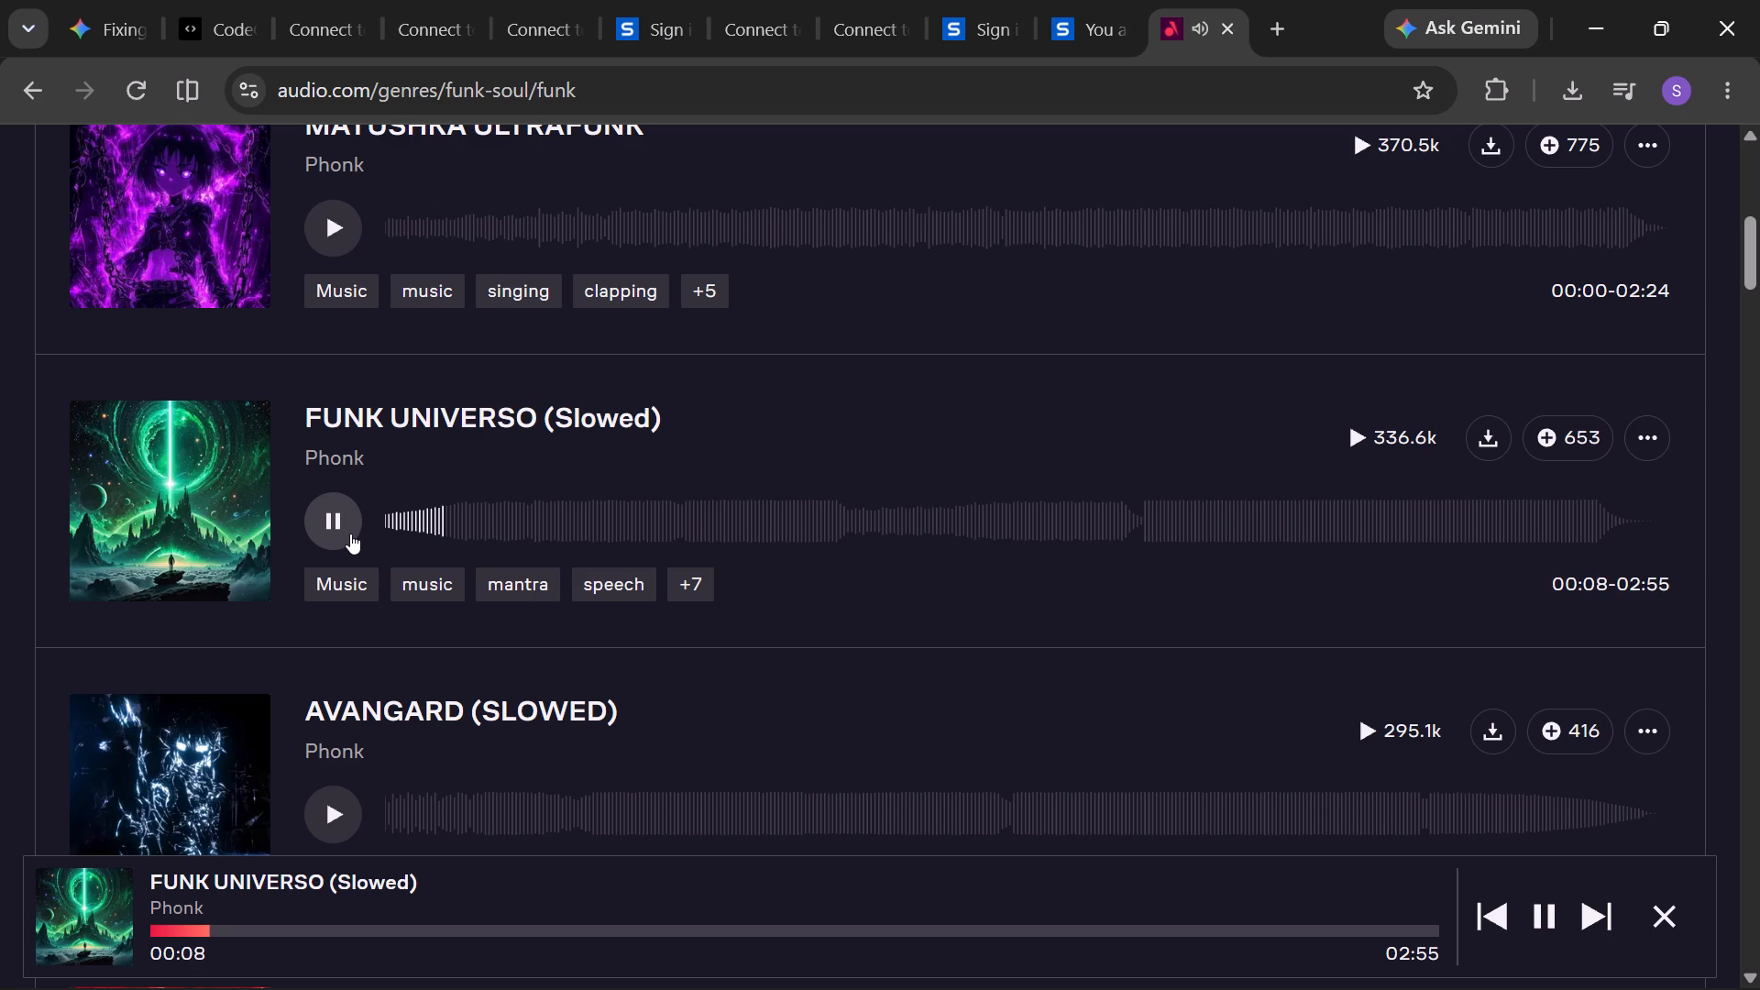
{"action": "left_click", "coordinate": [1500, 433]}
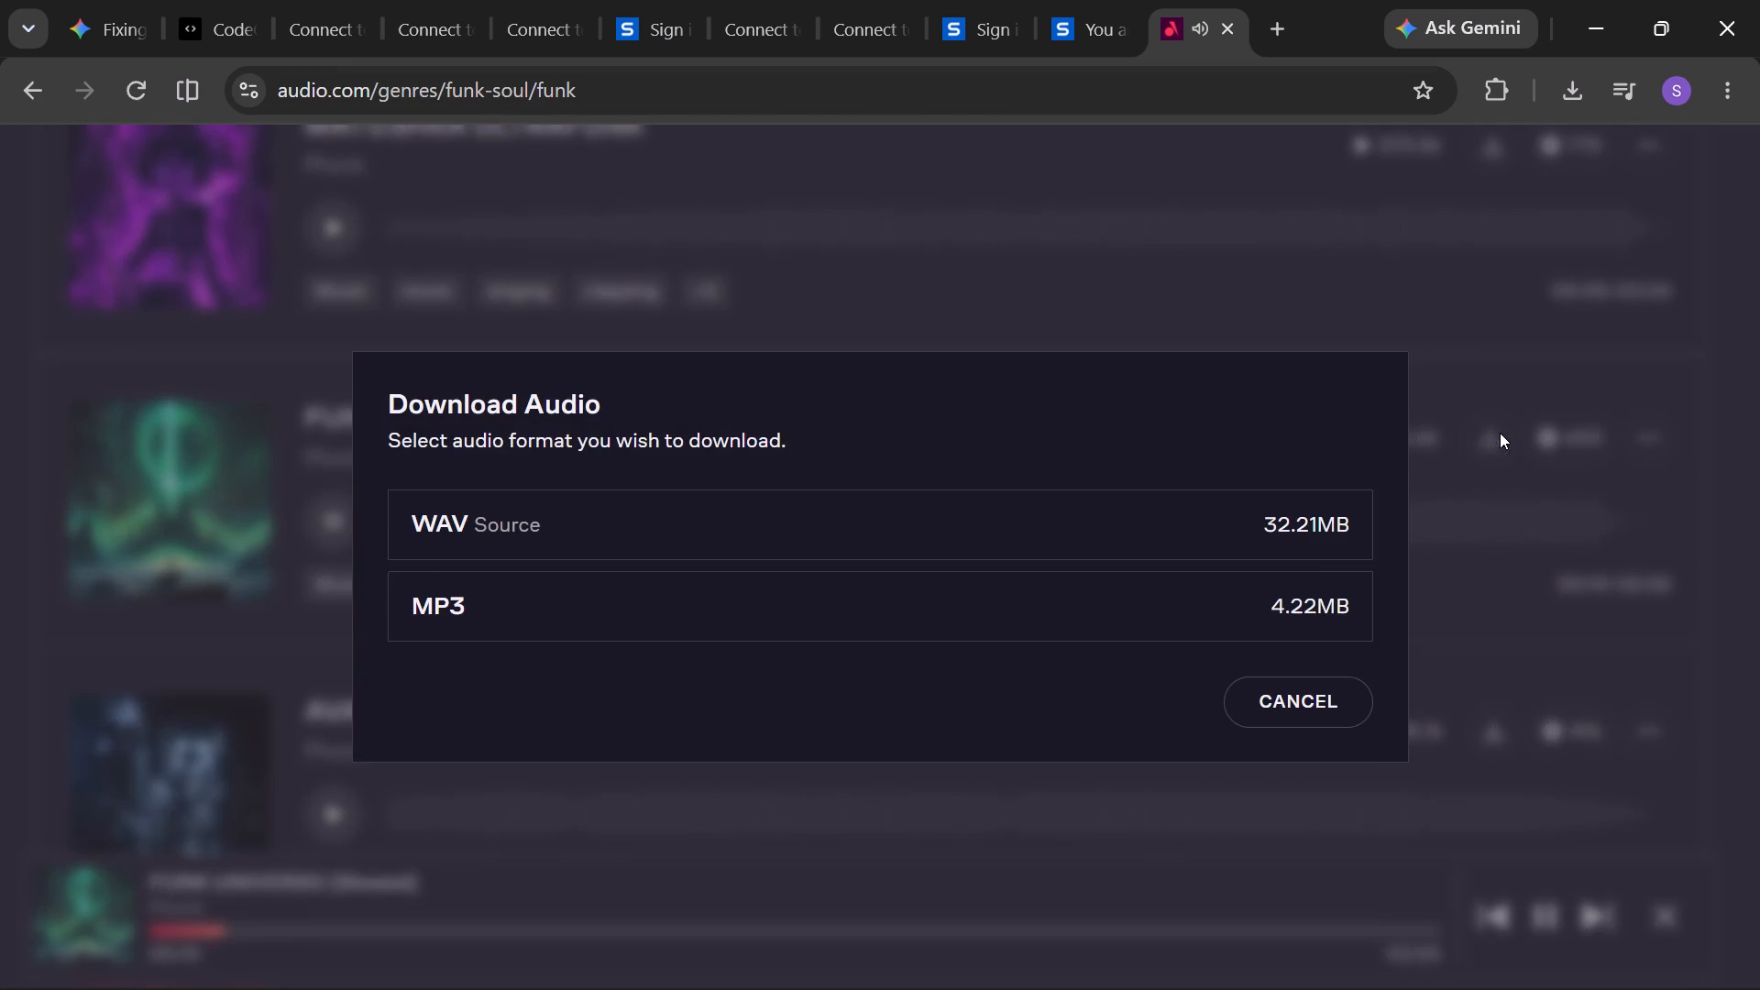
{"action": "left_click", "coordinate": [1187, 617]}
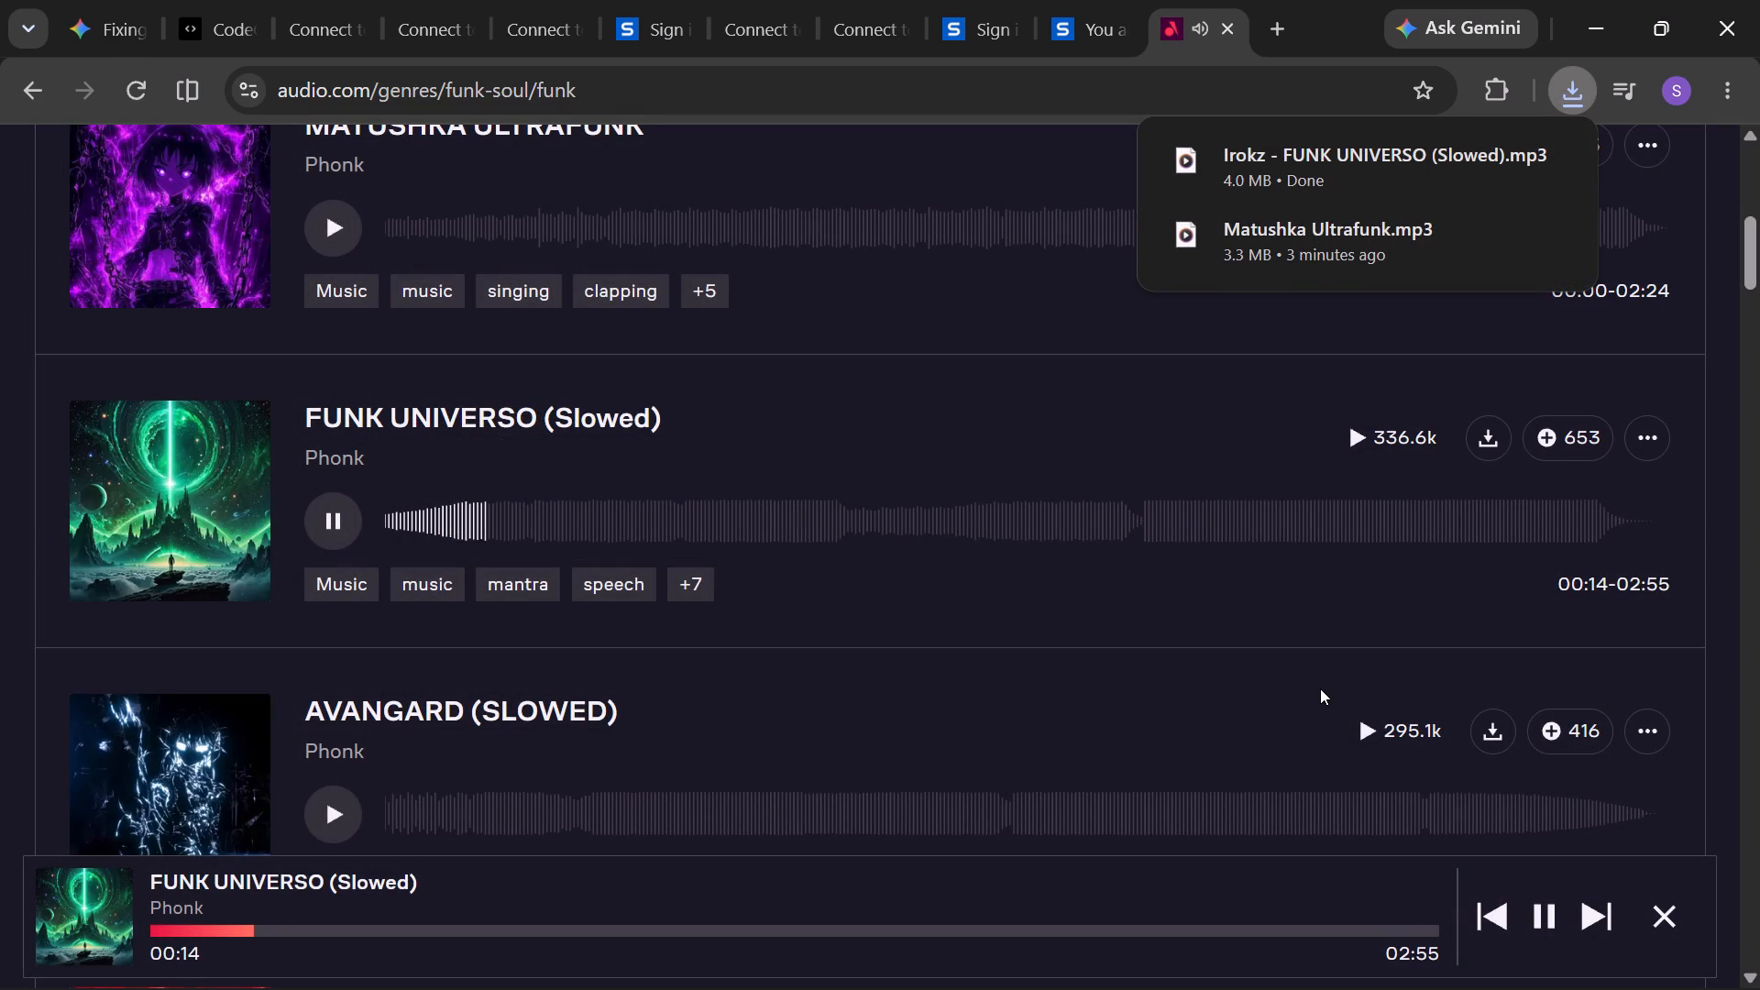
Browse further down Audio.com's funk list and preview 2 Phut Hon Funk (Super Slowed).
{"action": "scroll", "coordinate": [943, 694], "scroll_direction": "down", "scroll_amount": 5}
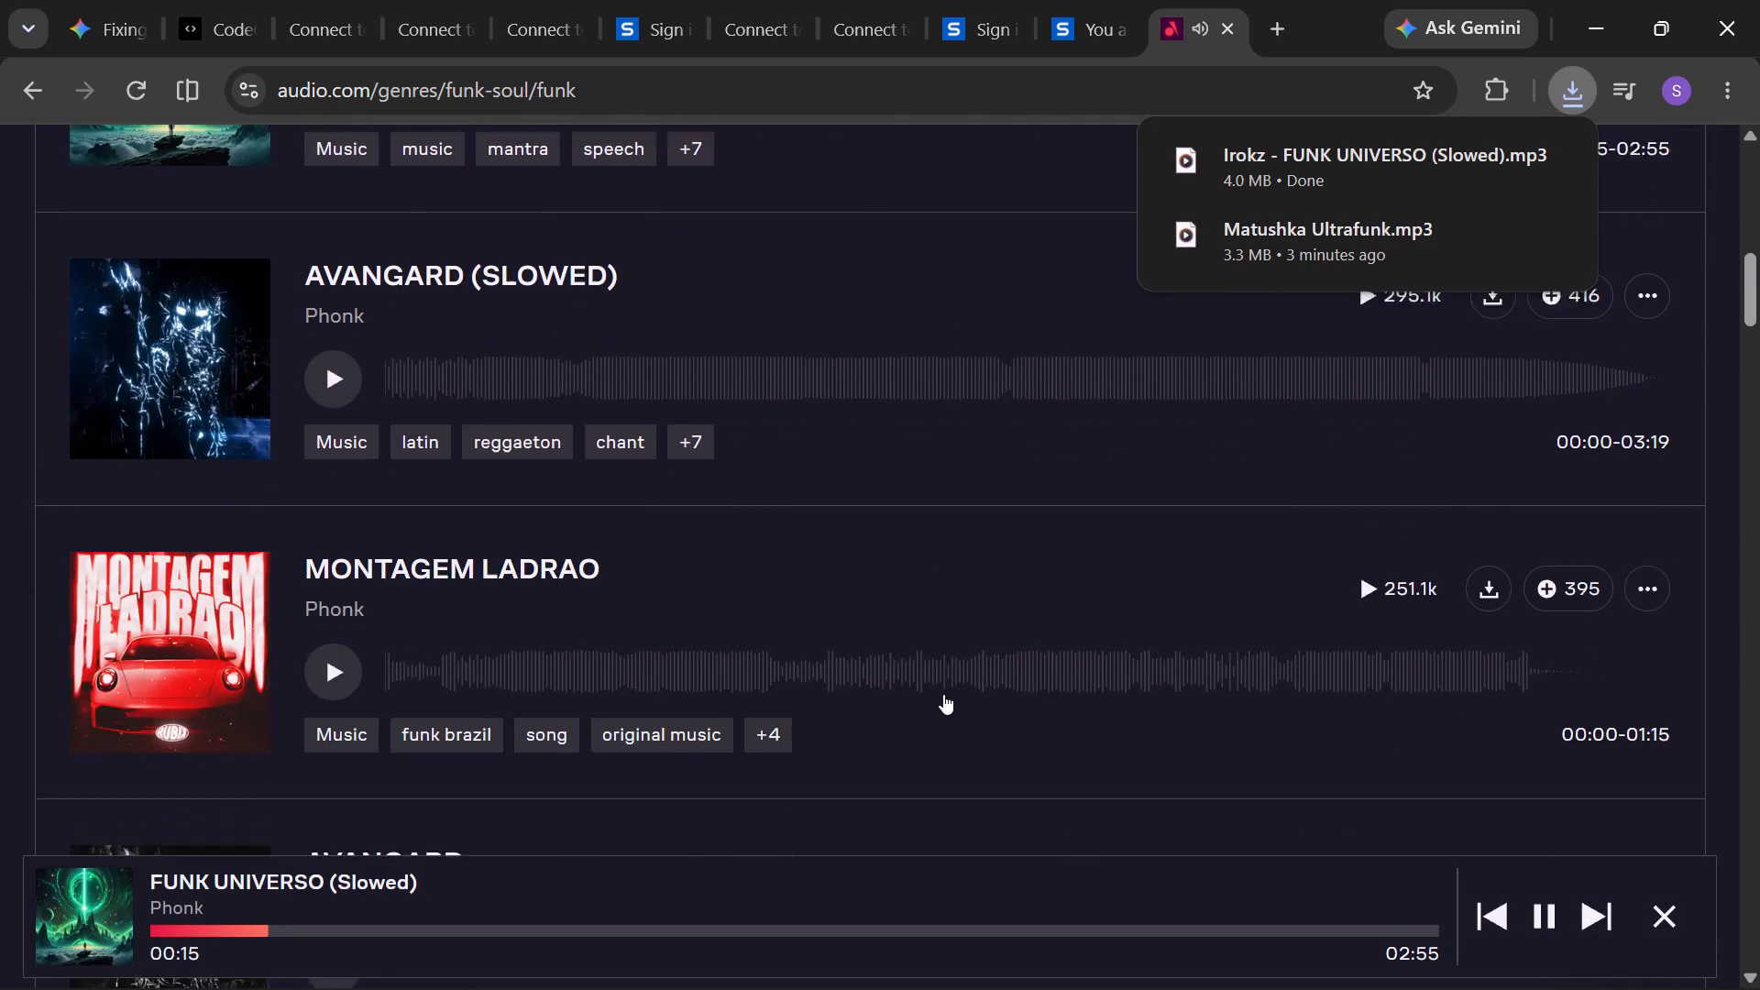
{"action": "scroll", "coordinate": [943, 694], "scroll_direction": "down", "scroll_amount": 1}
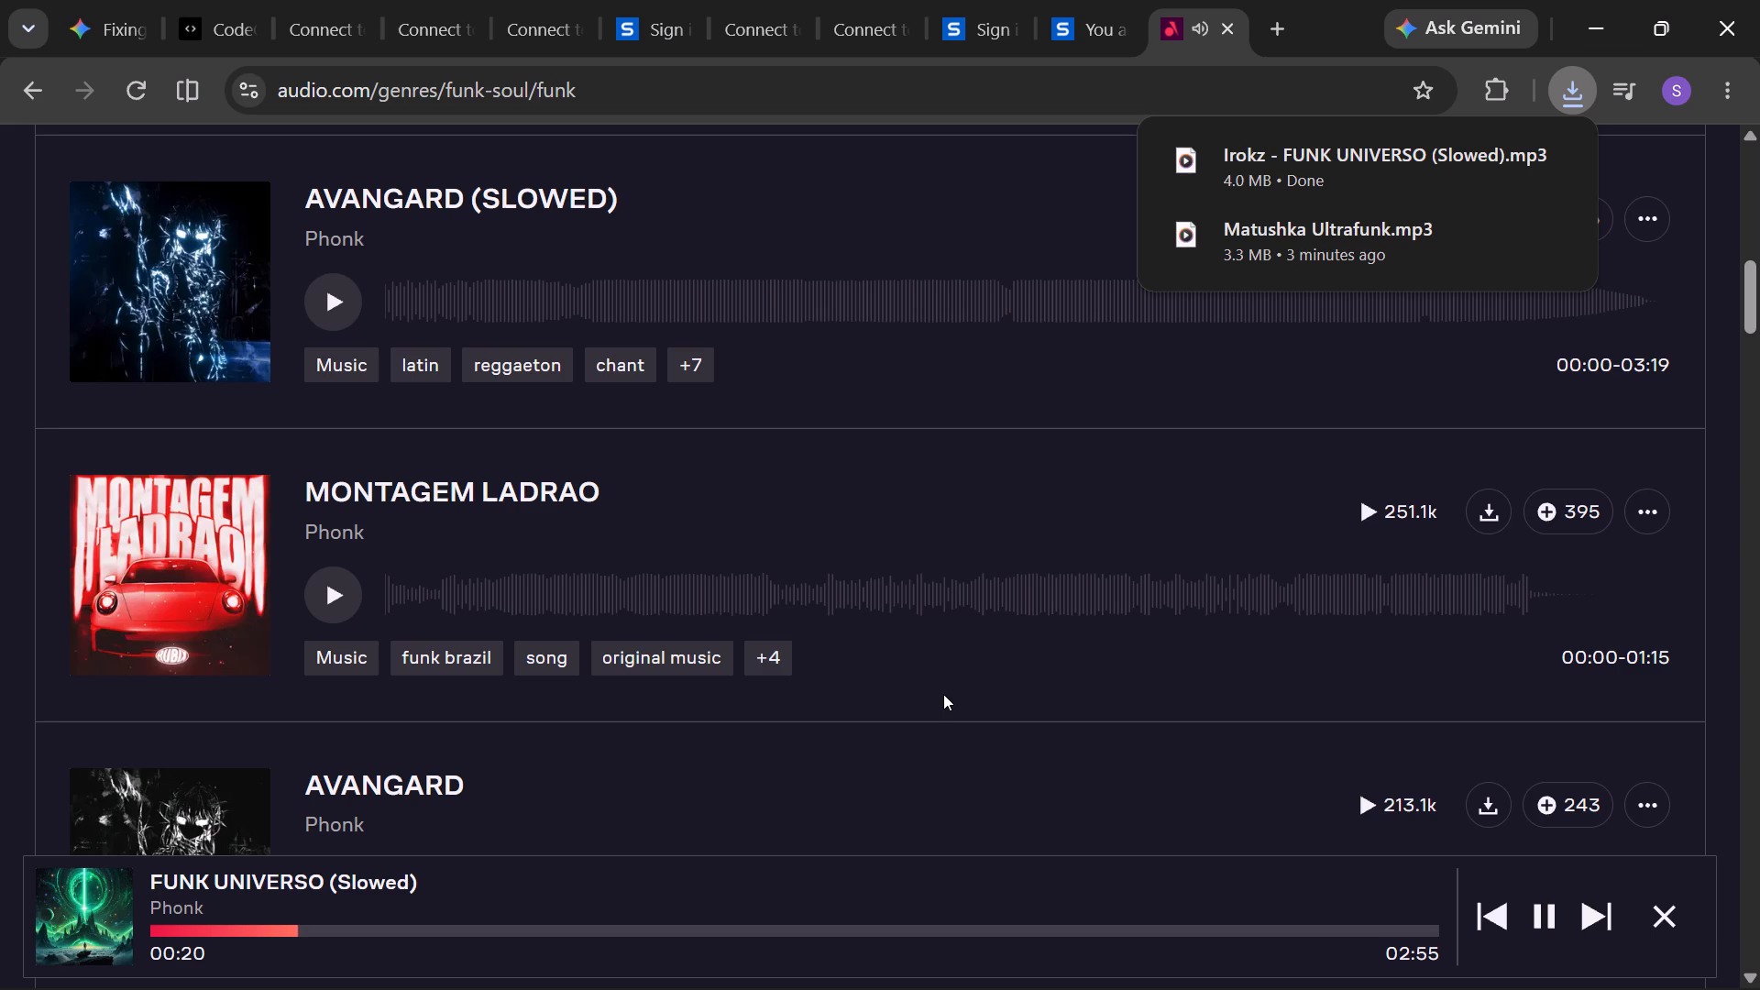
{"action": "scroll", "coordinate": [943, 694], "scroll_direction": "down", "scroll_amount": 1}
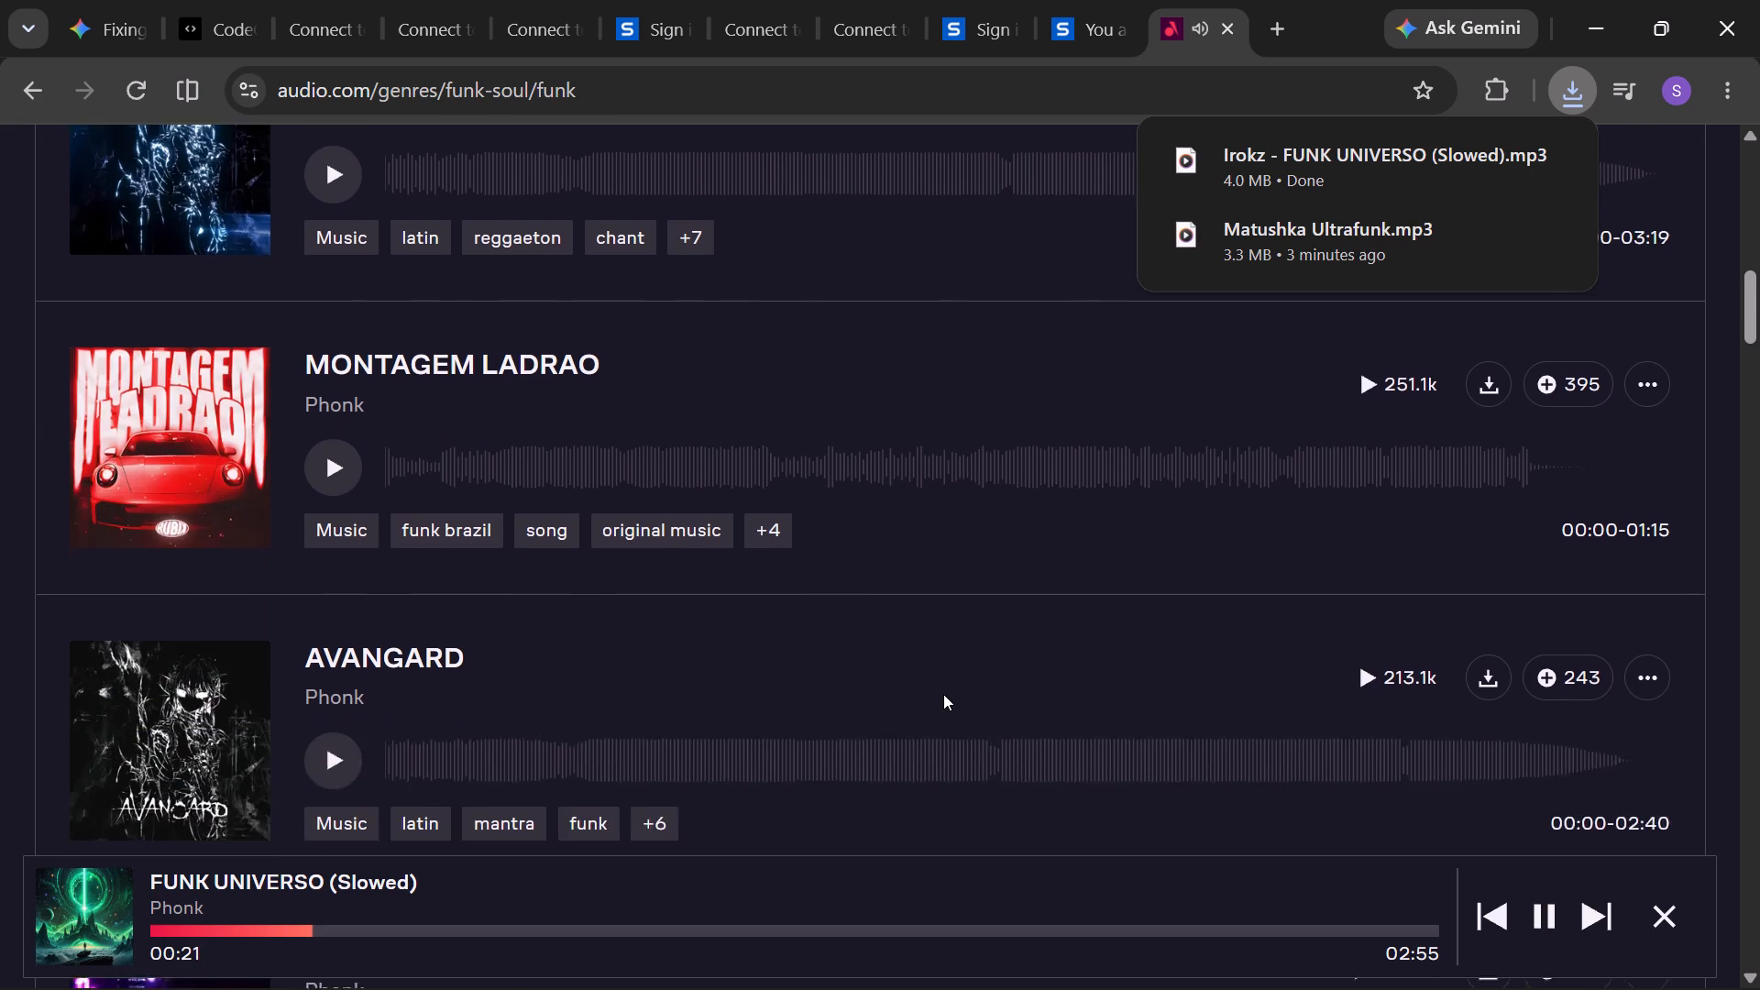
{"action": "scroll", "coordinate": [943, 694], "scroll_direction": "down", "scroll_amount": 4}
{"action": "key", "text": "space"}
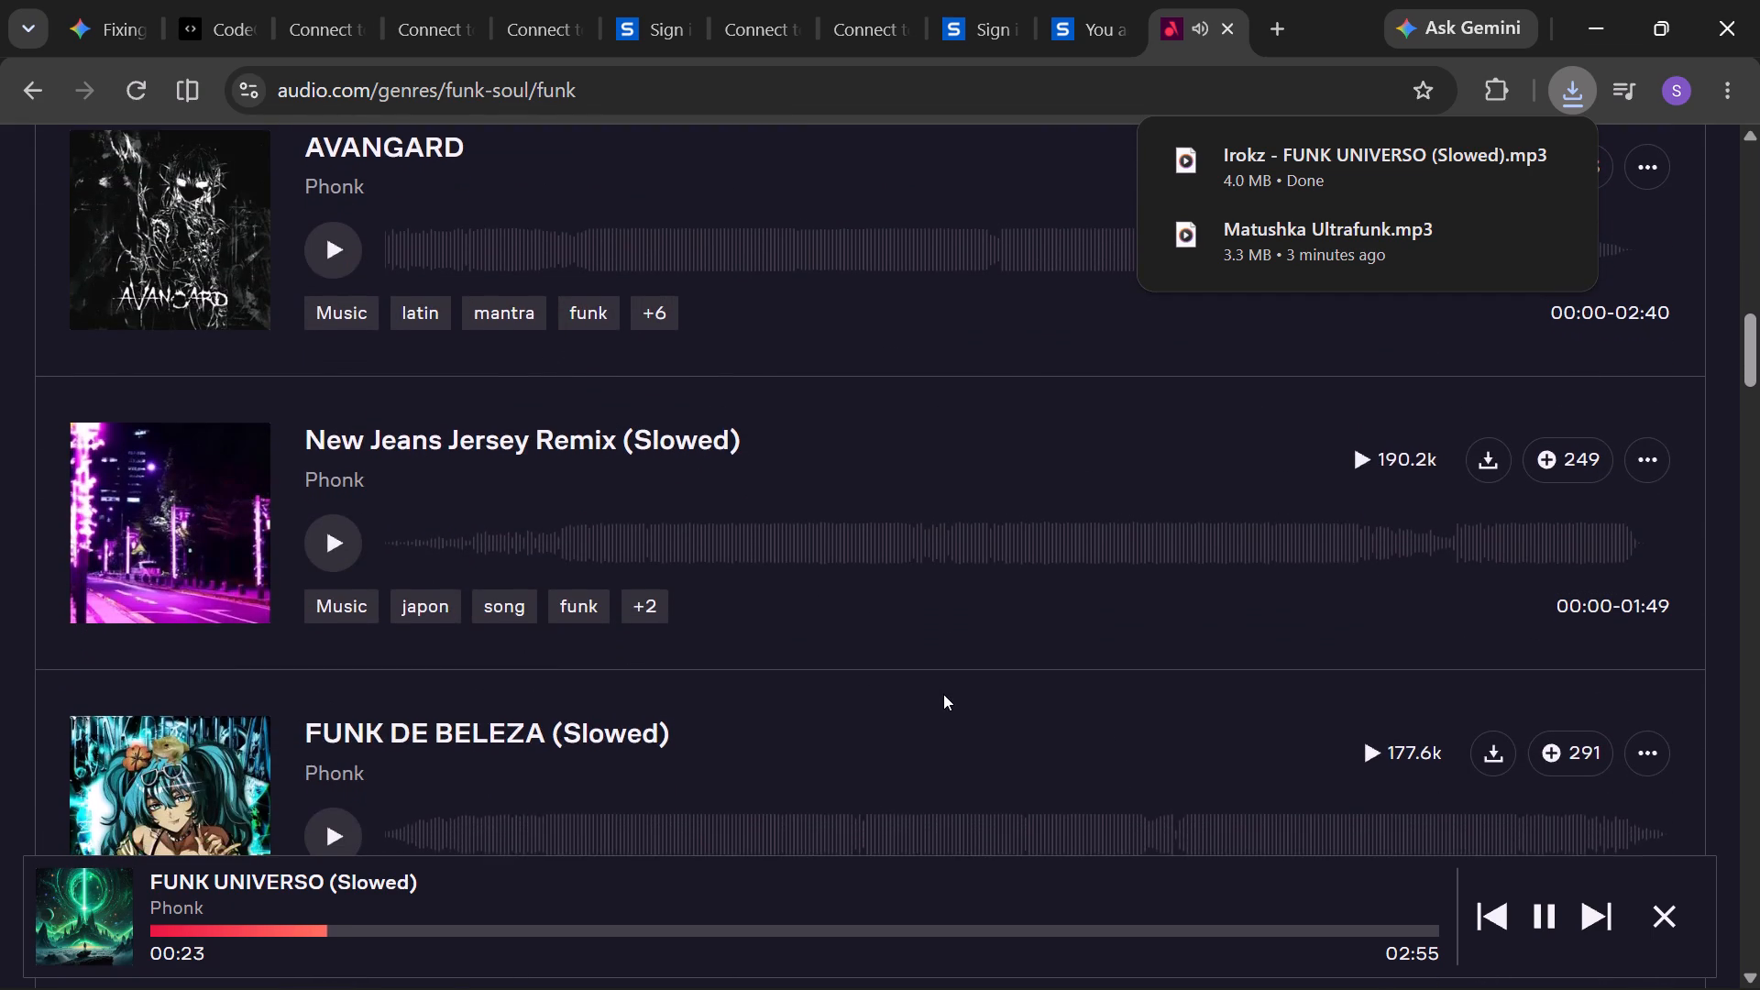
{"action": "scroll", "coordinate": [943, 694], "scroll_direction": "down", "scroll_amount": 1}
{"action": "left_click", "coordinate": [1321, 708]}
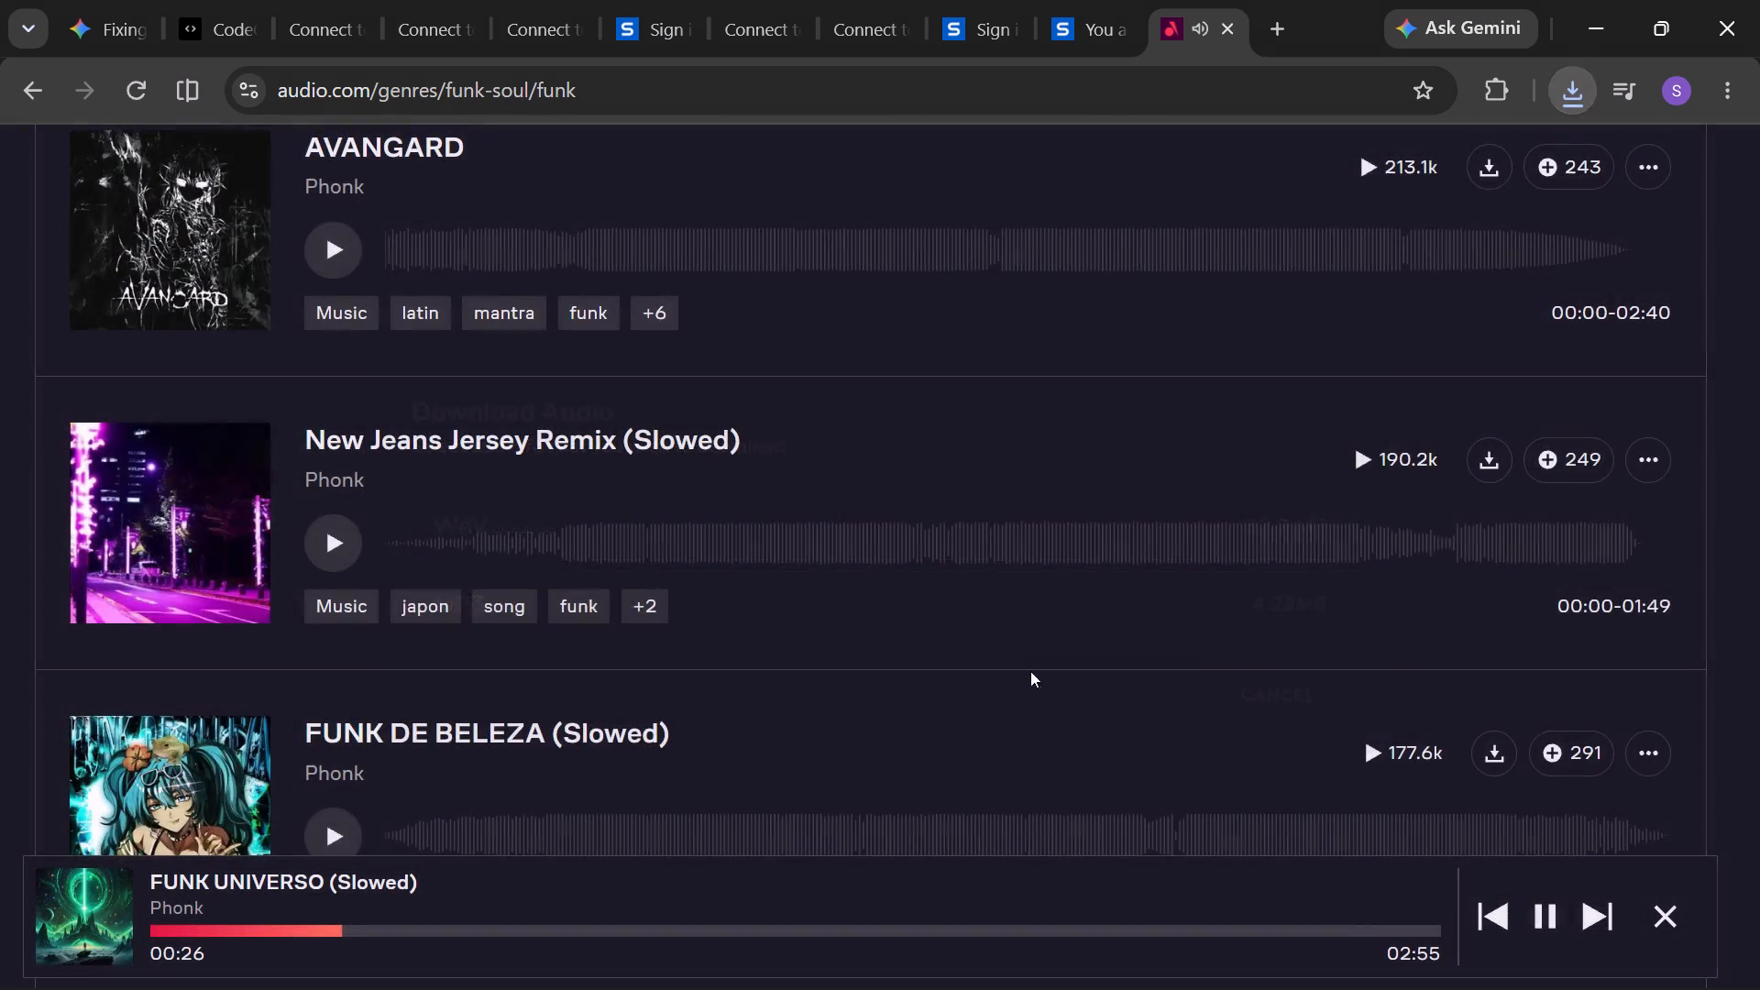
{"action": "scroll", "coordinate": [749, 609], "scroll_direction": "down", "scroll_amount": 4}
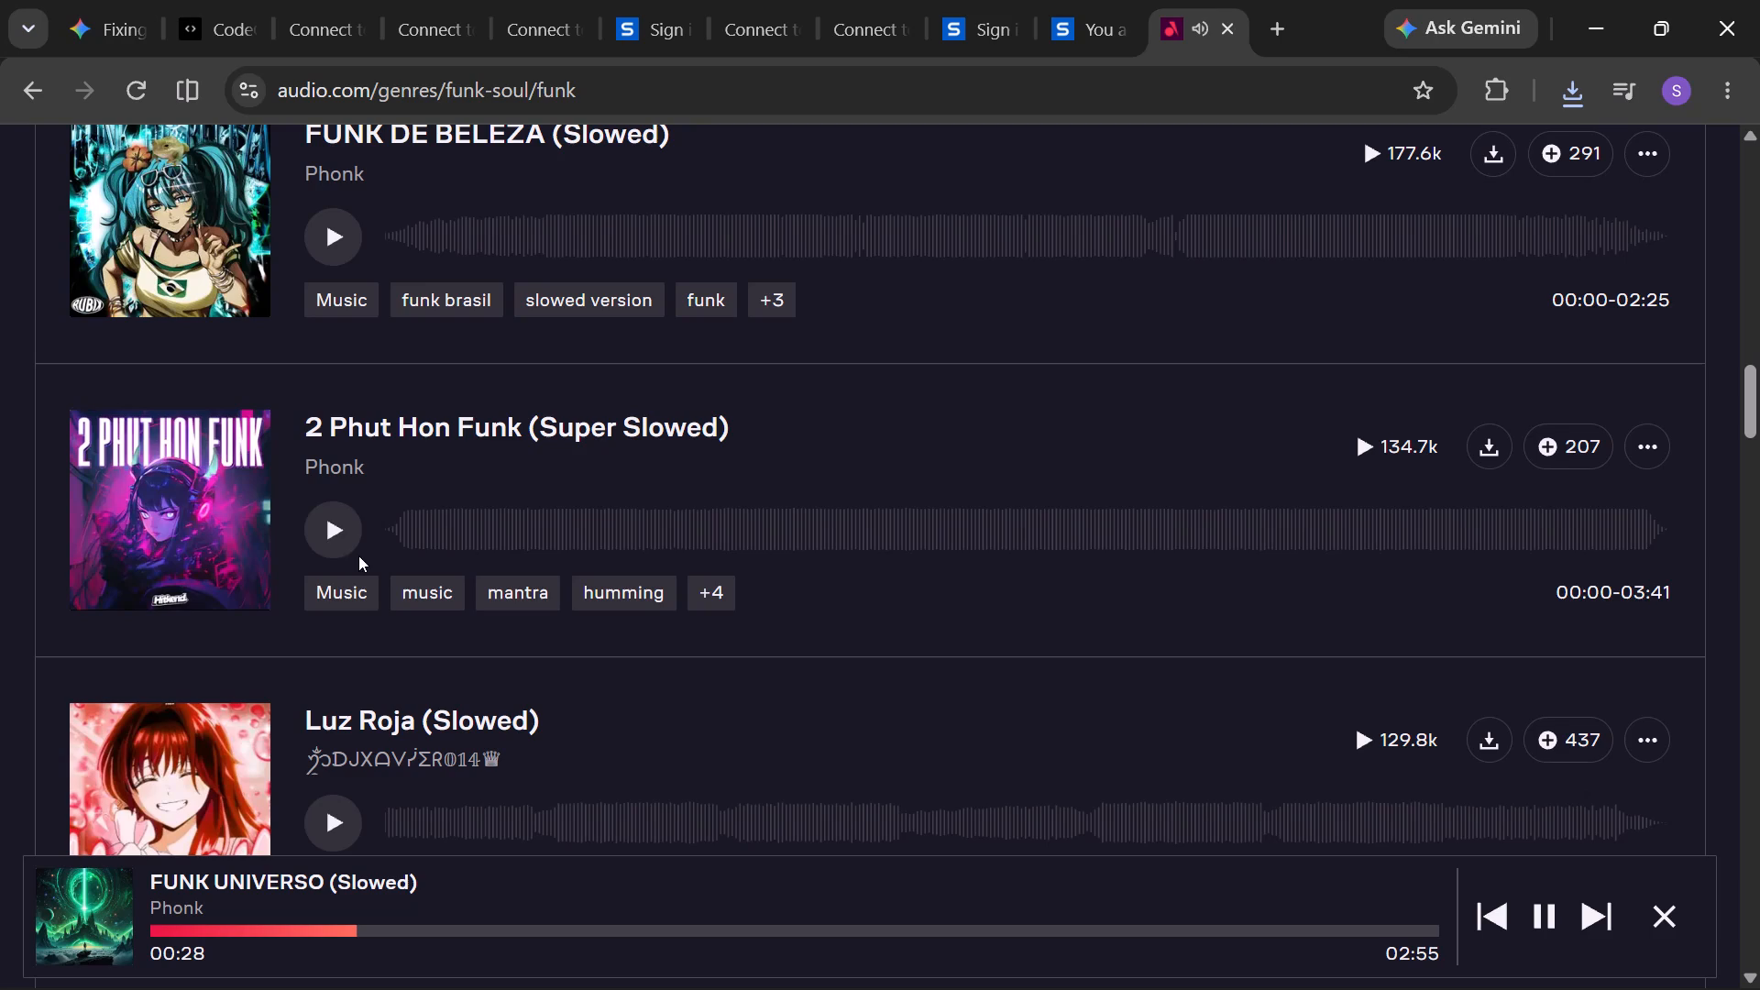
{"action": "left_click", "coordinate": [326, 535]}
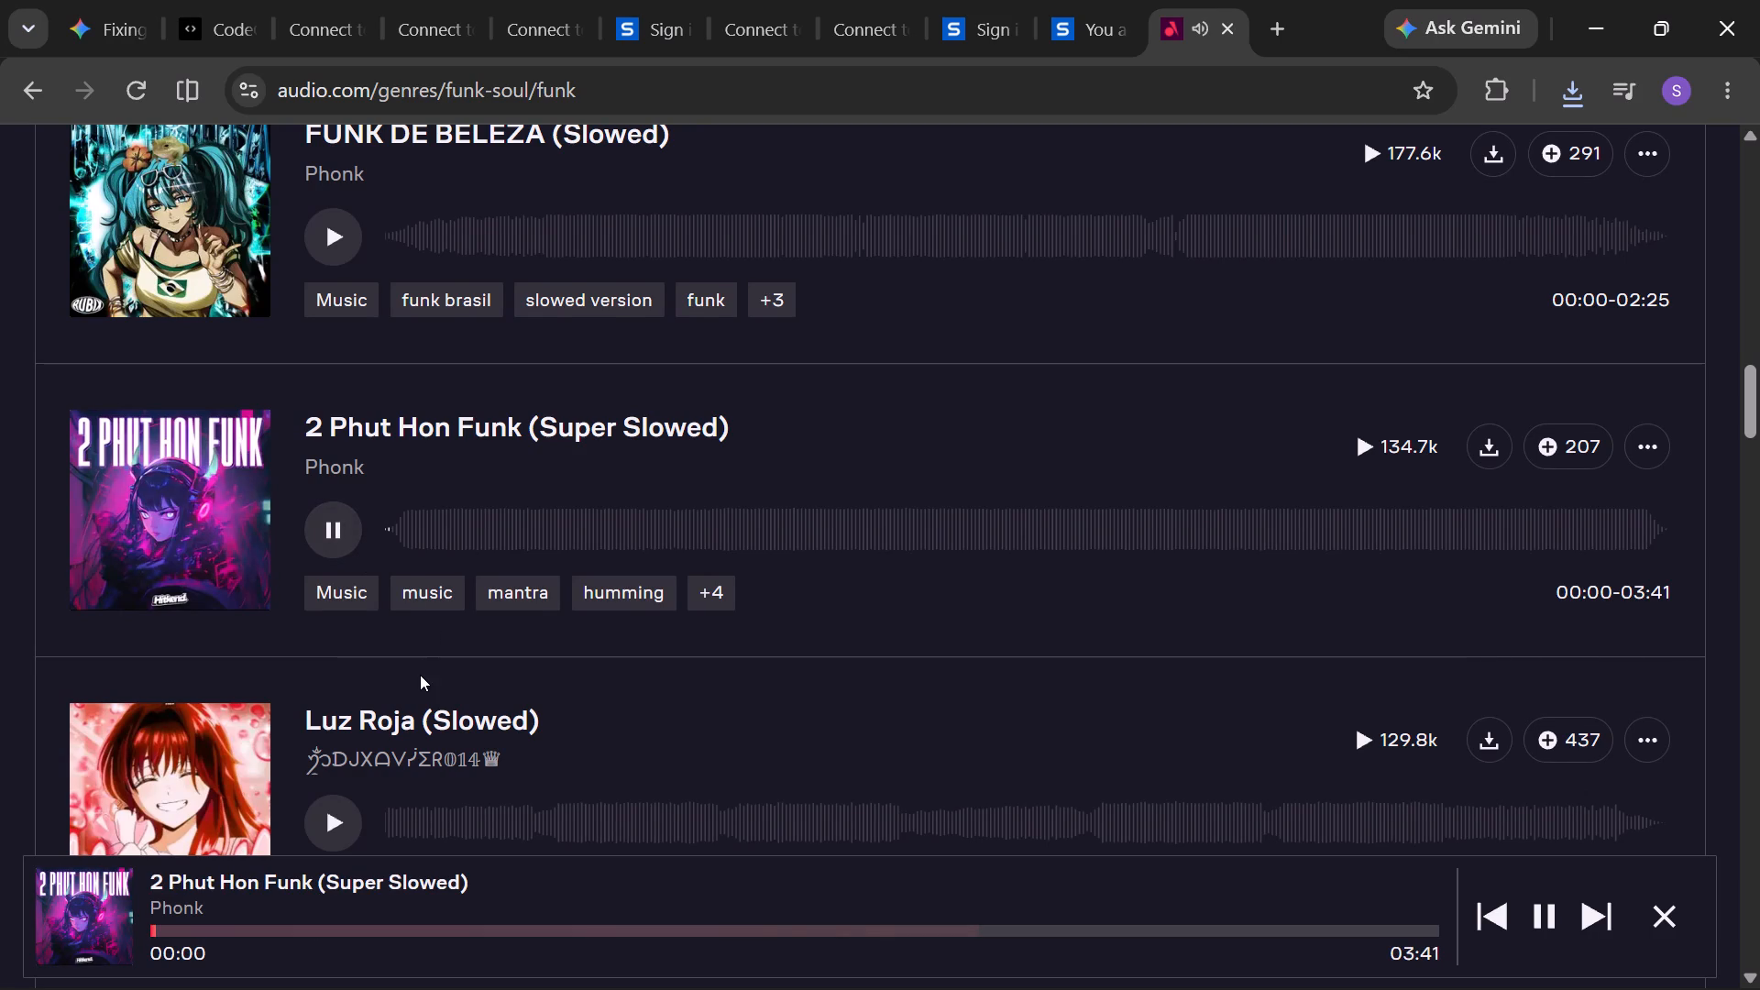
Look through the remaining funk tracks and the top of the genre page for another suitable song.
{"action": "scroll", "coordinate": [420, 675], "scroll_direction": "down", "scroll_amount": 3}
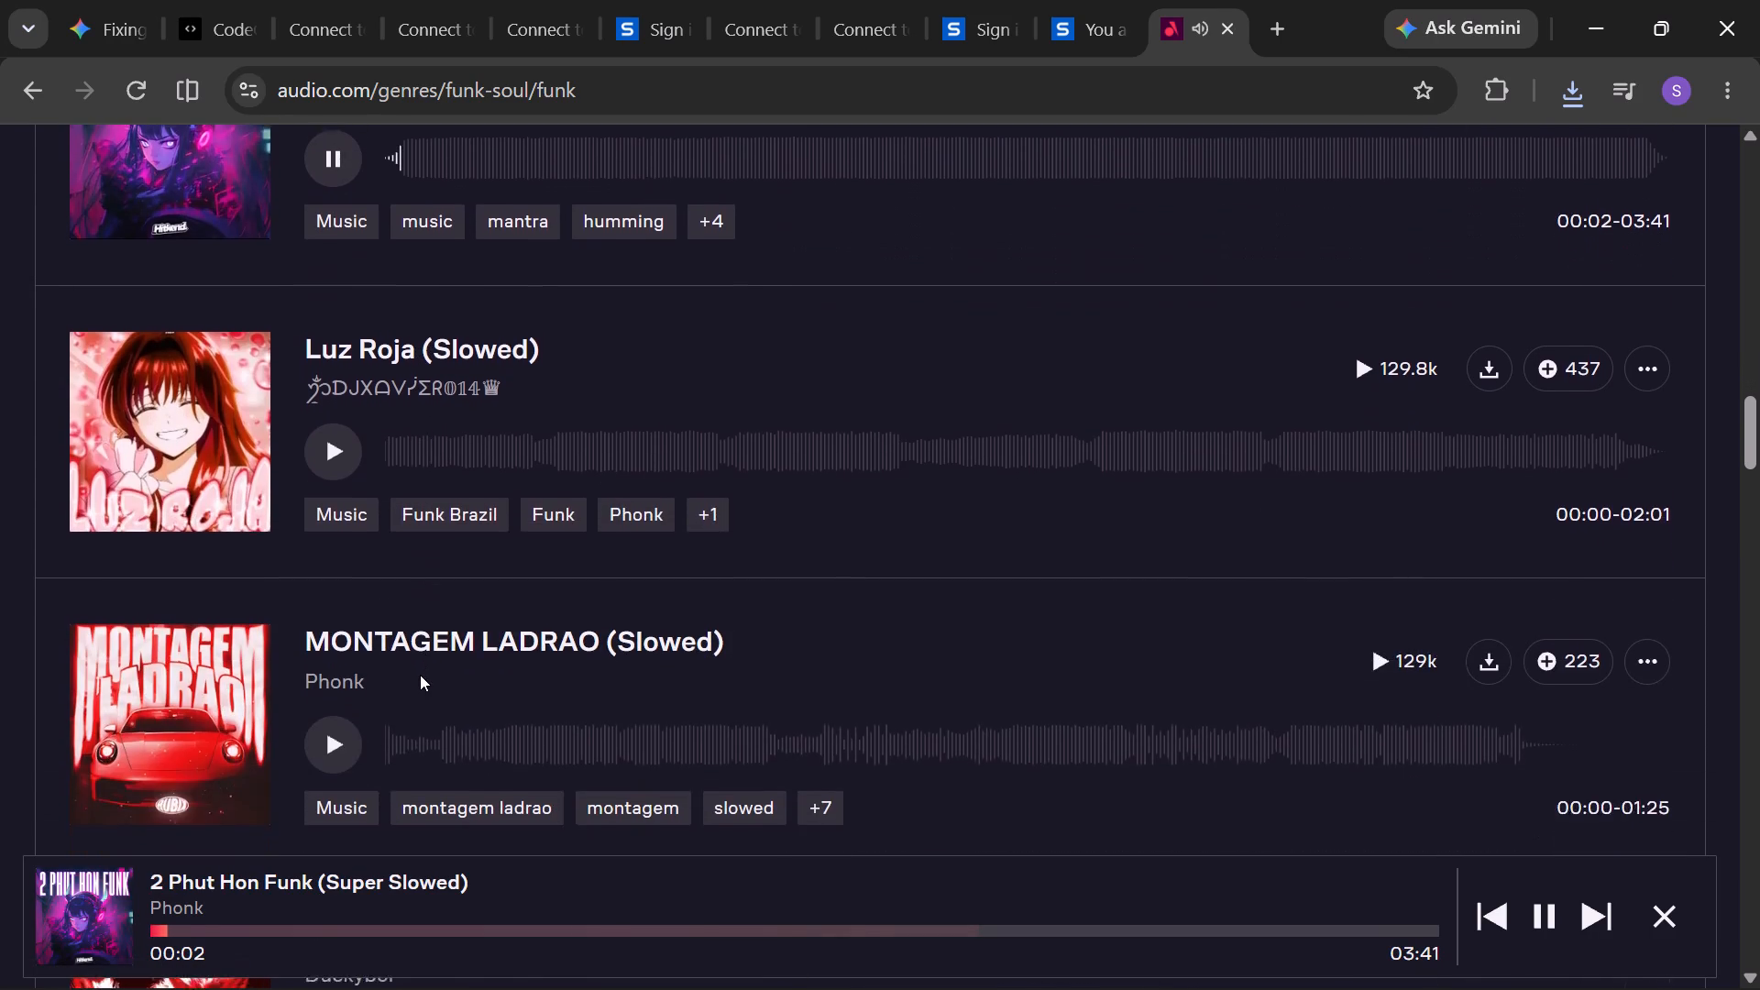
{"action": "scroll", "coordinate": [420, 675], "scroll_direction": "down", "scroll_amount": 5}
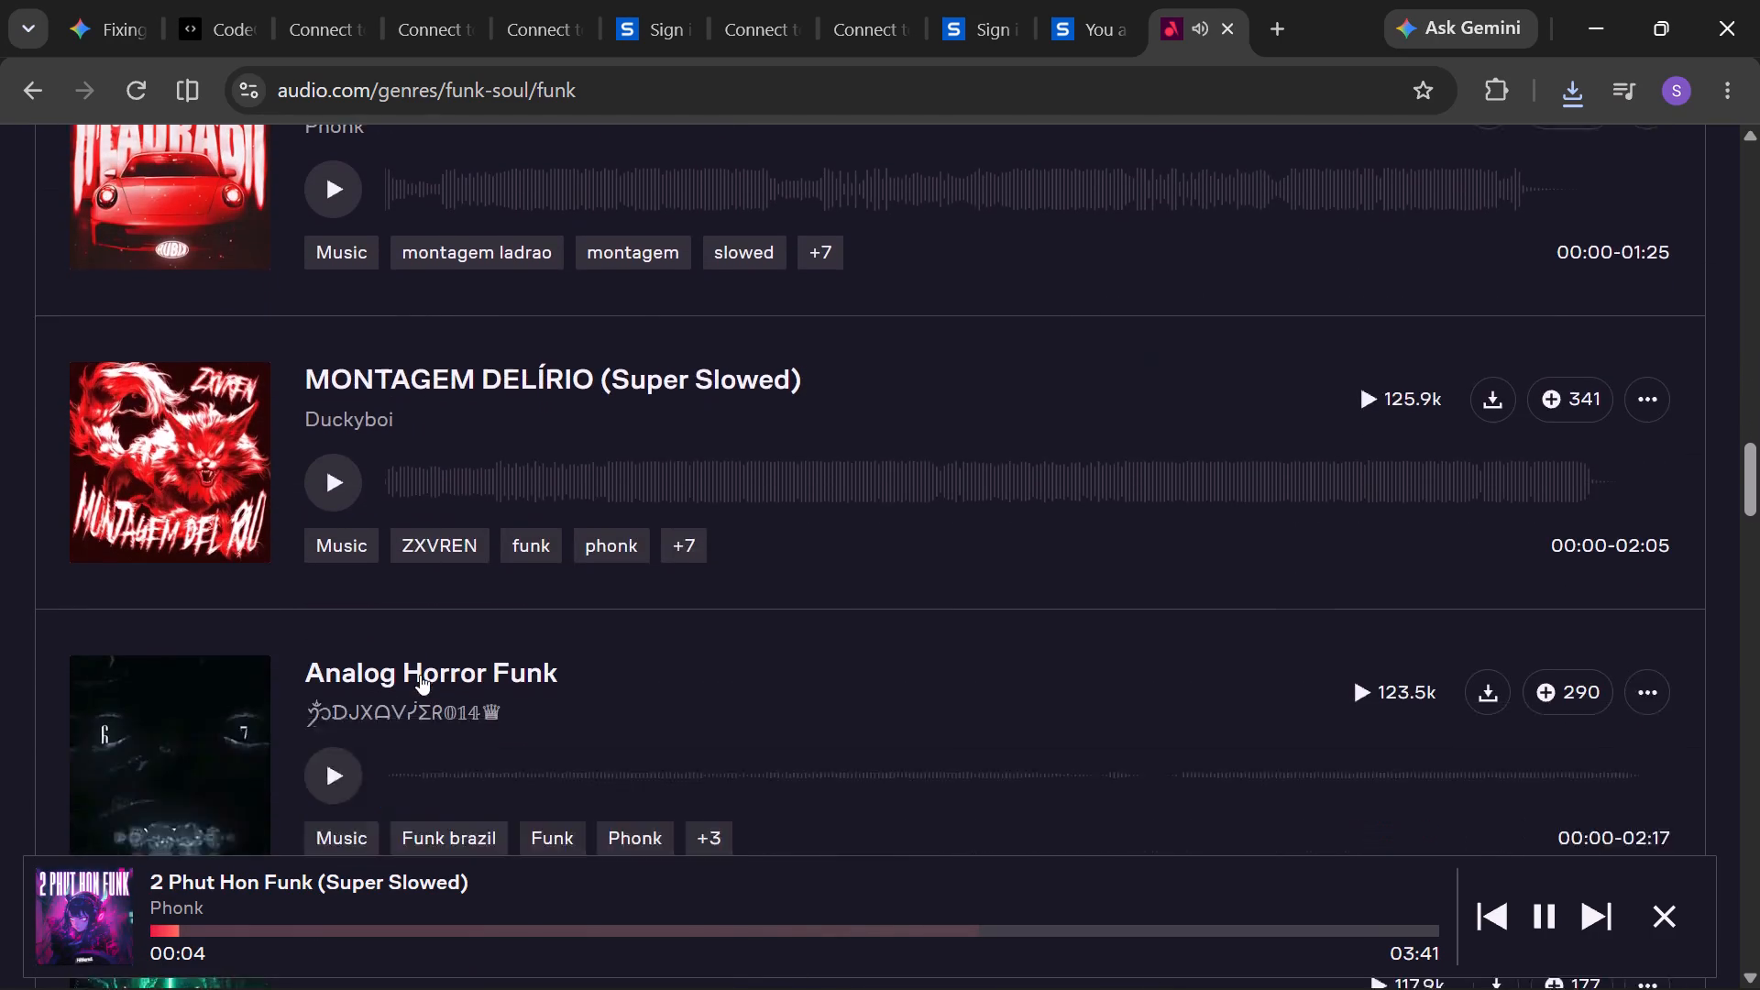
{"action": "scroll", "coordinate": [420, 675], "scroll_direction": "down", "scroll_amount": 1}
{"action": "scroll", "coordinate": [420, 675], "scroll_direction": "up", "scroll_amount": 13}
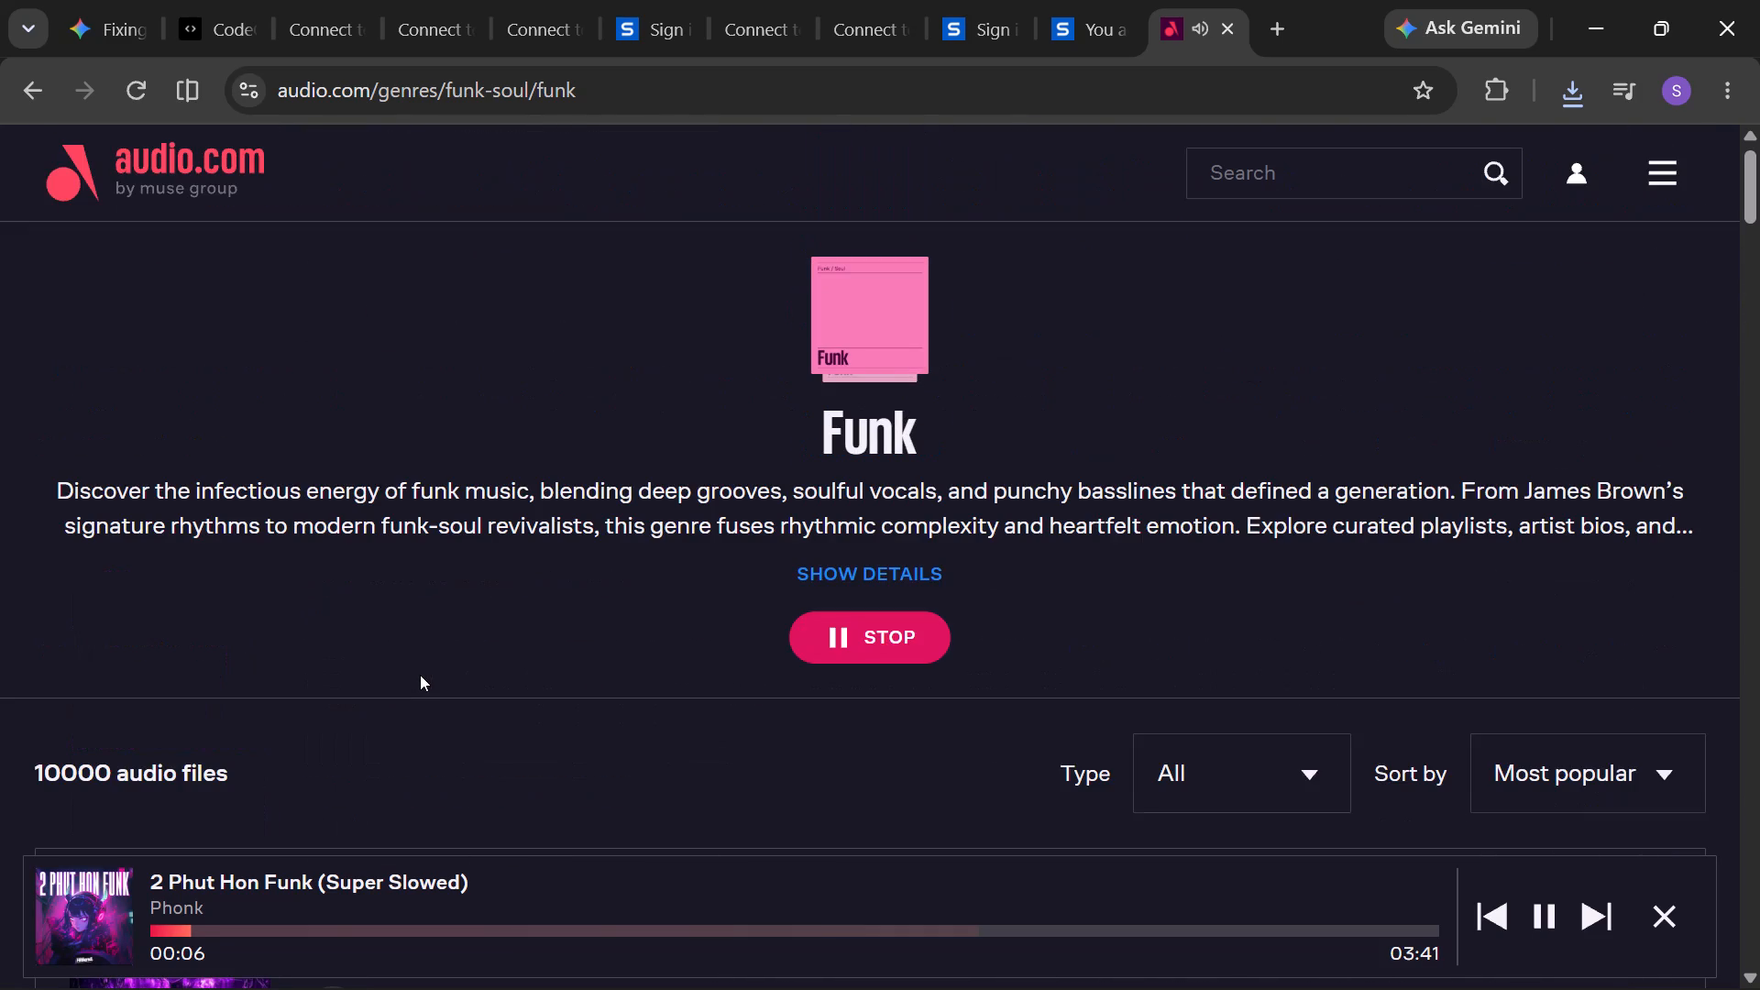
{"action": "scroll", "coordinate": [870, 696], "scroll_direction": "down", "scroll_amount": 2}
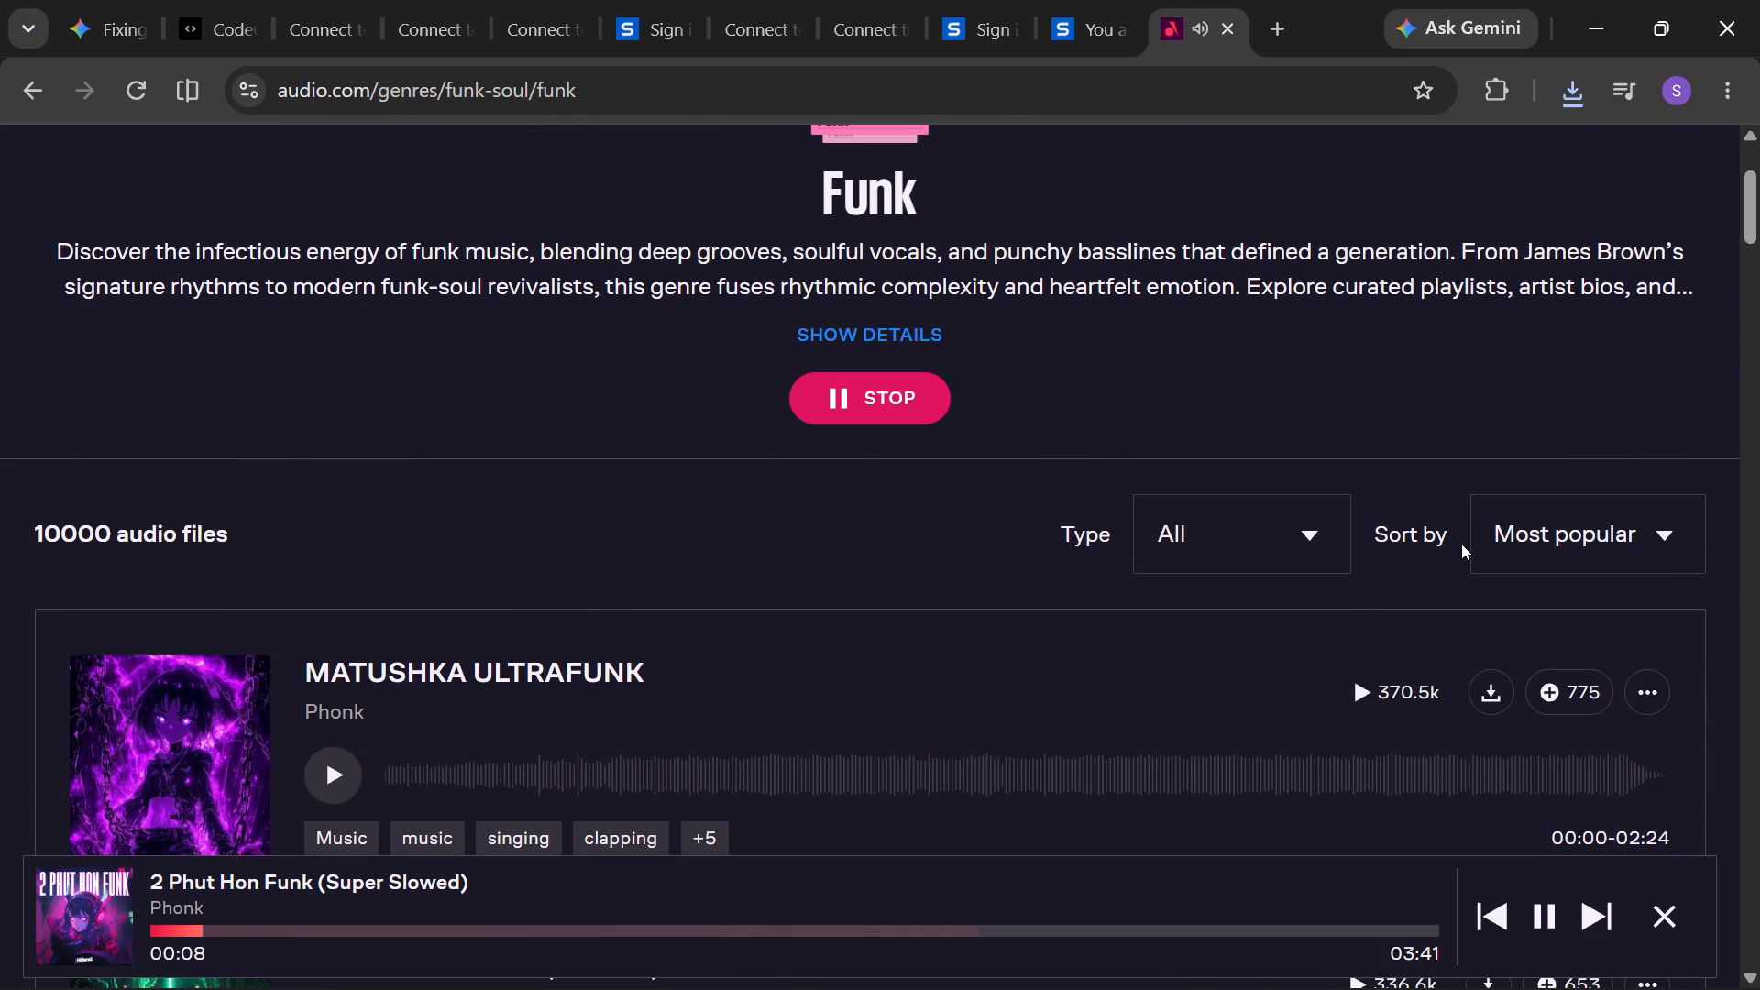
{"action": "scroll", "coordinate": [1567, 514], "scroll_direction": "down", "scroll_amount": 1}
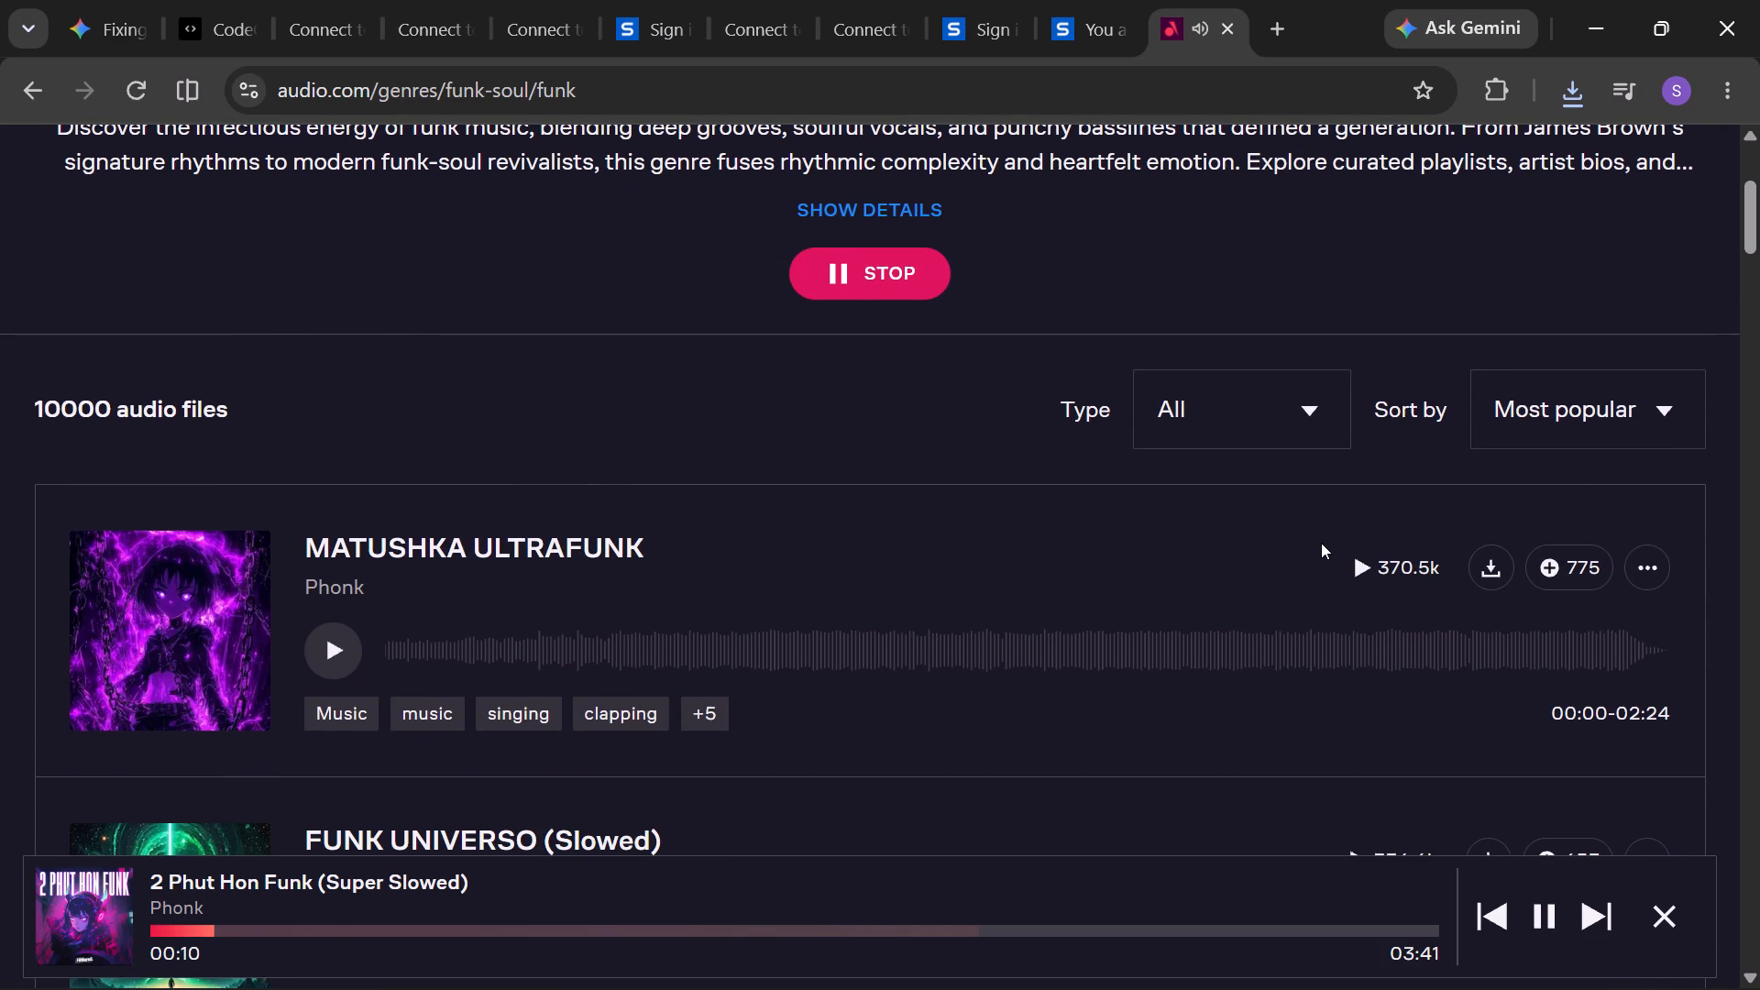
{"action": "scroll", "coordinate": [1076, 469], "scroll_direction": "up", "scroll_amount": 7}
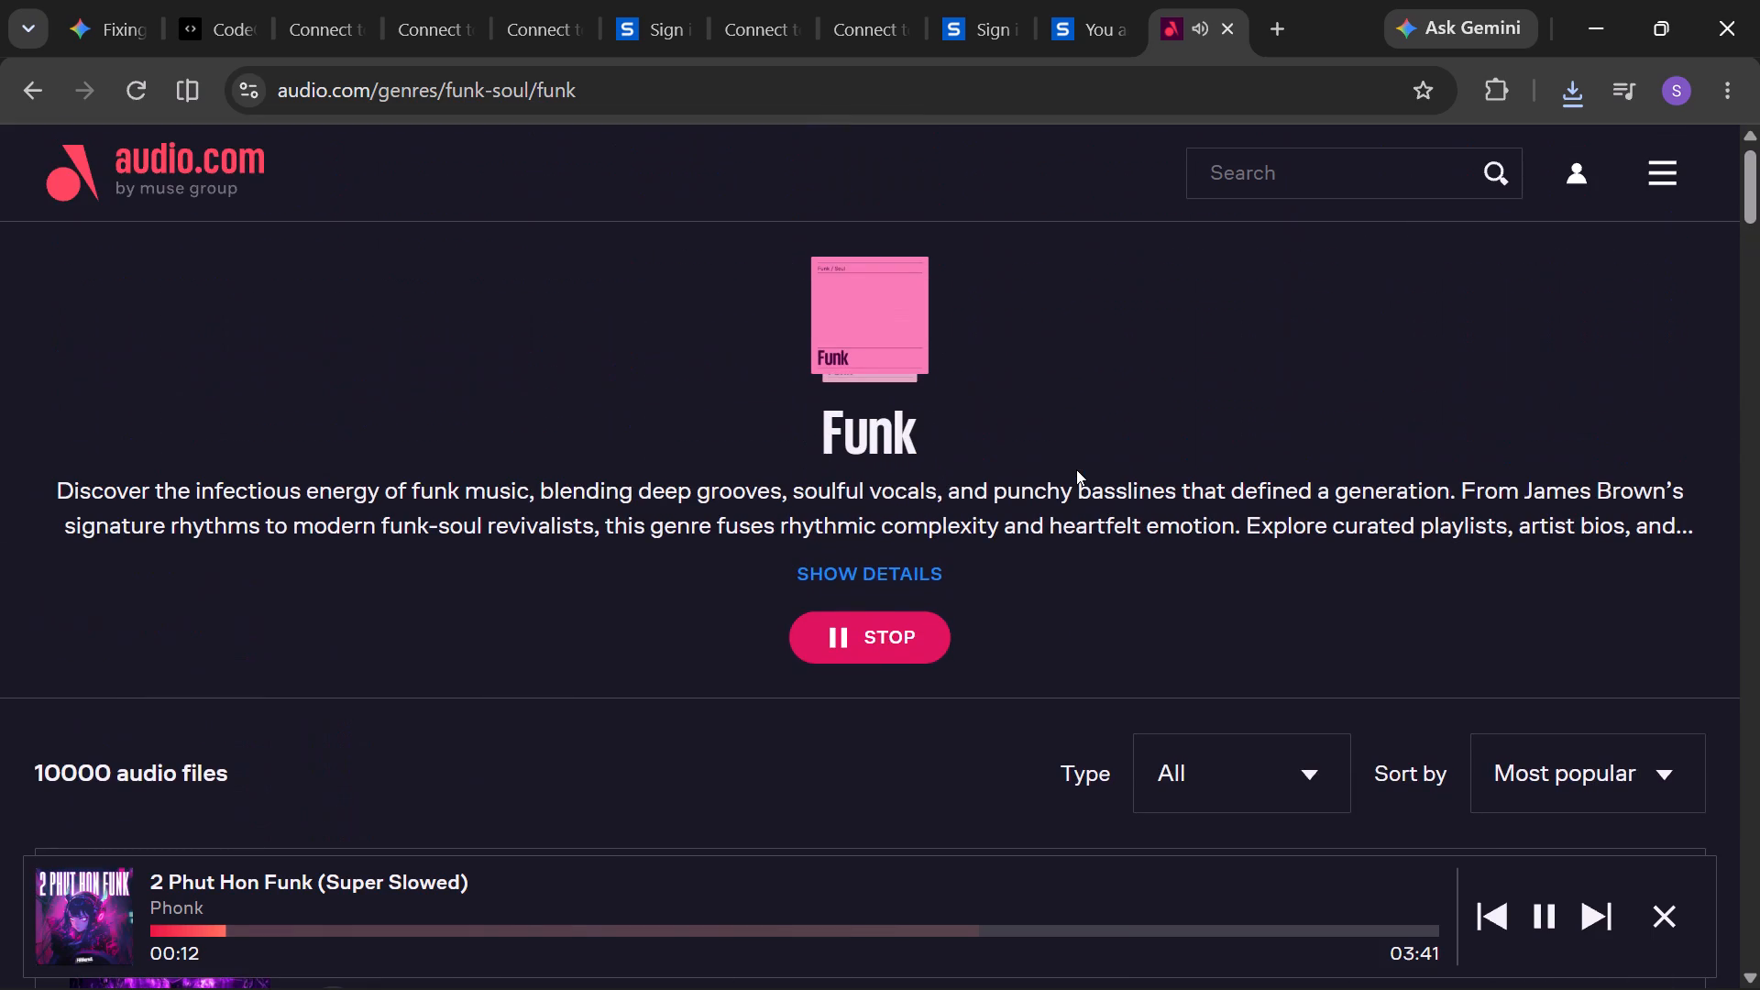
Search Audio.com for TAKA and try to open the FUNK TAKA collection by Phonk.
{"action": "left_click", "coordinate": [1330, 176]}
{"action": "type", "text": "TAKA"}
{"action": "key", "text": "Return"}
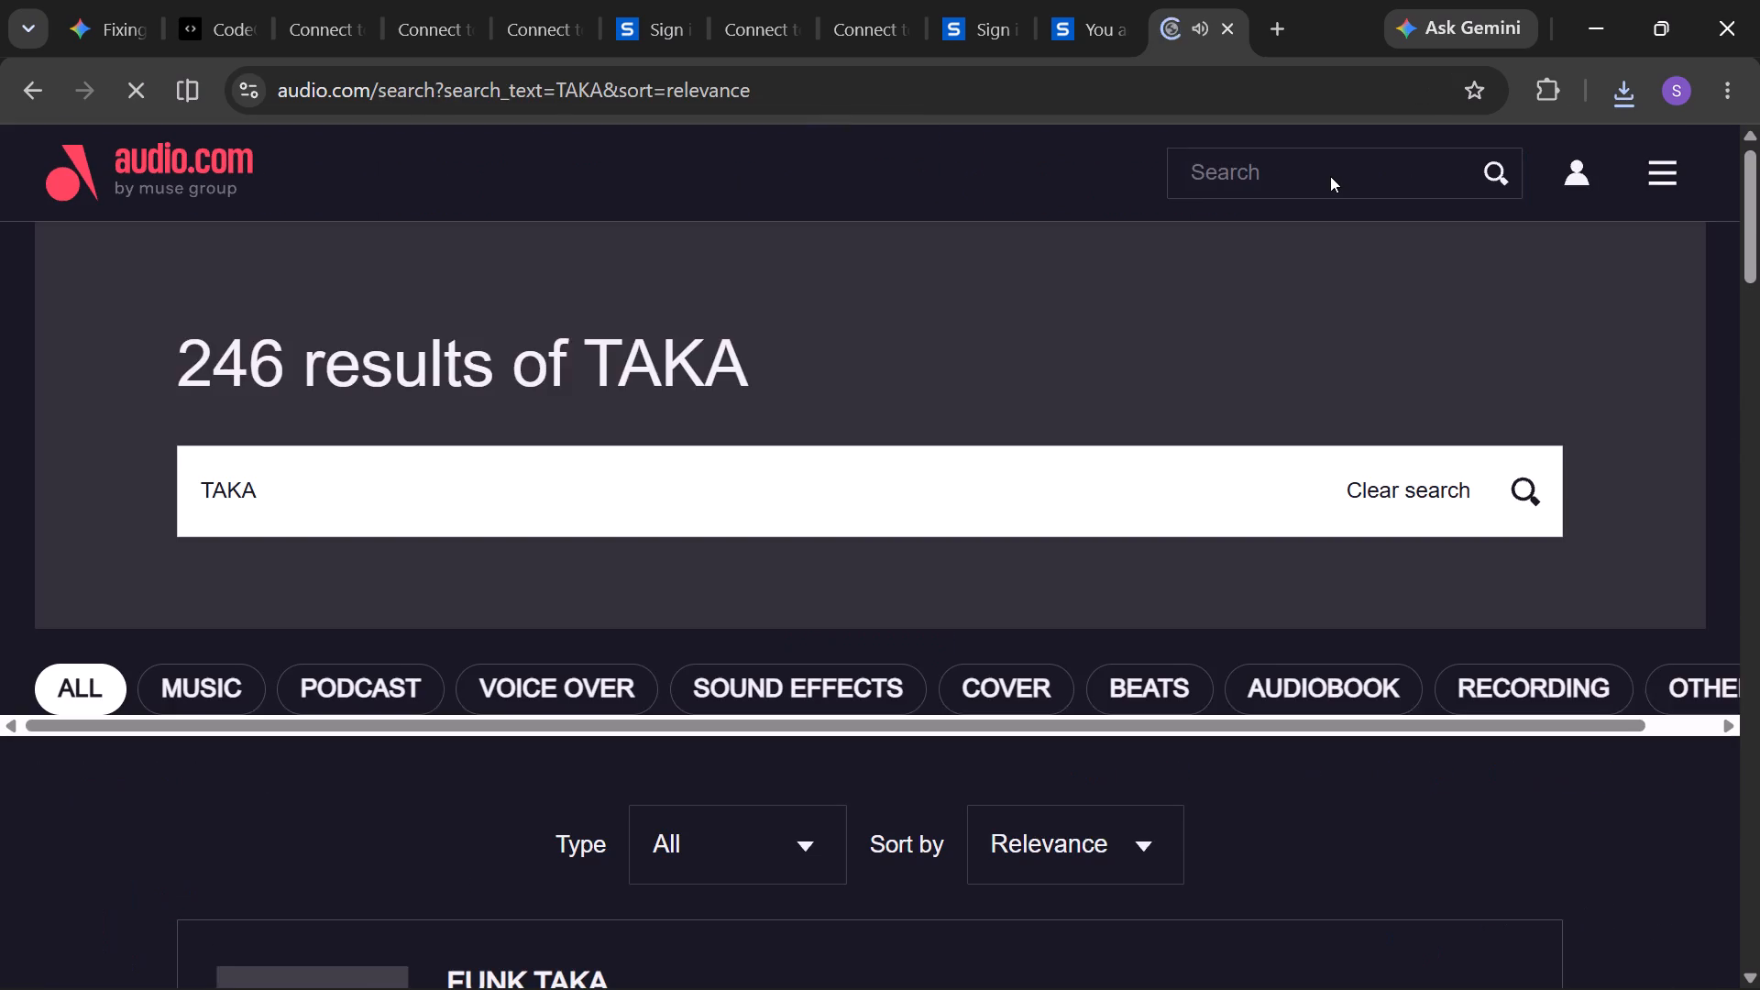
{"action": "scroll", "coordinate": [810, 425], "scroll_direction": "down", "scroll_amount": 5}
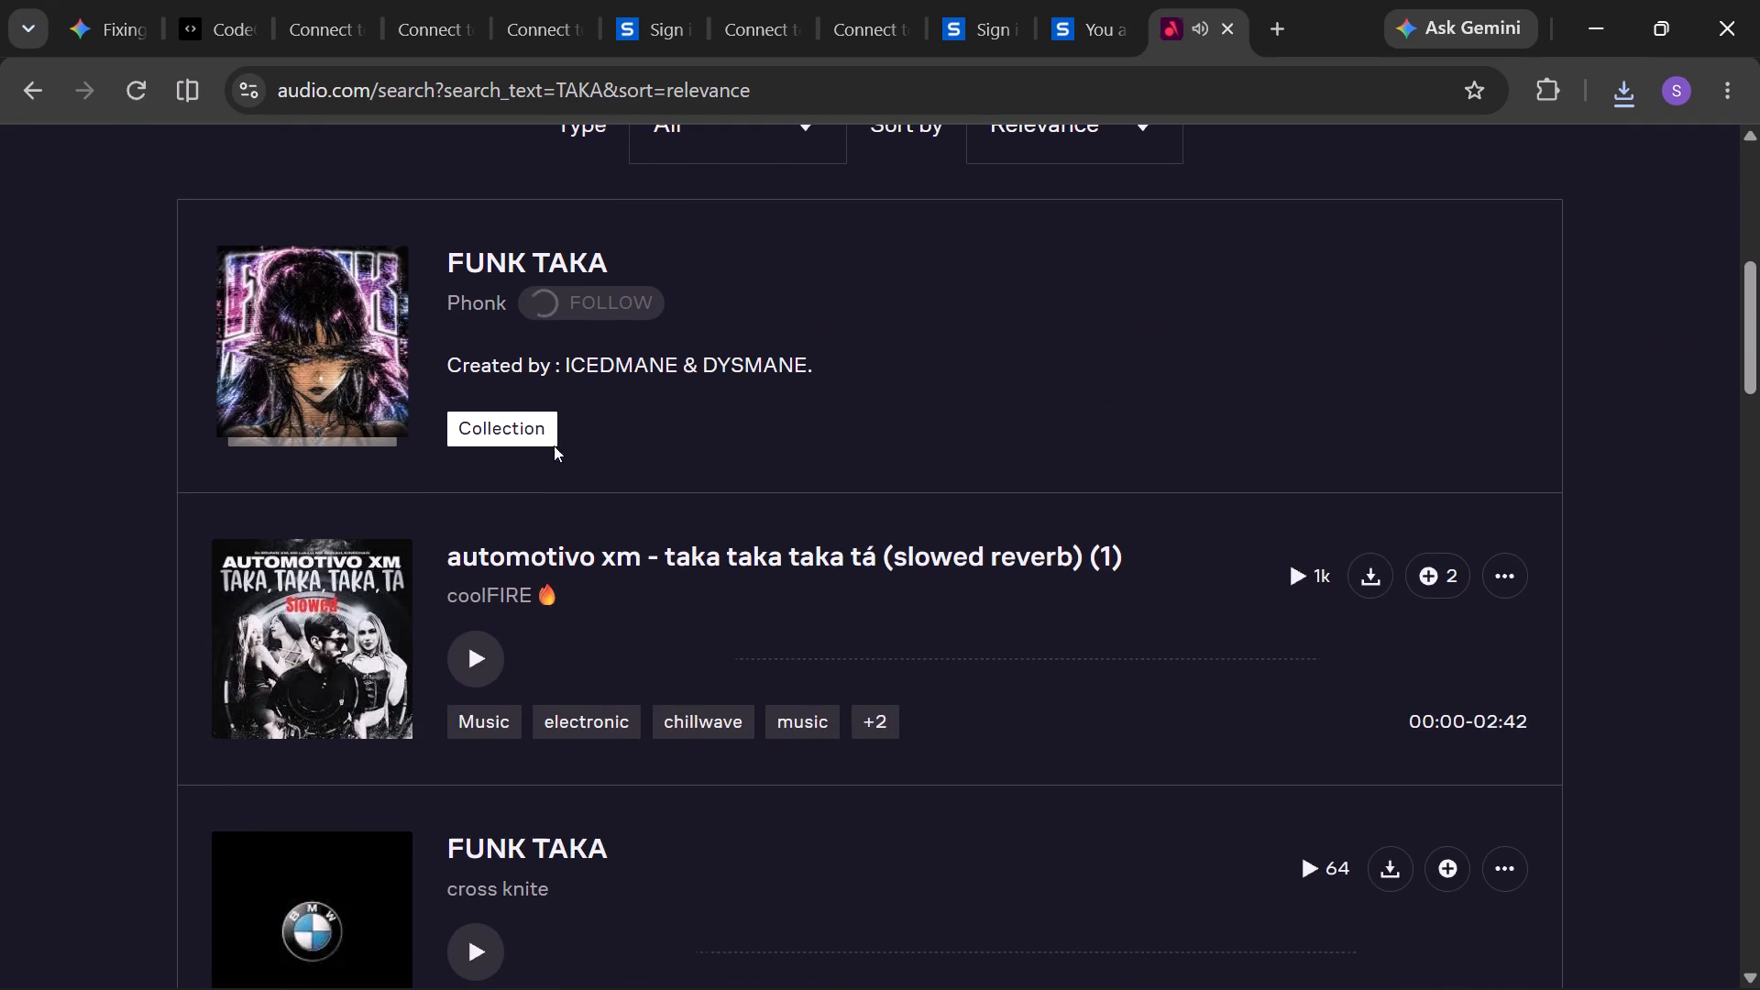
{"action": "left_click", "coordinate": [354, 339]}
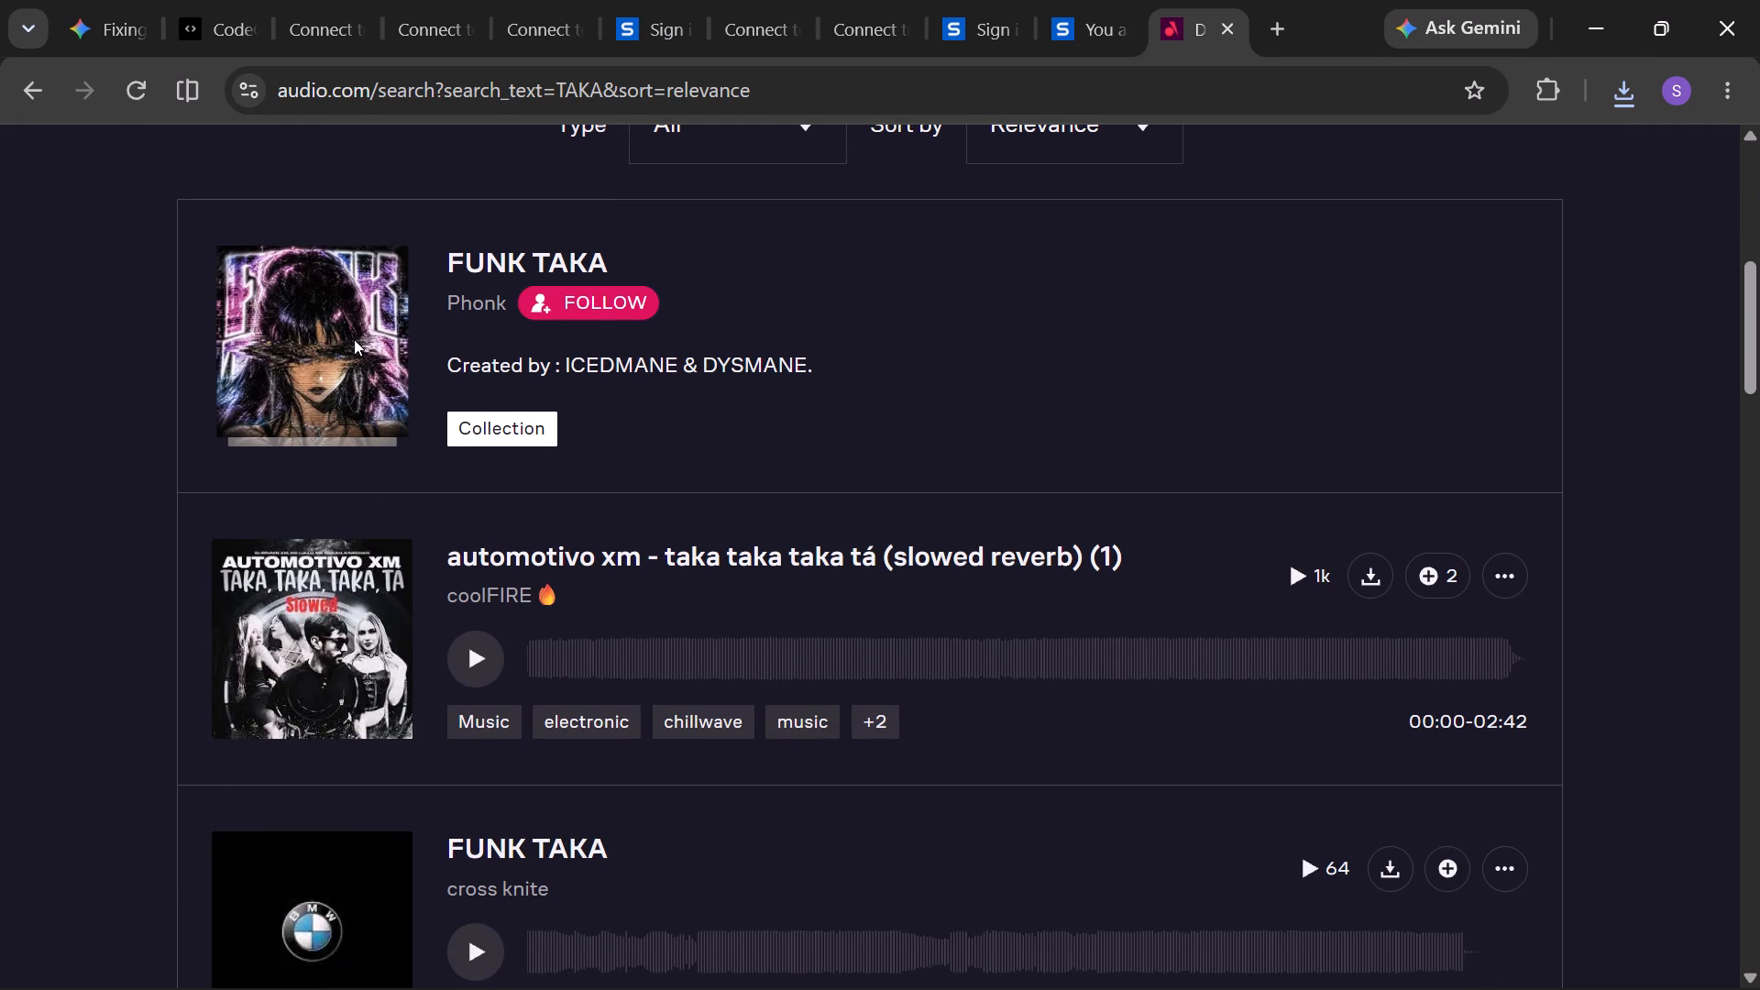
{"action": "left_click", "coordinate": [499, 428]}
{"action": "double_click", "coordinate": [363, 438]}
Preview the FUNK TAKA track by cross knite, download it as M4A, and pause the preview.
{"action": "scroll", "coordinate": [541, 778], "scroll_direction": "down", "scroll_amount": 2}
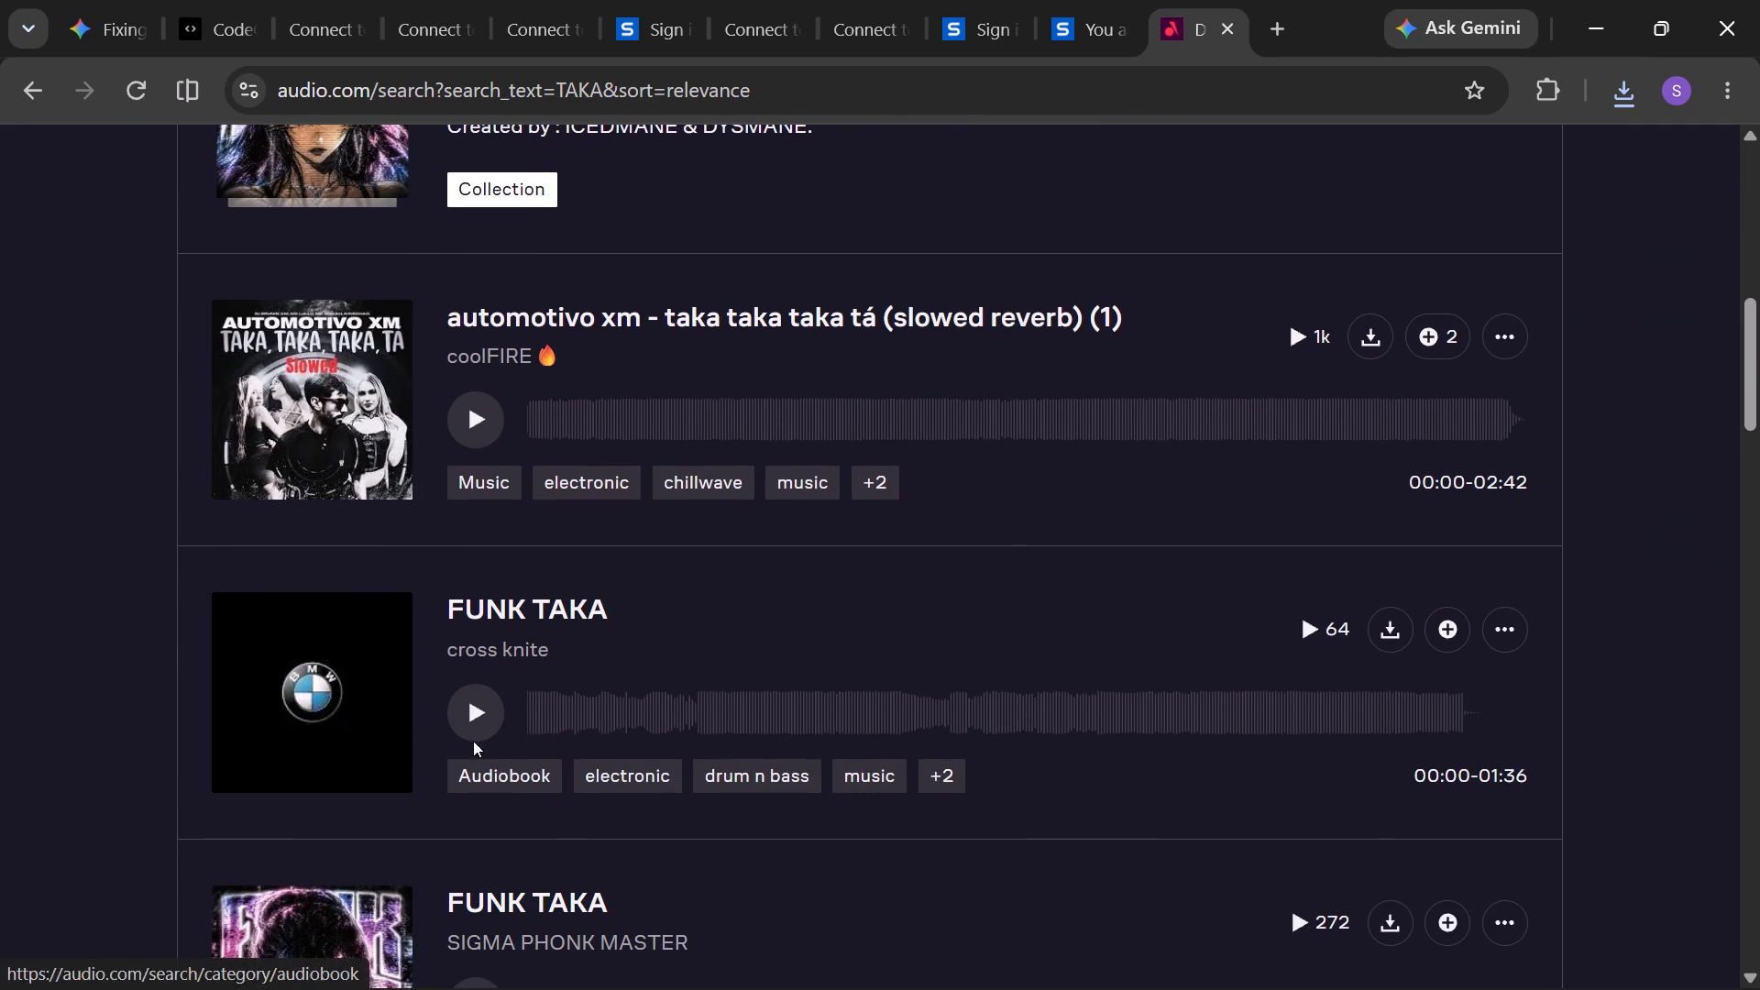
{"action": "left_click", "coordinate": [472, 729]}
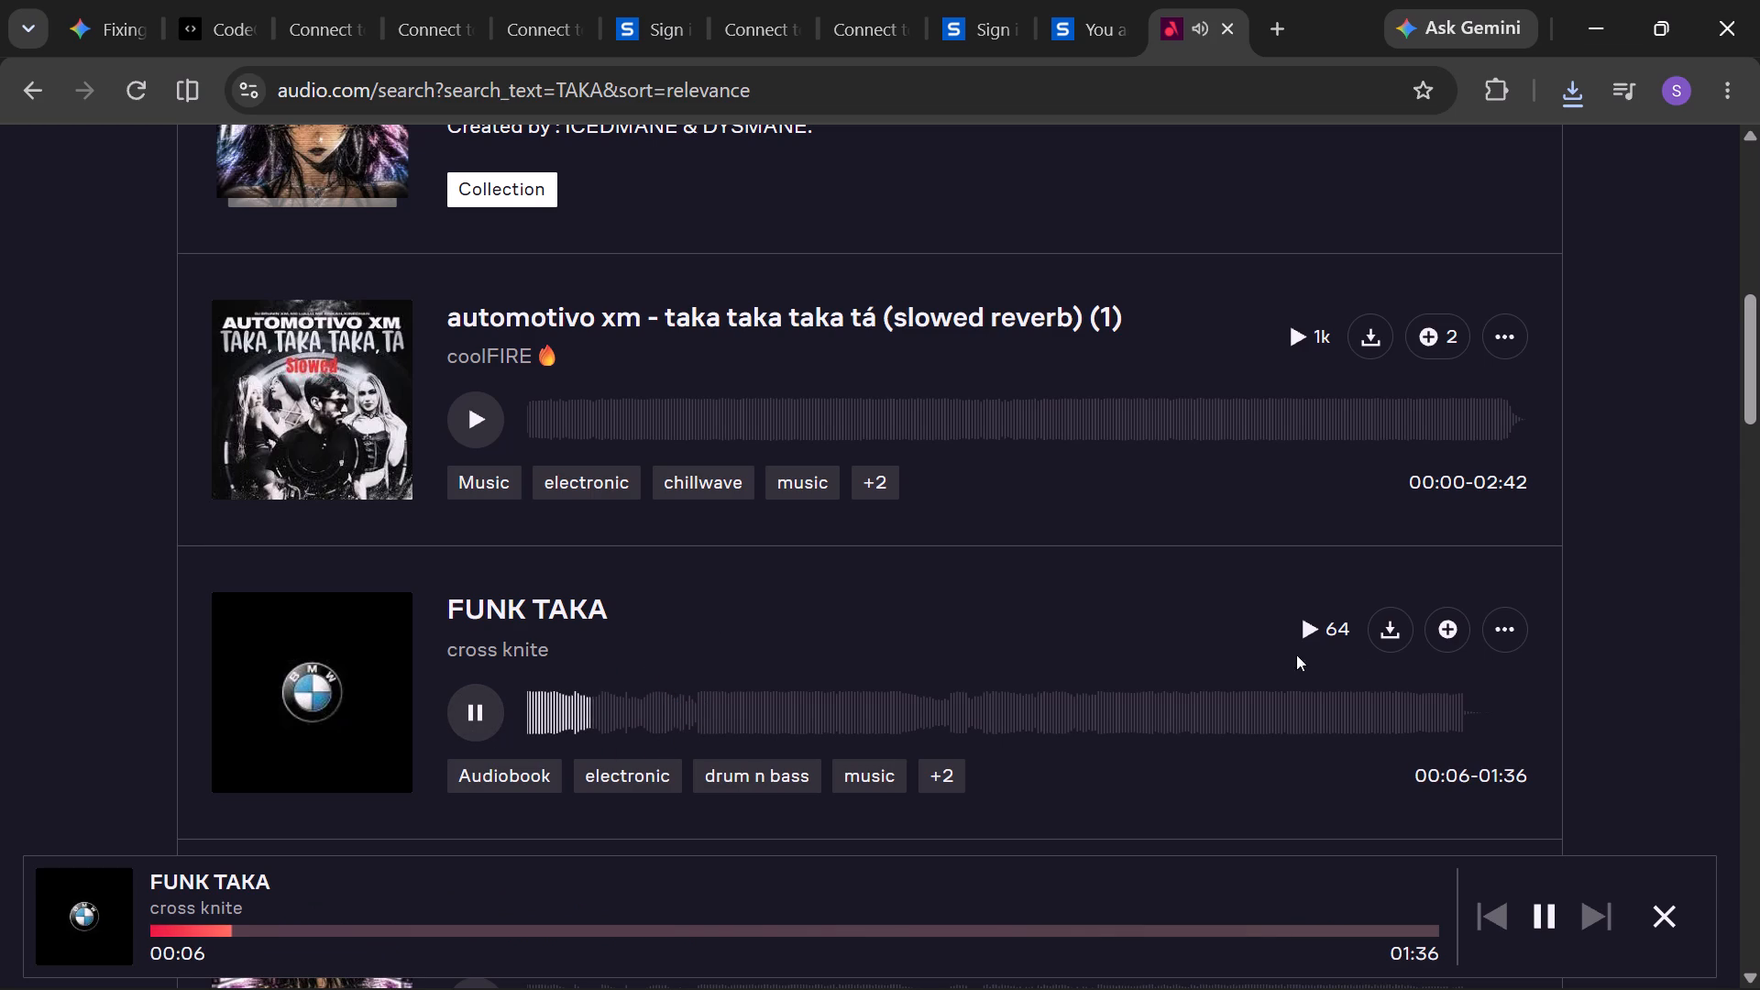
{"action": "left_click", "coordinate": [1384, 632]}
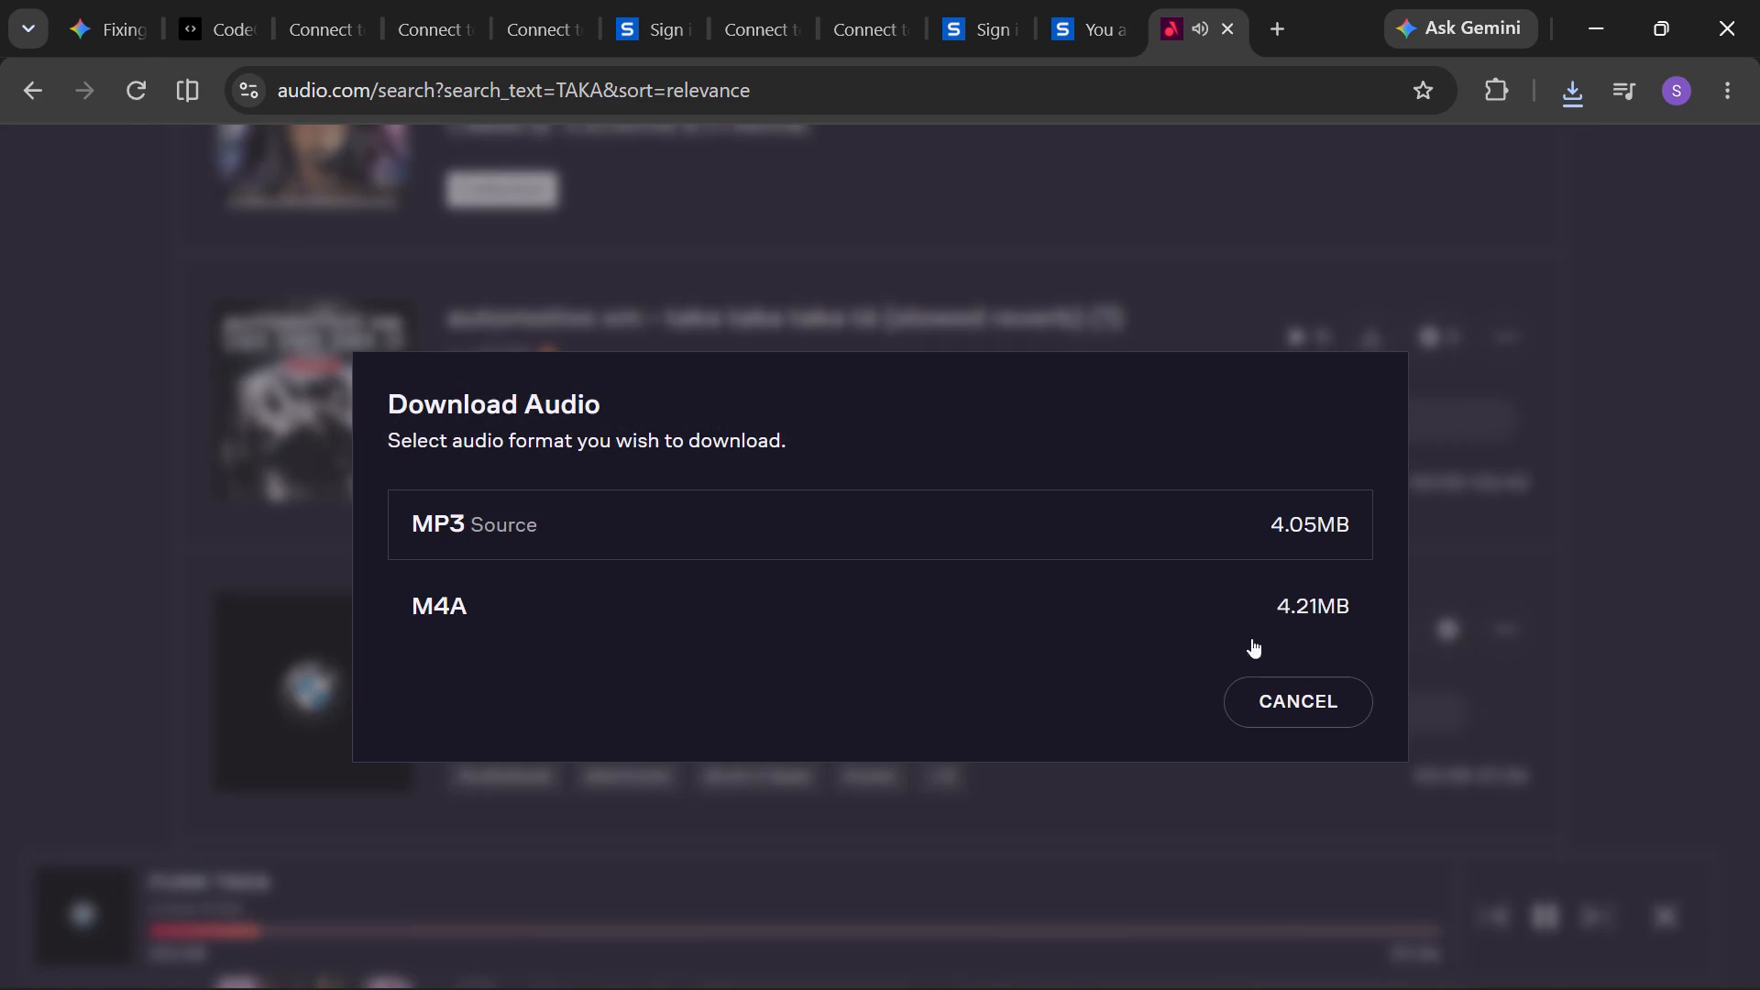
{"action": "left_click", "coordinate": [1022, 594]}
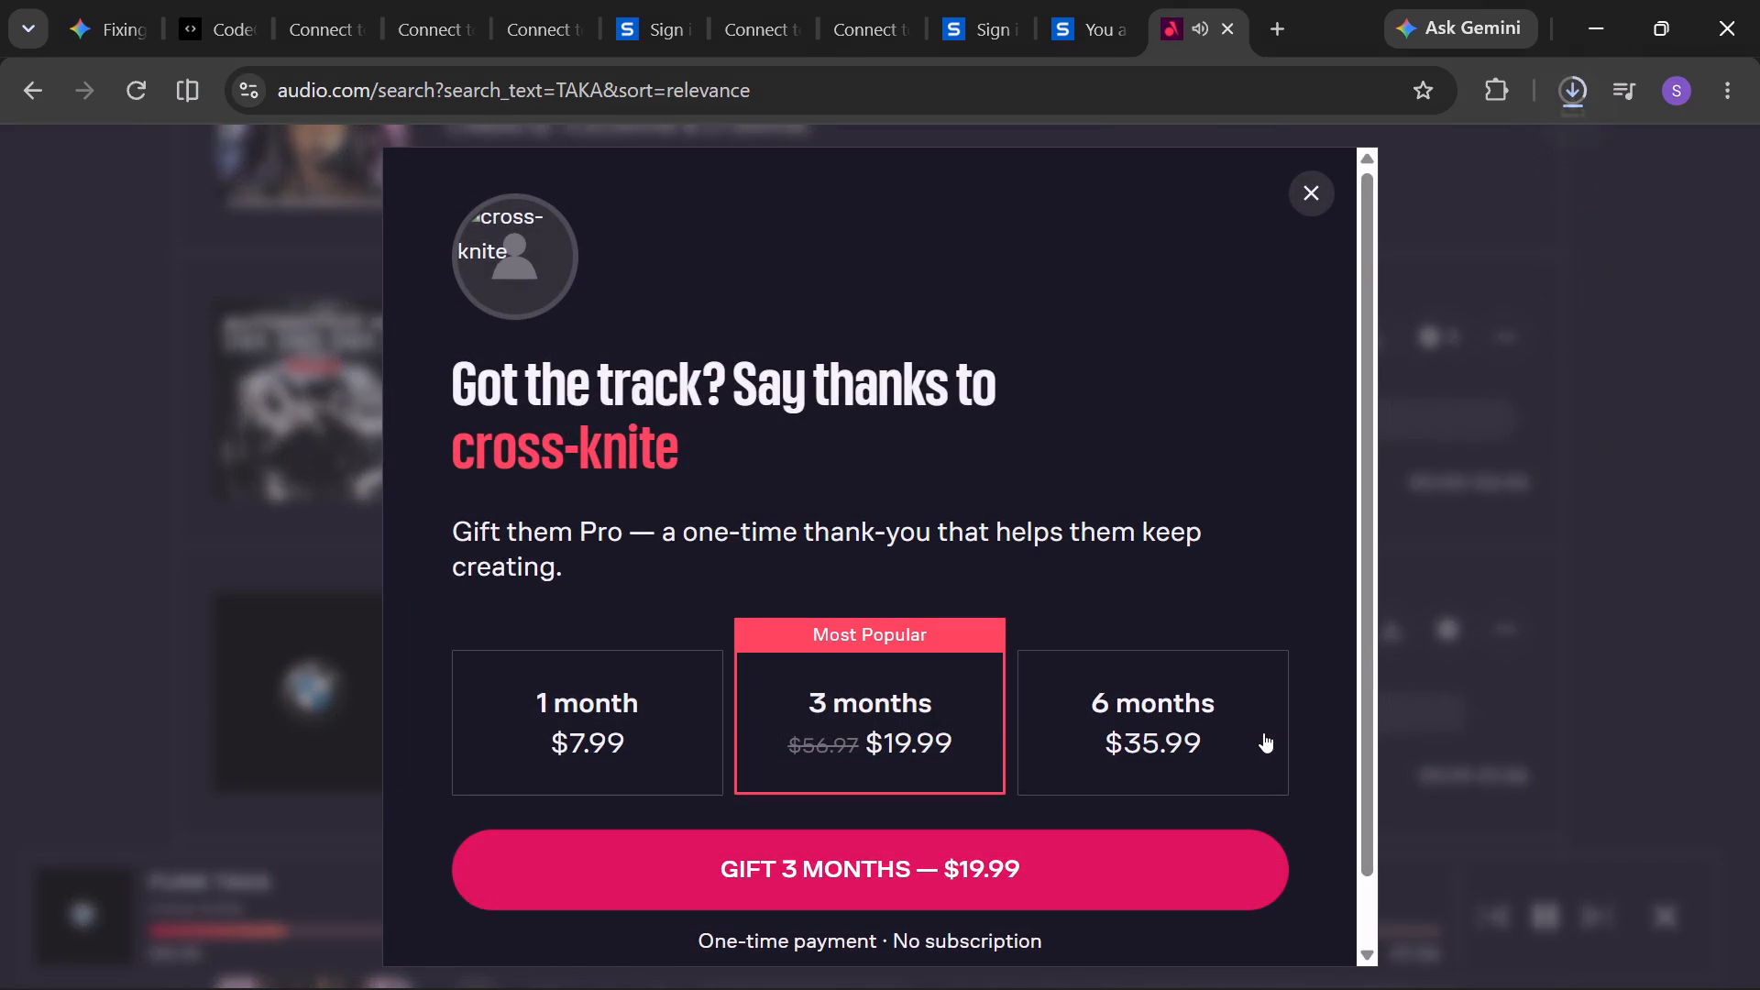
{"action": "left_click", "coordinate": [1033, 266]}
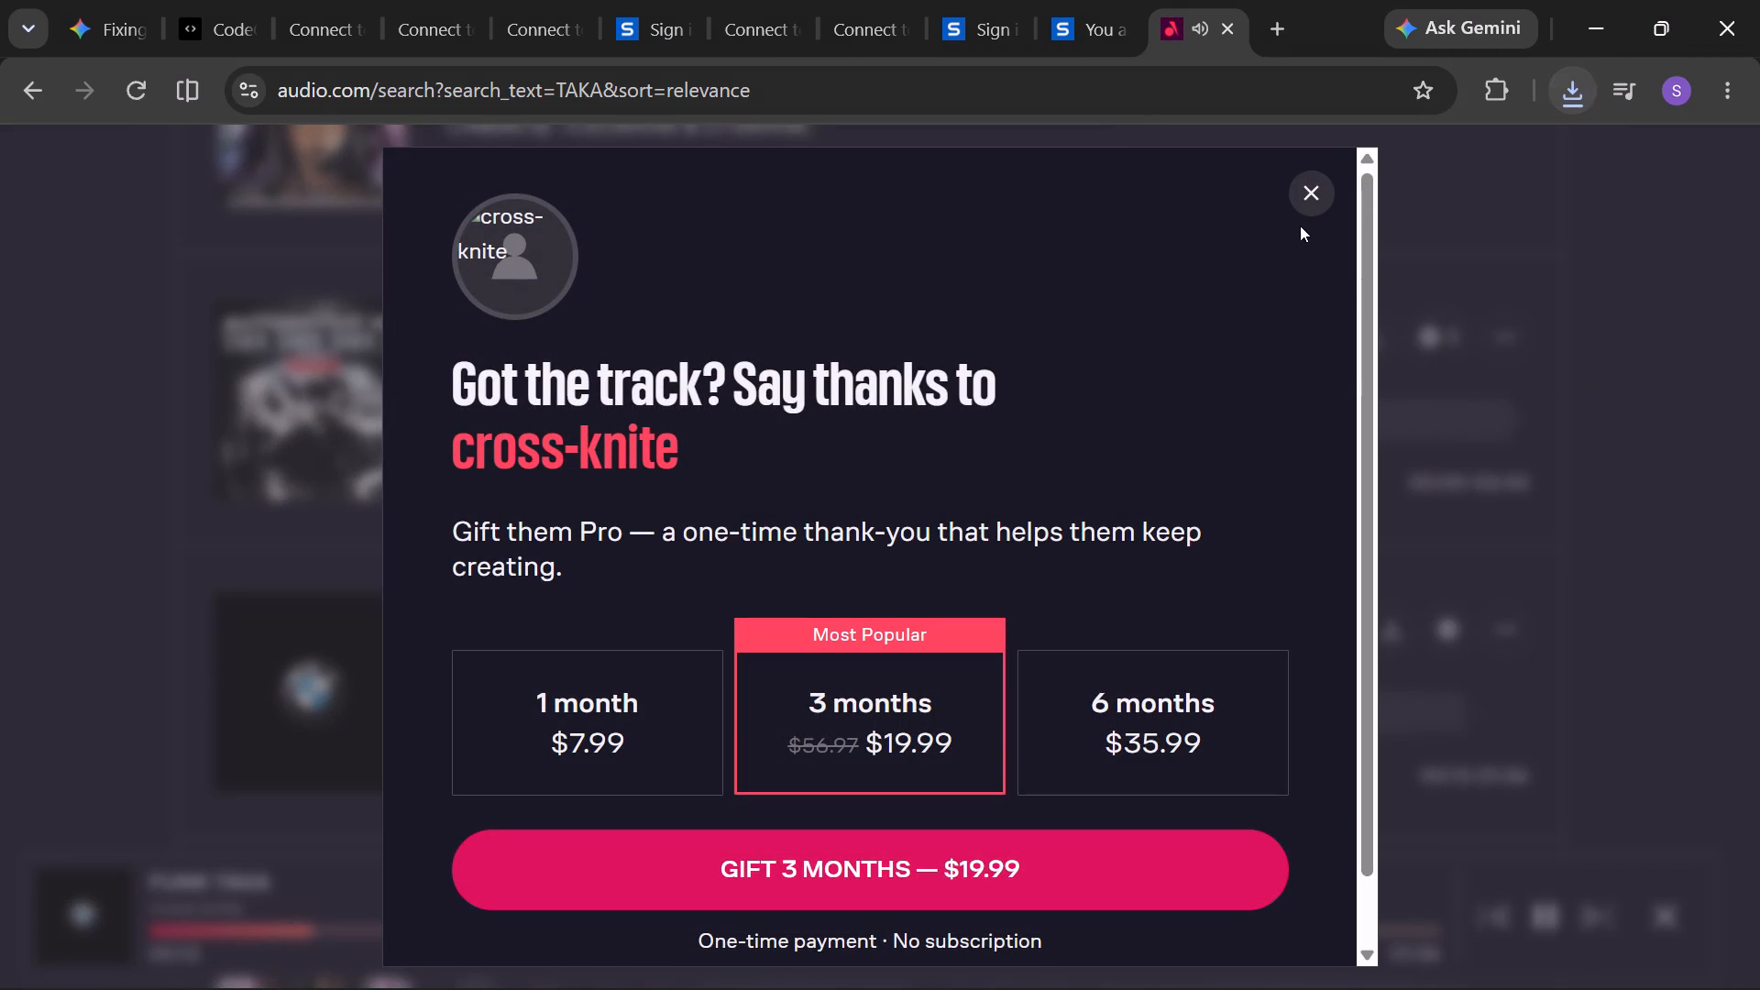
{"action": "left_click", "coordinate": [1293, 195]}
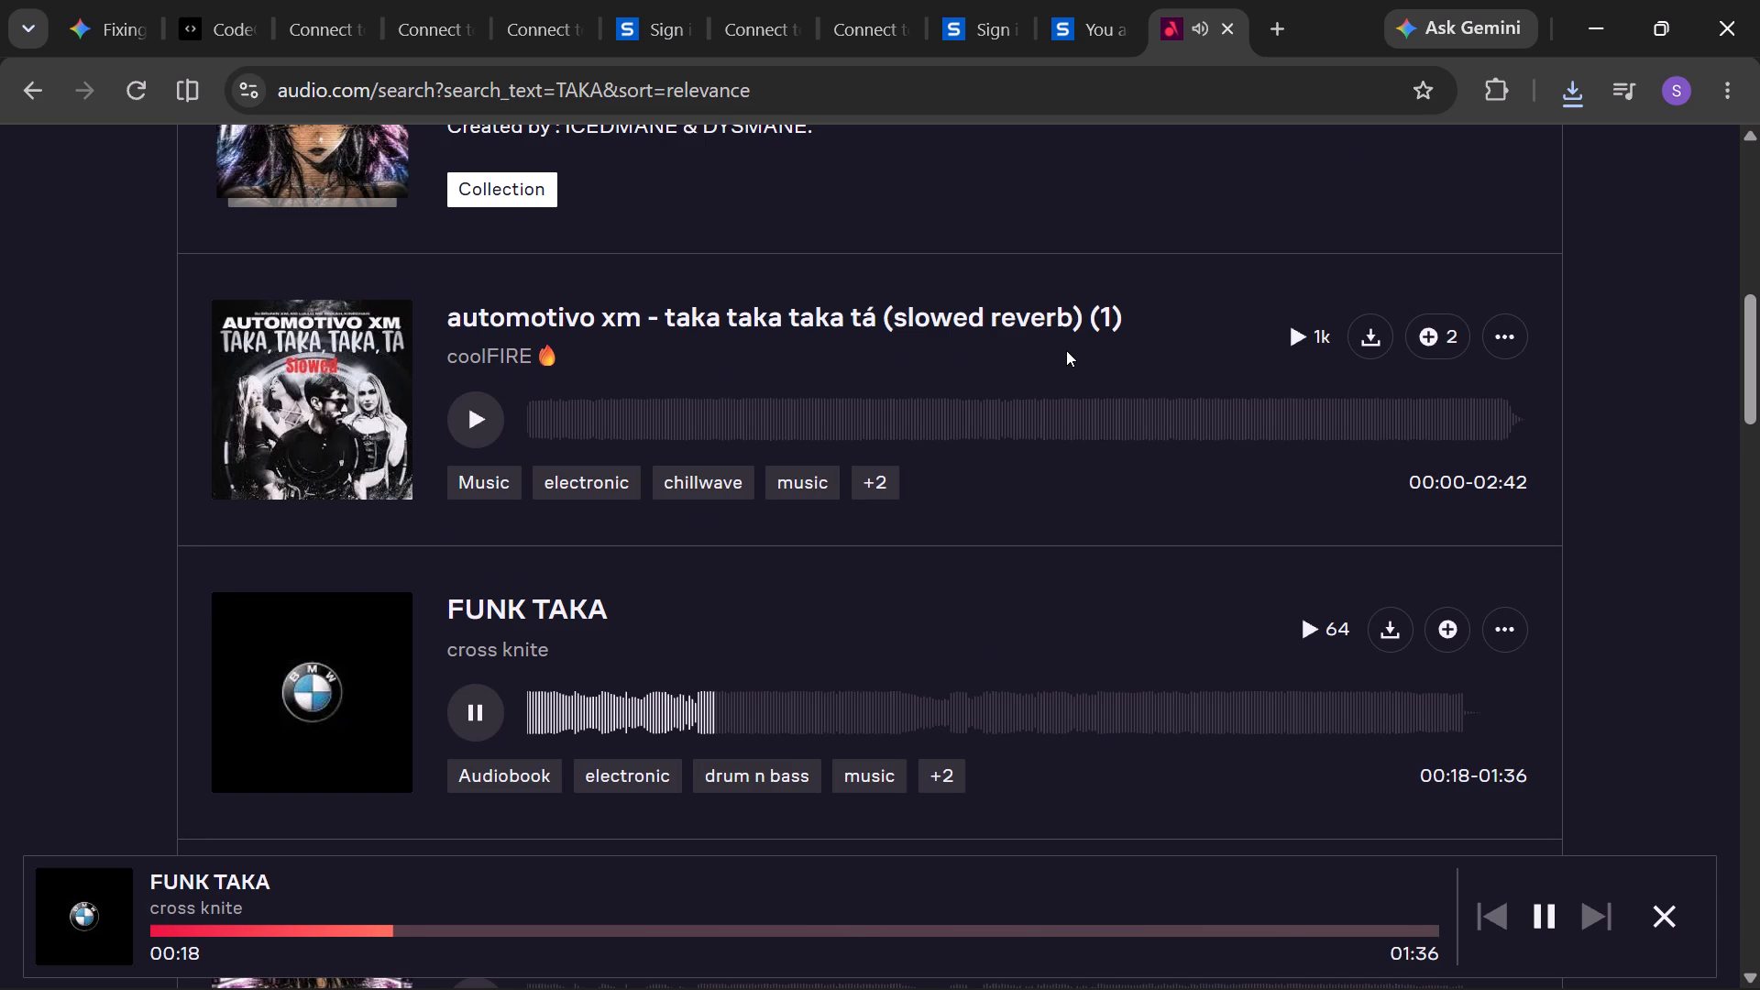
{"action": "key", "text": "space"}
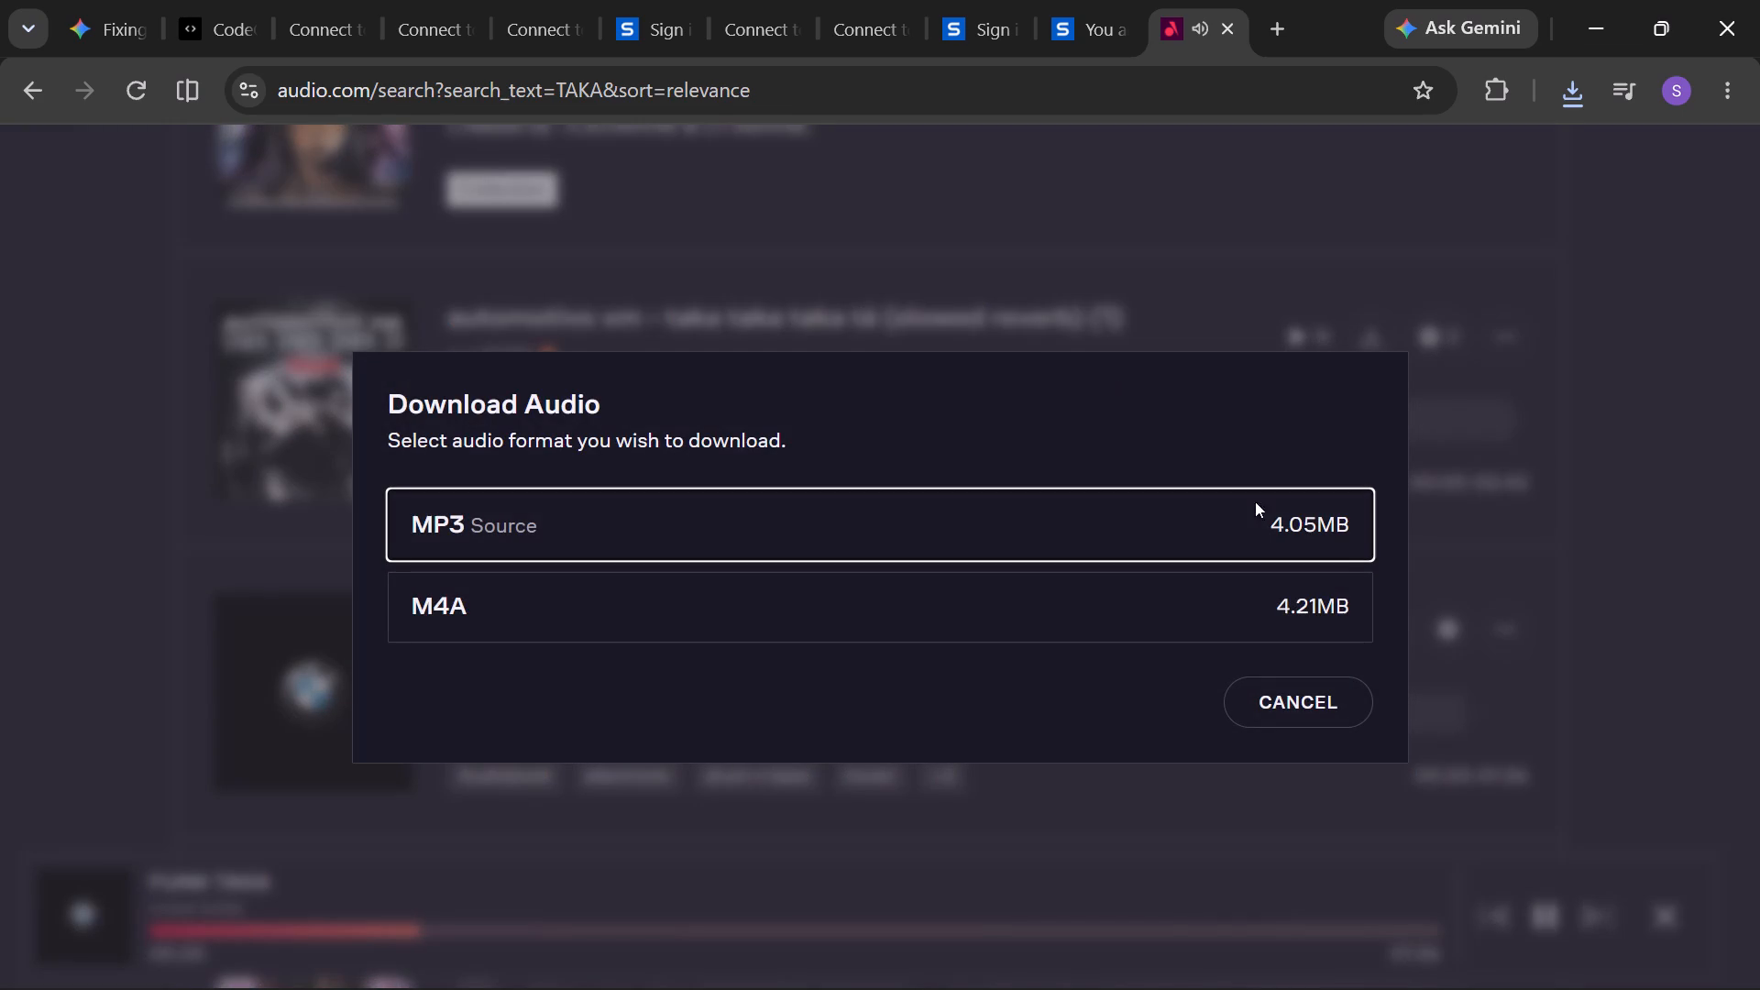
{"action": "double_click", "coordinate": [1321, 718]}
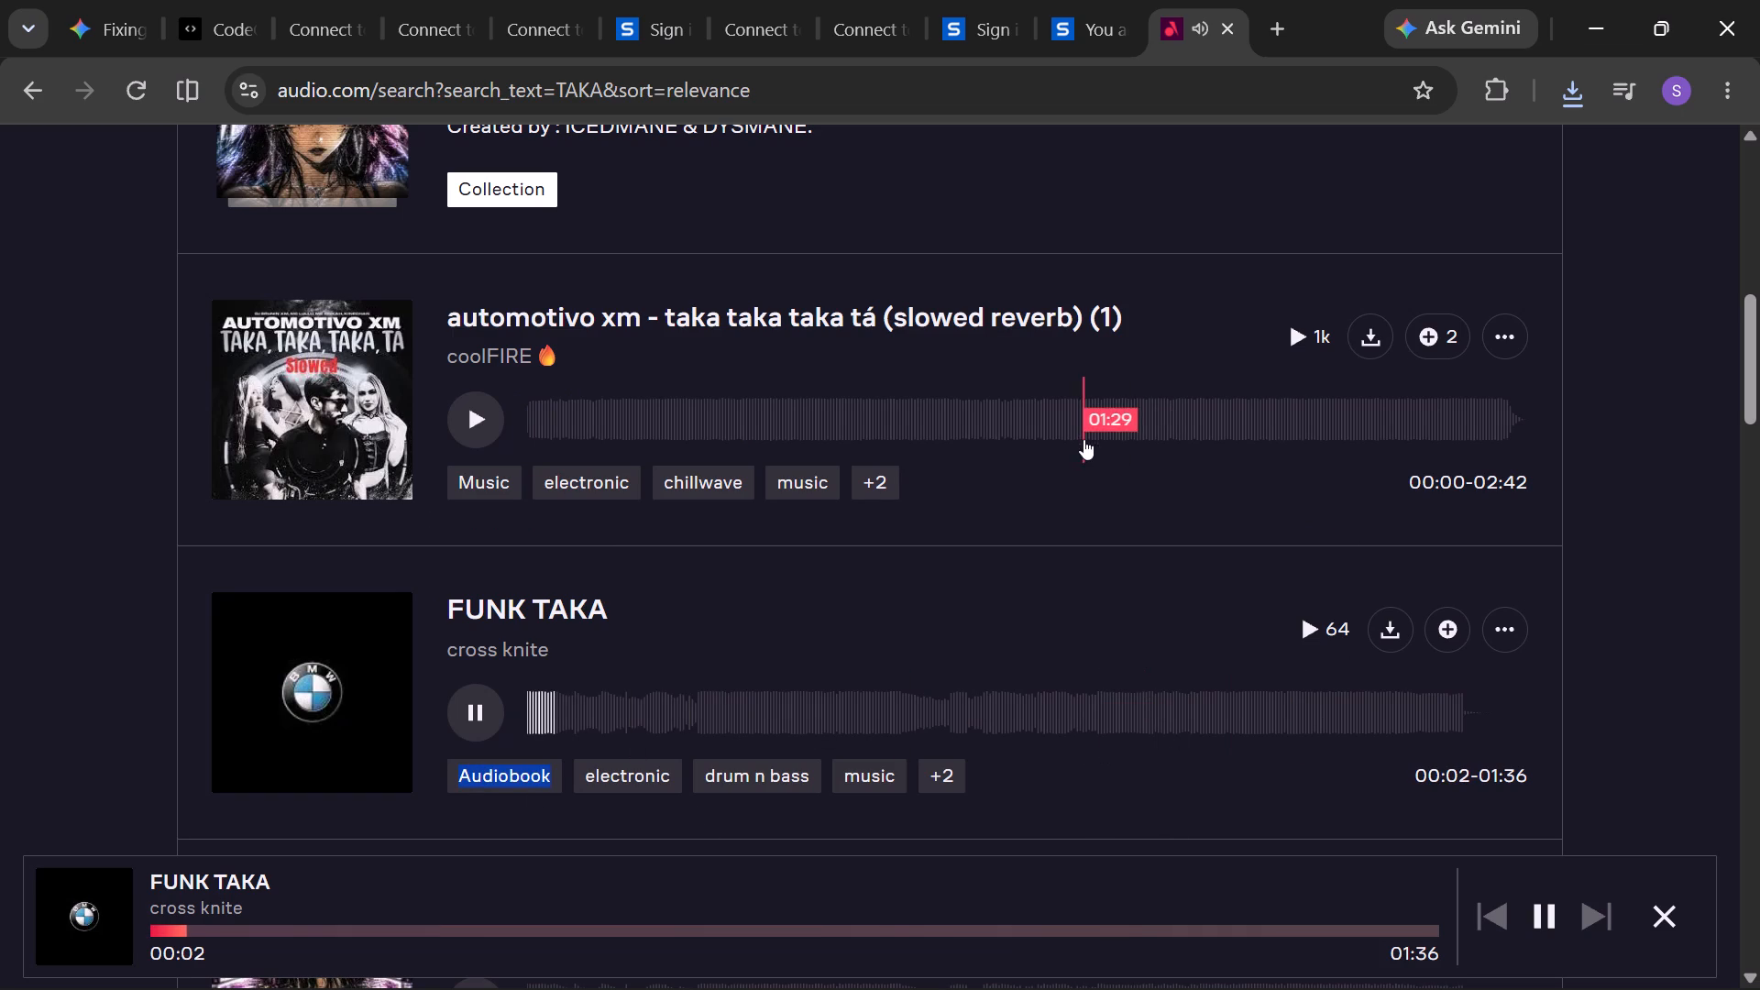
{"action": "left_click", "coordinate": [468, 719]}
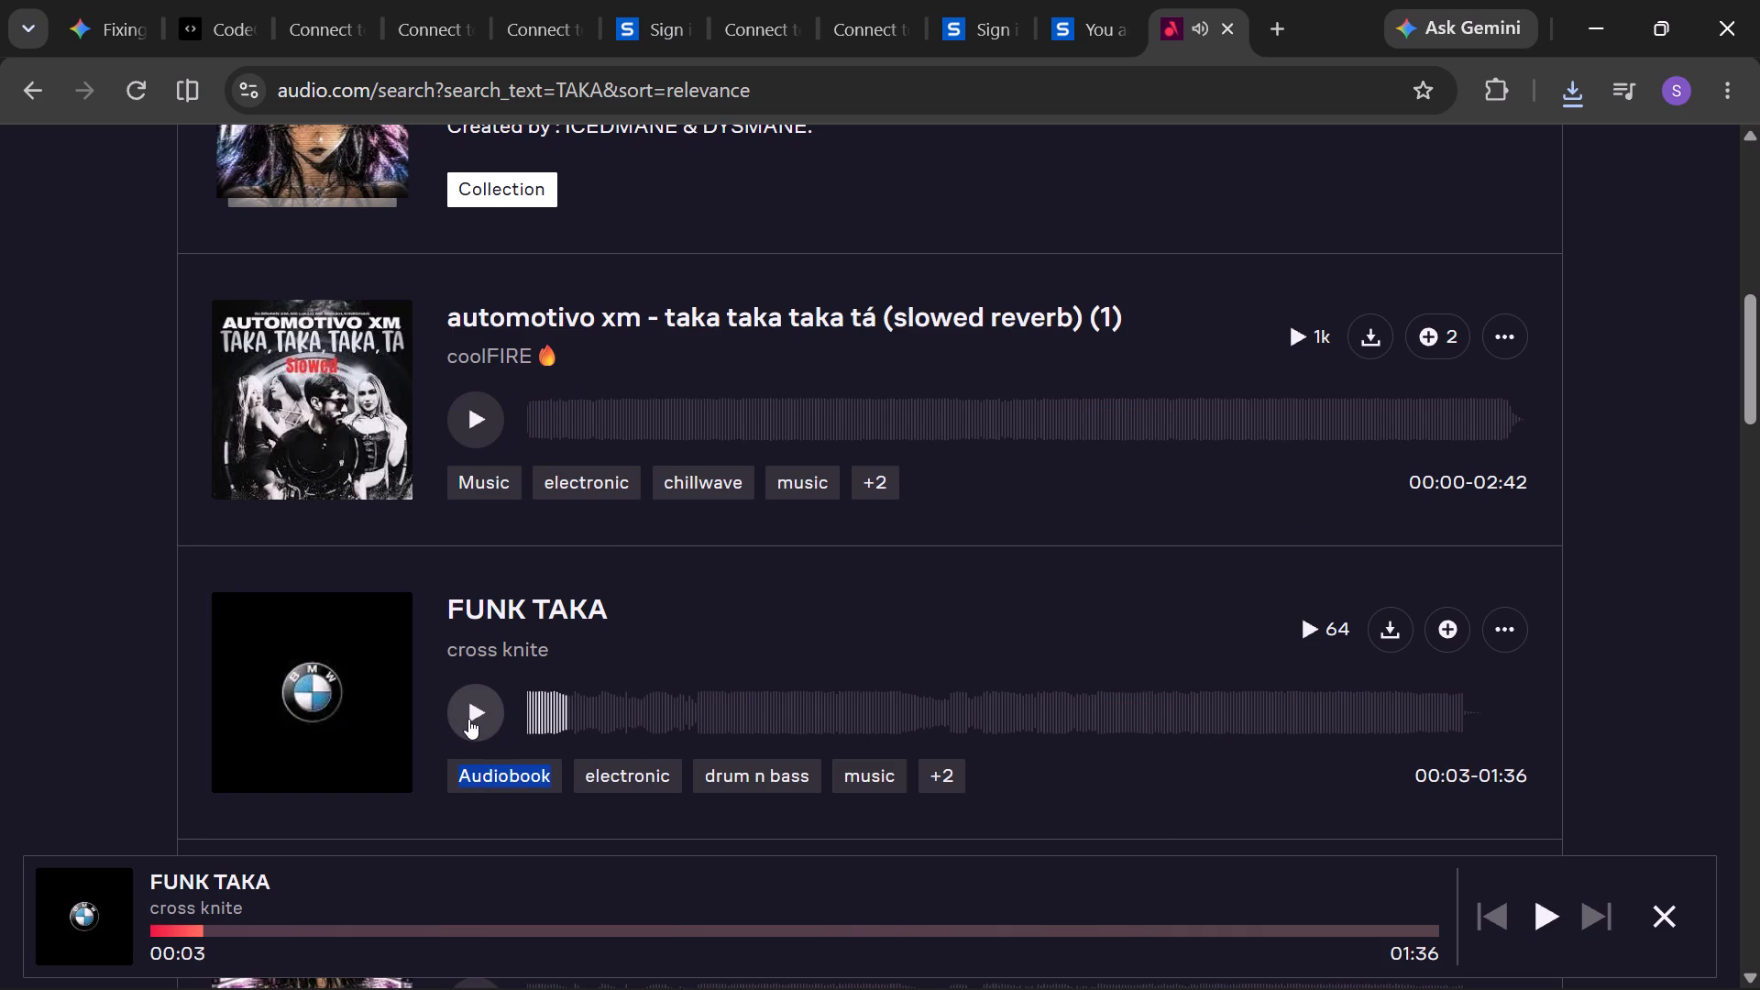
Switch to DaVinci Resolve and mute audio track A1 in Timeline 1.
{"action": "key", "text": "alt+Tab"}
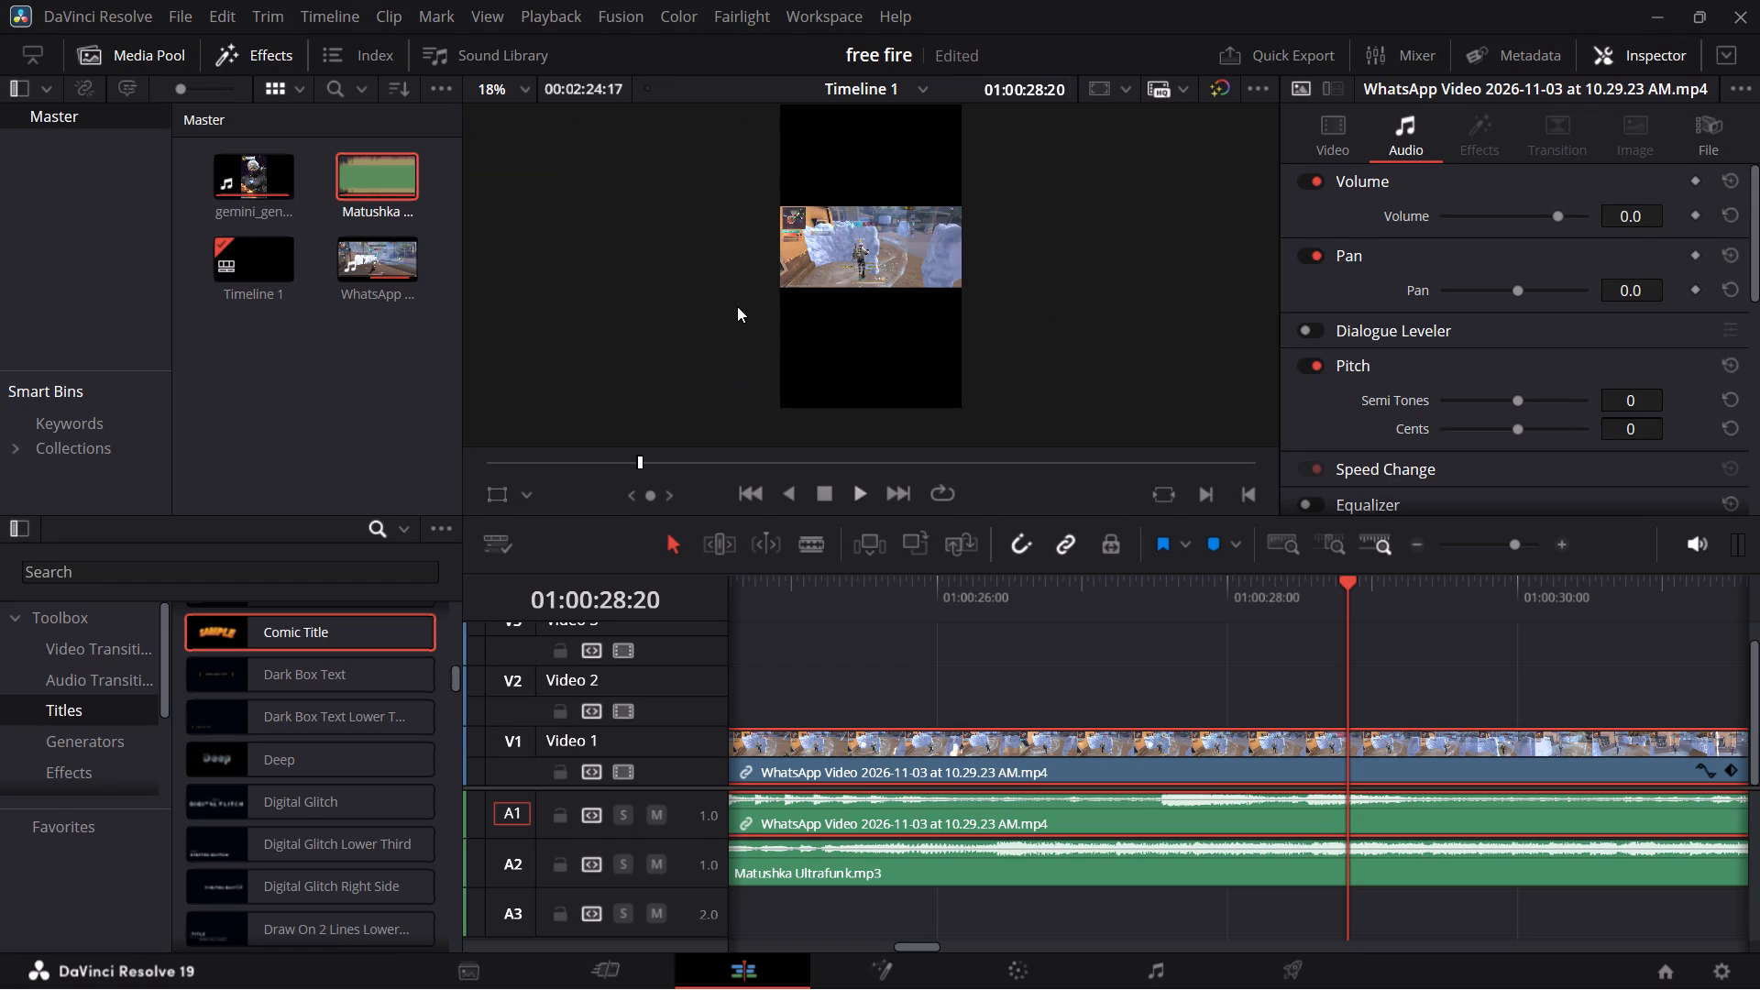
{"action": "left_click", "coordinate": [890, 653]}
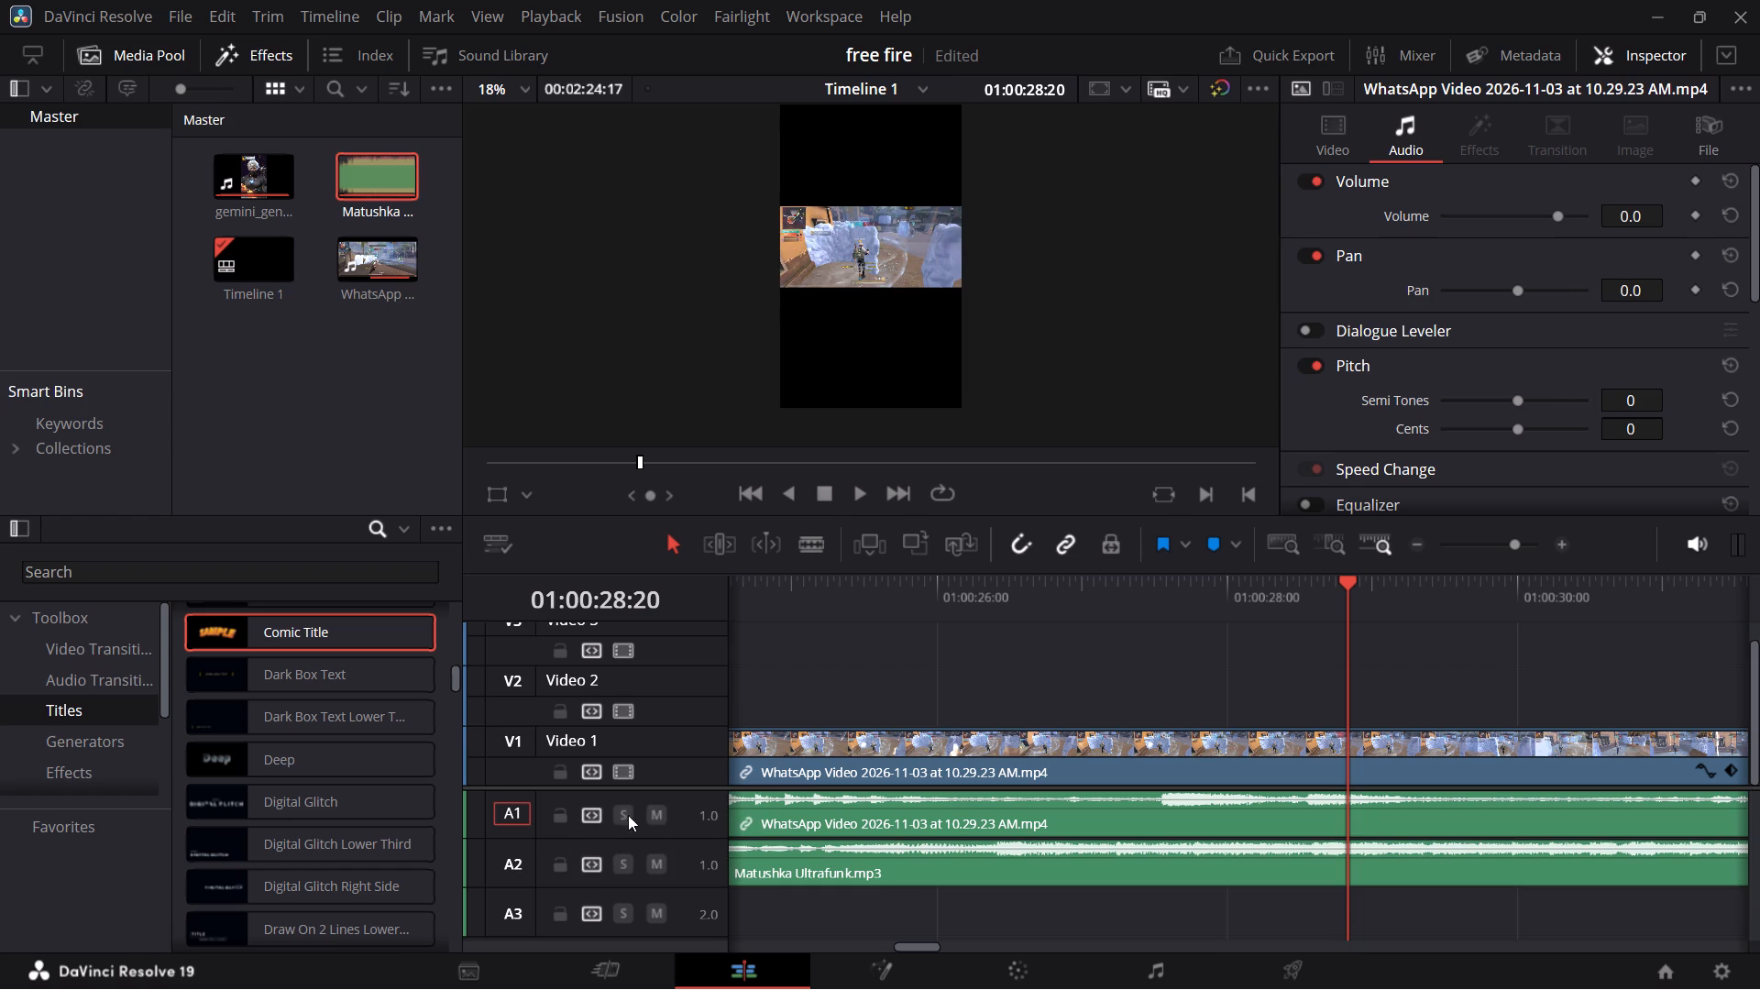
{"action": "left_click", "coordinate": [658, 814]}
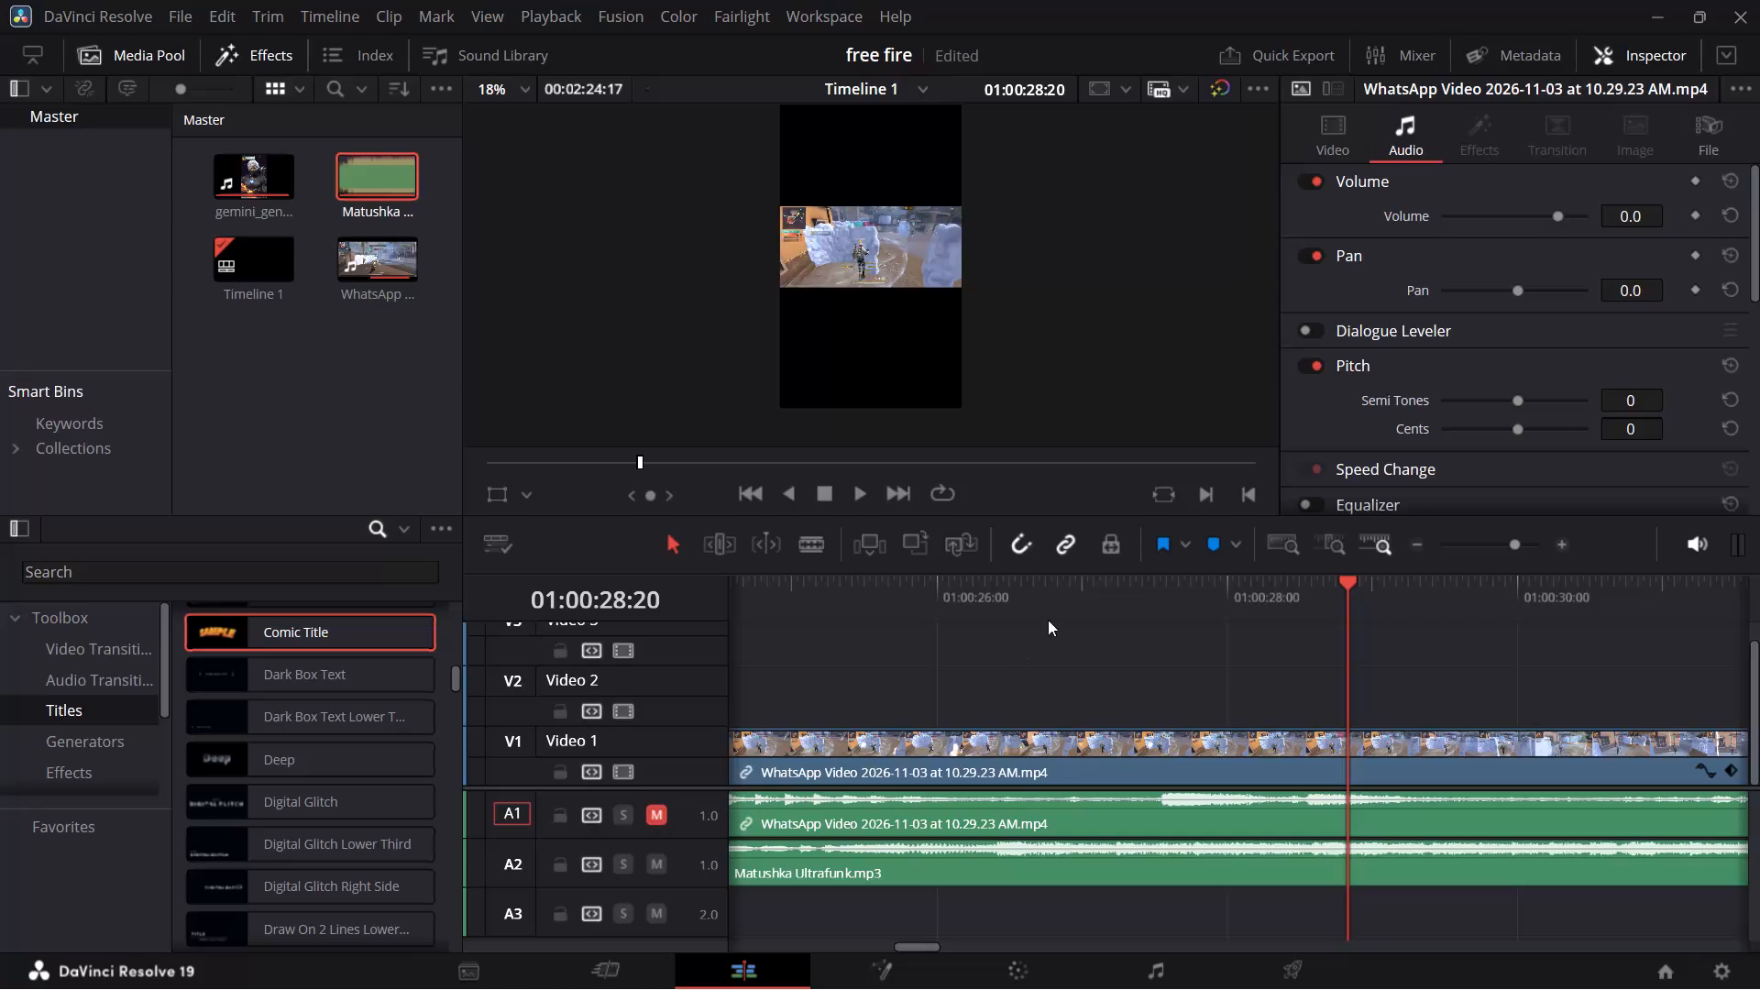
Trim about 4 seconds off the beginning of the Matushka Ultrafunk.mp3 clip on track A2.
{"action": "scroll", "coordinate": [1039, 626], "scroll_direction": "right", "scroll_amount": 6}
{"action": "scroll", "coordinate": [1039, 626], "scroll_direction": "left", "scroll_amount": 2}
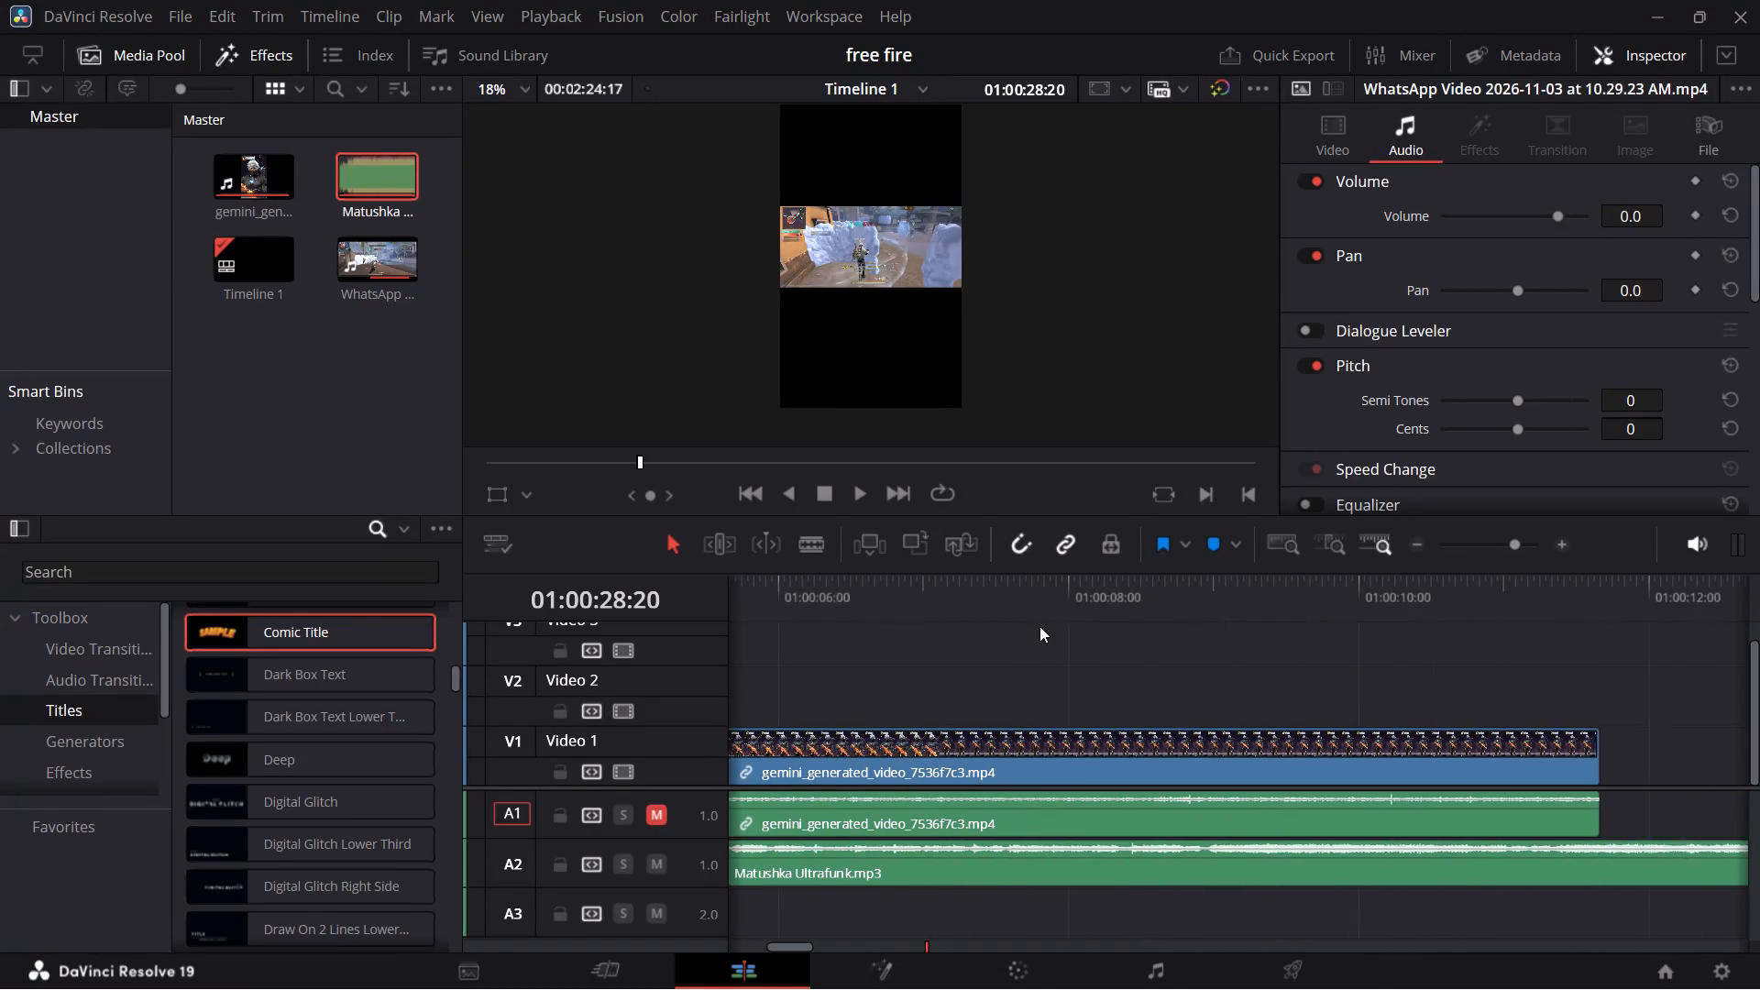
{"action": "scroll", "coordinate": [1039, 626], "scroll_direction": "left", "scroll_amount": 4}
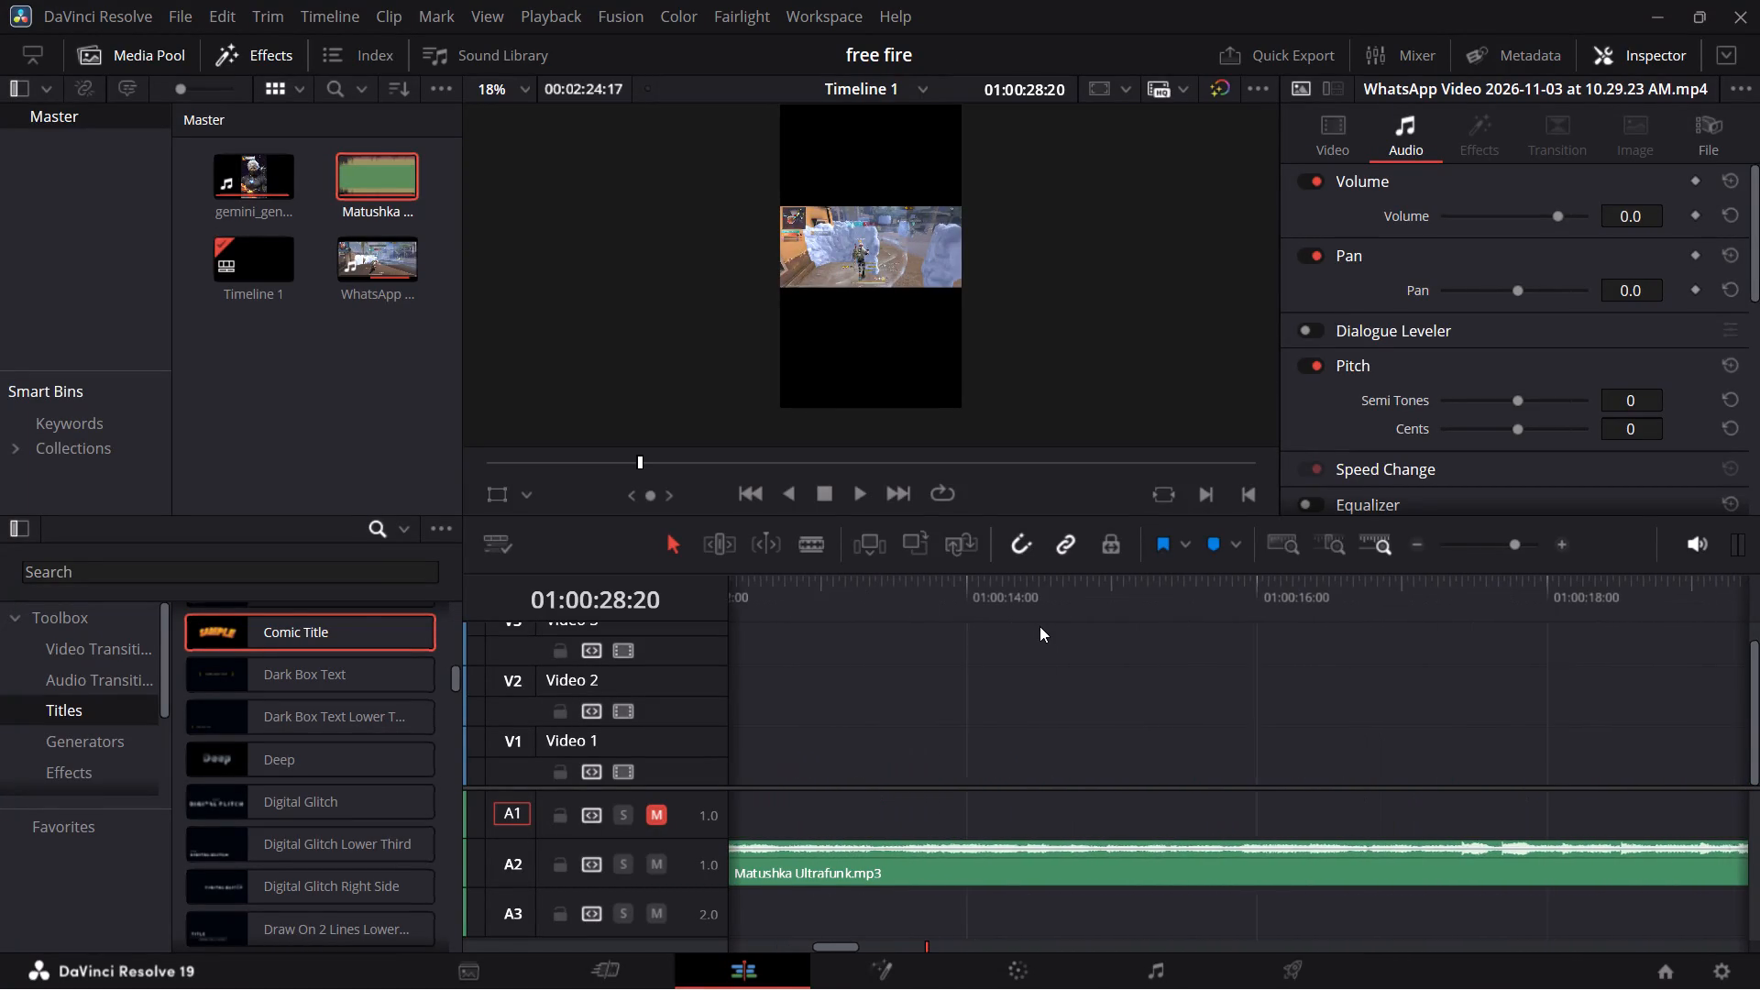
{"action": "scroll", "coordinate": [1039, 626], "scroll_direction": "left", "scroll_amount": 1}
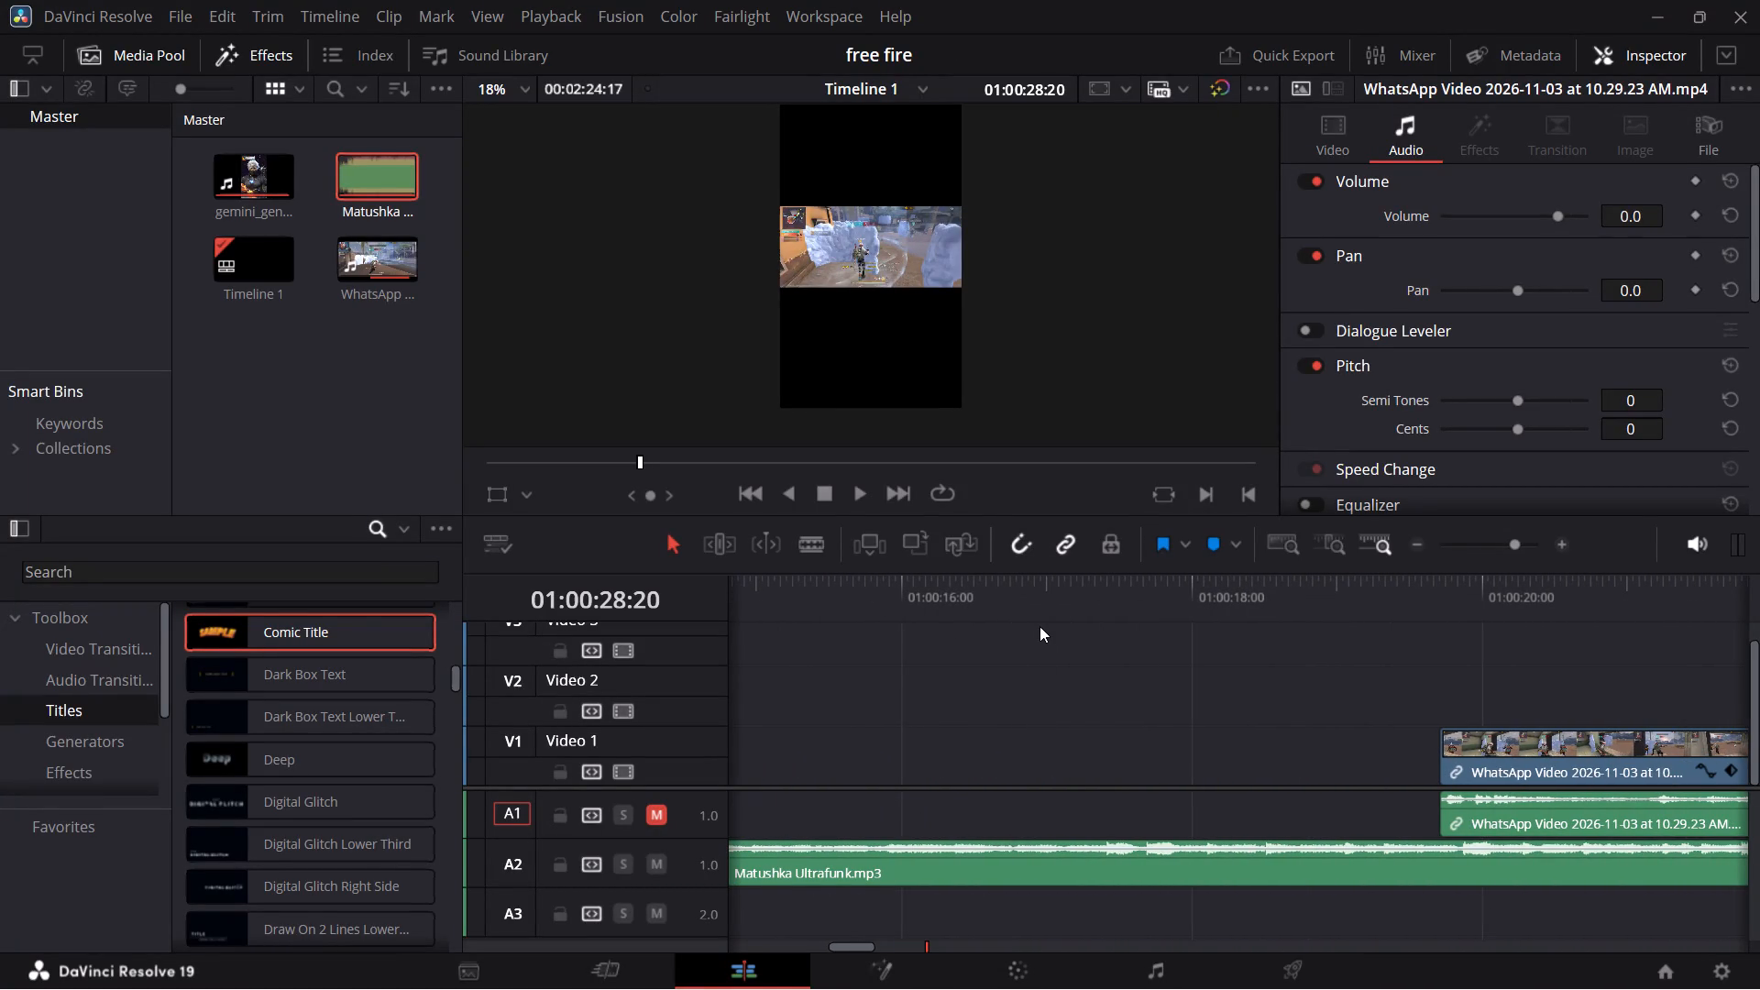
{"action": "scroll", "coordinate": [1039, 626], "scroll_direction": "right", "scroll_amount": 4}
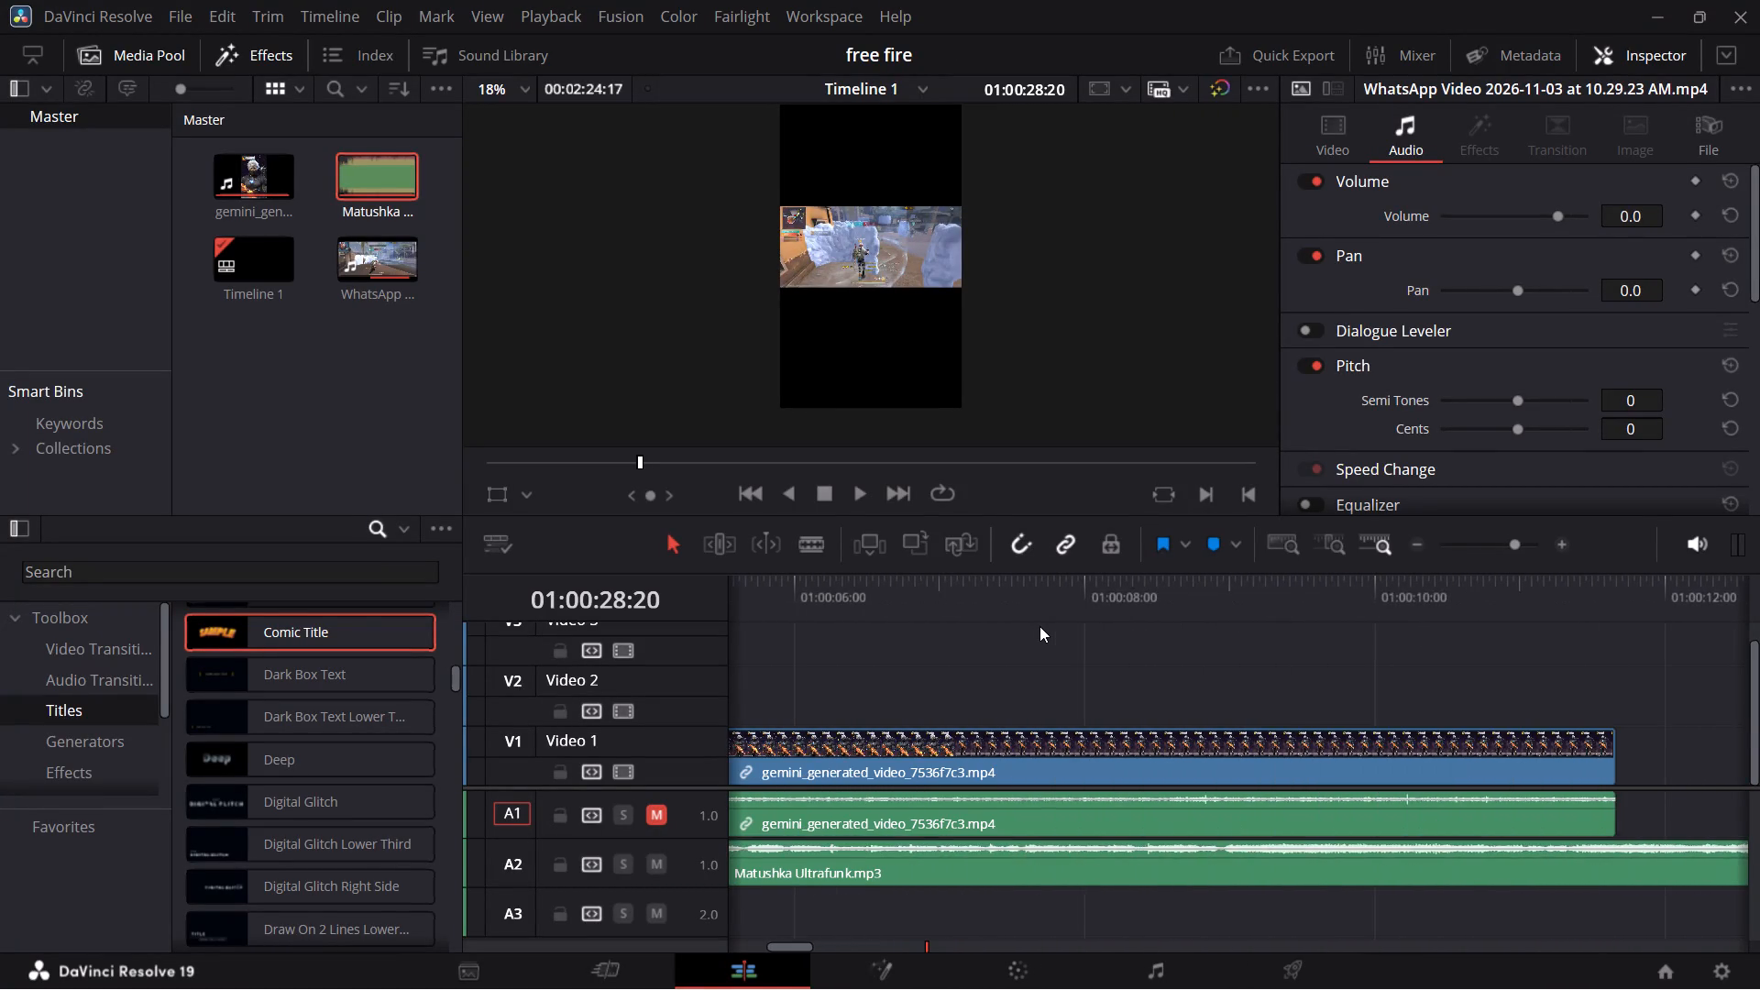
{"action": "scroll", "coordinate": [1039, 626], "scroll_direction": "right", "scroll_amount": 2}
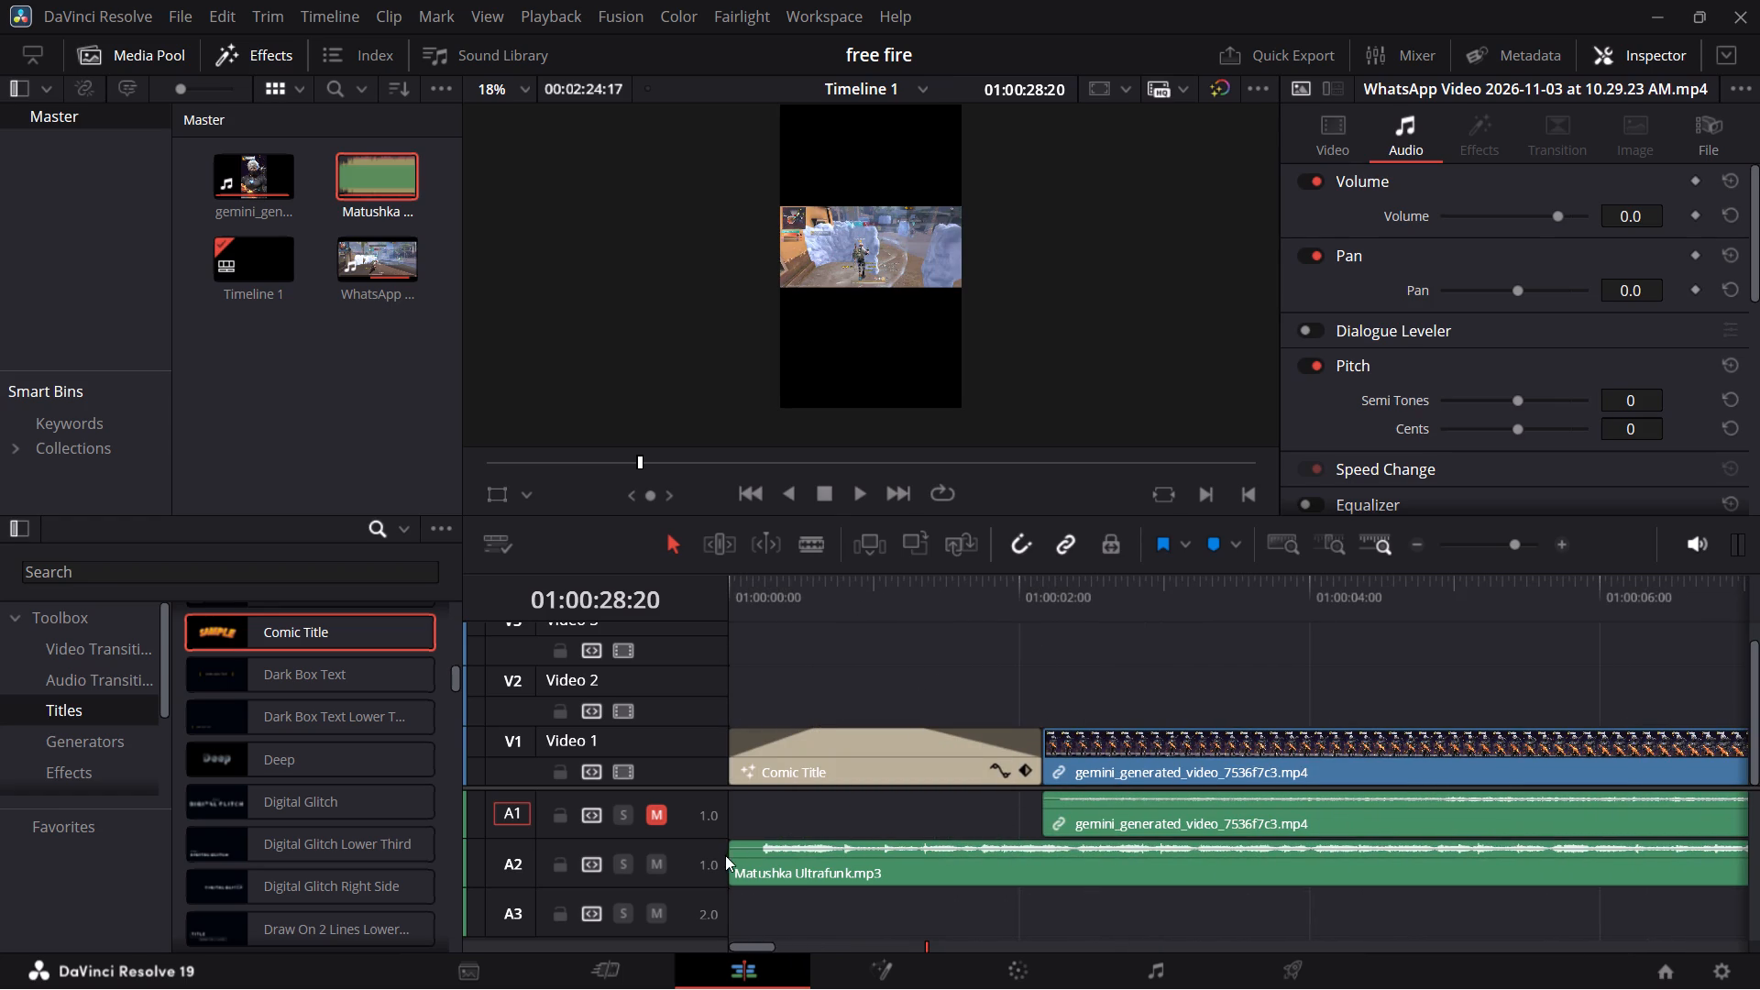
{"action": "left_click_drag", "start_coordinate": [731, 855], "coordinate": [1253, 924]}
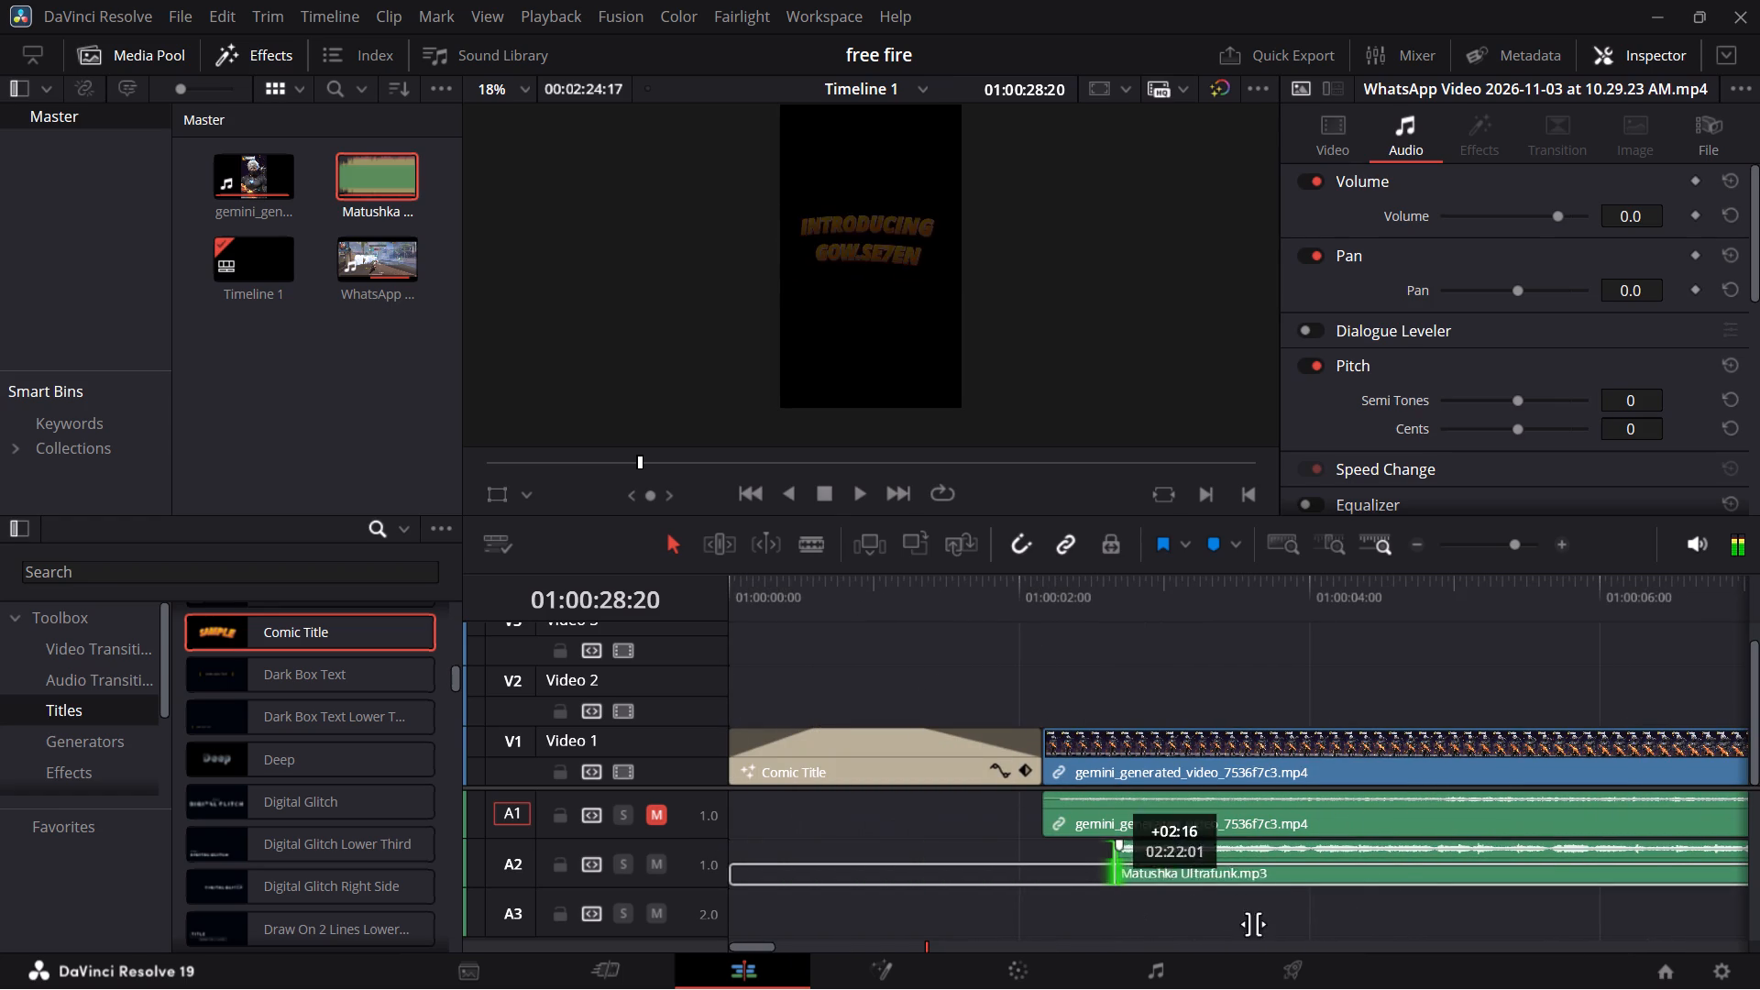
{"action": "left_click_drag", "start_coordinate": [1253, 924], "coordinate": [1305, 935]}
{"action": "scroll", "coordinate": [1380, 857], "scroll_direction": "left", "scroll_amount": 3}
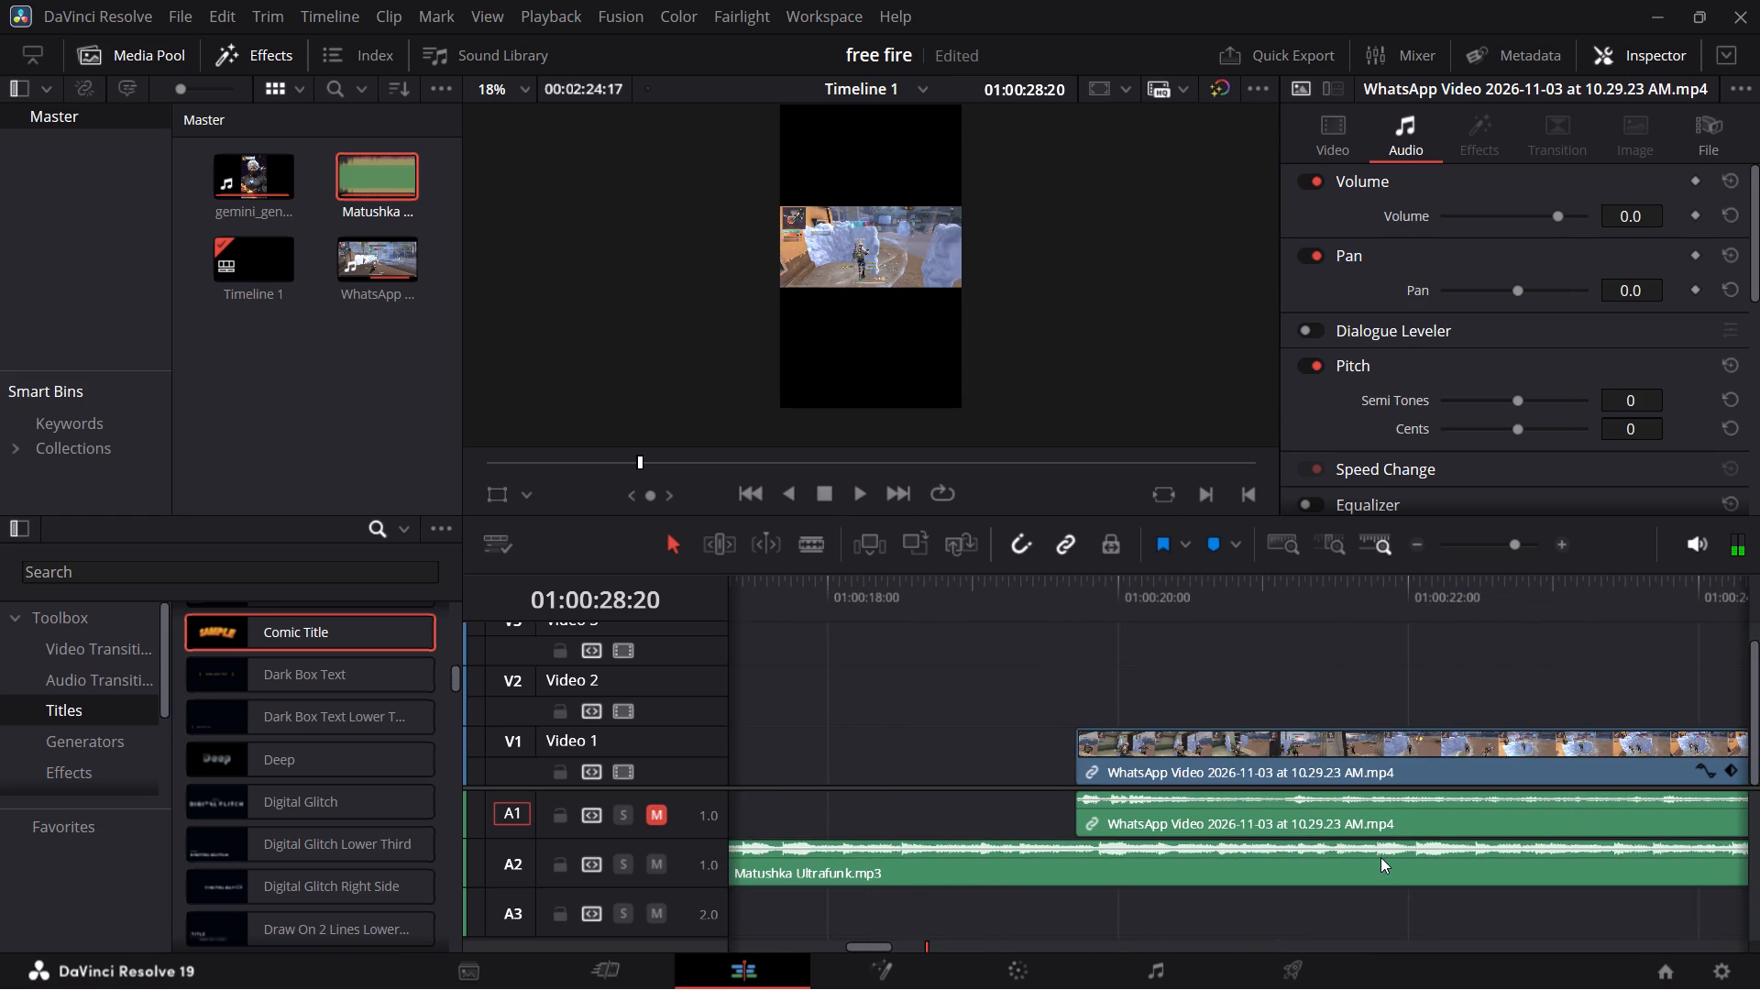
{"action": "scroll", "coordinate": [1006, 751], "scroll_direction": "right", "scroll_amount": 5}
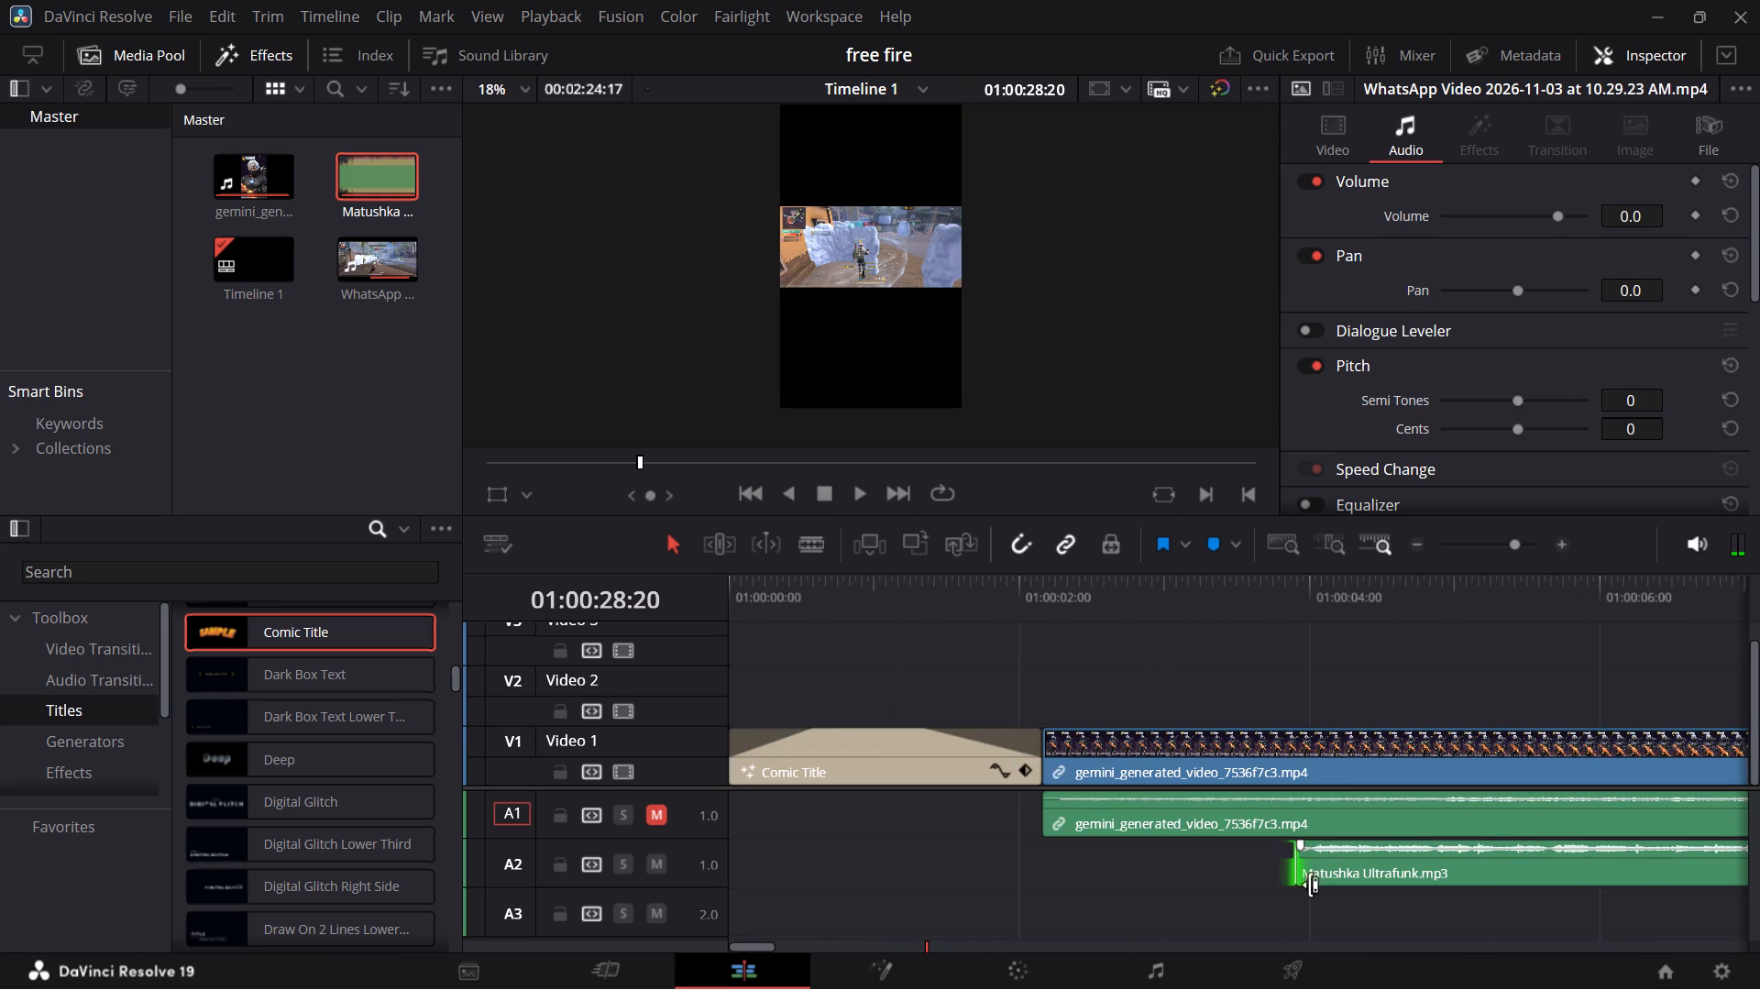
Move the WhatsApp gameplay clip and its linked audio earlier, close to the end of the Gemini intro clip.
{"action": "scroll", "coordinate": [1360, 676], "scroll_direction": "left", "scroll_amount": 3}
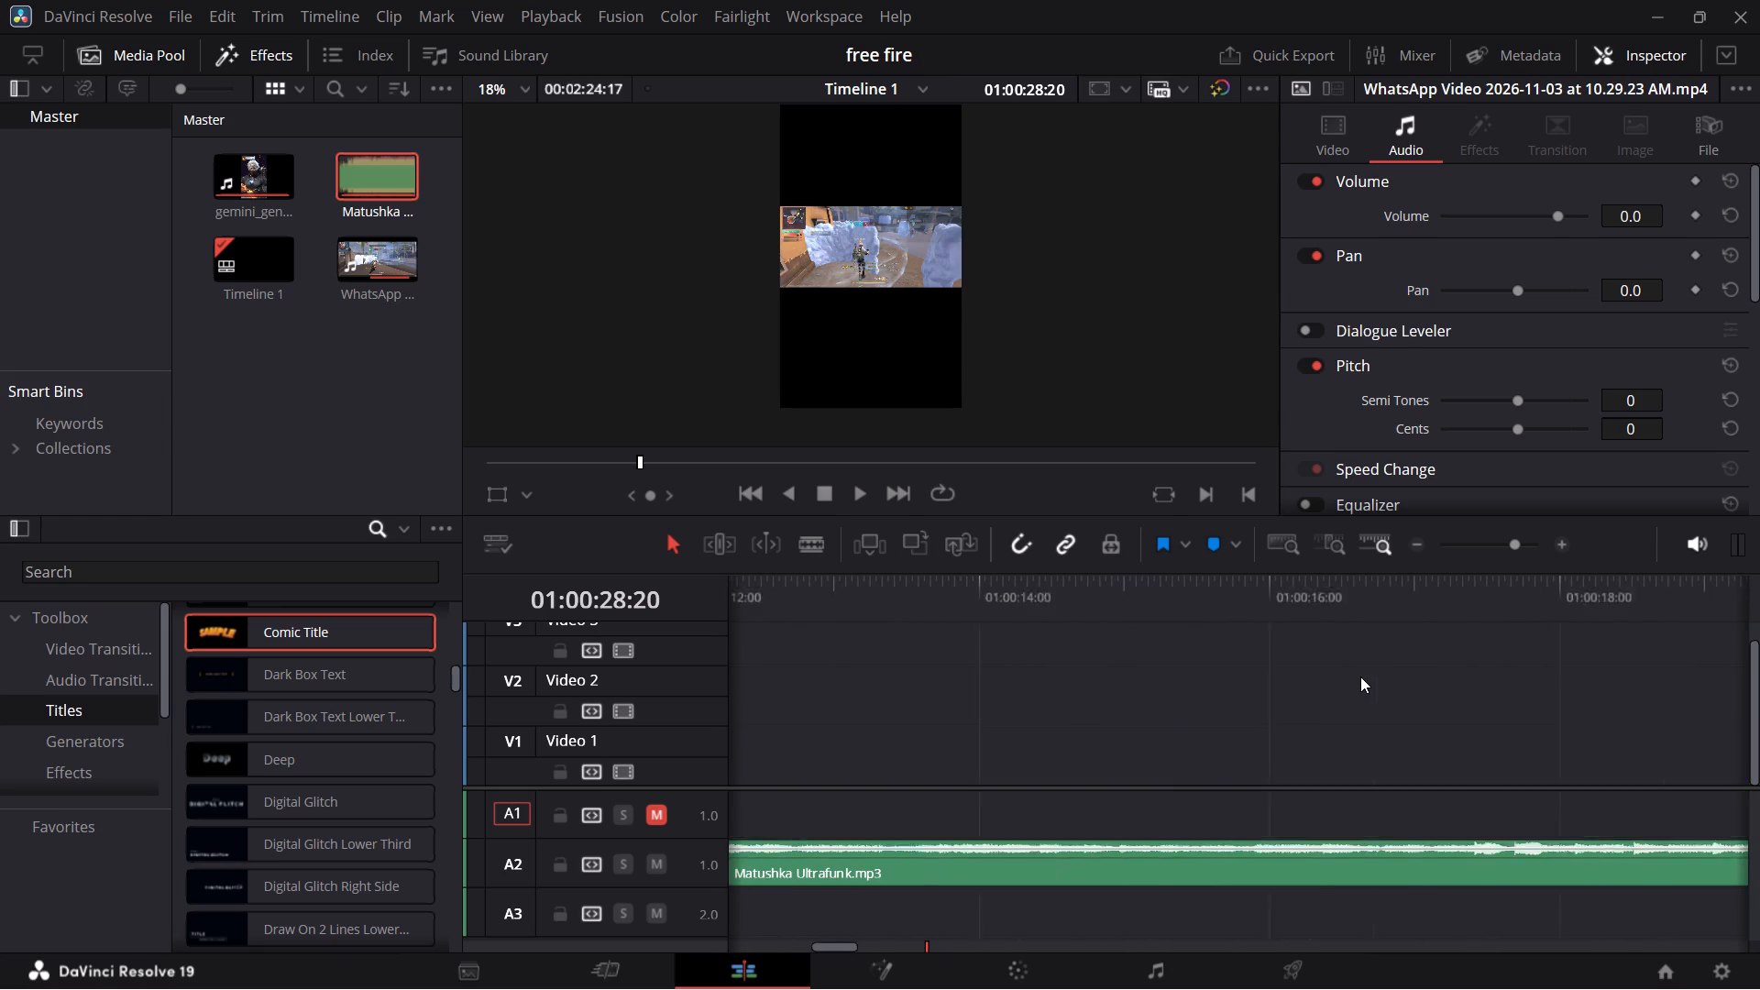
{"action": "scroll", "coordinate": [1360, 676], "scroll_direction": "left", "scroll_amount": 1}
{"action": "left_click_drag", "start_coordinate": [1369, 764], "coordinate": [929, 811]}
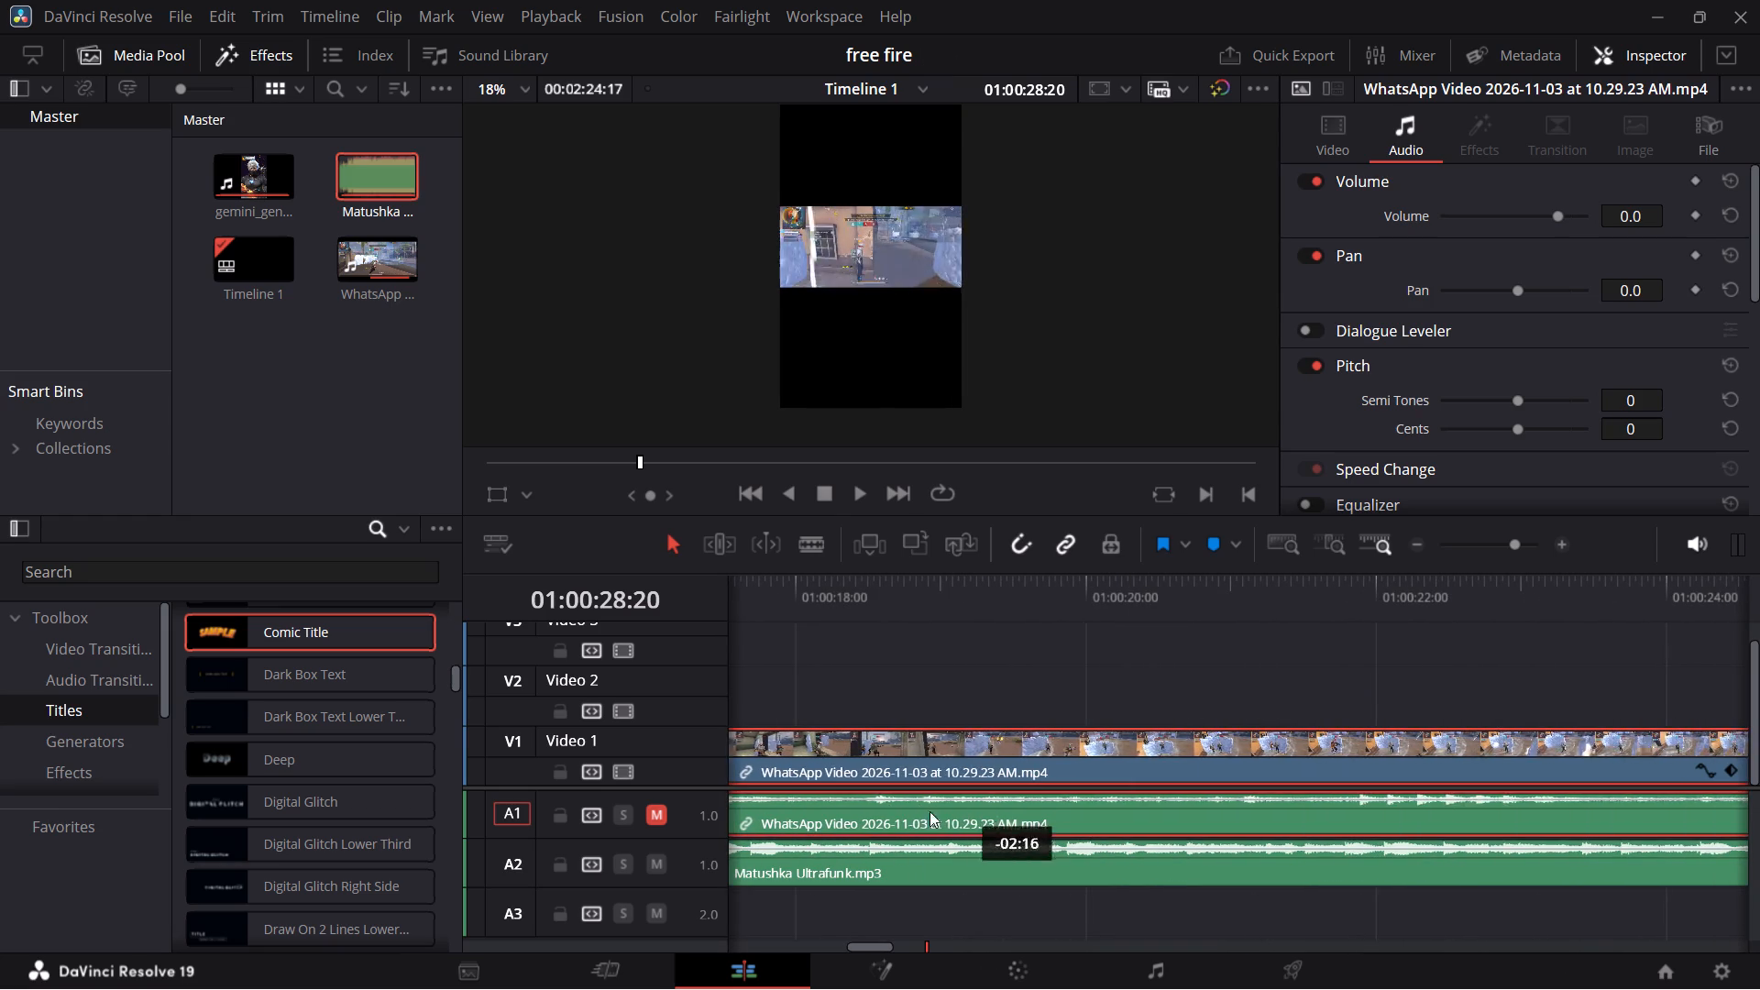
{"action": "left_click_drag", "start_coordinate": [929, 811], "coordinate": [909, 817]}
{"action": "scroll", "coordinate": [806, 693], "scroll_direction": "right", "scroll_amount": 14}
{"action": "scroll", "coordinate": [806, 693], "scroll_direction": "left", "scroll_amount": 1}
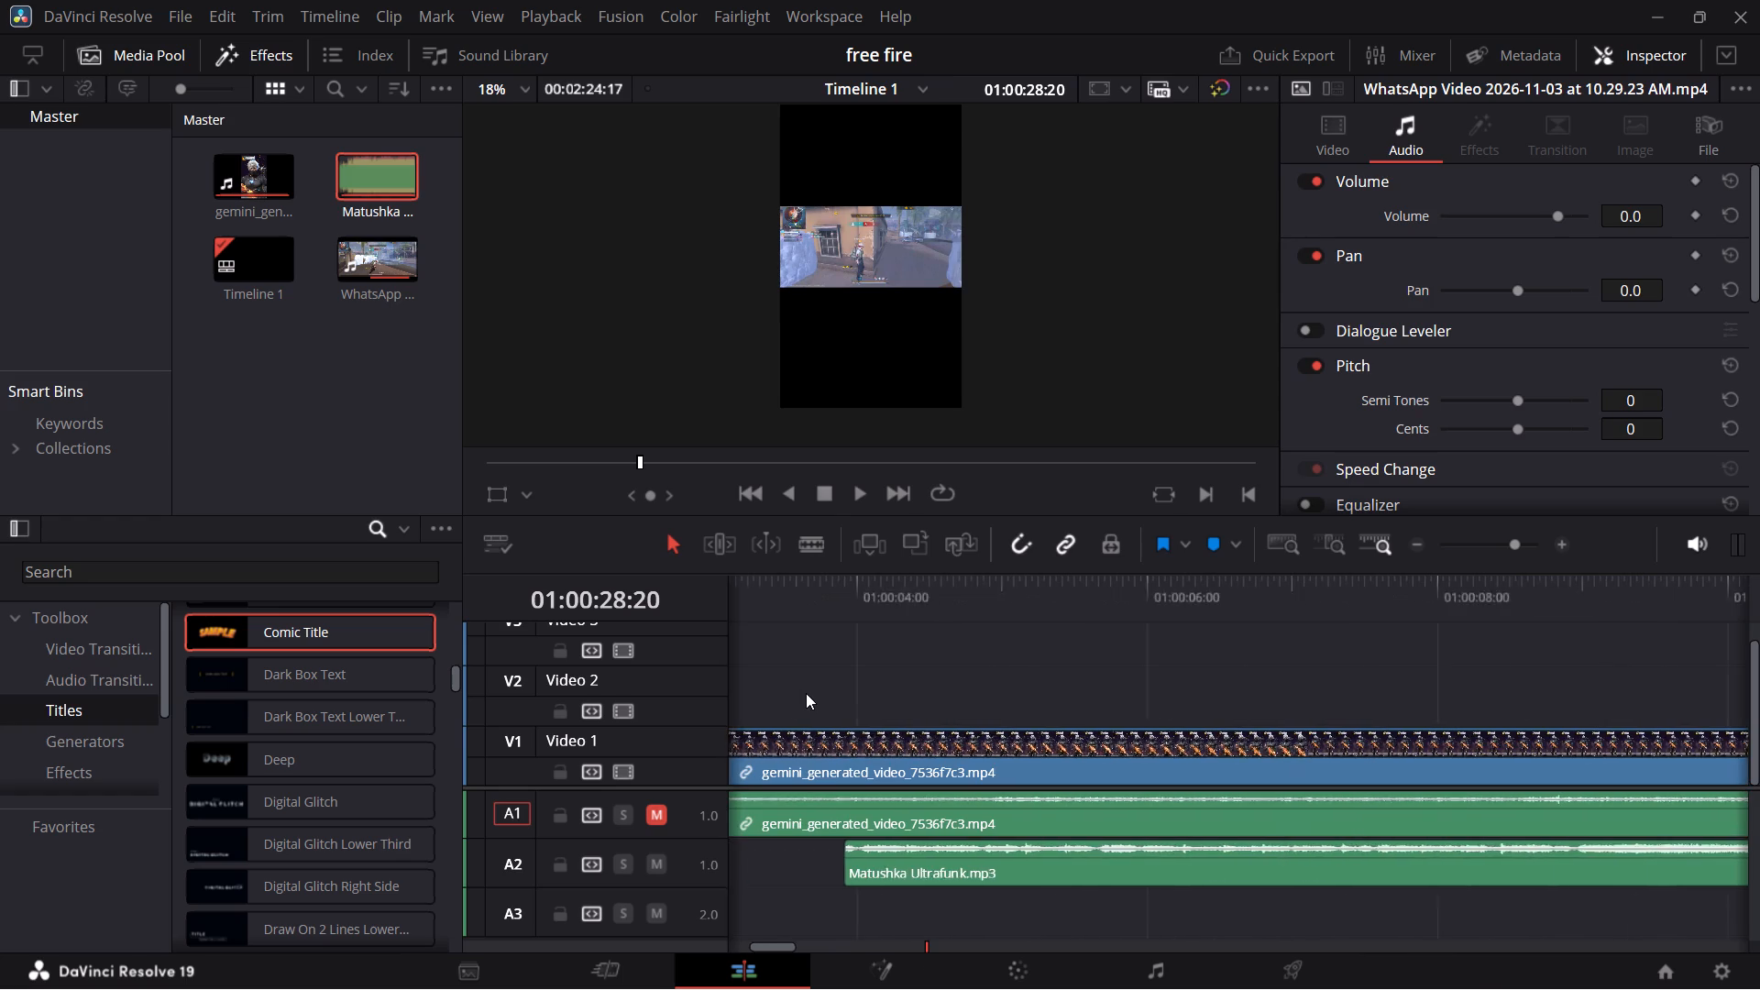
{"action": "scroll", "coordinate": [806, 693], "scroll_direction": "left", "scroll_amount": 1}
{"action": "scroll", "coordinate": [806, 693], "scroll_direction": "right", "scroll_amount": 2}
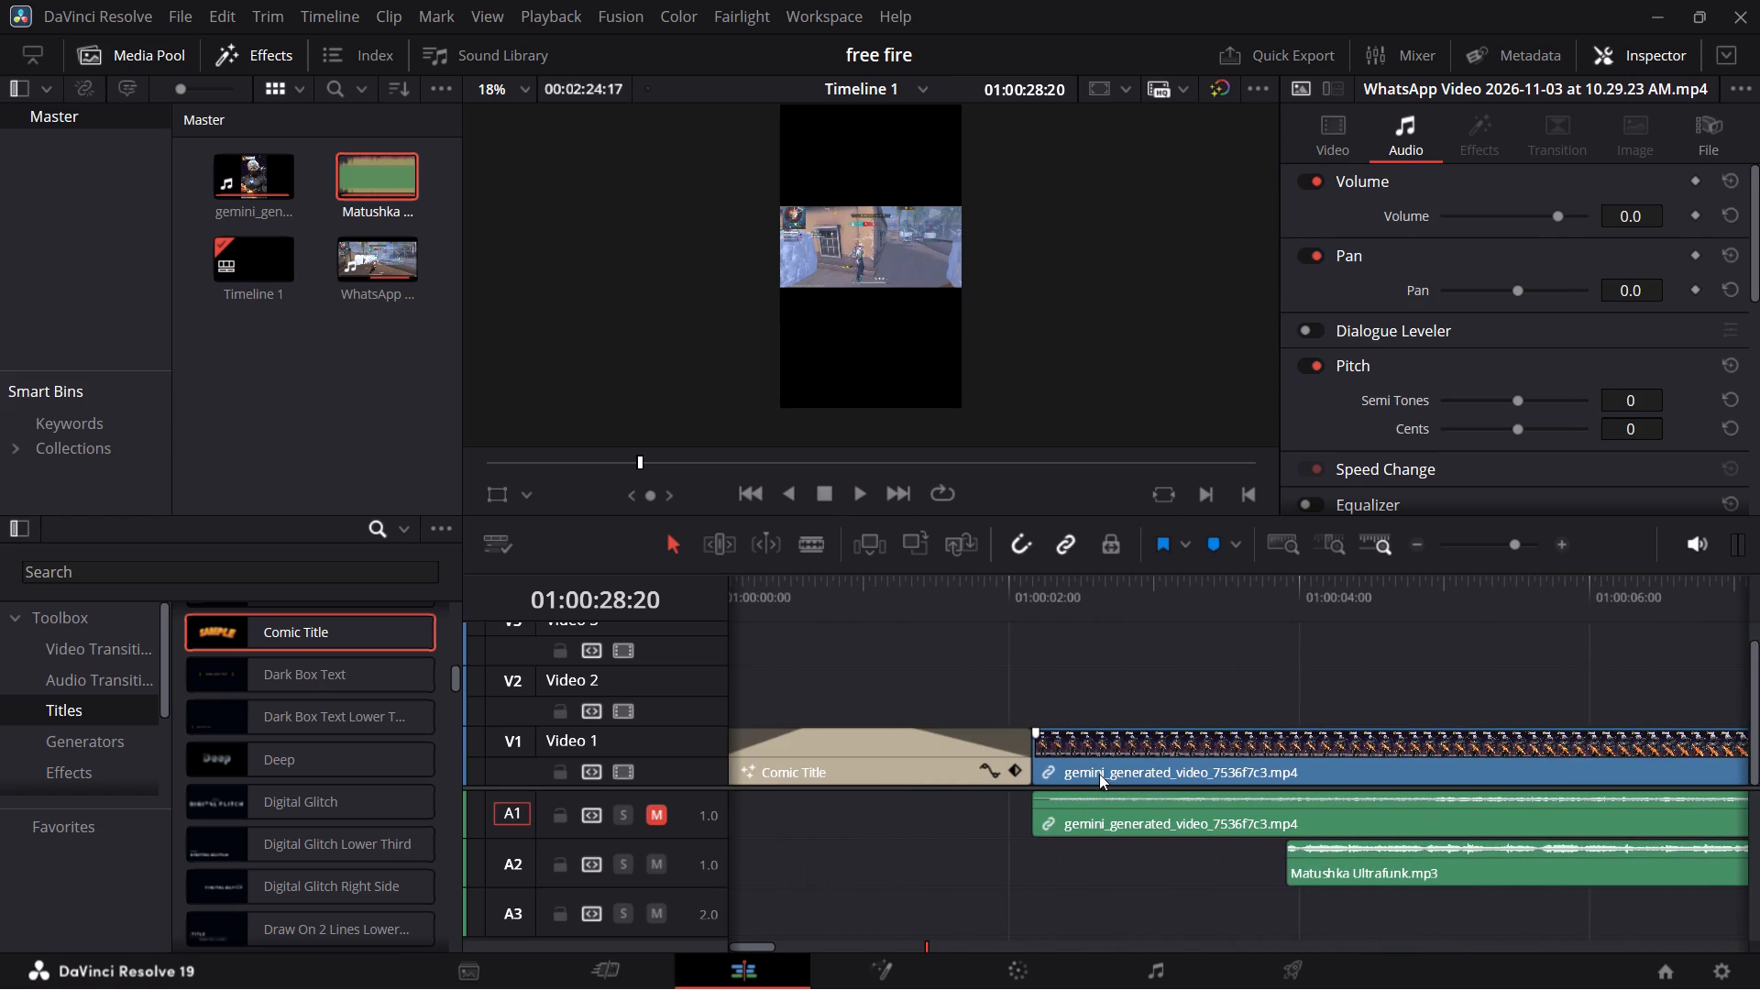
{"action": "scroll", "coordinate": [1081, 688], "scroll_direction": "left", "scroll_amount": 4}
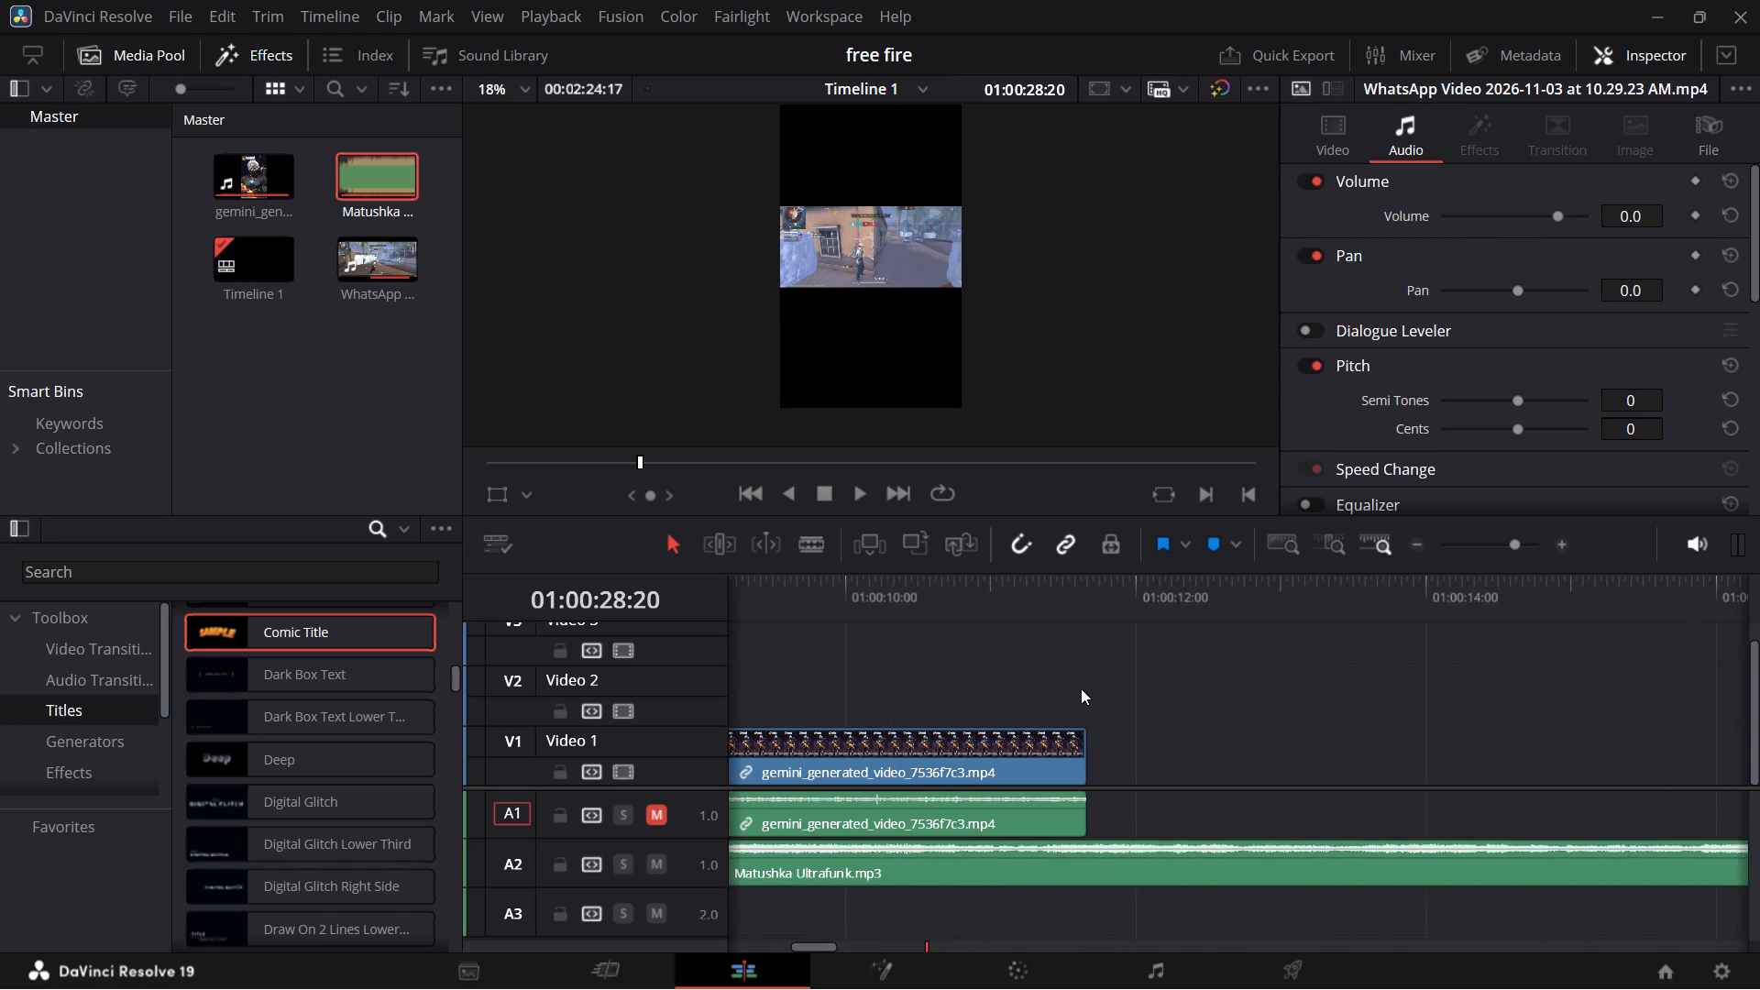
{"action": "scroll", "coordinate": [1081, 688], "scroll_direction": "left", "scroll_amount": 1}
{"action": "left_click_drag", "start_coordinate": [1583, 760], "coordinate": [1160, 755]}
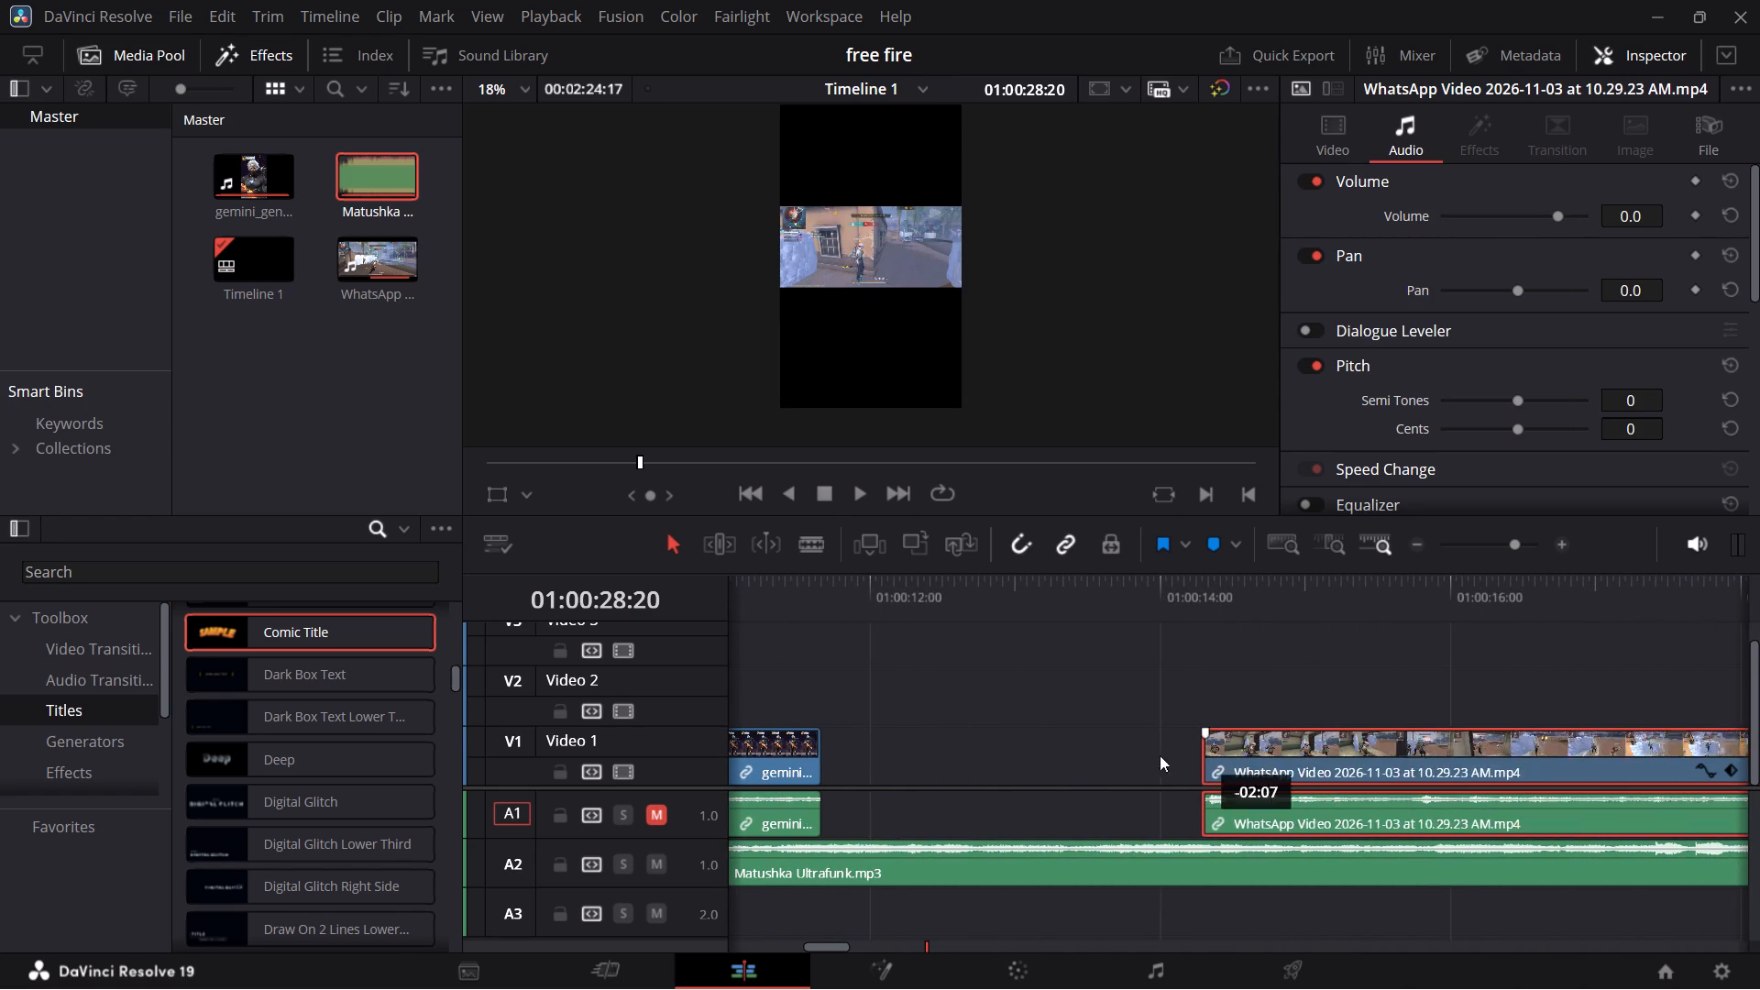
{"action": "left_click_drag", "start_coordinate": [1160, 755], "coordinate": [860, 762]}
Move the trimmed Matushka Ultrafunk.mp3 clip on A2 to the very start of the timeline, beneath the Comic Title.
{"action": "scroll", "coordinate": [782, 687], "scroll_direction": "right", "scroll_amount": 2}
{"action": "left_click_drag", "start_coordinate": [1396, 877], "coordinate": [869, 889]}
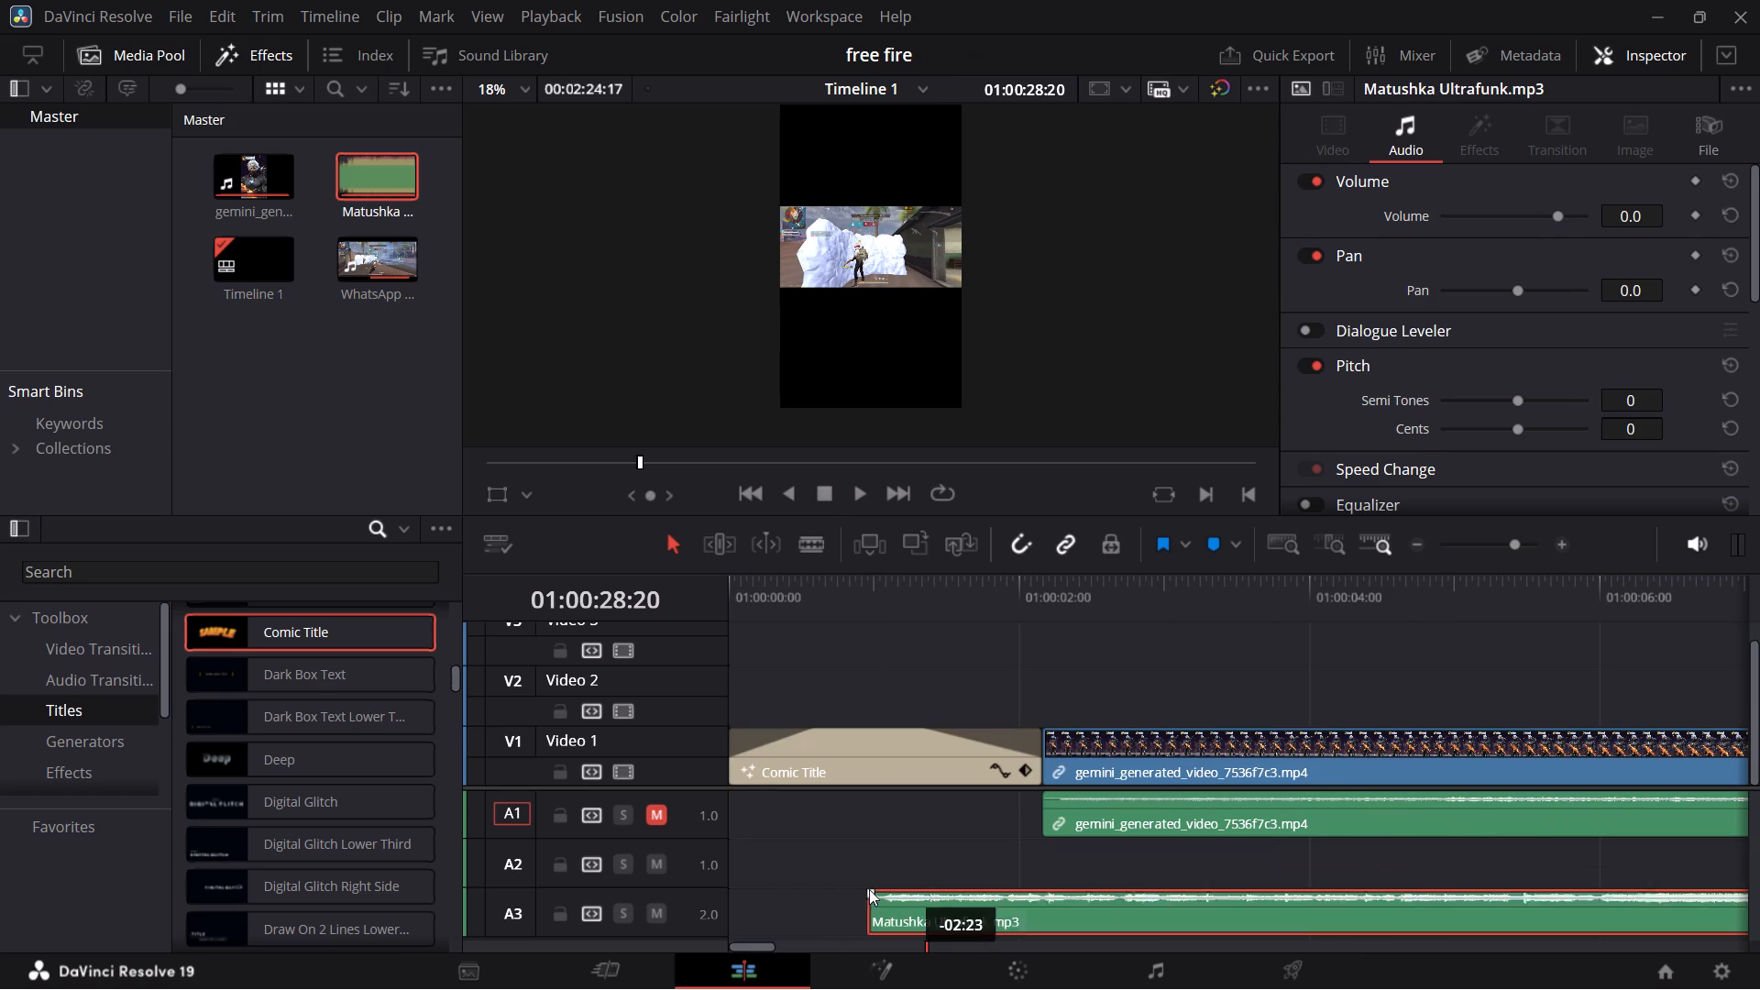
{"action": "left_click_drag", "start_coordinate": [869, 889], "coordinate": [775, 868]}
Play several parts of the WhatsApp gameplay section to check how Matushka Ultrafunk.mp3 on A2 fits the footage.
{"action": "key", "text": "space"}
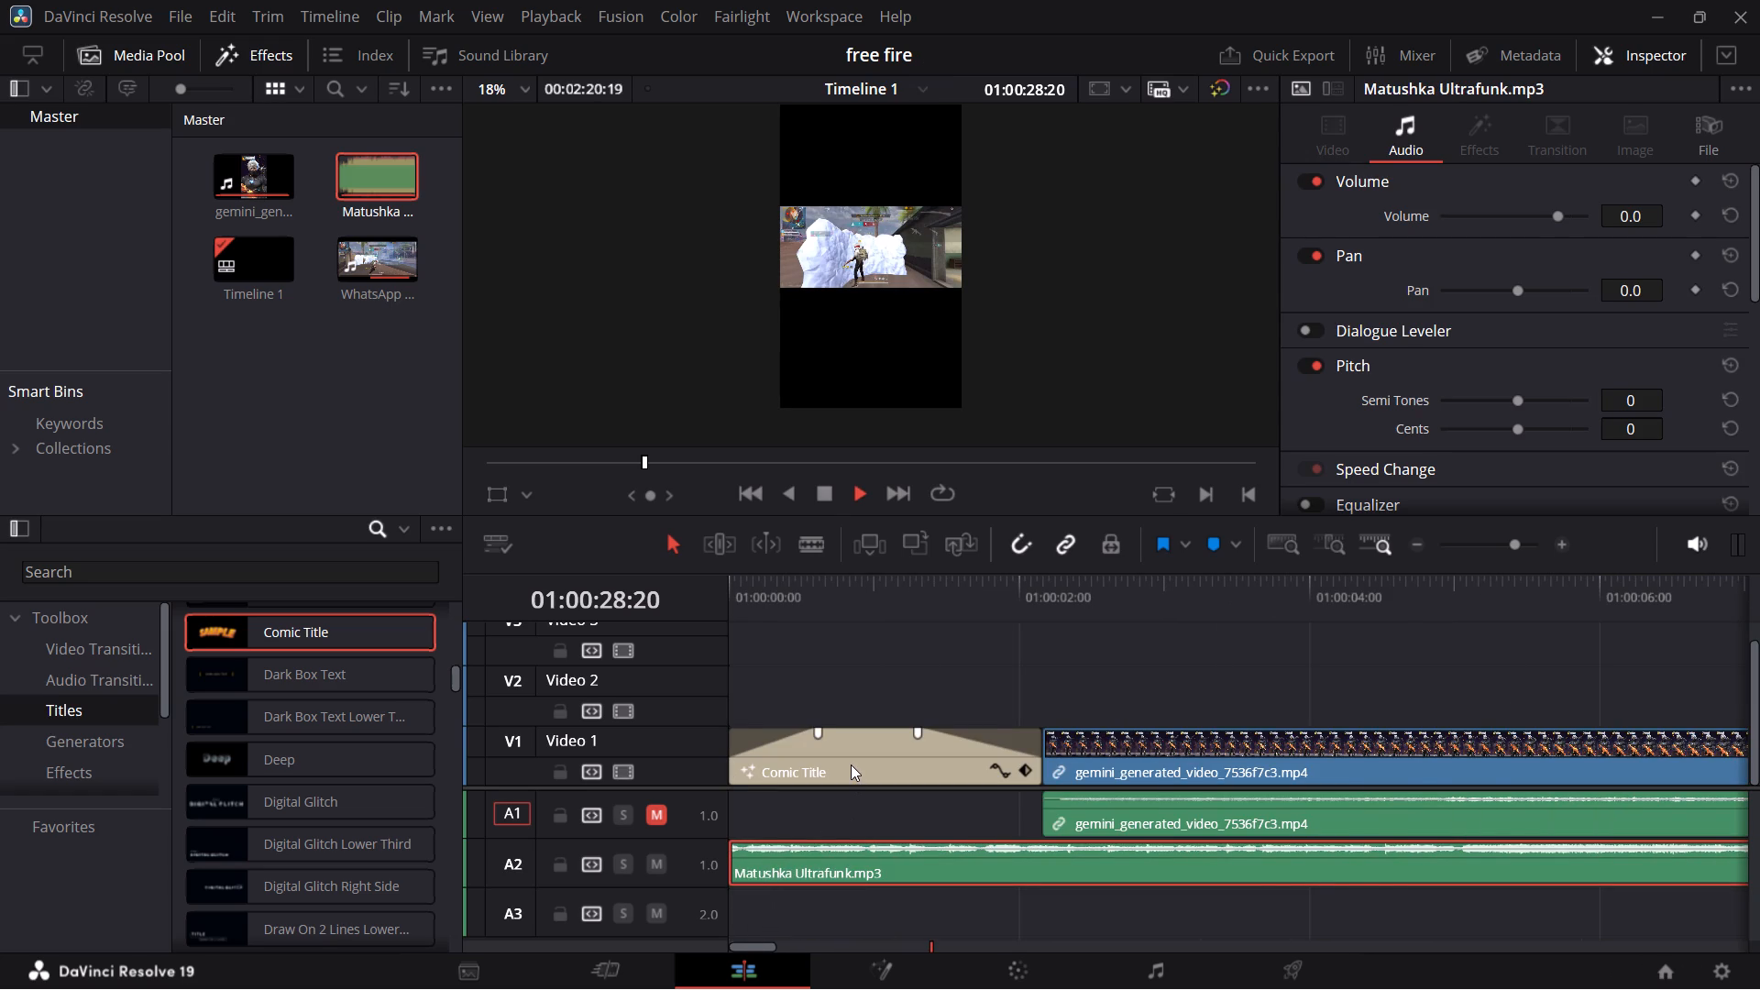
{"action": "scroll", "coordinate": [810, 720], "scroll_direction": "right", "scroll_amount": 3}
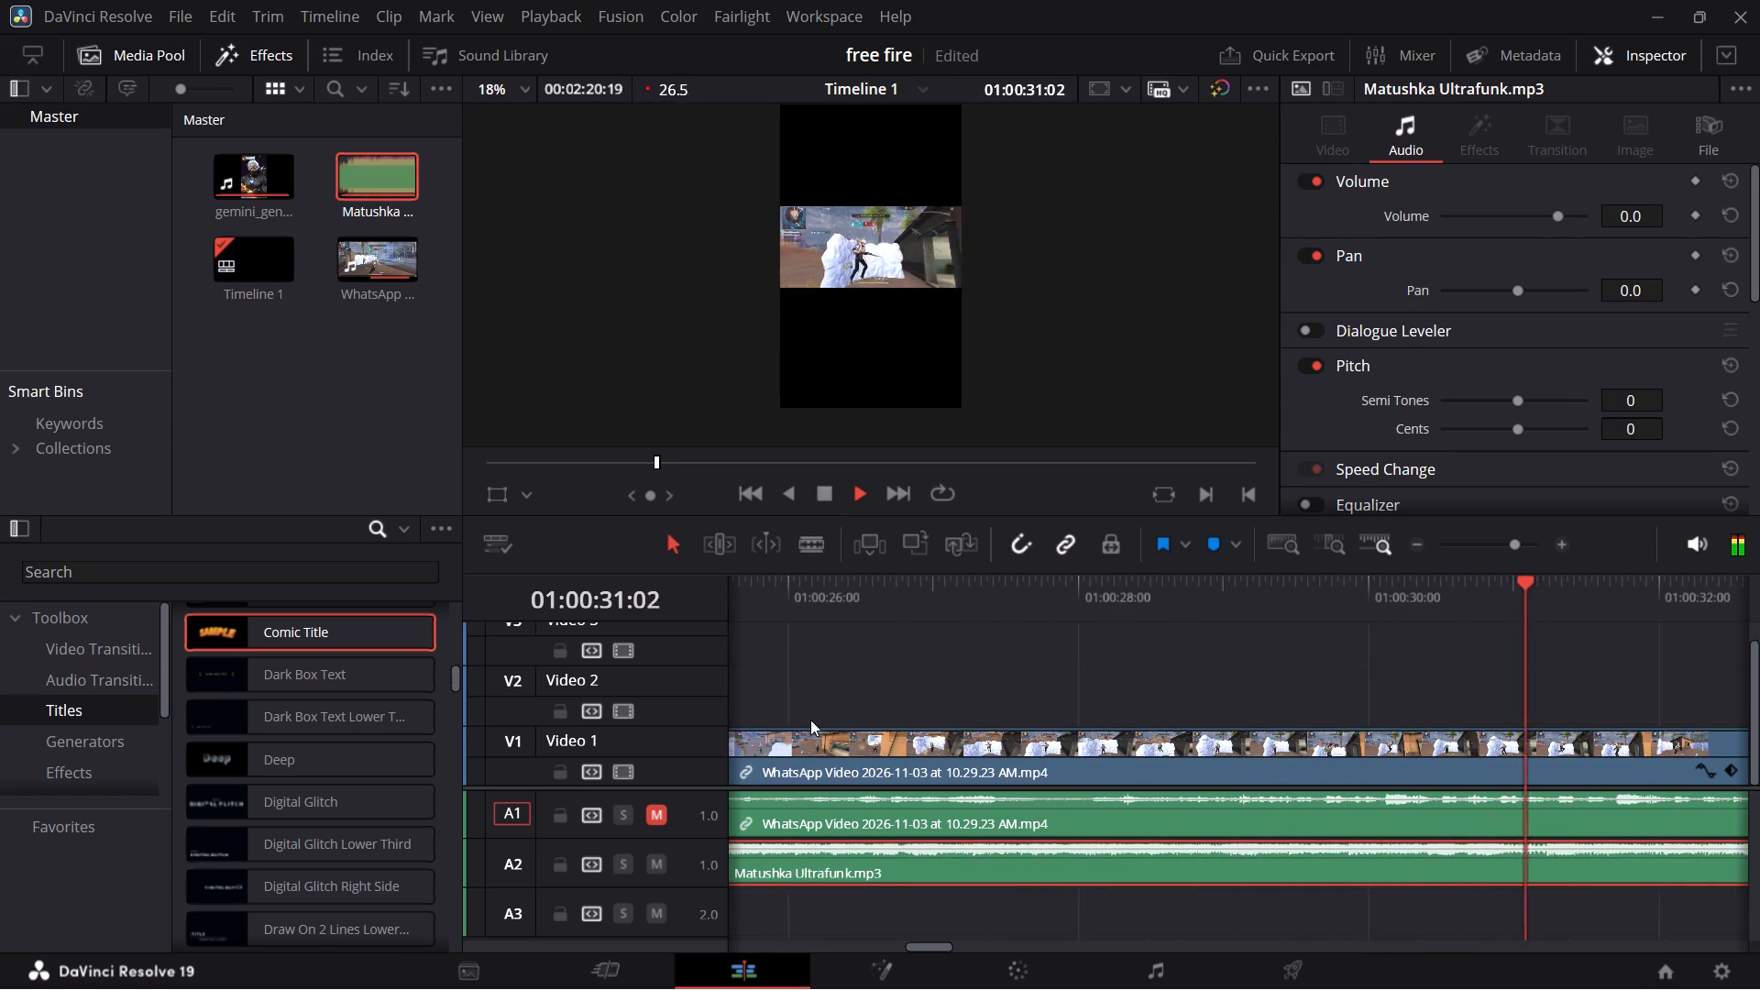
{"action": "left_click", "coordinate": [801, 616]}
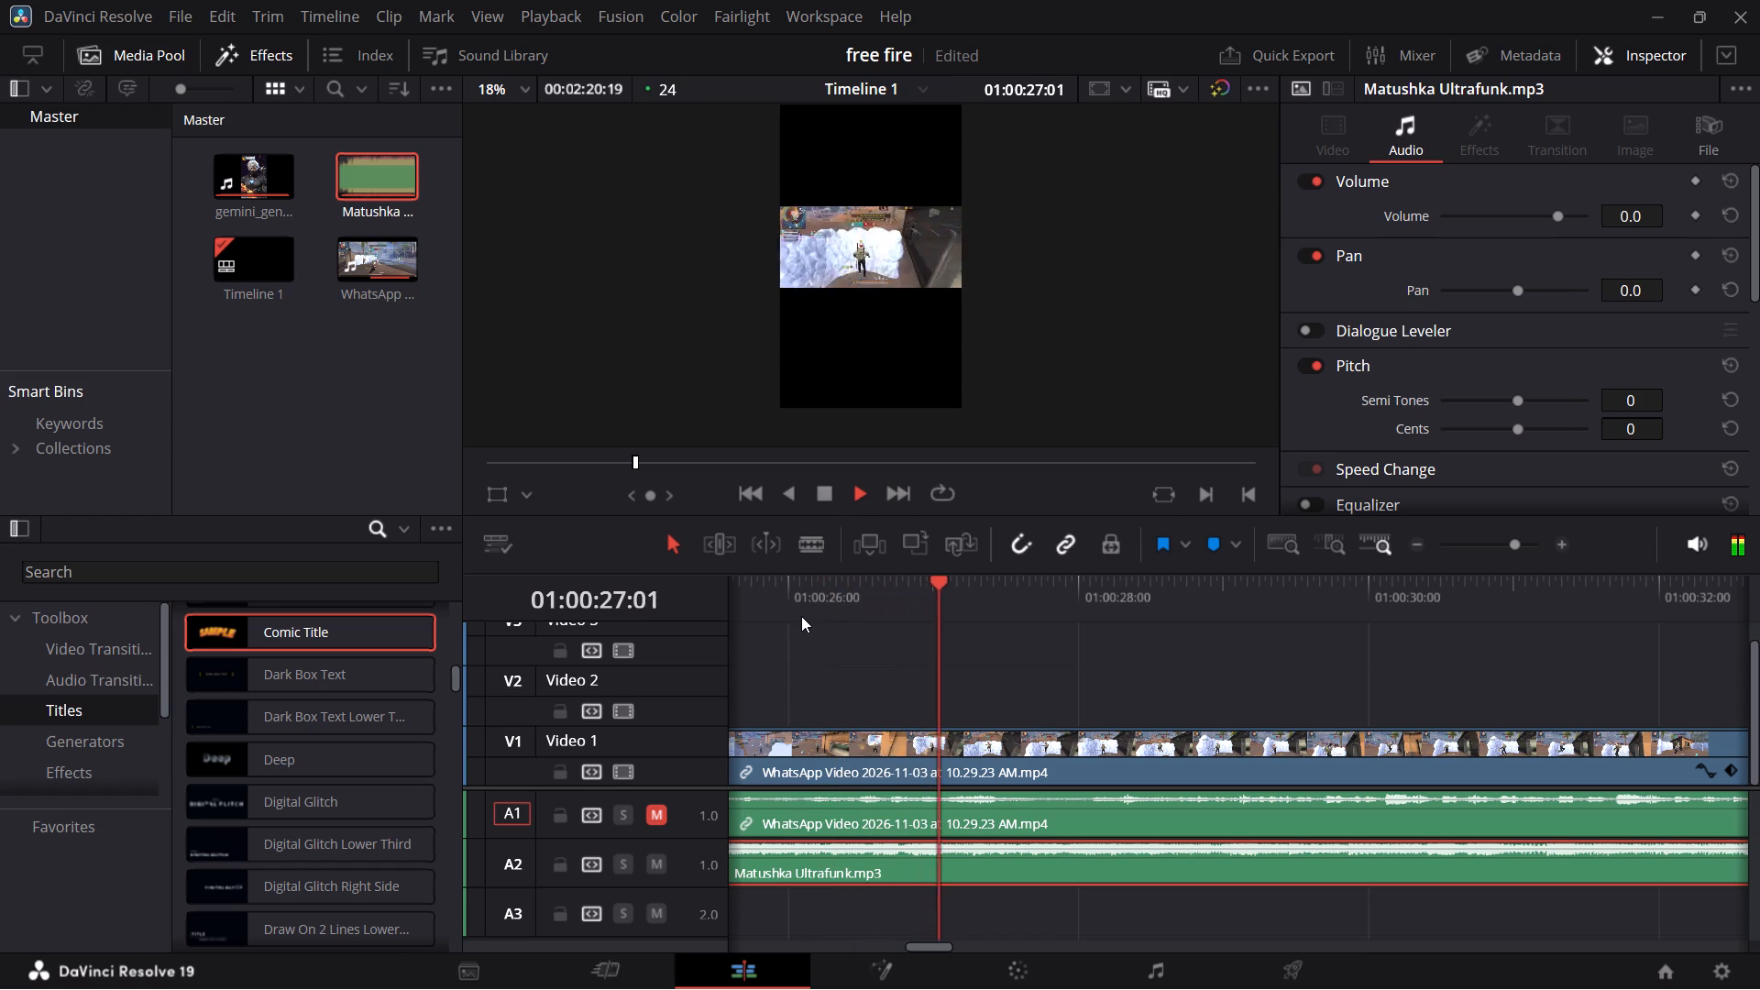
{"action": "scroll", "coordinate": [797, 614], "scroll_direction": "right", "scroll_amount": 2}
{"action": "key", "text": "space"}
{"action": "scroll", "coordinate": [797, 614], "scroll_direction": "right", "scroll_amount": 3}
{"action": "left_click", "coordinate": [775, 592]}
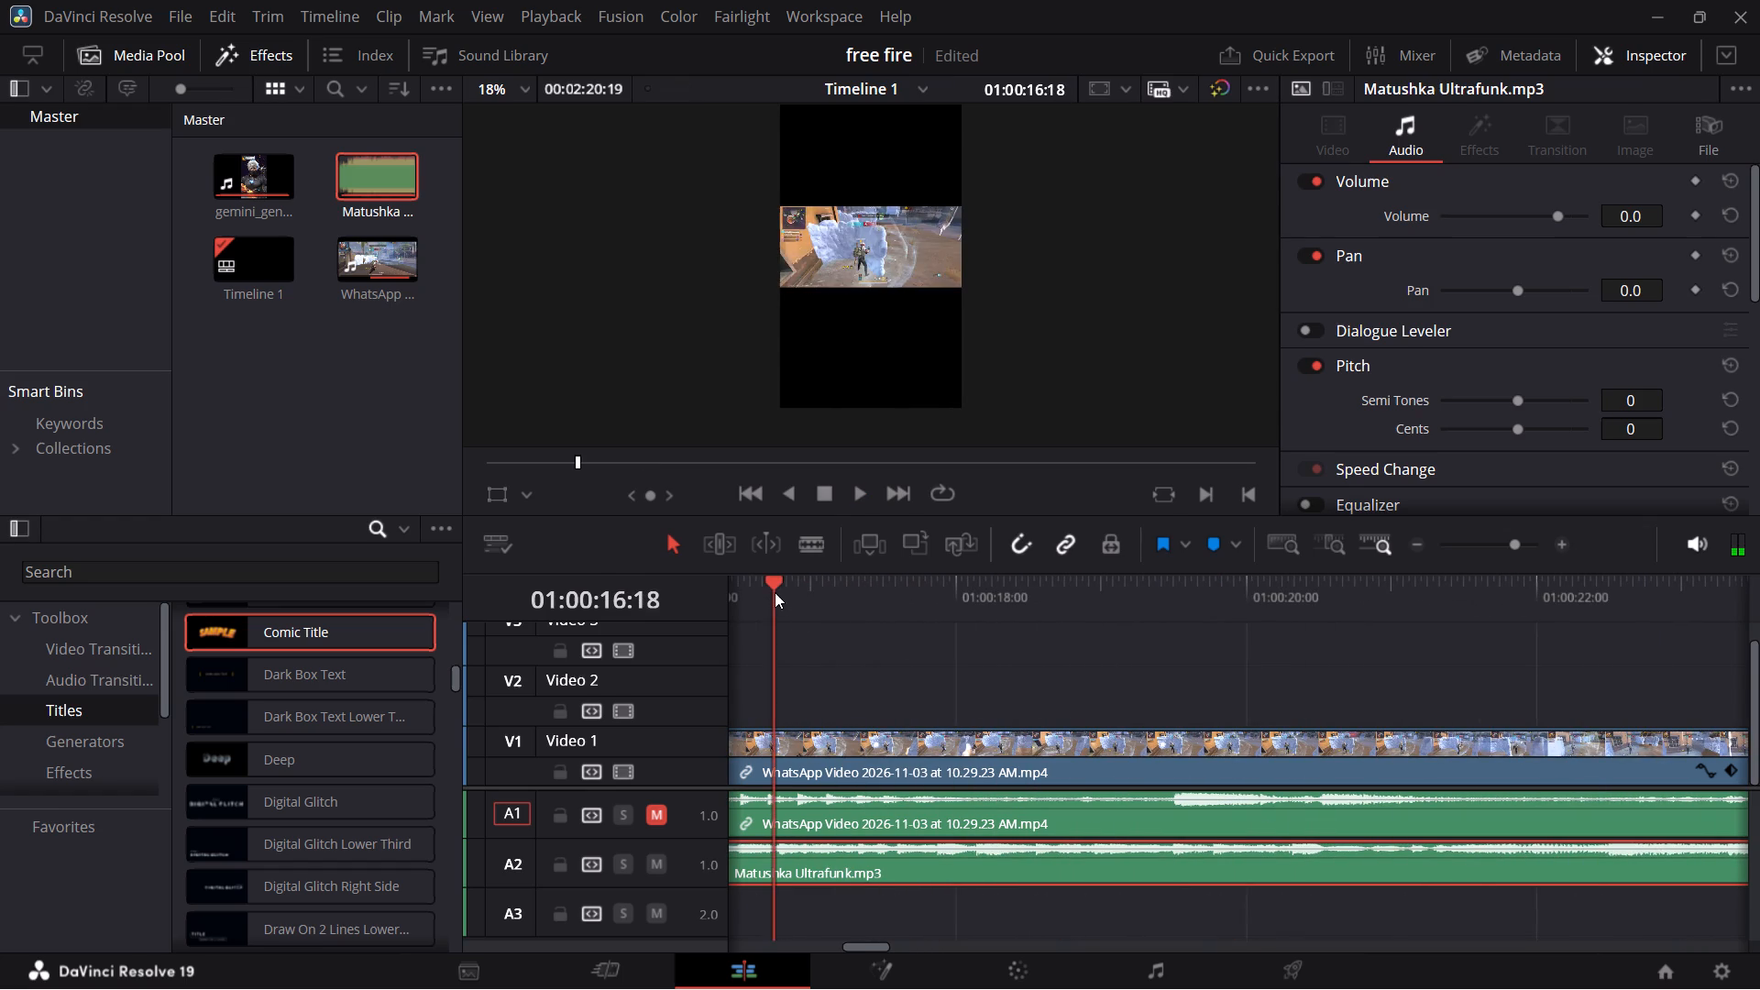
{"action": "key", "text": "space"}
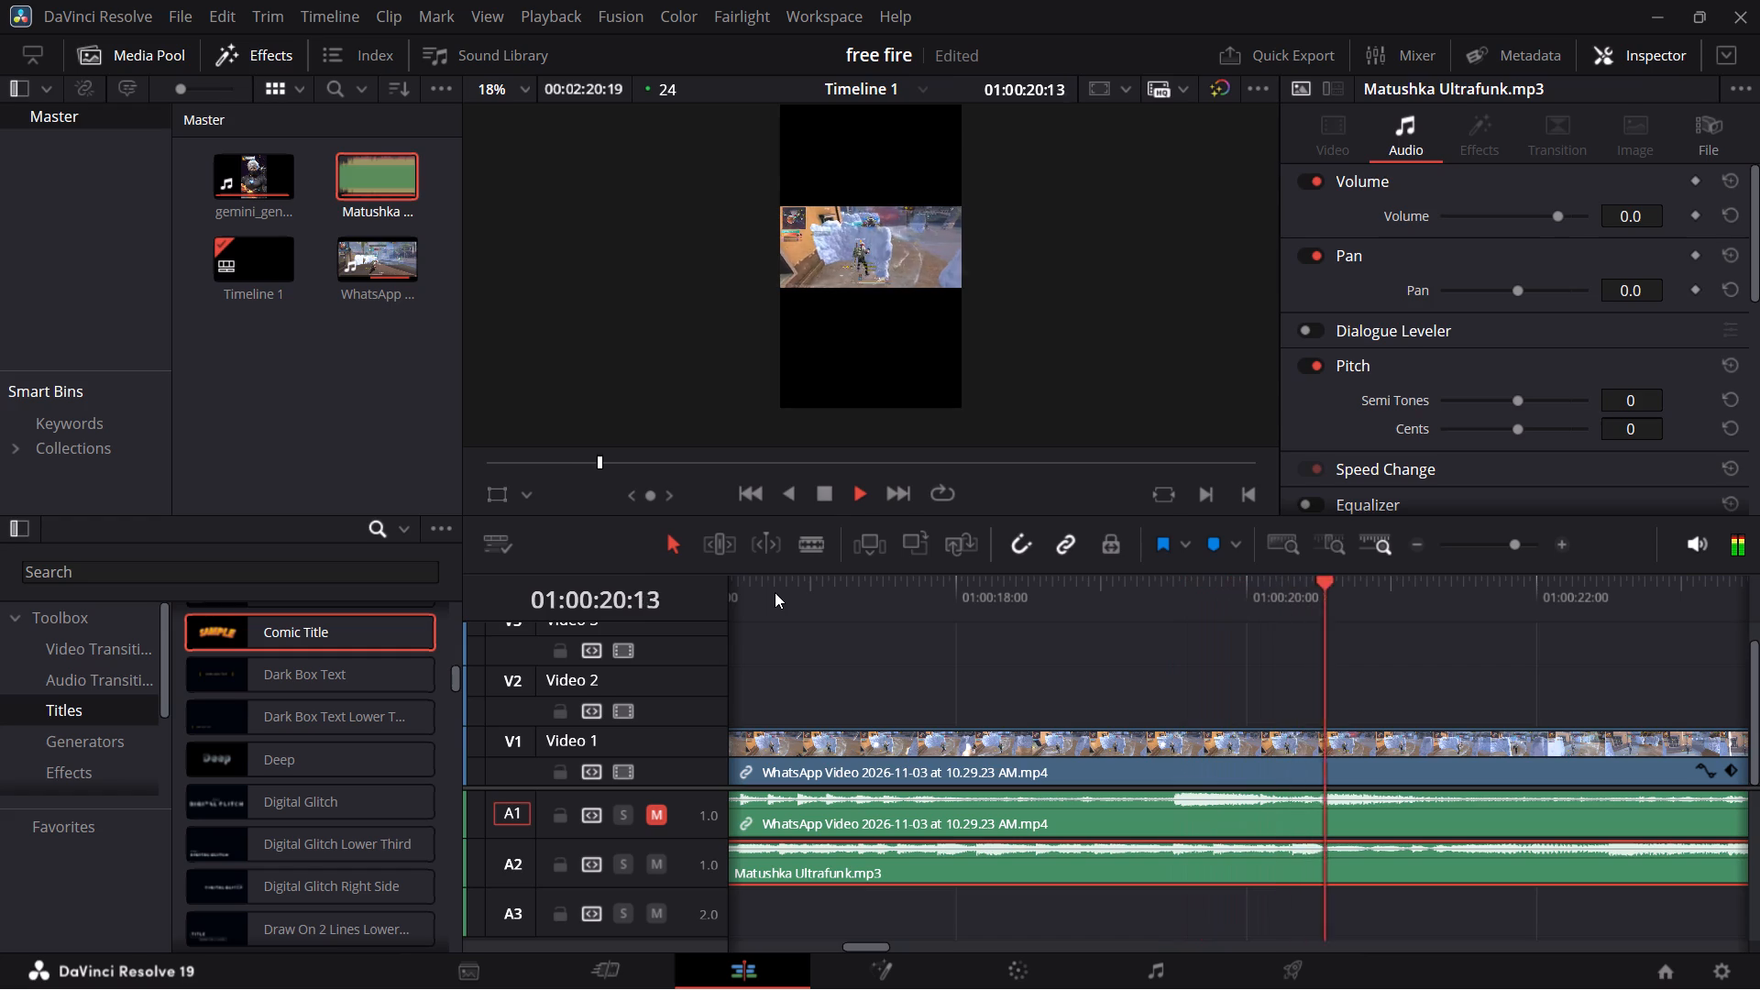
{"action": "key", "text": "space"}
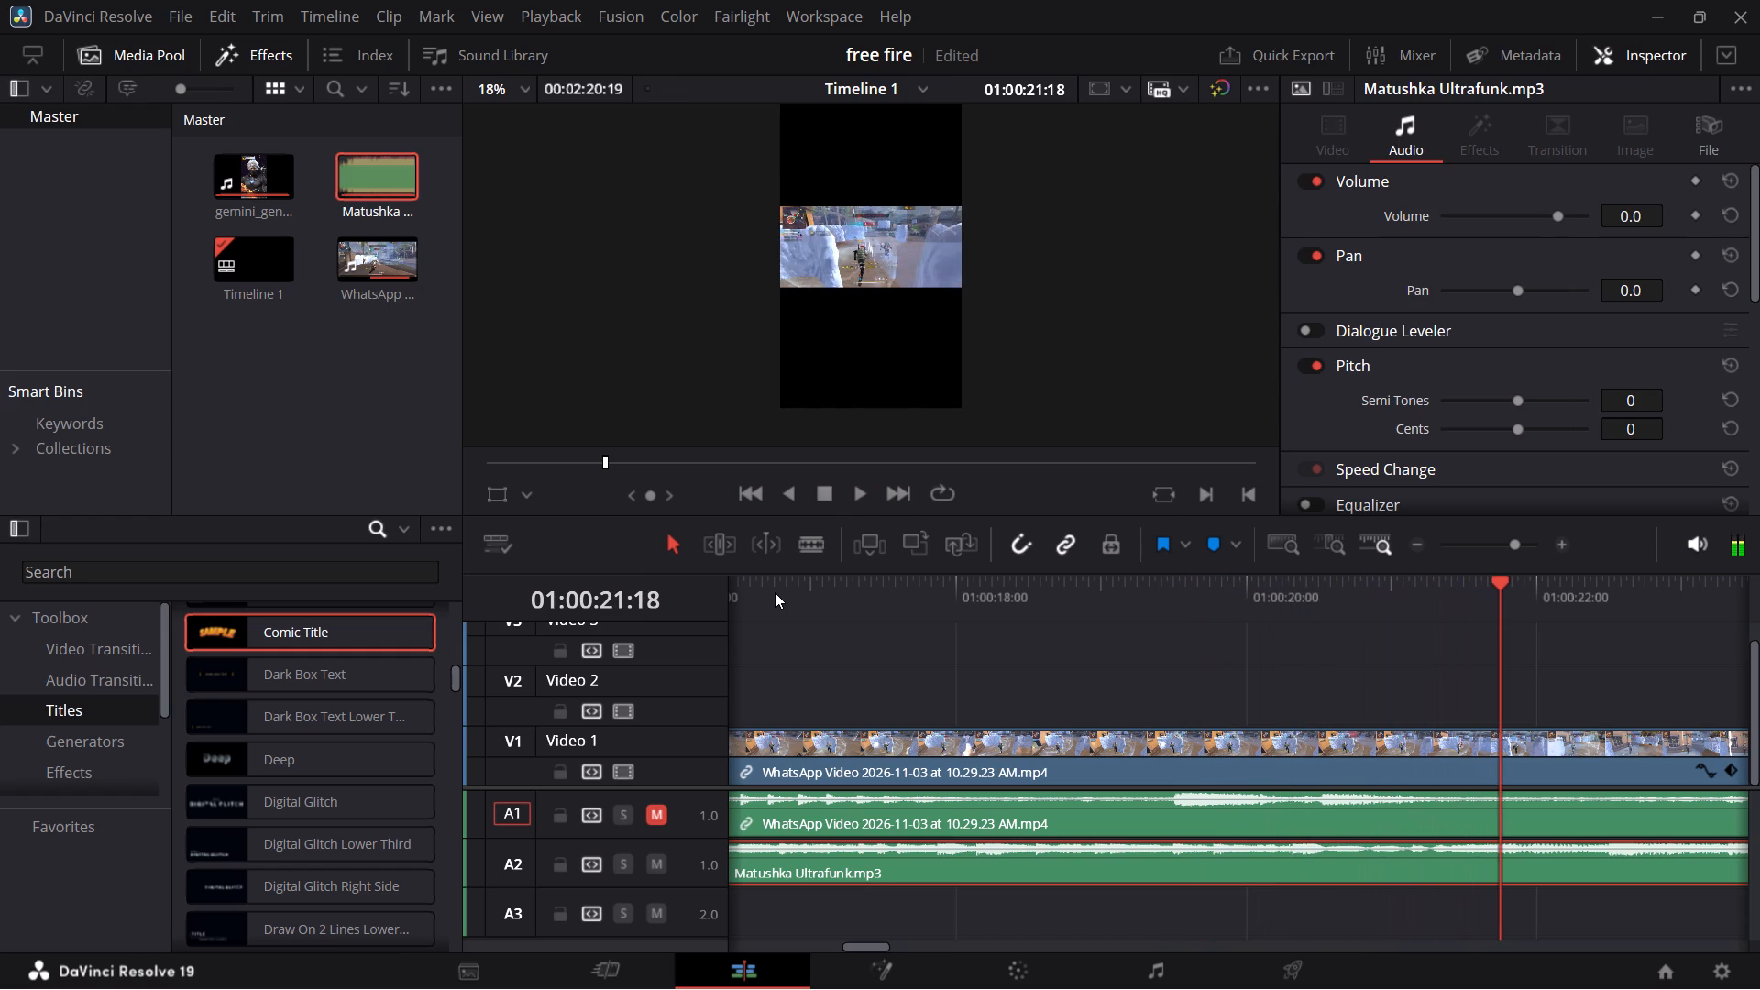
Trim about 3.5 seconds off the beginning of Matushka Ultrafunk.mp3 on A2 and move the clip back to the timeline start.
{"action": "scroll", "coordinate": [854, 673], "scroll_direction": "right", "scroll_amount": 17}
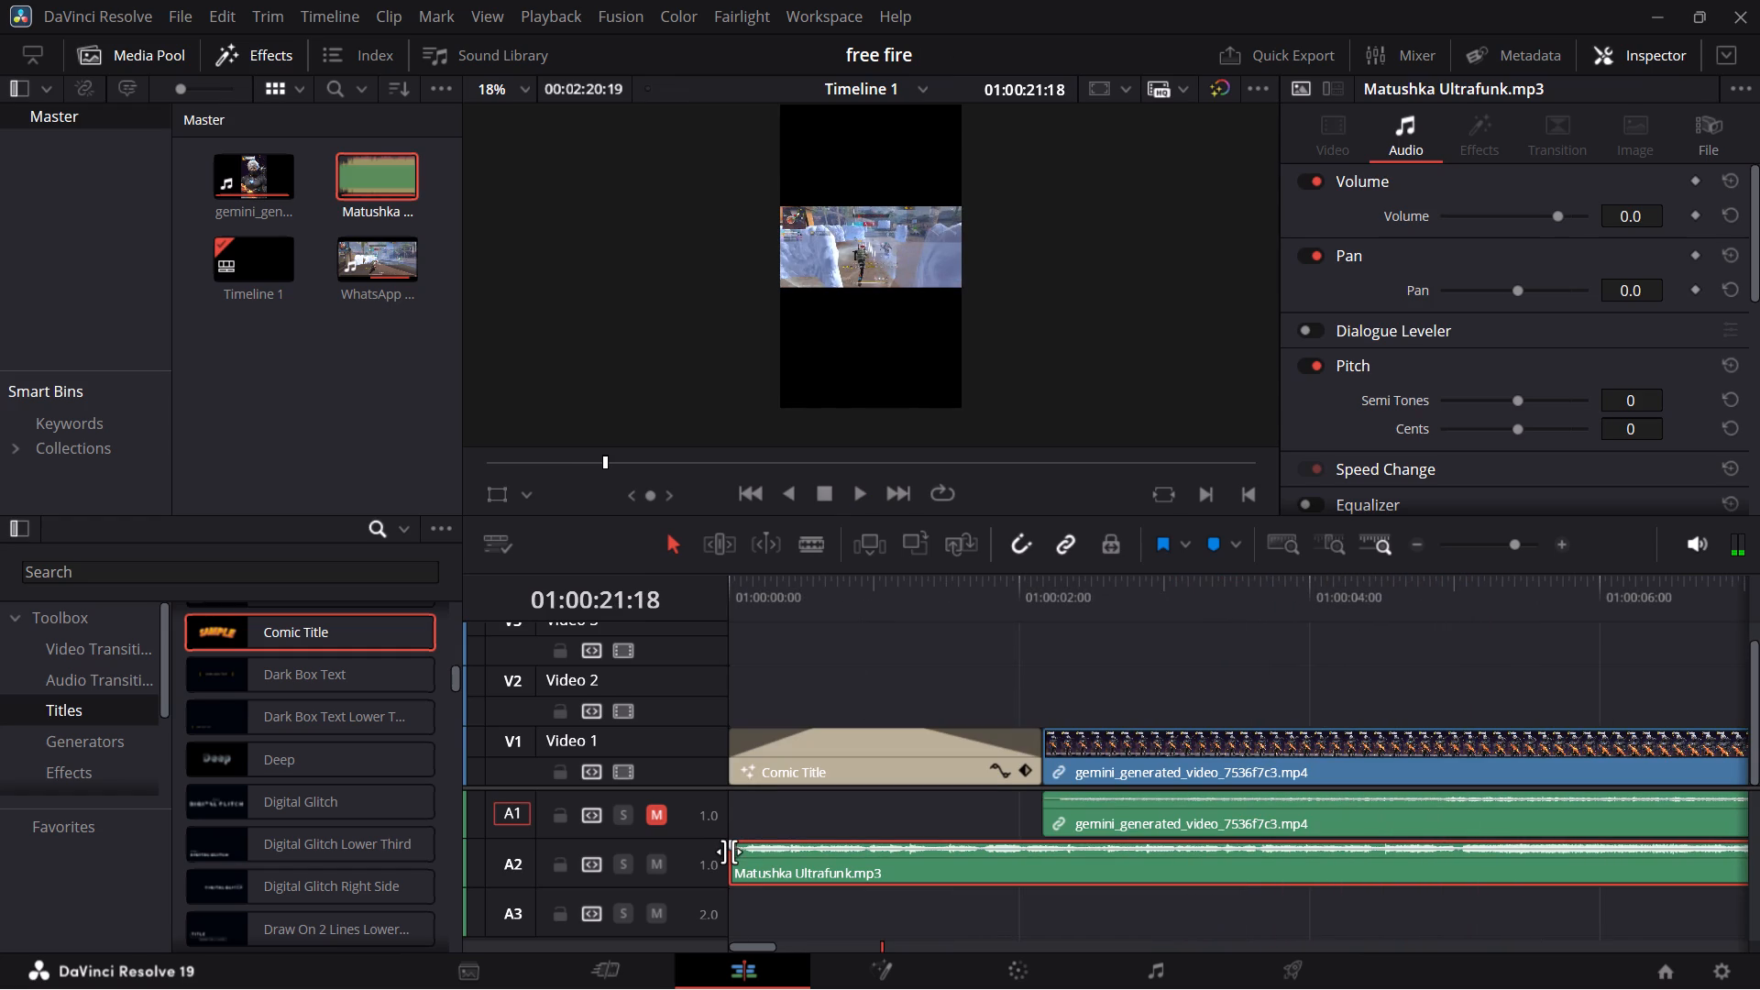
{"action": "left_click", "coordinate": [730, 852]}
{"action": "left_click_drag", "start_coordinate": [730, 852], "coordinate": [1241, 894]}
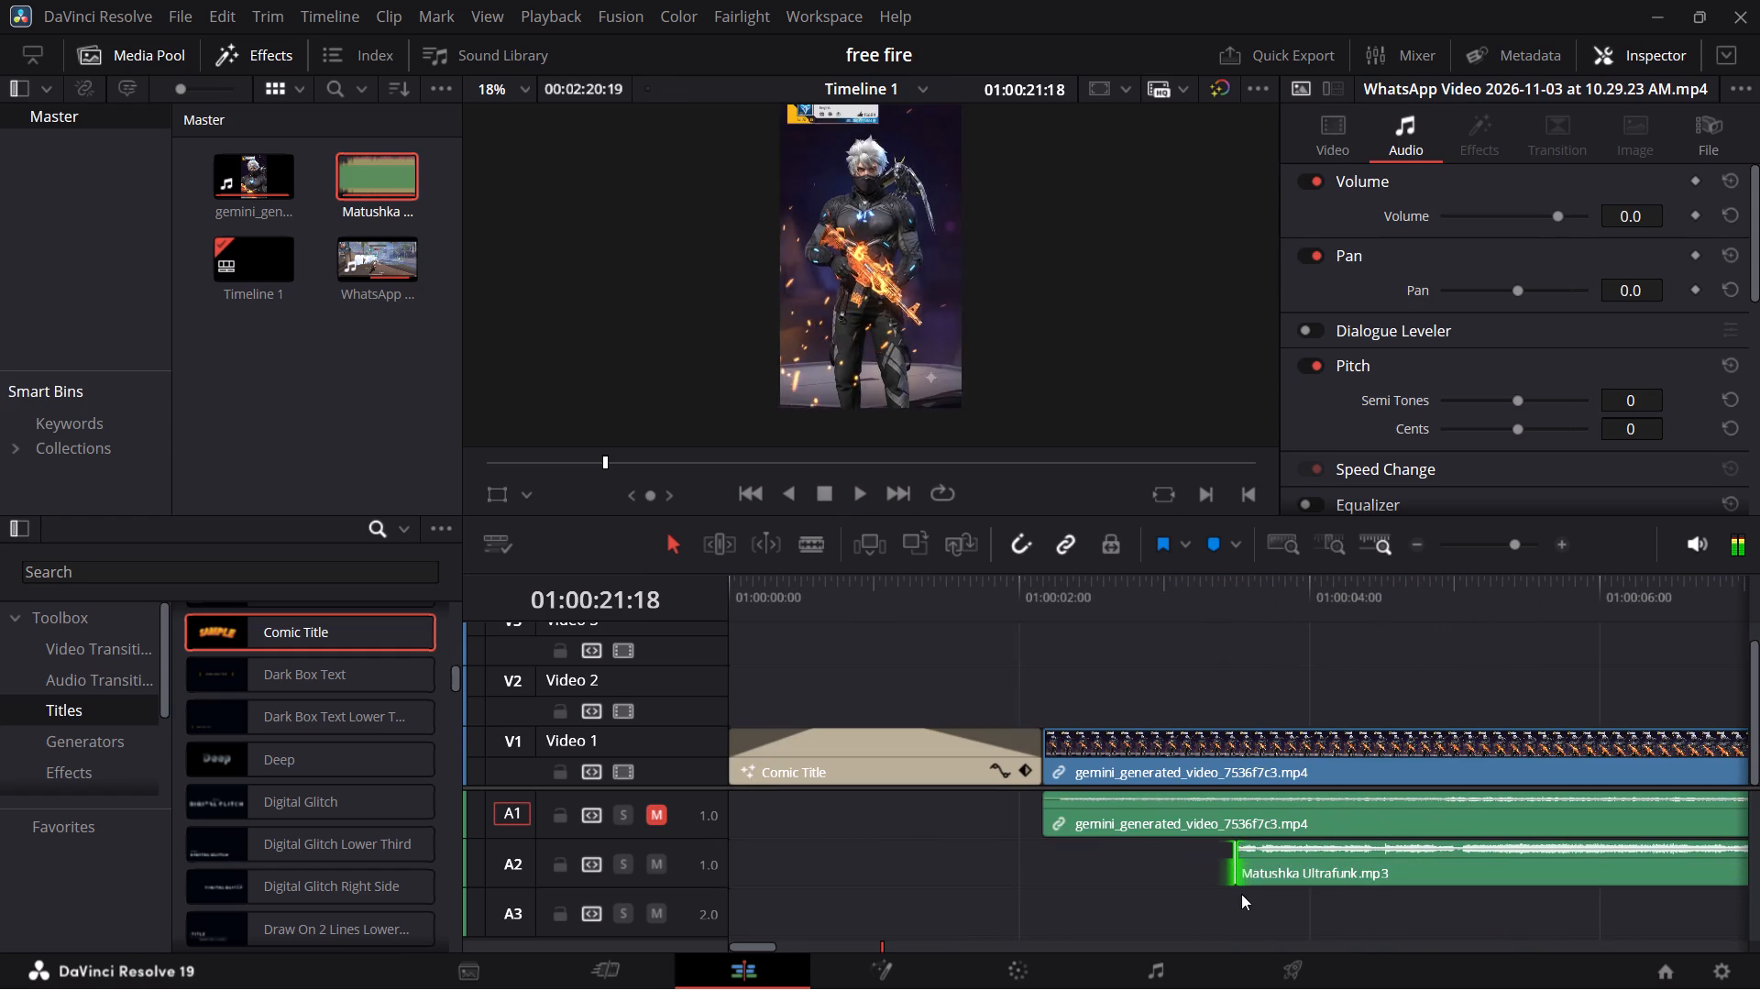
{"action": "left_click_drag", "start_coordinate": [1413, 873], "coordinate": [838, 867]}
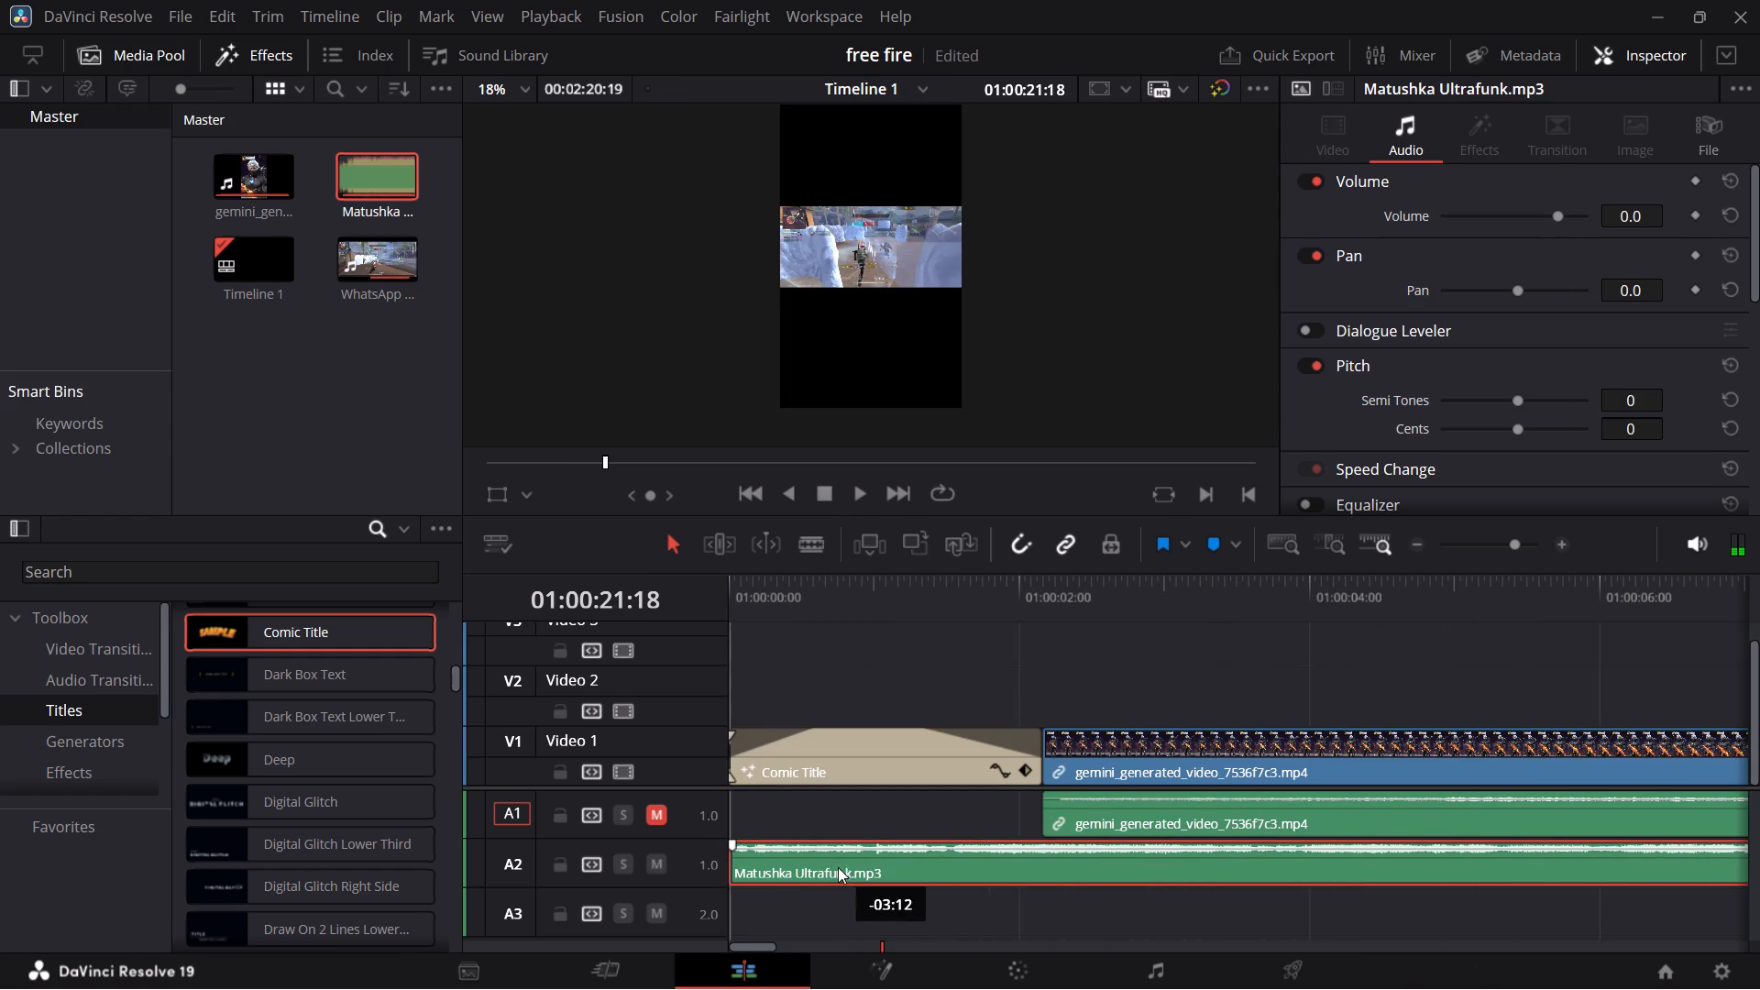
Play the gemini_generated_video intro from about 3 seconds in to check the newly trimmed music against it.
{"action": "left_click", "coordinate": [1195, 591]}
{"action": "key", "text": "space"}
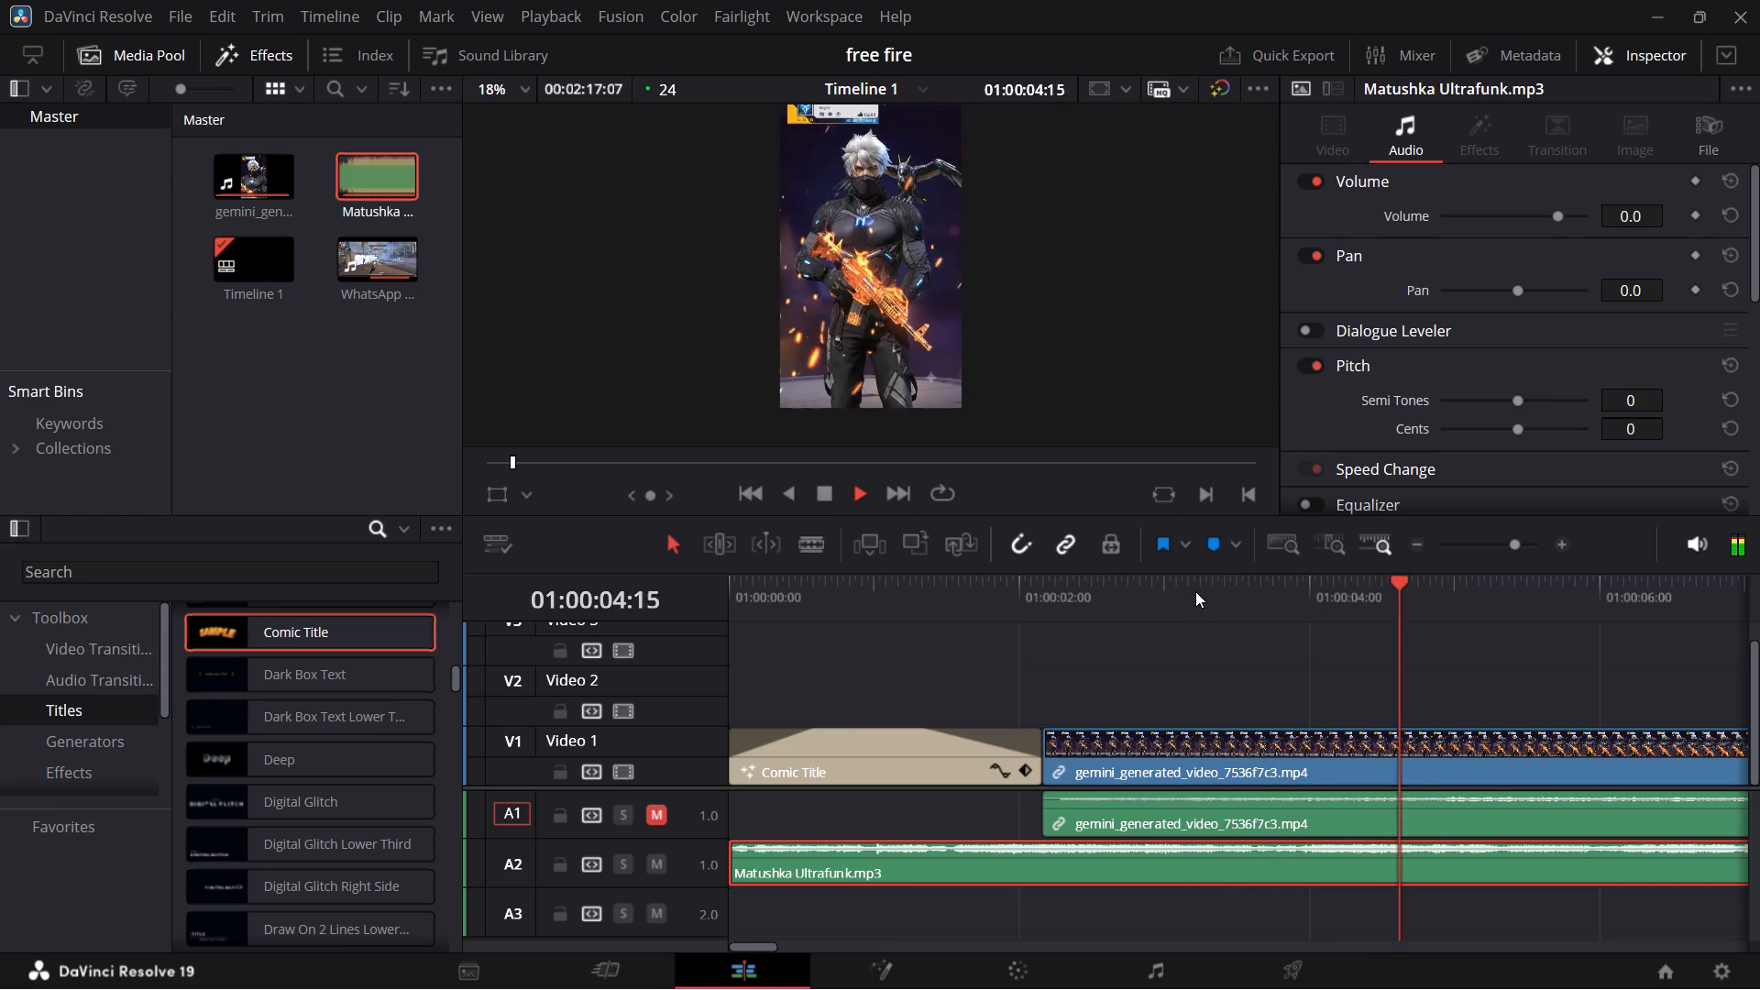
{"action": "key", "text": "space"}
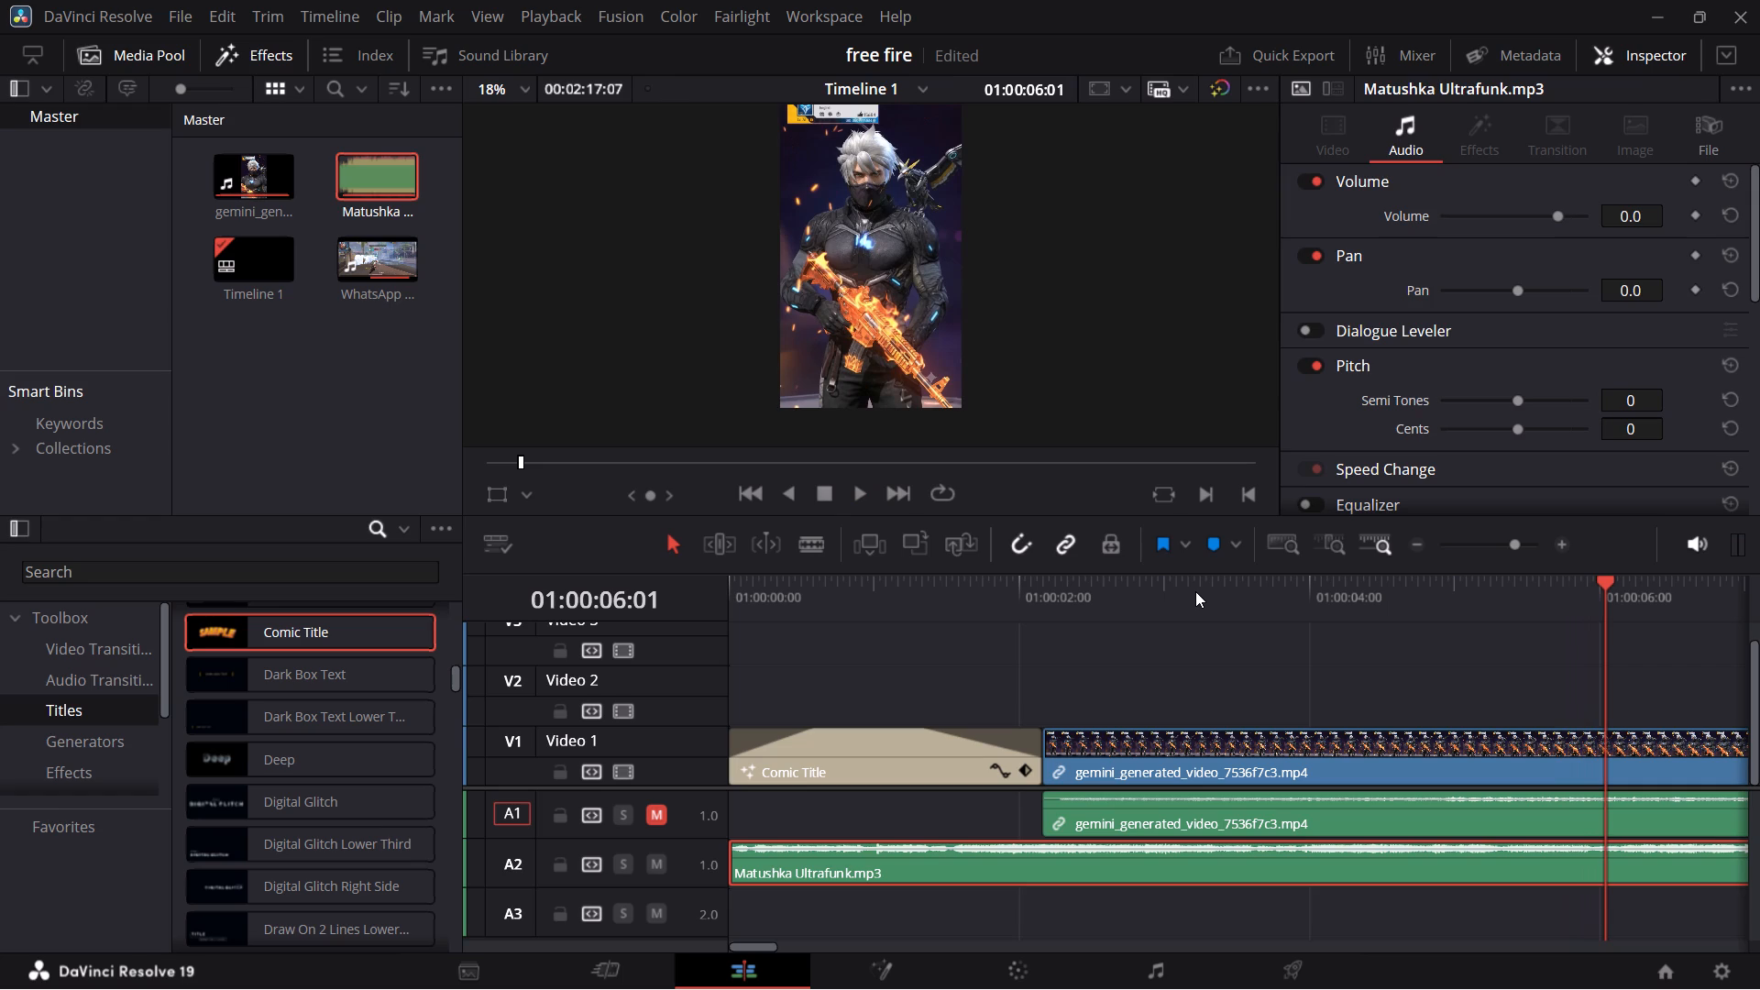
{"action": "key", "text": "space"}
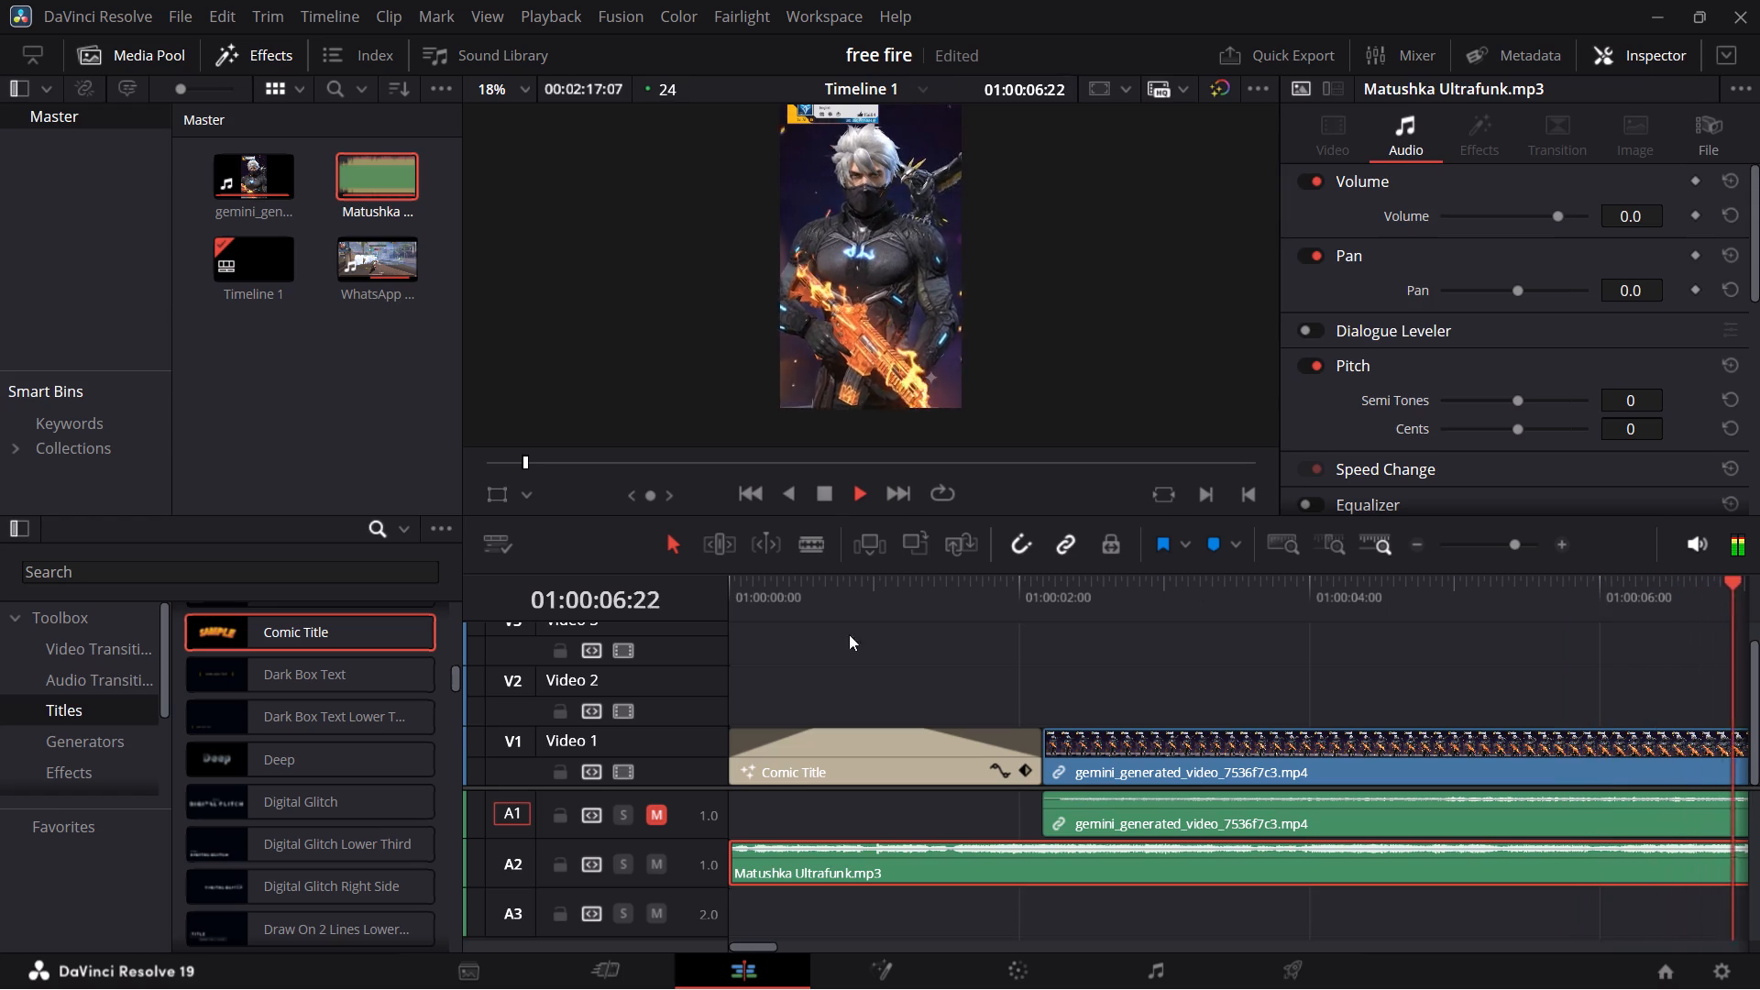
{"action": "key", "text": "space"}
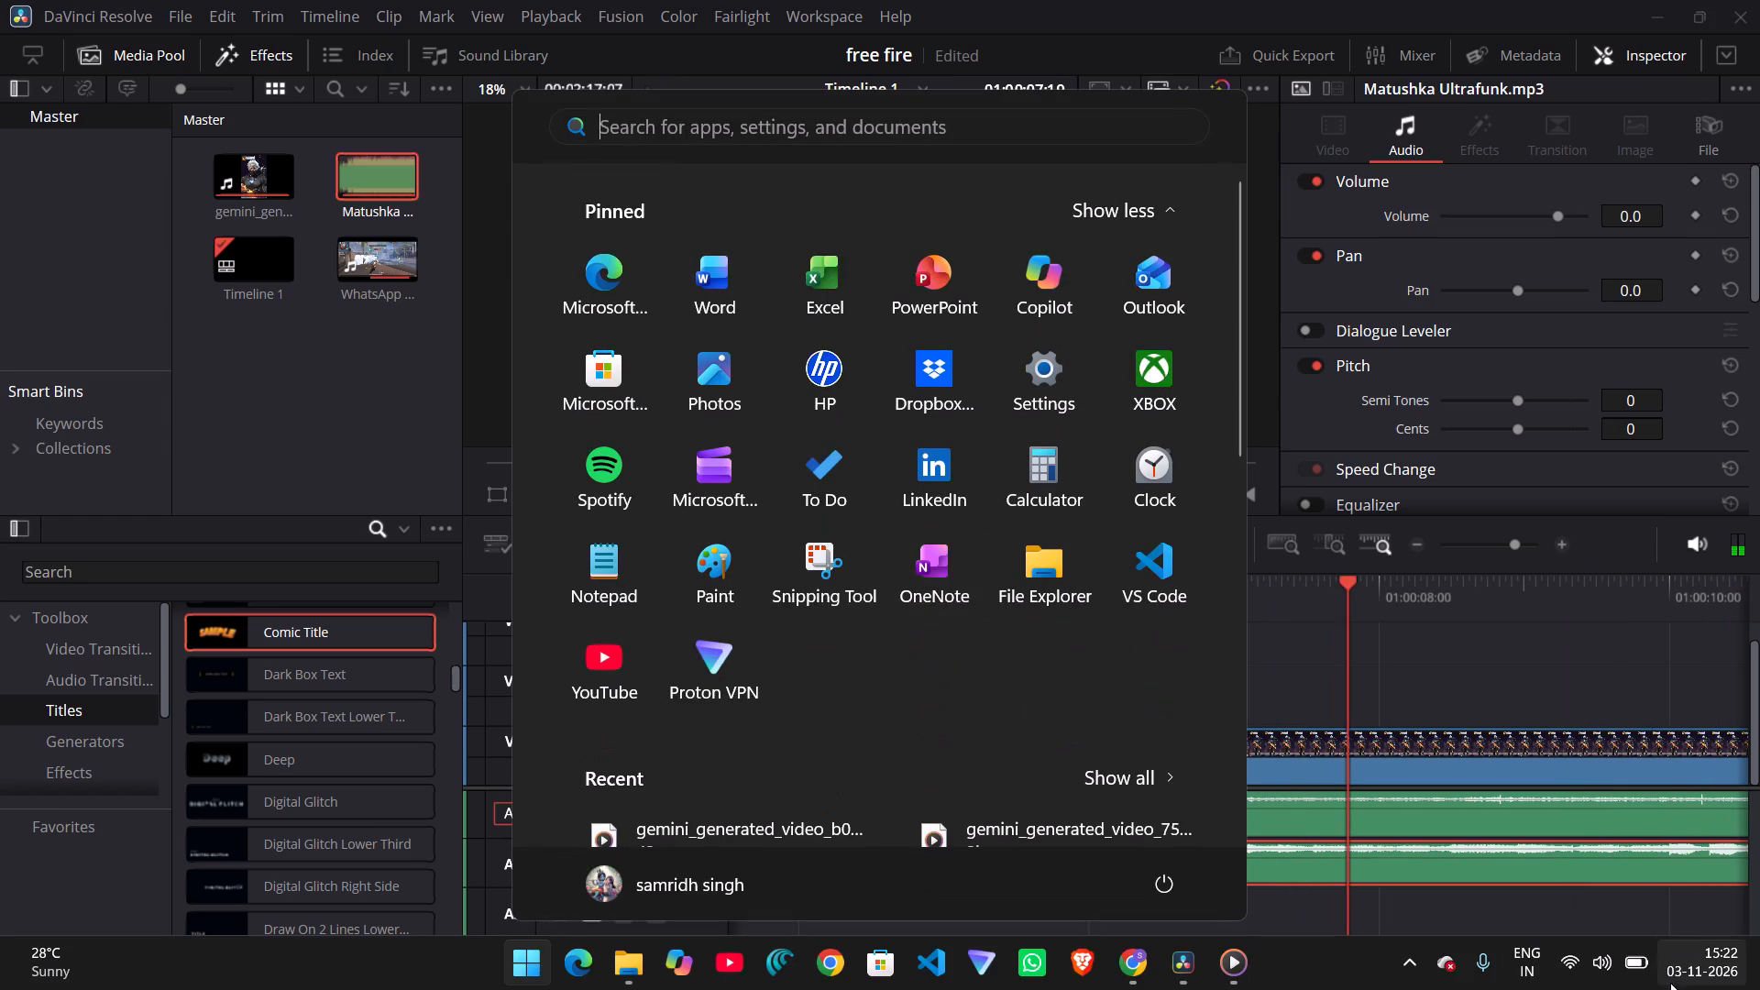
Raise the Windows system volume to maximum.
{"action": "left_click", "coordinate": [1594, 977]}
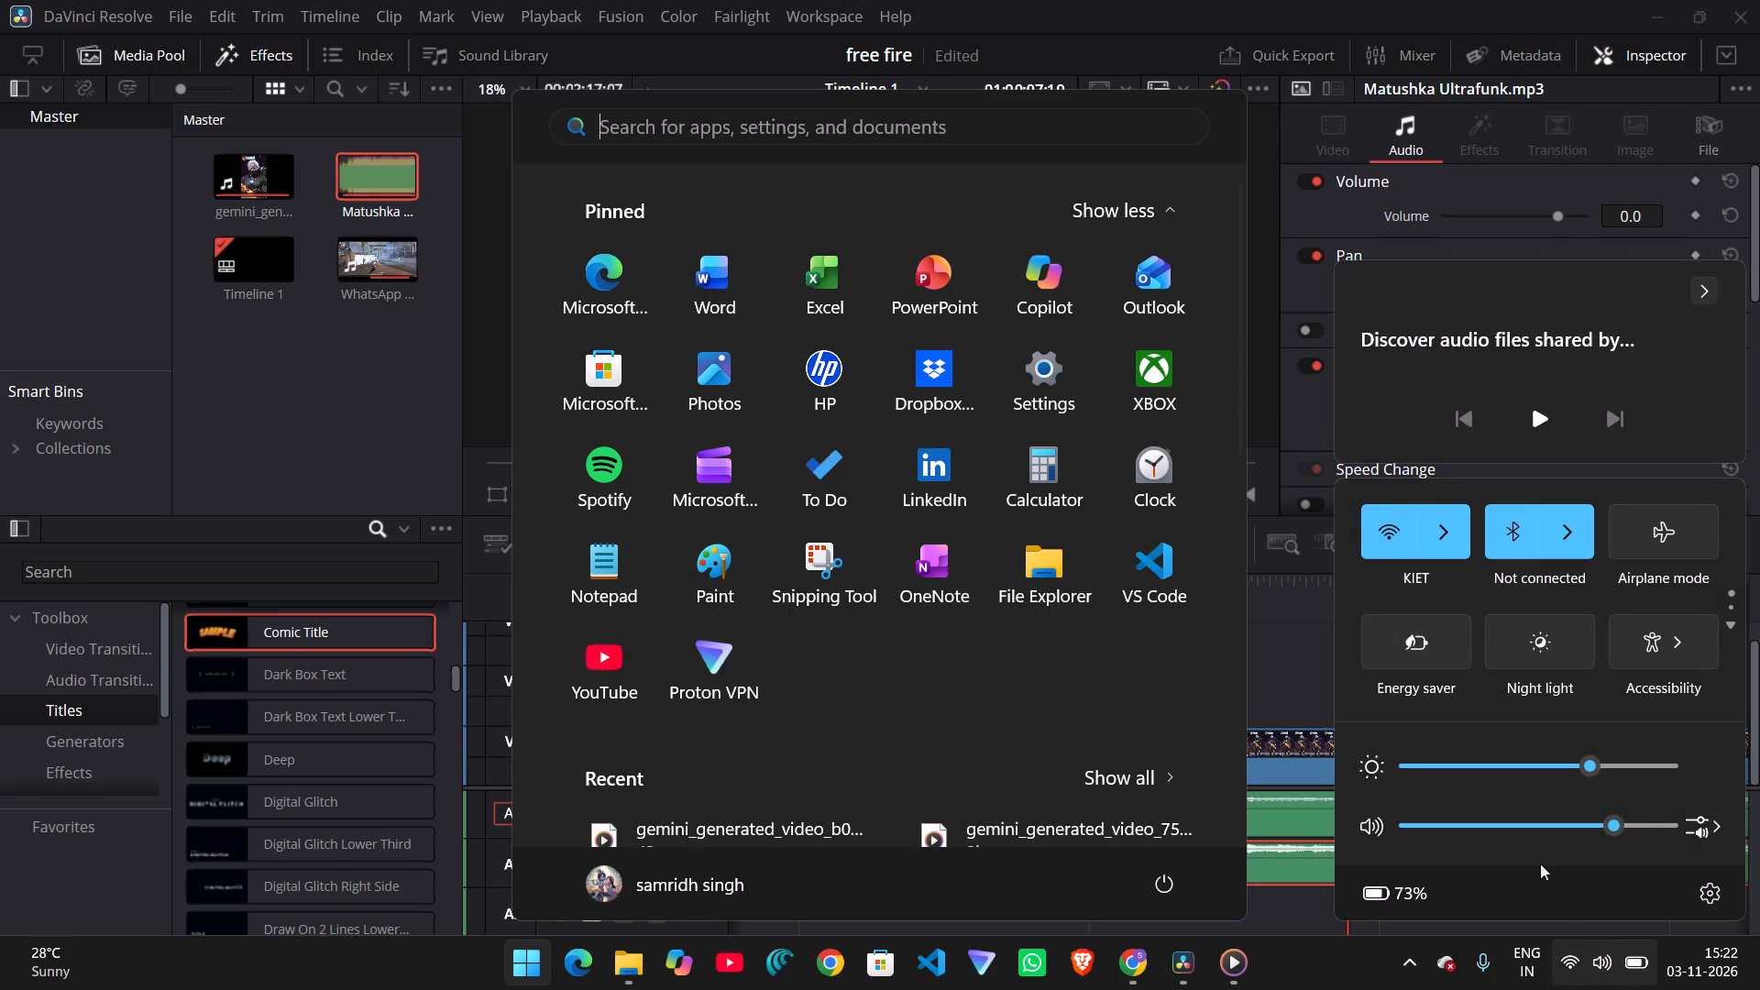
{"action": "left_click_drag", "start_coordinate": [1619, 823], "coordinate": [1701, 824]}
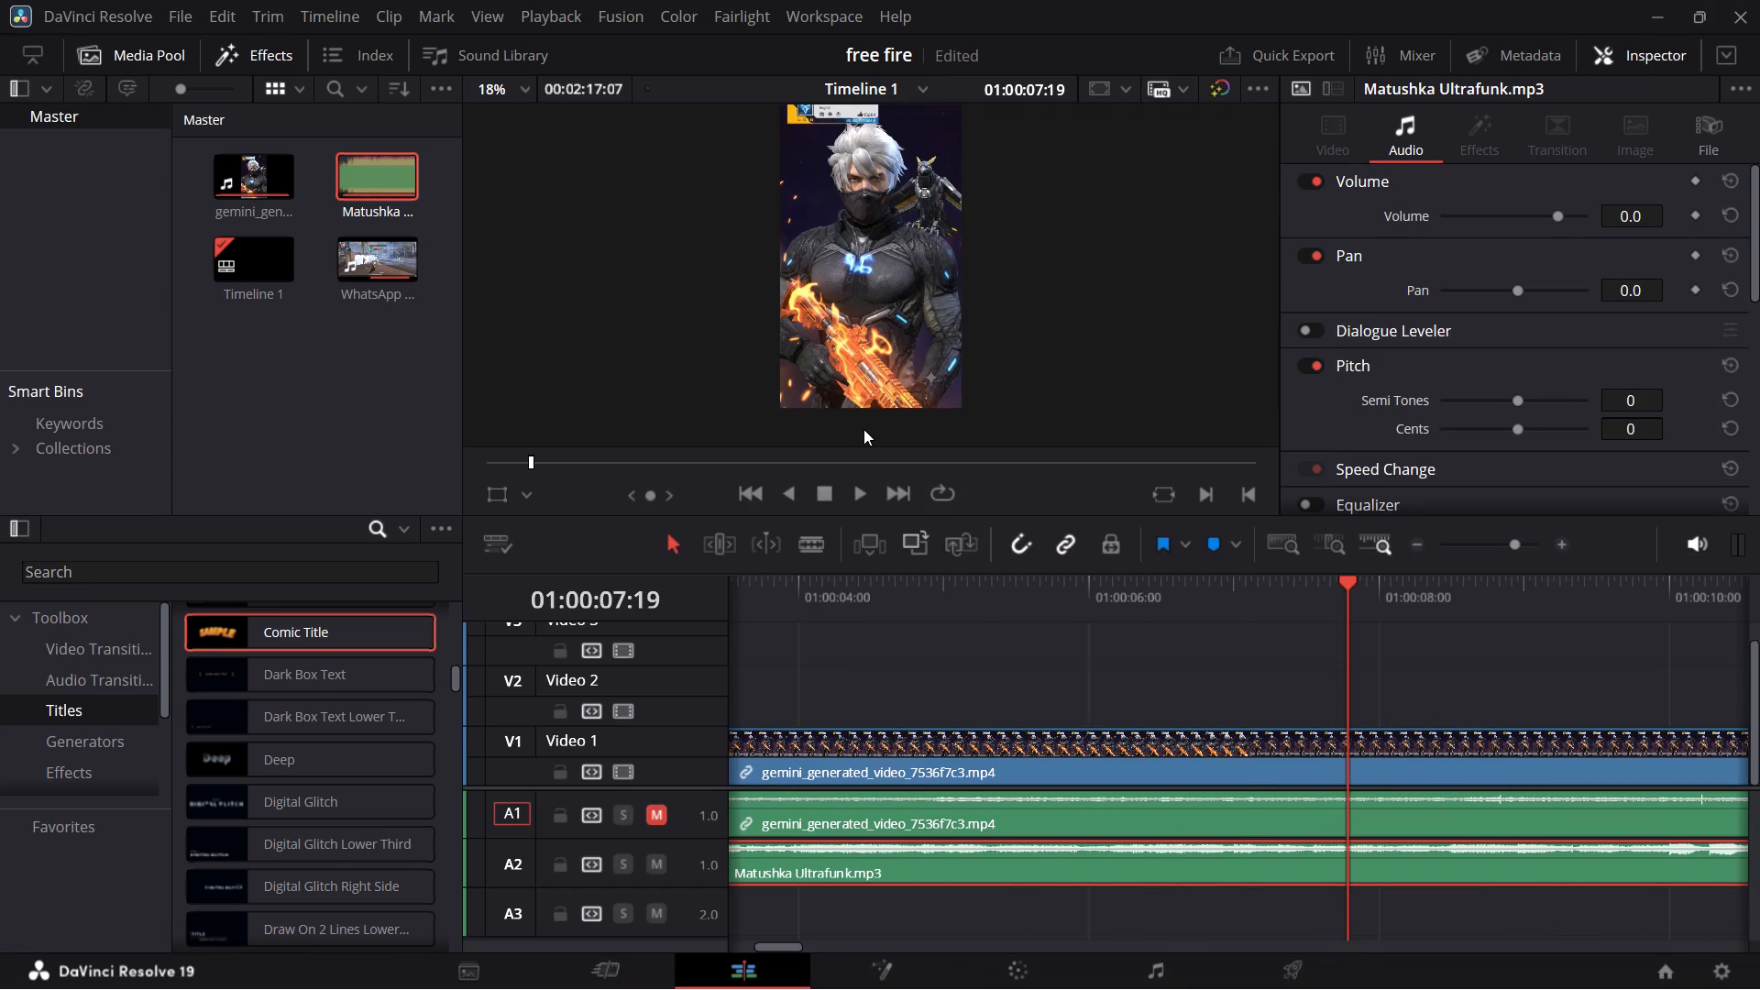
Return to DaVinci Resolve, continue playing the intro clip with its music, and replay the timeline from 01:00:00:00.
{"action": "key", "text": "space"}
{"action": "key", "text": "space"}
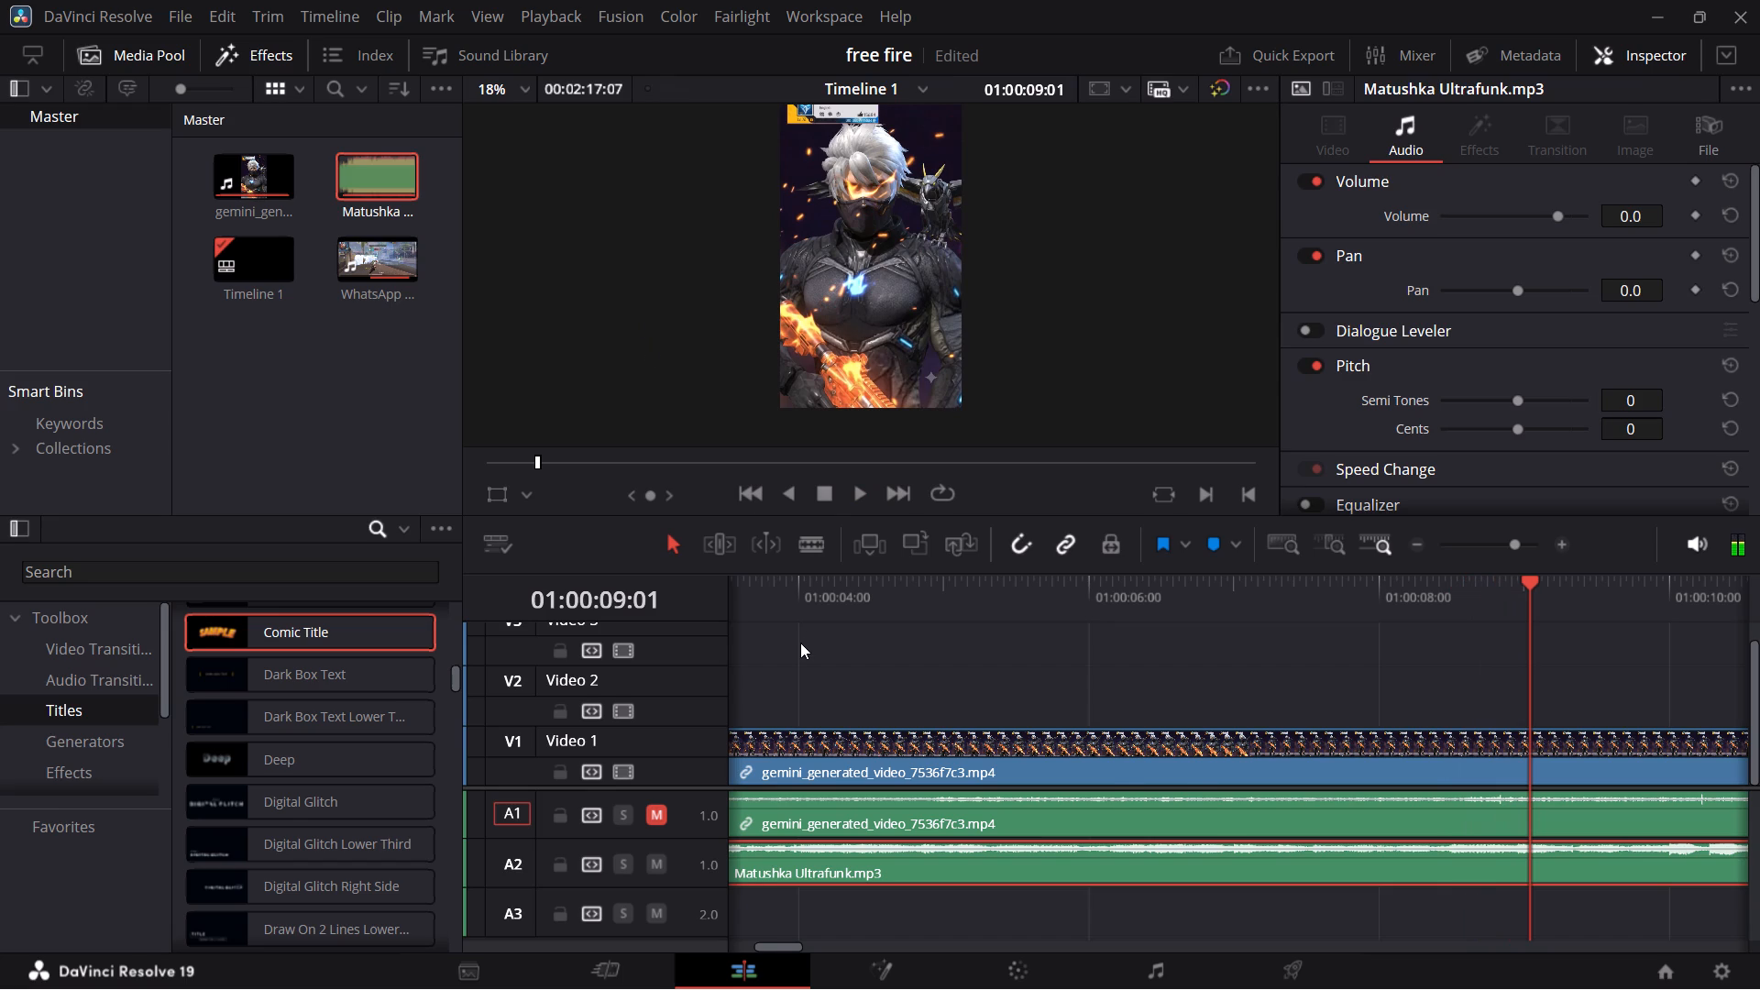
{"action": "scroll", "coordinate": [800, 643], "scroll_direction": "right", "scroll_amount": 7}
{"action": "left_click", "coordinate": [739, 585]}
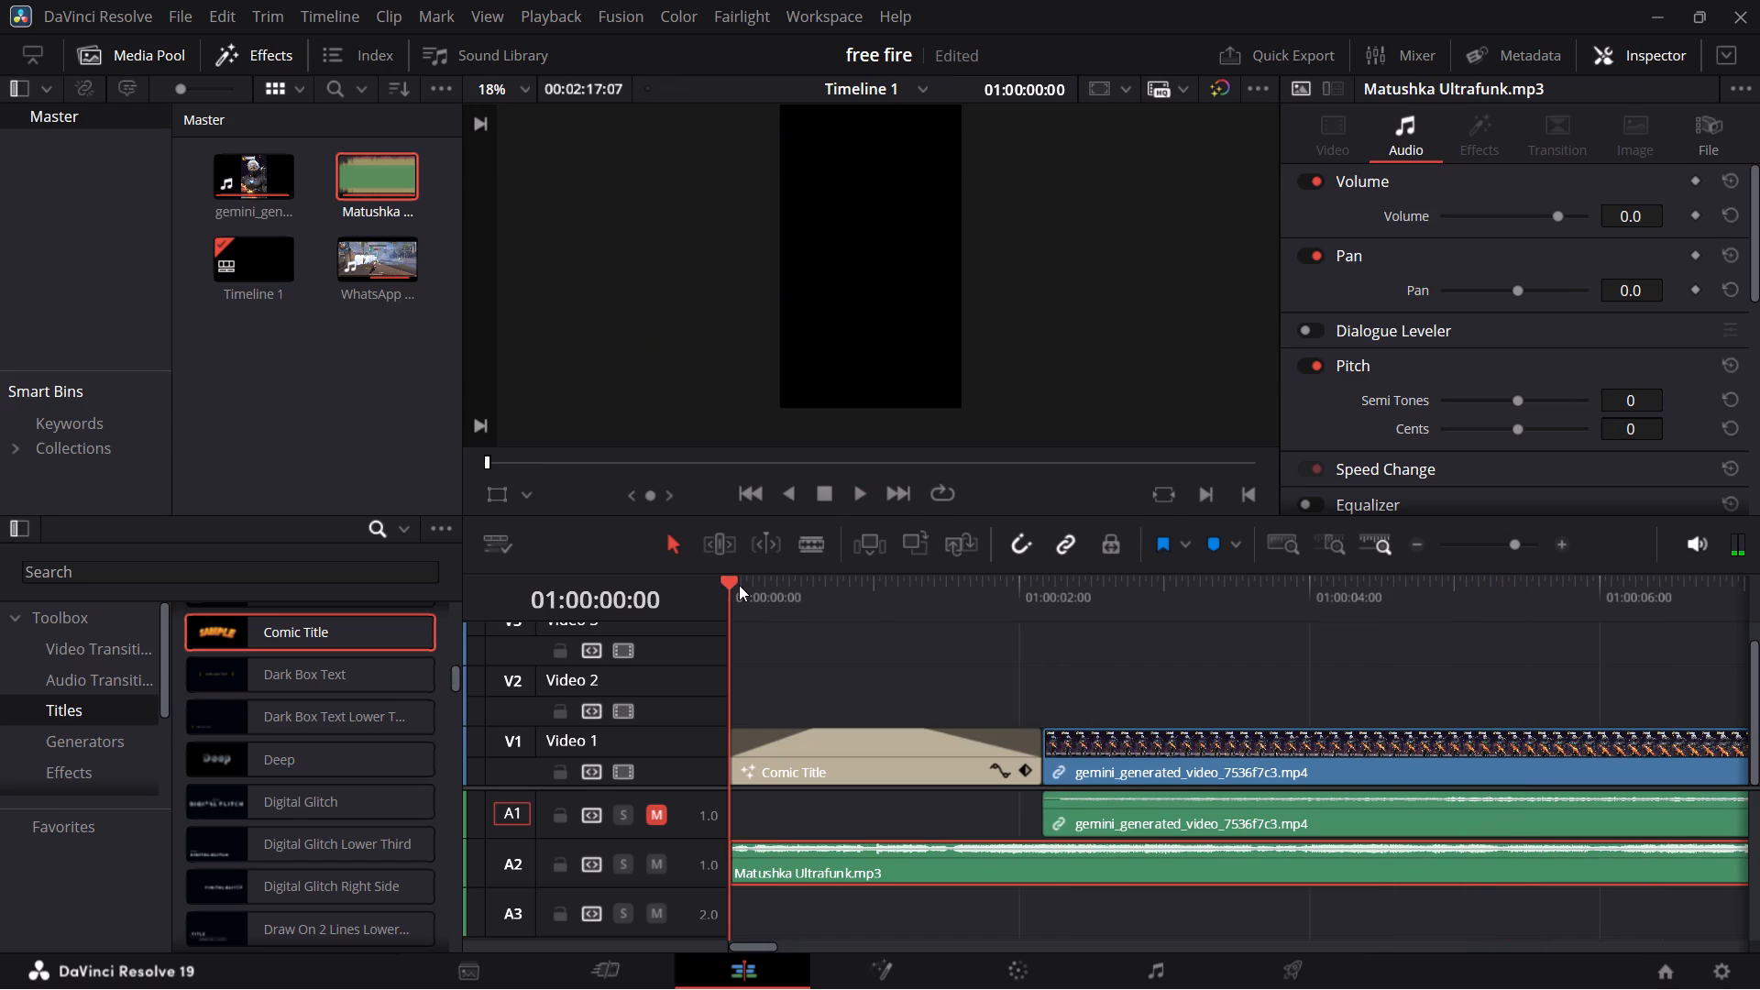
{"action": "key", "text": "space"}
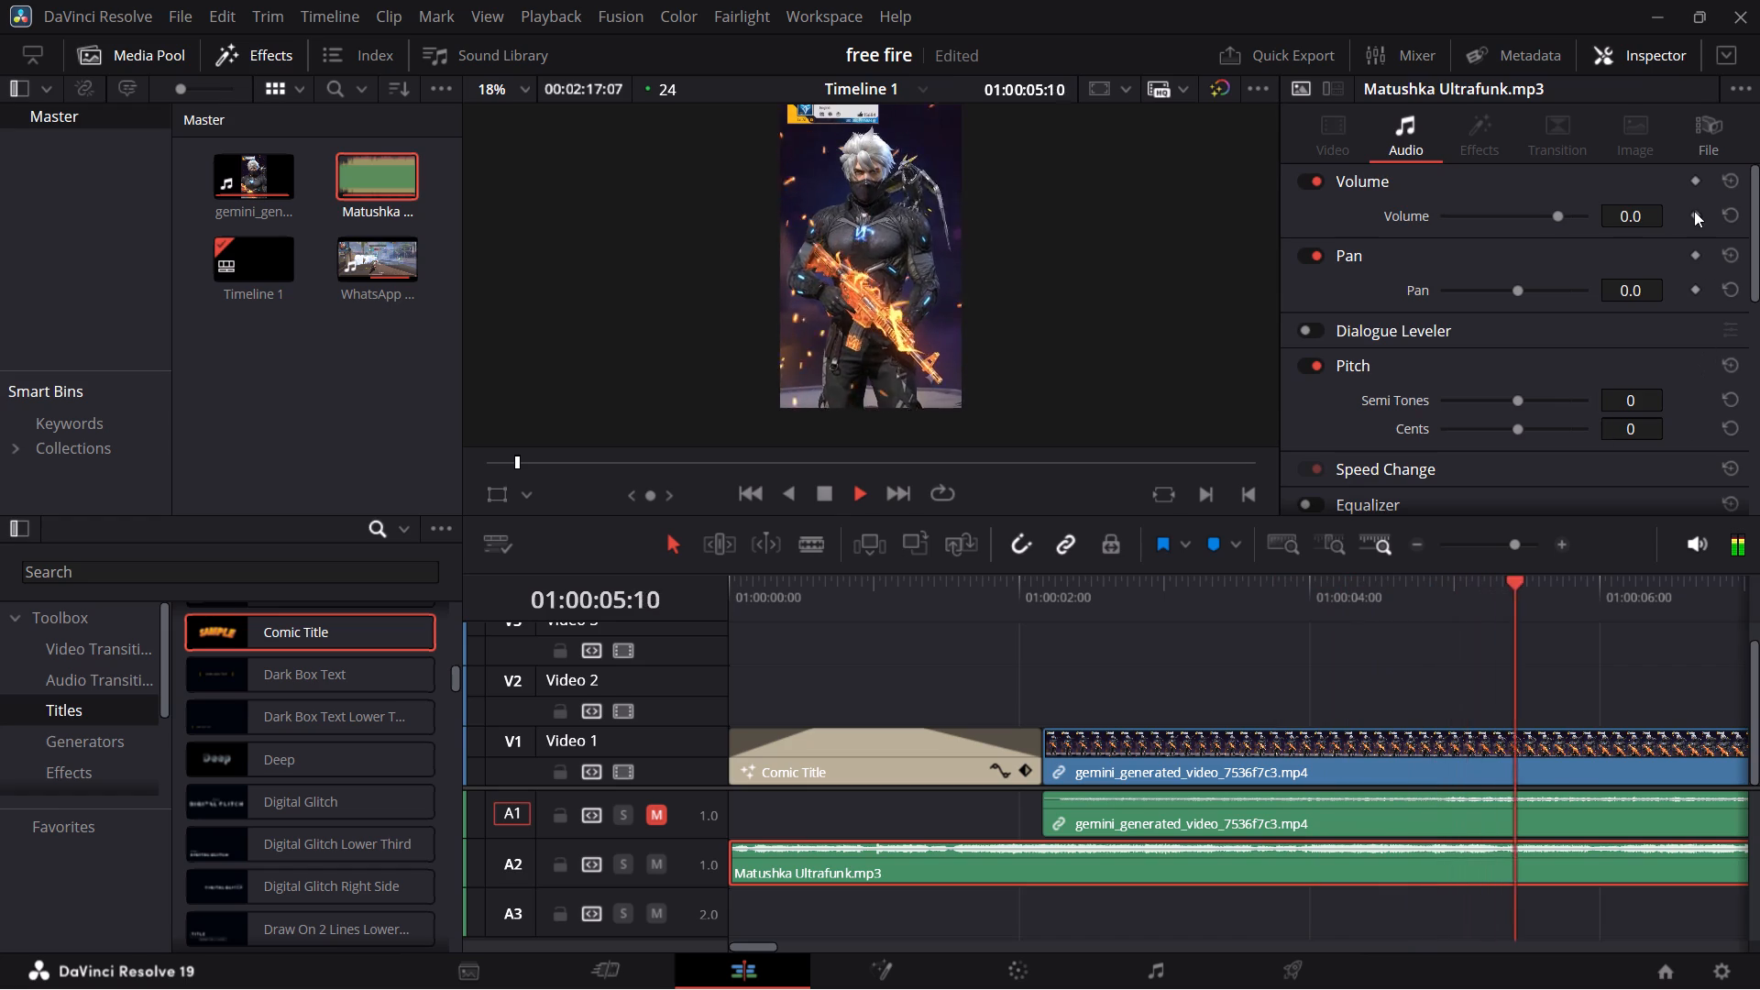
Hide the Inspector while the timeline plays.
{"action": "left_click", "coordinate": [1602, 49]}
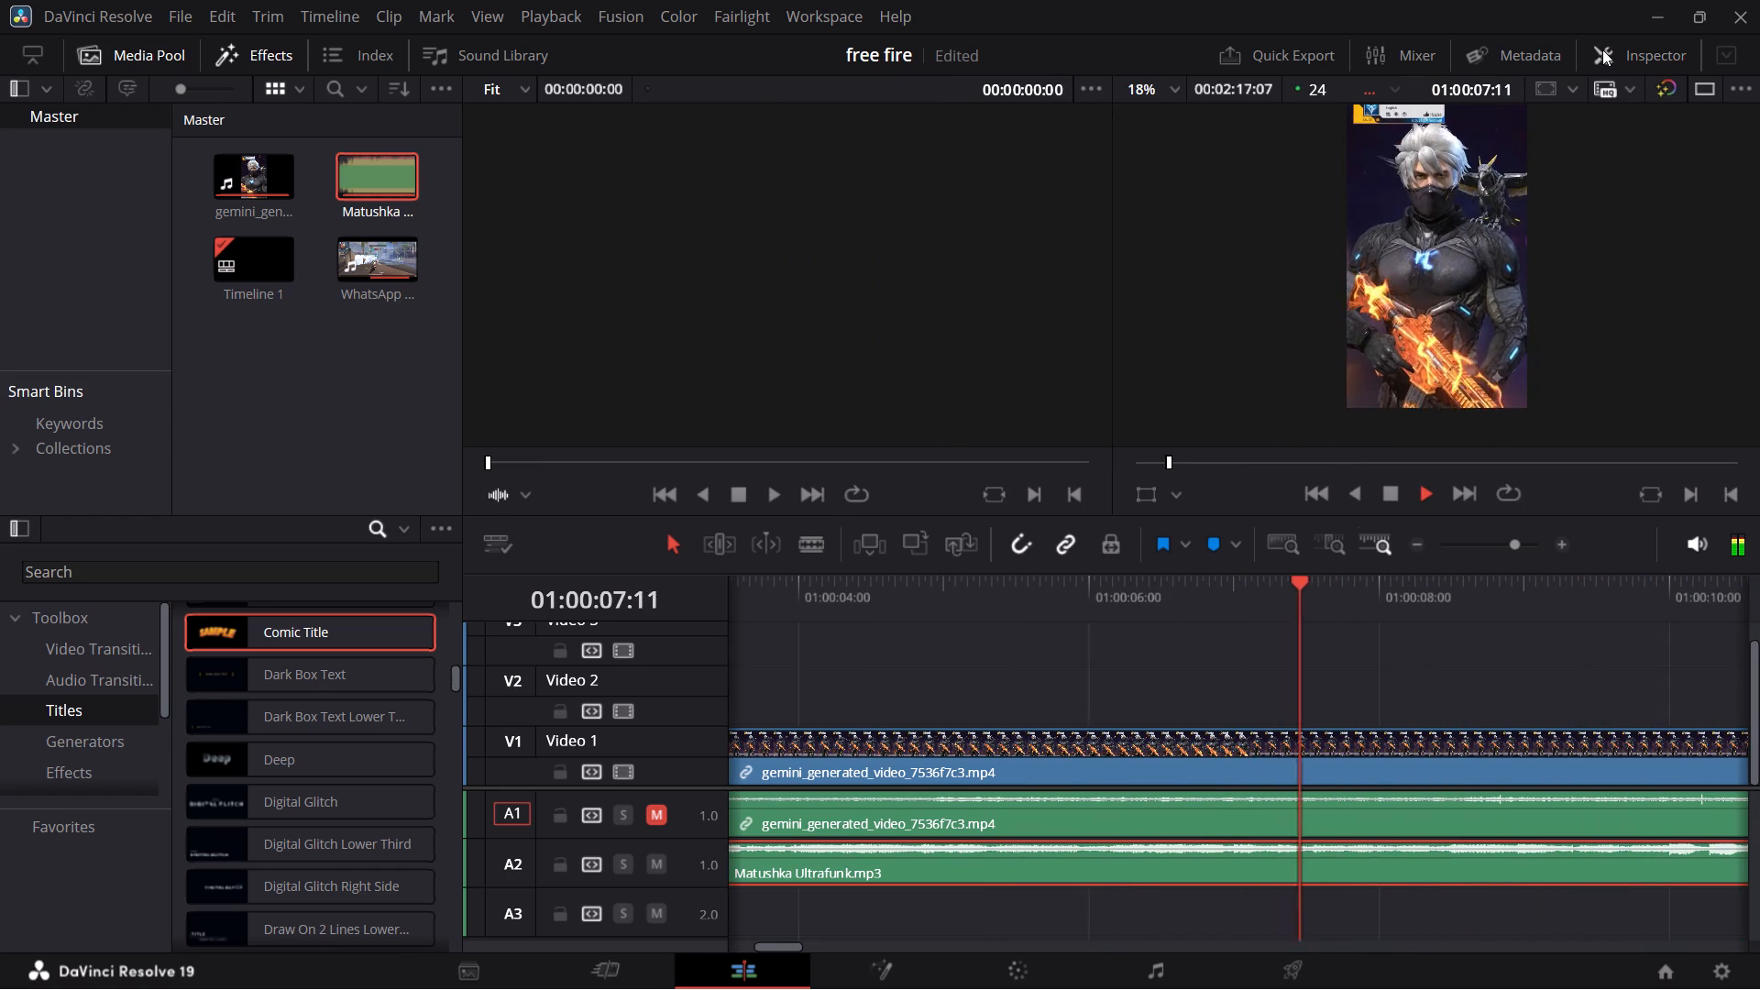
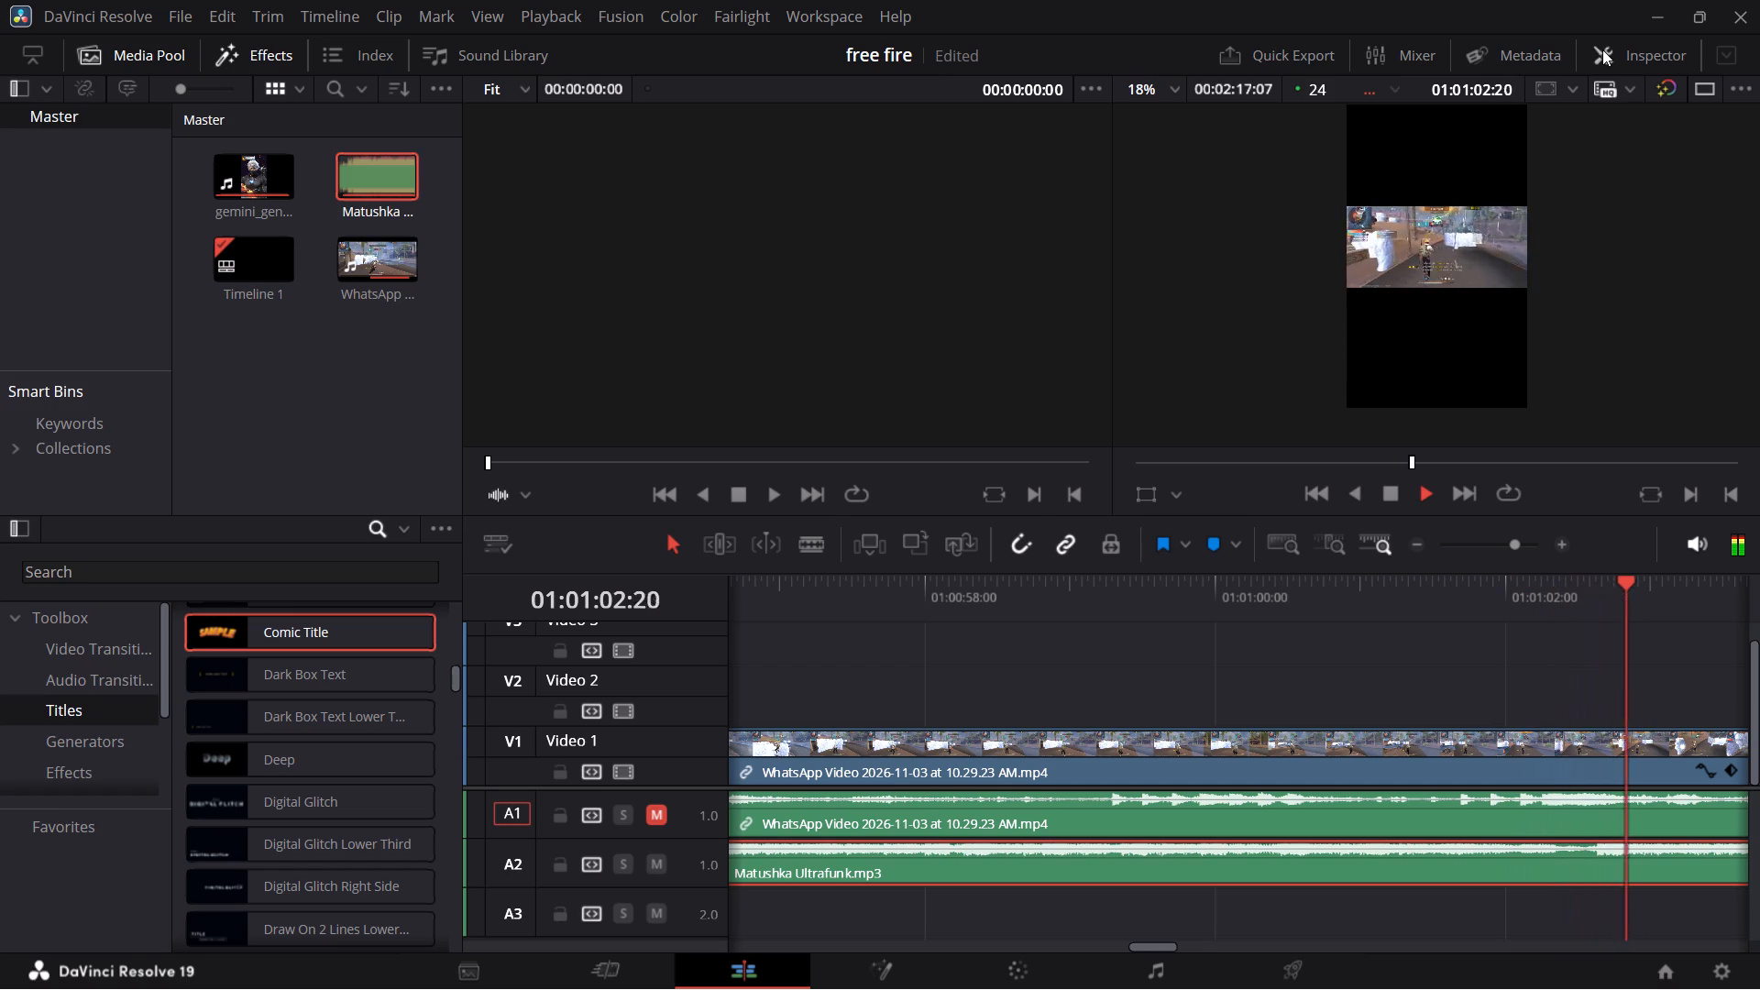
Stop the timeline playback just past the end of the gameplay clip, at about 01:01:04:08.
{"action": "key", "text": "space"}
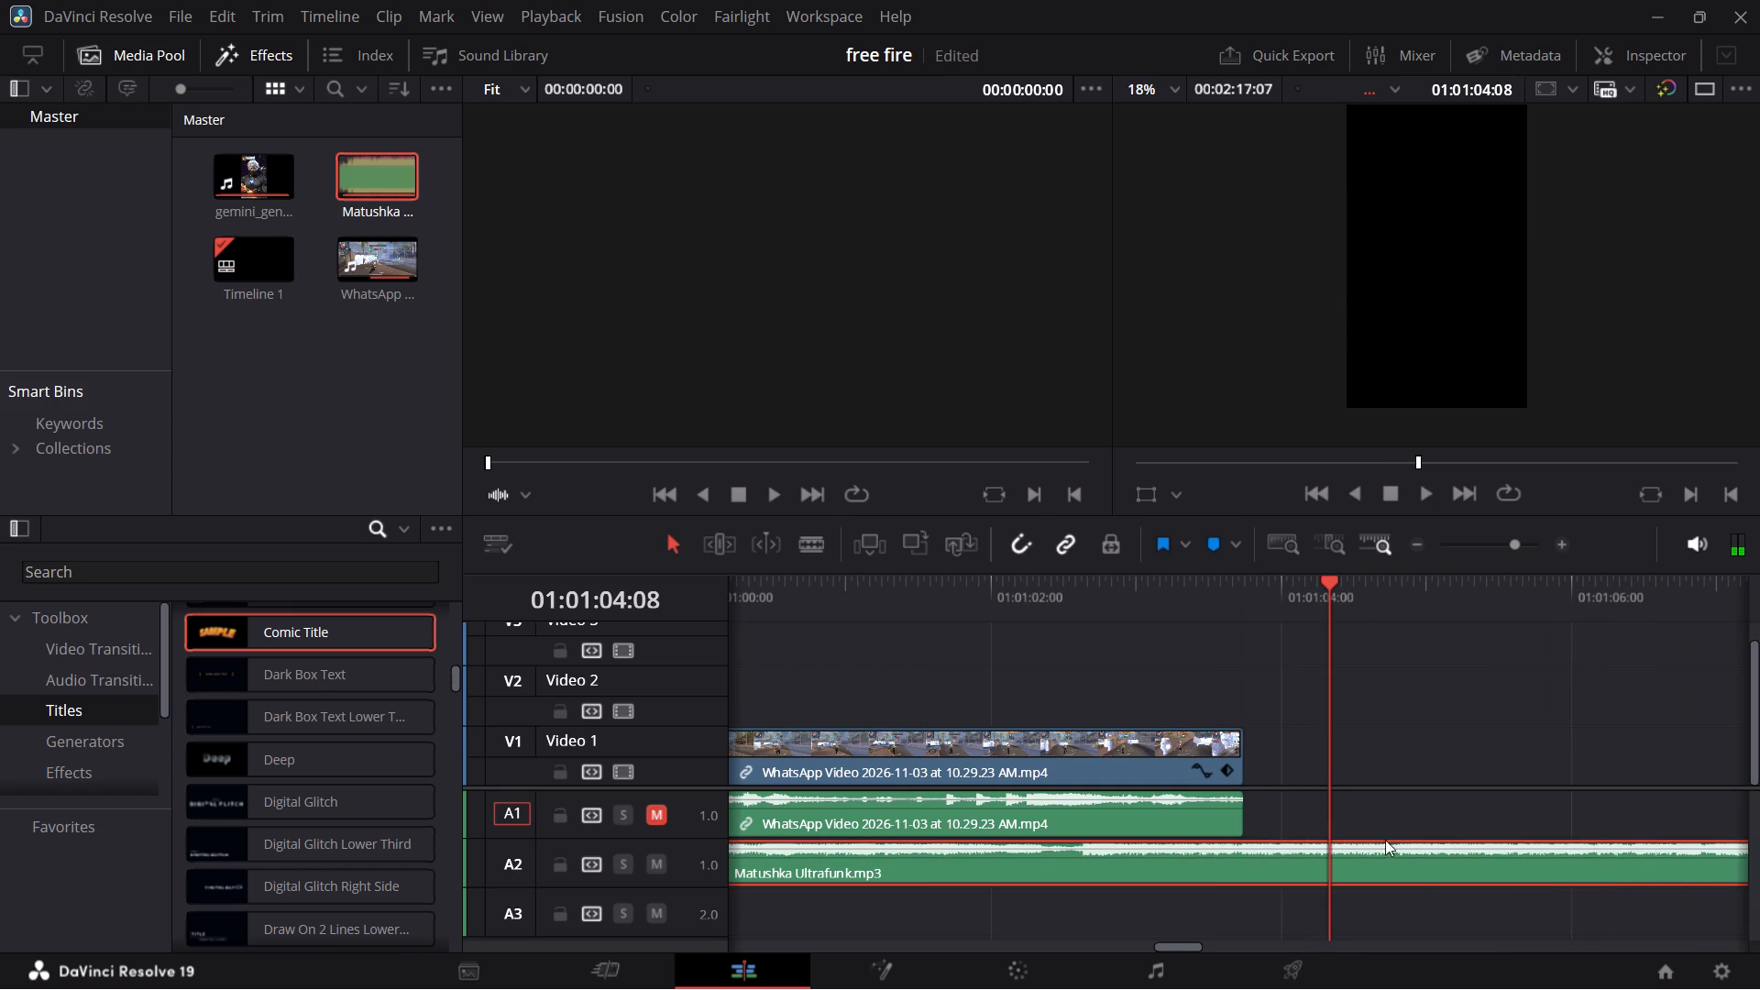
Split the Matushka Ultrafunk music on A2 where the gameplay clip ends and delete the excess music after the cut.
{"action": "left_click", "coordinate": [804, 553]}
{"action": "left_click", "coordinate": [1250, 860]}
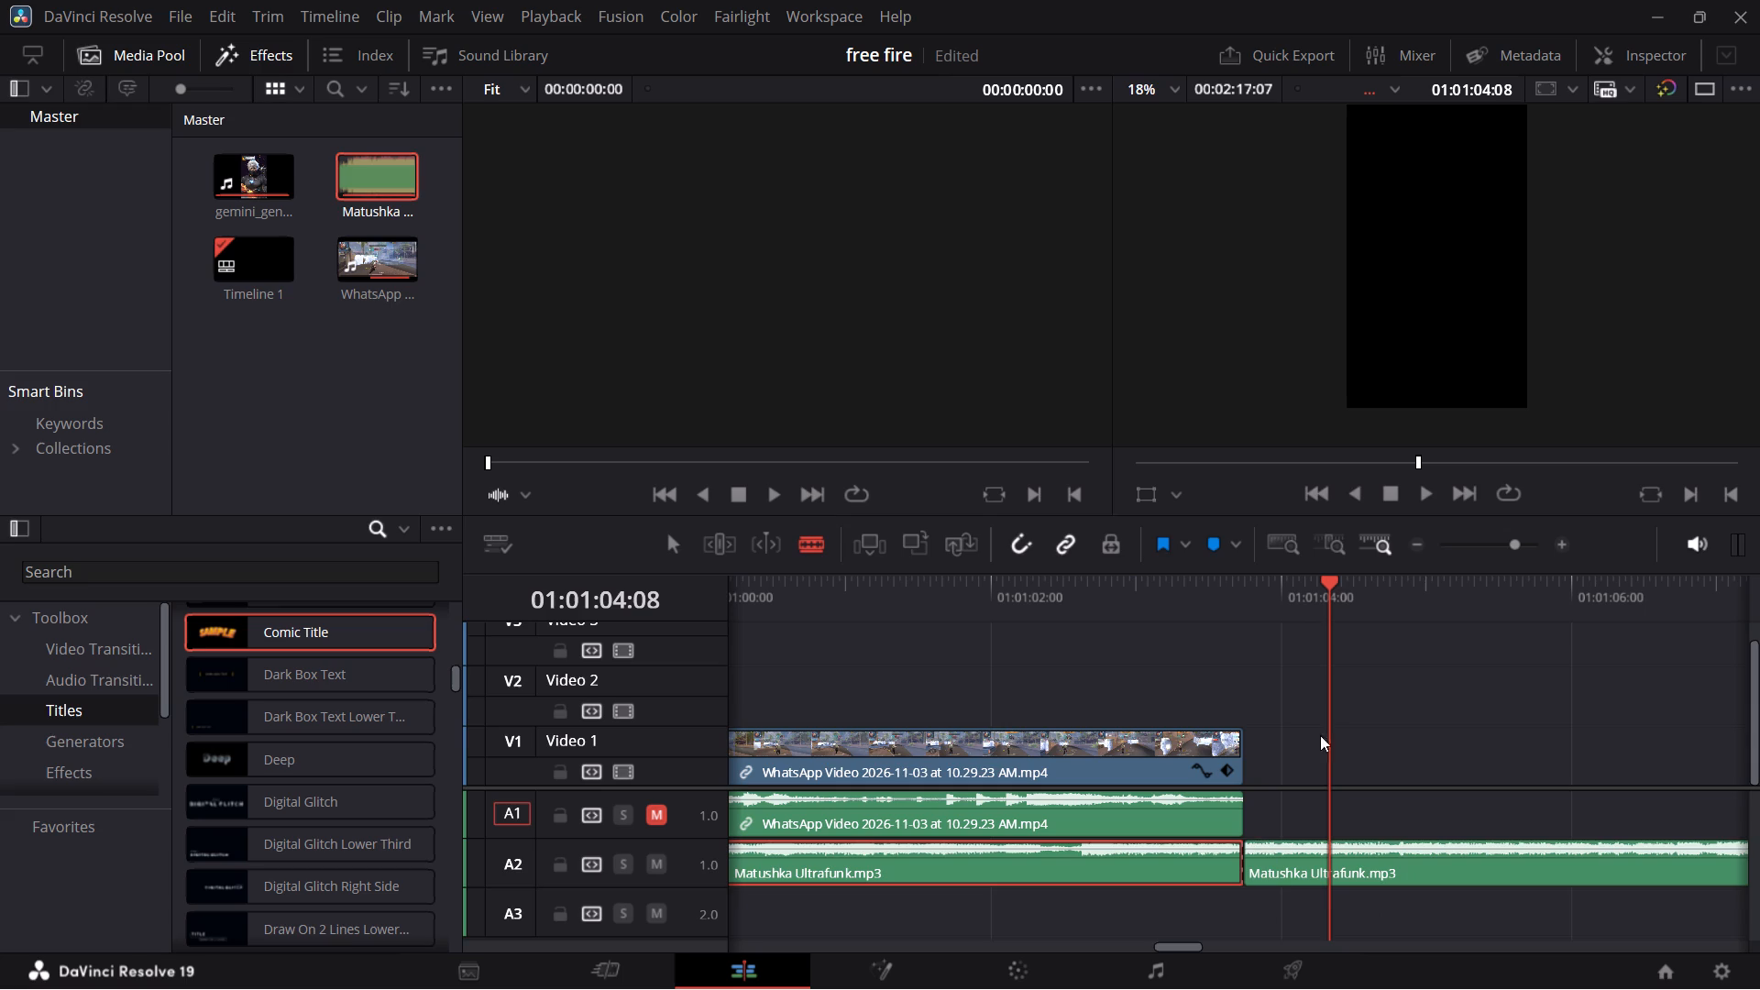
{"action": "left_click", "coordinate": [672, 545]}
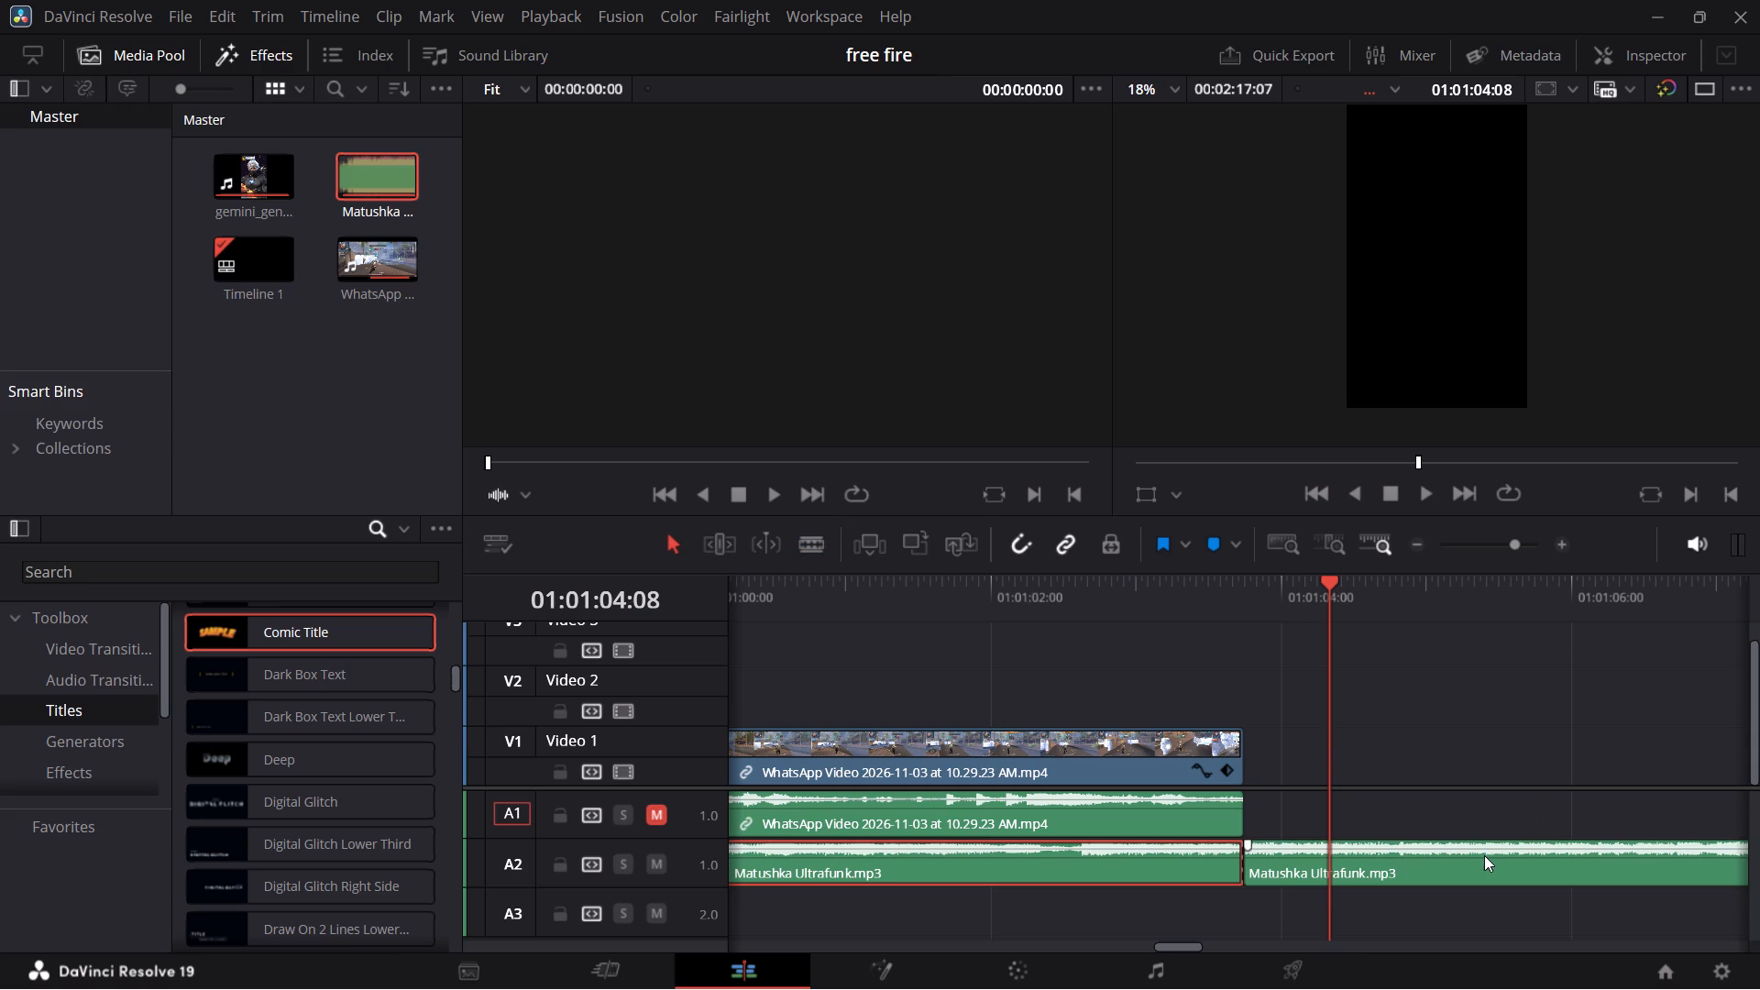
{"action": "left_click", "coordinate": [1483, 855]}
{"action": "key", "text": "Delete"}
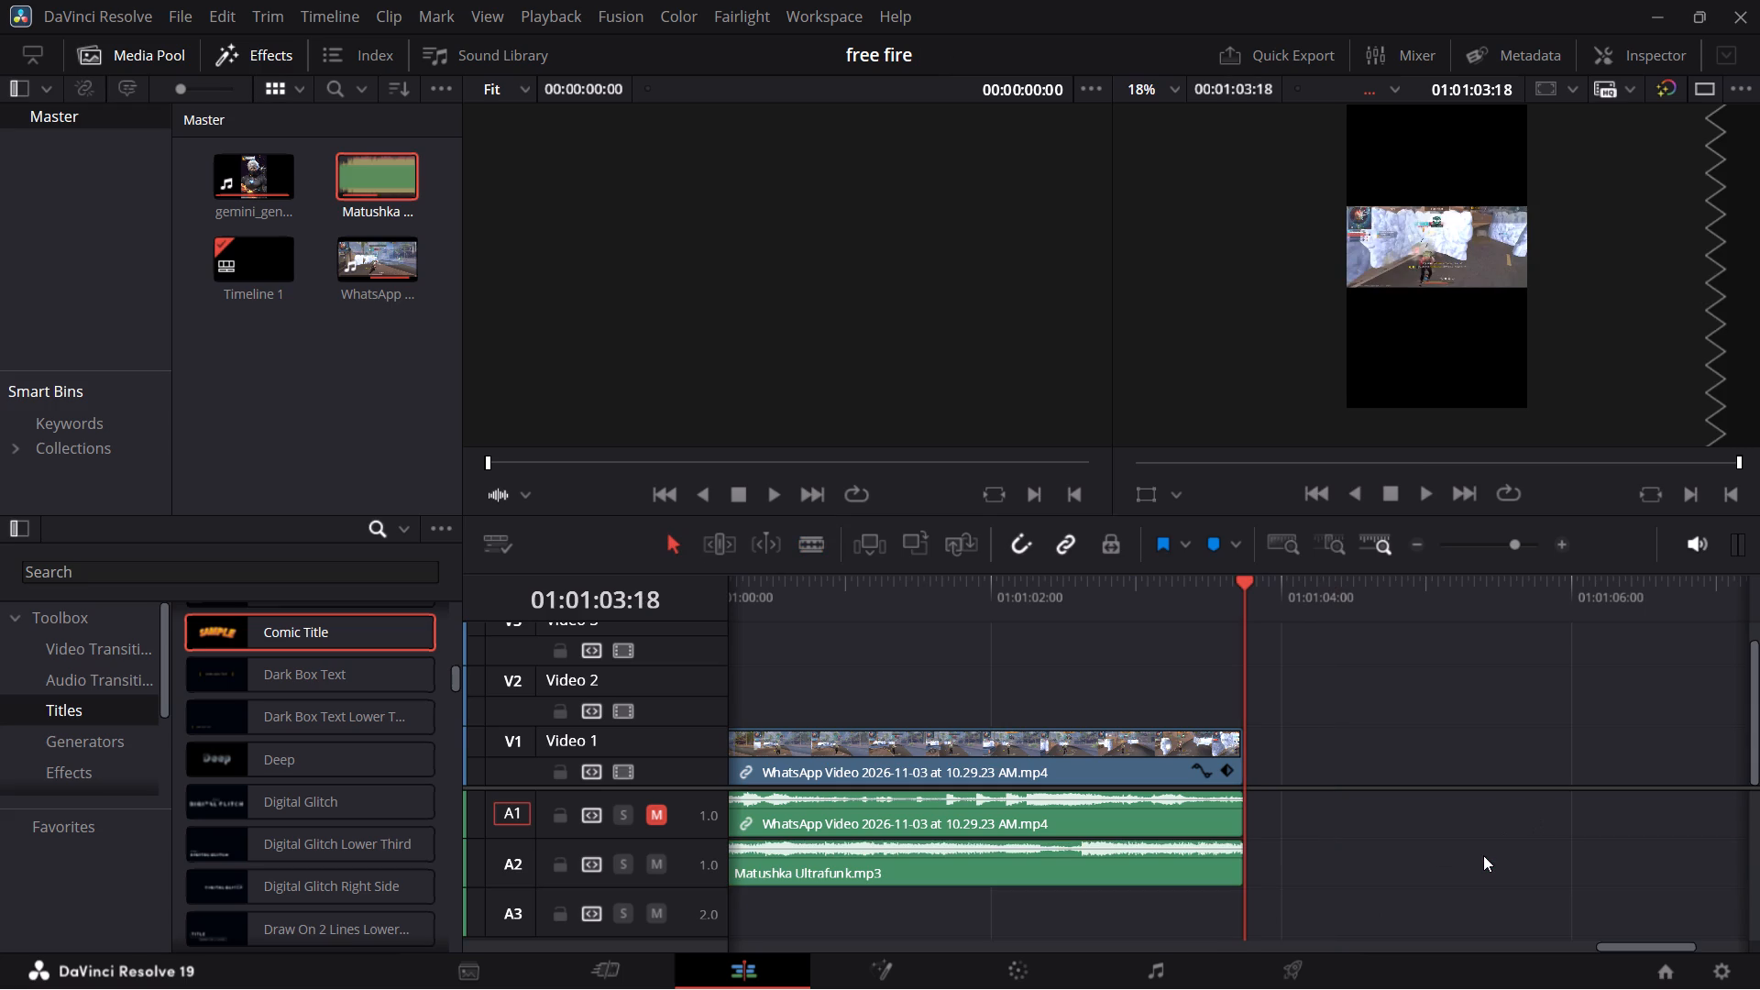
Play the timeline from 01:00:00:00 through the intro into the gameplay clip to review the cut between them.
{"action": "scroll", "coordinate": [1027, 679], "scroll_direction": "right", "scroll_amount": 11}
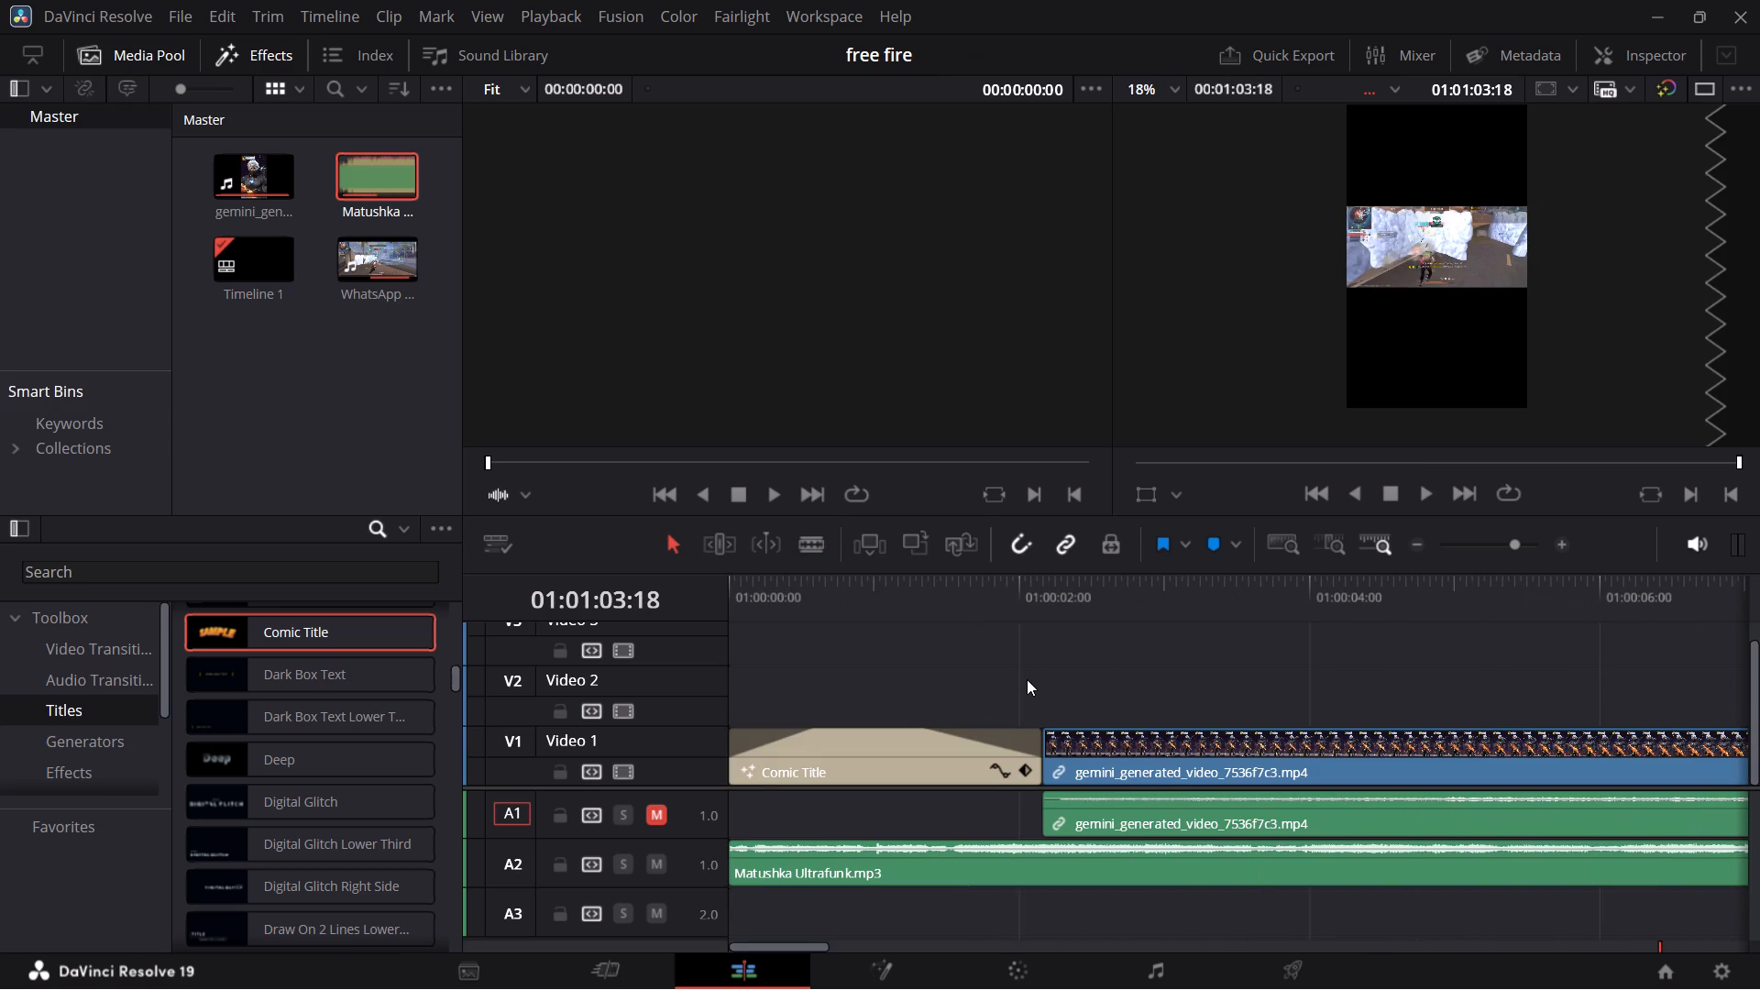
{"action": "left_click", "coordinate": [734, 582]}
{"action": "key", "text": "space"}
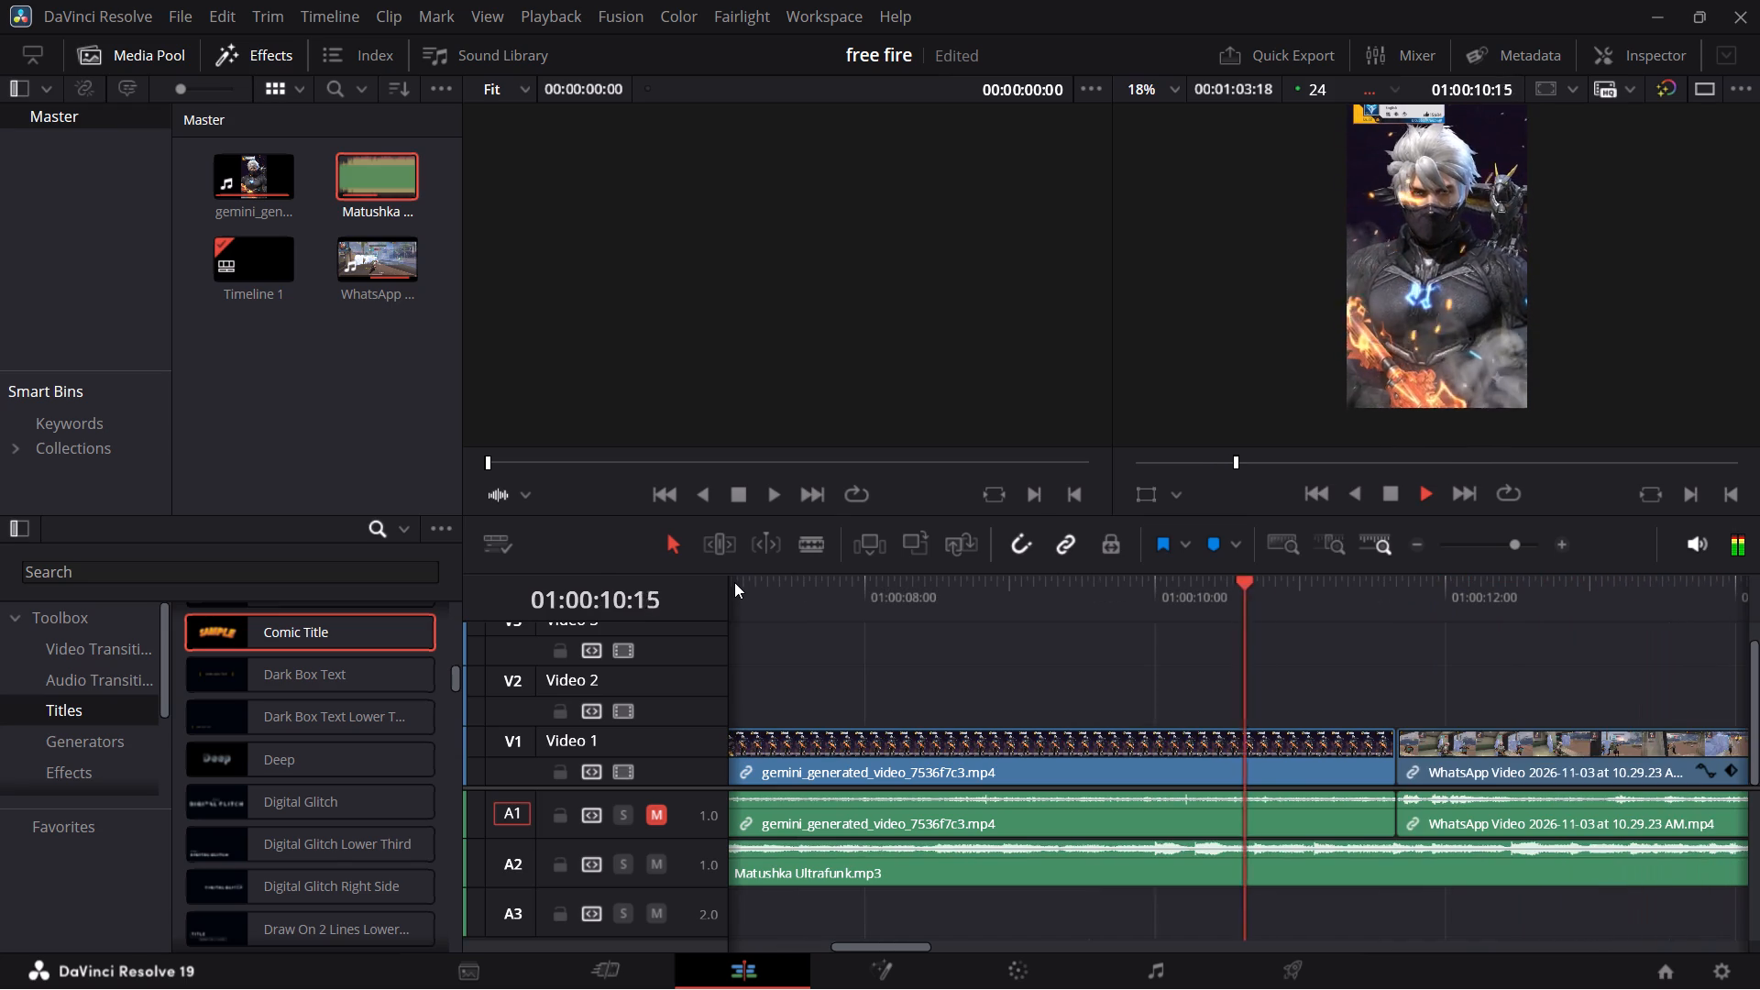
{"action": "key", "text": "space"}
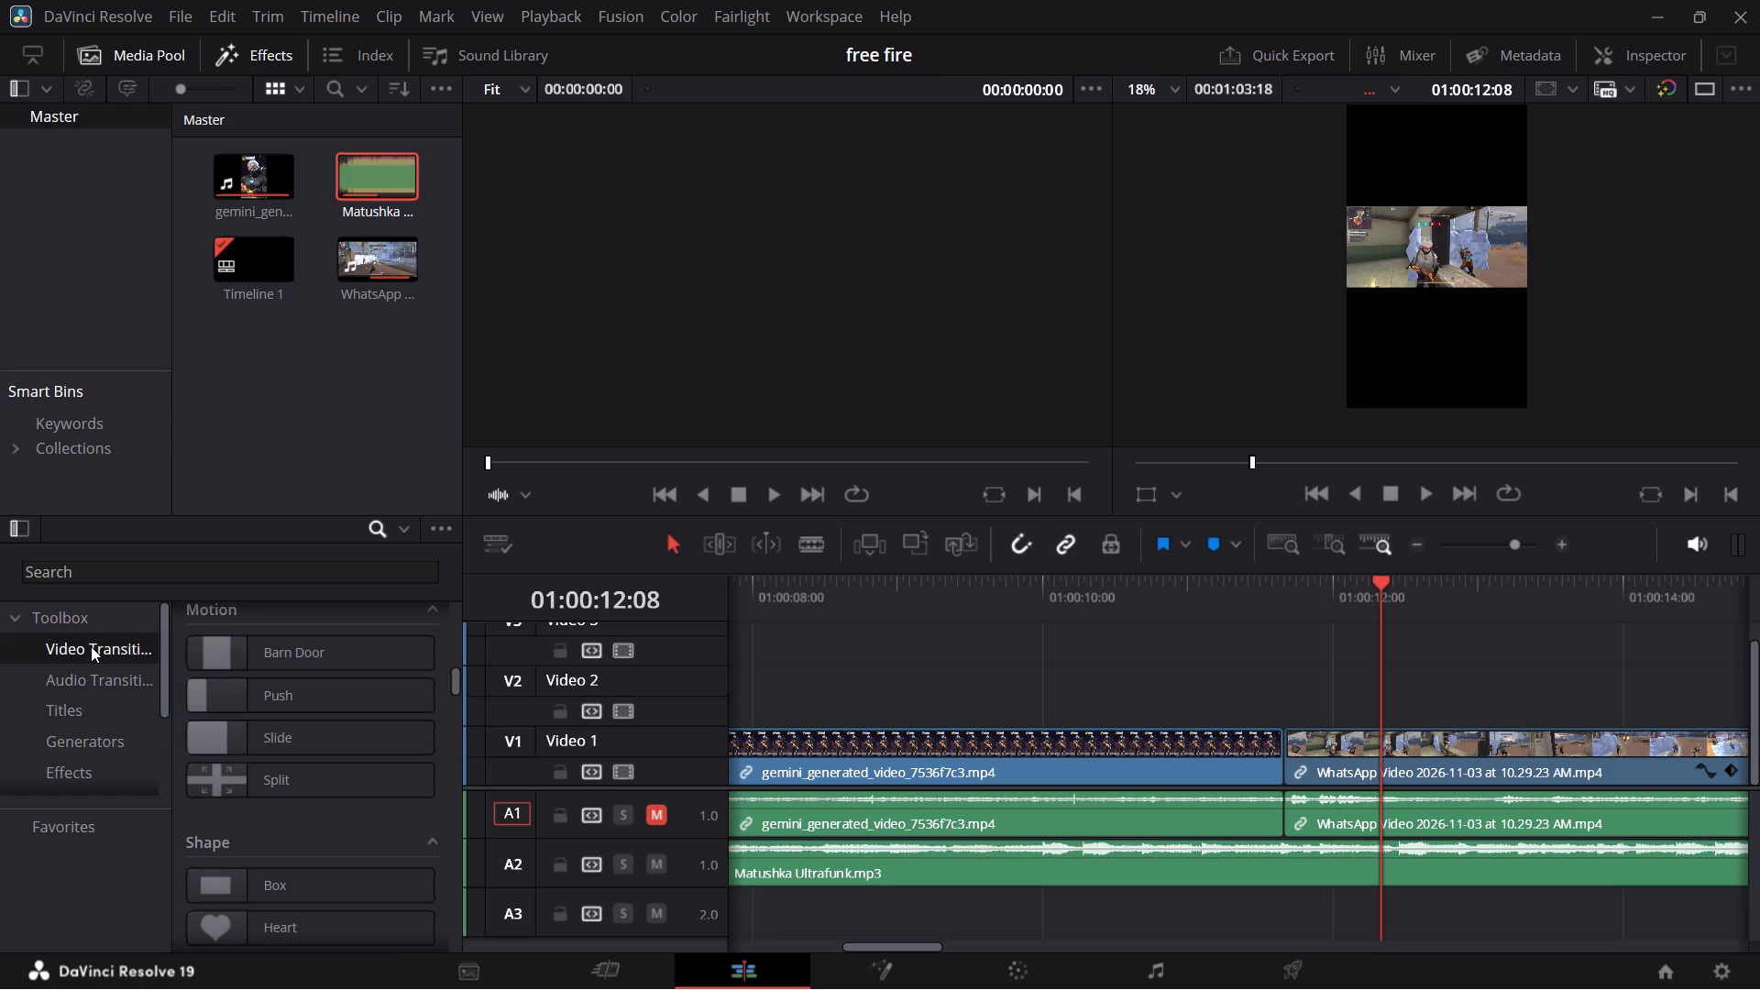
Browse the video transitions from the Shape group back to Dissolve and preview Blur Dissolve for the cut between intro and gameplay.
{"action": "scroll", "coordinate": [315, 781], "scroll_direction": "down", "scroll_amount": 1}
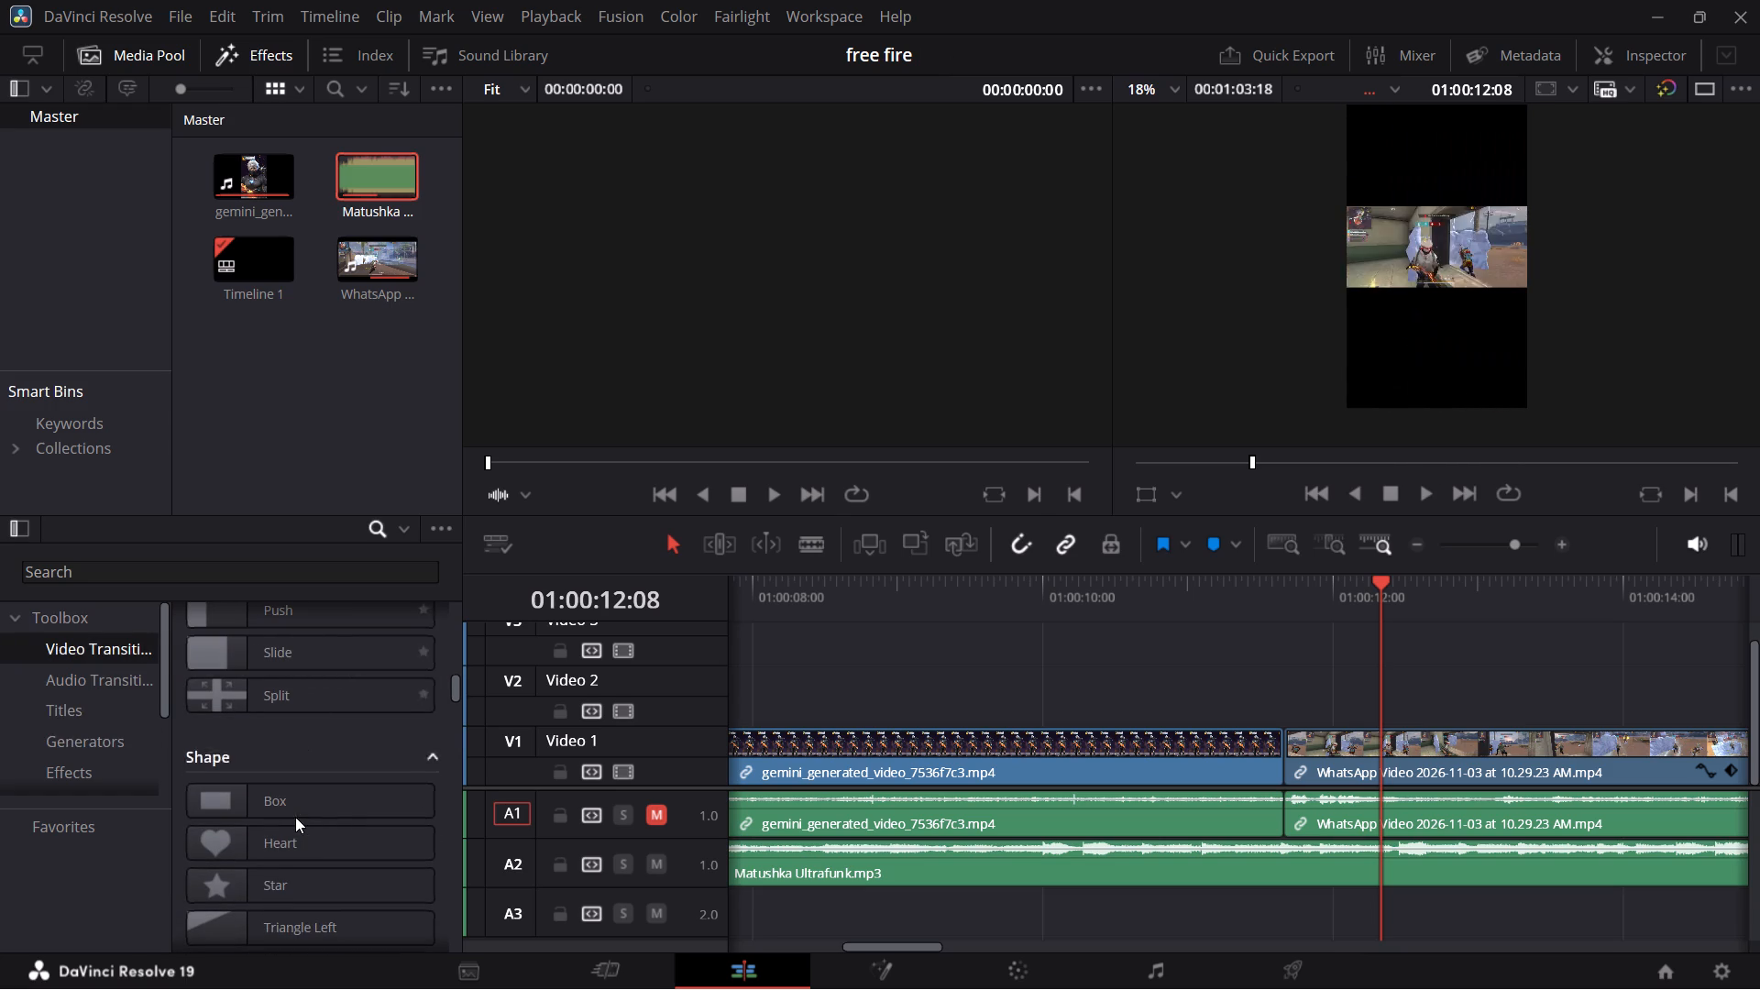
{"action": "scroll", "coordinate": [295, 817], "scroll_direction": "up", "scroll_amount": 9}
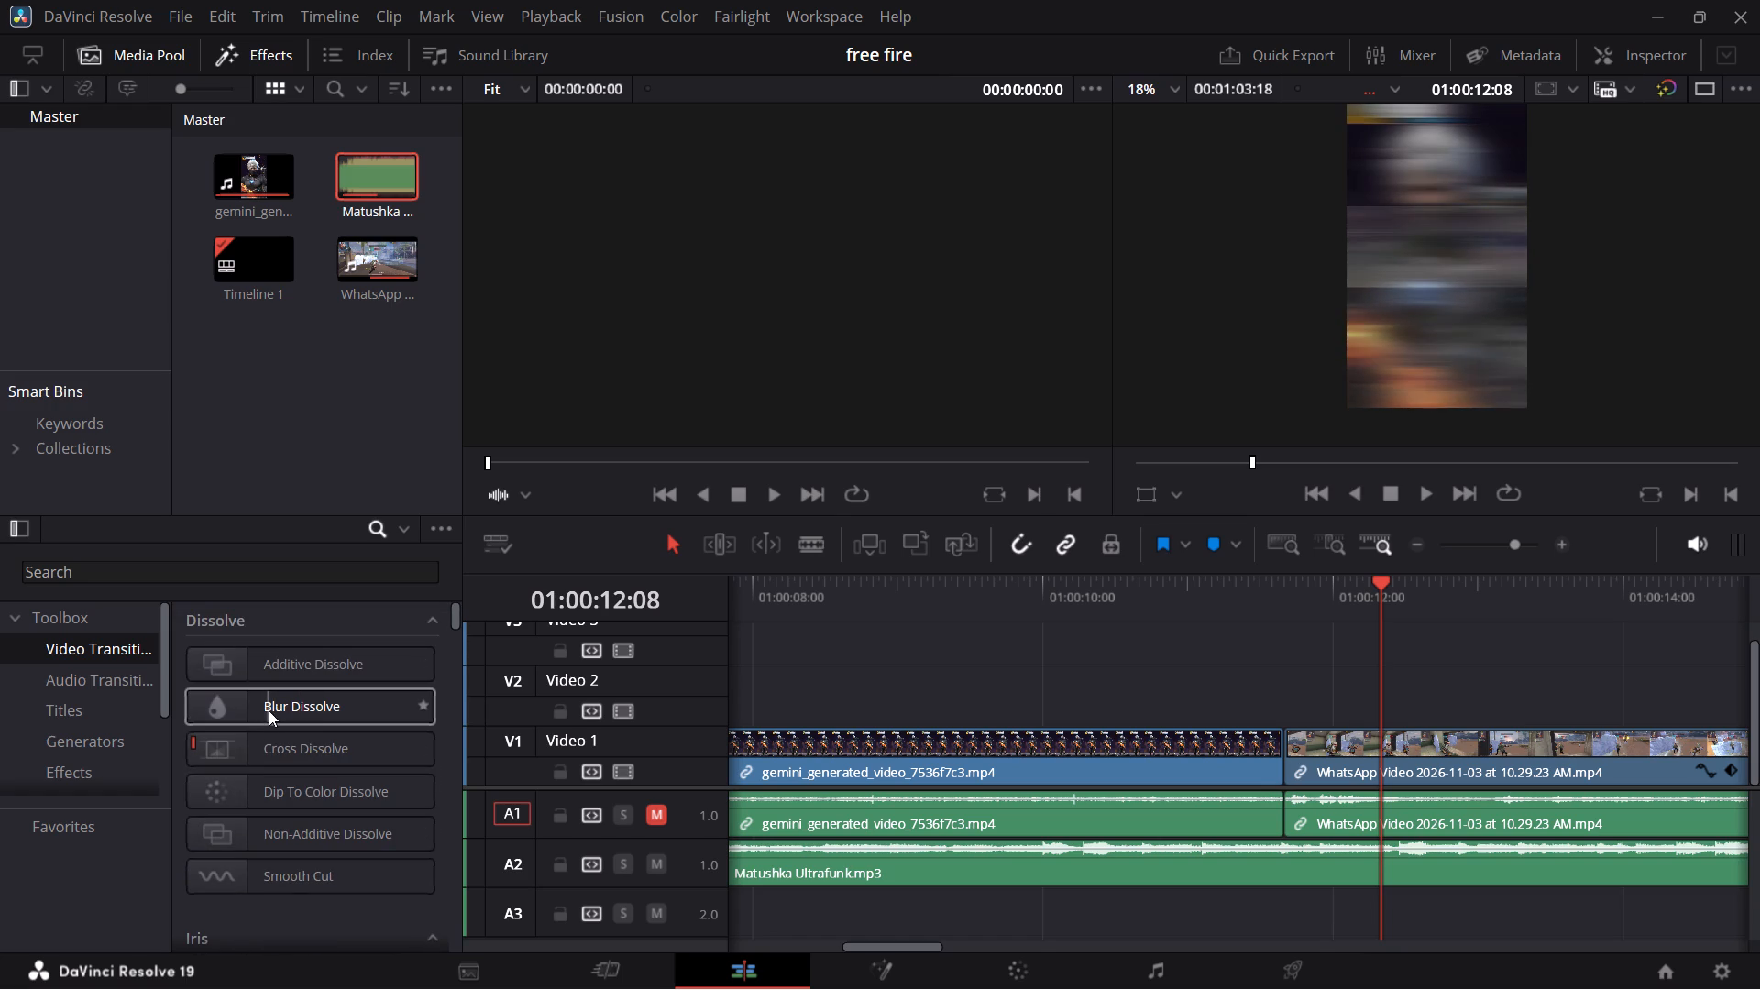
Add a Blur Dissolve video transition at the cut between the gemini_generated_video intro and the WhatsApp gameplay clip.
{"action": "left_click_drag", "start_coordinate": [270, 710], "coordinate": [1225, 750]}
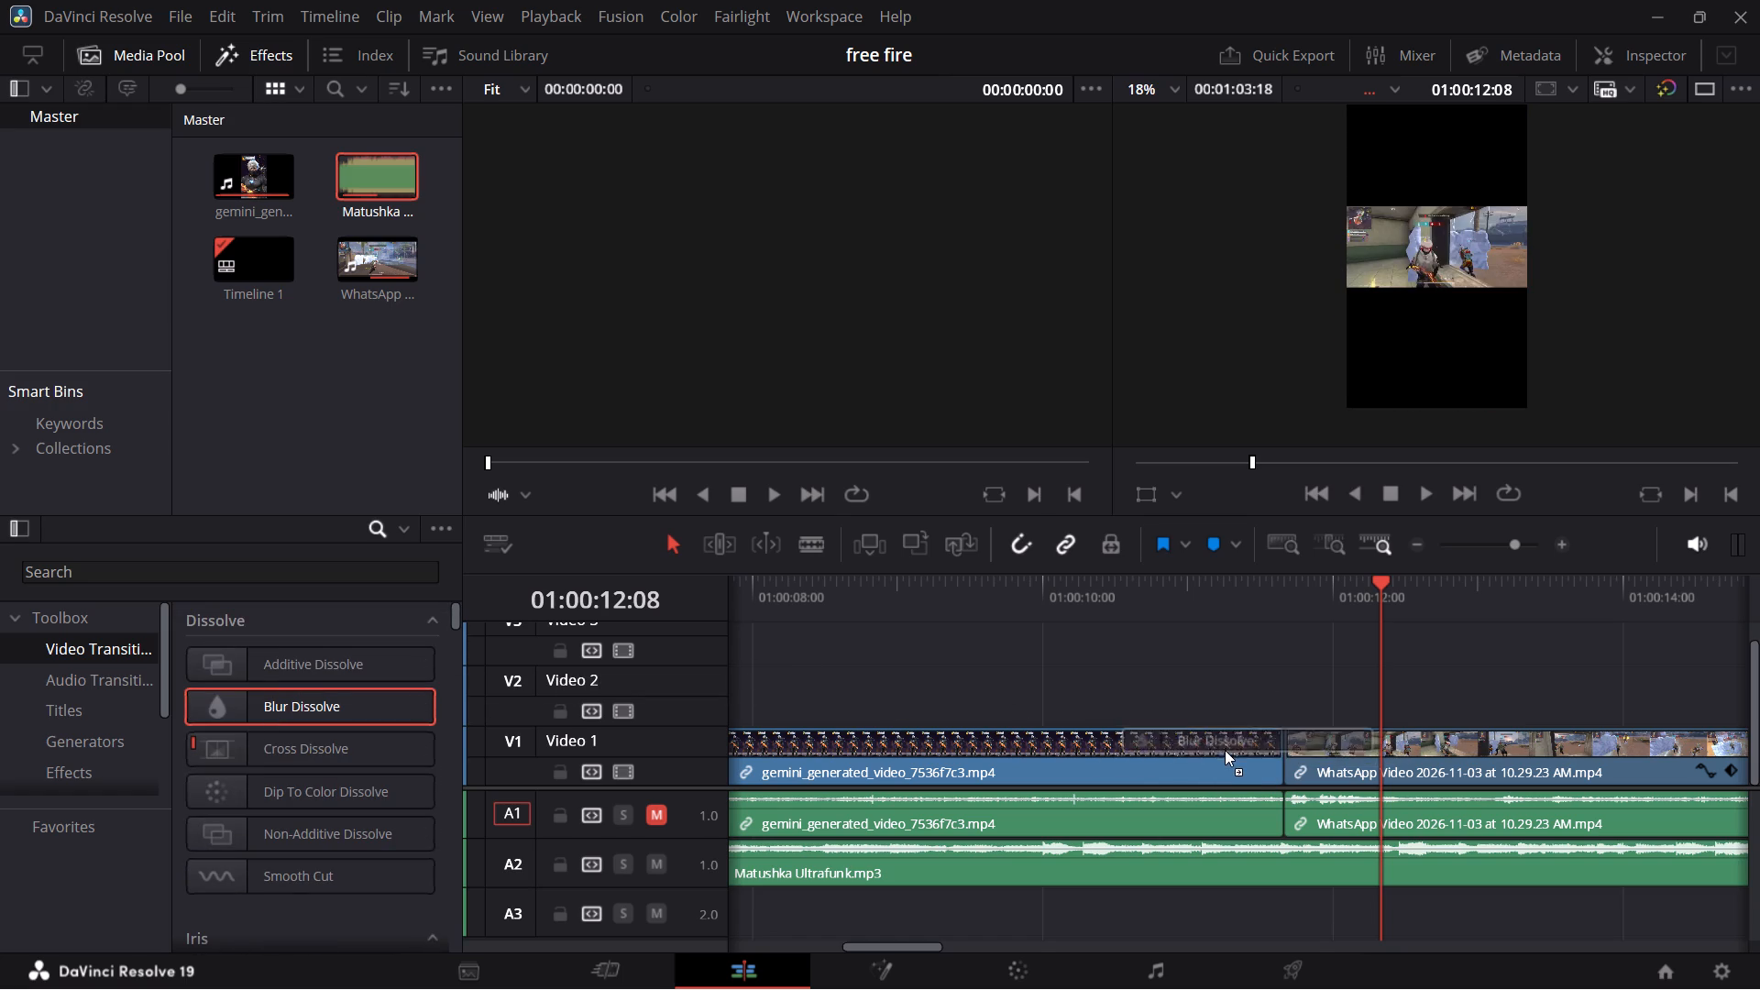
{"action": "left_click_drag", "start_coordinate": [1225, 750], "coordinate": [1194, 762]}
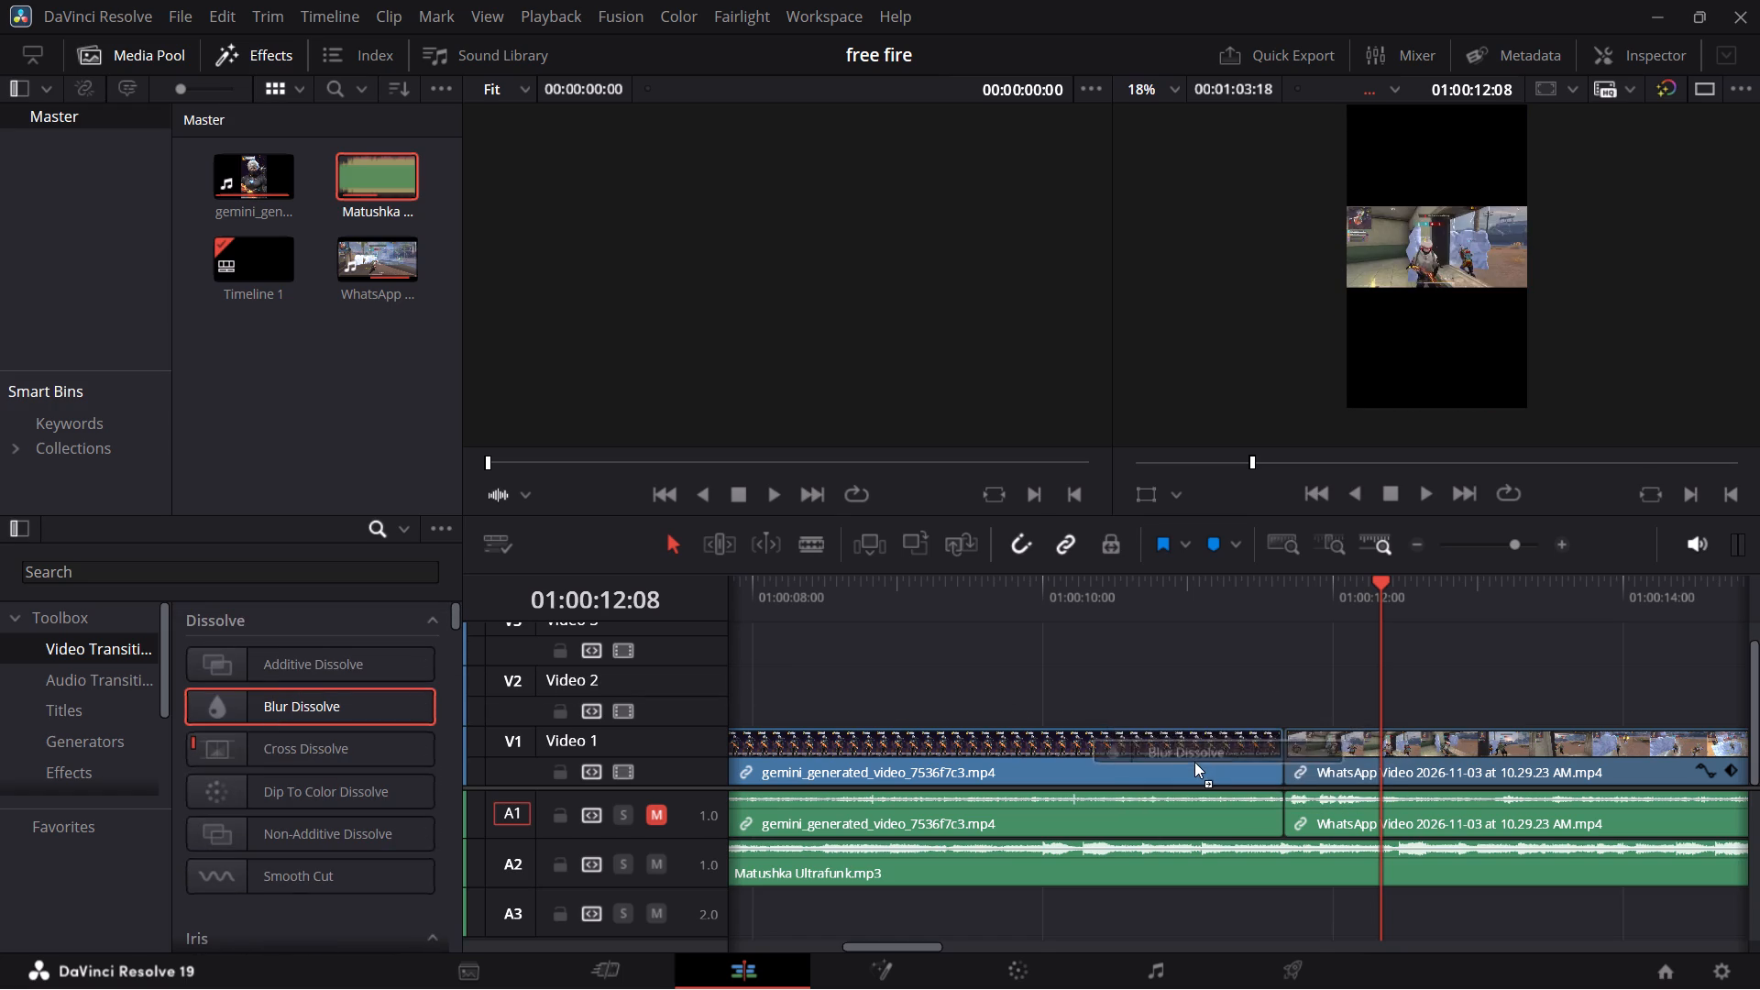
{"action": "left_click_drag", "start_coordinate": [1194, 762], "coordinate": [1216, 746]}
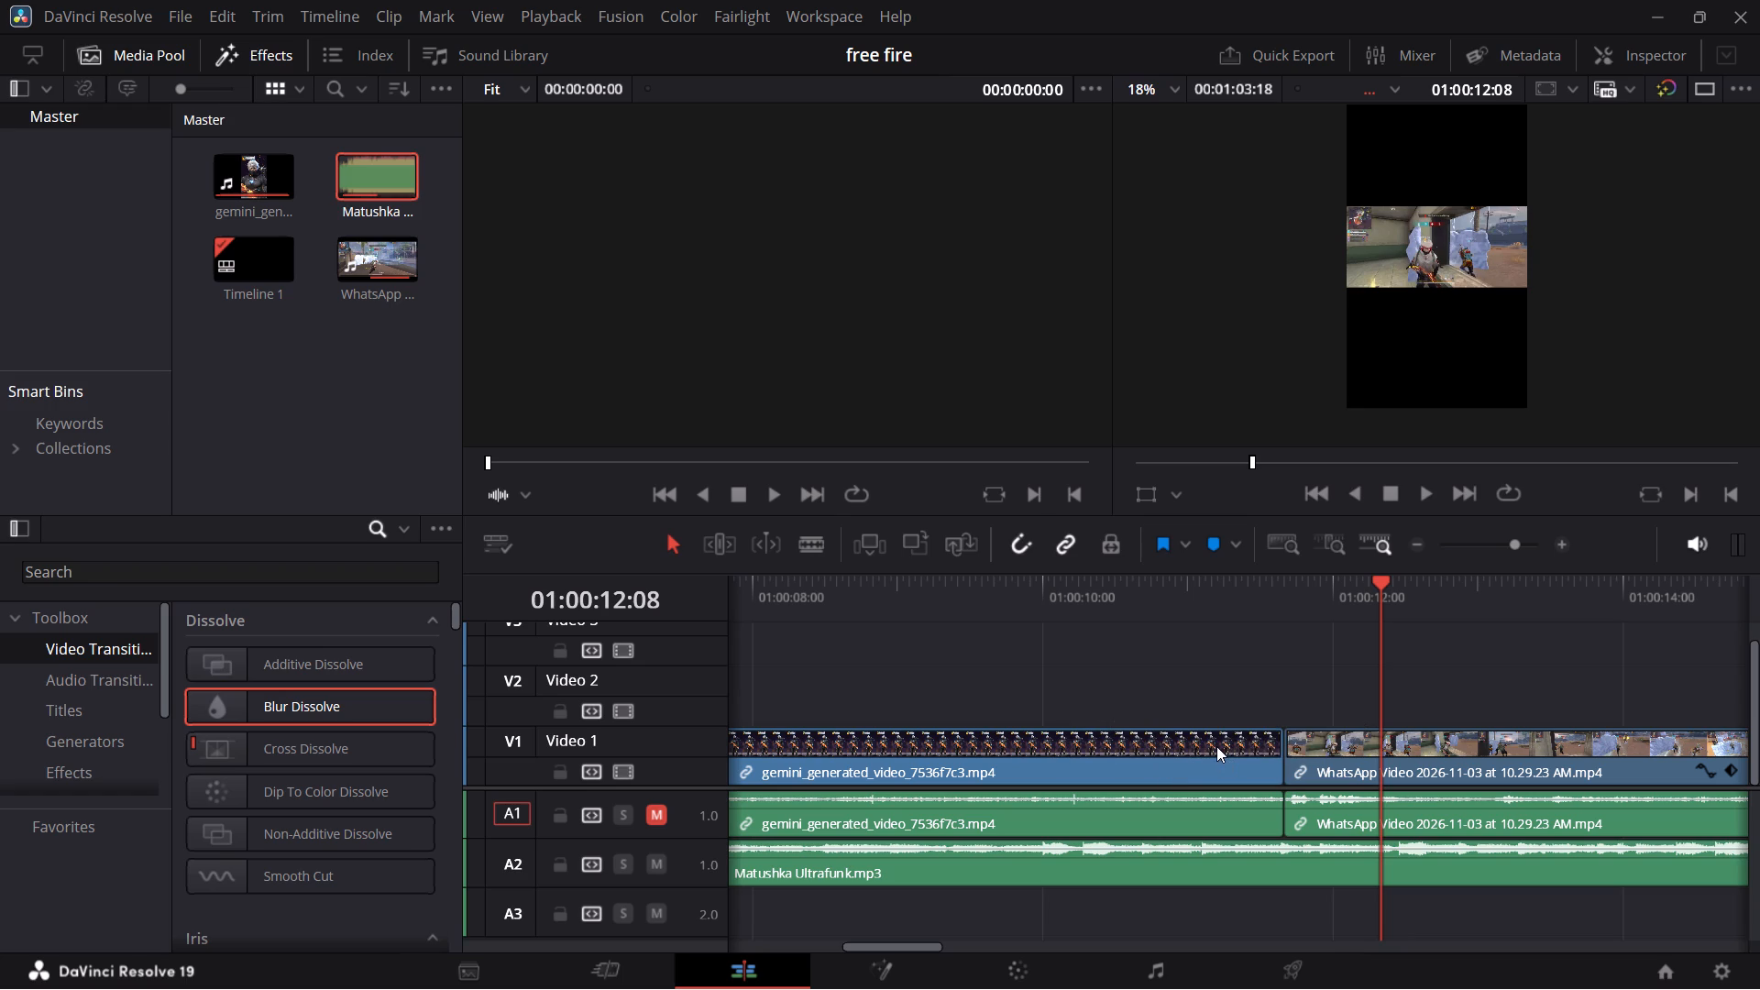
{"action": "left_click_drag", "start_coordinate": [311, 703], "coordinate": [1319, 747]}
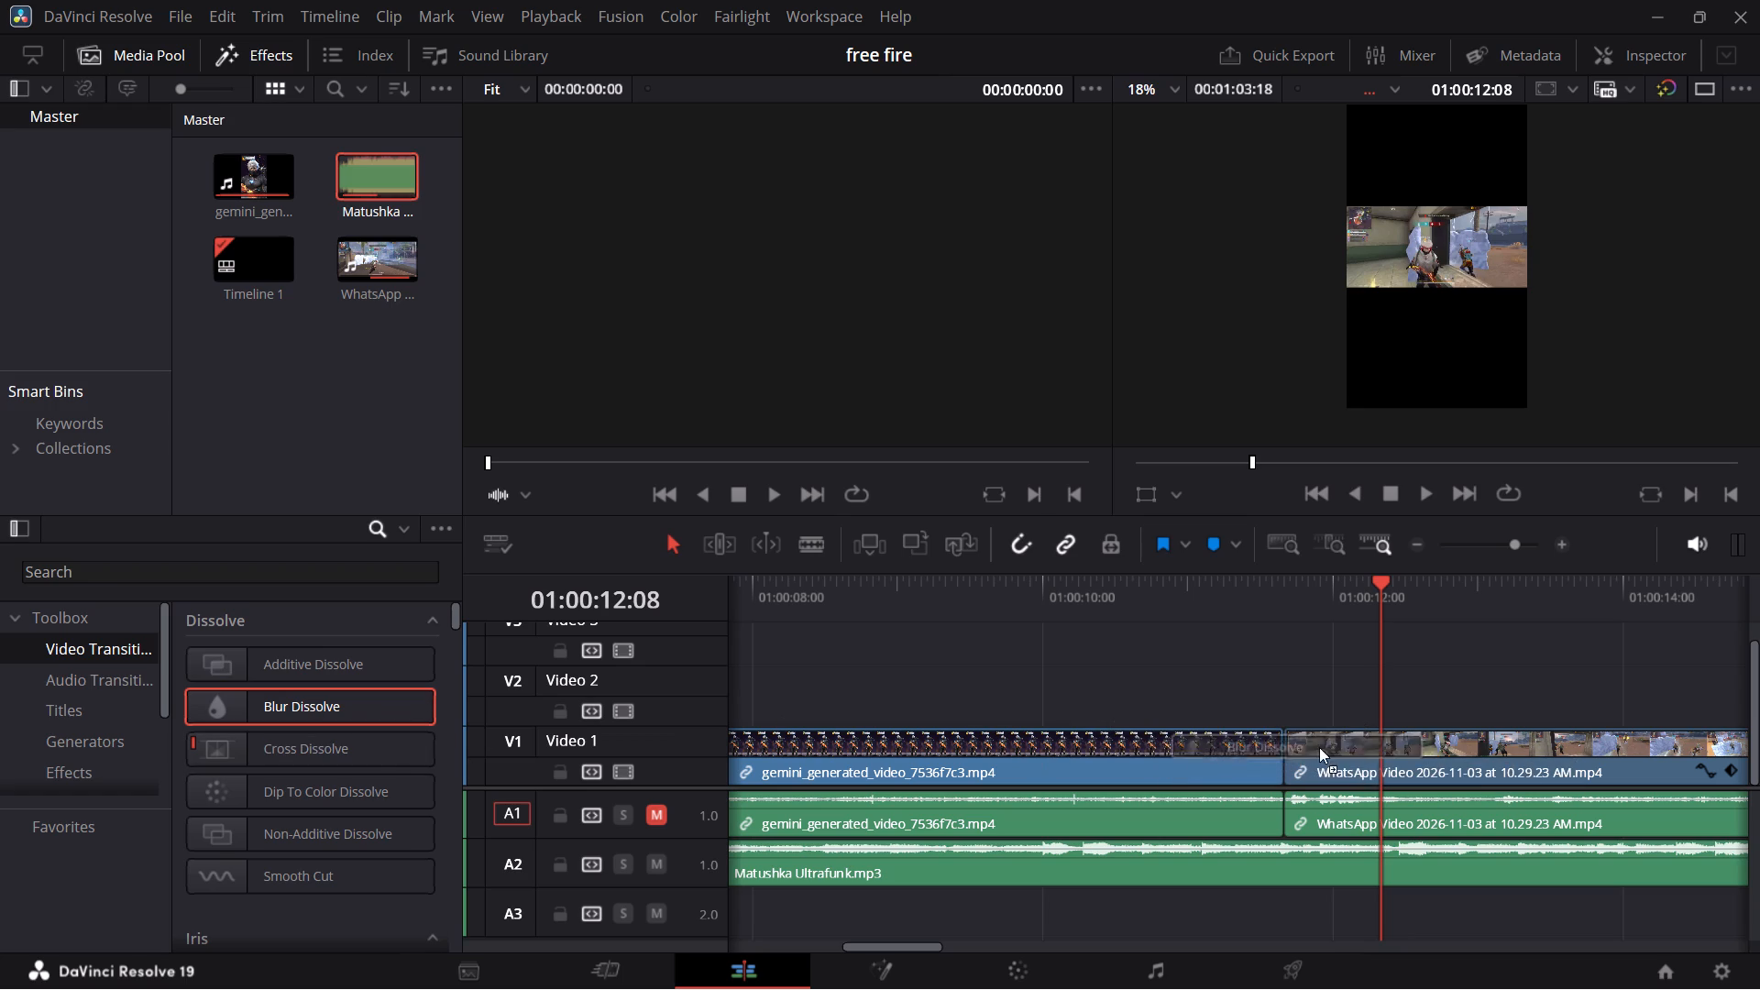
{"action": "left_click_drag", "start_coordinate": [1319, 747], "coordinate": [1325, 733]}
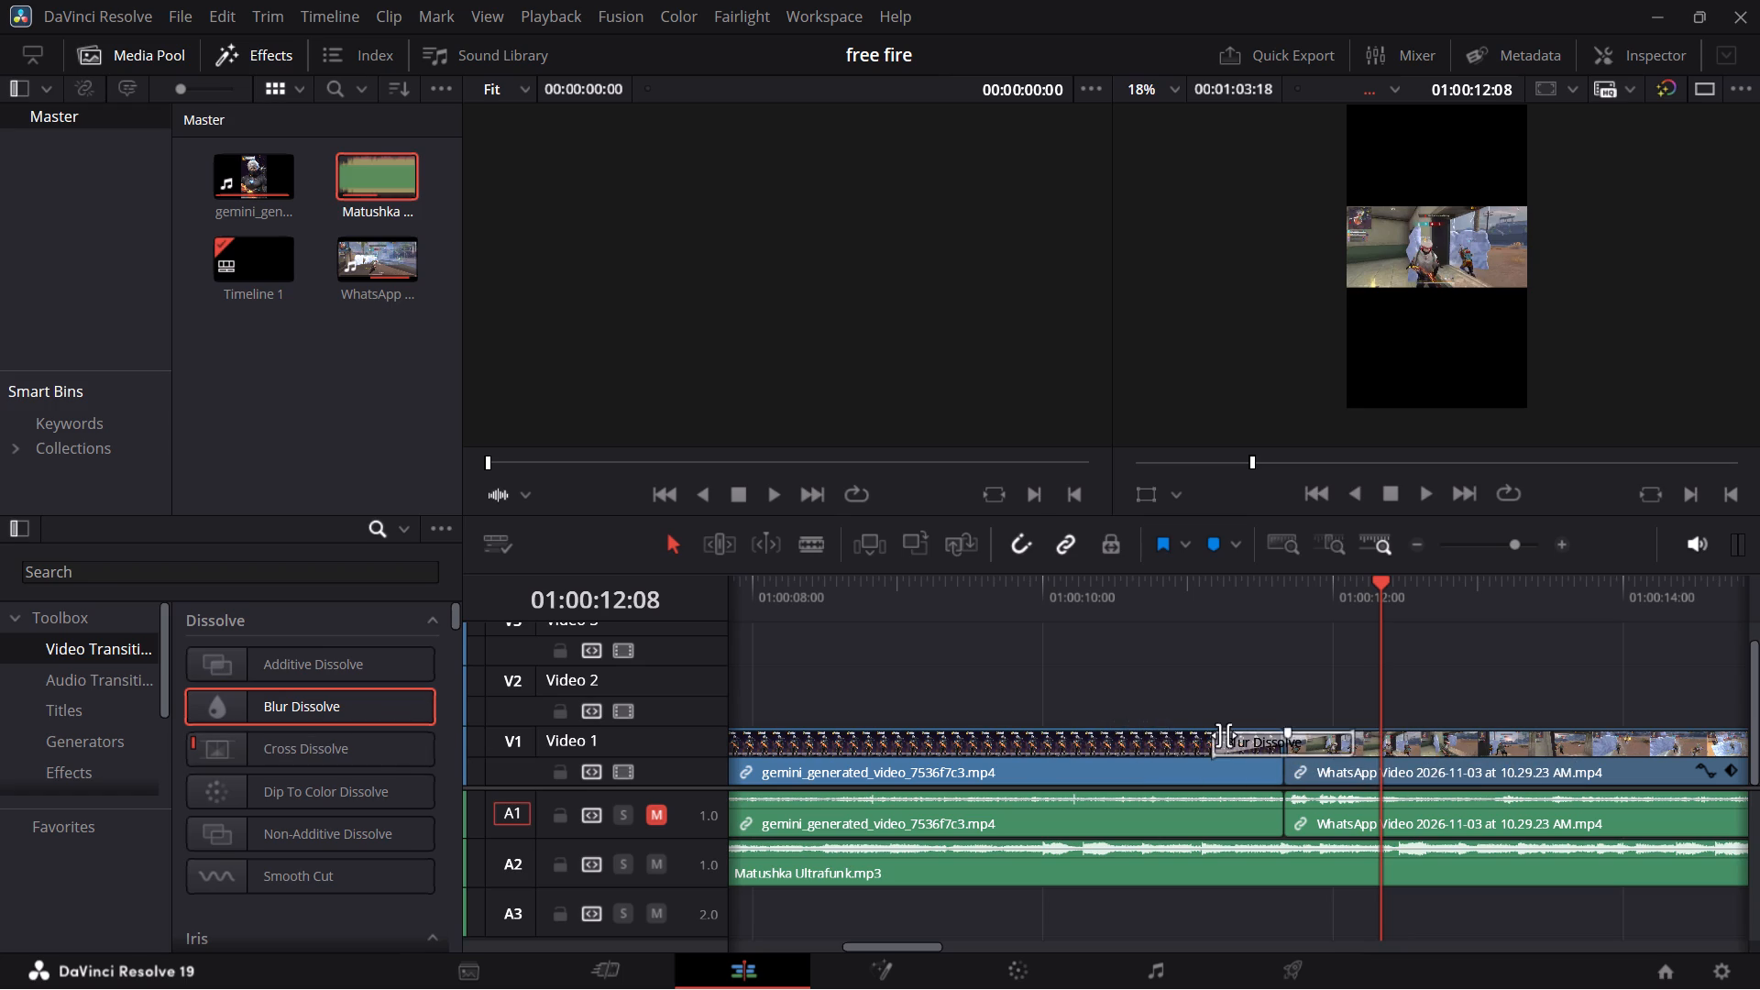
Play the timeline from about 01:00:08:00 to about 01:00:39:00 to review the blur transition and the gameplay with its music.
{"action": "left_click", "coordinate": [755, 574]}
{"action": "key", "text": "space"}
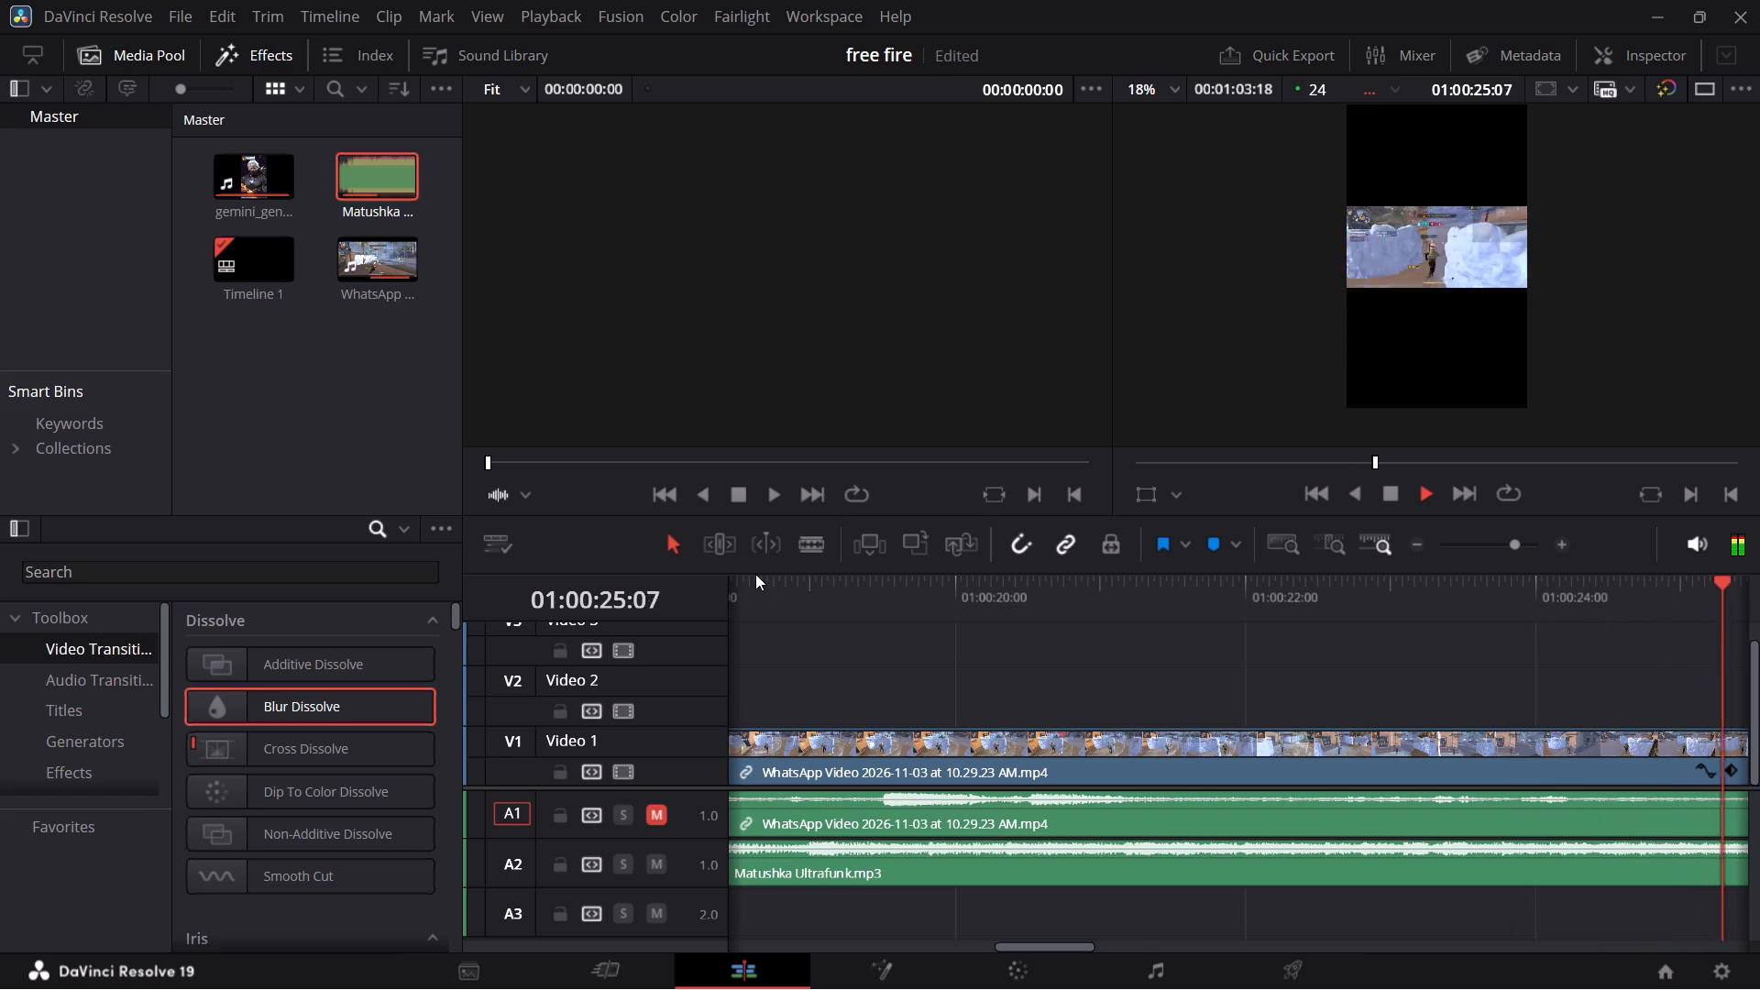
{"action": "key", "text": "space"}
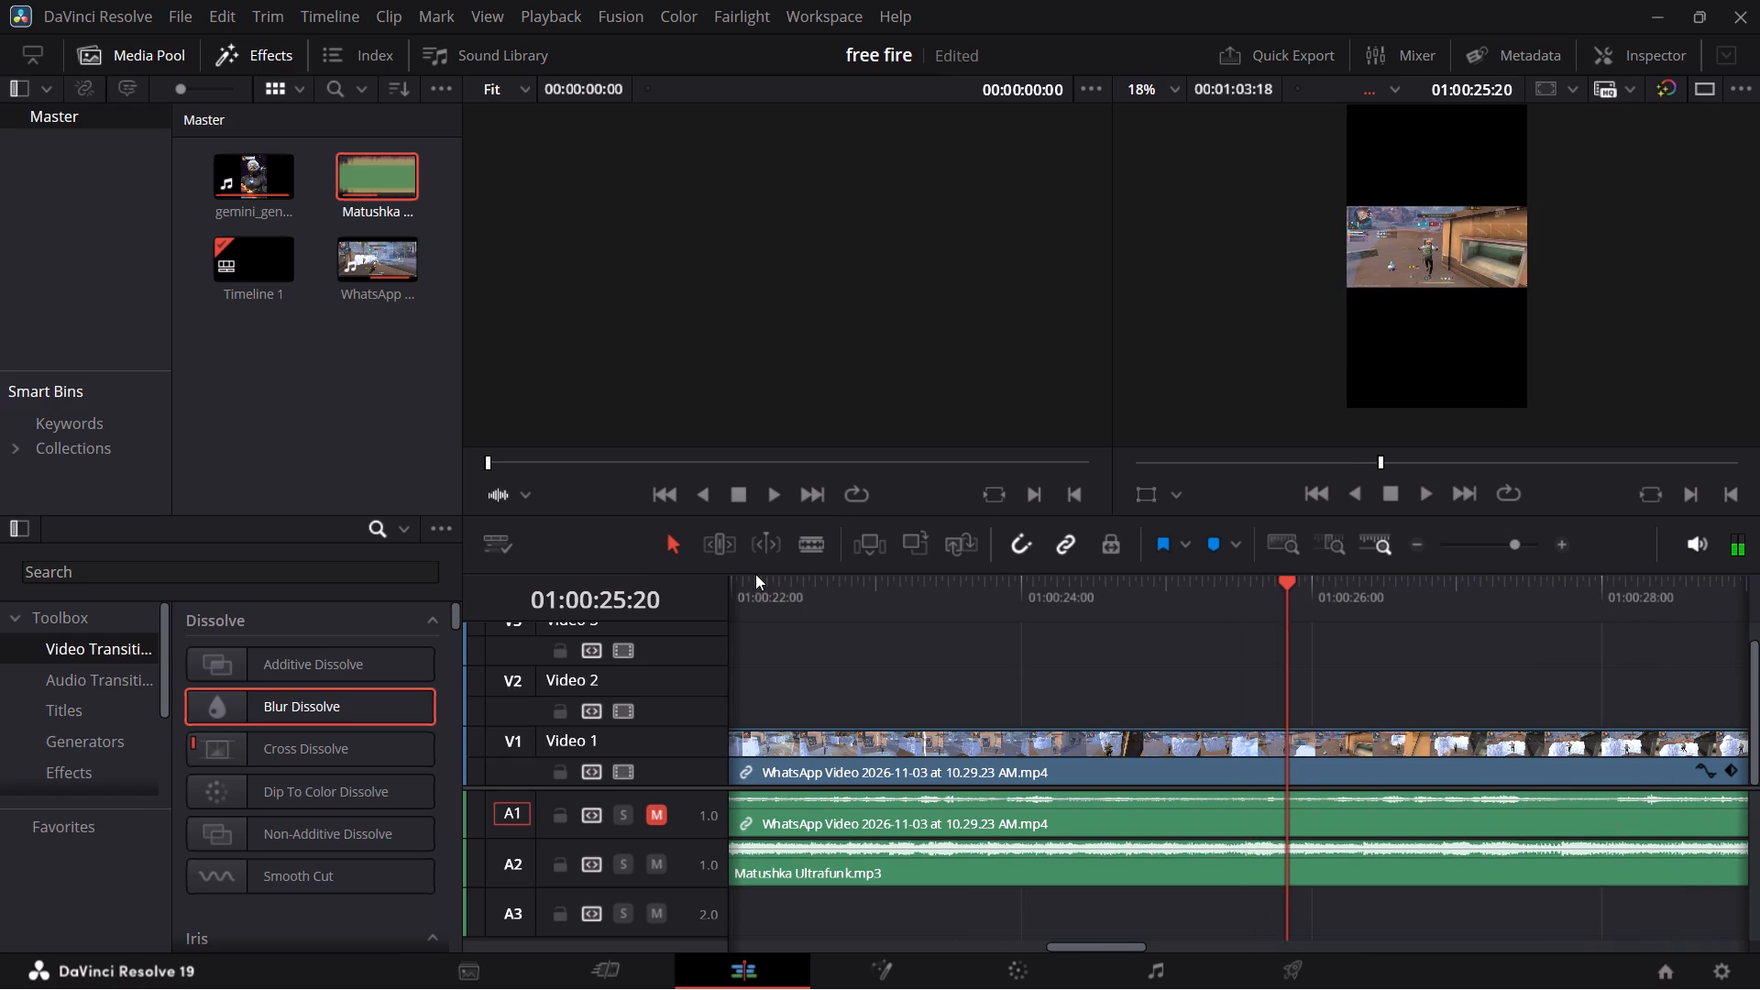
{"action": "key", "text": "space"}
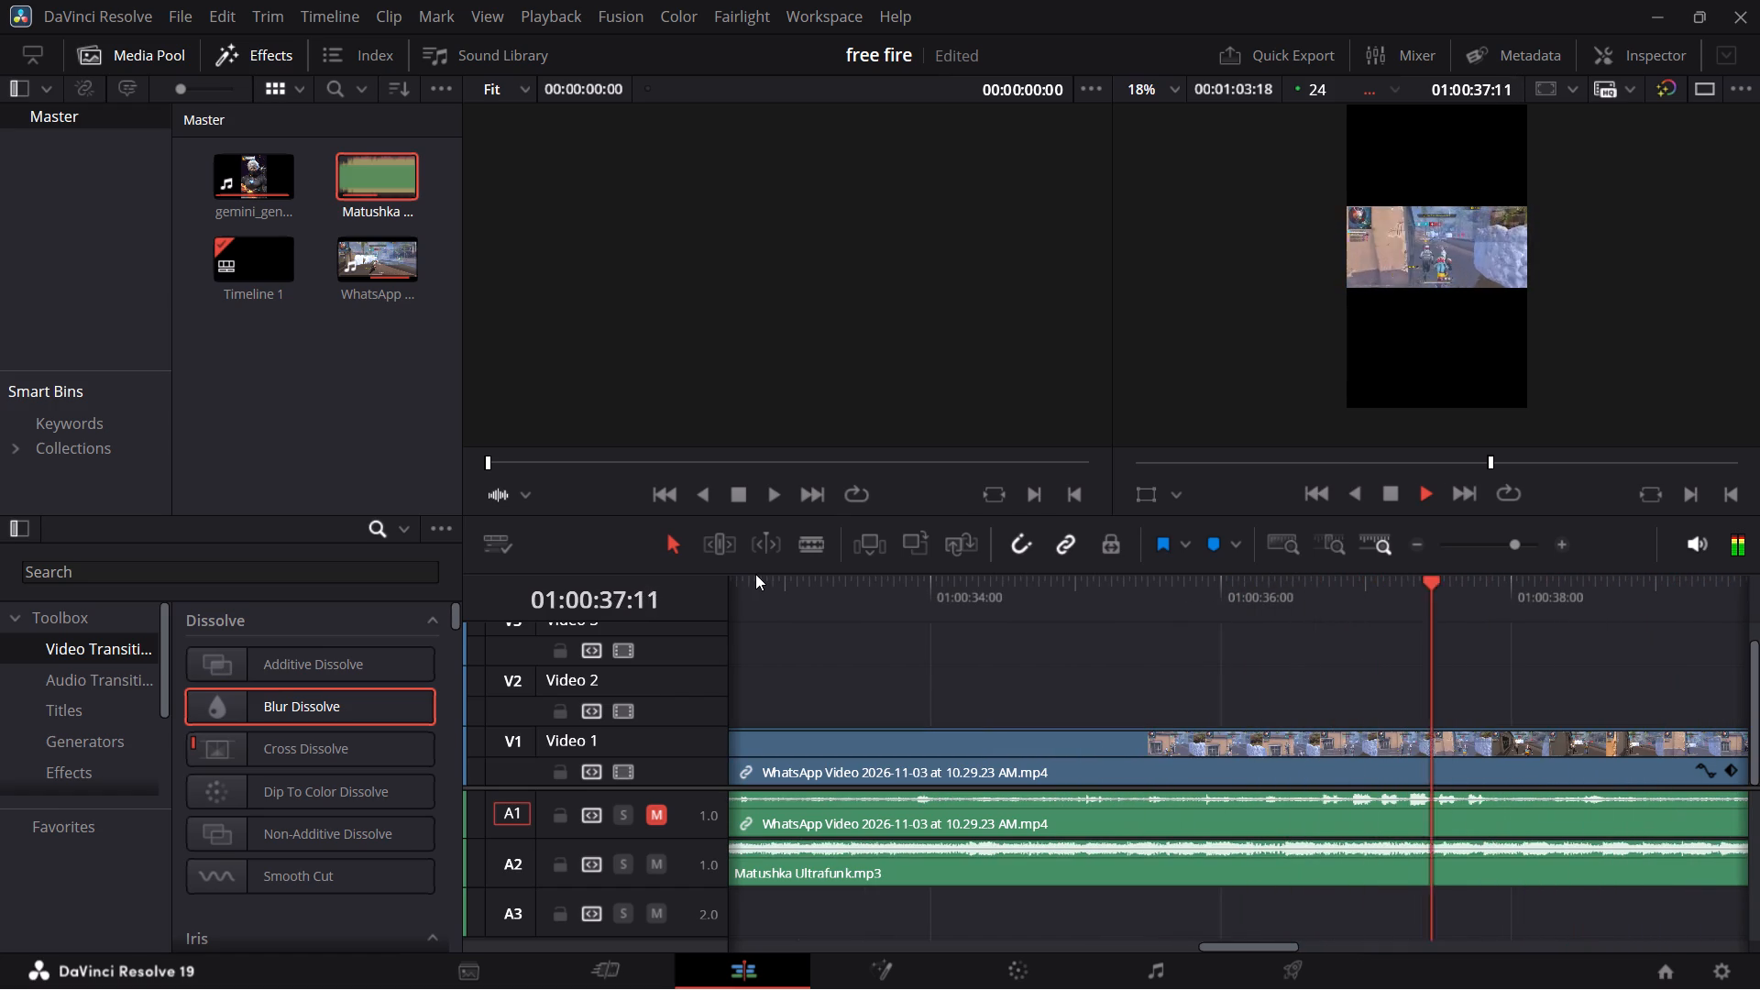
{"action": "key", "text": "space"}
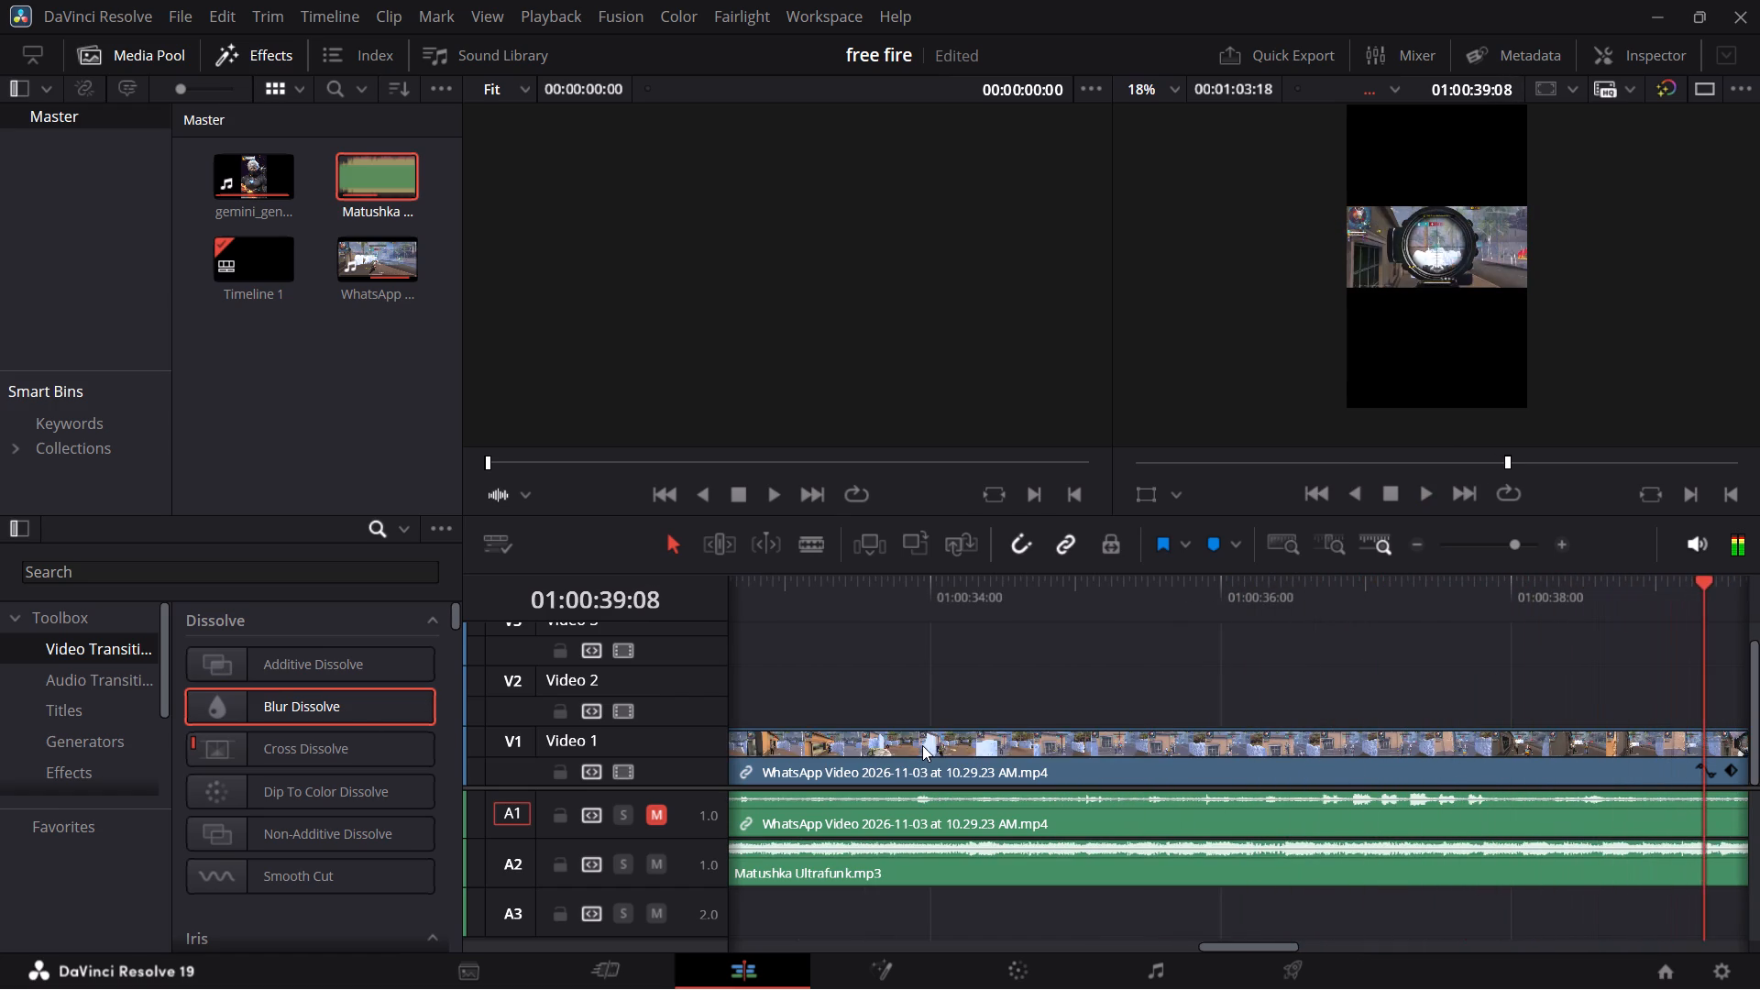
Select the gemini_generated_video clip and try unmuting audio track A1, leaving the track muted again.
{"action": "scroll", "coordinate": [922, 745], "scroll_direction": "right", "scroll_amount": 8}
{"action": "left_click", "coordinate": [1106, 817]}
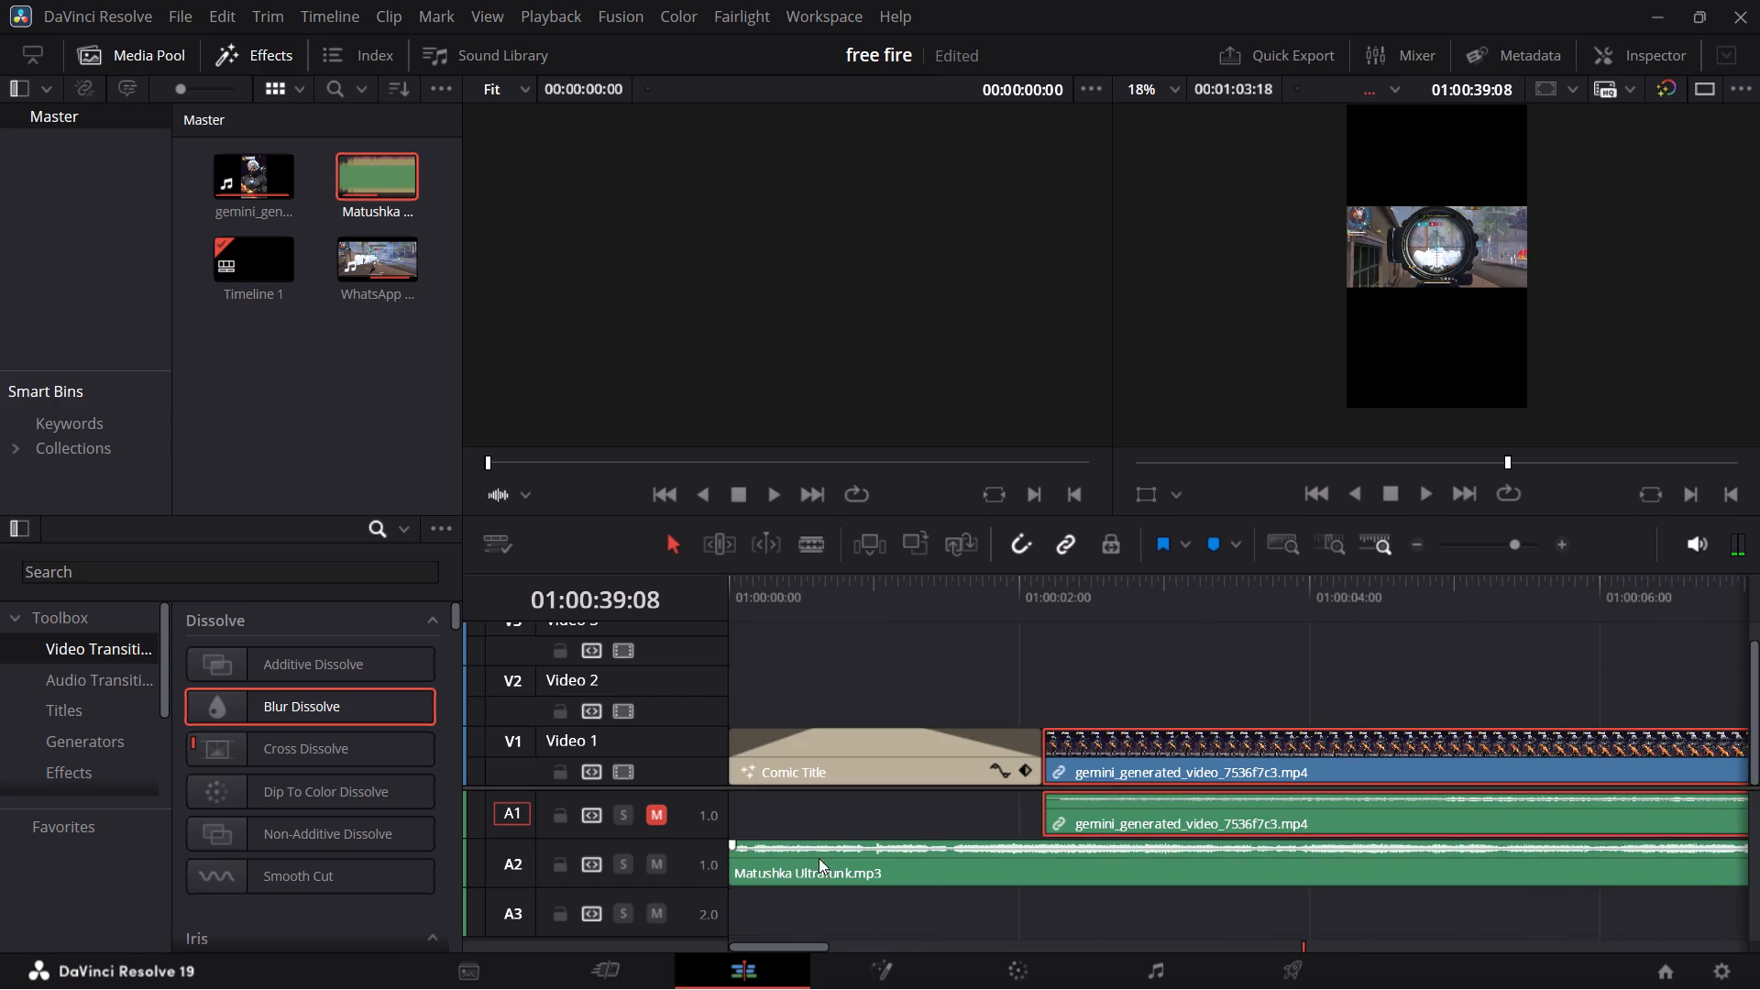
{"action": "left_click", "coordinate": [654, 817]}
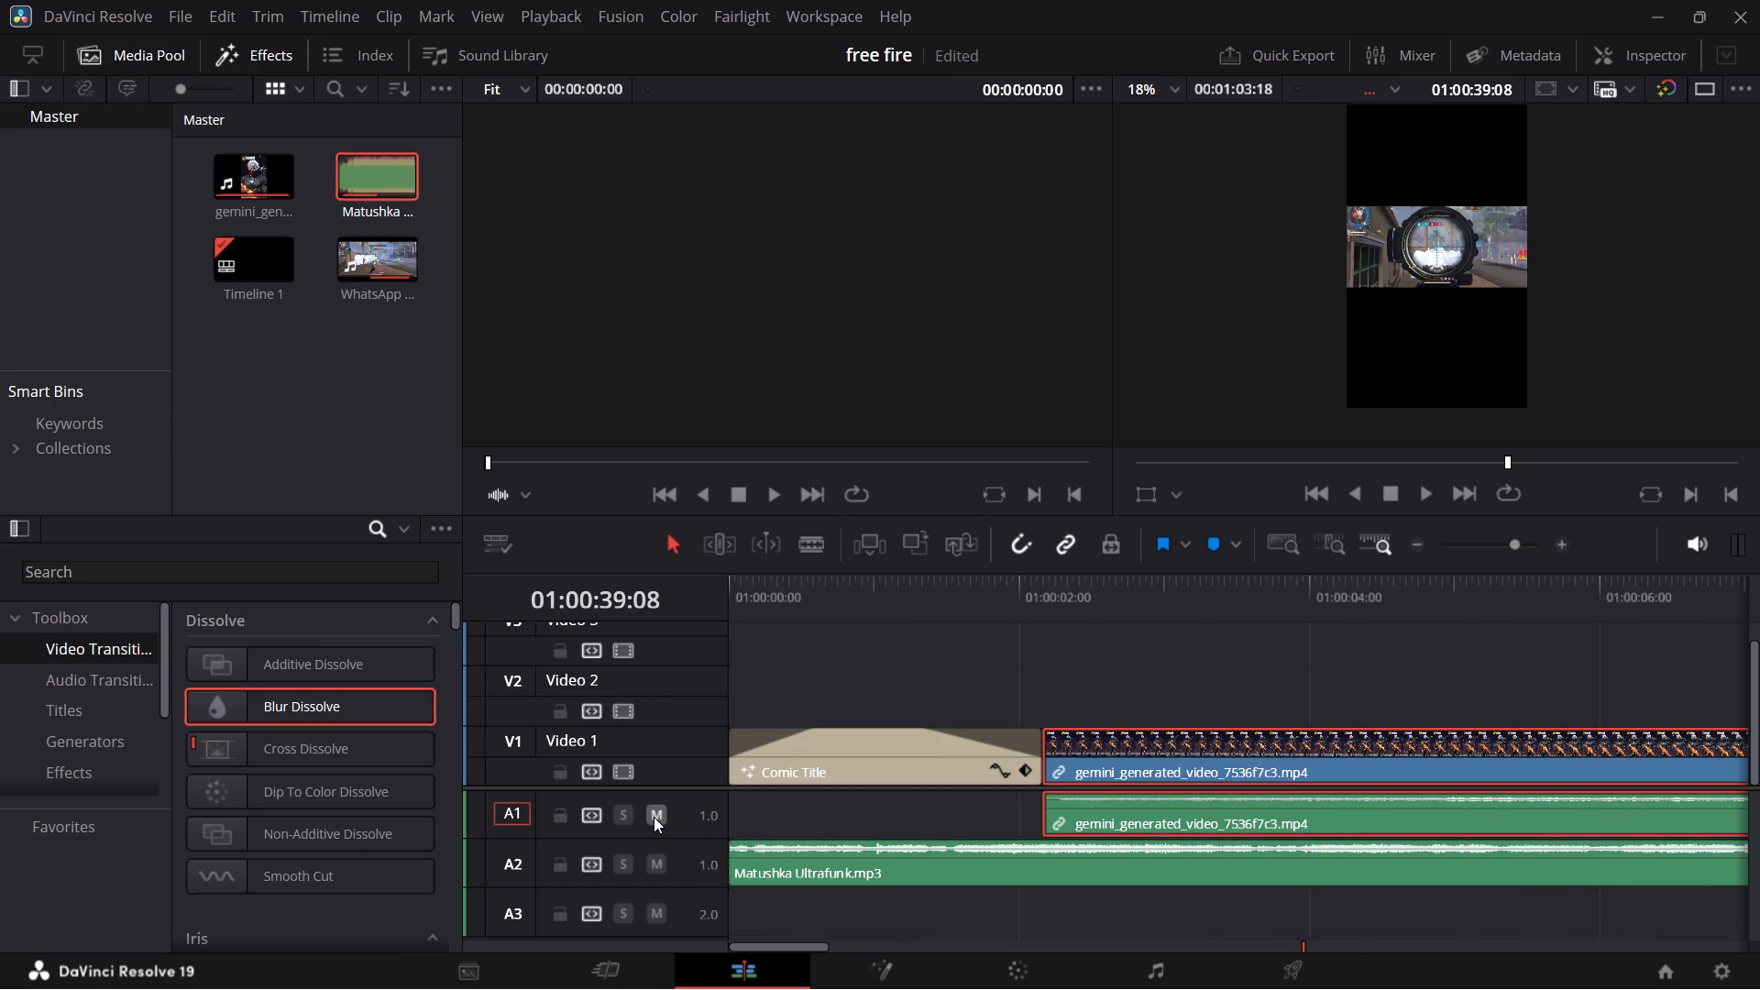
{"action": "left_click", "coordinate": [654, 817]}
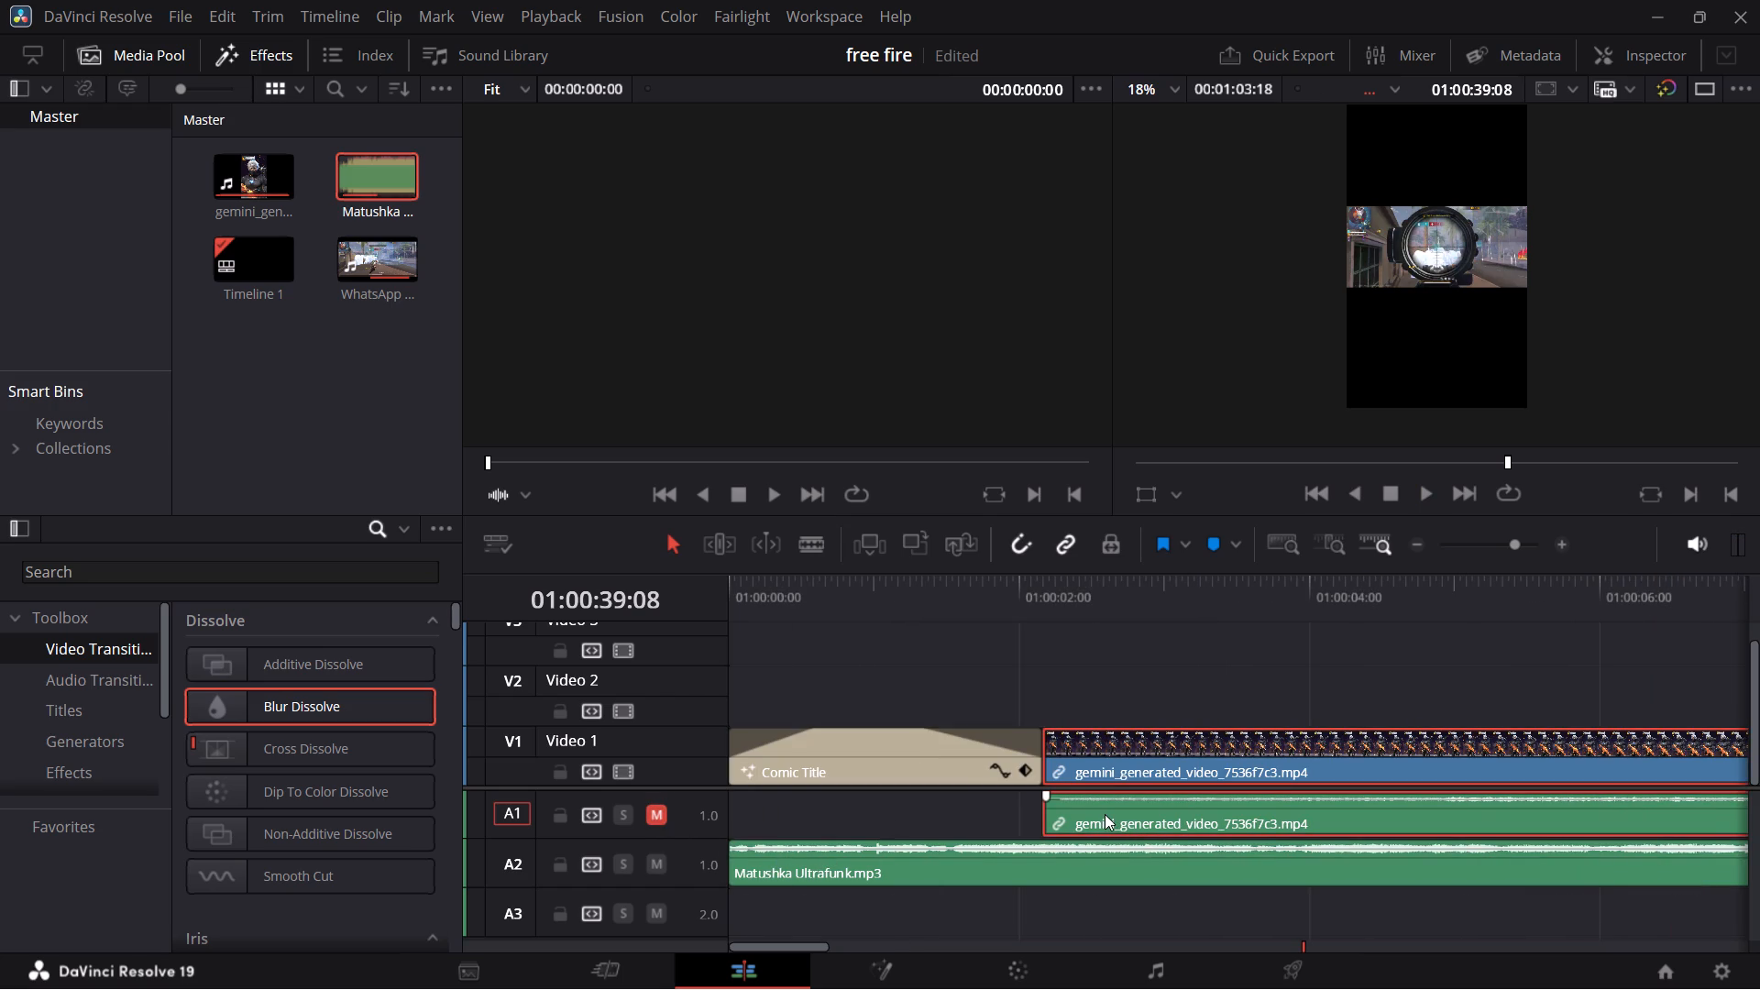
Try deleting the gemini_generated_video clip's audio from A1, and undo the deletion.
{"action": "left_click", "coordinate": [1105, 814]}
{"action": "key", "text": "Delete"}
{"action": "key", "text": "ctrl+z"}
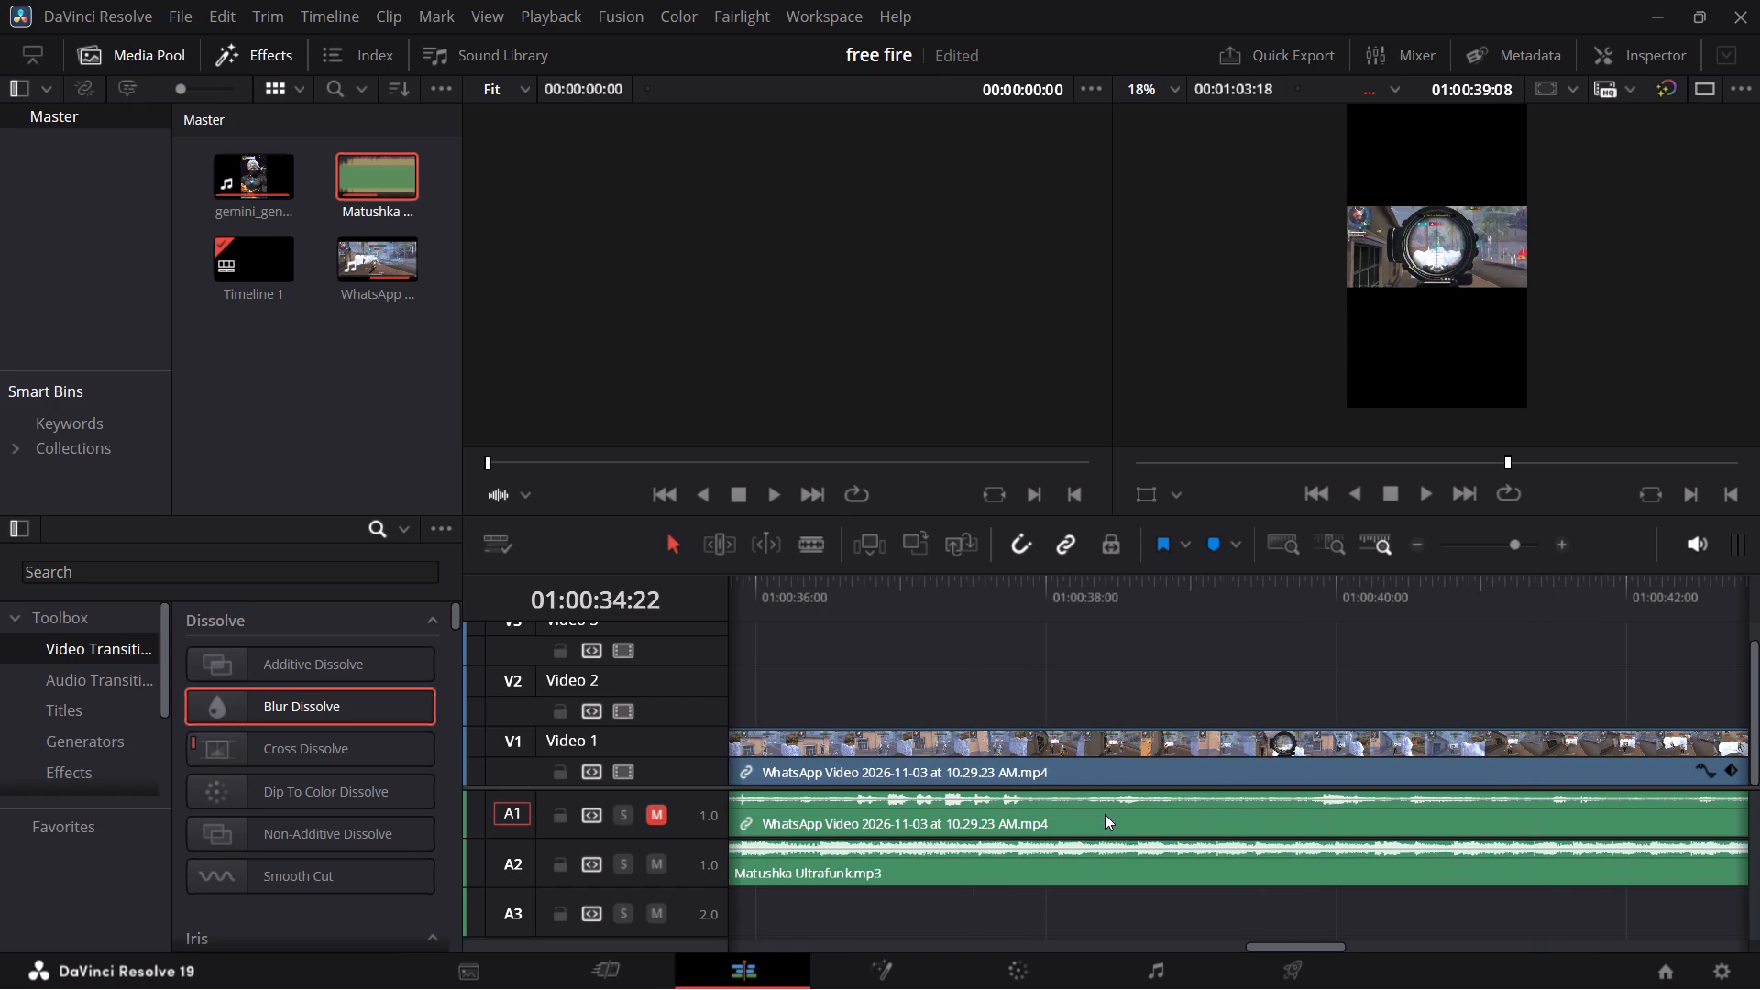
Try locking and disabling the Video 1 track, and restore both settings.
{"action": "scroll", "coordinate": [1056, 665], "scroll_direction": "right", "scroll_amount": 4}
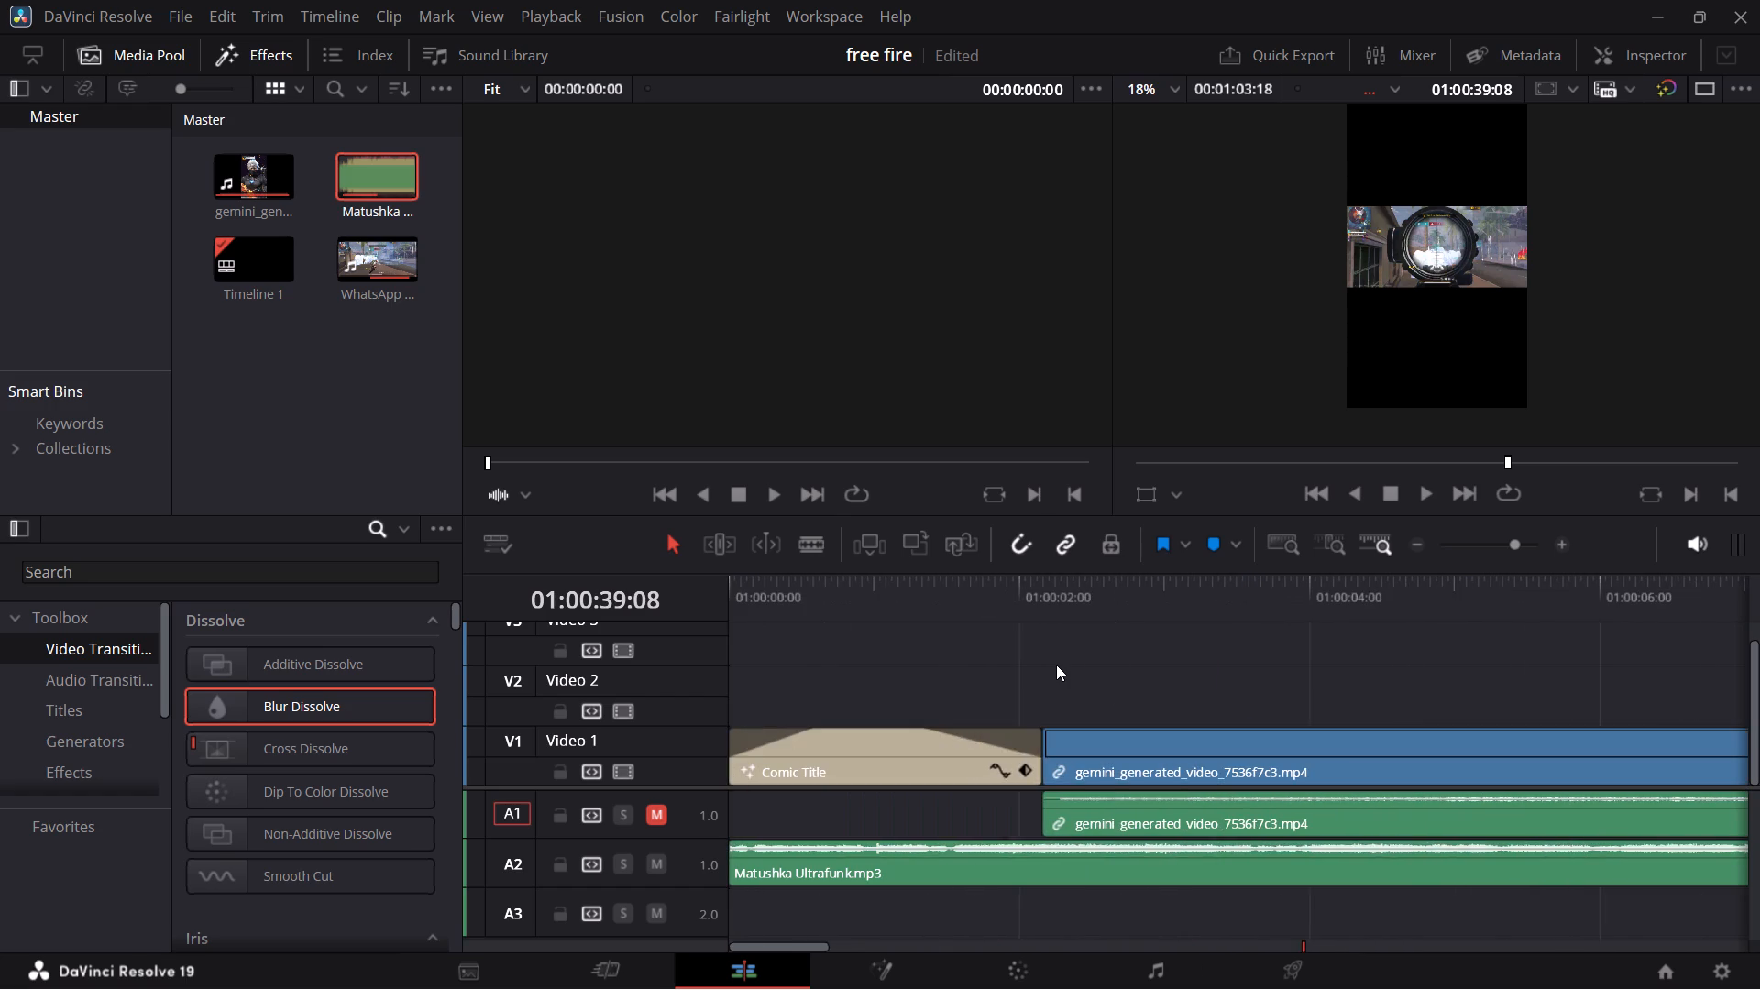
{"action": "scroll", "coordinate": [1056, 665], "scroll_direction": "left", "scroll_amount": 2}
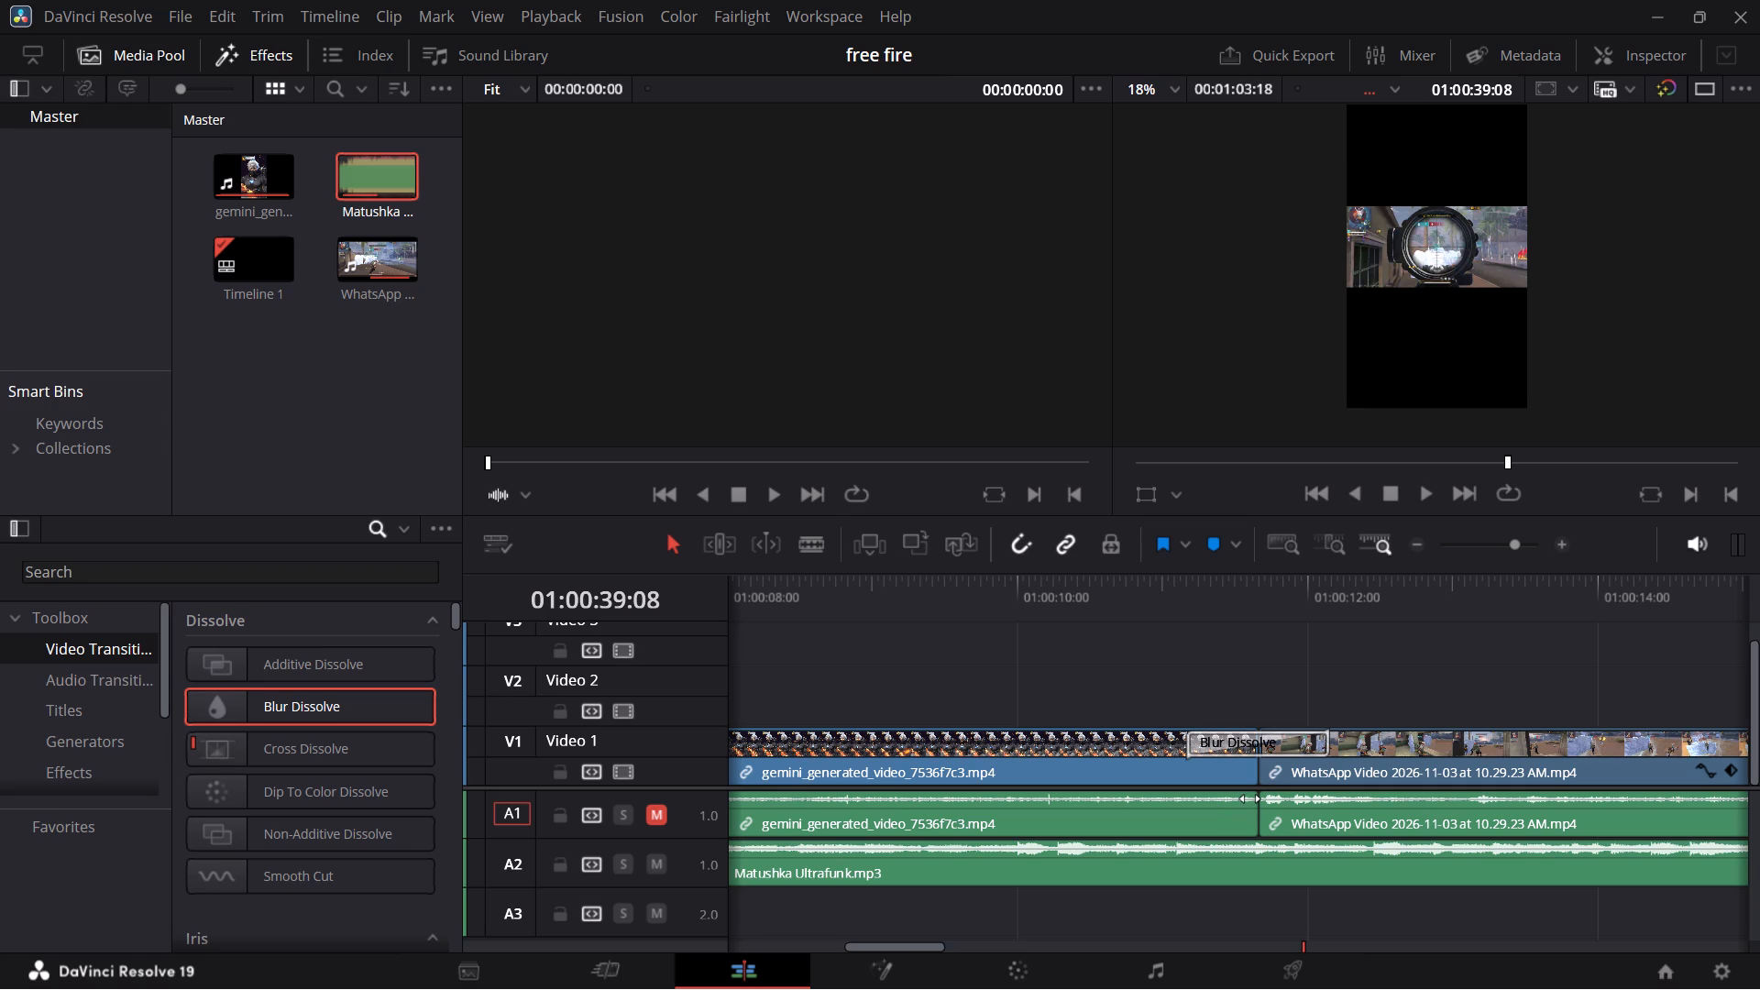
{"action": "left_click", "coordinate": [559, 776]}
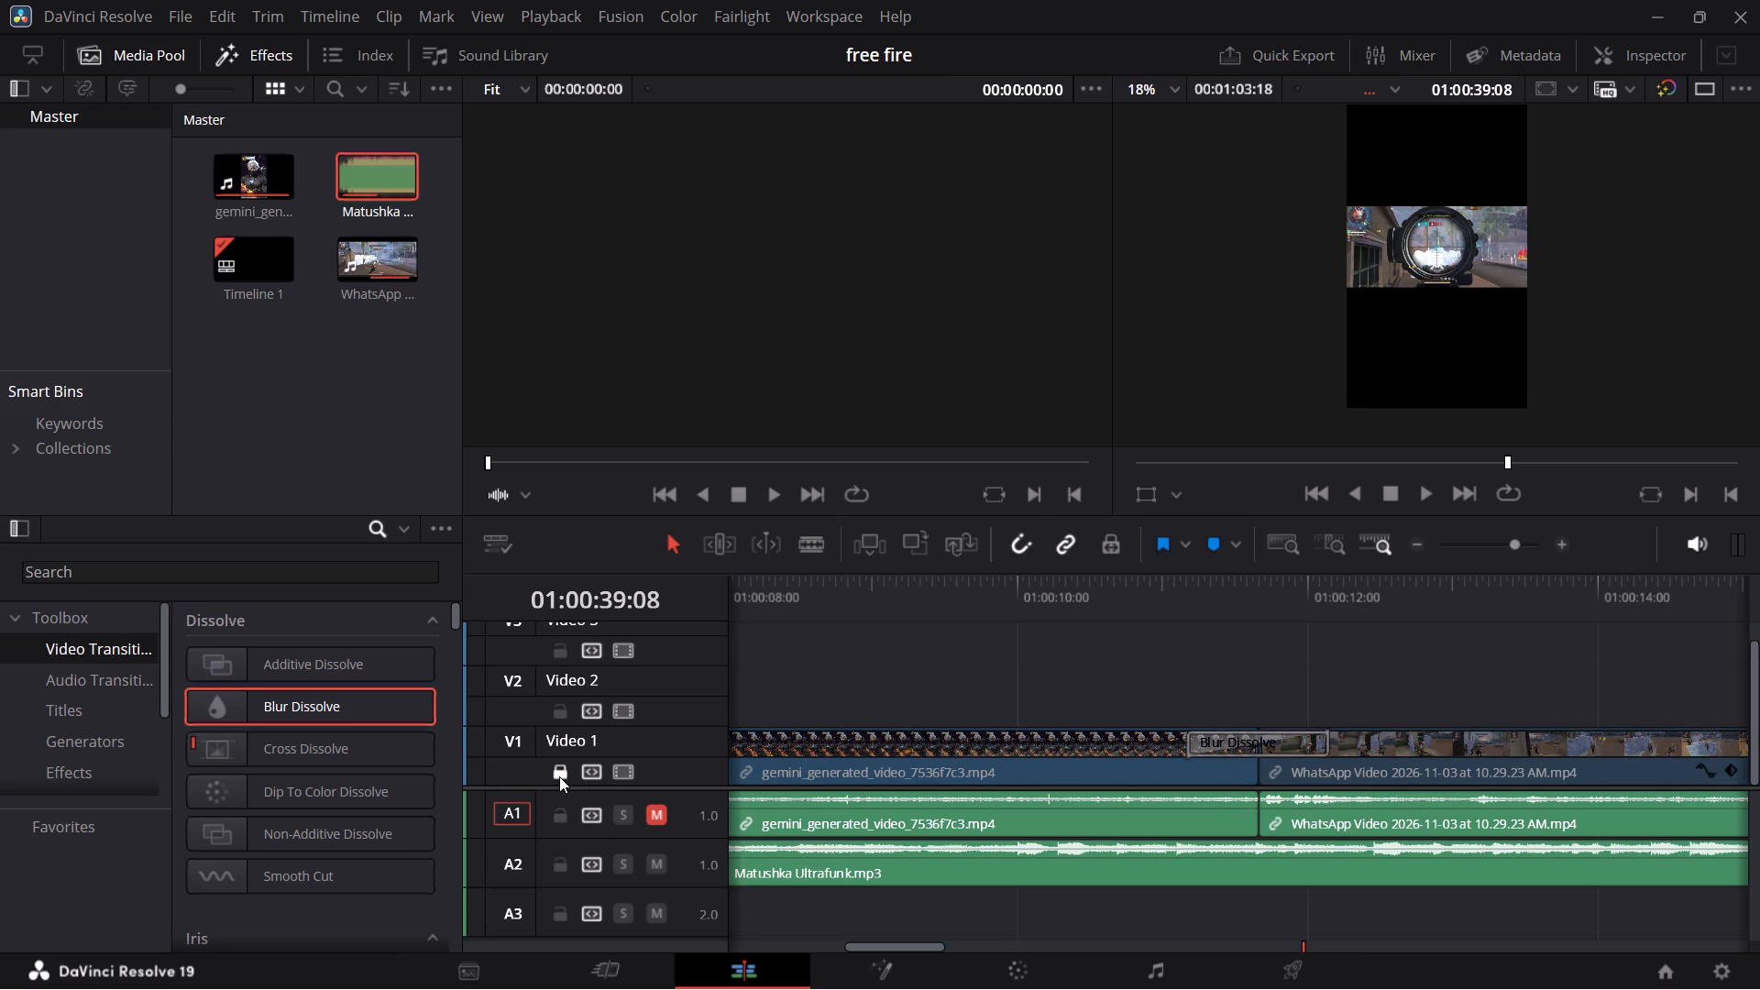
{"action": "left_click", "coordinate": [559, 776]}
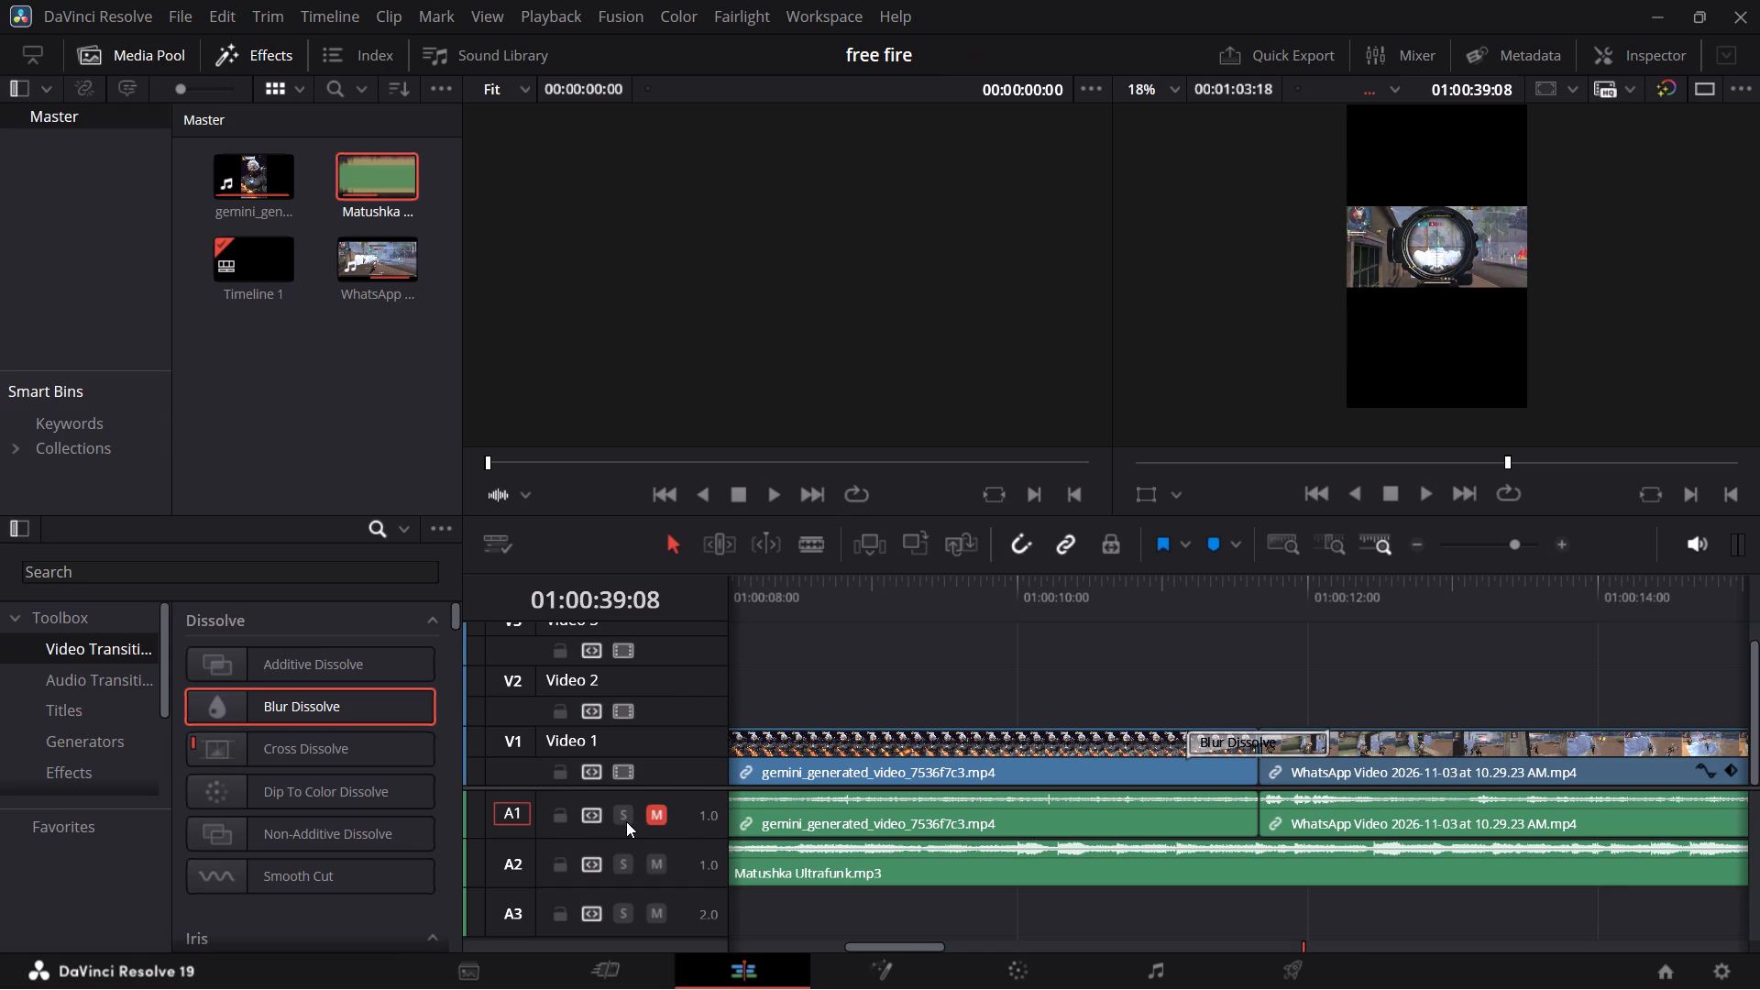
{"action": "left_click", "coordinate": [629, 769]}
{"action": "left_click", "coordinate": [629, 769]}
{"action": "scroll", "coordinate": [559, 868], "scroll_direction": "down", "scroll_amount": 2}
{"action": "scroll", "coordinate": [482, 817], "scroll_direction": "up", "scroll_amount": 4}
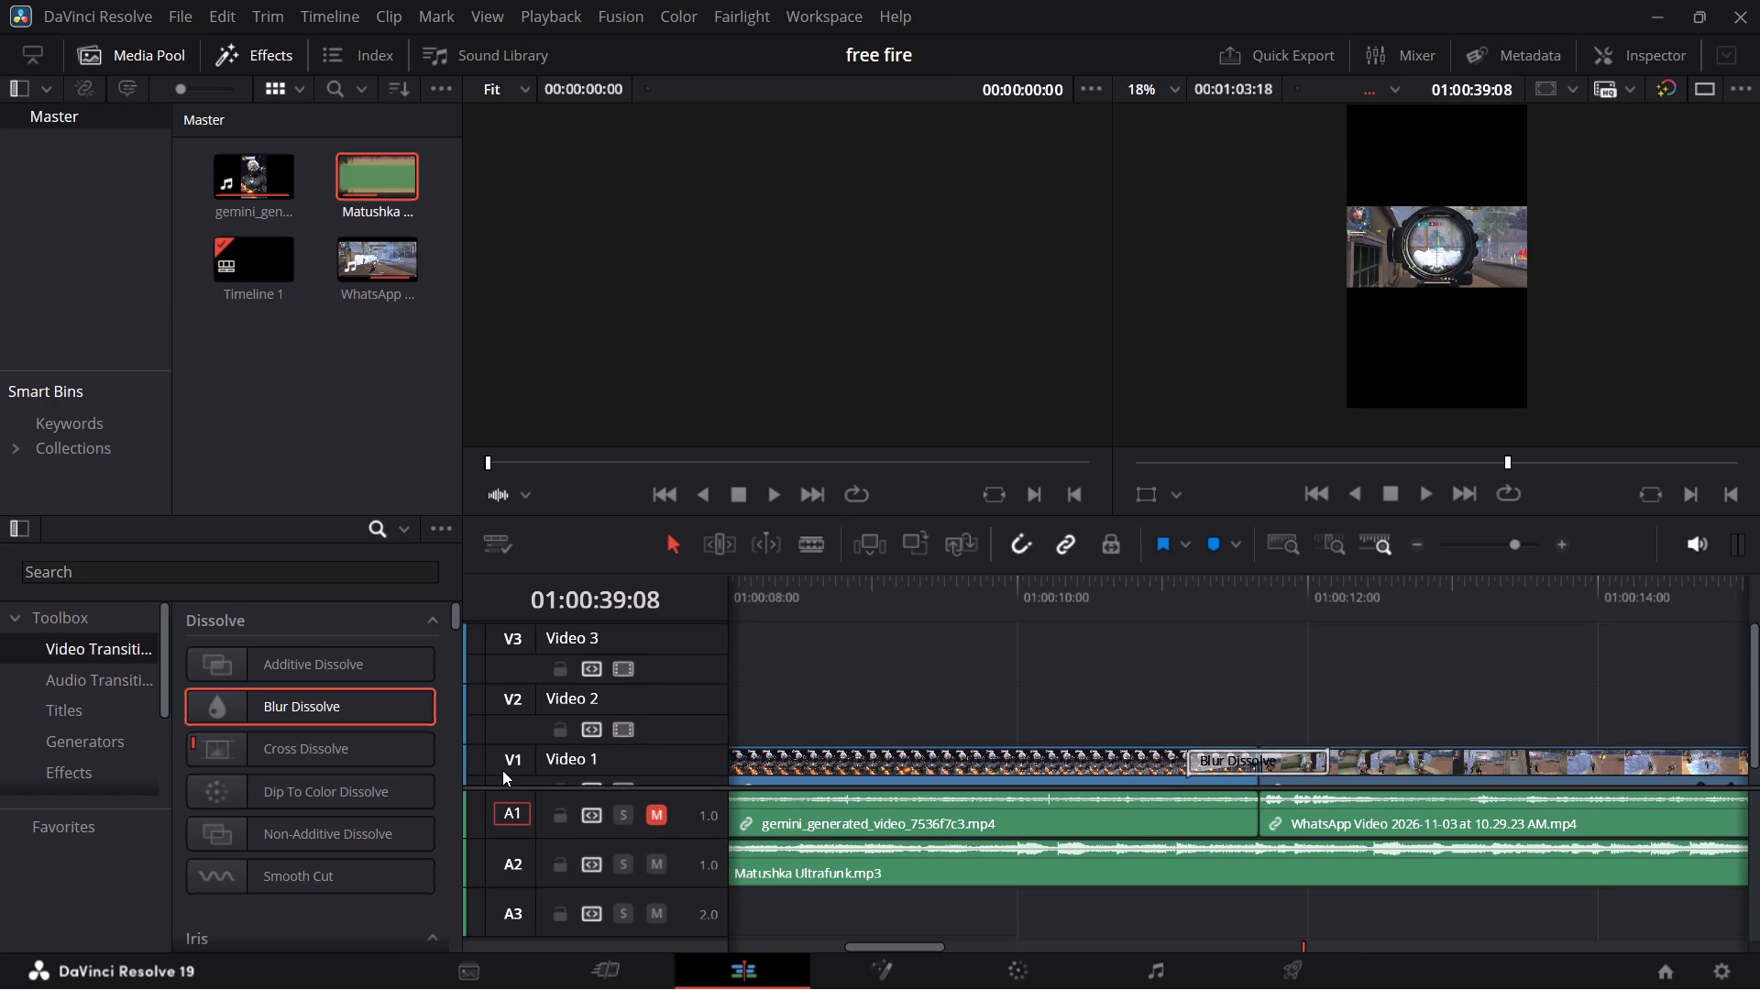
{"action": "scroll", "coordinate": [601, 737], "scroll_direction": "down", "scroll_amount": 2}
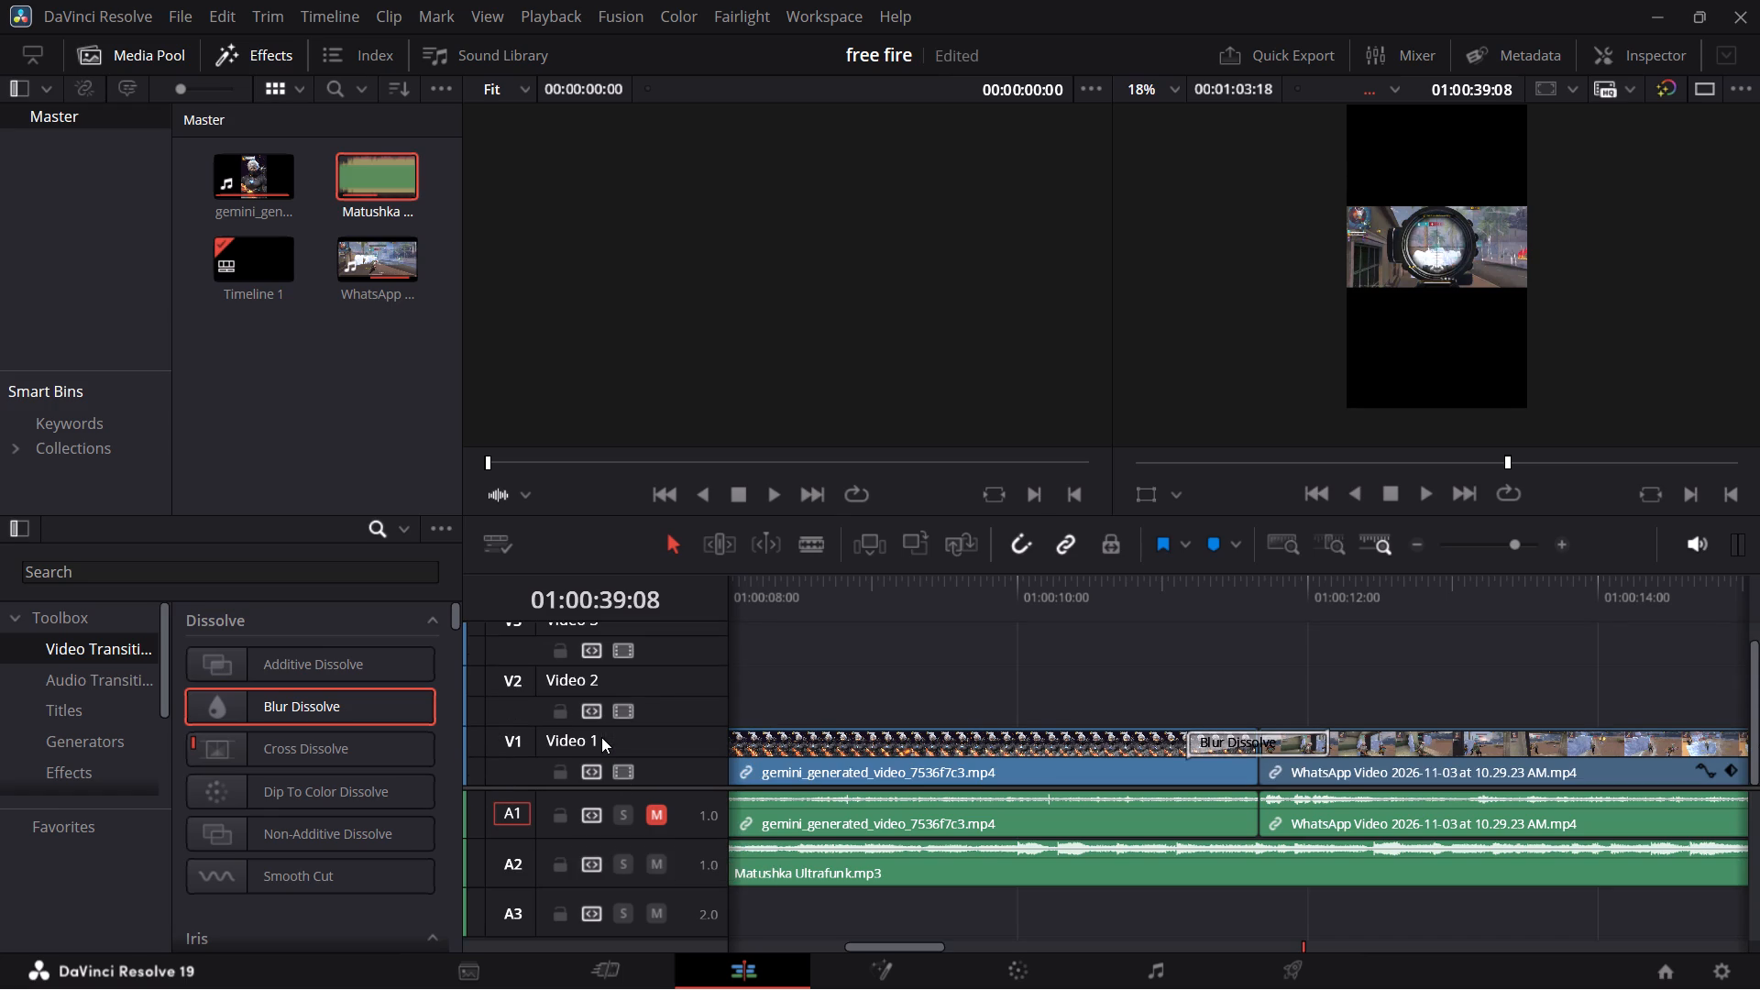
Turn off the auto track selector for Video 1 and select the gemini_generated_video clip.
{"action": "left_click", "coordinate": [594, 766]}
{"action": "left_click", "coordinate": [817, 770]}
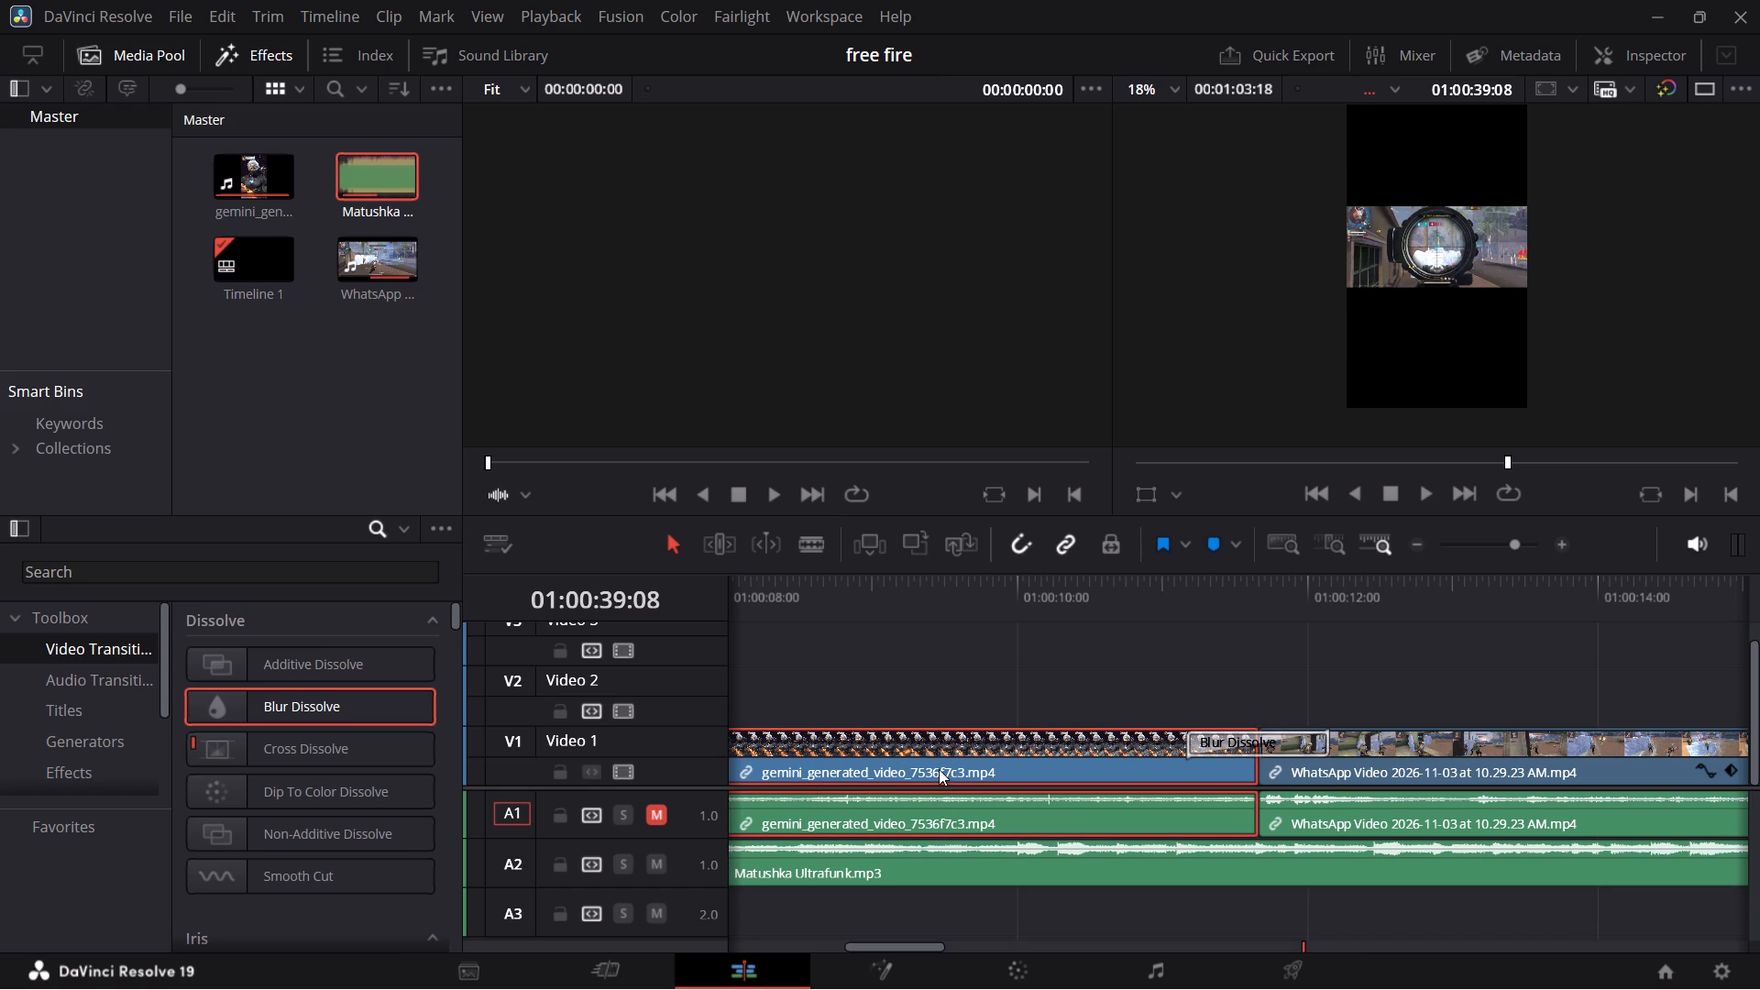
{"action": "scroll", "coordinate": [598, 801], "scroll_direction": "down", "scroll_amount": 2}
Capture a rectangular screenshot of the timeline area with its tracks and clips.
{"action": "key", "text": "shift+super+s"}
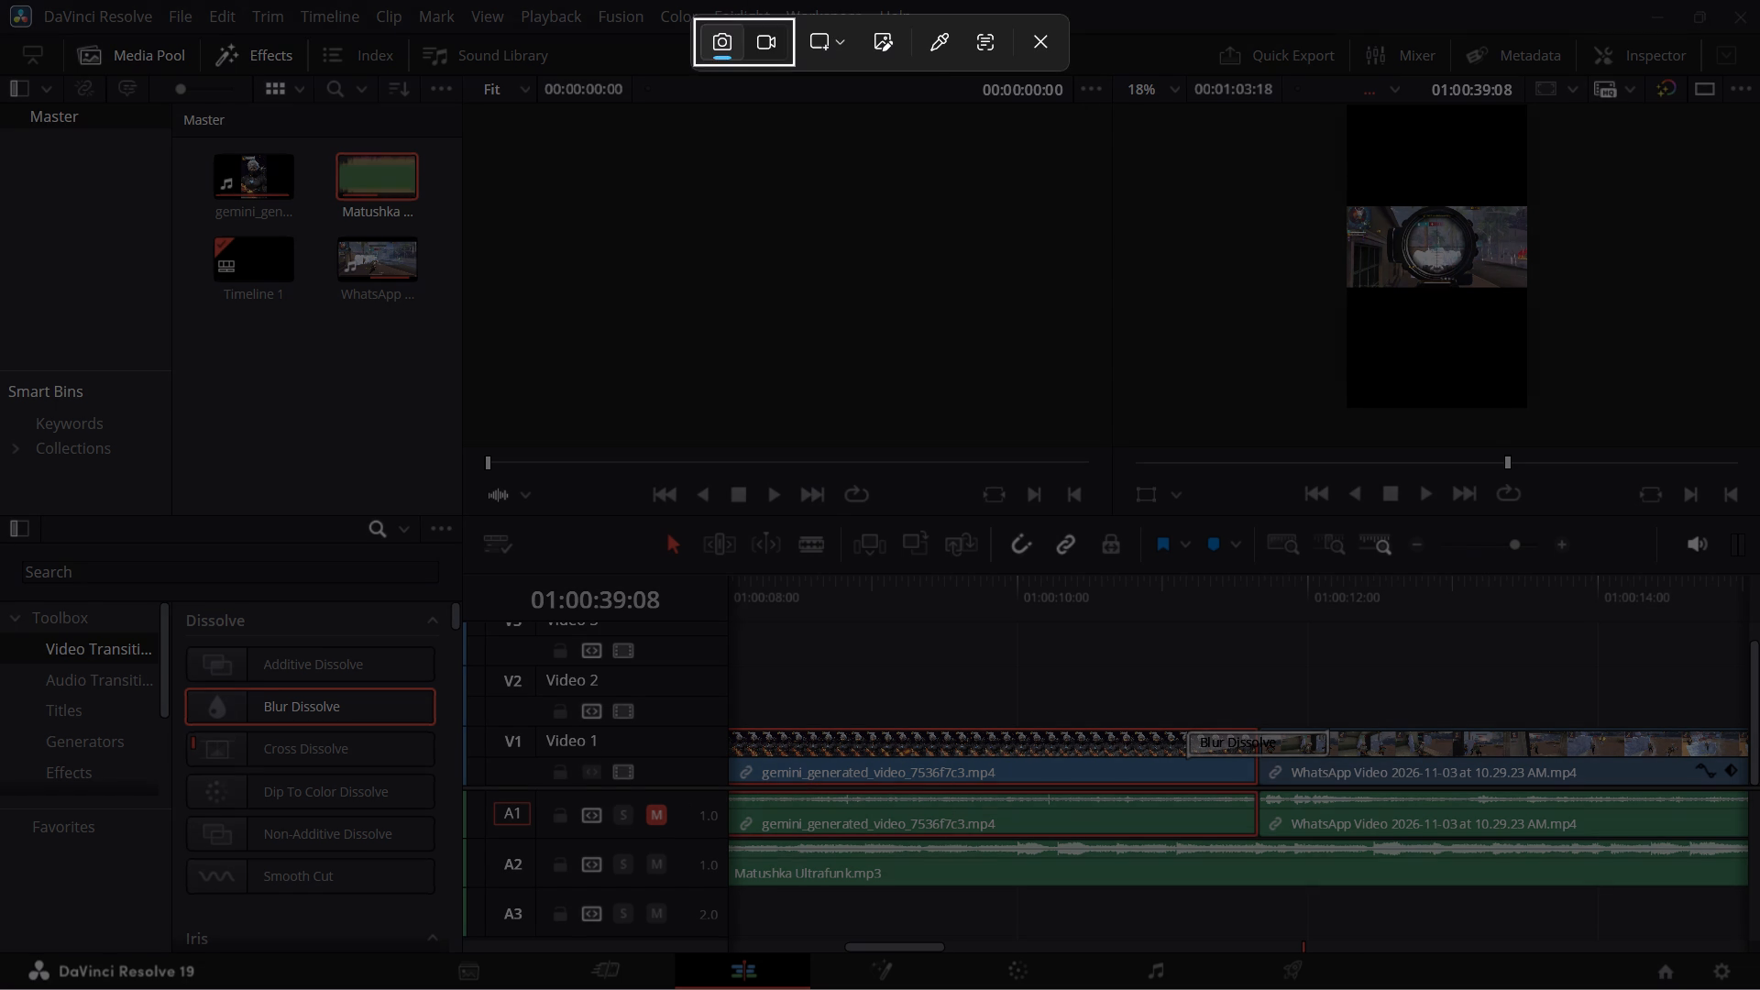
{"action": "left_click_drag", "start_coordinate": [590, 502], "coordinate": [1727, 896]}
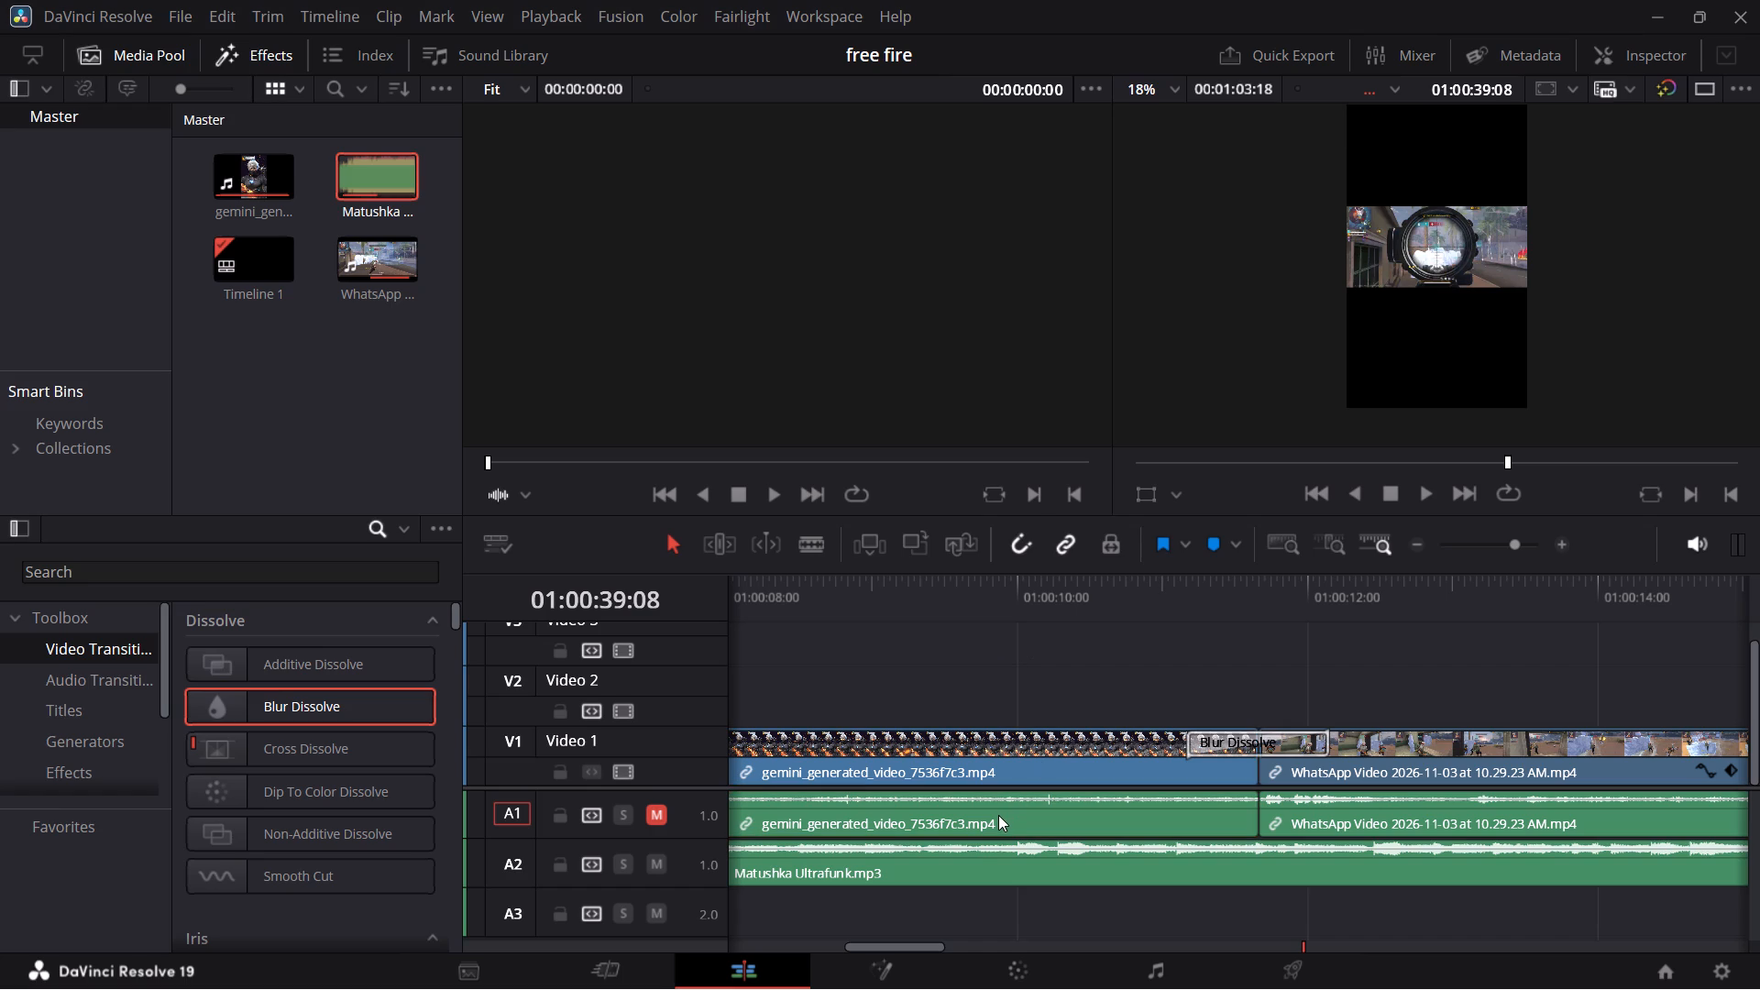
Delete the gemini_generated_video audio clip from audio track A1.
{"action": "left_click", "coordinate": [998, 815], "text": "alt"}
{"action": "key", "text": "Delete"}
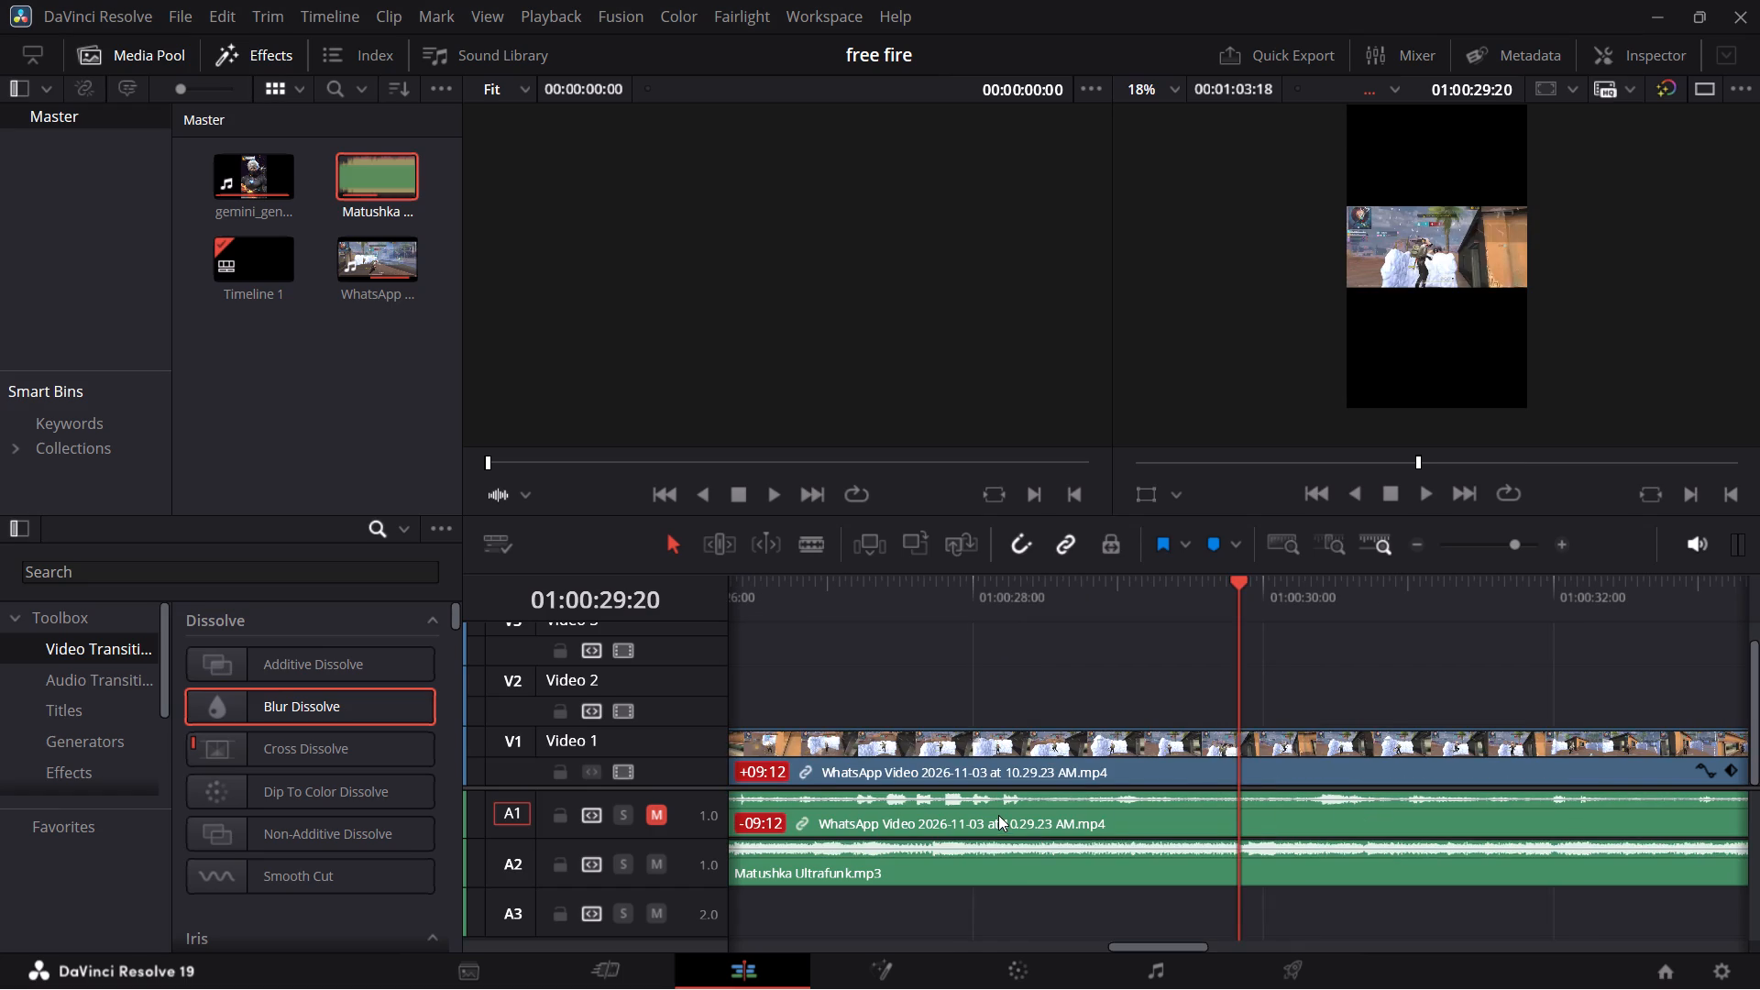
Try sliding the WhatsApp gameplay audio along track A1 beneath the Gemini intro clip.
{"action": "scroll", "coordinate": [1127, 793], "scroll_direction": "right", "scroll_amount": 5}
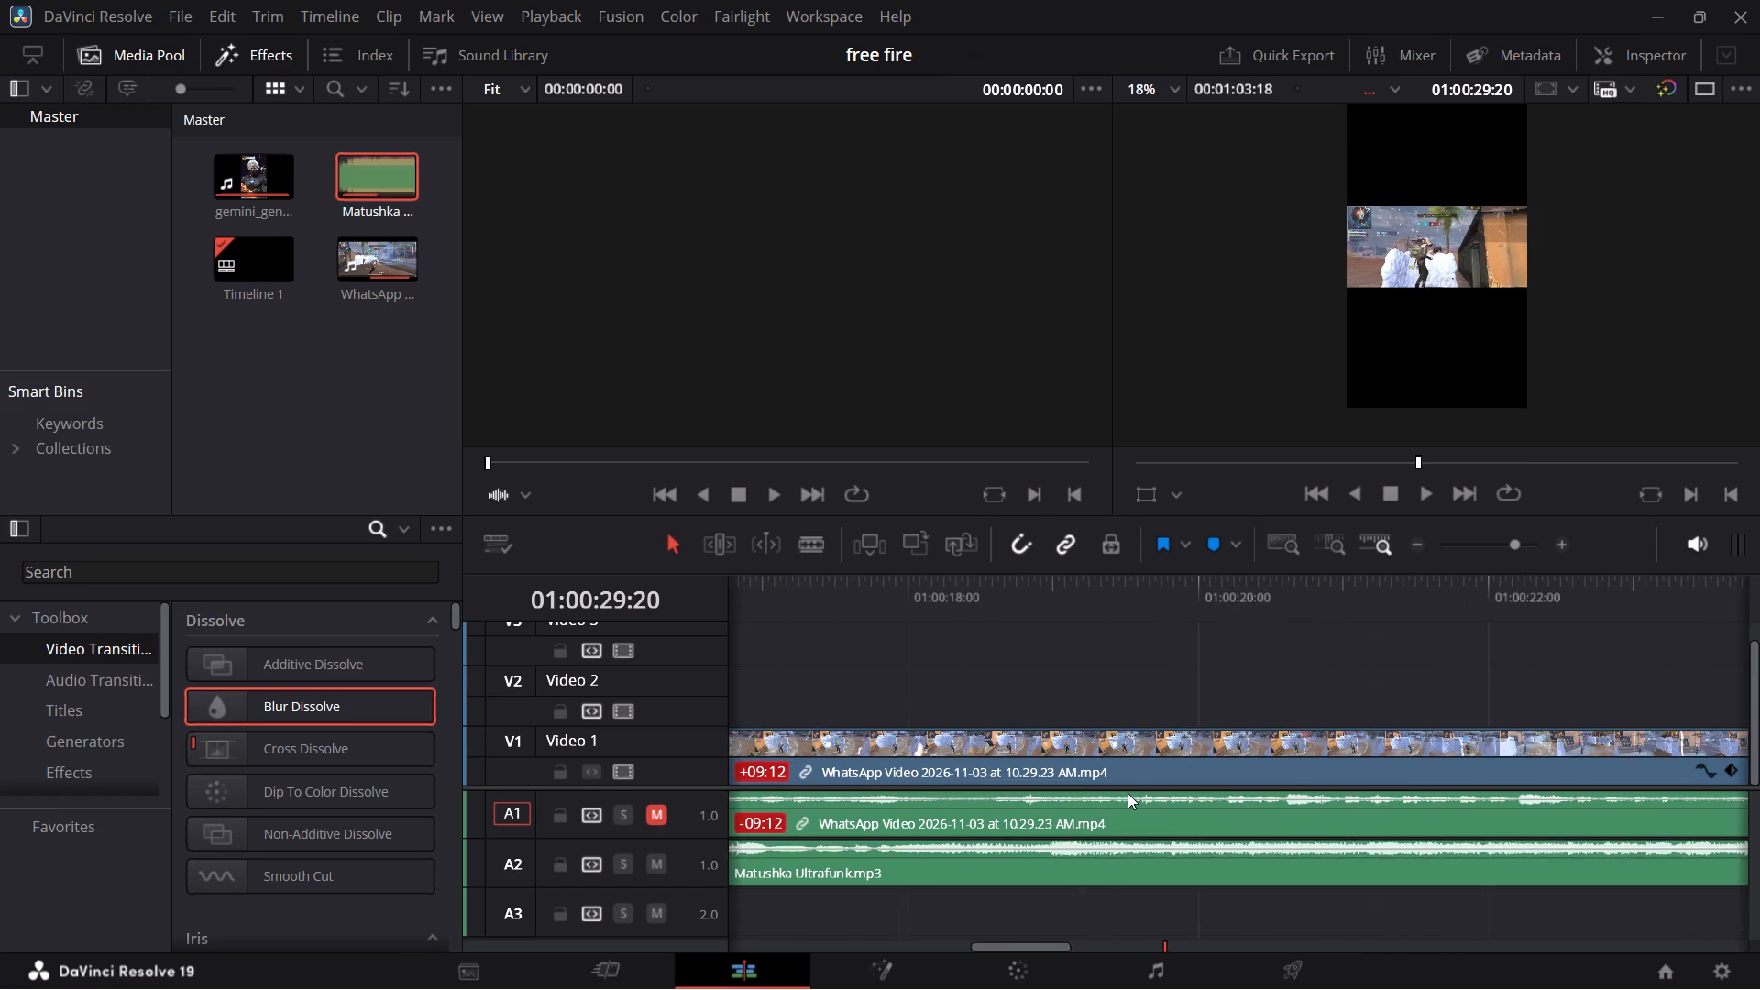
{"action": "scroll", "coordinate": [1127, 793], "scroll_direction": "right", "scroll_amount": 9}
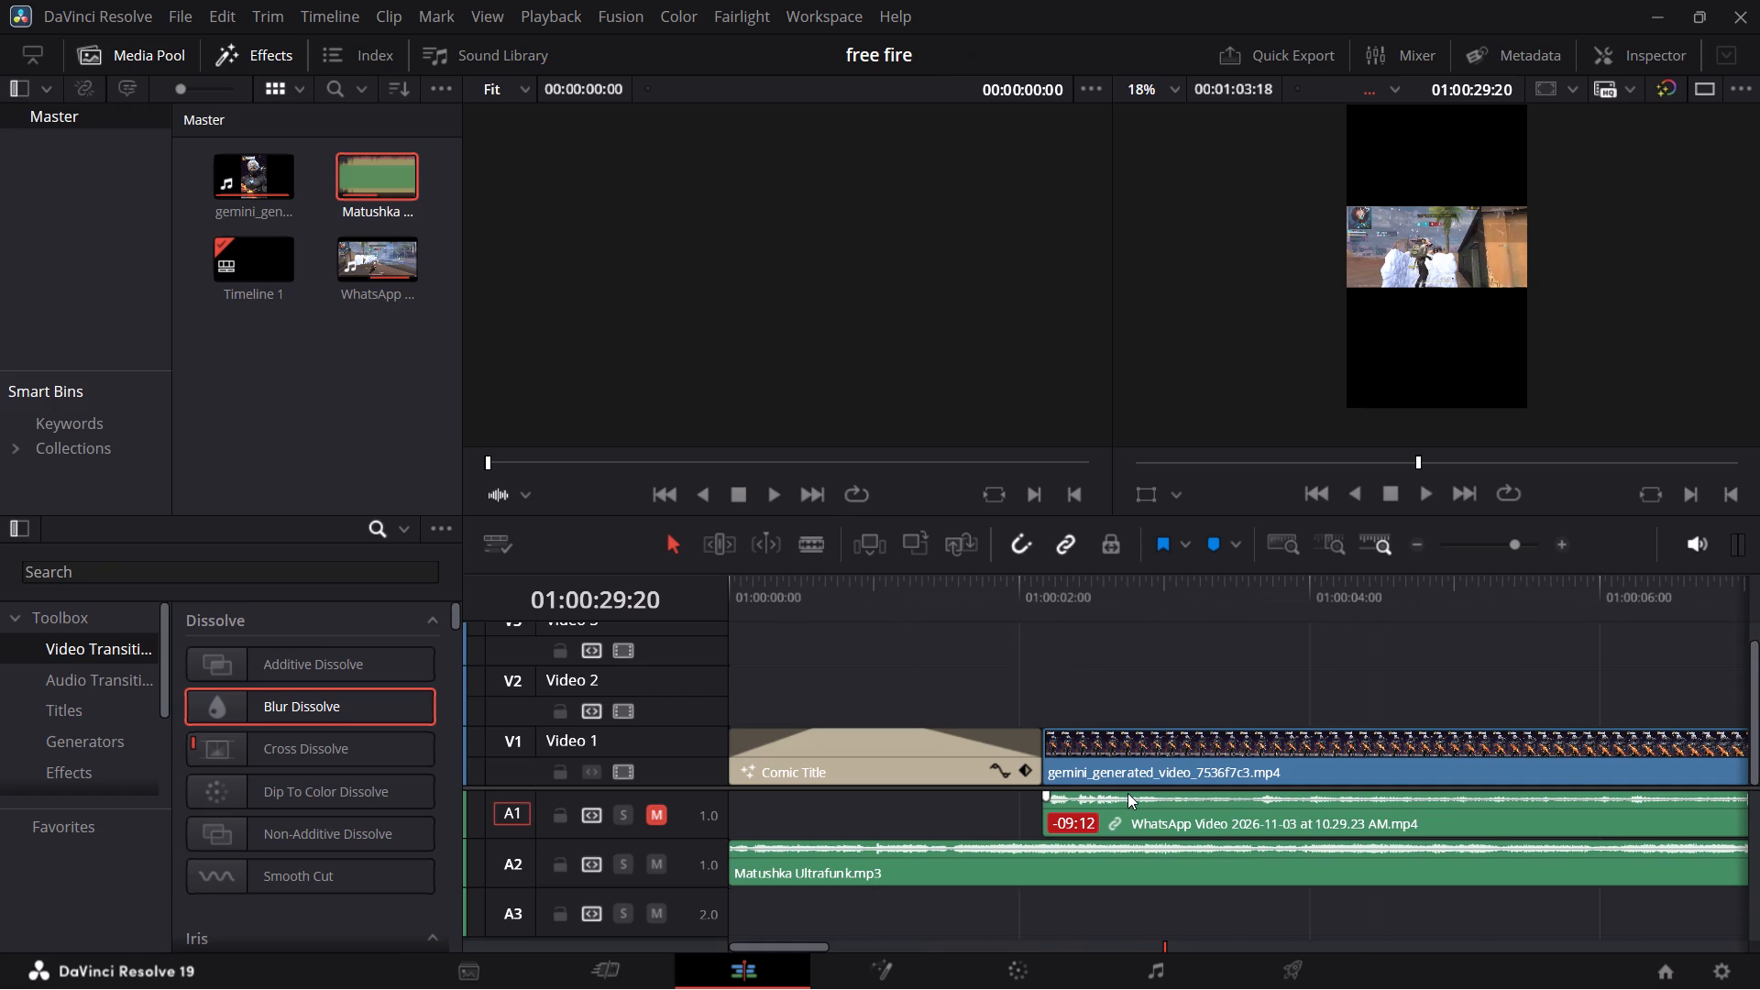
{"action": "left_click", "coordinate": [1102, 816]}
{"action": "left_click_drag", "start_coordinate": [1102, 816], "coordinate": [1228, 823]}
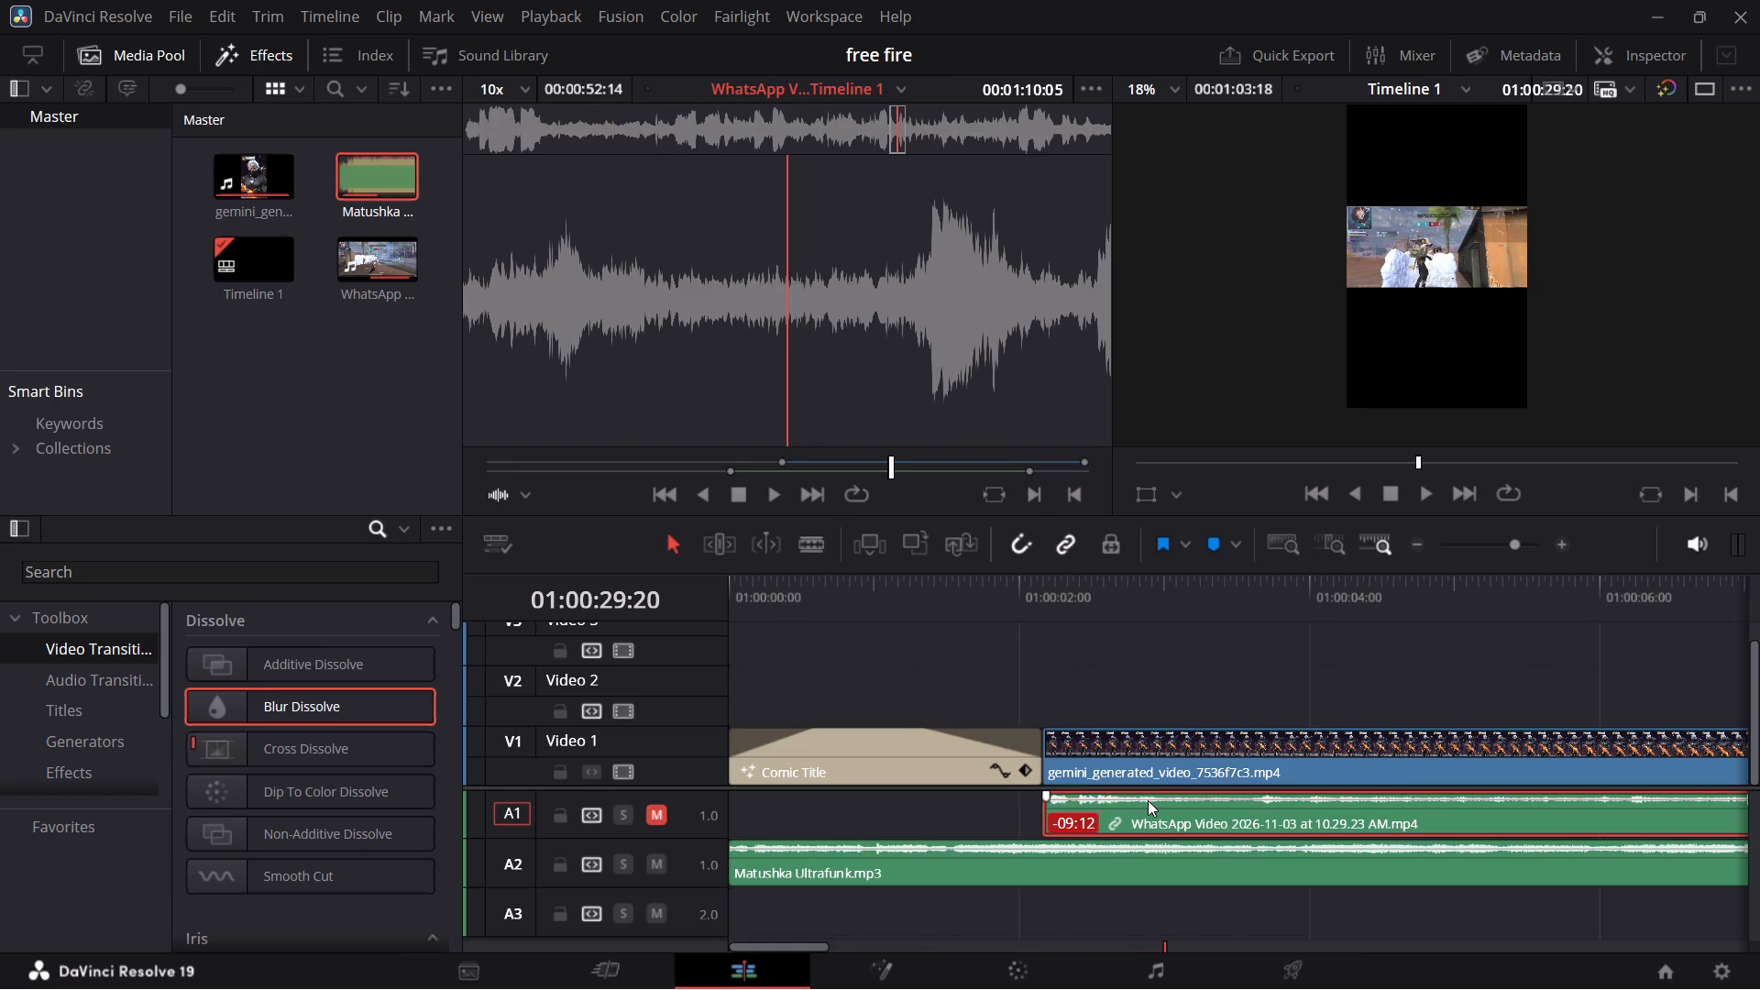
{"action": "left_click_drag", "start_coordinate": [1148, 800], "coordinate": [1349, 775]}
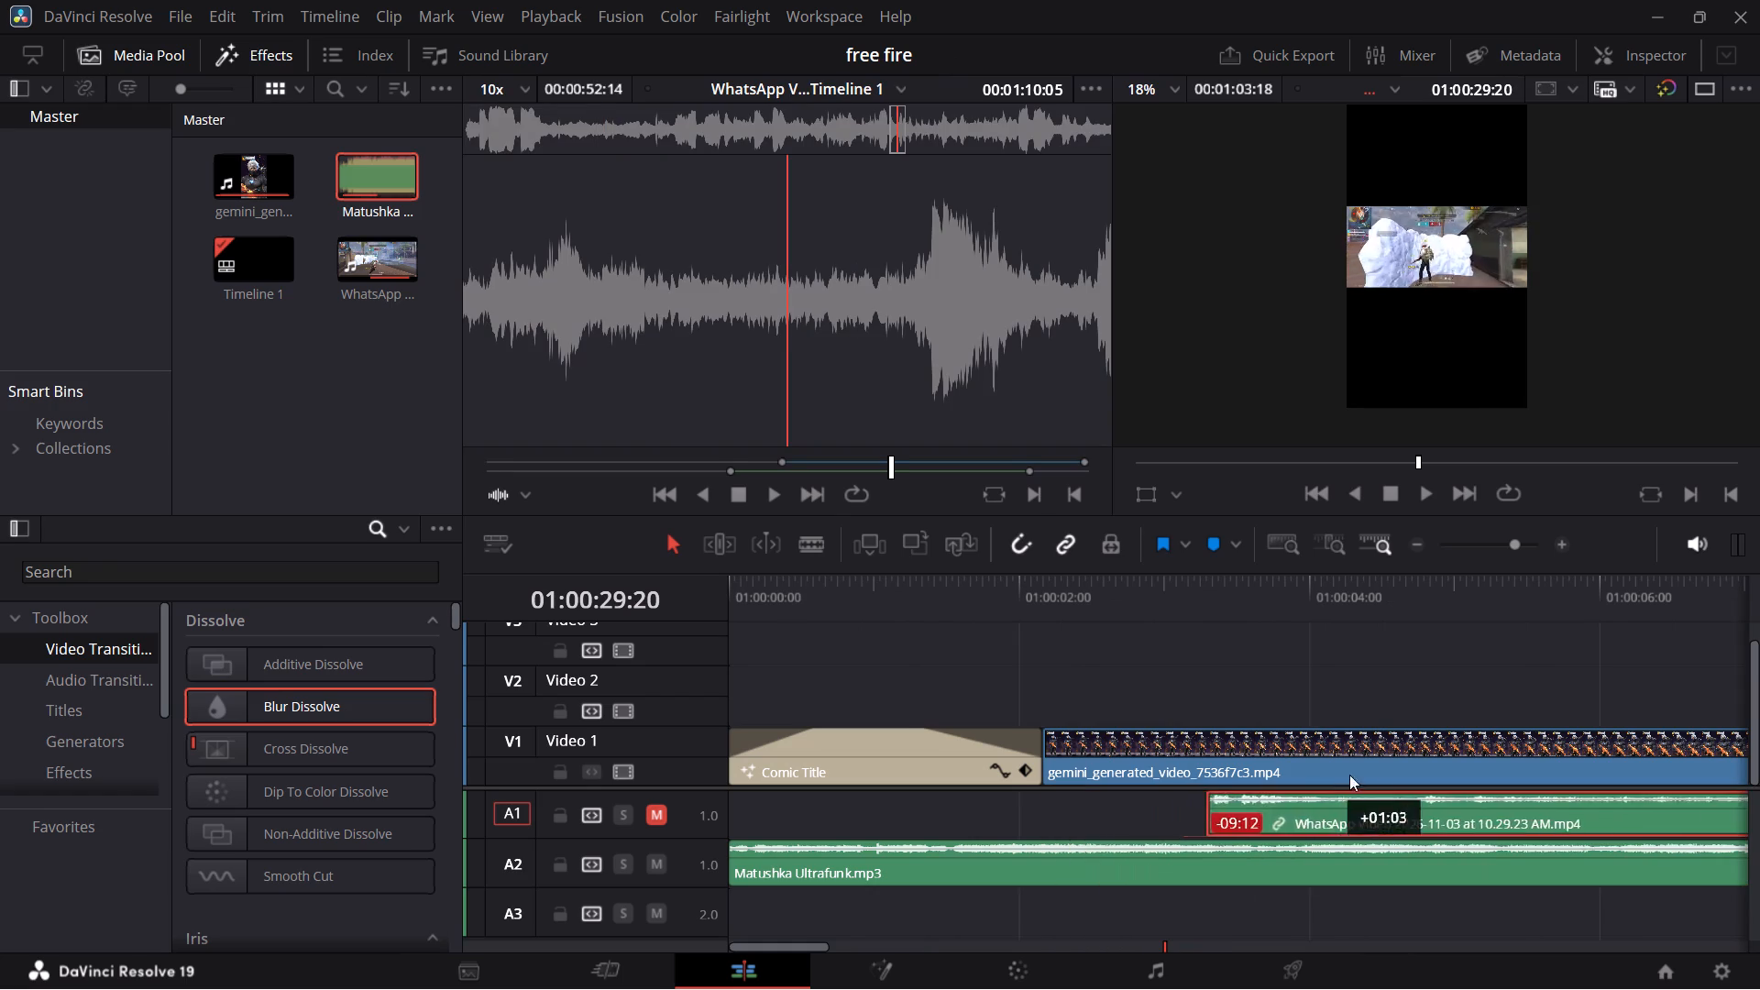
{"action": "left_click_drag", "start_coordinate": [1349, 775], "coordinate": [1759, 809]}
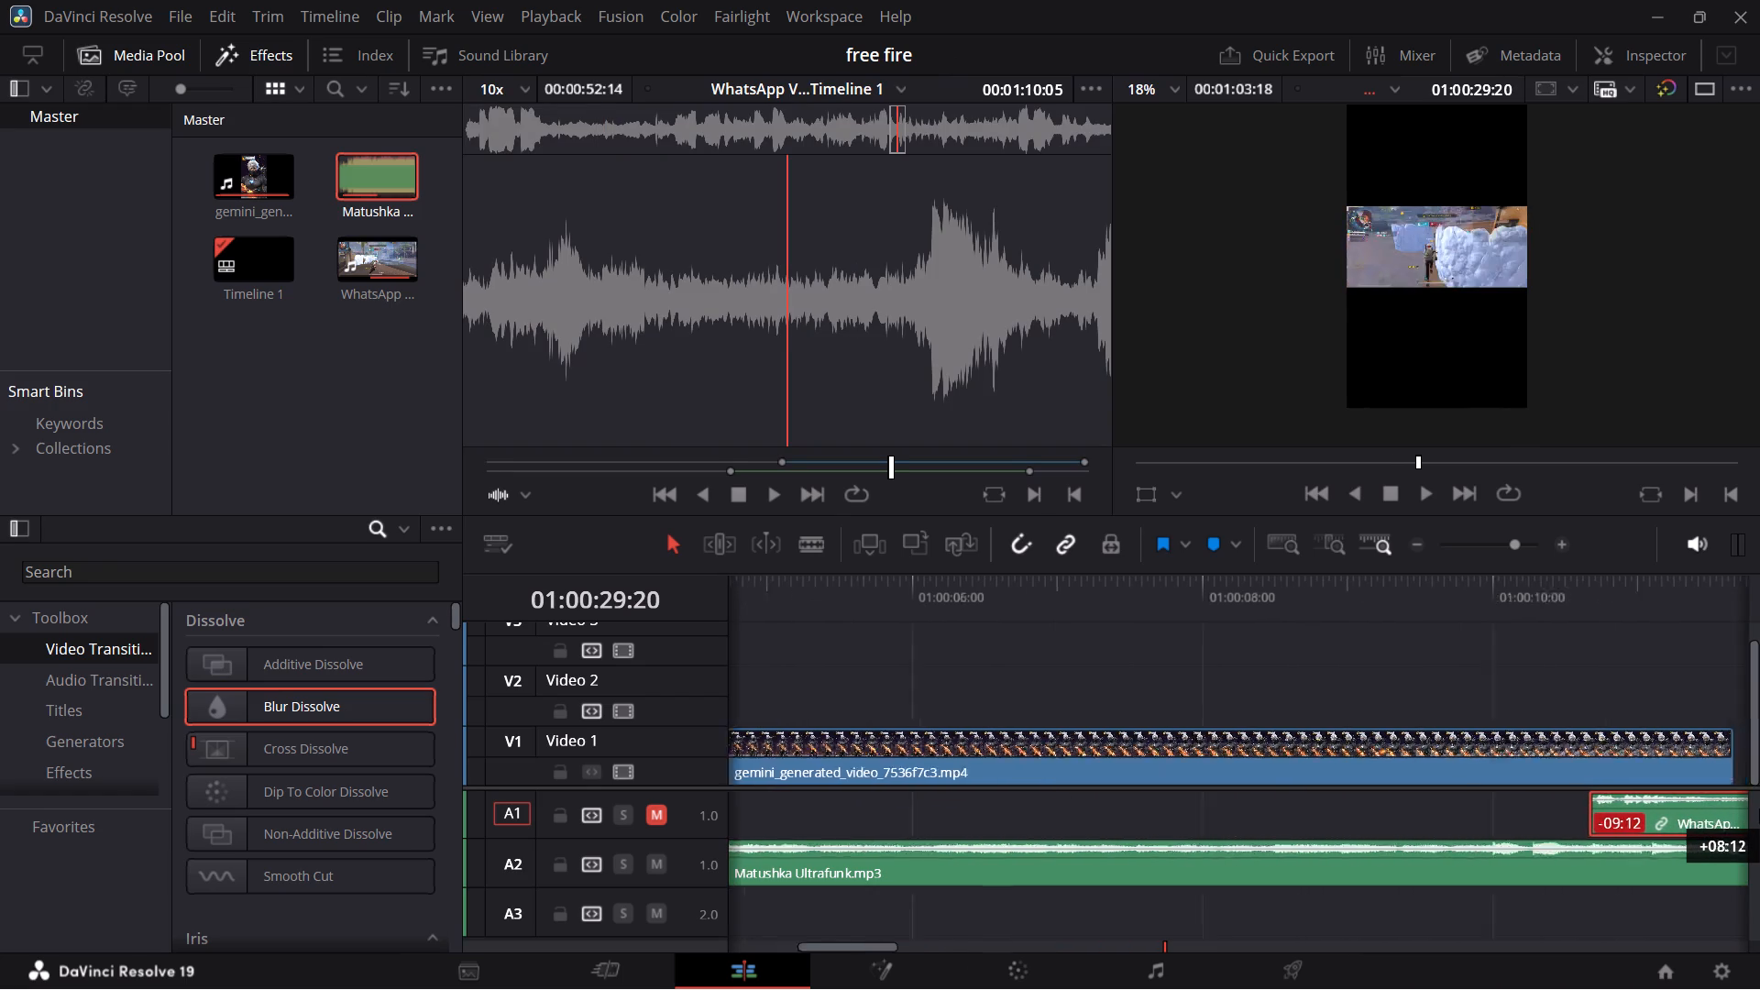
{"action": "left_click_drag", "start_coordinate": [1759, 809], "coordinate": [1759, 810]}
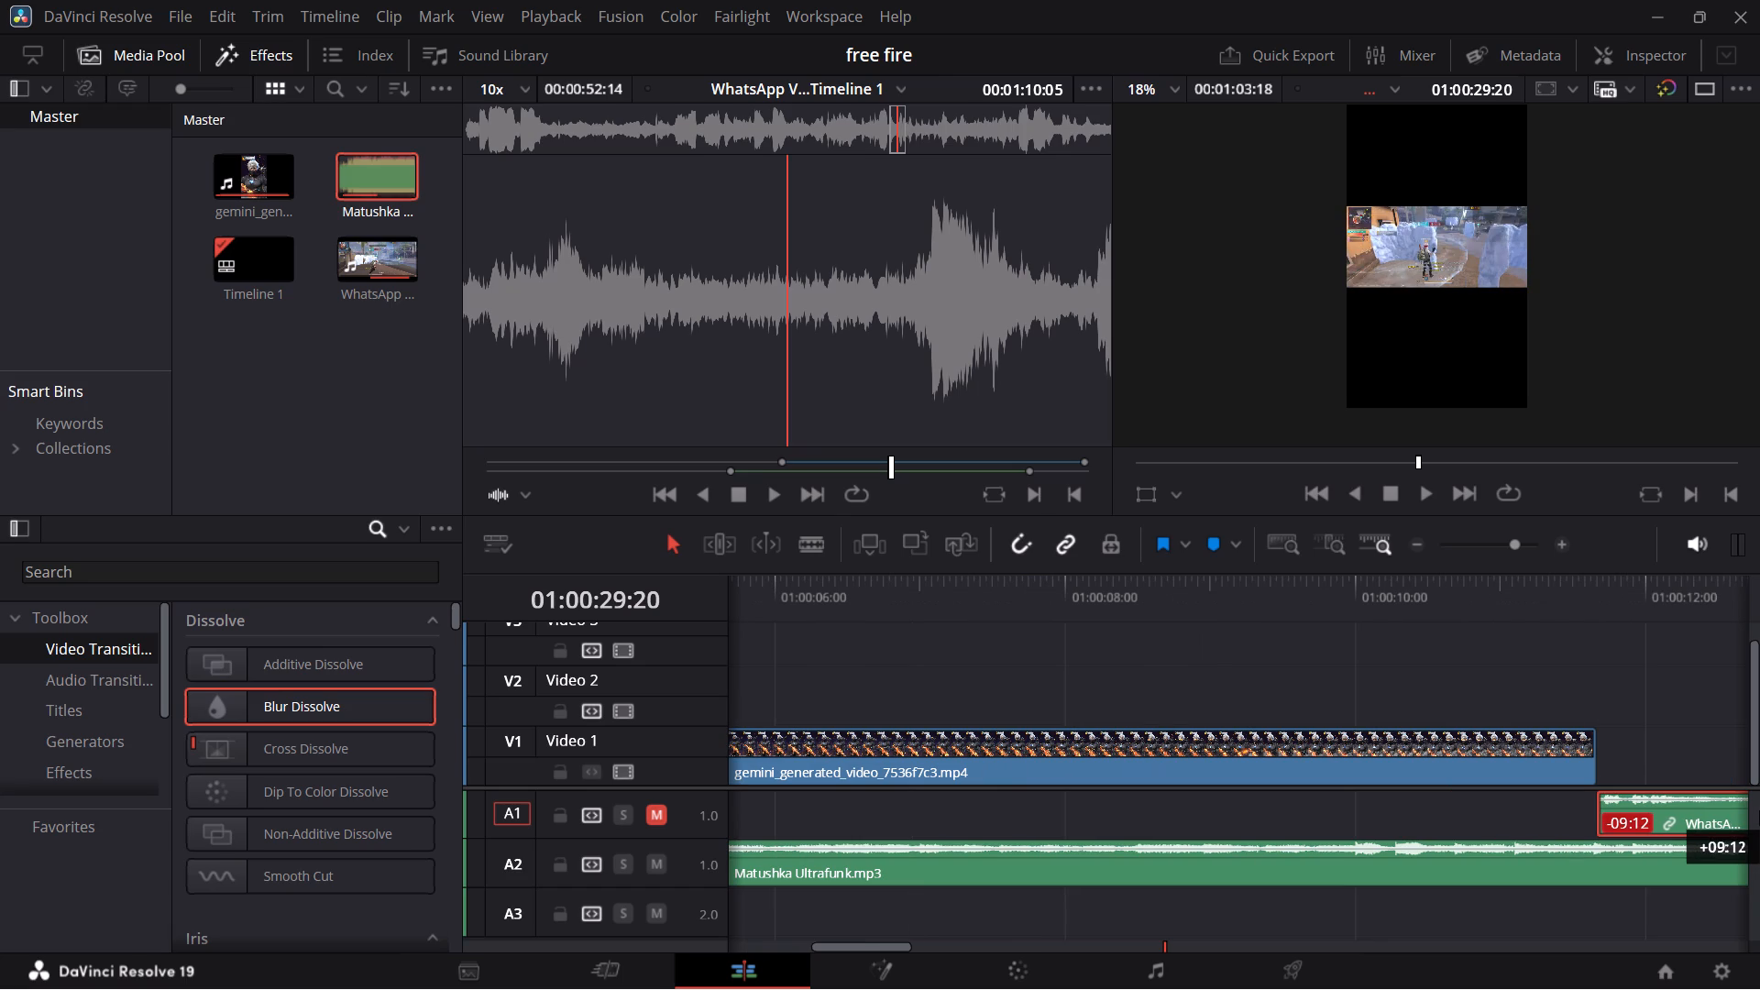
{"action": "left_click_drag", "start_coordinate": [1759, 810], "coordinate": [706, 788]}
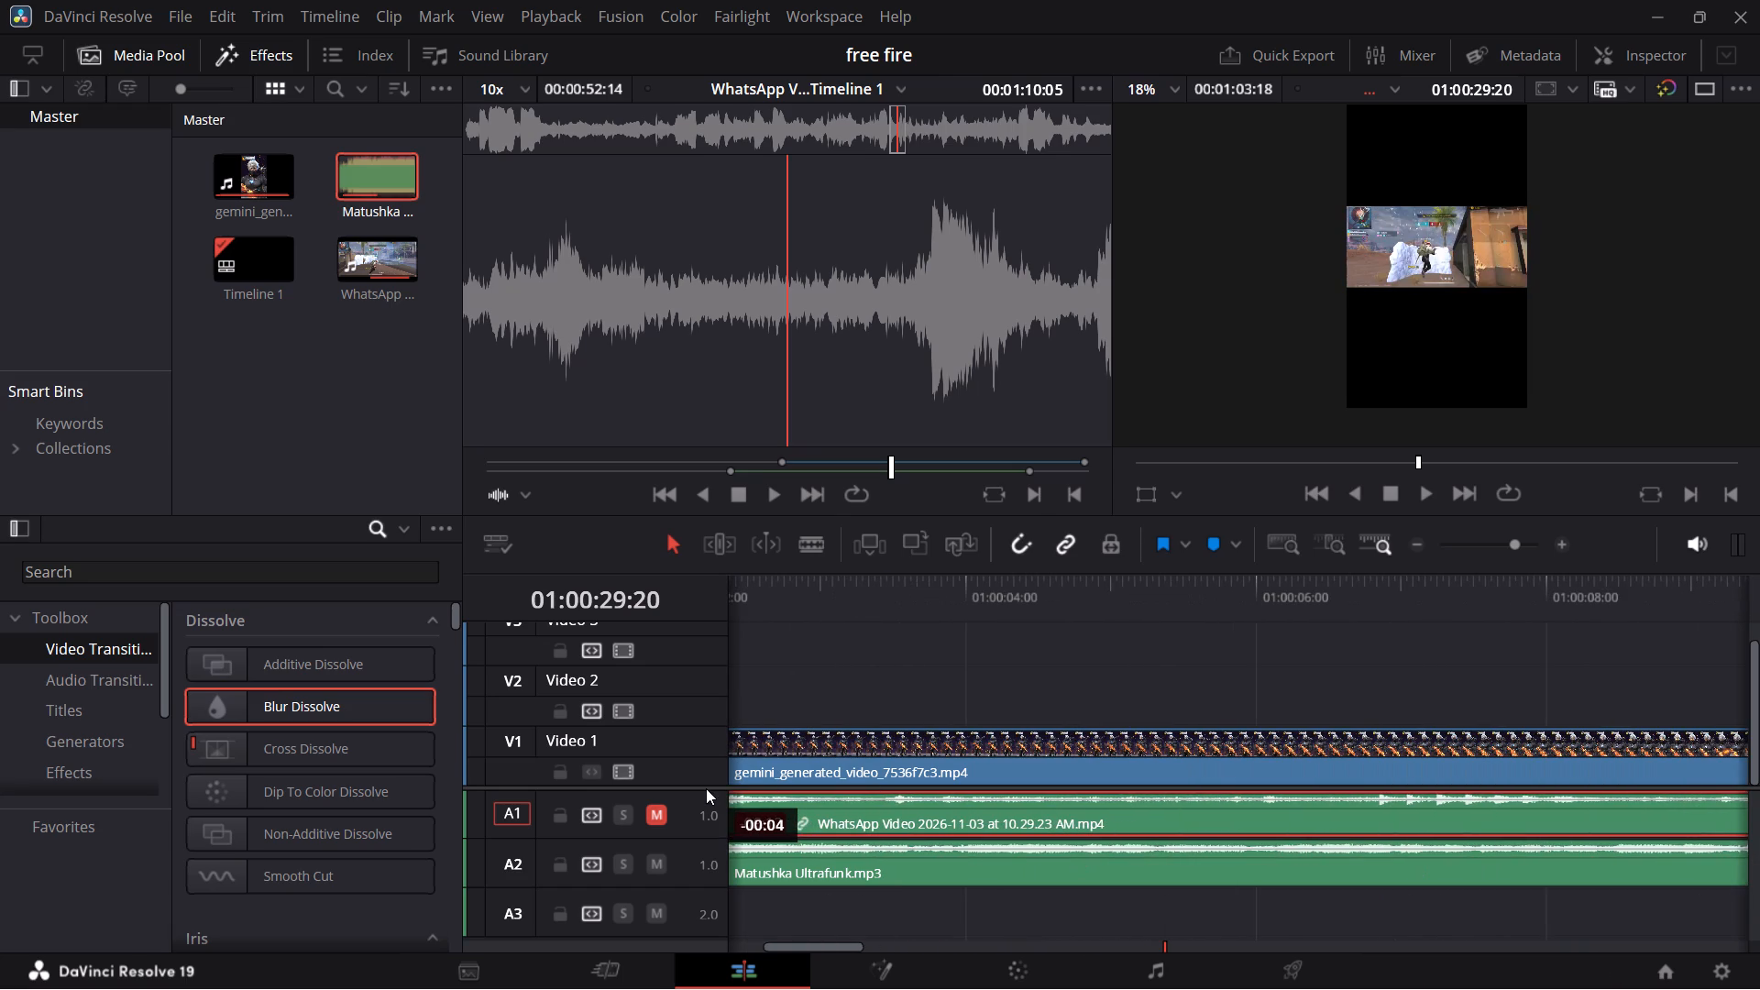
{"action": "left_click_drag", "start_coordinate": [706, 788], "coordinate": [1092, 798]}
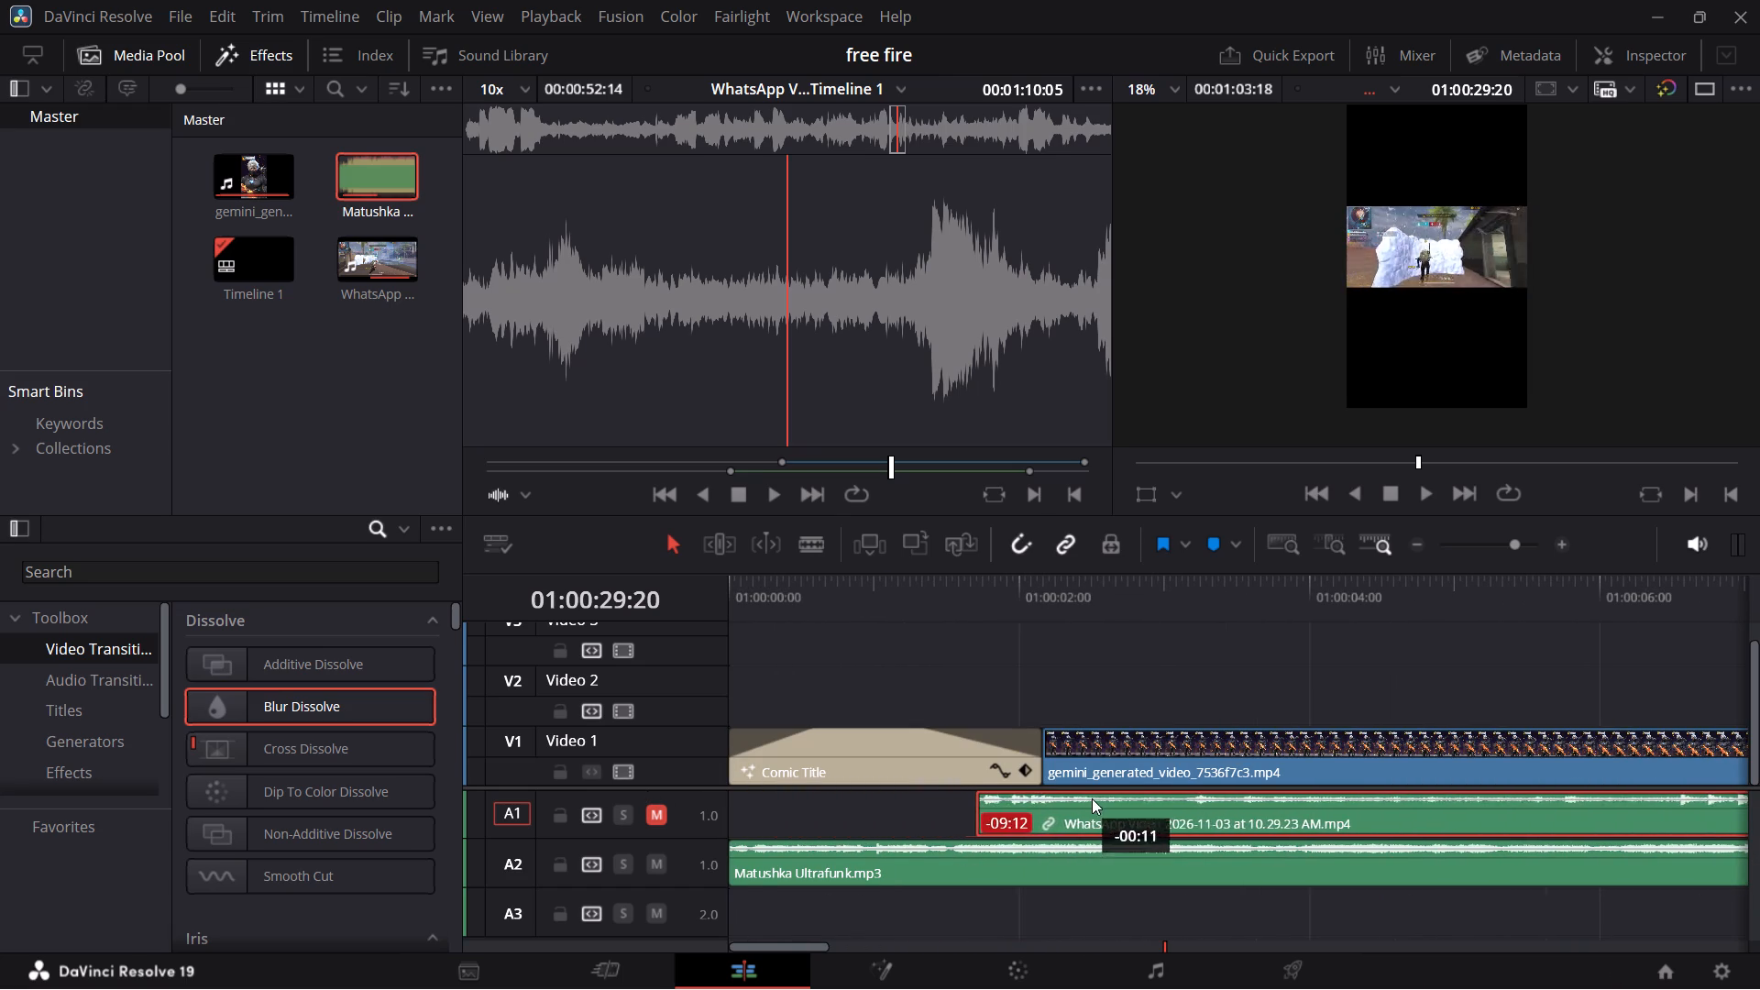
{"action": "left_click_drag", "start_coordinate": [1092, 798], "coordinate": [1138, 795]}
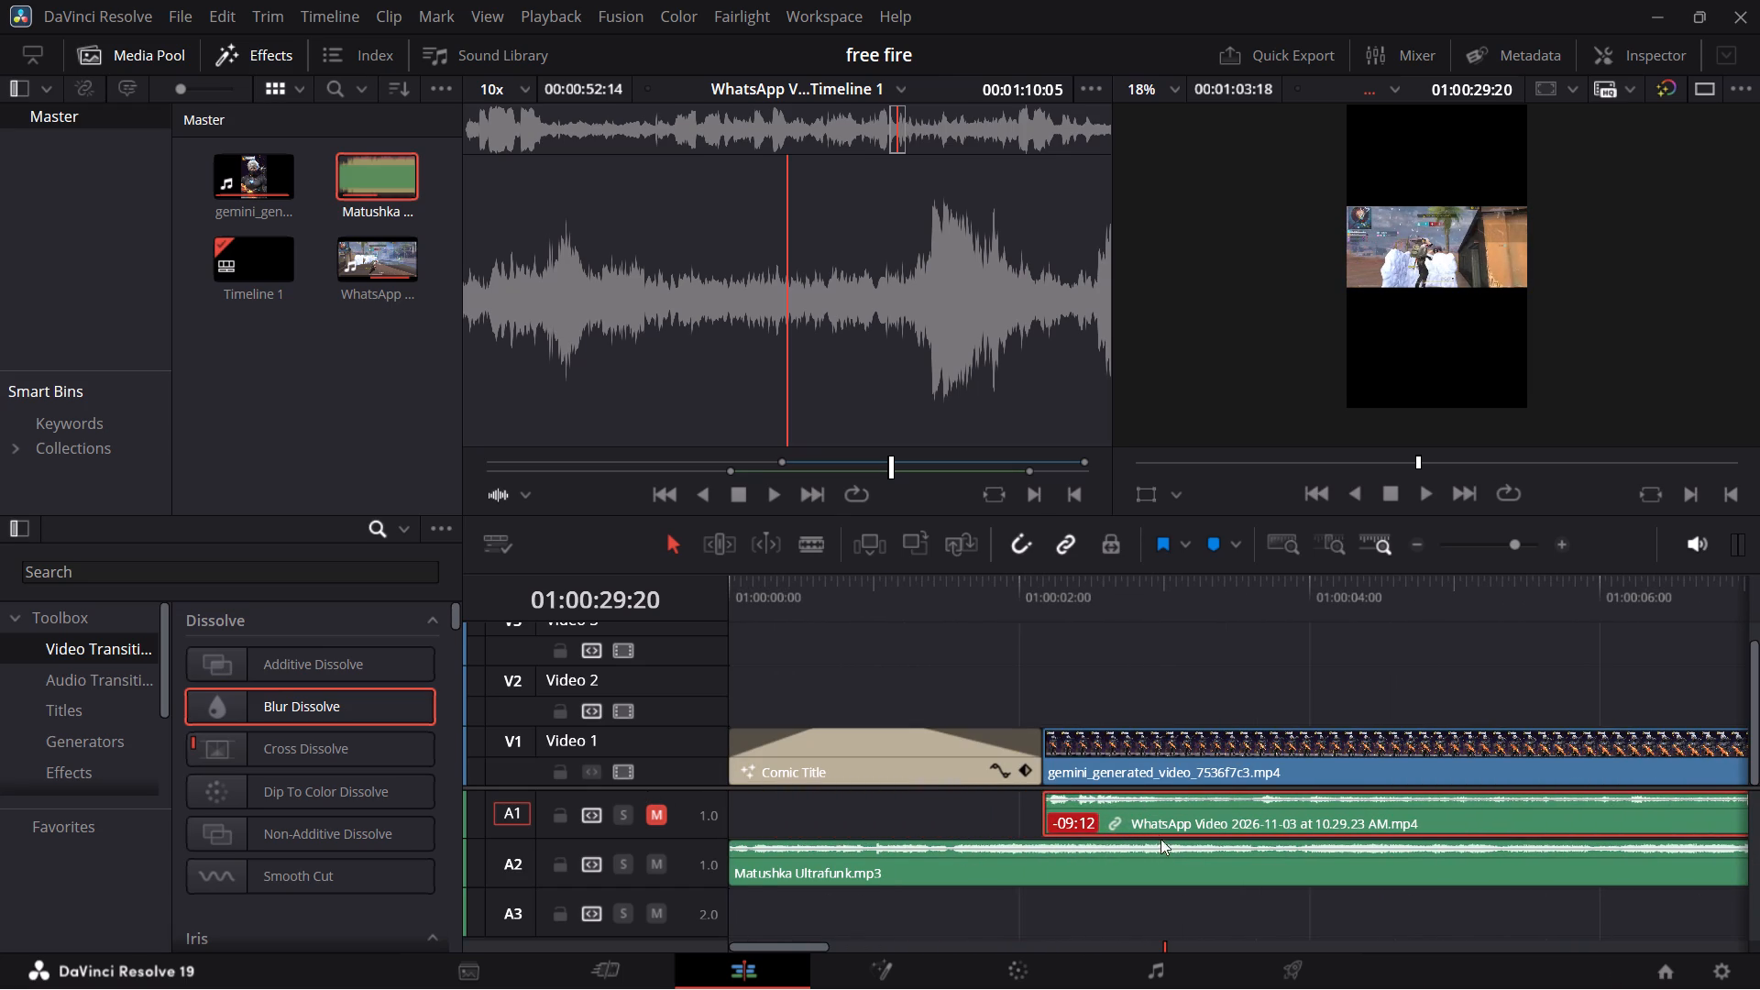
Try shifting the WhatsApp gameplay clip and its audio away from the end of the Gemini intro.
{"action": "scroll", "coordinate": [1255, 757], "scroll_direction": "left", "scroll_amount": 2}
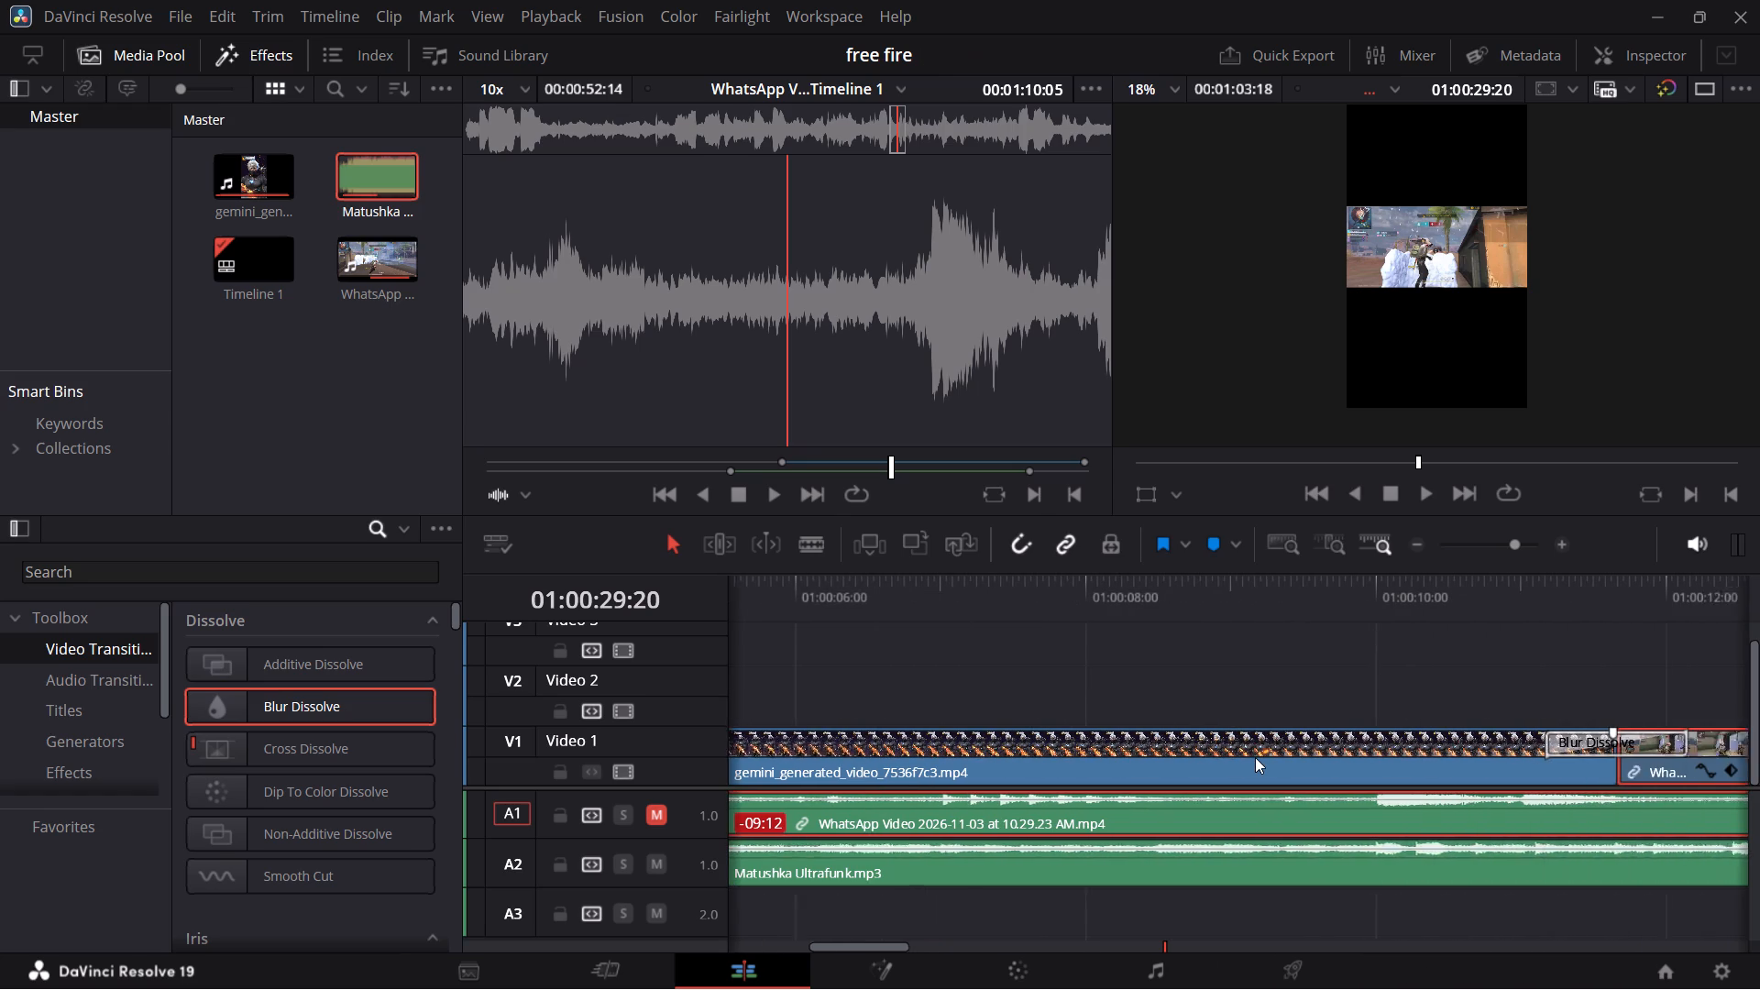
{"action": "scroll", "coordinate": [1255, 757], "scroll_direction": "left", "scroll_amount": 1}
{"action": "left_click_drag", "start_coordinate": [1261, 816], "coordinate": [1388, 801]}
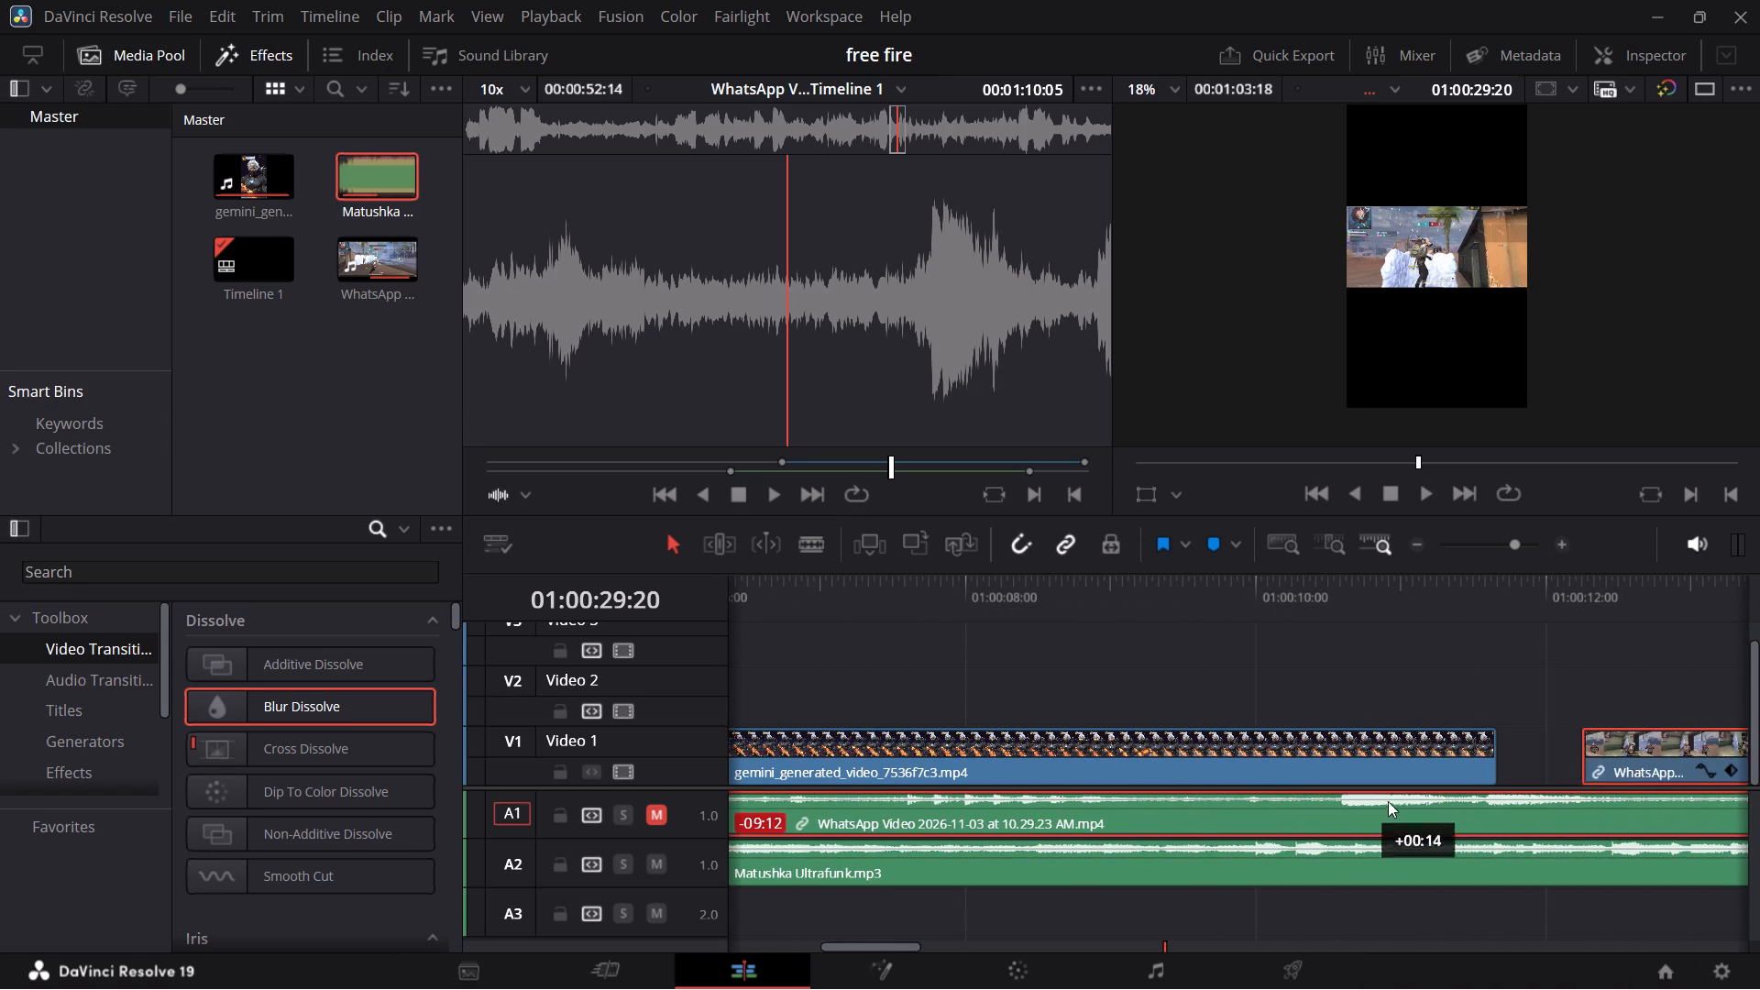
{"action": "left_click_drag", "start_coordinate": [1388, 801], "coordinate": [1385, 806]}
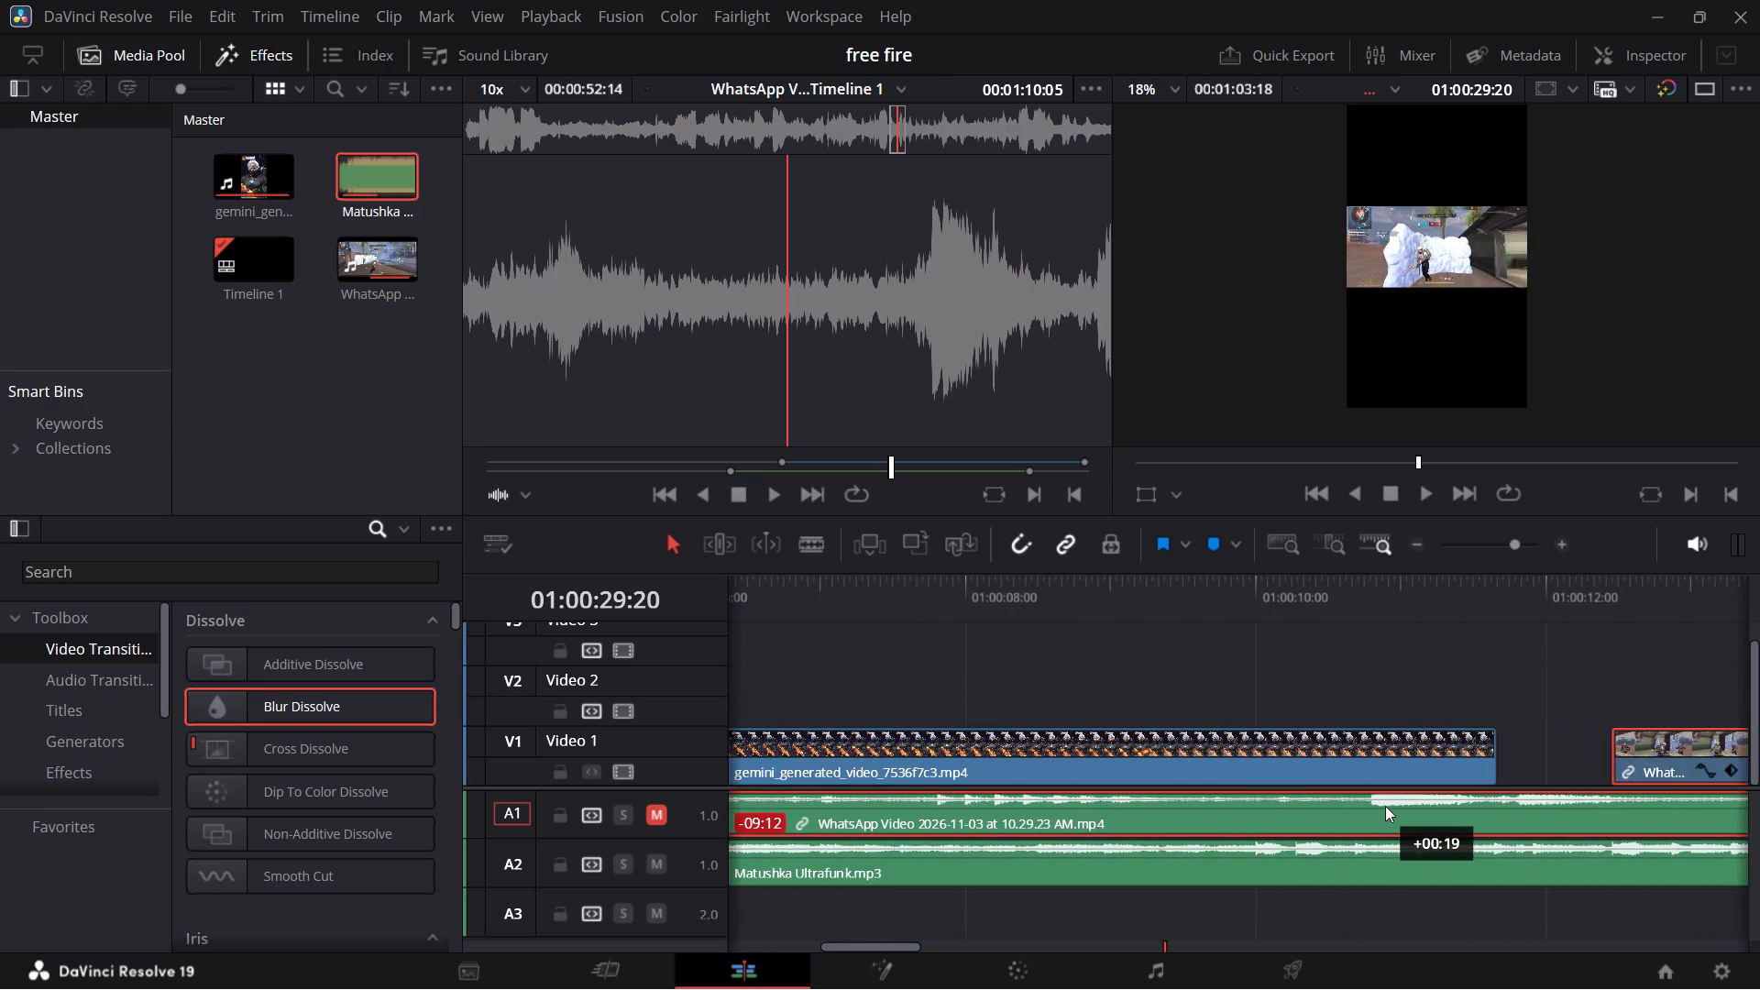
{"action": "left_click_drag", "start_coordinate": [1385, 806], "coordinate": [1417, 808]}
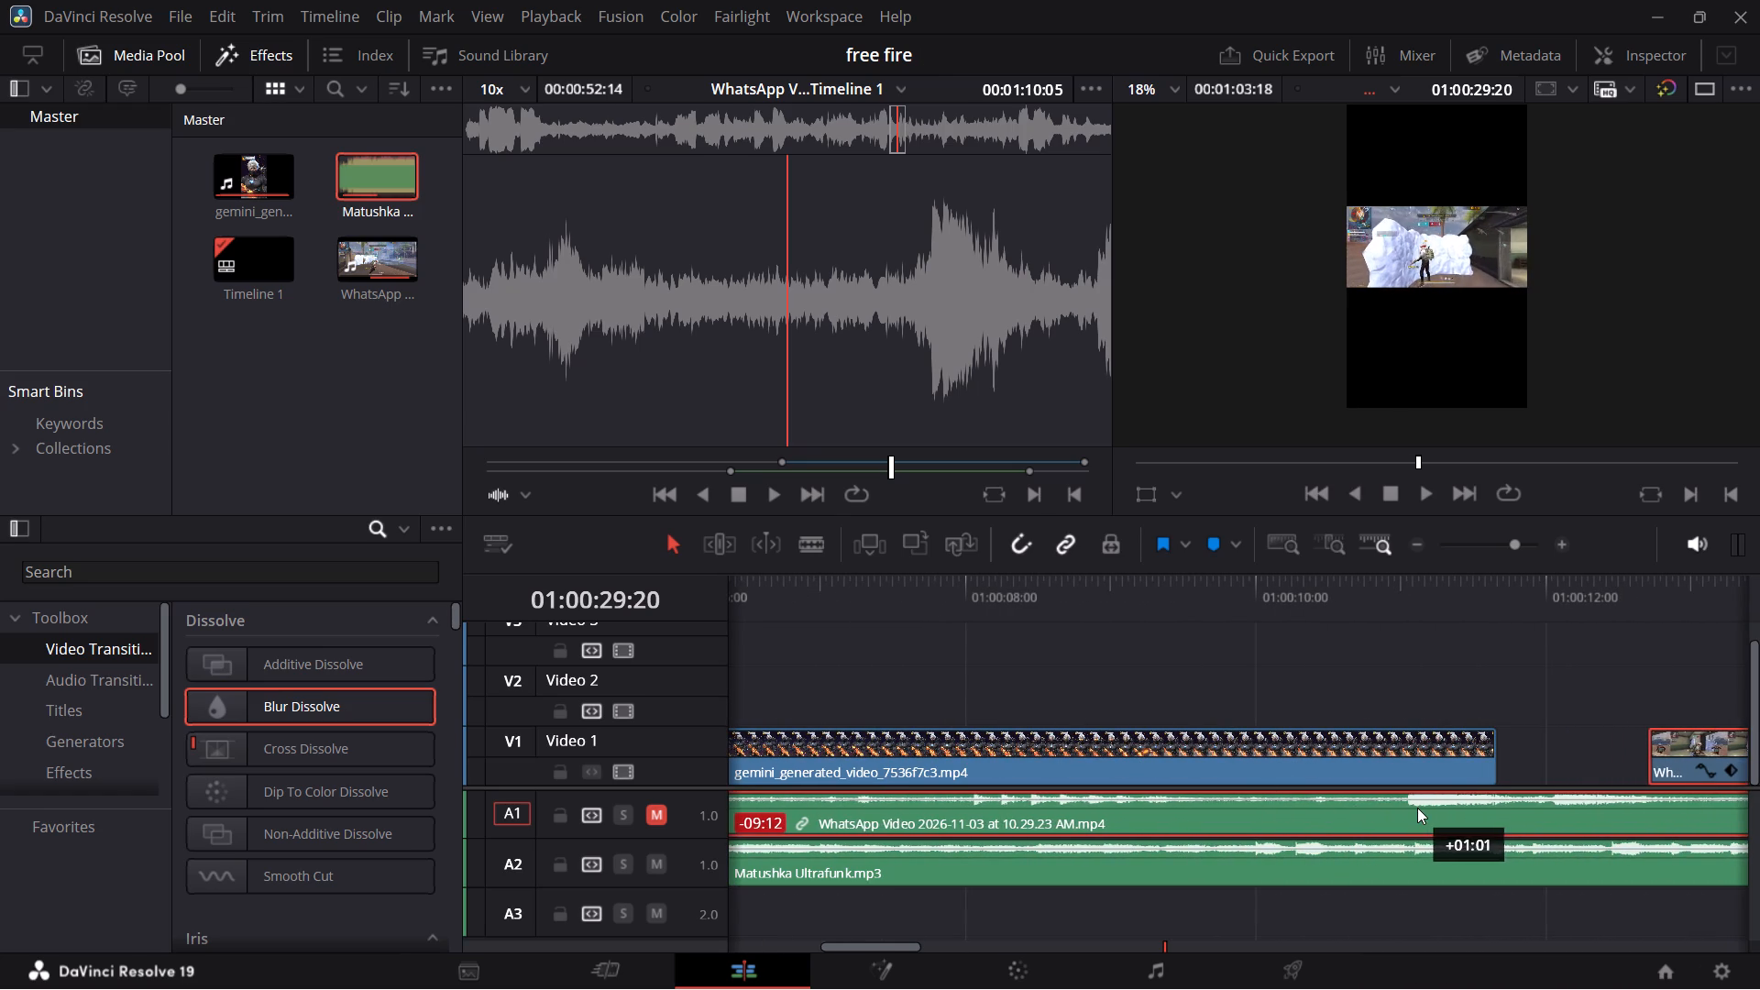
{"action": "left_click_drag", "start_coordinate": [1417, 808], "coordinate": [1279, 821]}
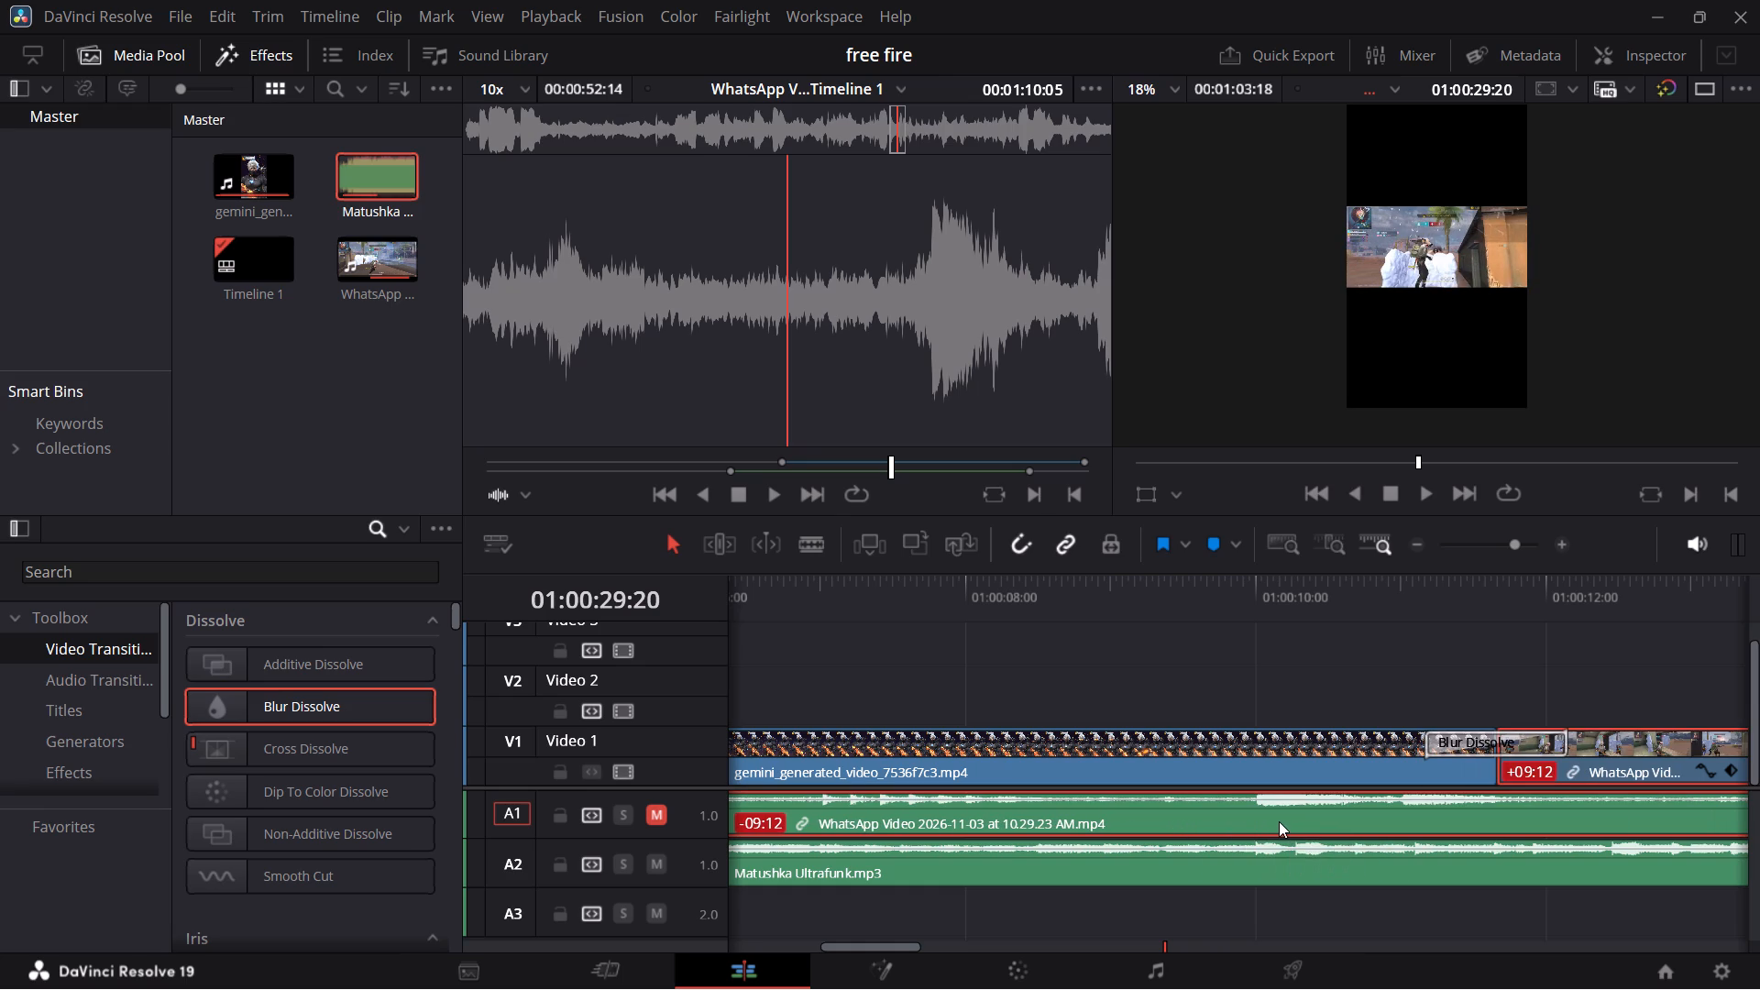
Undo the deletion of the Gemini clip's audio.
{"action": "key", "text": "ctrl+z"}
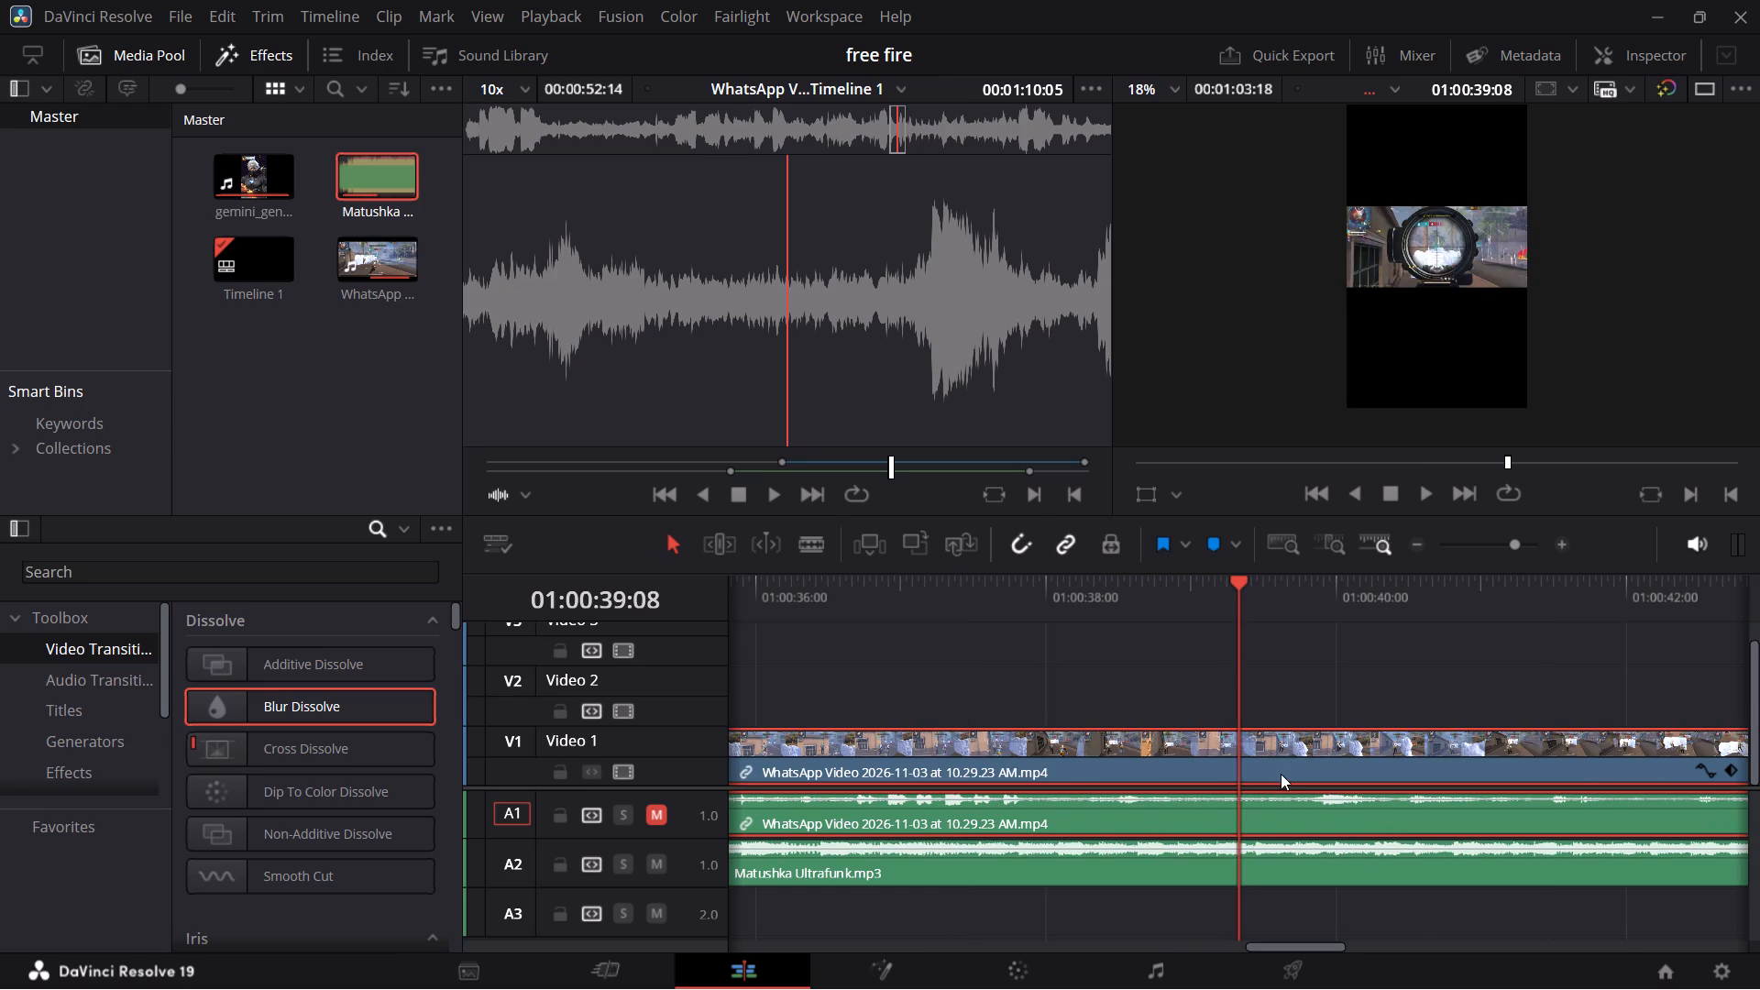
Move the WhatsApp gameplay clip with its audio away from the Gemini intro, starting it at about 01:00:14:02.
{"action": "scroll", "coordinate": [1122, 681], "scroll_direction": "left", "scroll_amount": 2}
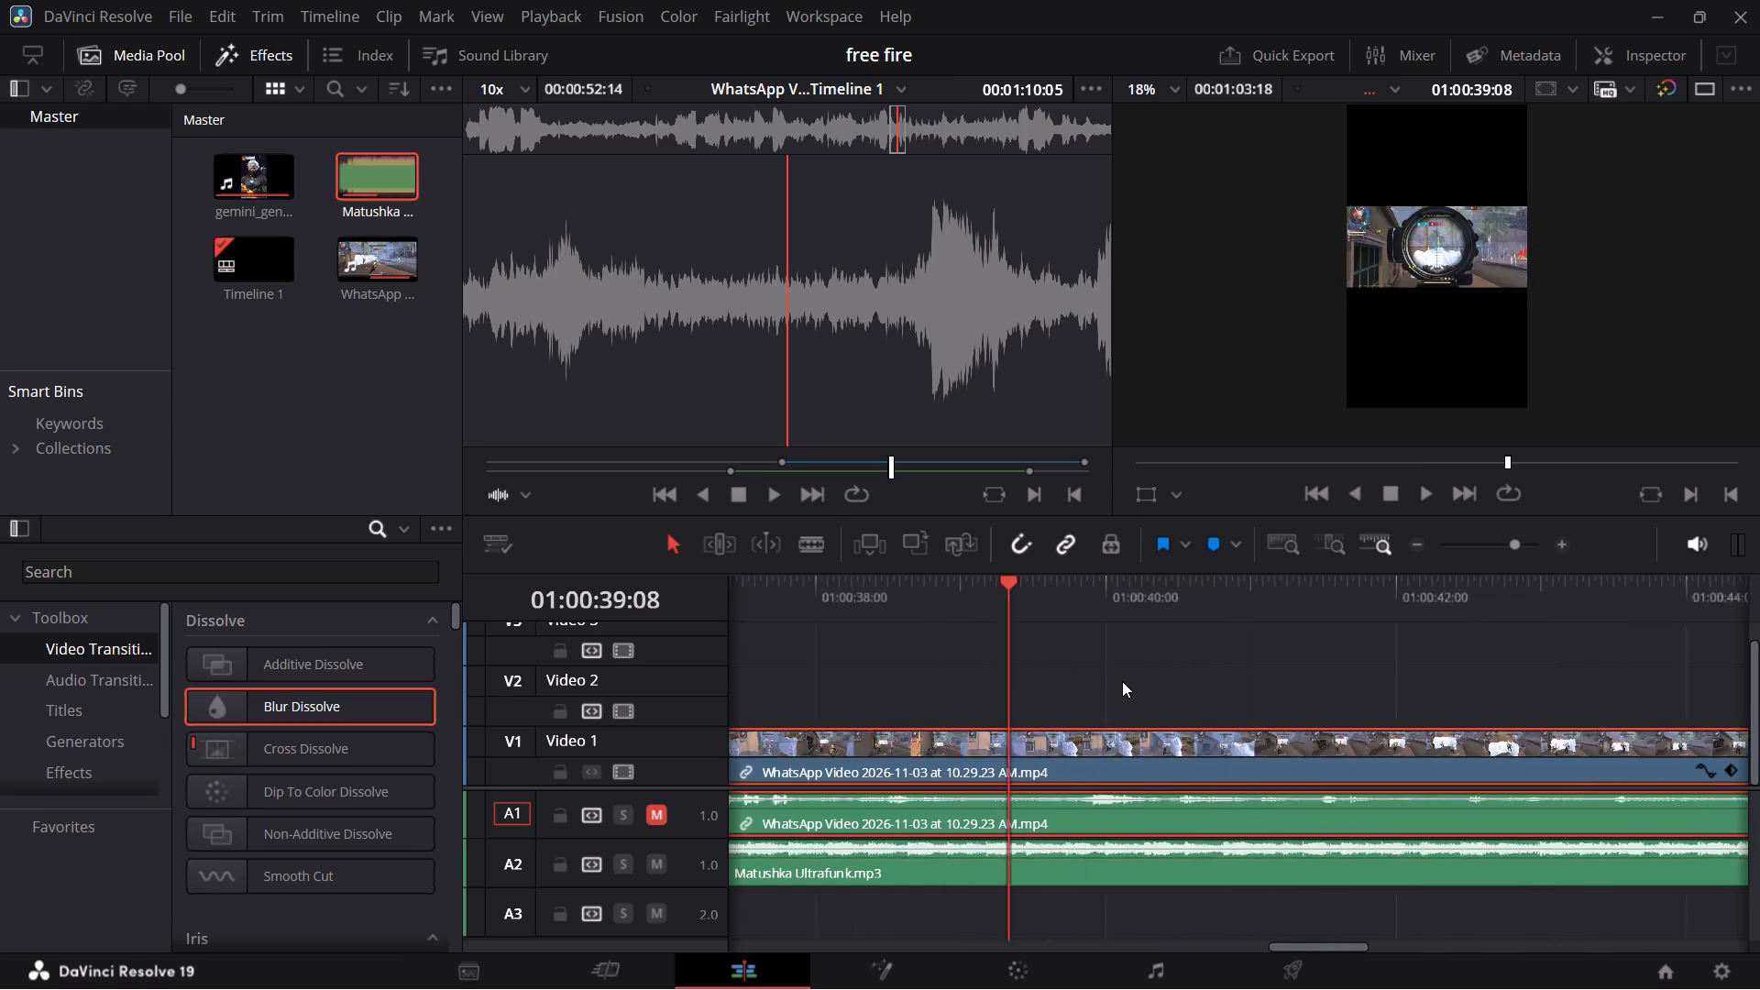
{"action": "scroll", "coordinate": [1122, 681], "scroll_direction": "left", "scroll_amount": 2}
{"action": "scroll", "coordinate": [1122, 681], "scroll_direction": "right", "scroll_amount": 1}
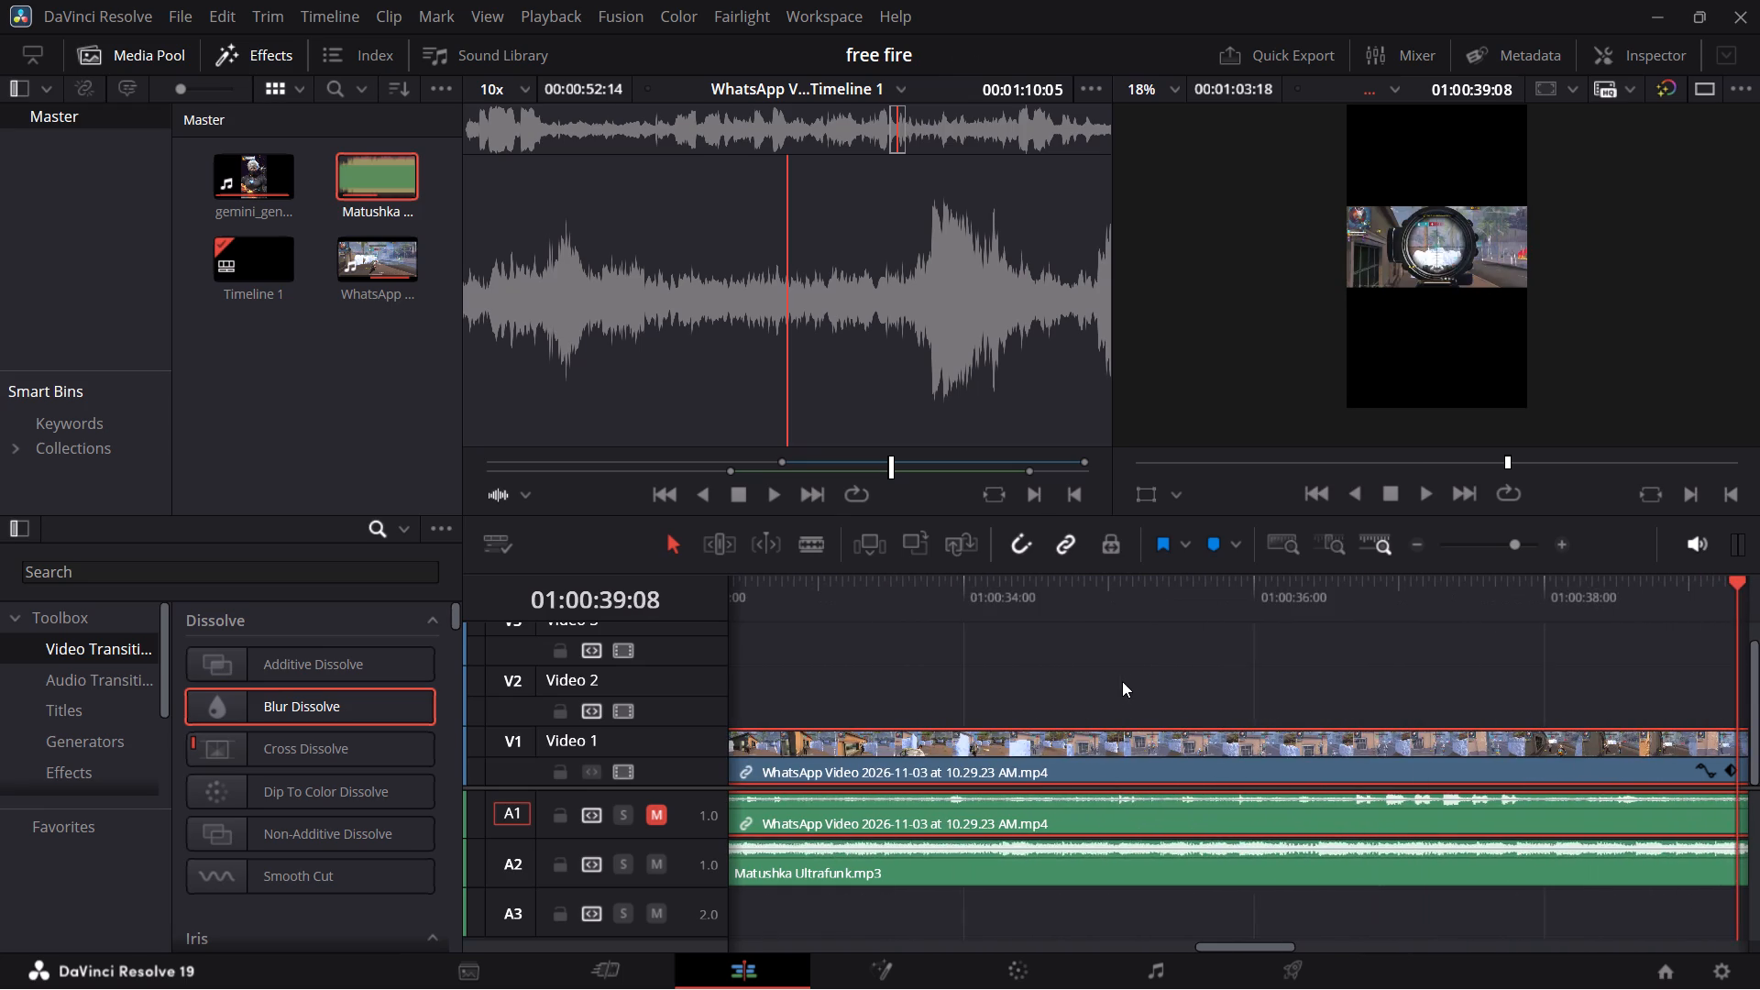
{"action": "scroll", "coordinate": [1122, 681], "scroll_direction": "right", "scroll_amount": 4}
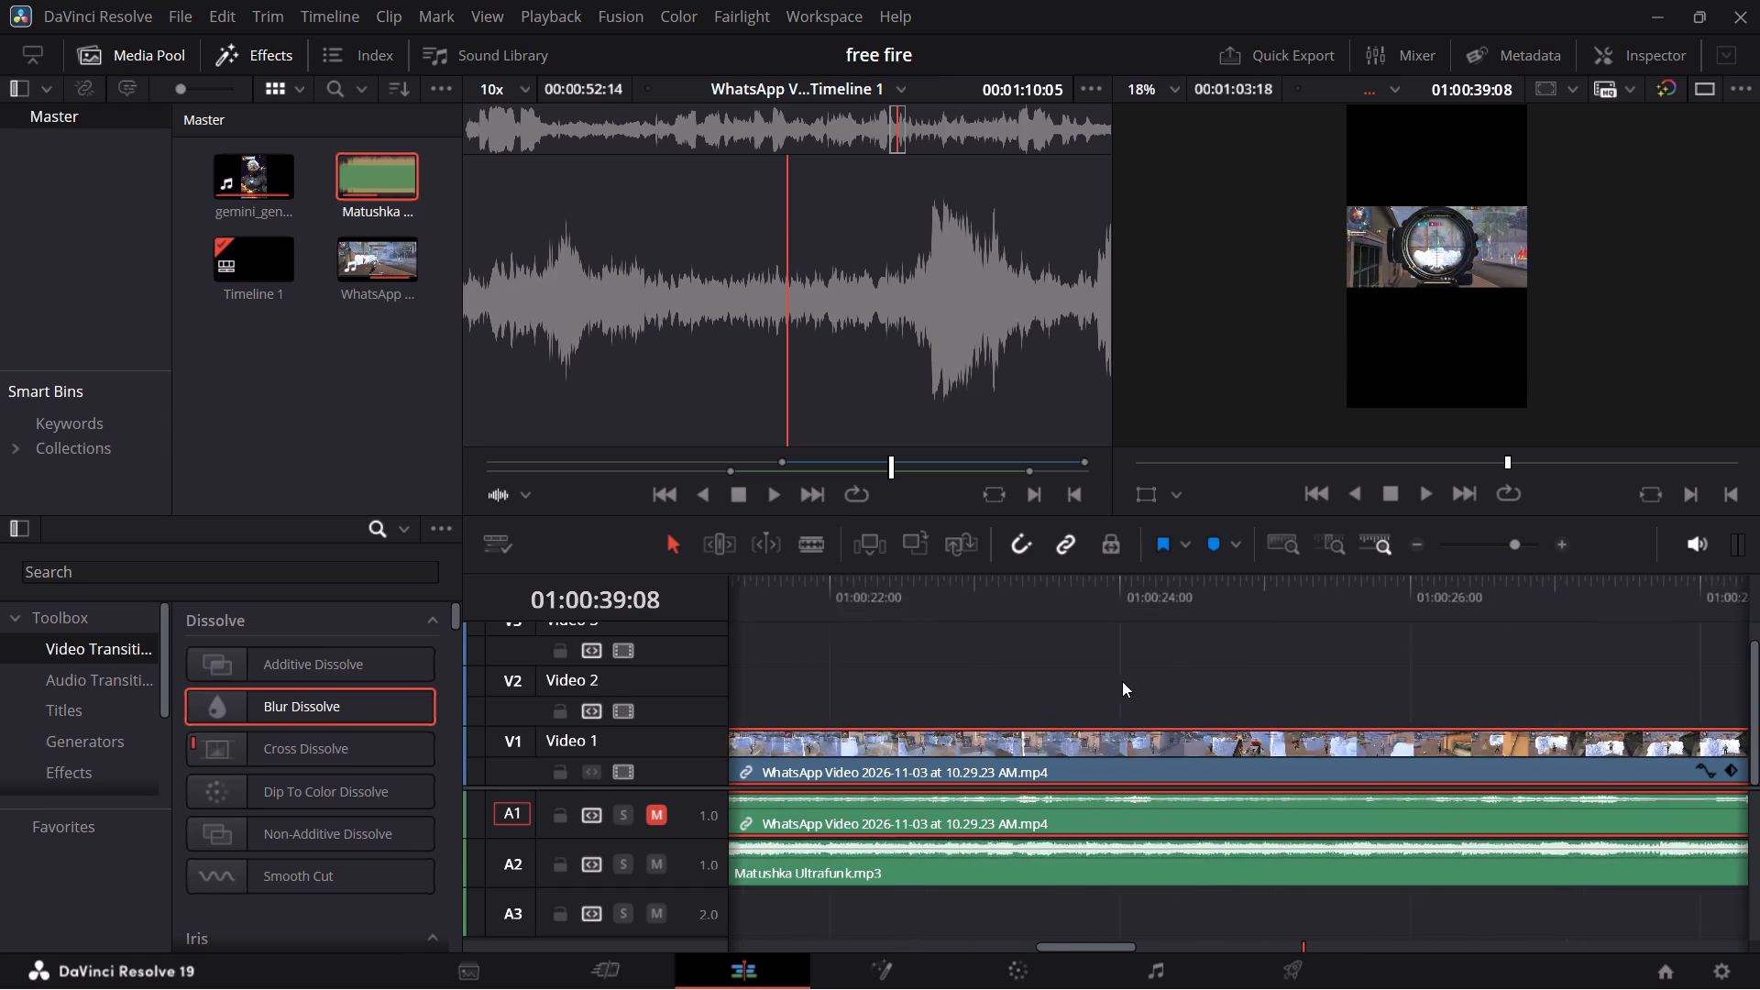
{"action": "scroll", "coordinate": [1122, 681], "scroll_direction": "right", "scroll_amount": 3}
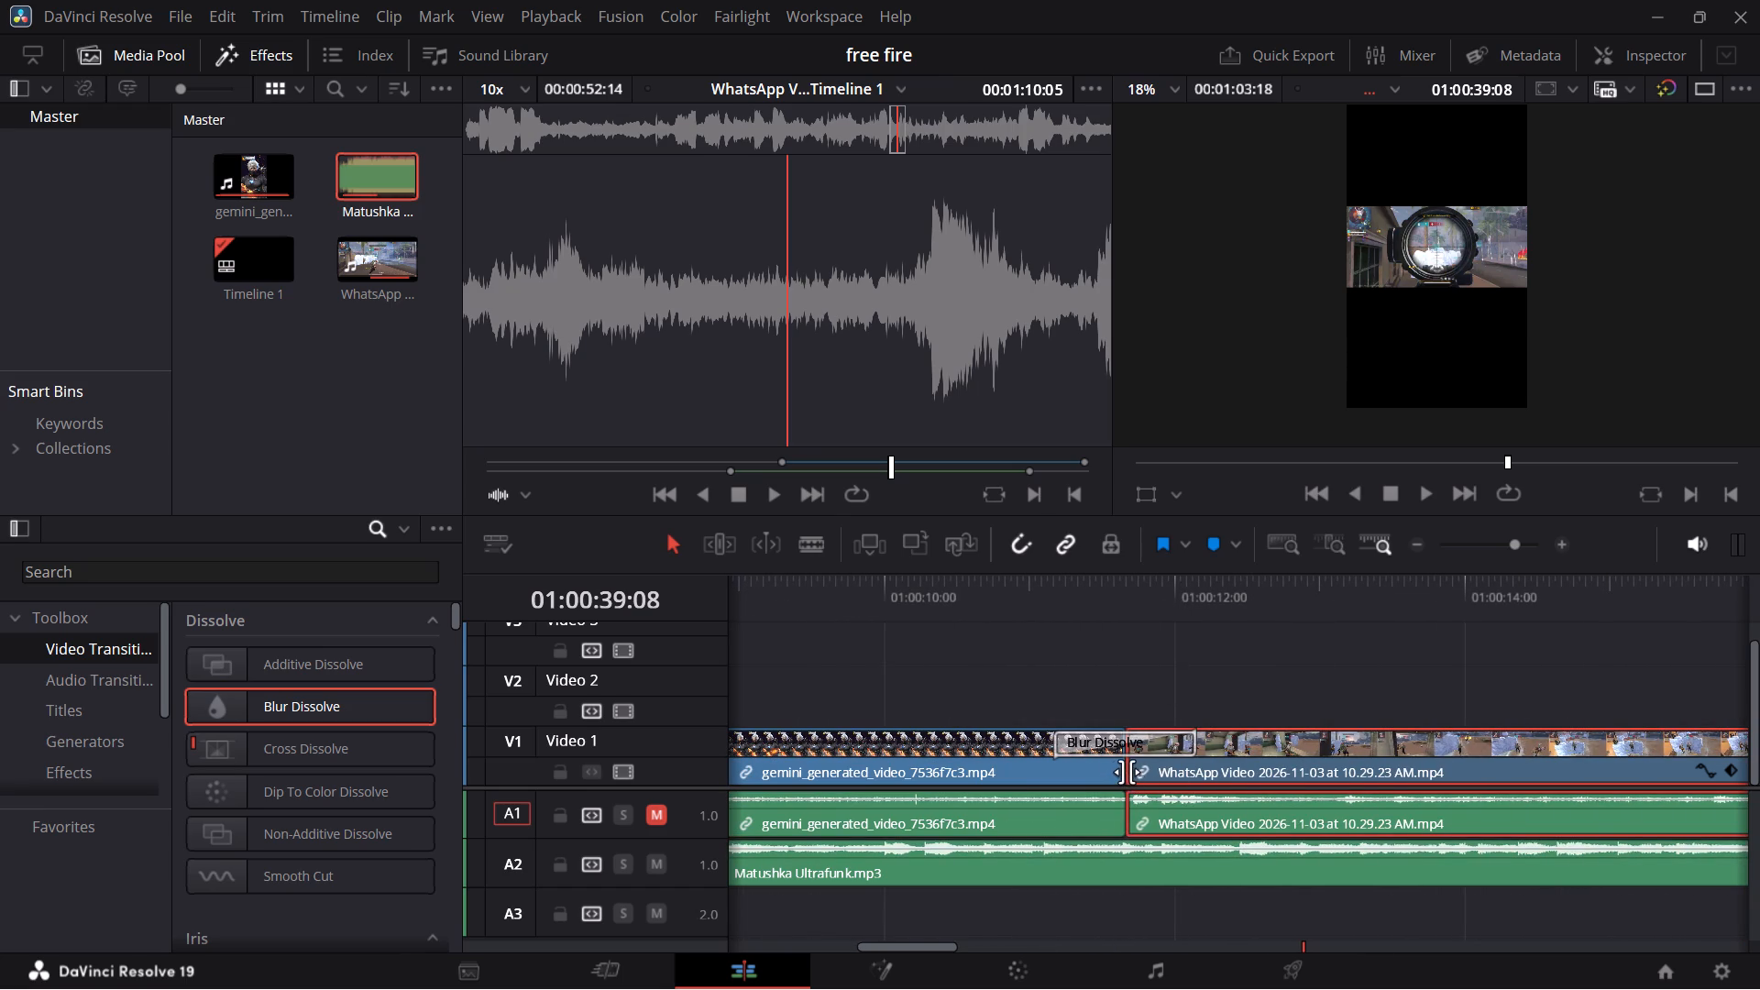
{"action": "left_click_drag", "start_coordinate": [1116, 743], "coordinate": [1116, 711]}
{"action": "left_click_drag", "start_coordinate": [1235, 757], "coordinate": [1390, 750]}
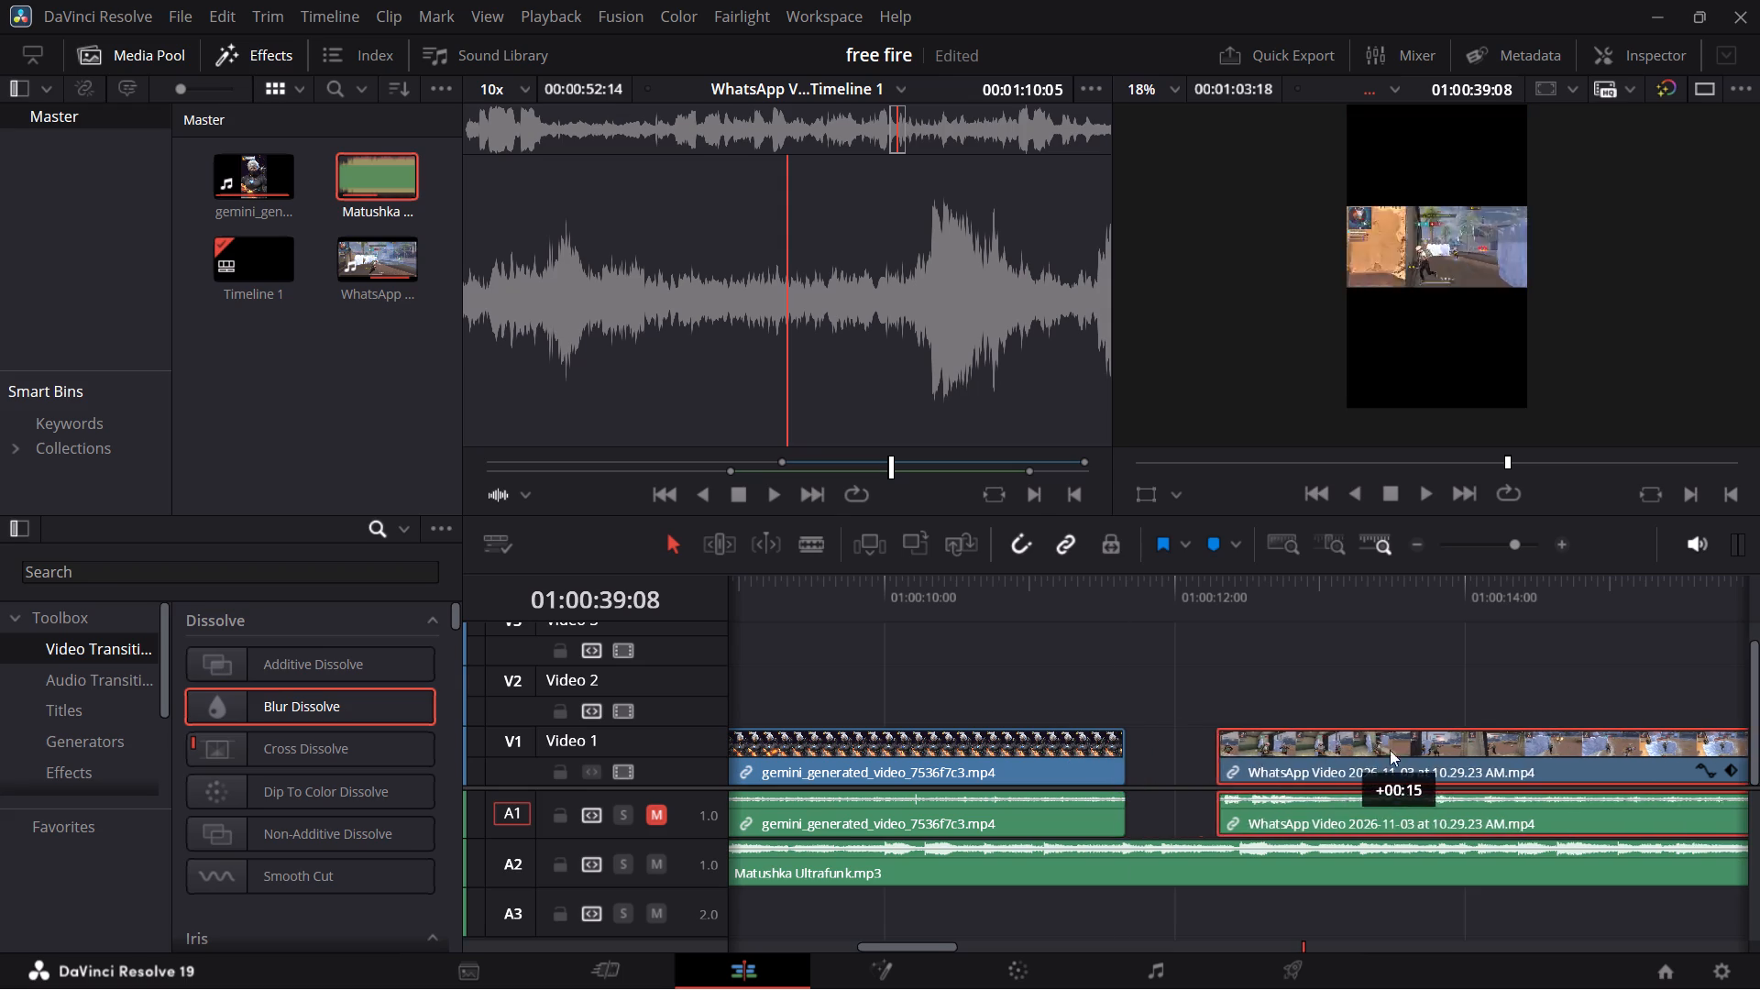
{"action": "left_click_drag", "start_coordinate": [1390, 750], "coordinate": [1563, 717]}
{"action": "left_click_drag", "start_coordinate": [1534, 706], "coordinate": [1562, 773]}
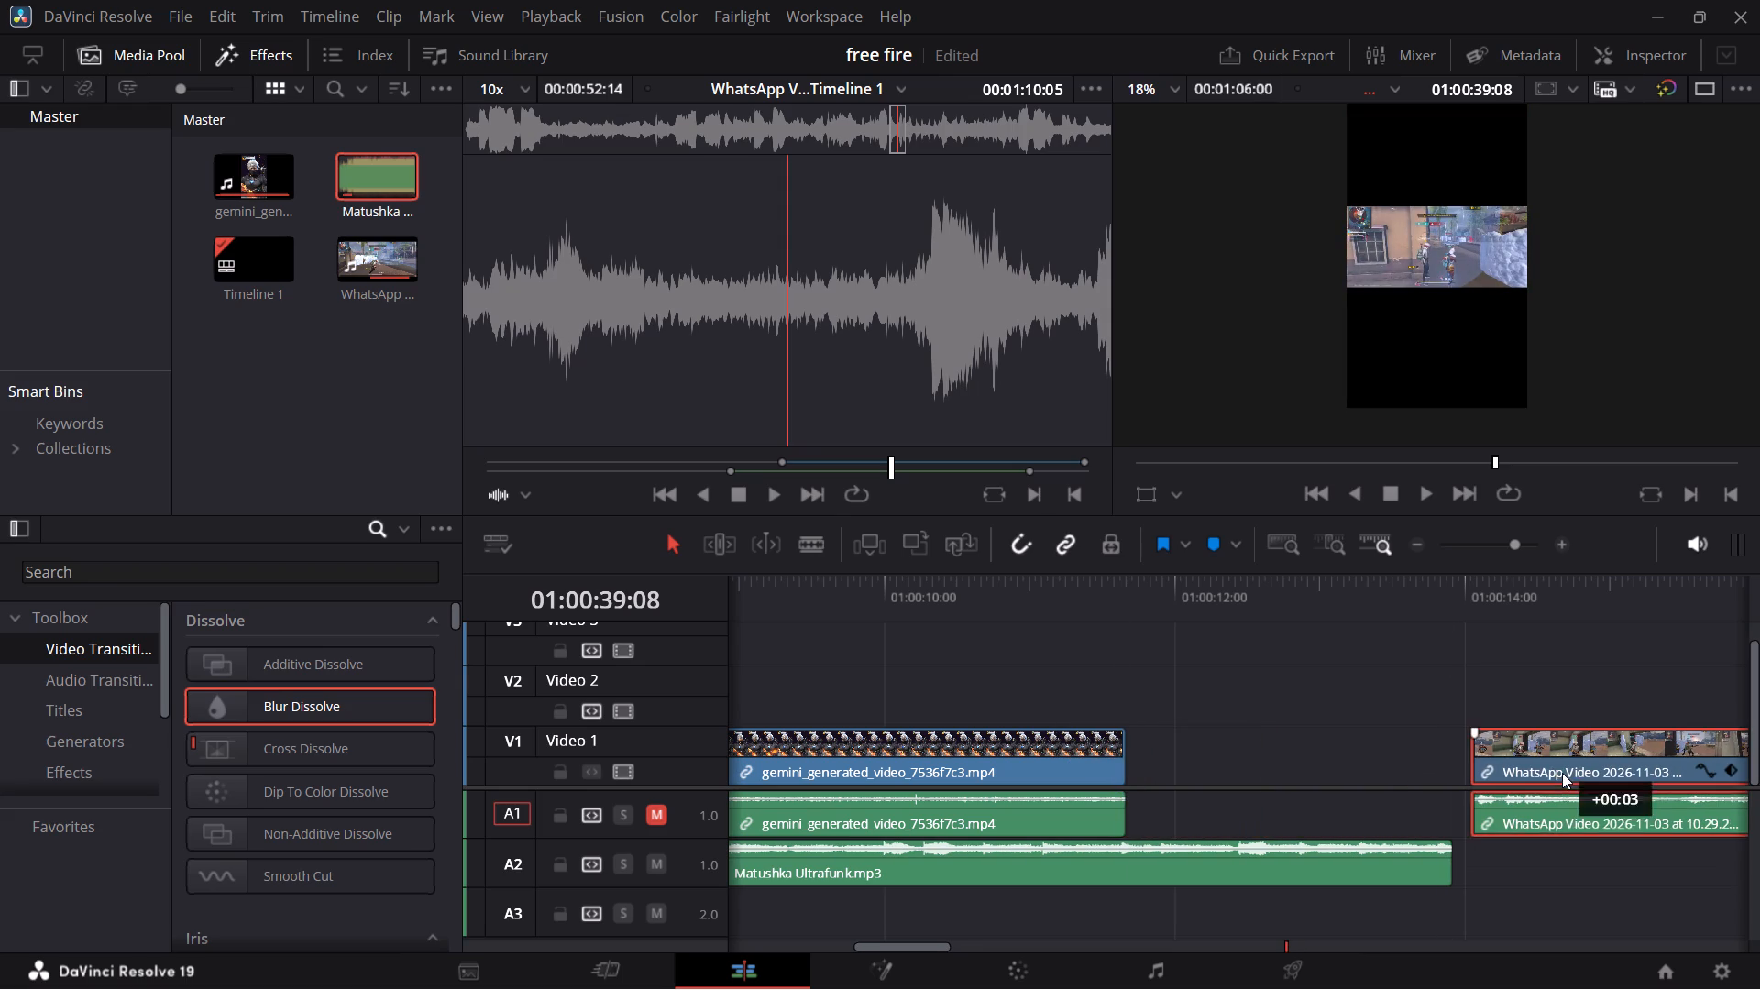
{"action": "left_click_drag", "start_coordinate": [1562, 773], "coordinate": [1562, 775]}
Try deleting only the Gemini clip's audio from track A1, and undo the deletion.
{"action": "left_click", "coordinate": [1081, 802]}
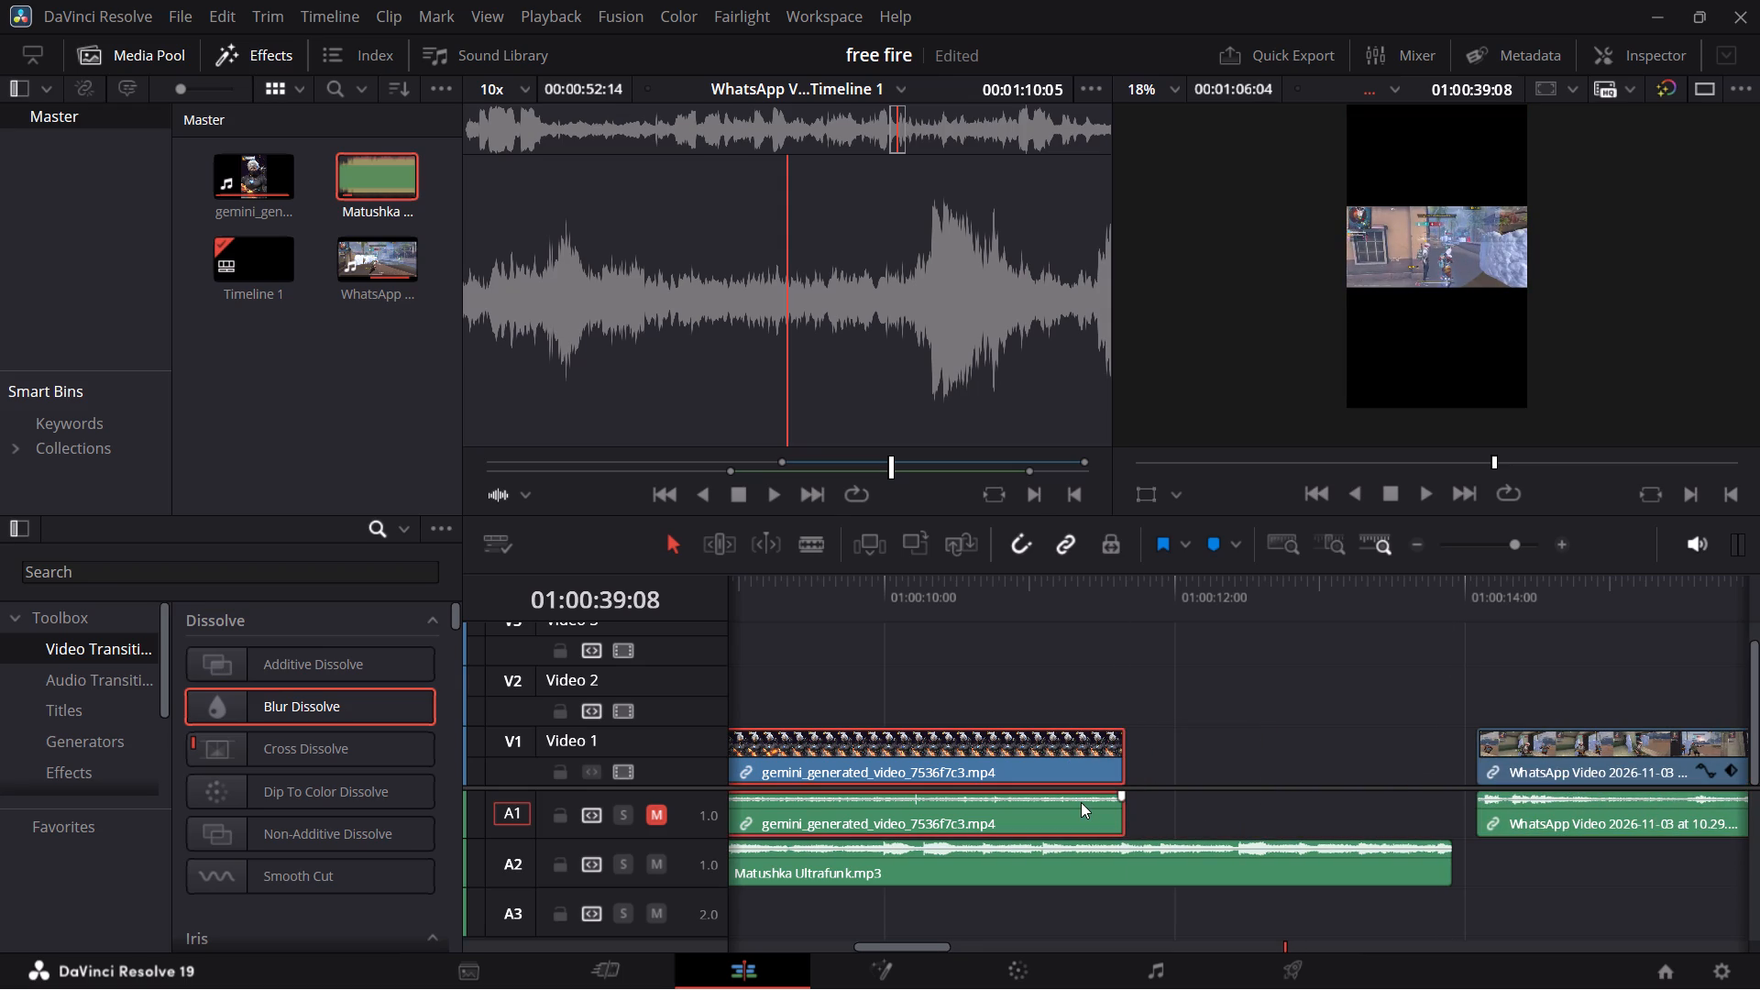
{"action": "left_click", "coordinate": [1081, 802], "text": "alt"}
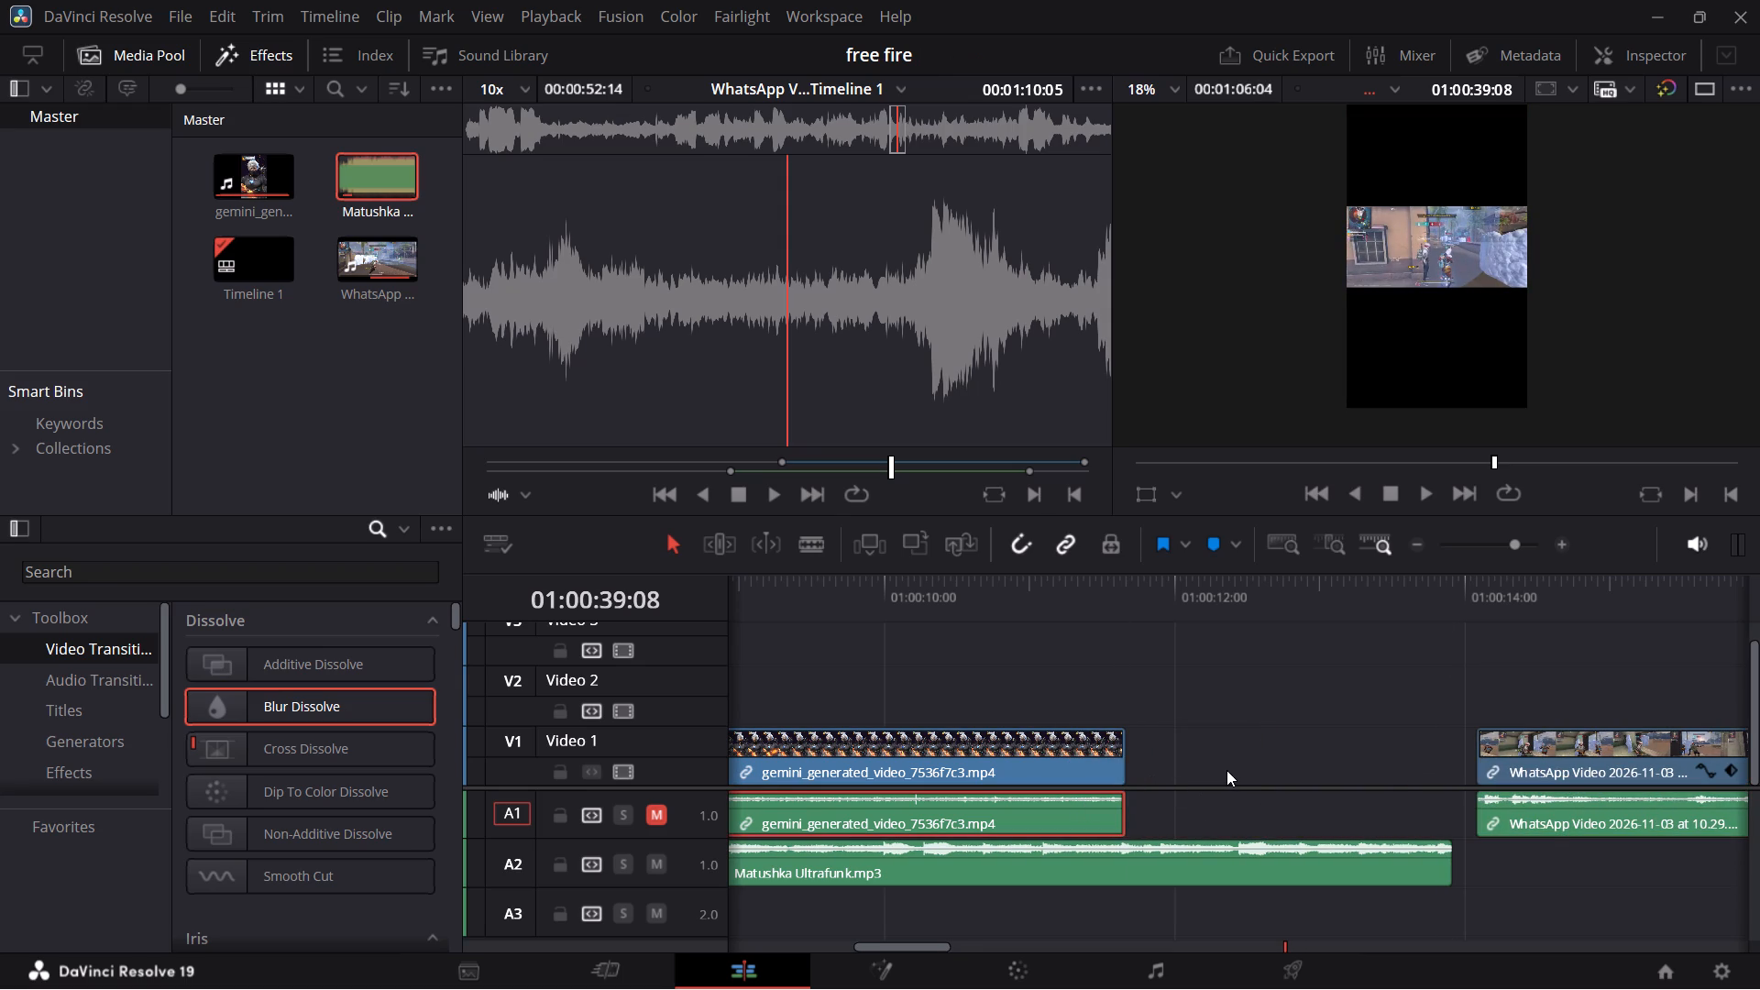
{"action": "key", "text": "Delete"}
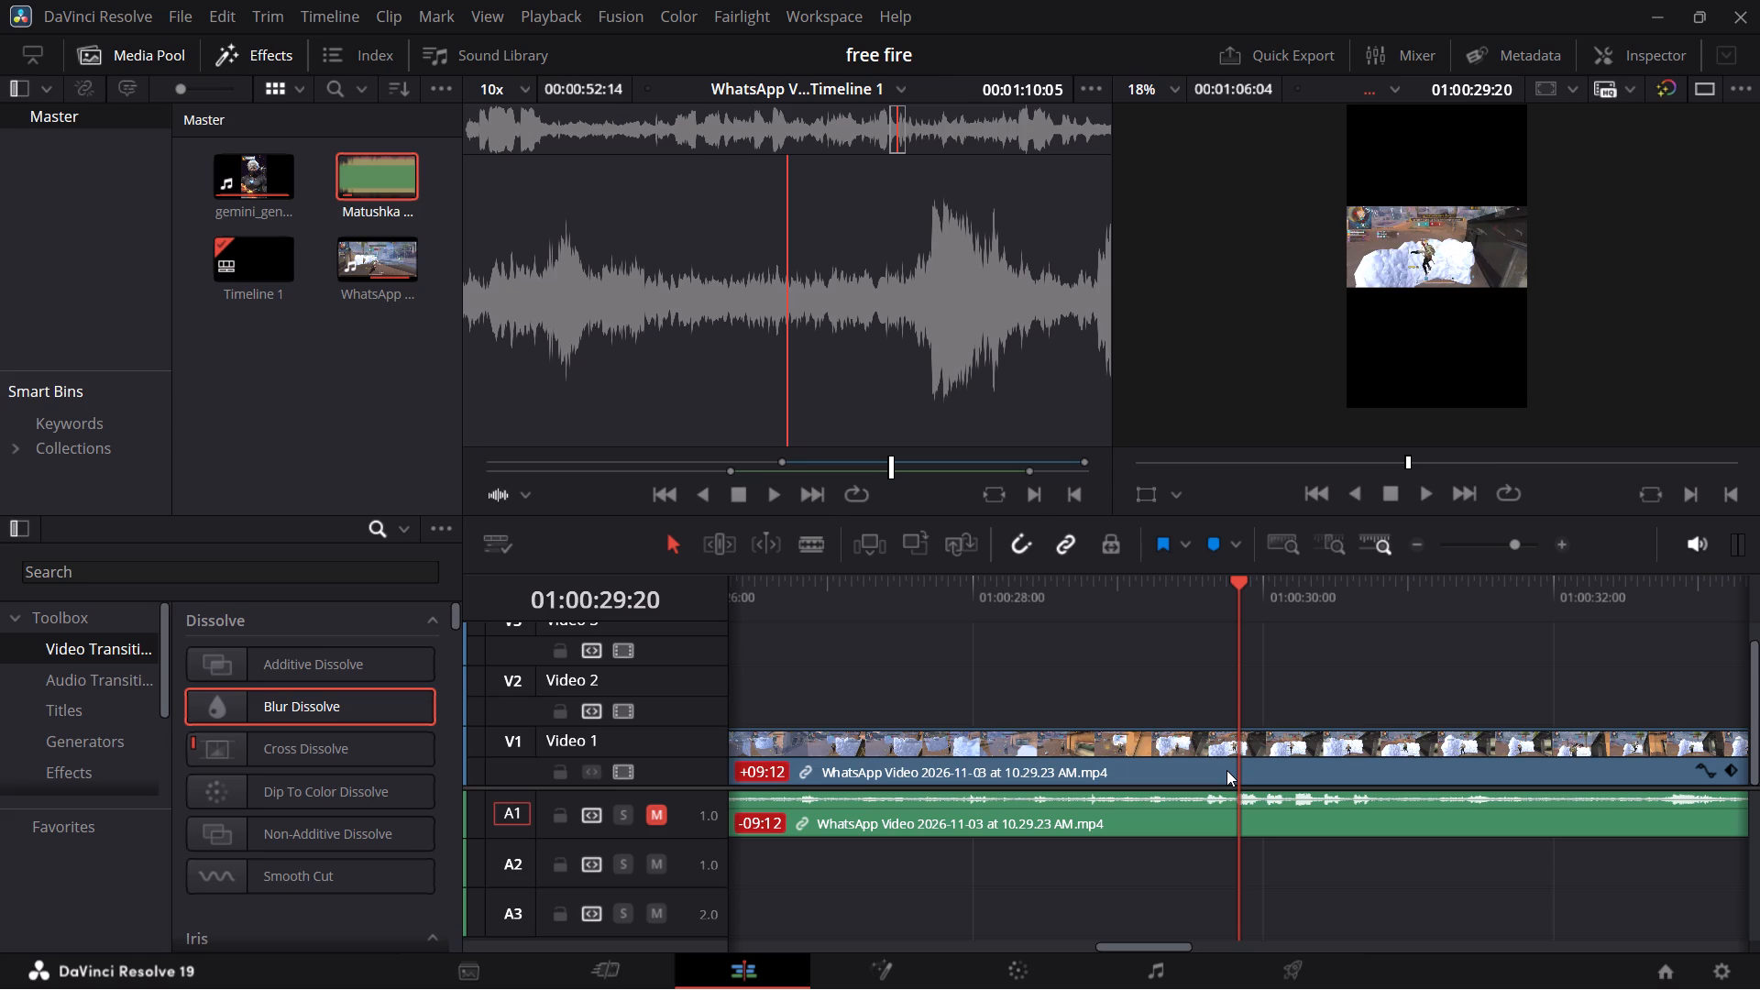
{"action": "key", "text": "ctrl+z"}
Move the gemini_generated_video clip and its audio about 10 frames away from the Comic Title, keeping them on Video 1 and A1.
{"action": "scroll", "coordinate": [1115, 773], "scroll_direction": "right", "scroll_amount": 2}
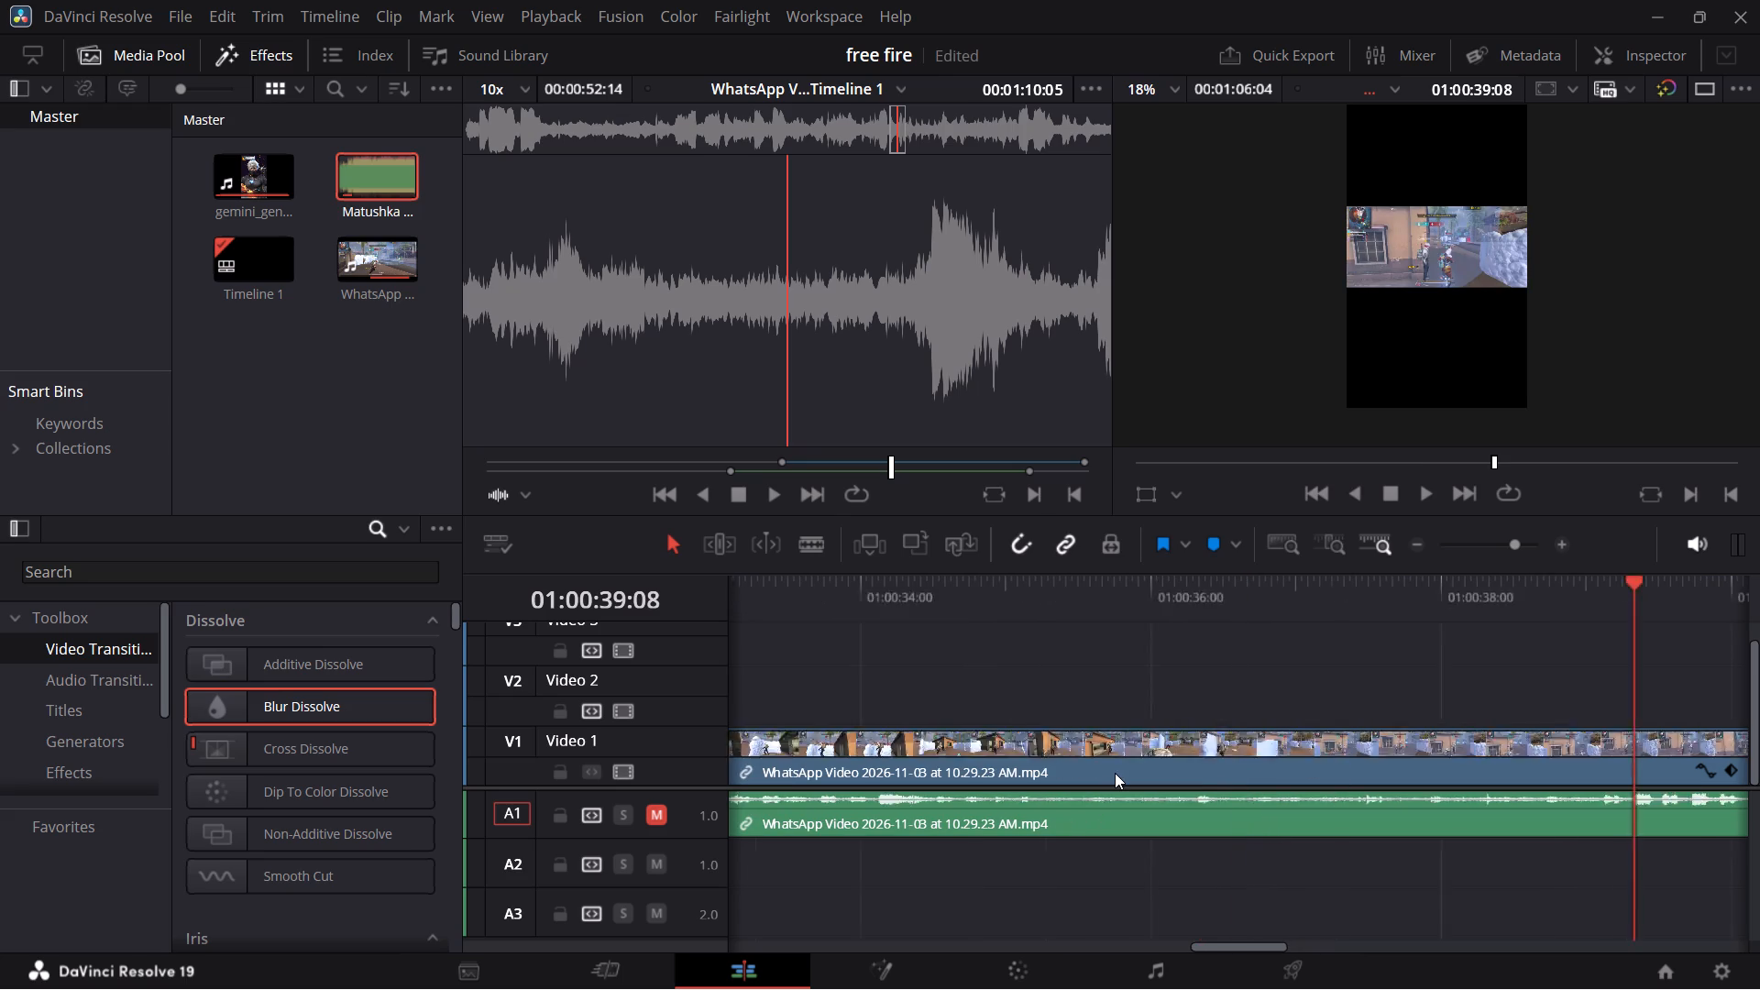
{"action": "scroll", "coordinate": [1115, 773], "scroll_direction": "right", "scroll_amount": 2}
{"action": "scroll", "coordinate": [1115, 773], "scroll_direction": "left", "scroll_amount": 2}
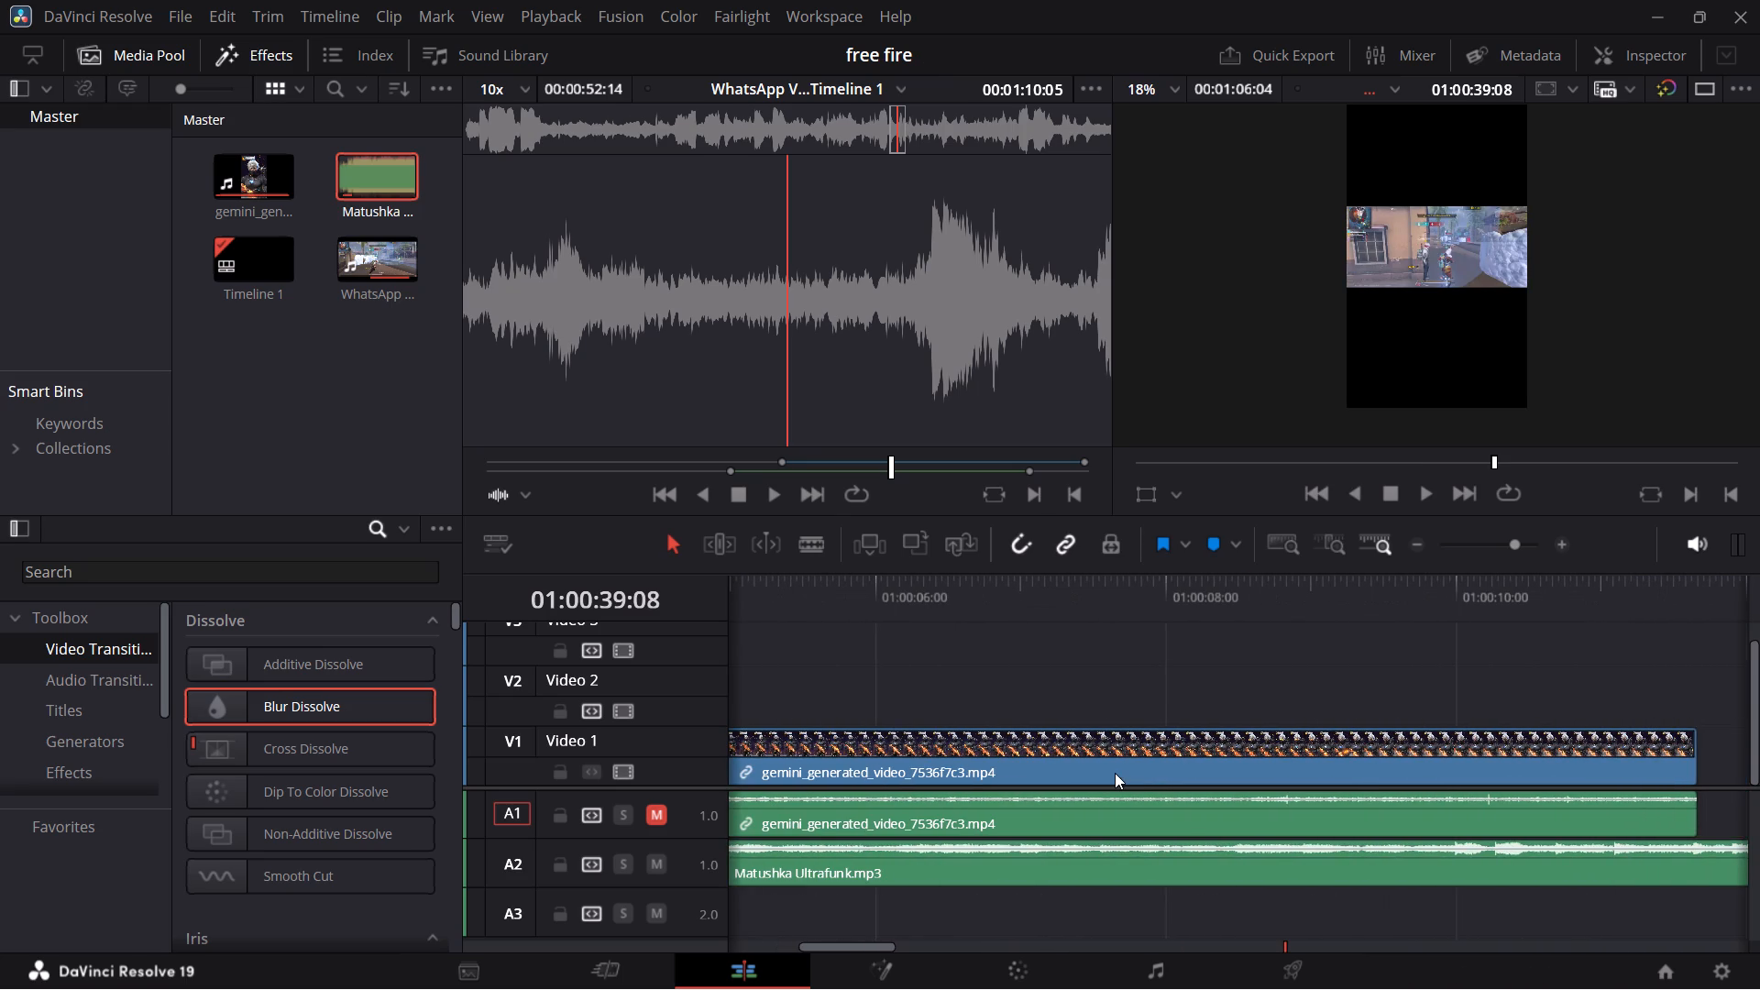
{"action": "left_click_drag", "start_coordinate": [1132, 764], "coordinate": [1223, 686]}
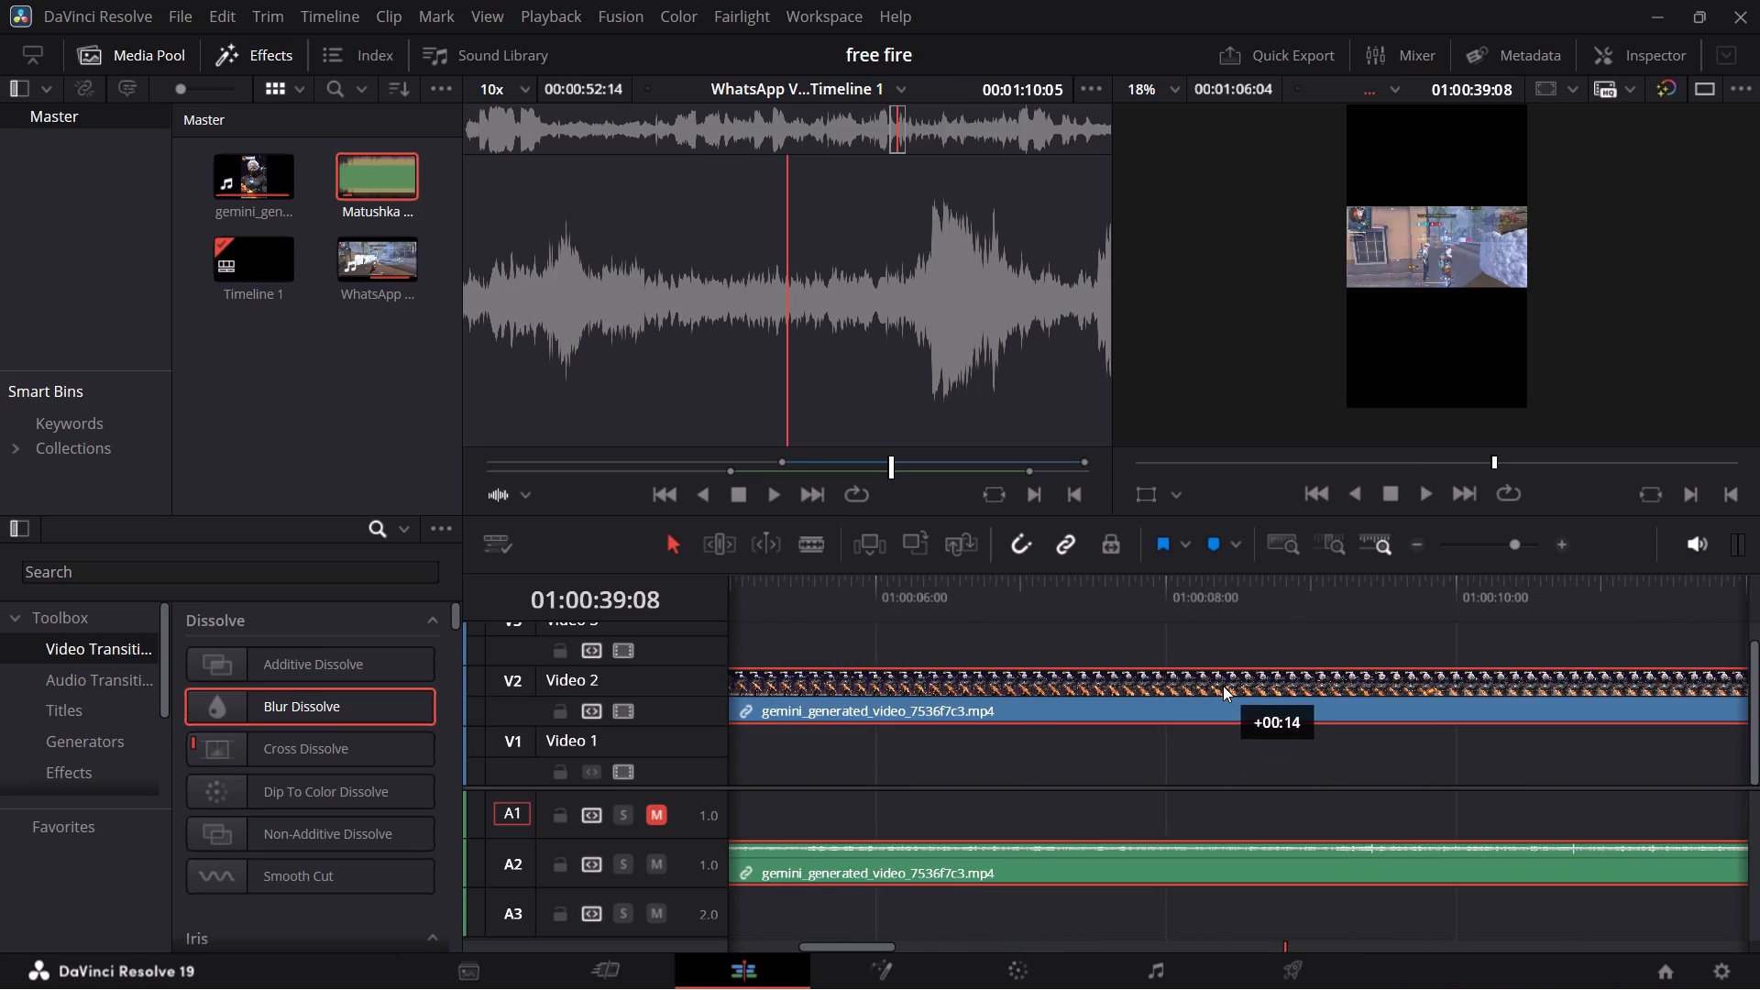
{"action": "left_click_drag", "start_coordinate": [1223, 686], "coordinate": [1204, 710]}
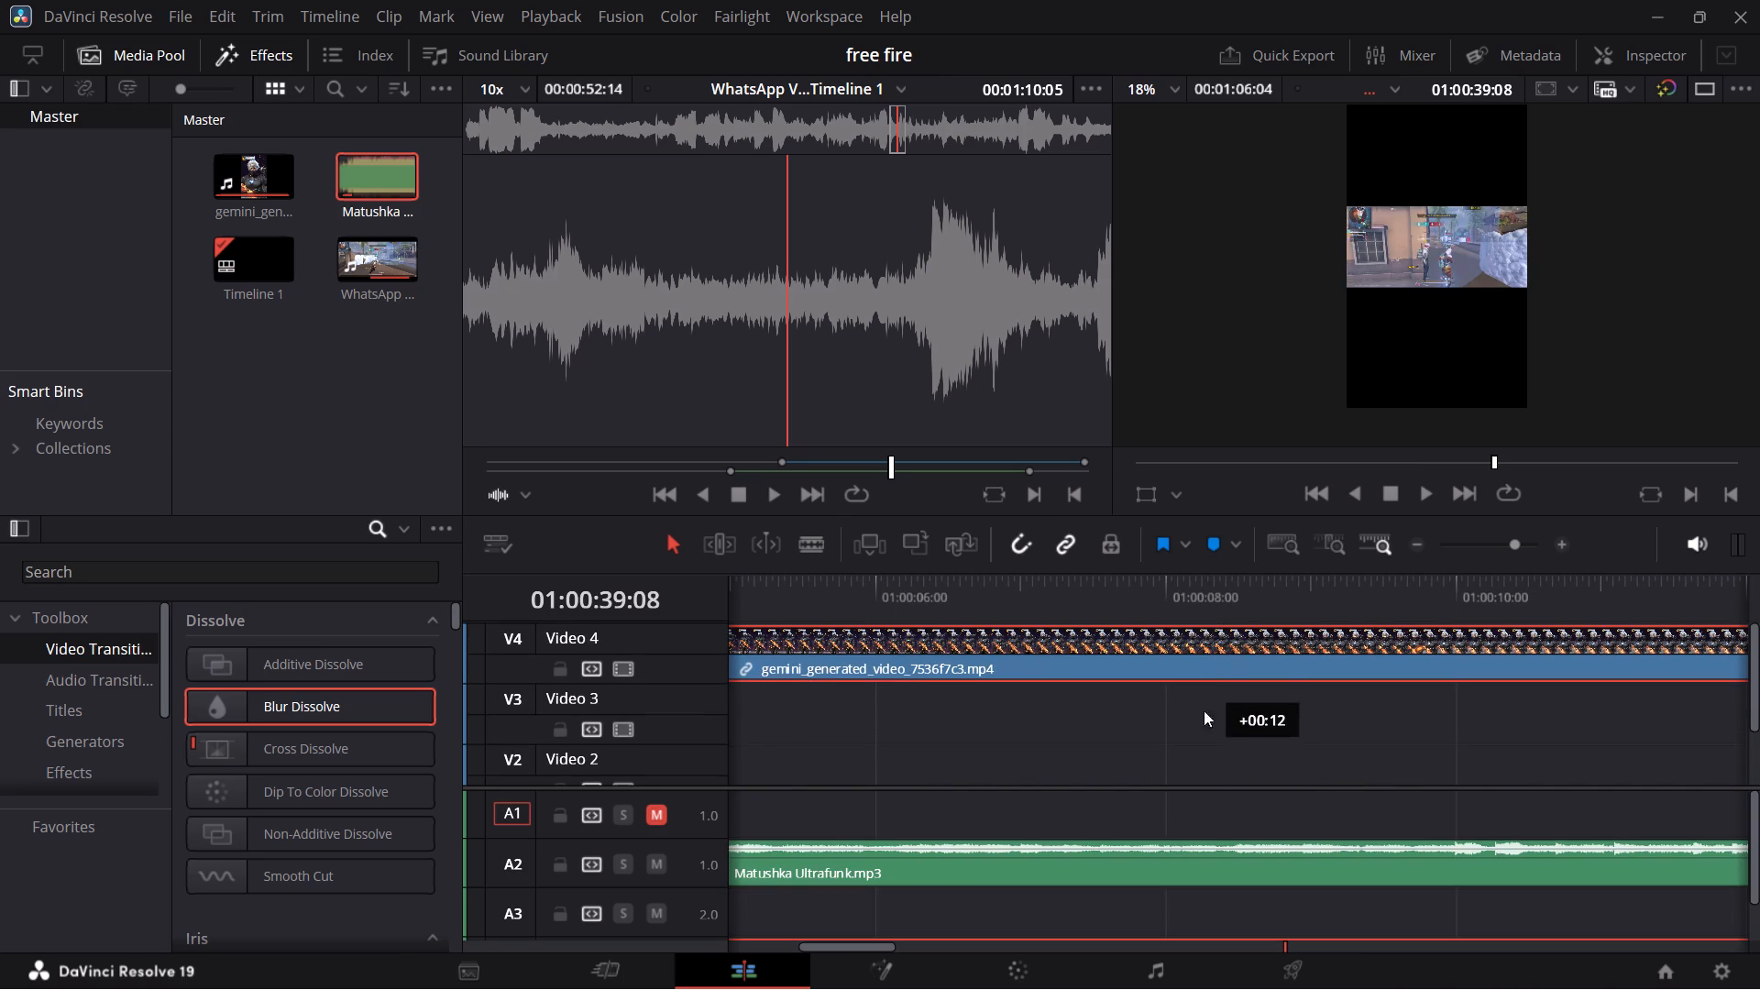
{"action": "left_click_drag", "start_coordinate": [1204, 710], "coordinate": [1193, 775]}
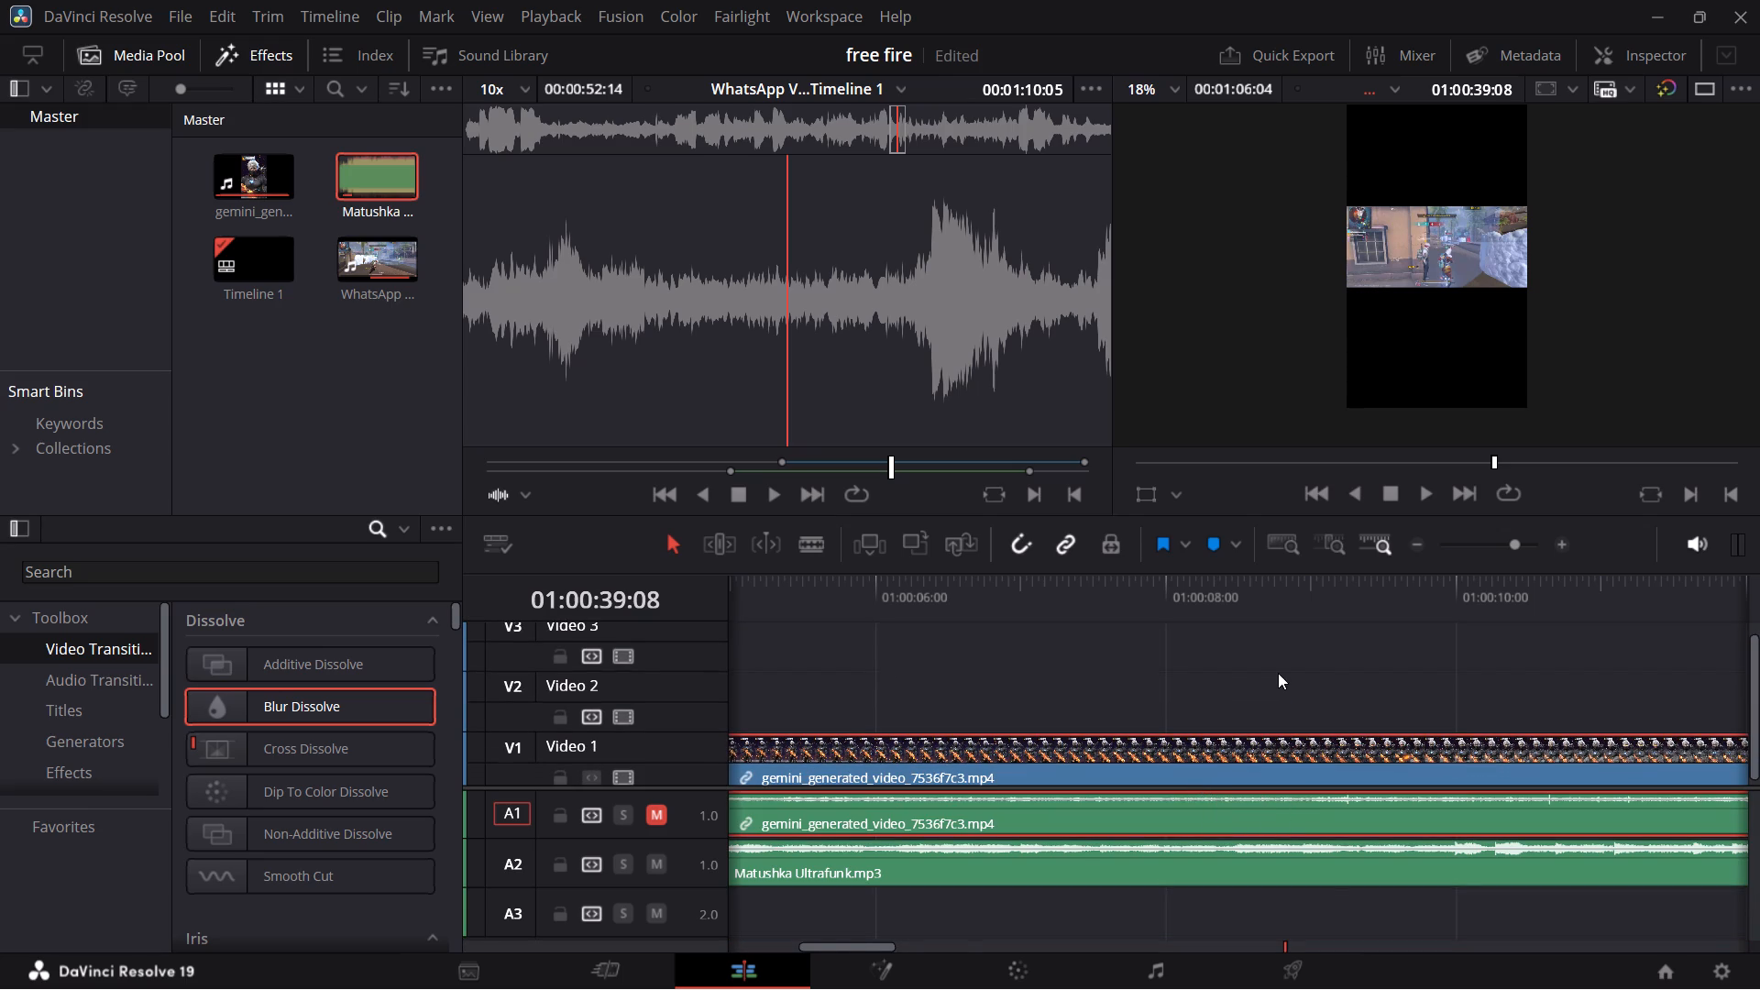
{"action": "scroll", "coordinate": [1278, 673], "scroll_direction": "left", "scroll_amount": 1}
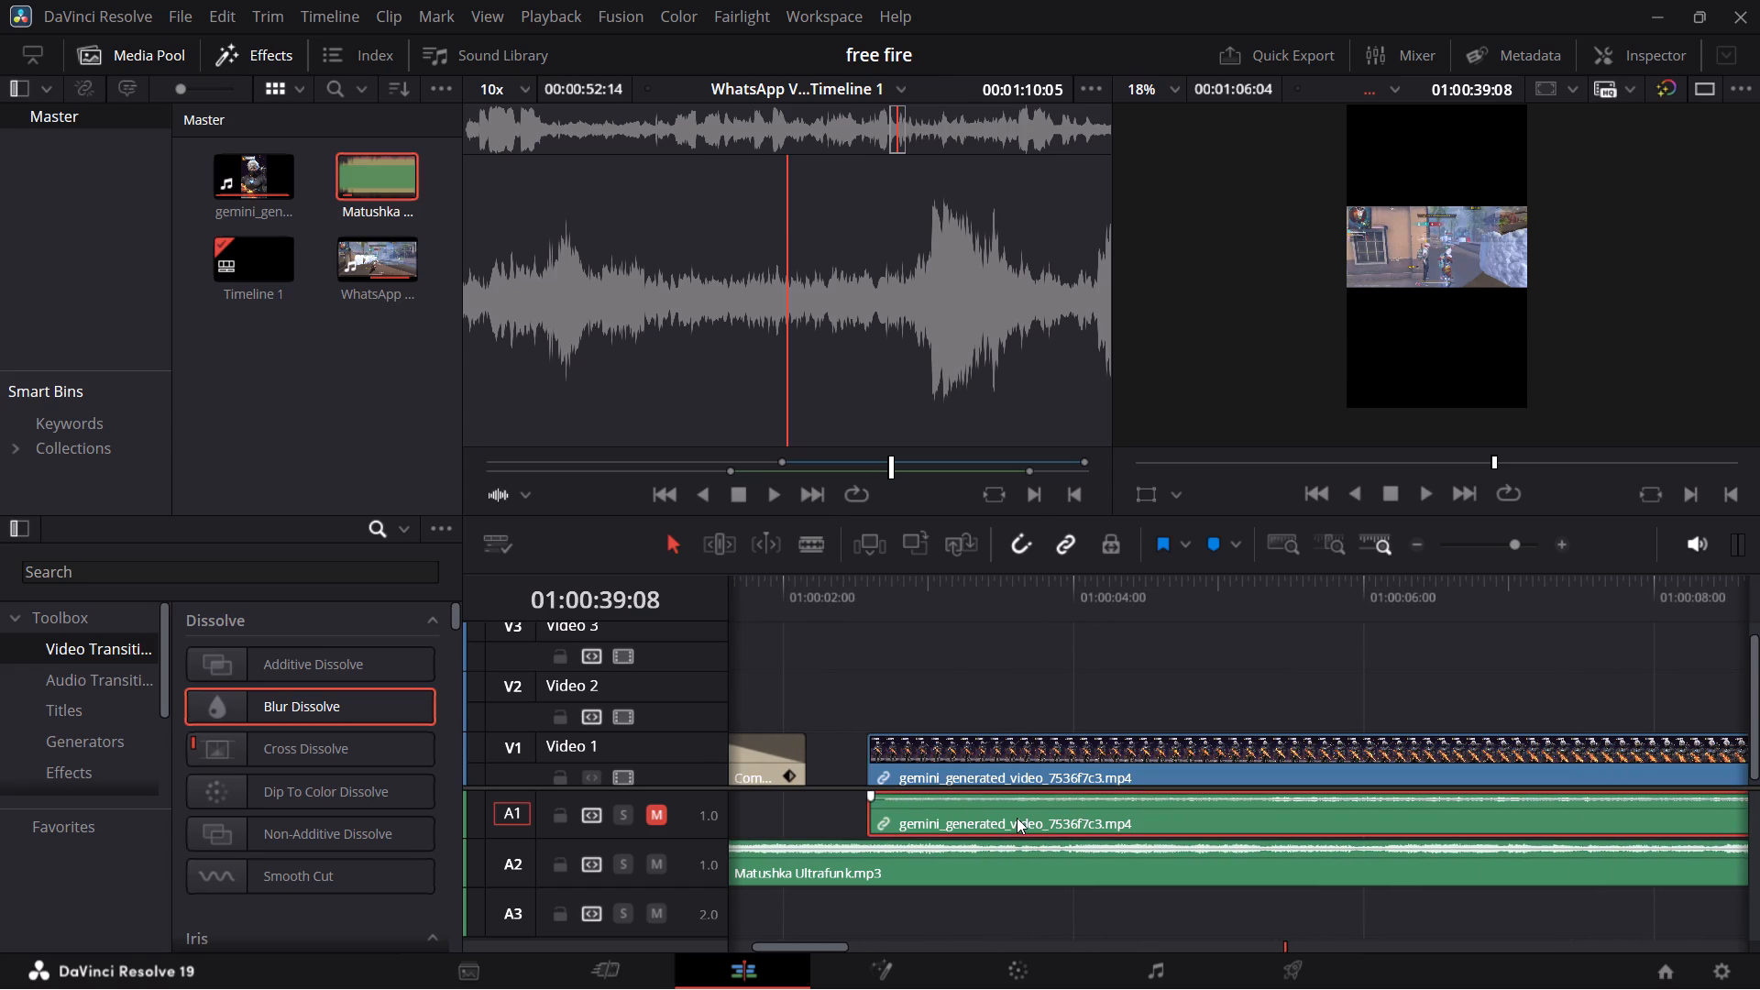
{"action": "key", "text": "BackSpace"}
Close the gaps on Video 1 by moving gemini_generated_video against Comic Title and the WhatsApp gameplay clip against the intro.
{"action": "left_click_drag", "start_coordinate": [1042, 768], "coordinate": [984, 769]}
{"action": "scroll", "coordinate": [1264, 690], "scroll_direction": "left", "scroll_amount": 1}
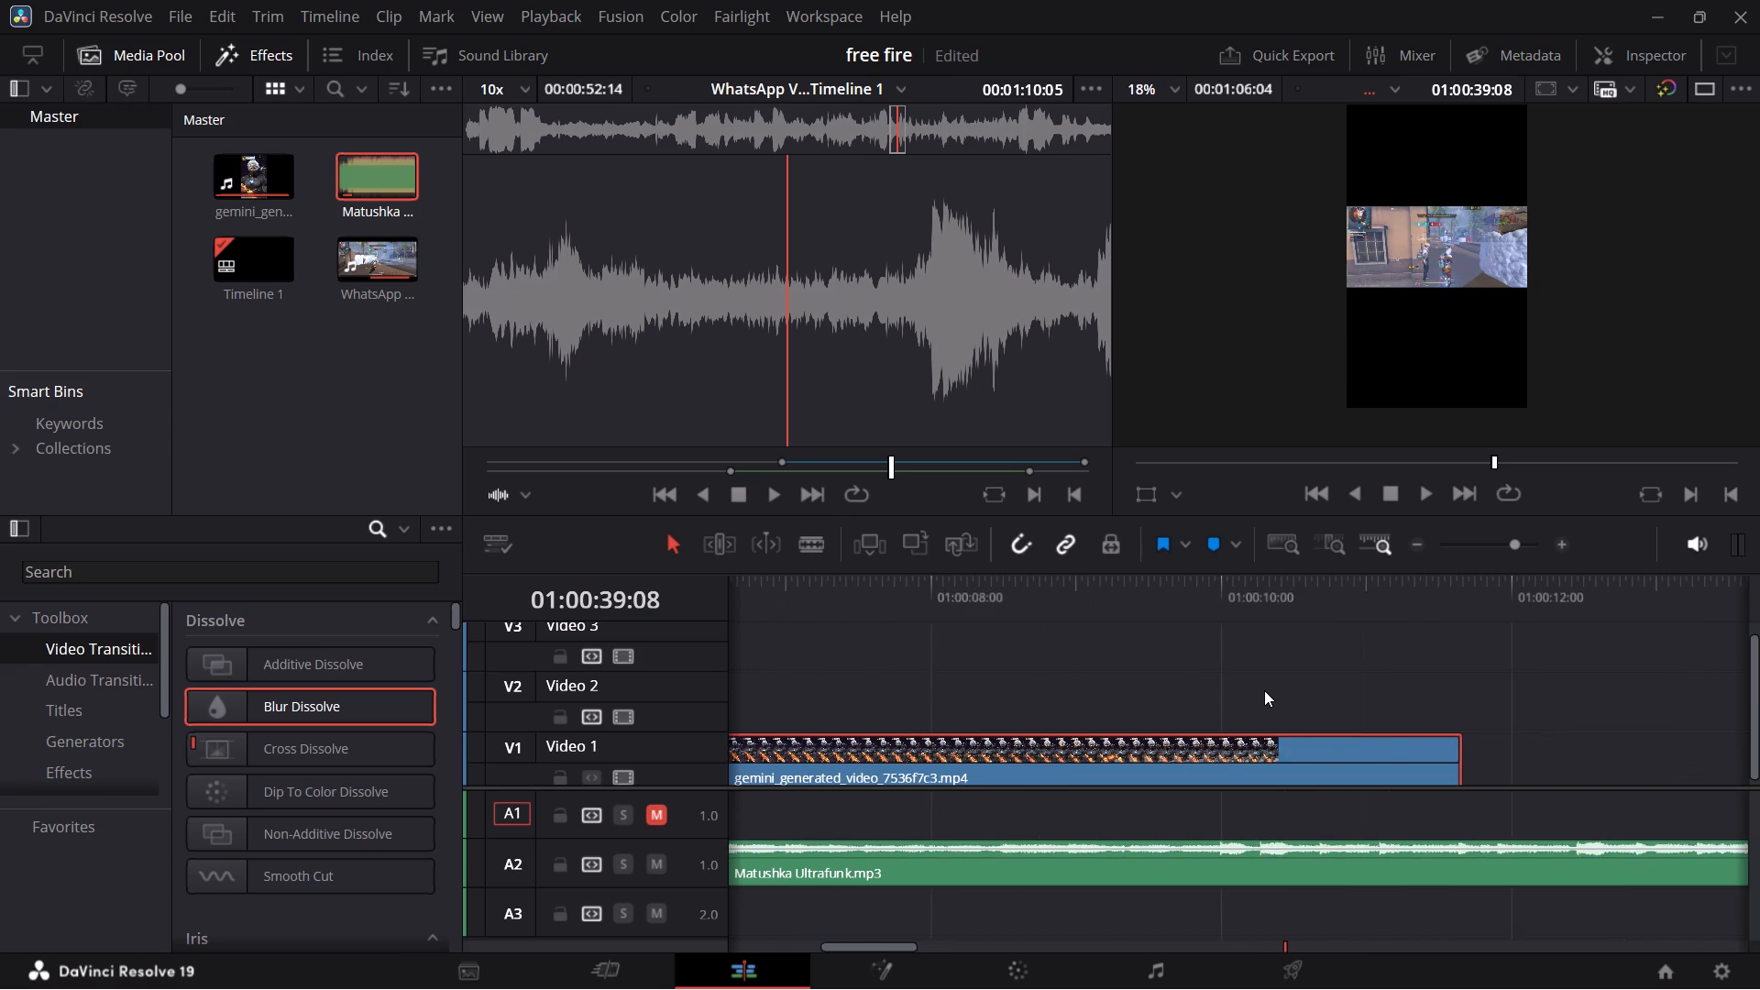
{"action": "scroll", "coordinate": [1264, 690], "scroll_direction": "left", "scroll_amount": 1}
{"action": "left_click_drag", "start_coordinate": [1350, 753], "coordinate": [1182, 774]}
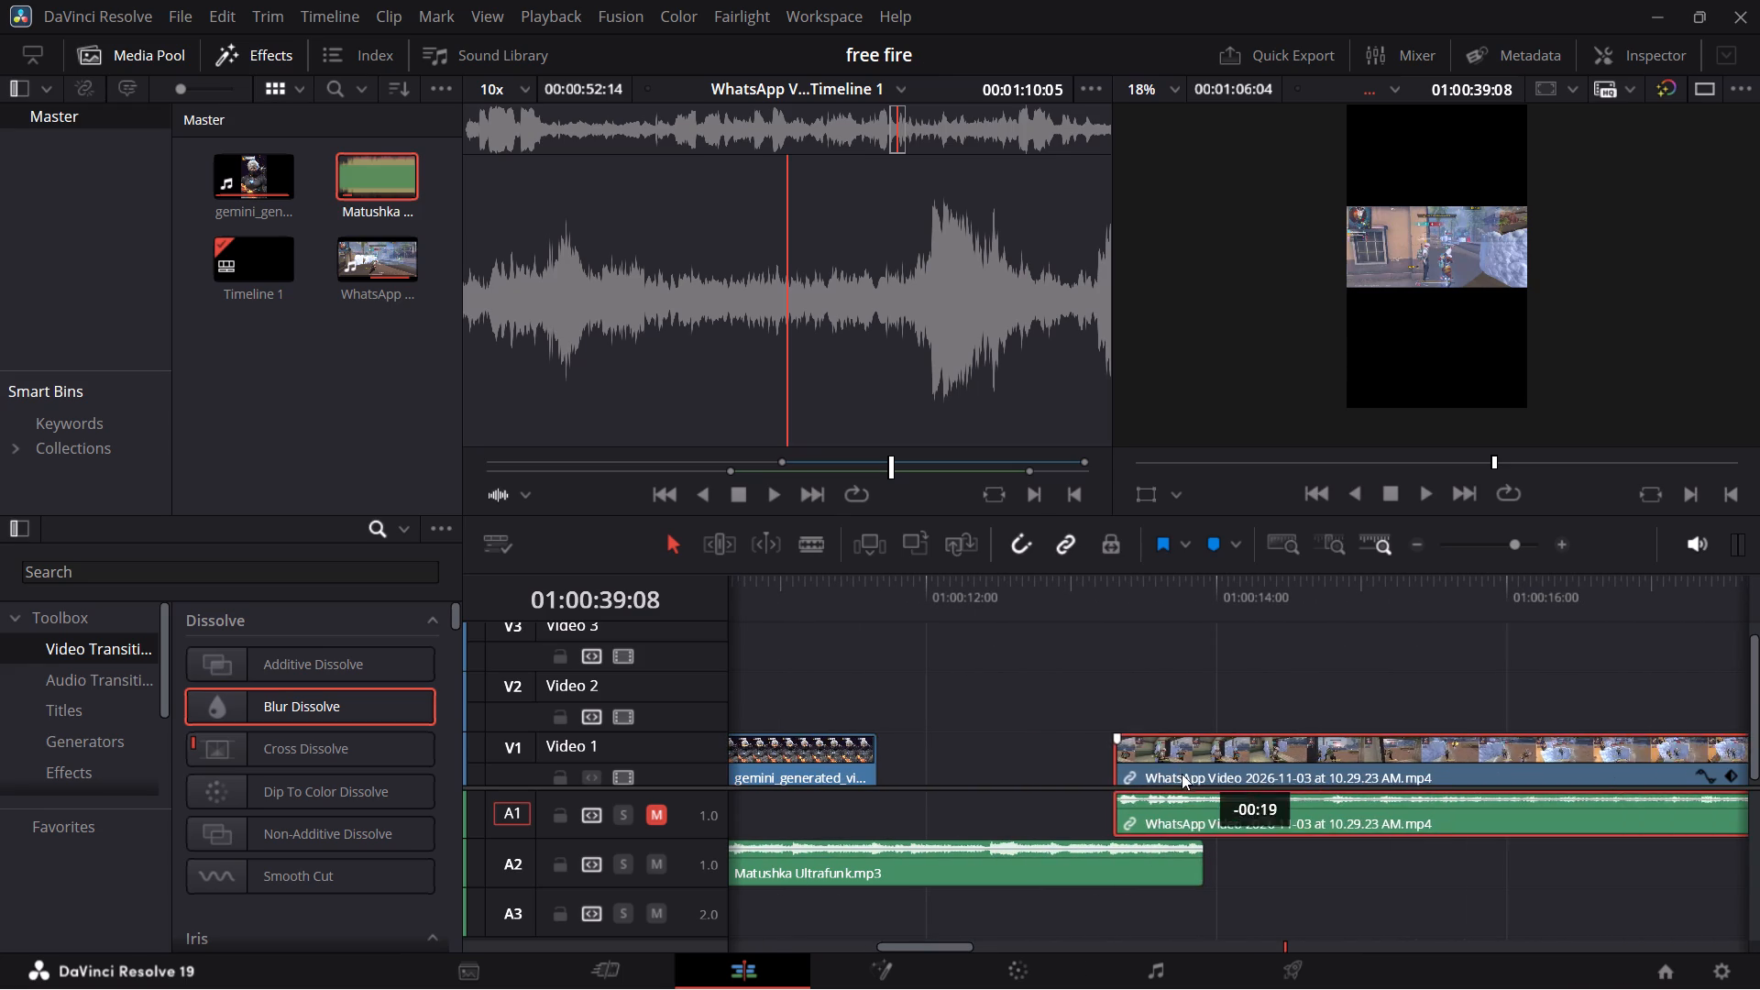
{"action": "left_click_drag", "start_coordinate": [1182, 774], "coordinate": [1001, 774]}
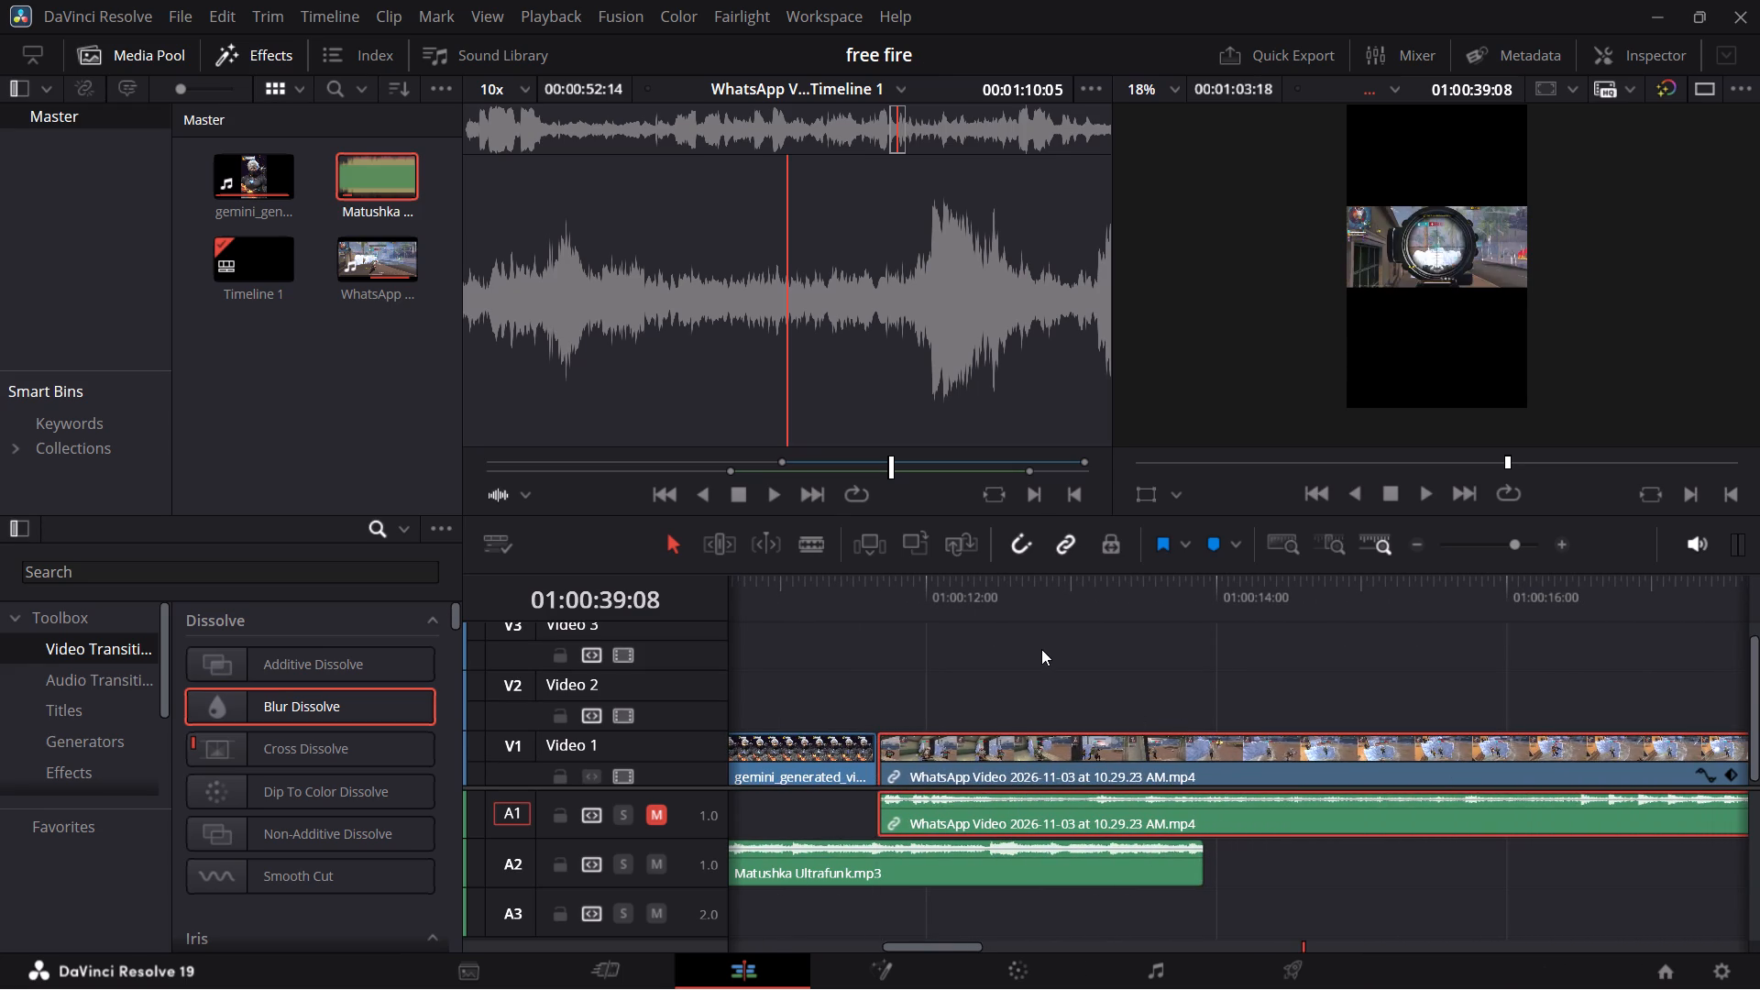
Extend the end of Matushka Ultrafunk.mp3 on A2 to the end of the WhatsApp gameplay clip.
{"action": "scroll", "coordinate": [1041, 649], "scroll_direction": "right", "scroll_amount": 6}
{"action": "scroll", "coordinate": [1206, 689], "scroll_direction": "left", "scroll_amount": 3}
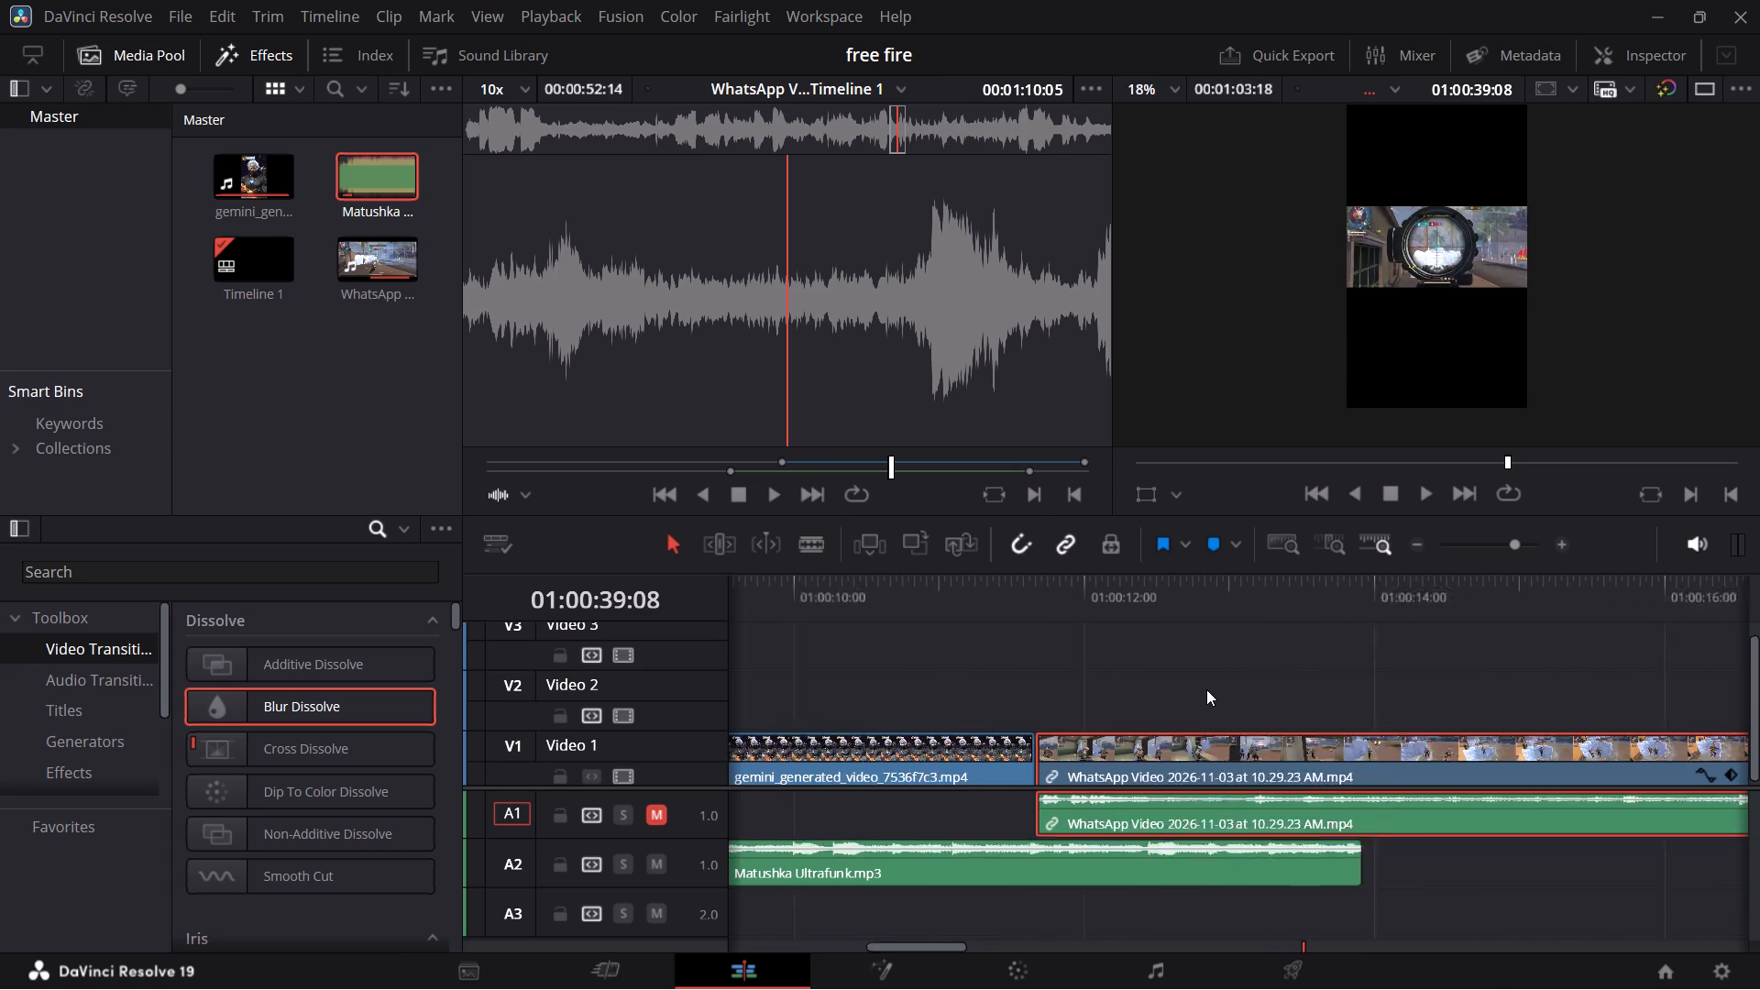
{"action": "left_click_drag", "start_coordinate": [1161, 869], "coordinate": [1700, 872]}
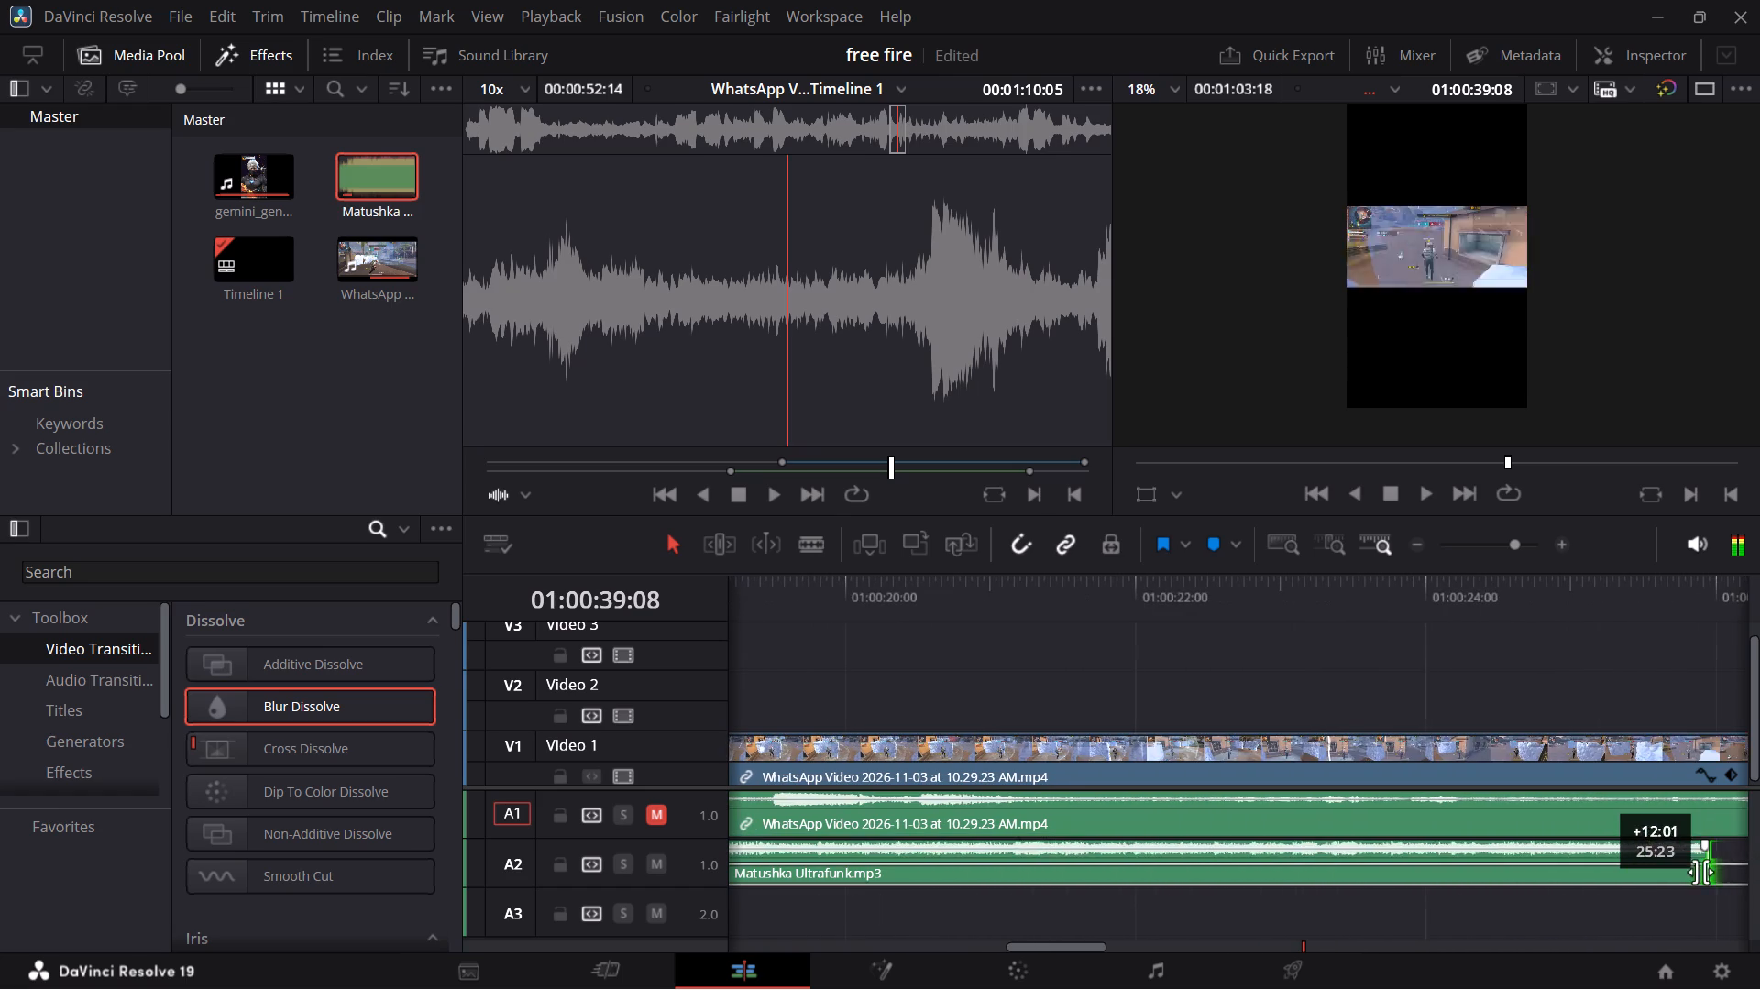
{"action": "left_click_drag", "start_coordinate": [1700, 872], "coordinate": [1745, 874]}
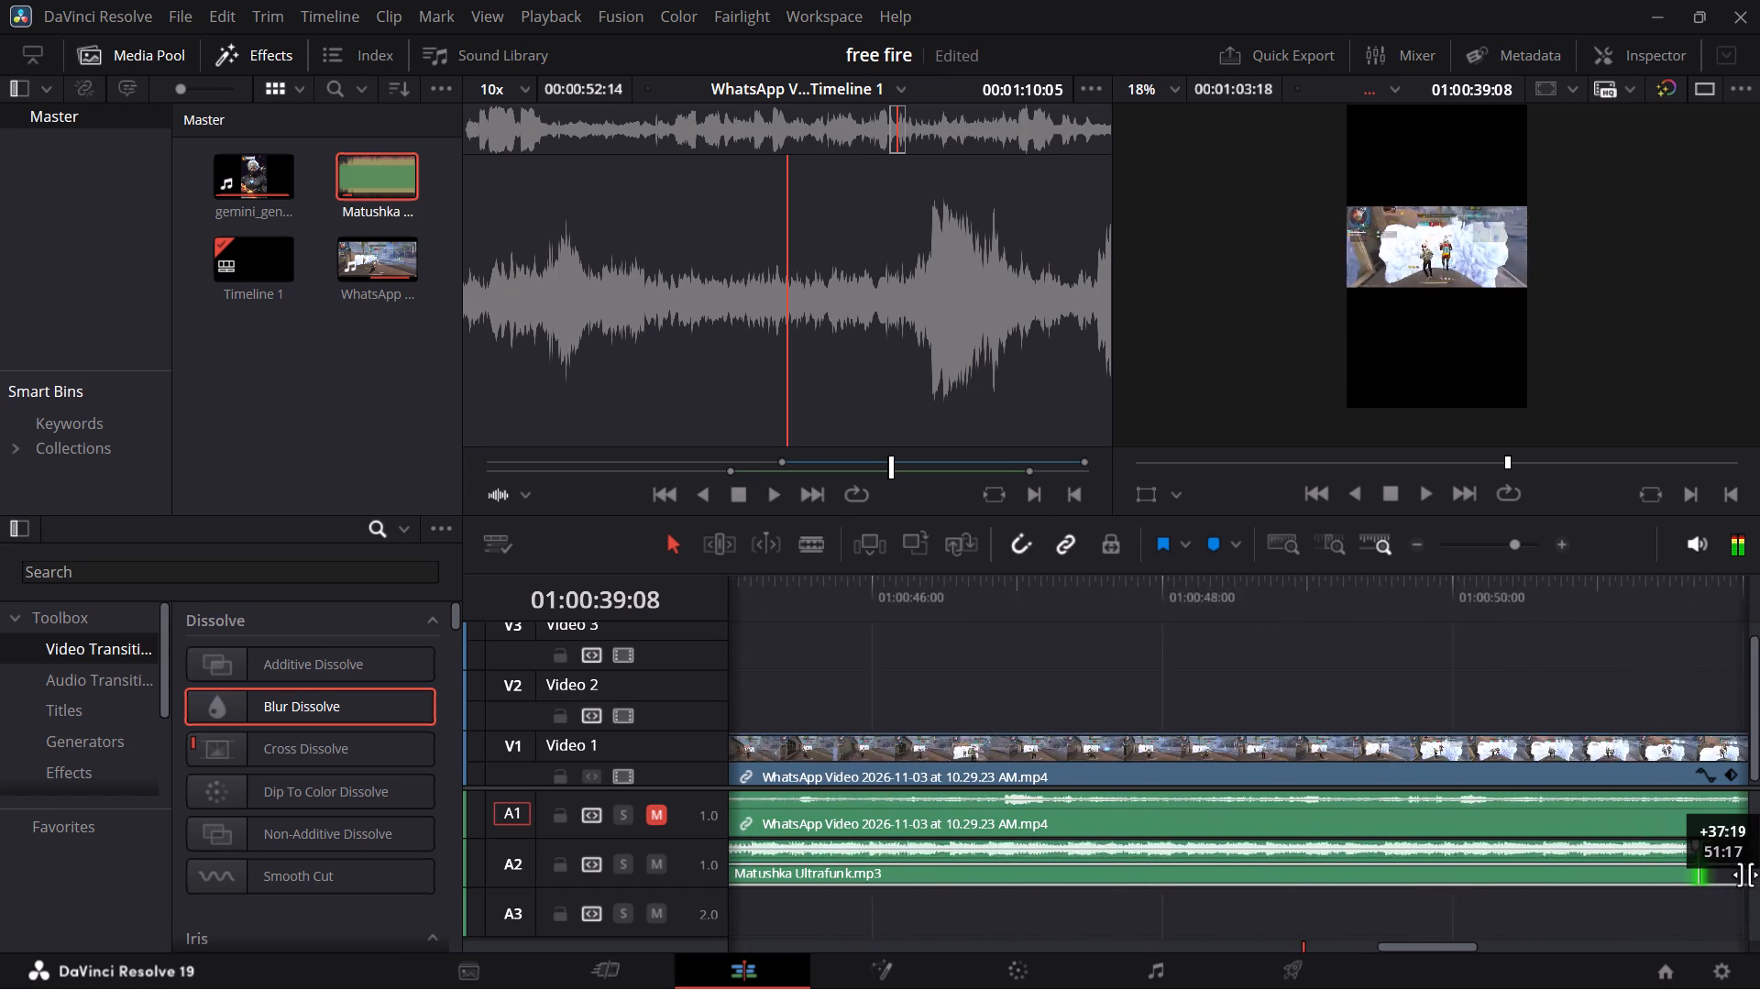
{"action": "left_click_drag", "start_coordinate": [1745, 874], "coordinate": [1749, 866]}
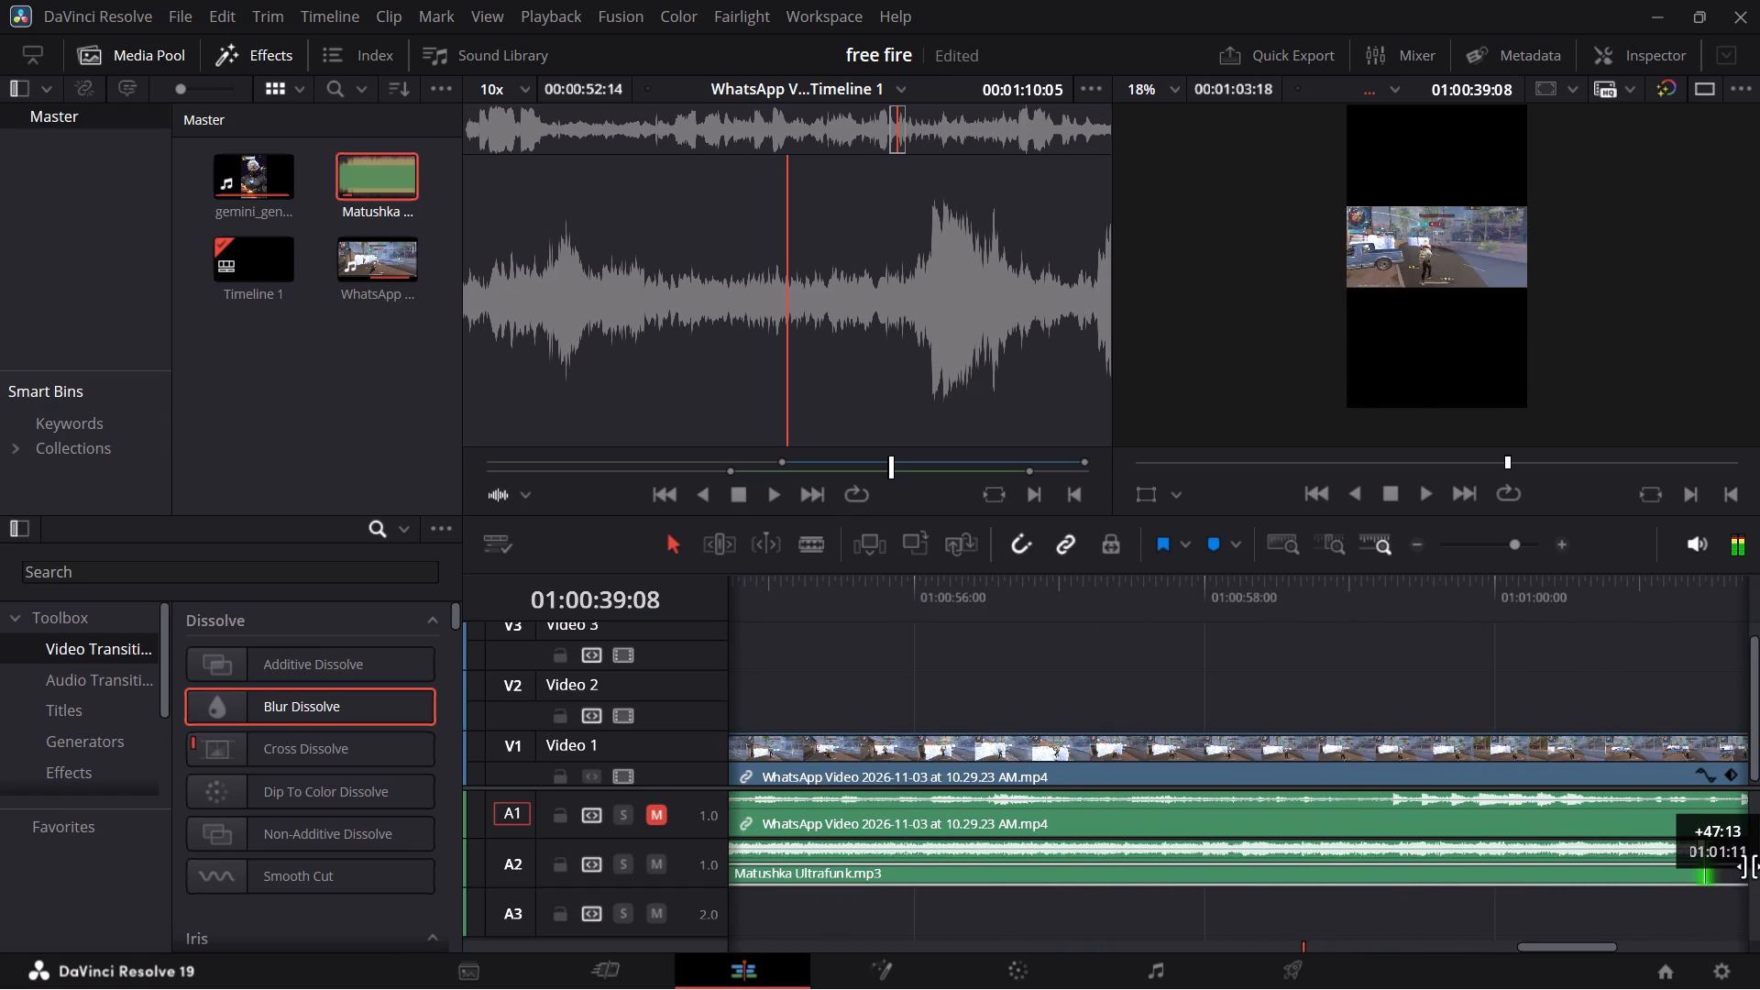
{"action": "left_click_drag", "start_coordinate": [1749, 866], "coordinate": [1008, 850]}
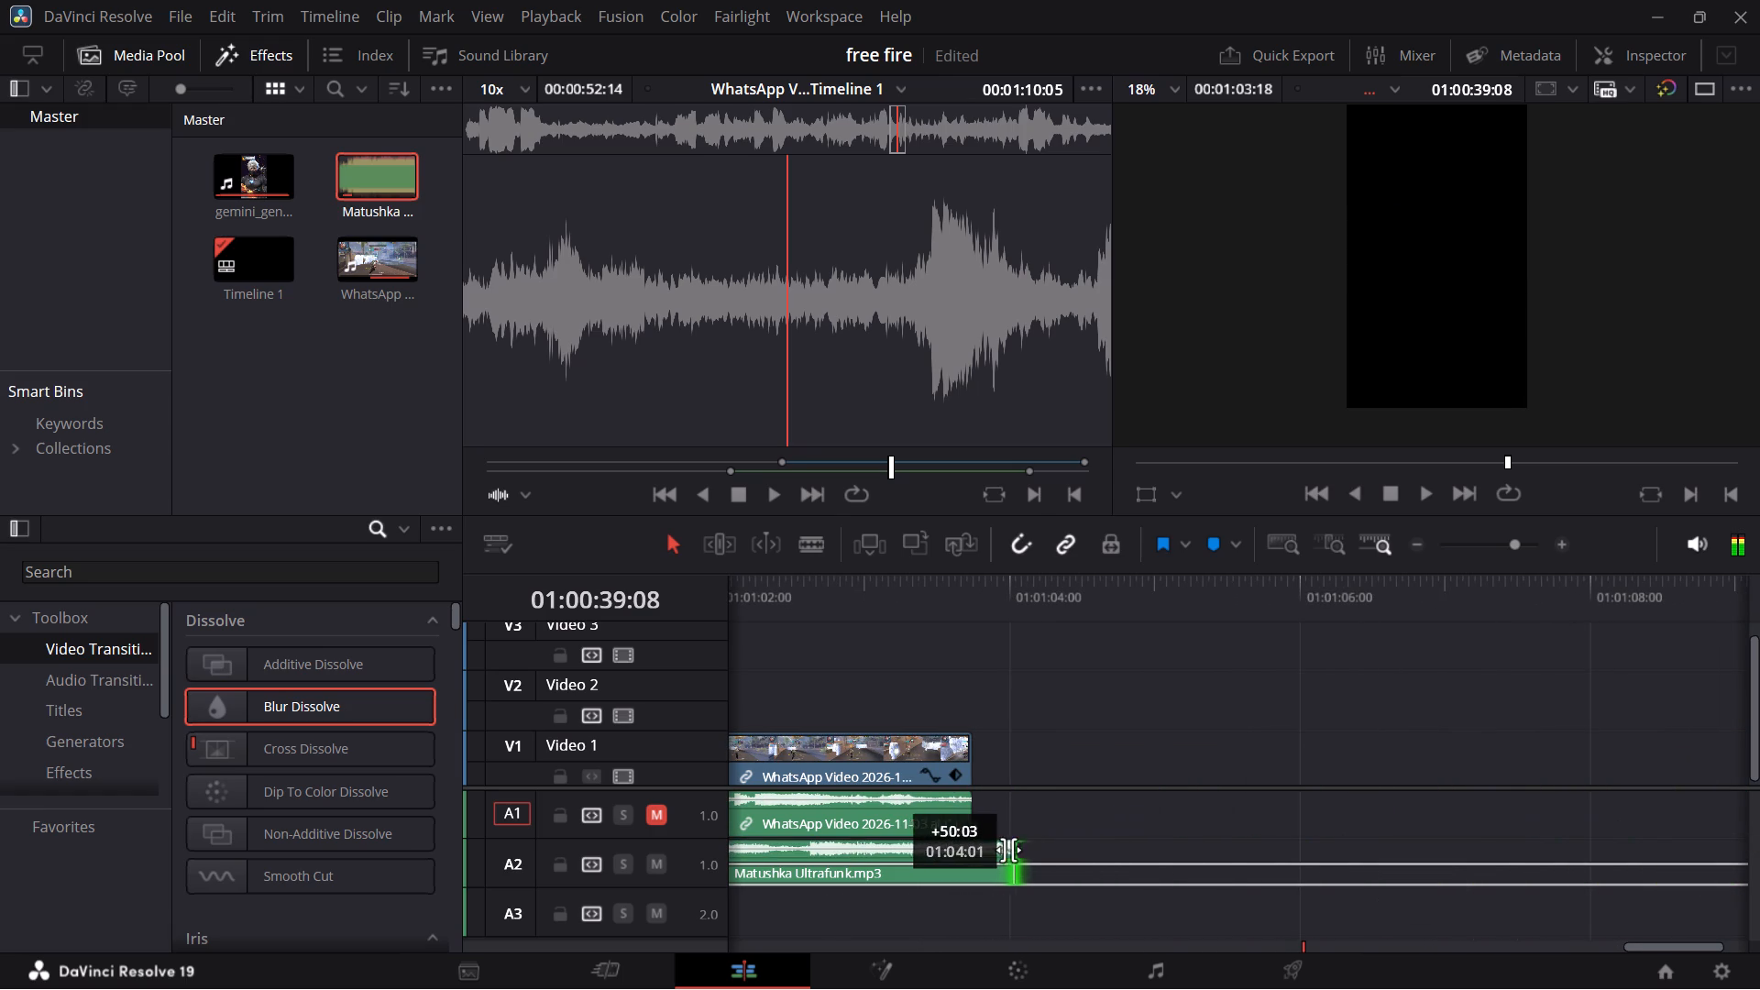
{"action": "left_click_drag", "start_coordinate": [1008, 850], "coordinate": [979, 861]}
Play the timeline from the start through the title, intro and into the gameplay to check the edit with the music.
{"action": "scroll", "coordinate": [1170, 743], "scroll_direction": "right", "scroll_amount": 9}
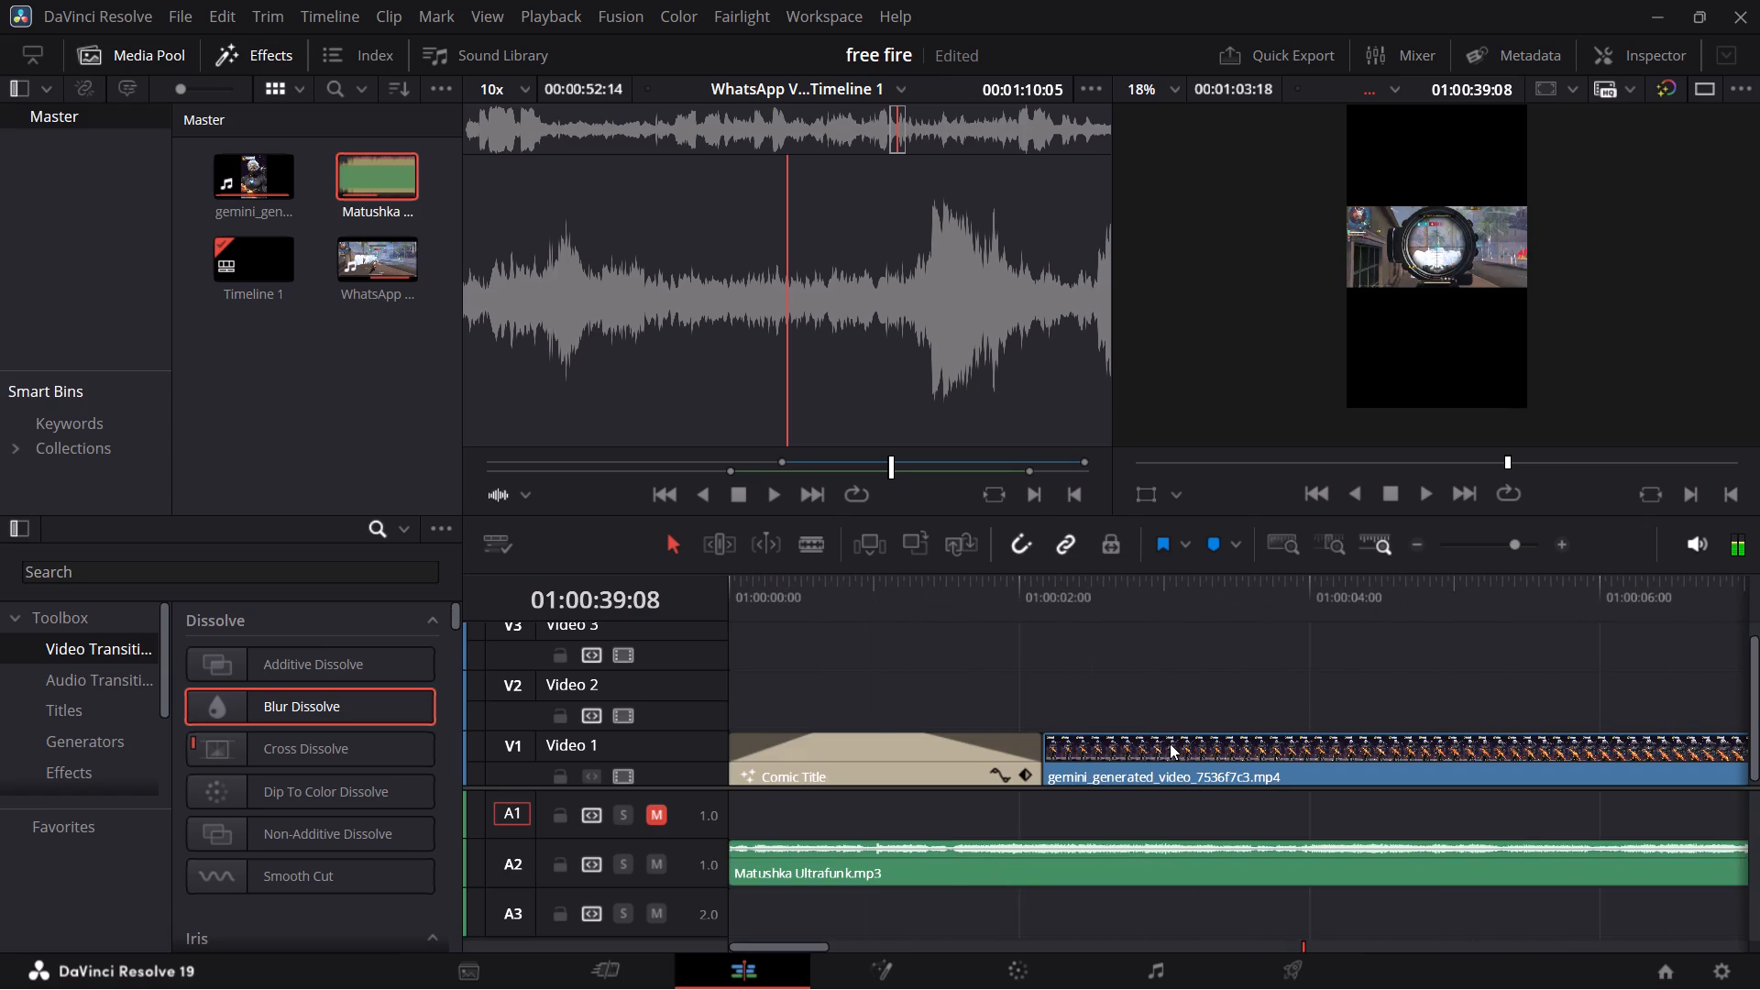
{"action": "scroll", "coordinate": [1170, 743], "scroll_direction": "right", "scroll_amount": 7}
{"action": "left_click", "coordinate": [748, 586]}
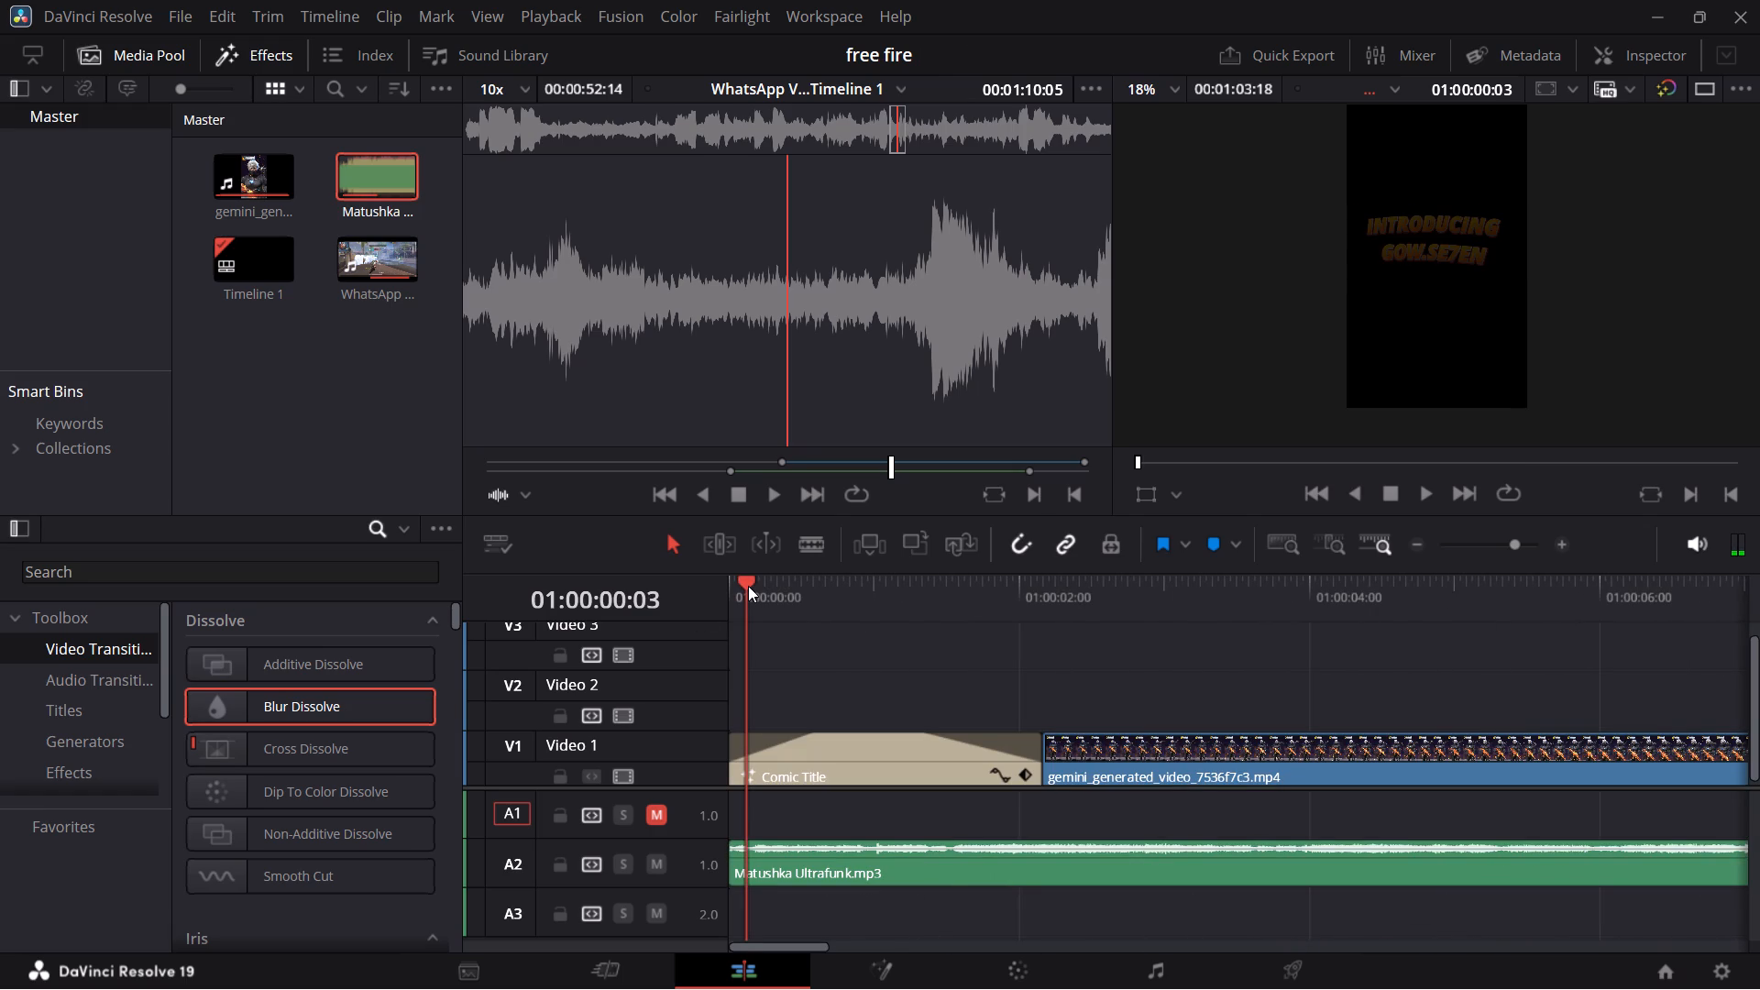
{"action": "key", "text": "space"}
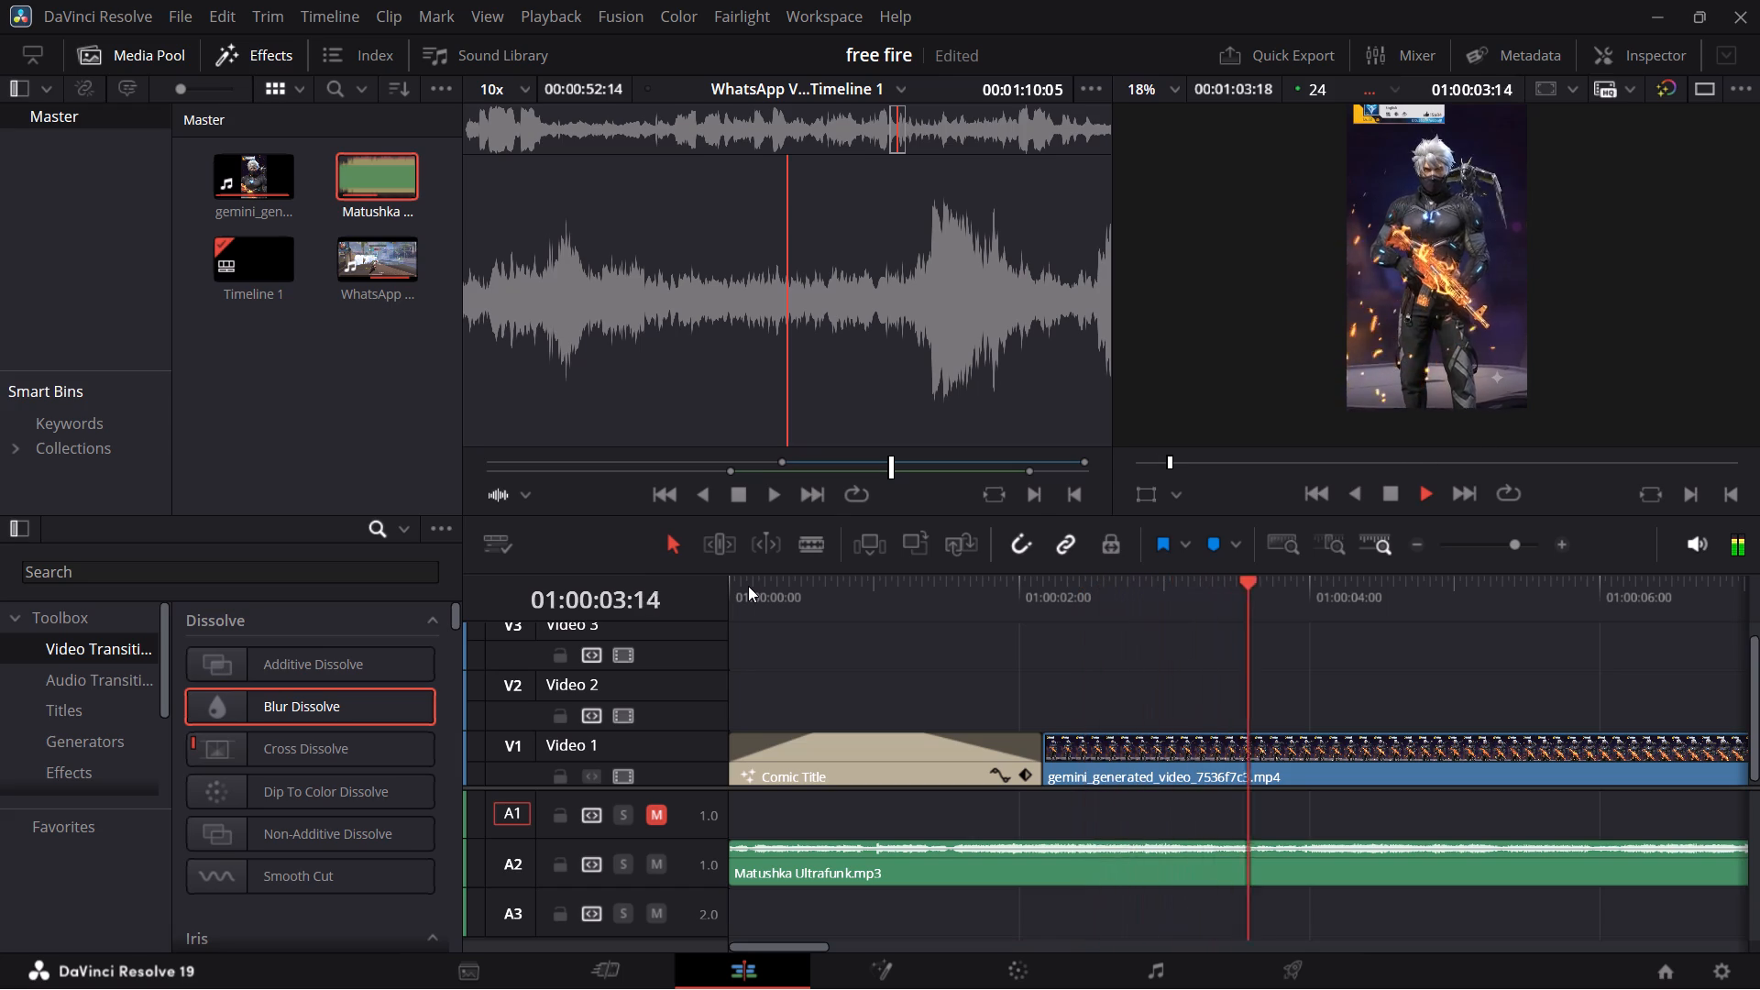
{"action": "scroll", "coordinate": [1108, 643], "scroll_direction": "left", "scroll_amount": 2}
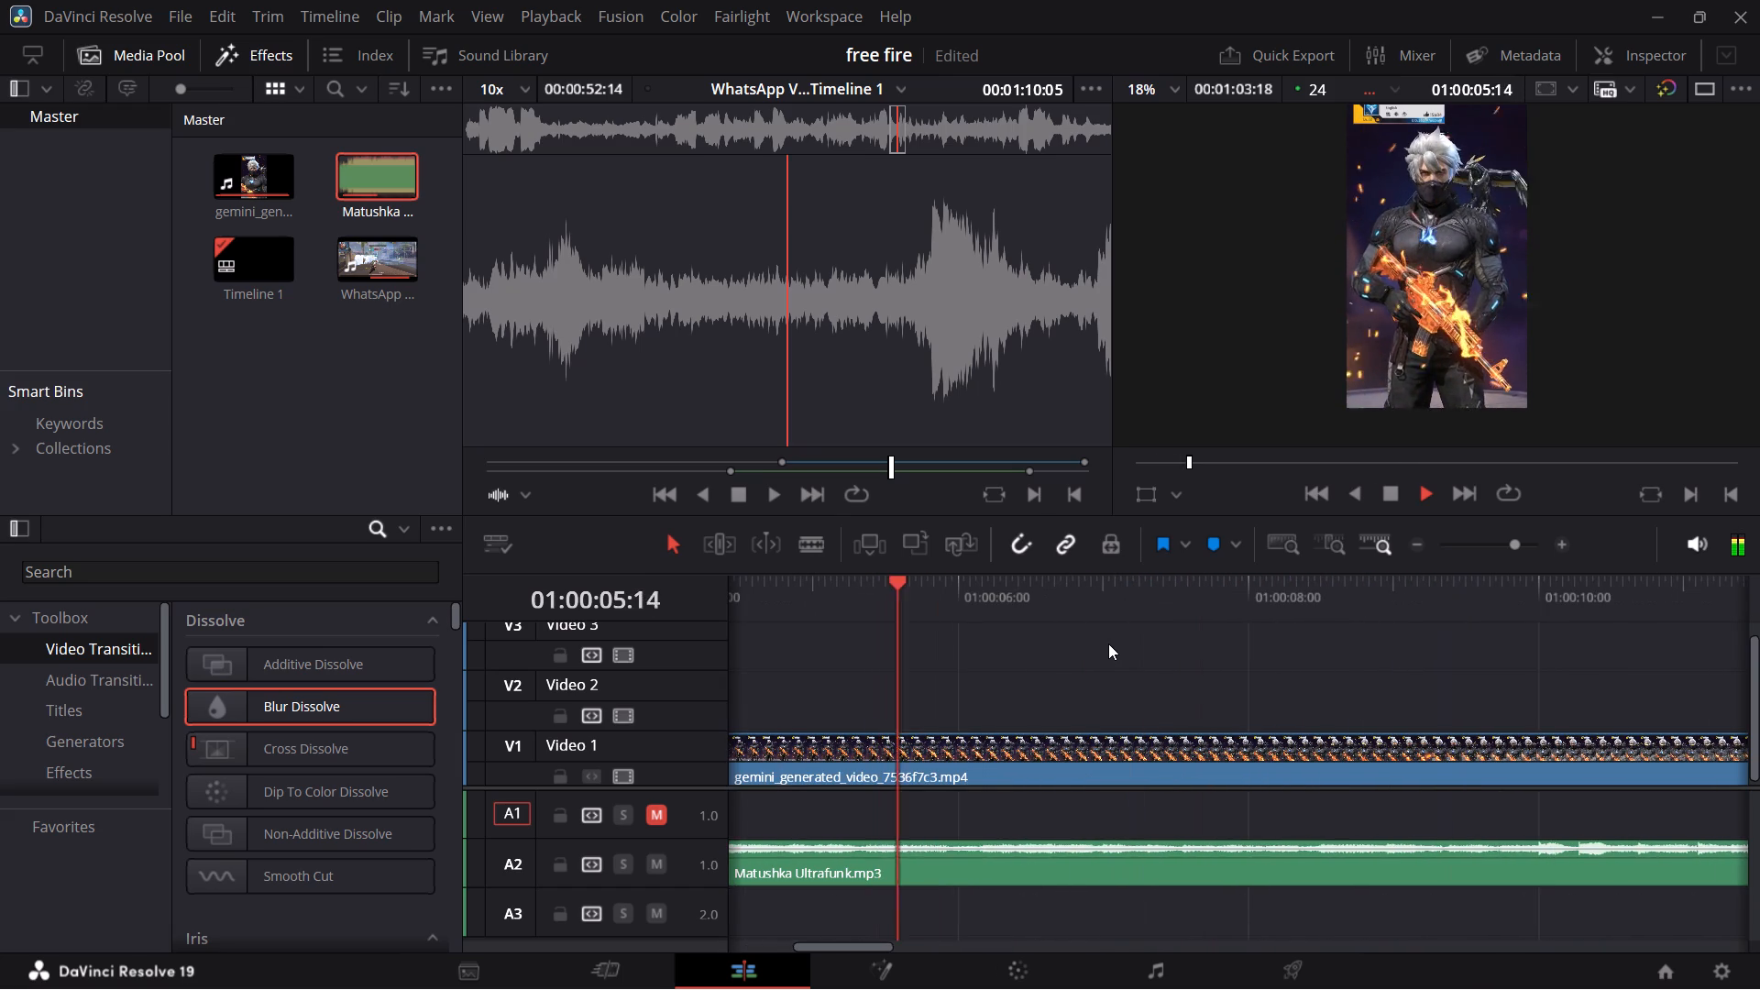
{"action": "scroll", "coordinate": [1108, 643], "scroll_direction": "left", "scroll_amount": 2}
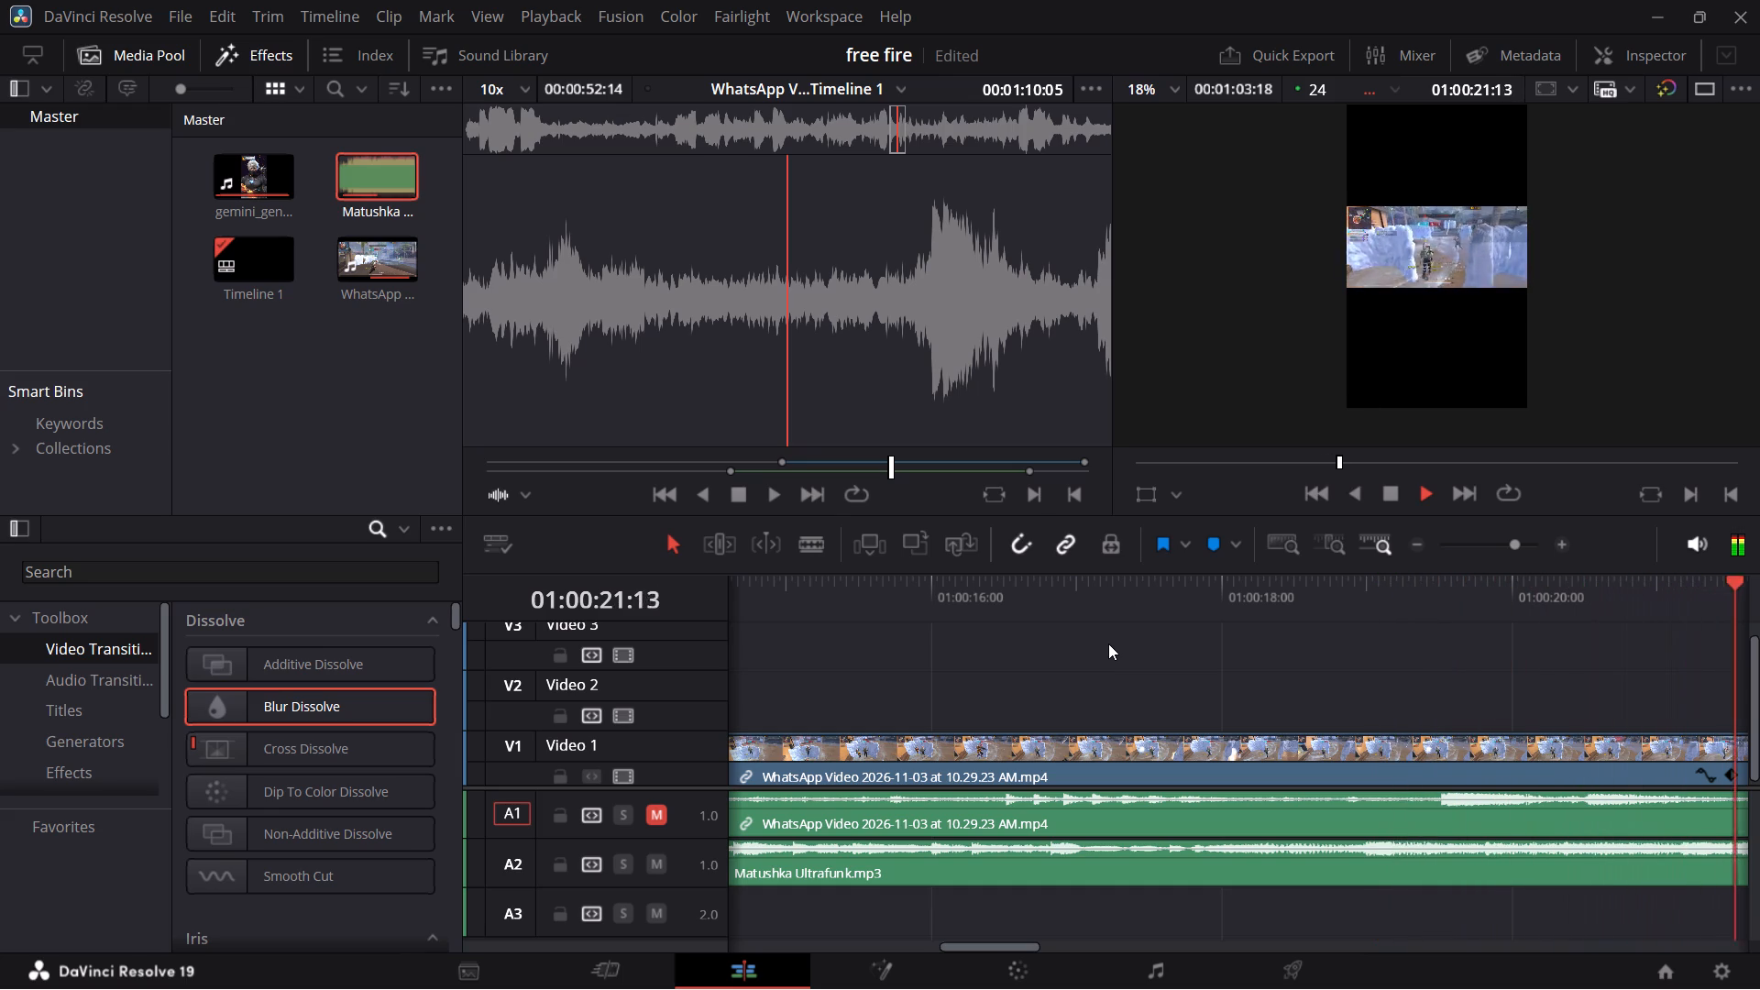
{"action": "key", "text": "space"}
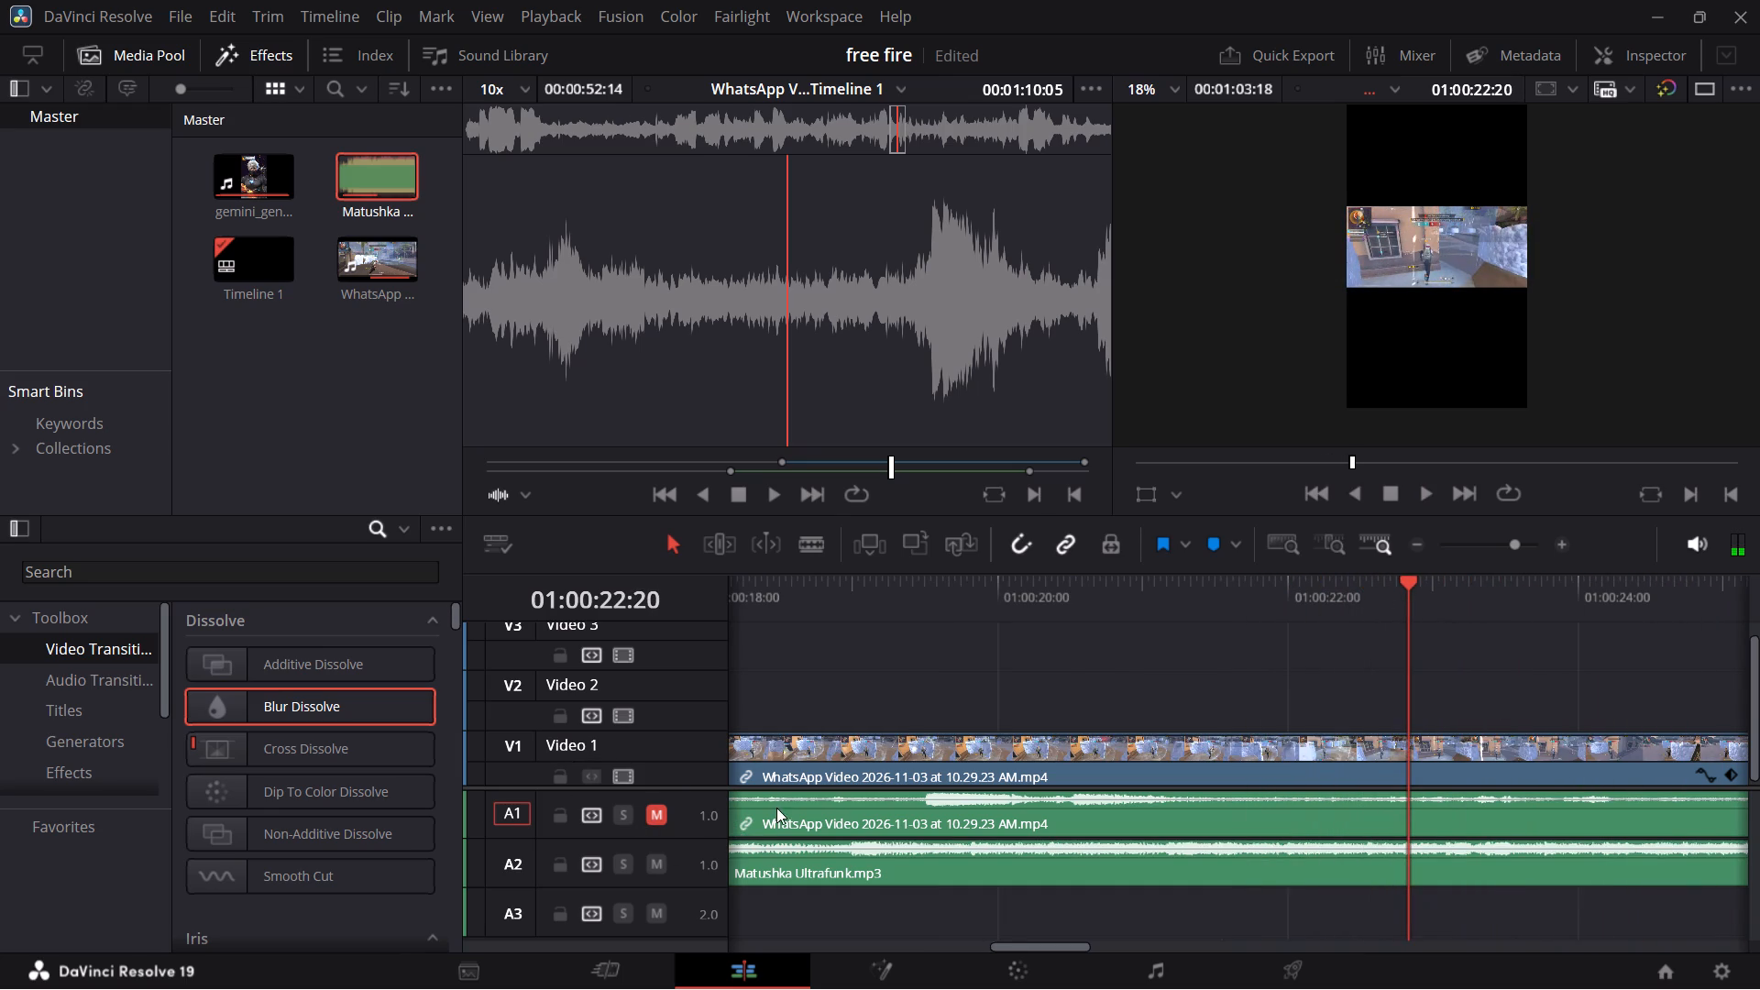
Play the gameplay audio loaded in the source viewer from about 00:01:10 to listen to the sound.
{"action": "left_click", "coordinate": [846, 859]}
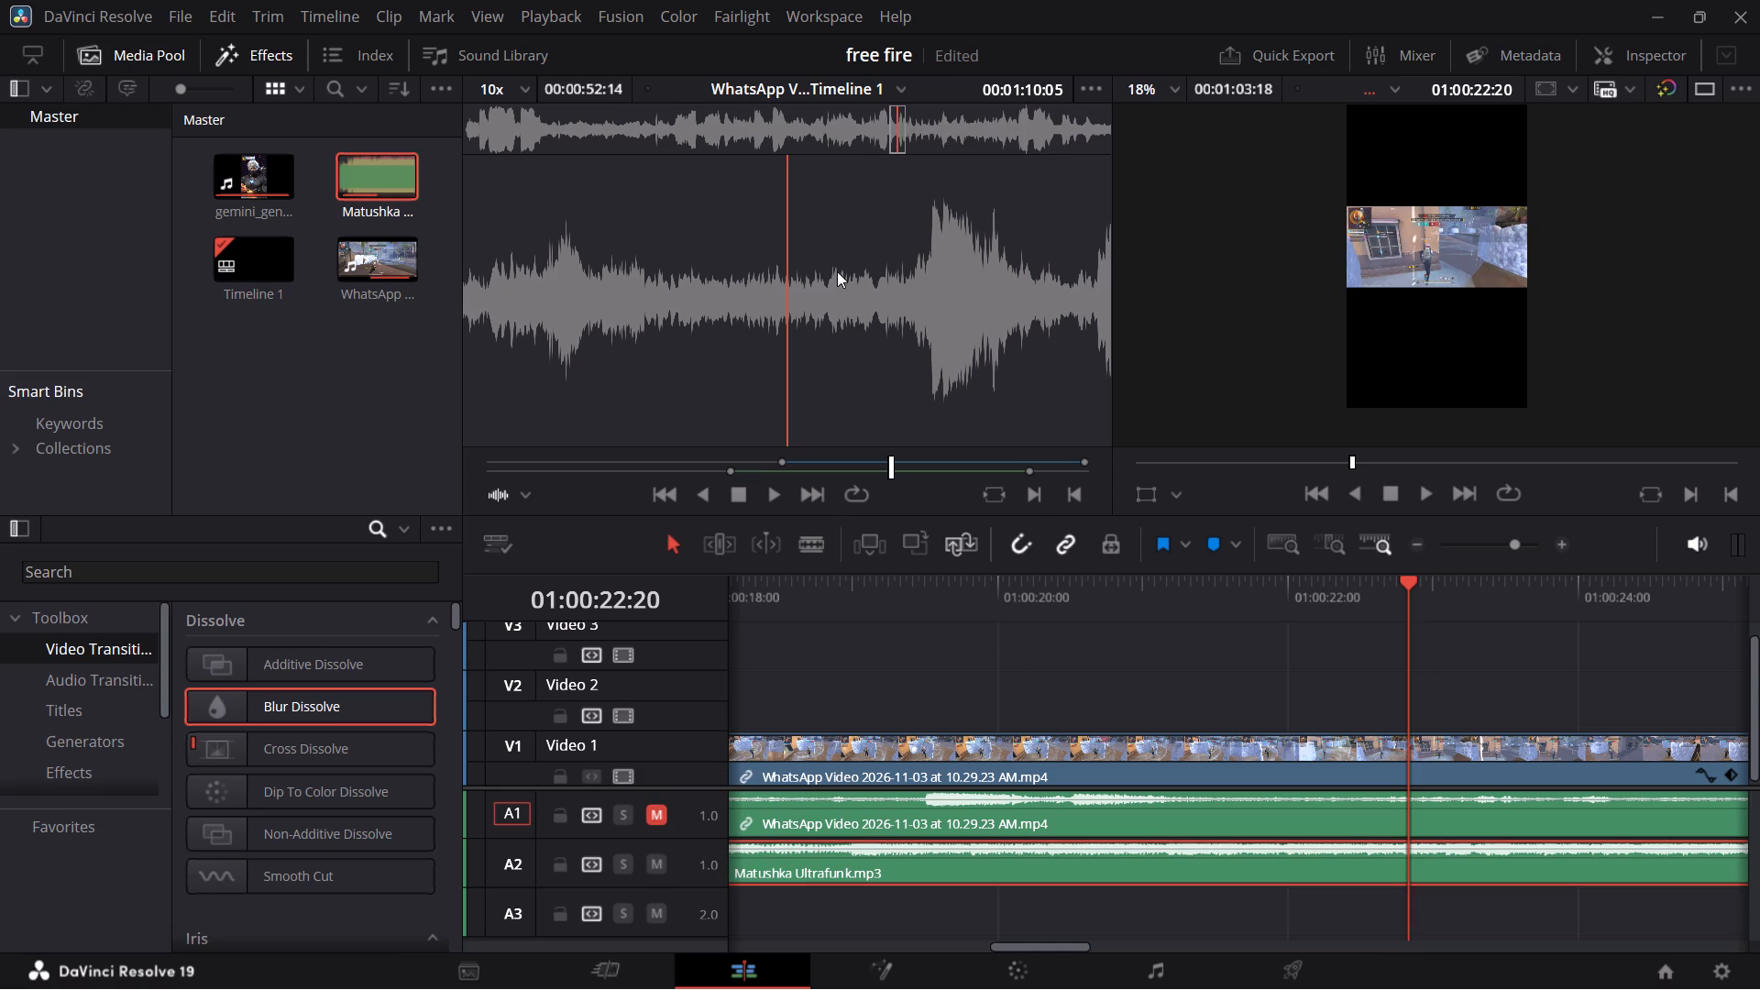
{"action": "left_click", "coordinate": [856, 368]}
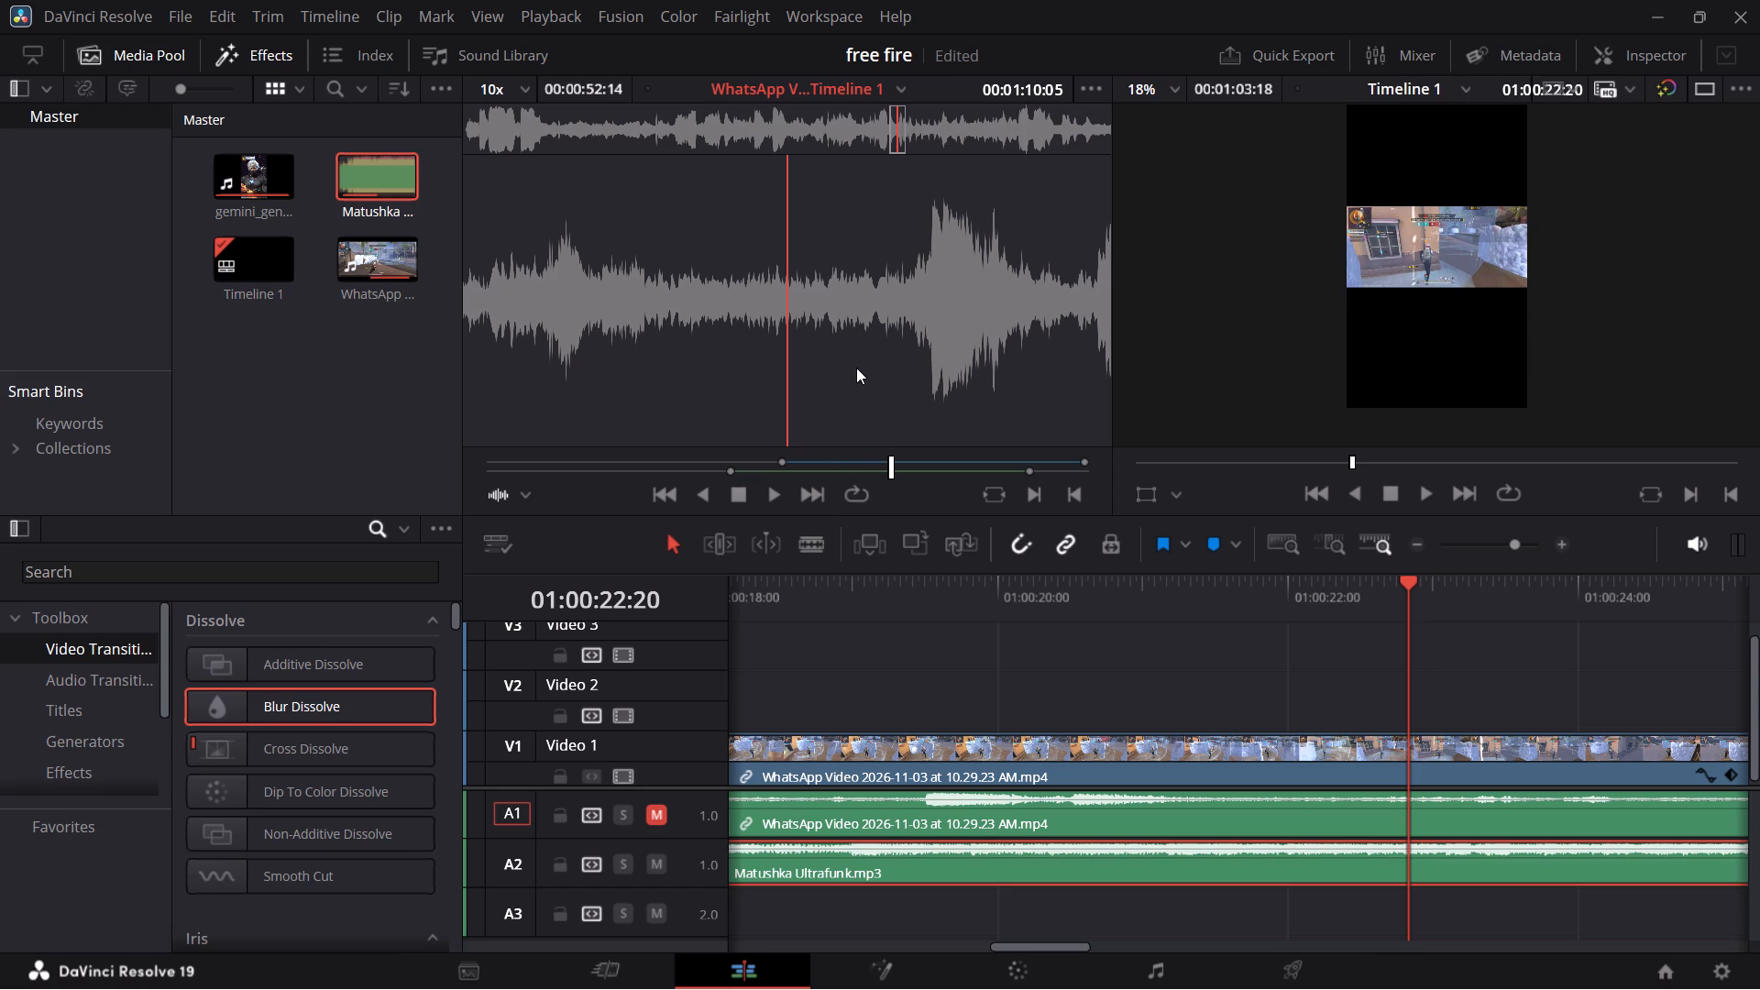
{"action": "key", "text": "space"}
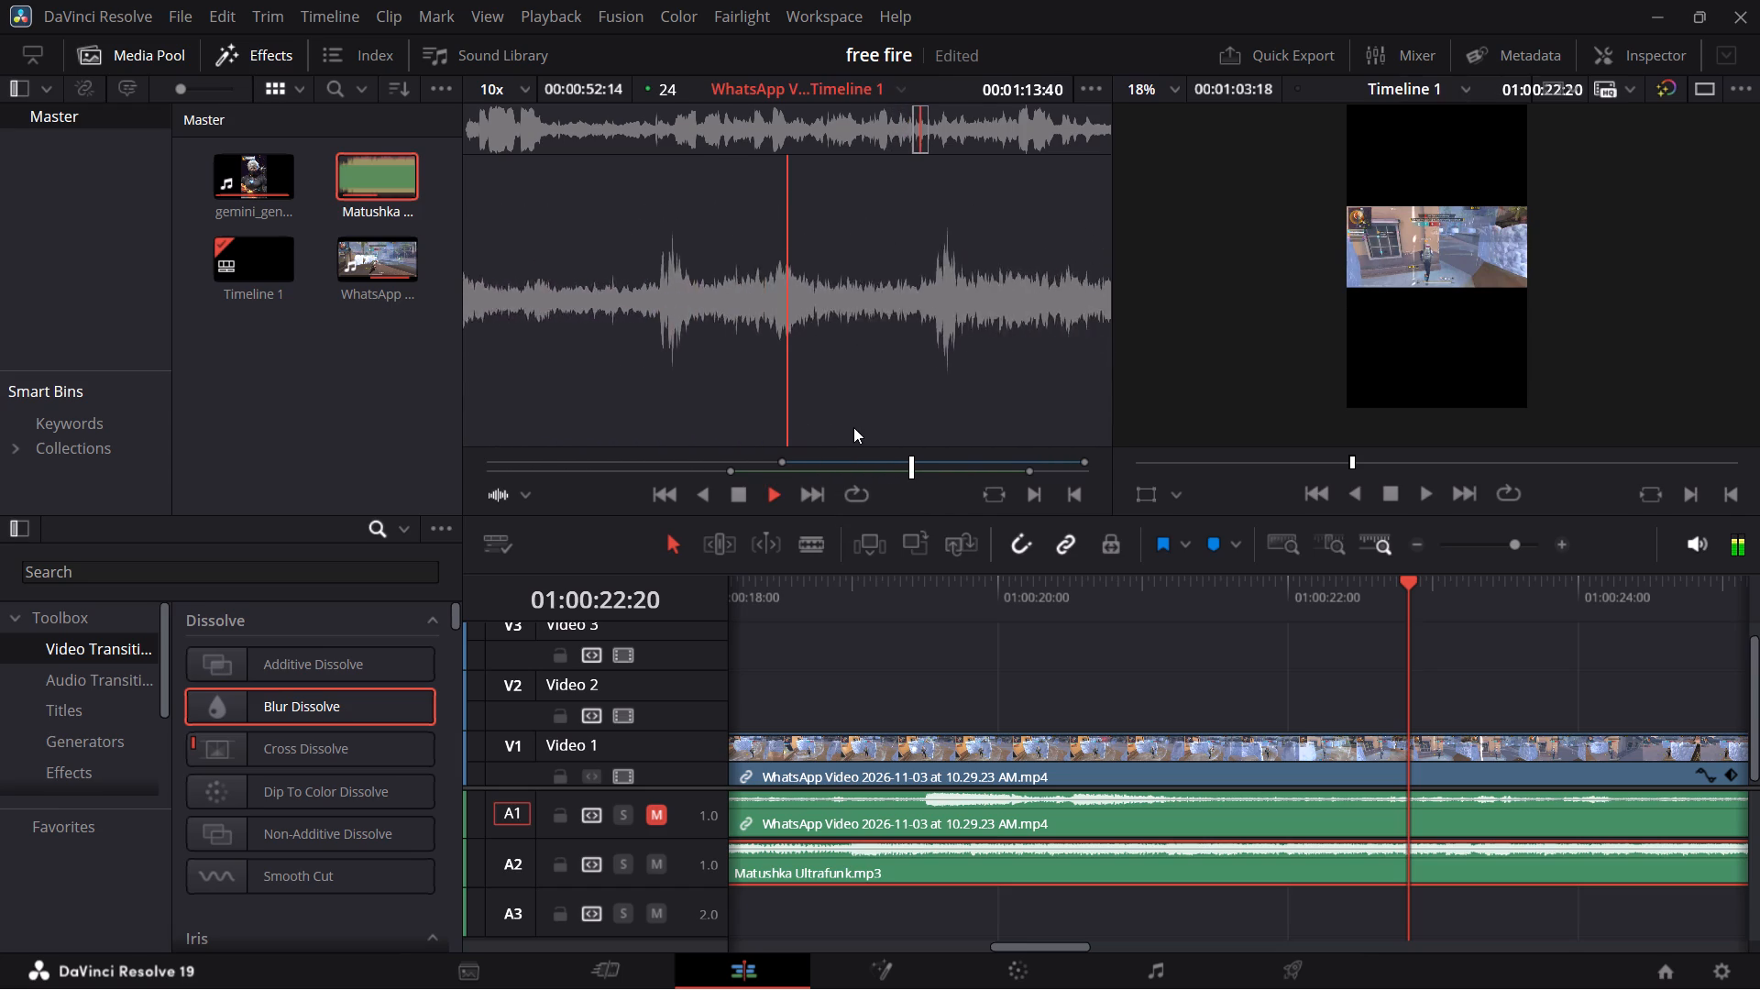
{"action": "key", "text": "space"}
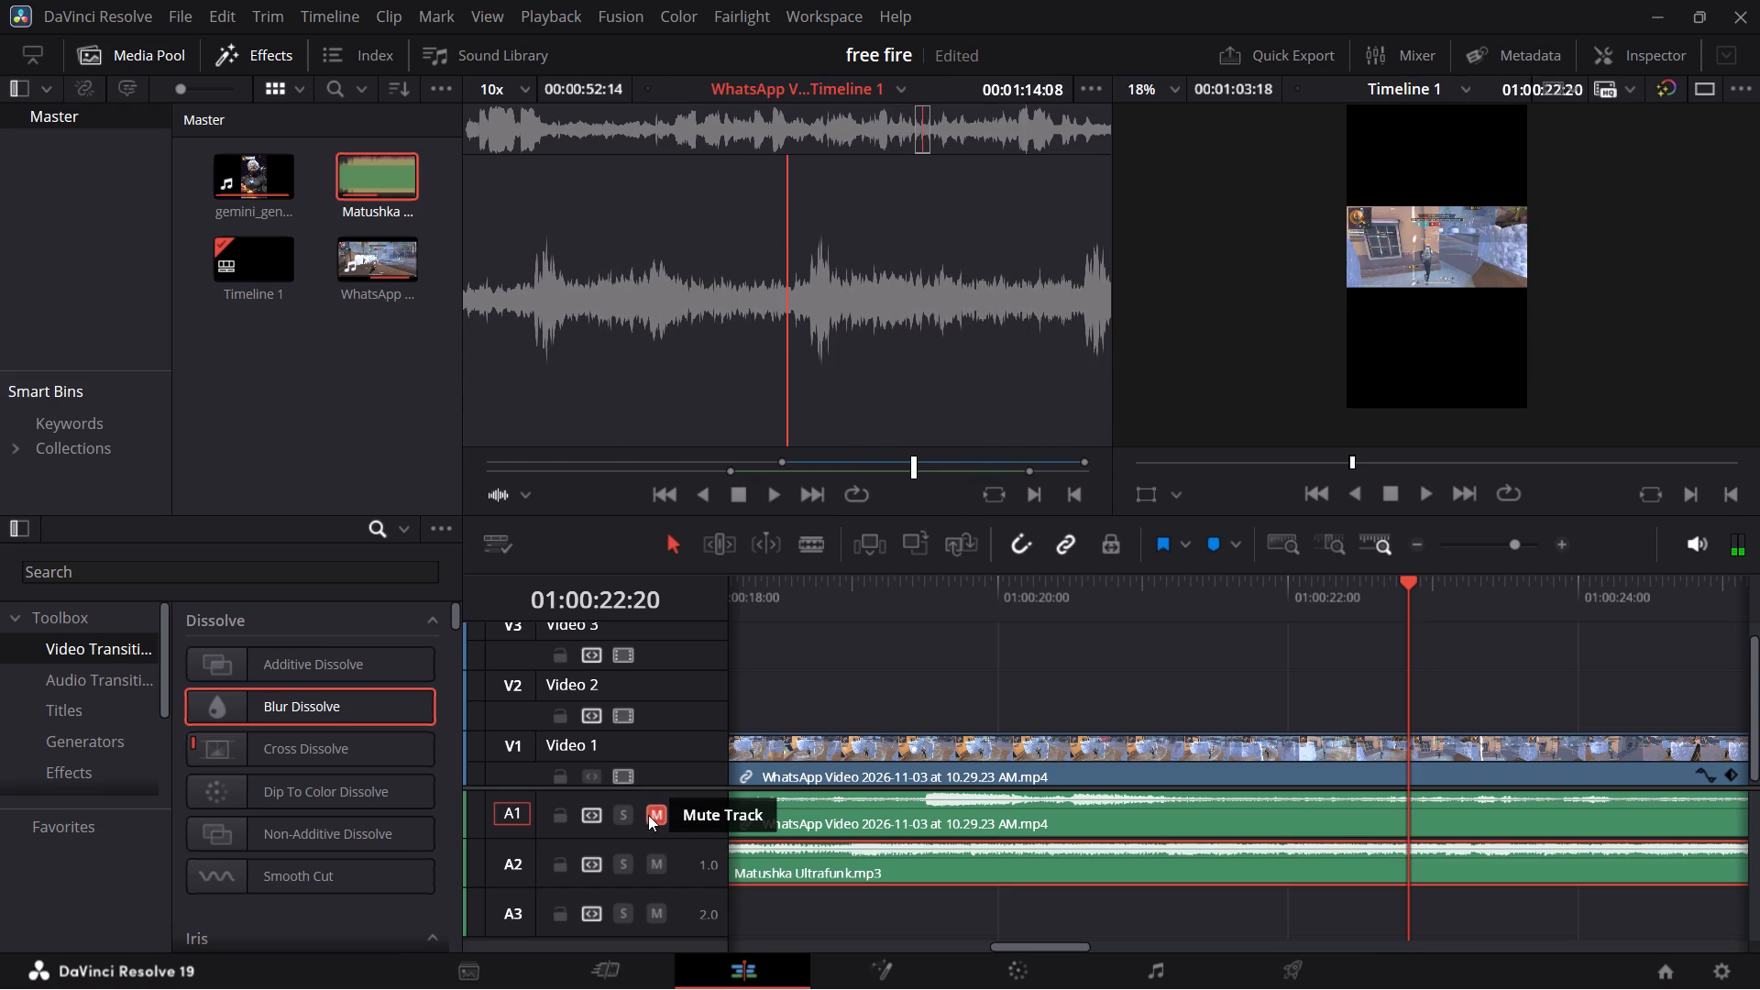
Unmute audio track A1 and play the timeline from 01:00:22:20 to hear the gameplay sound together with the music.
{"action": "left_click", "coordinate": [648, 815]}
{"action": "key", "text": "space"}
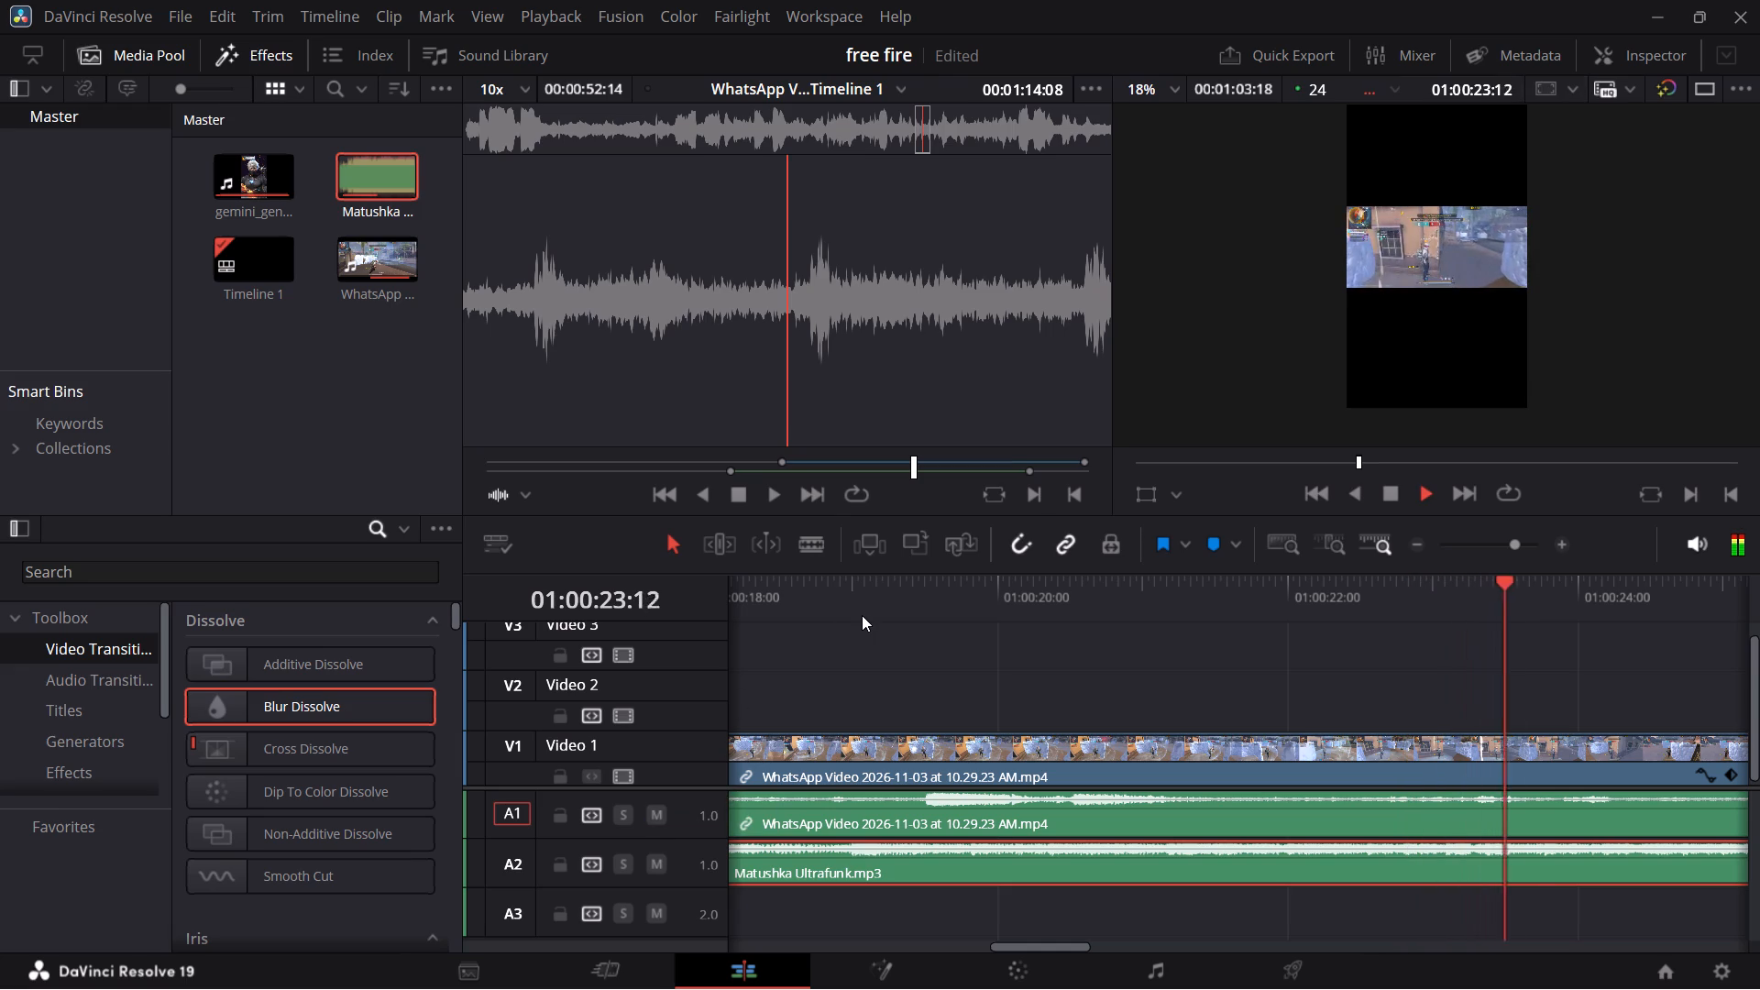
{"action": "key", "text": "space"}
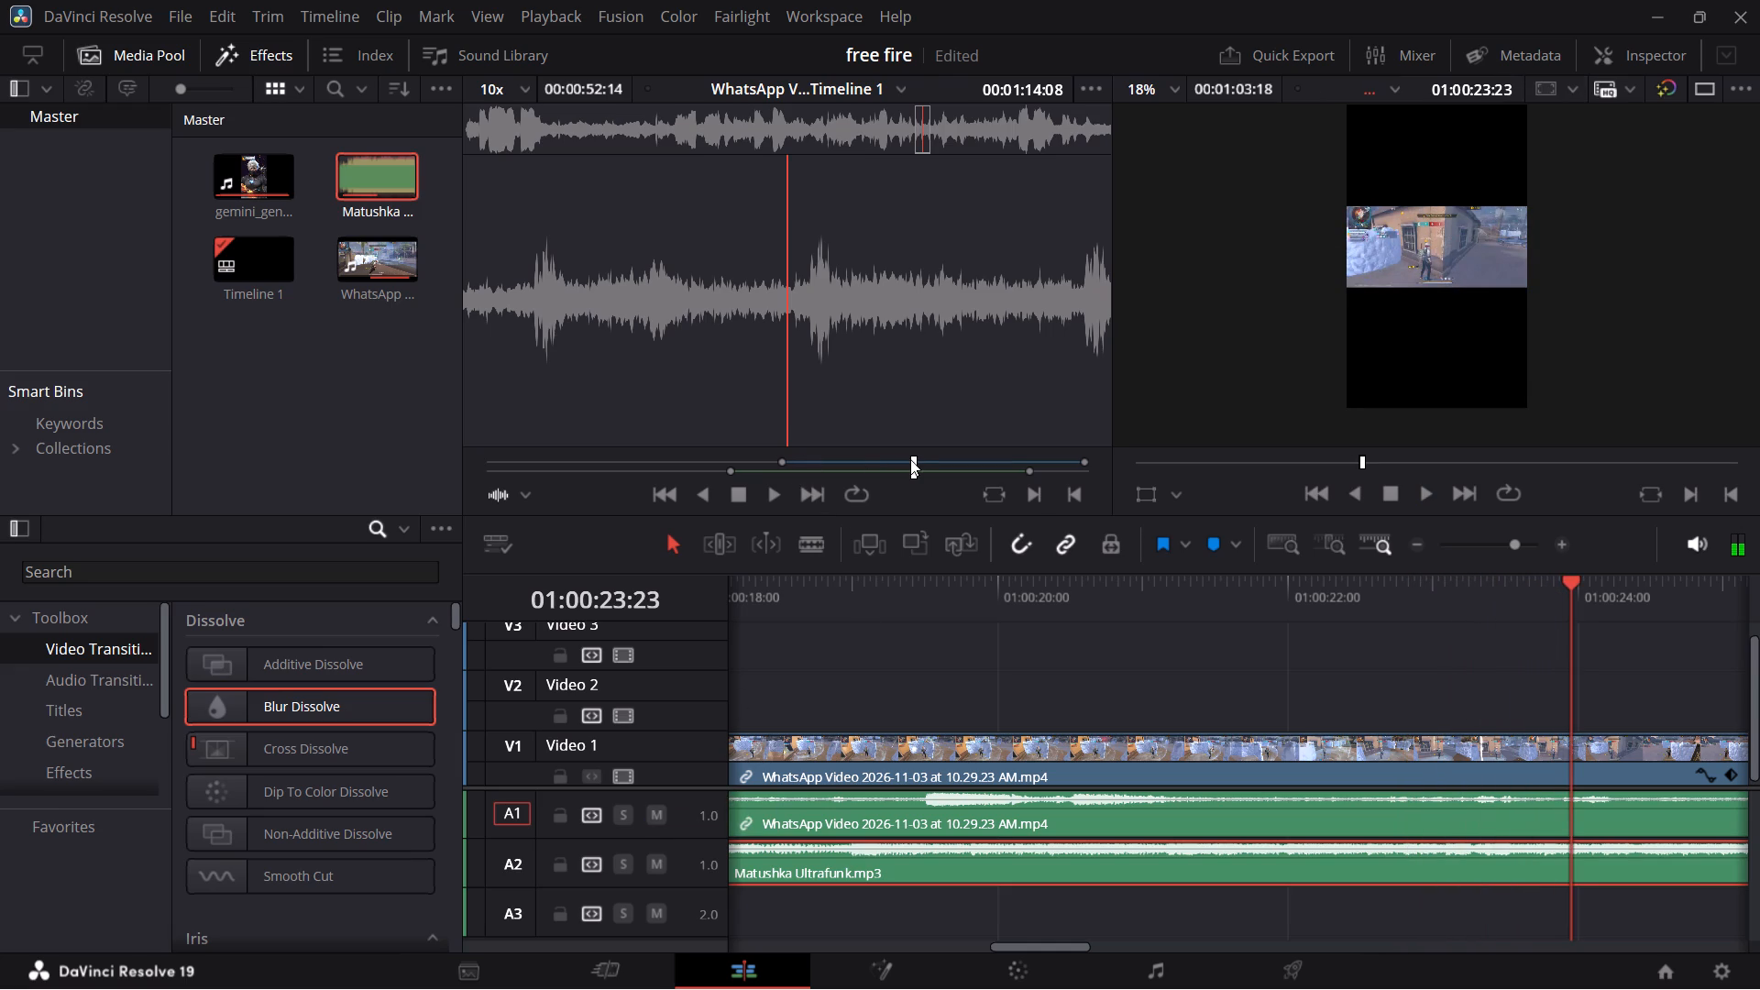
Replay the WhatsApp gameplay clip's audio in the source viewer around 00:00:48 to 00:00:54 to examine its sound and waveform.
{"action": "left_click_drag", "start_coordinate": [913, 467], "coordinate": [768, 476]}
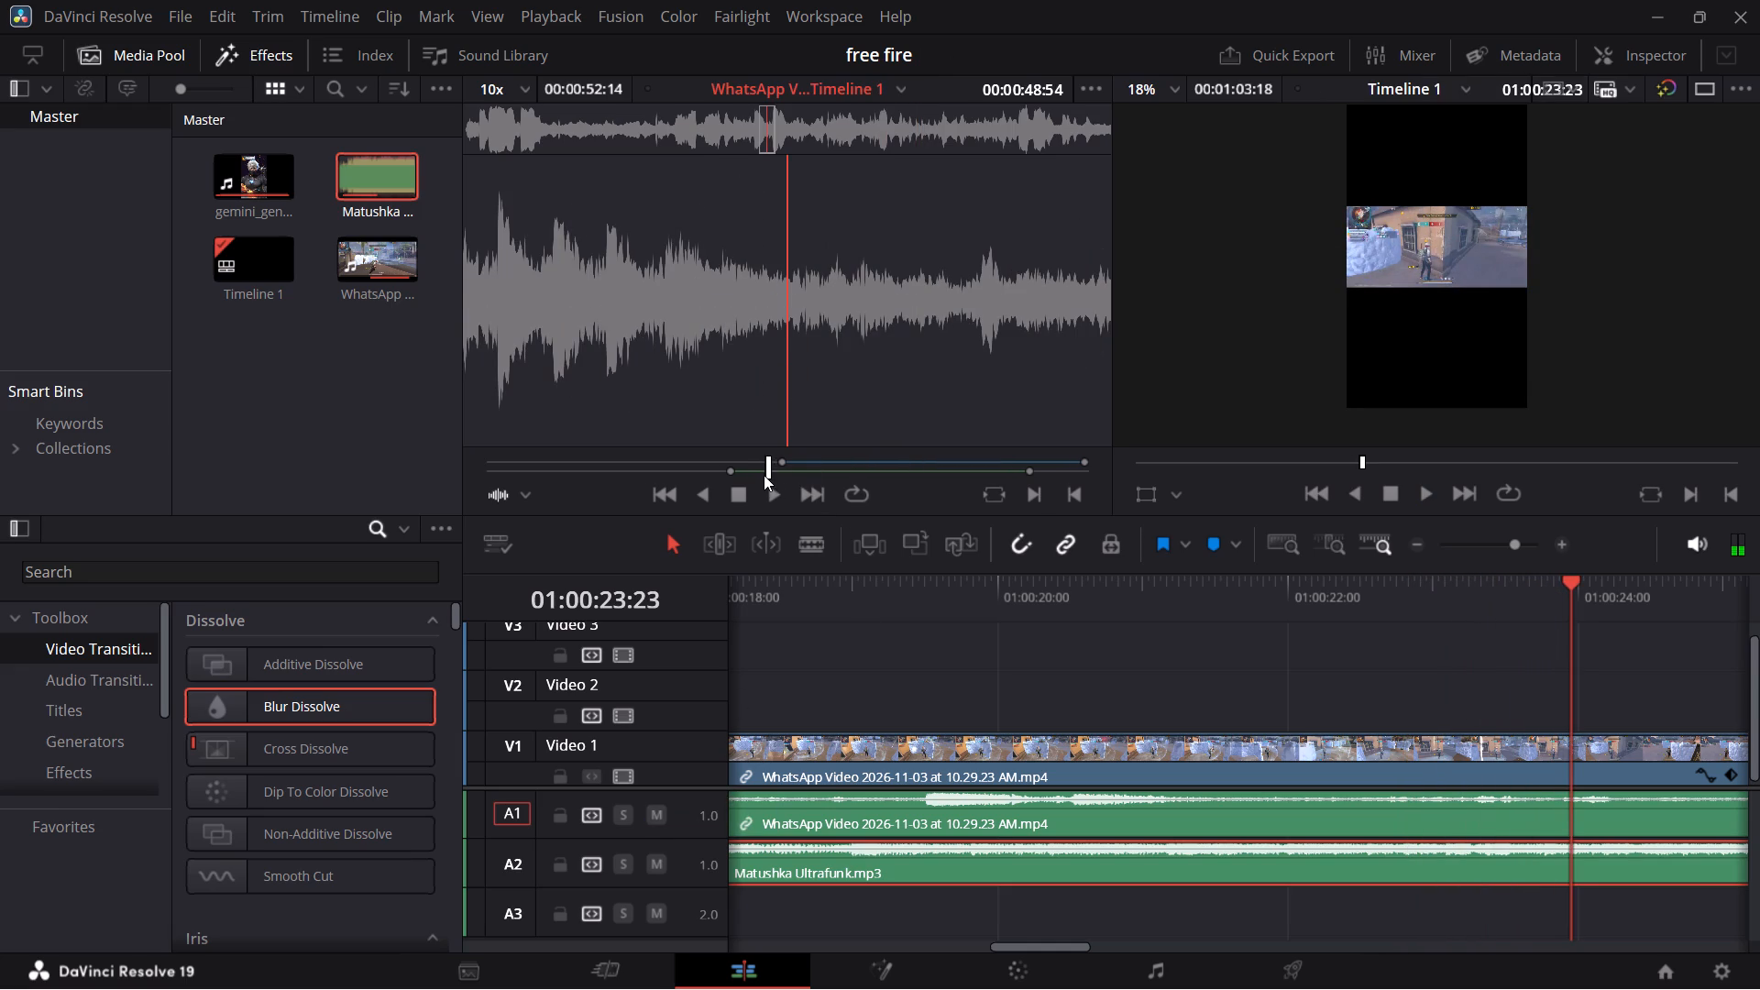
{"action": "left_click_drag", "start_coordinate": [764, 475], "coordinate": [741, 474]}
{"action": "key", "text": "space"}
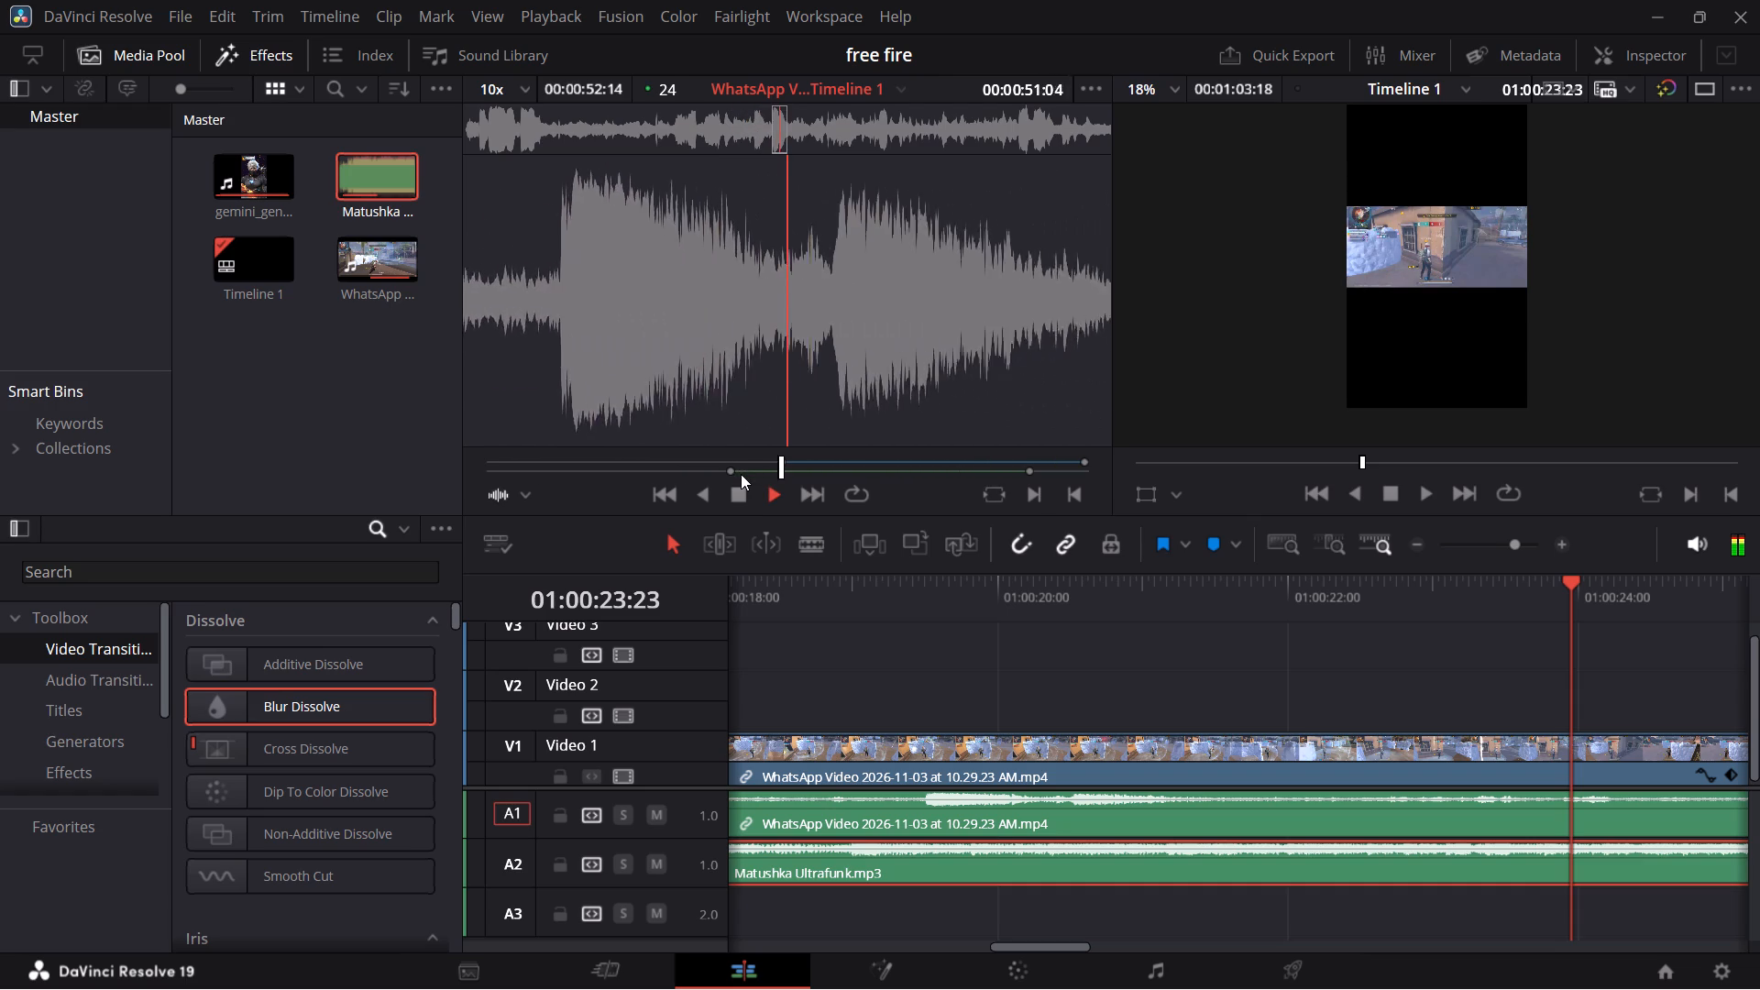
{"action": "key", "text": "space"}
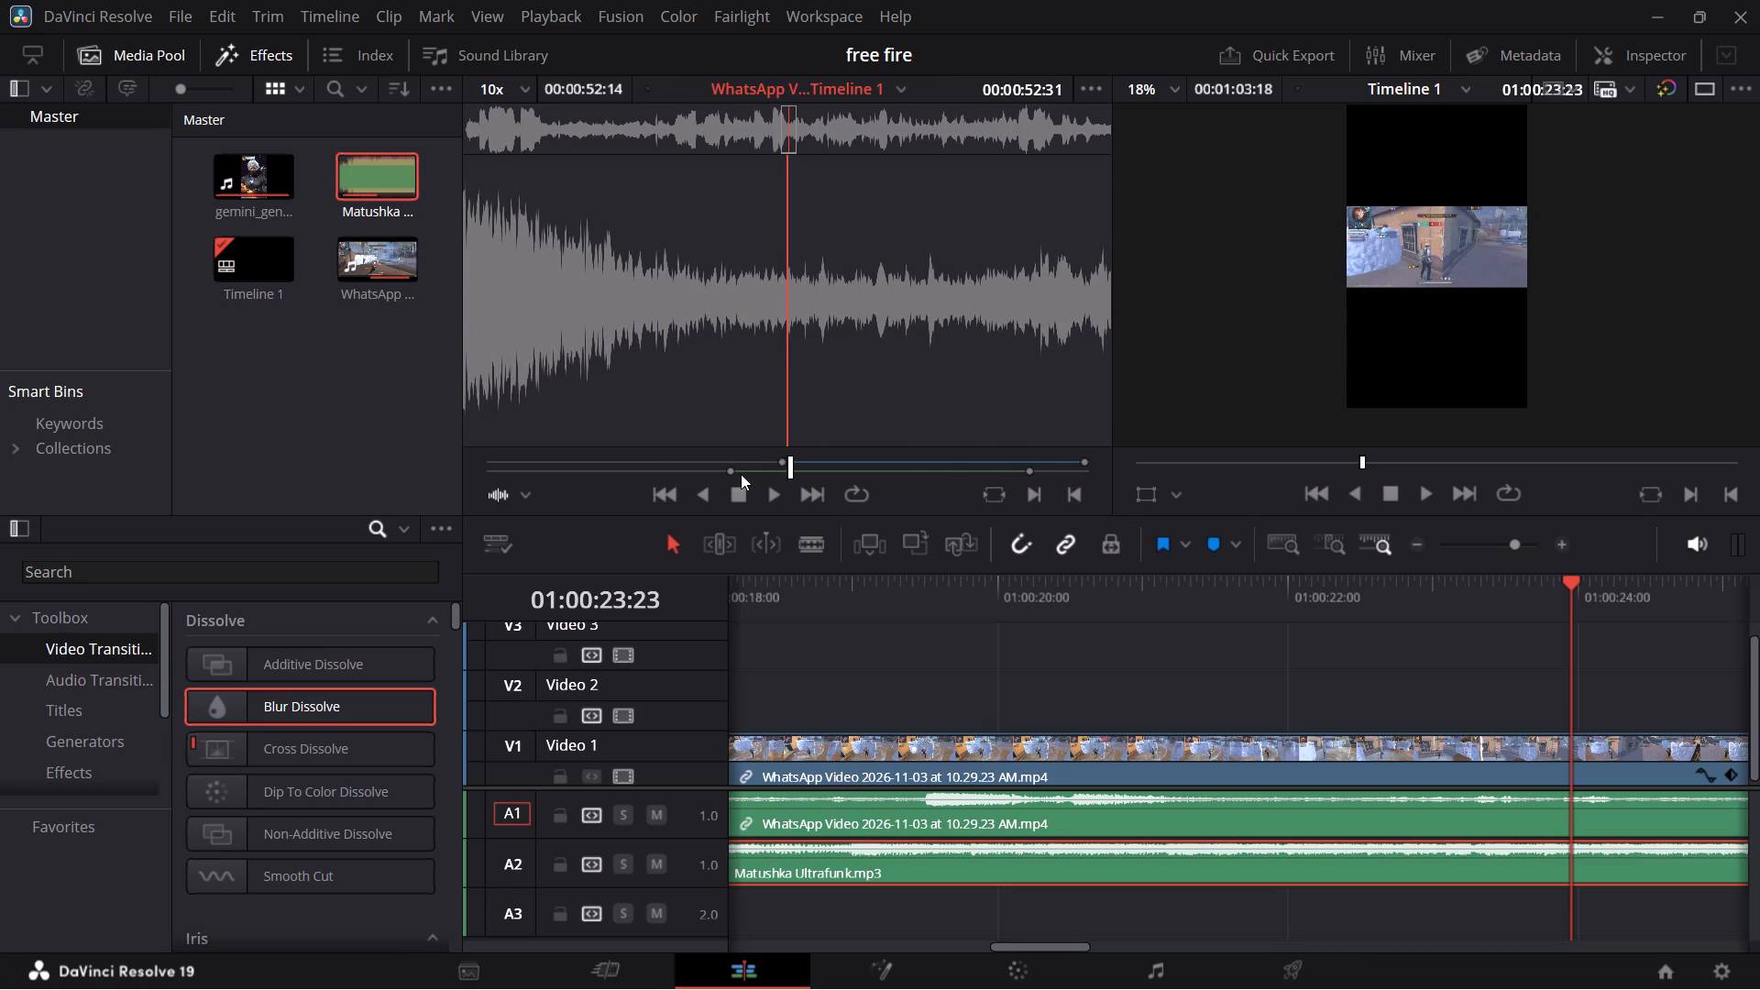
{"action": "left_click", "coordinate": [1270, 803]}
{"action": "double_click", "coordinate": [1270, 803]}
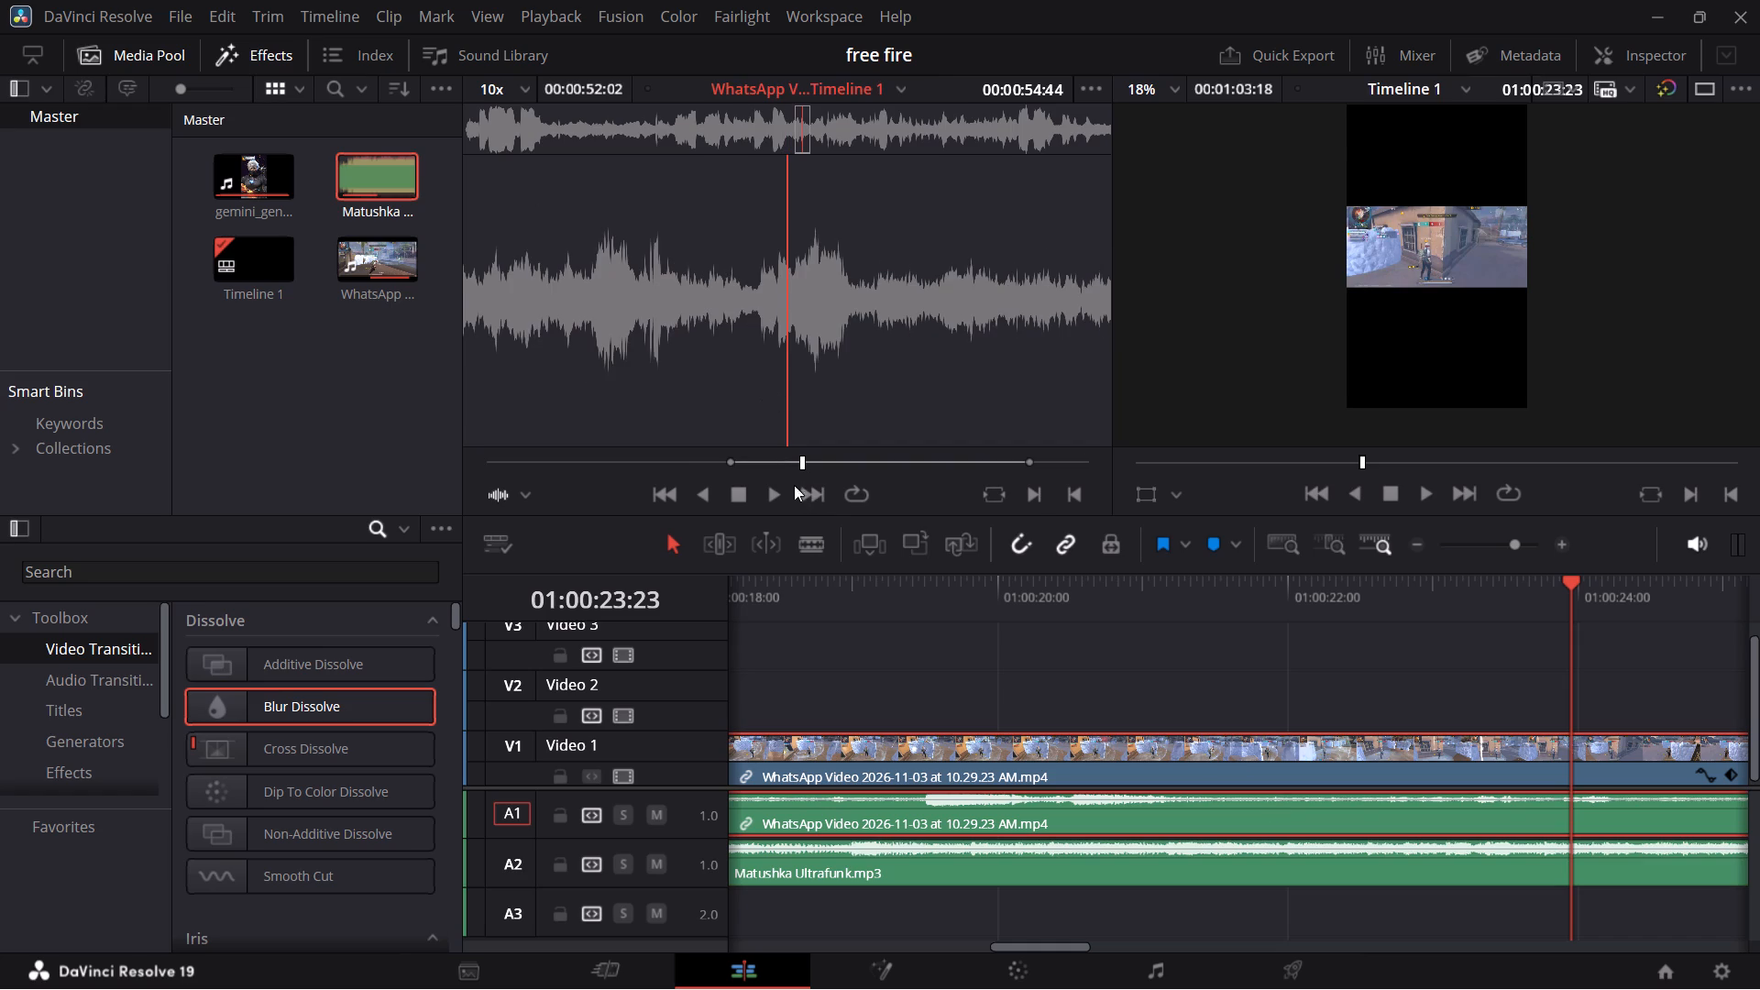
{"action": "left_click", "coordinate": [779, 458]}
{"action": "key", "text": "space"}
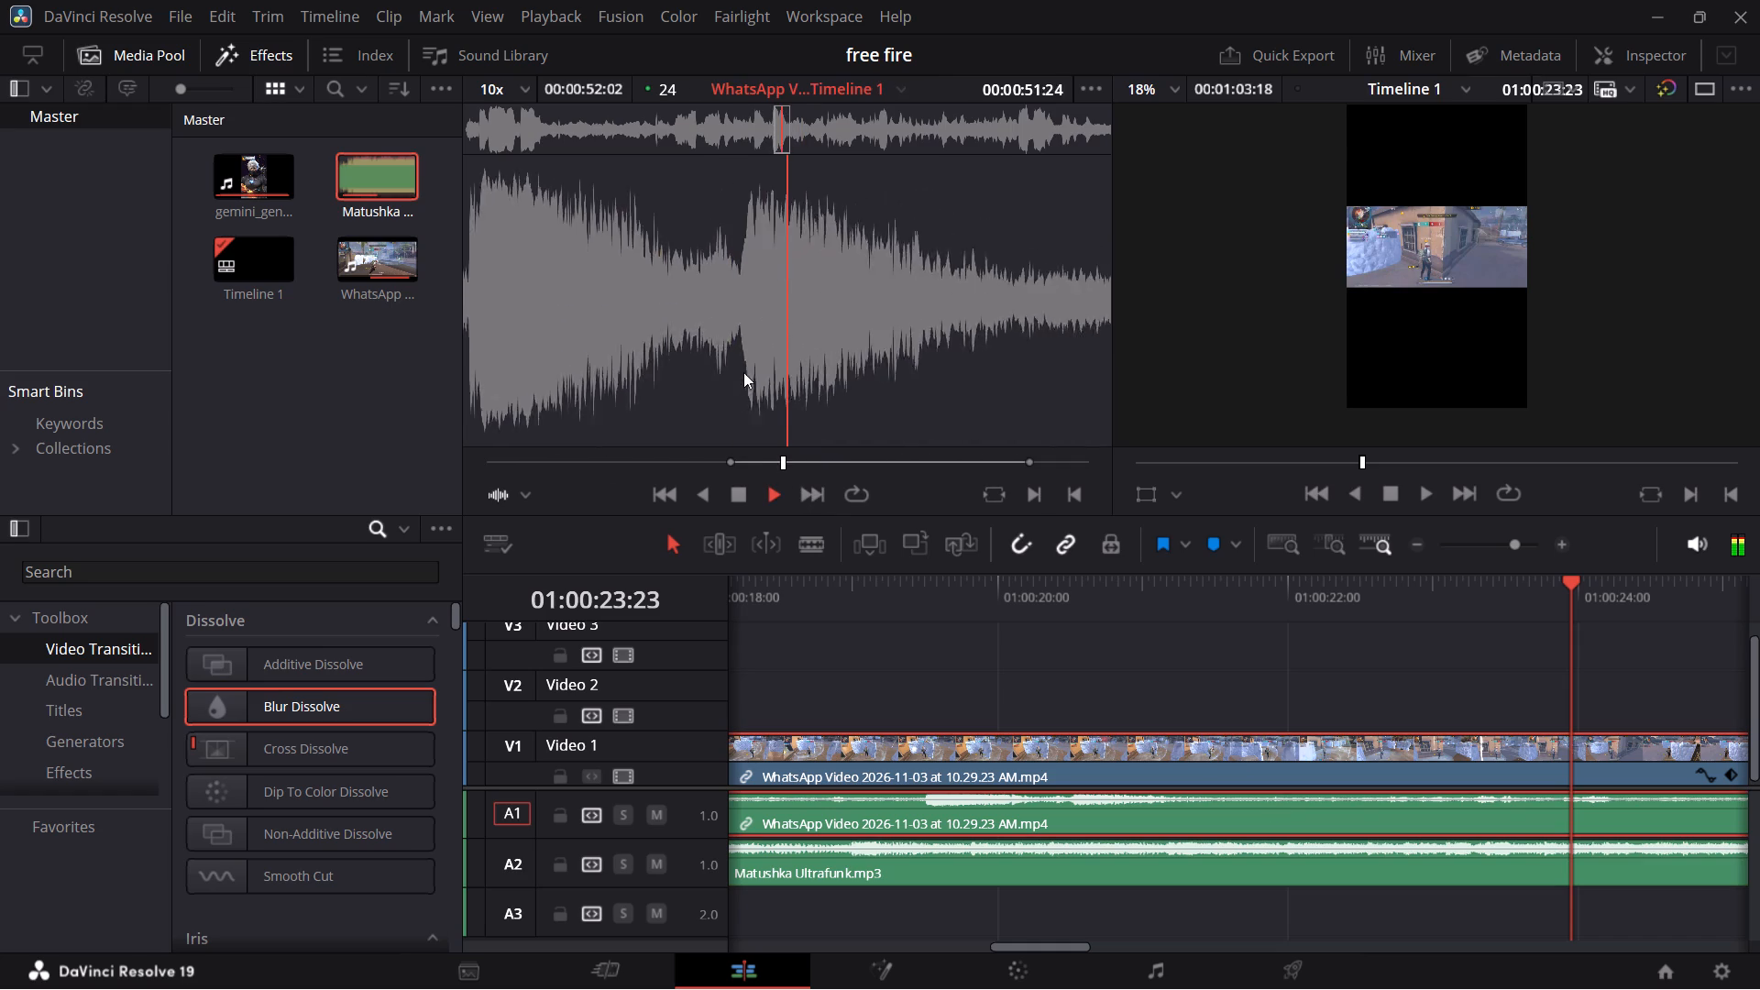
{"action": "key", "text": "space"}
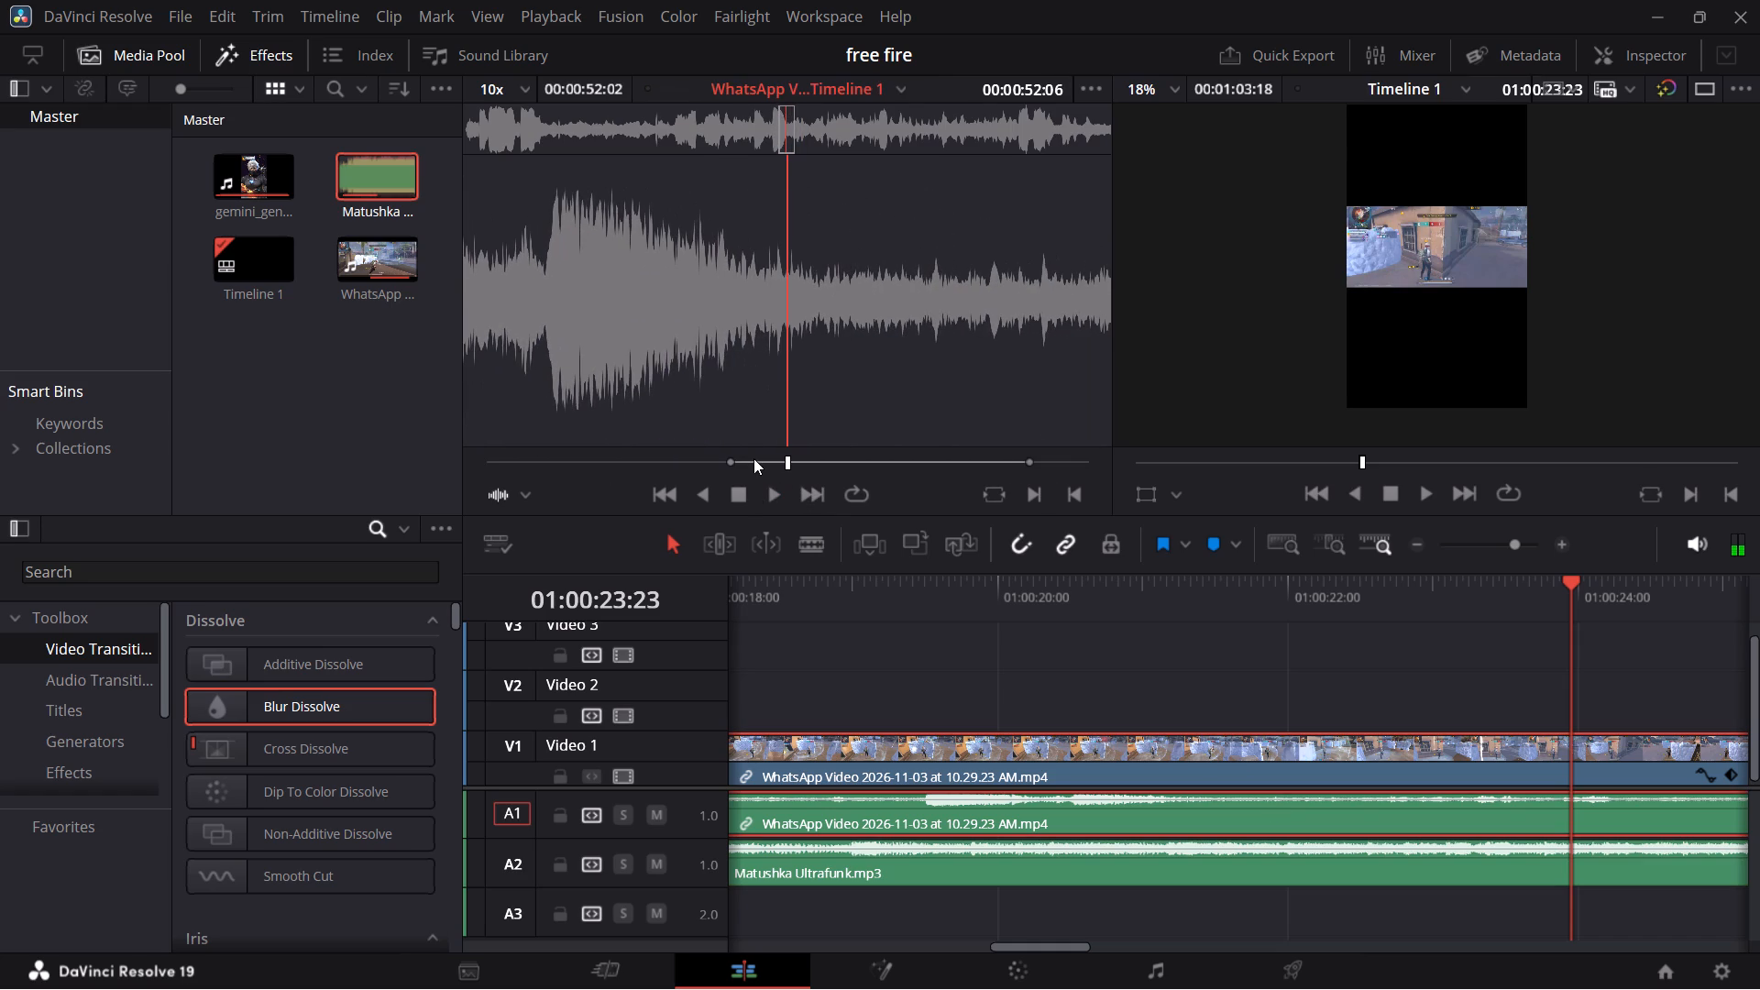
{"action": "left_click", "coordinate": [753, 458]}
{"action": "key", "text": "space"}
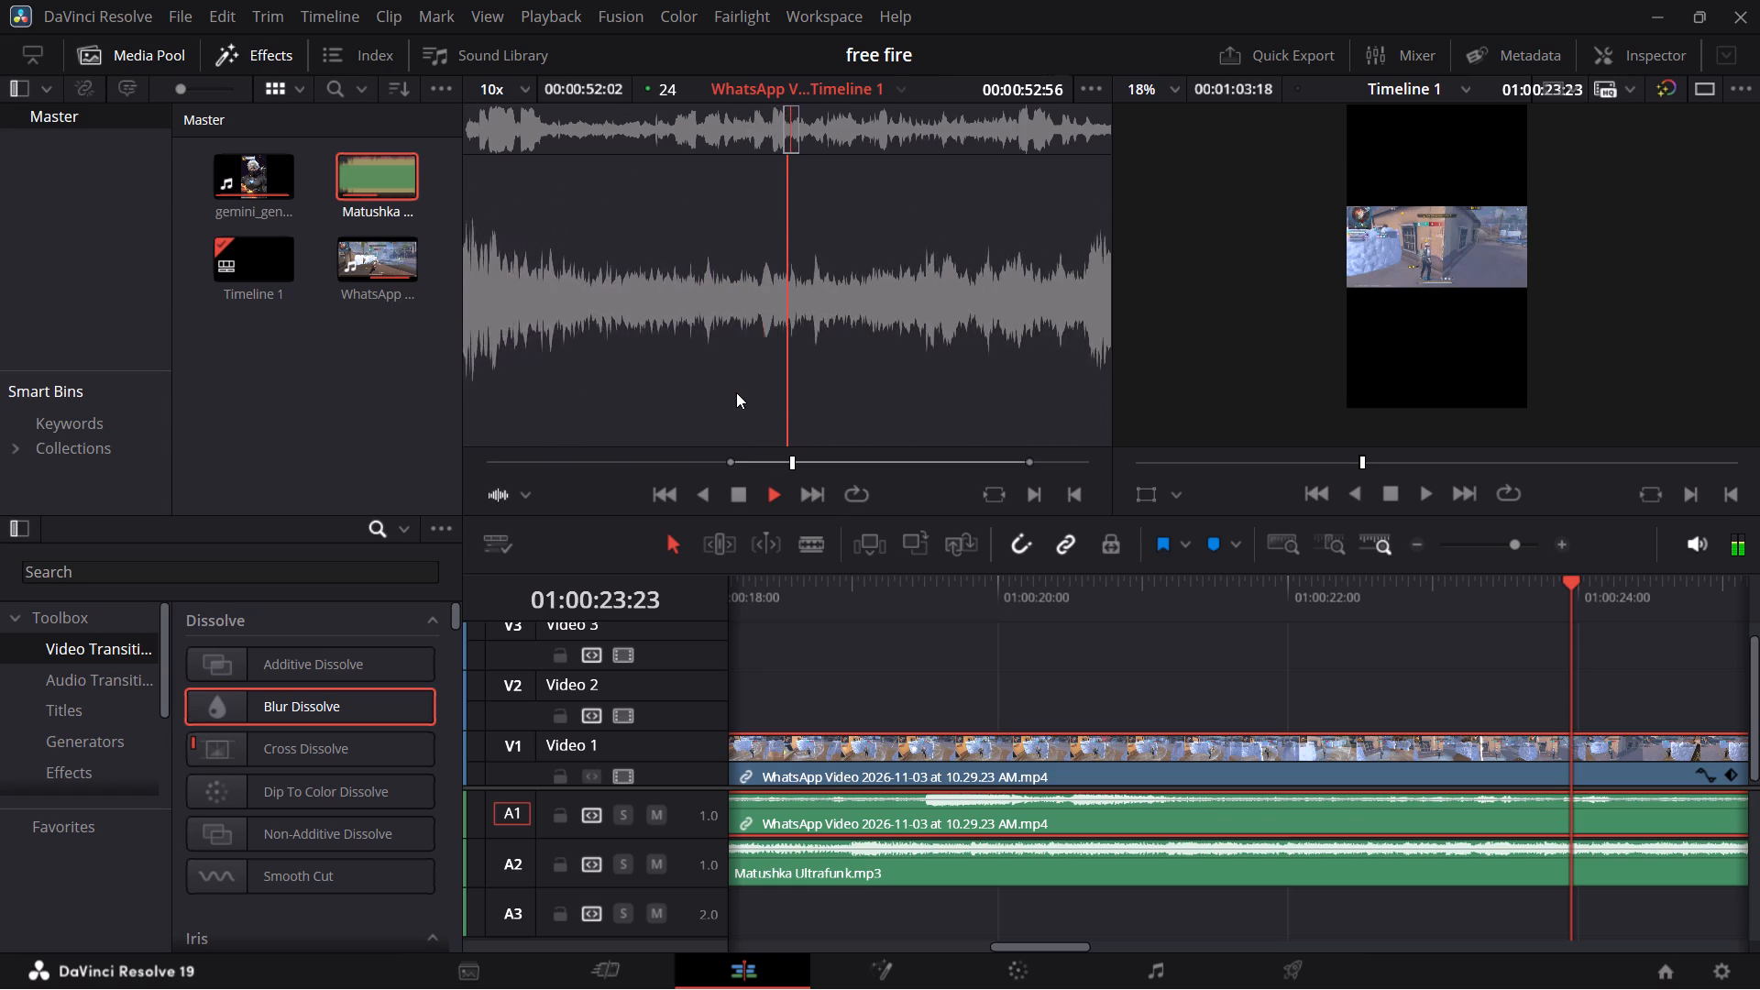
{"action": "key", "text": "space"}
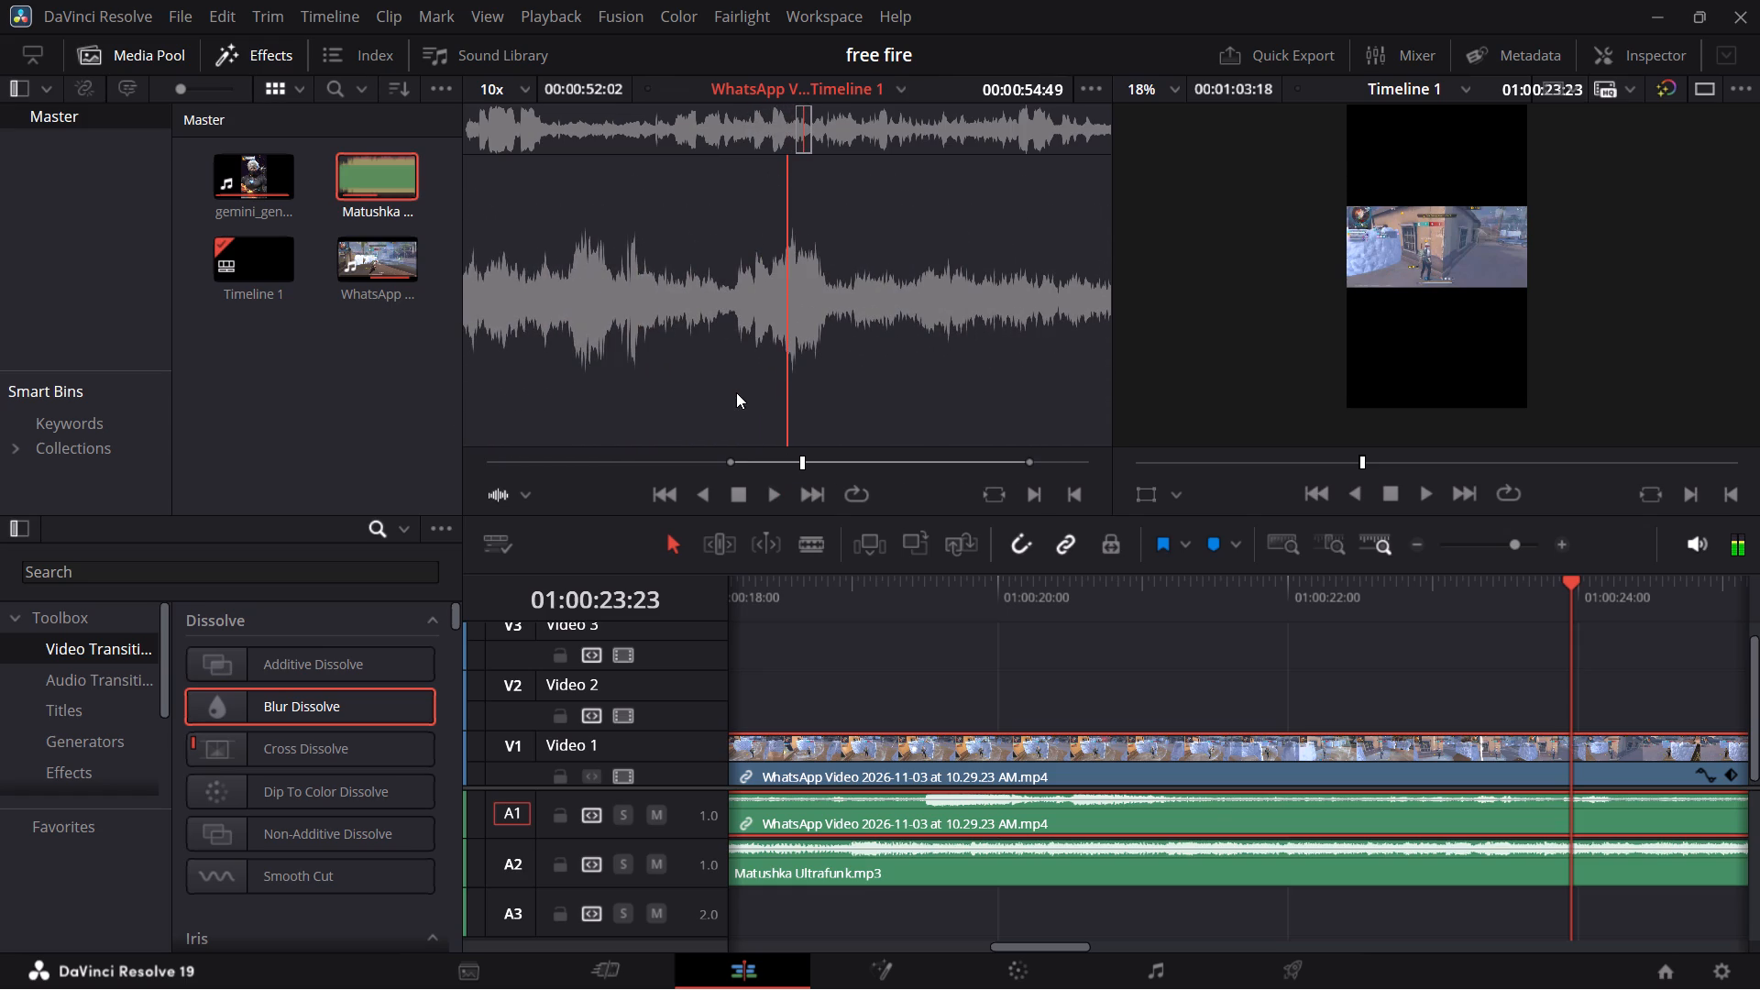
Replay the gameplay clip's audio in the source viewer from about 00:00:47 to 00:00:48:17 to examine its sound and waveform.
{"action": "scroll", "coordinate": [736, 392], "scroll_direction": "right", "scroll_amount": 2}
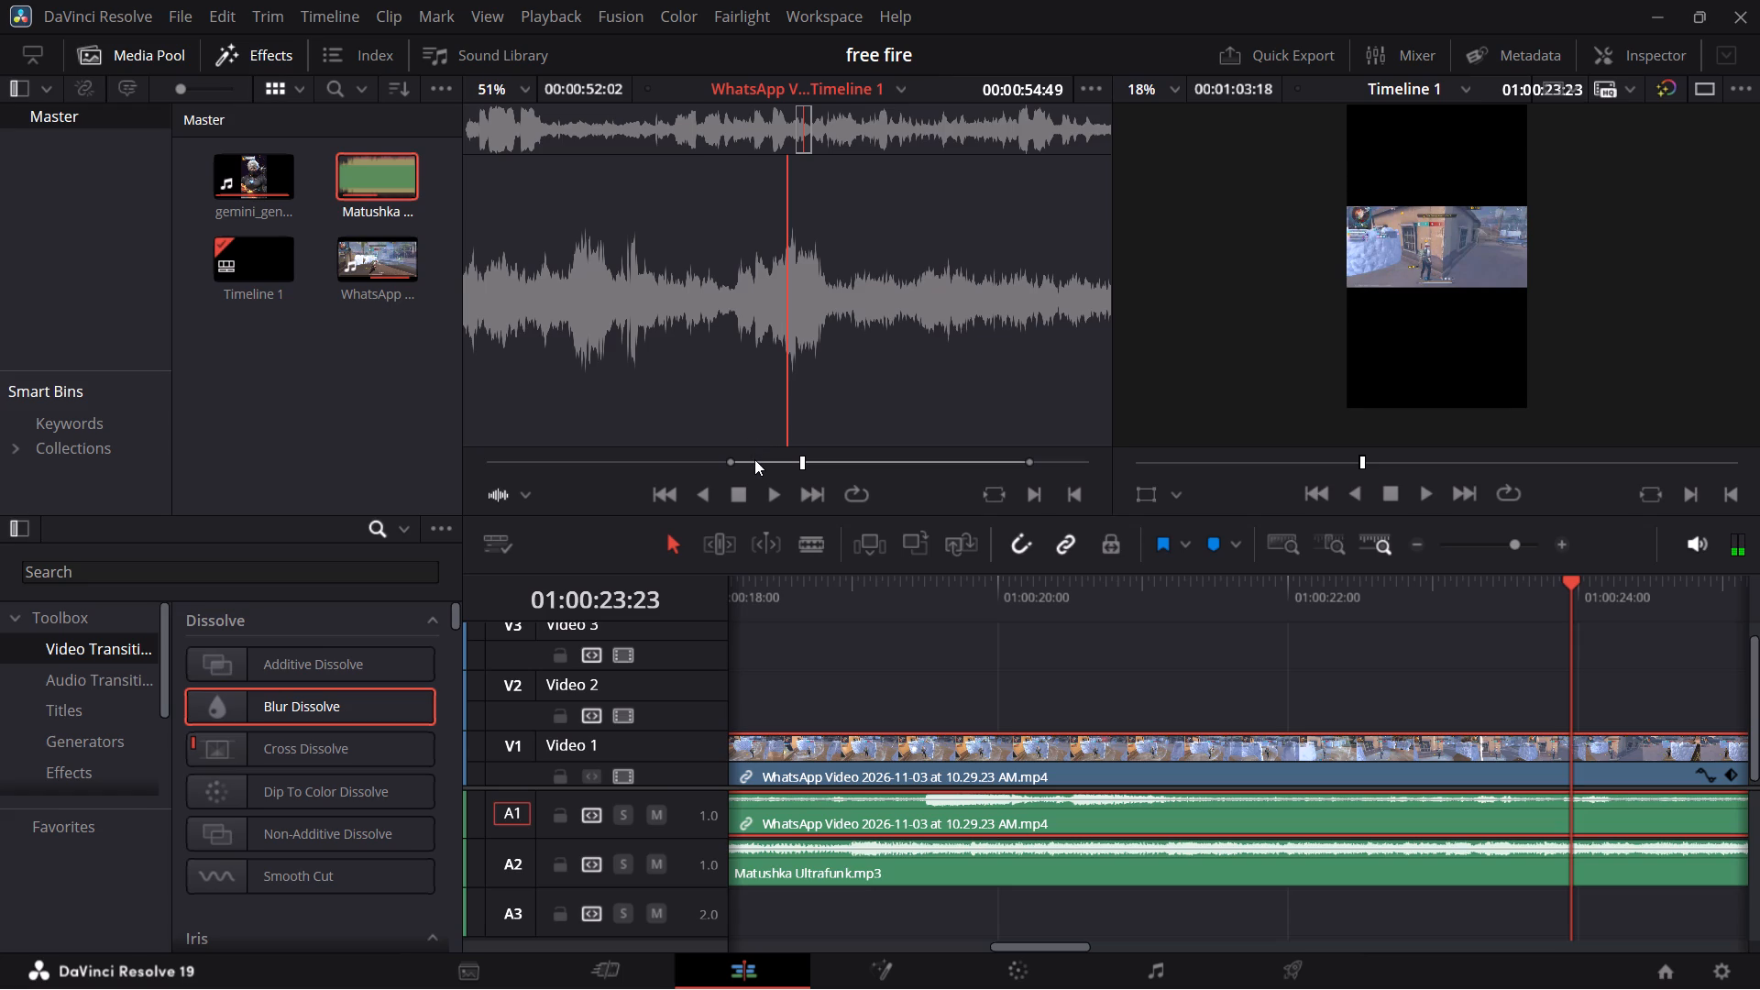
{"action": "left_click", "coordinate": [754, 460]}
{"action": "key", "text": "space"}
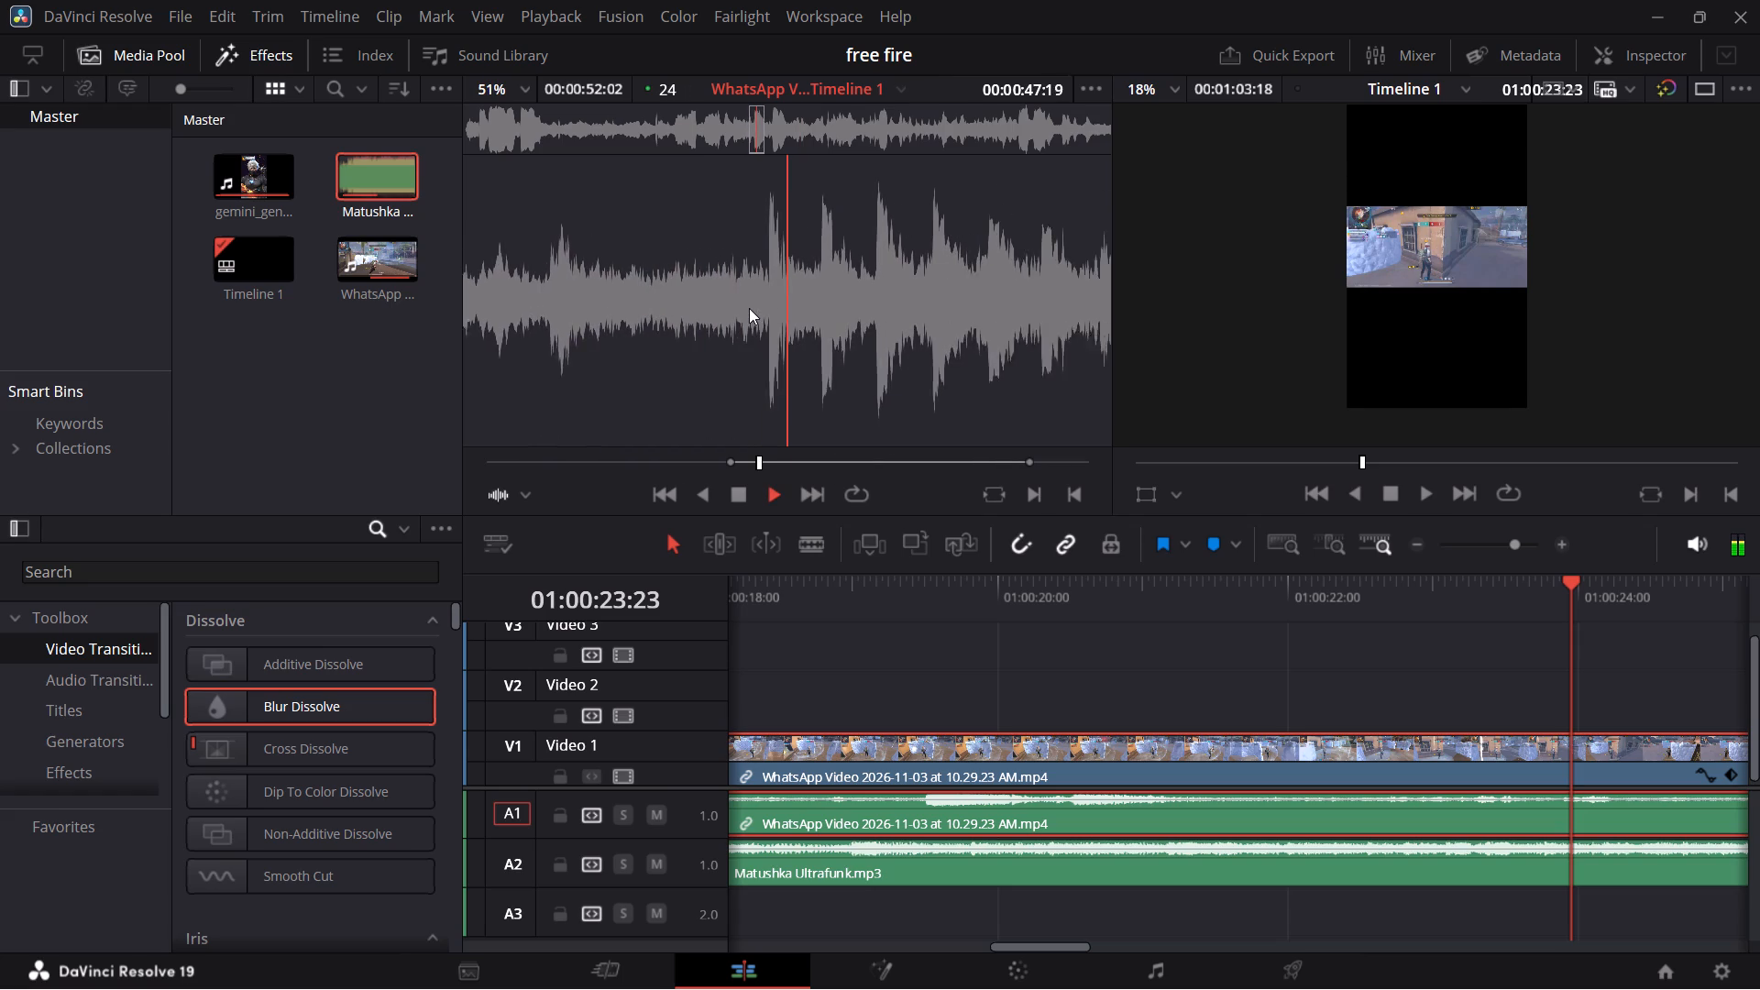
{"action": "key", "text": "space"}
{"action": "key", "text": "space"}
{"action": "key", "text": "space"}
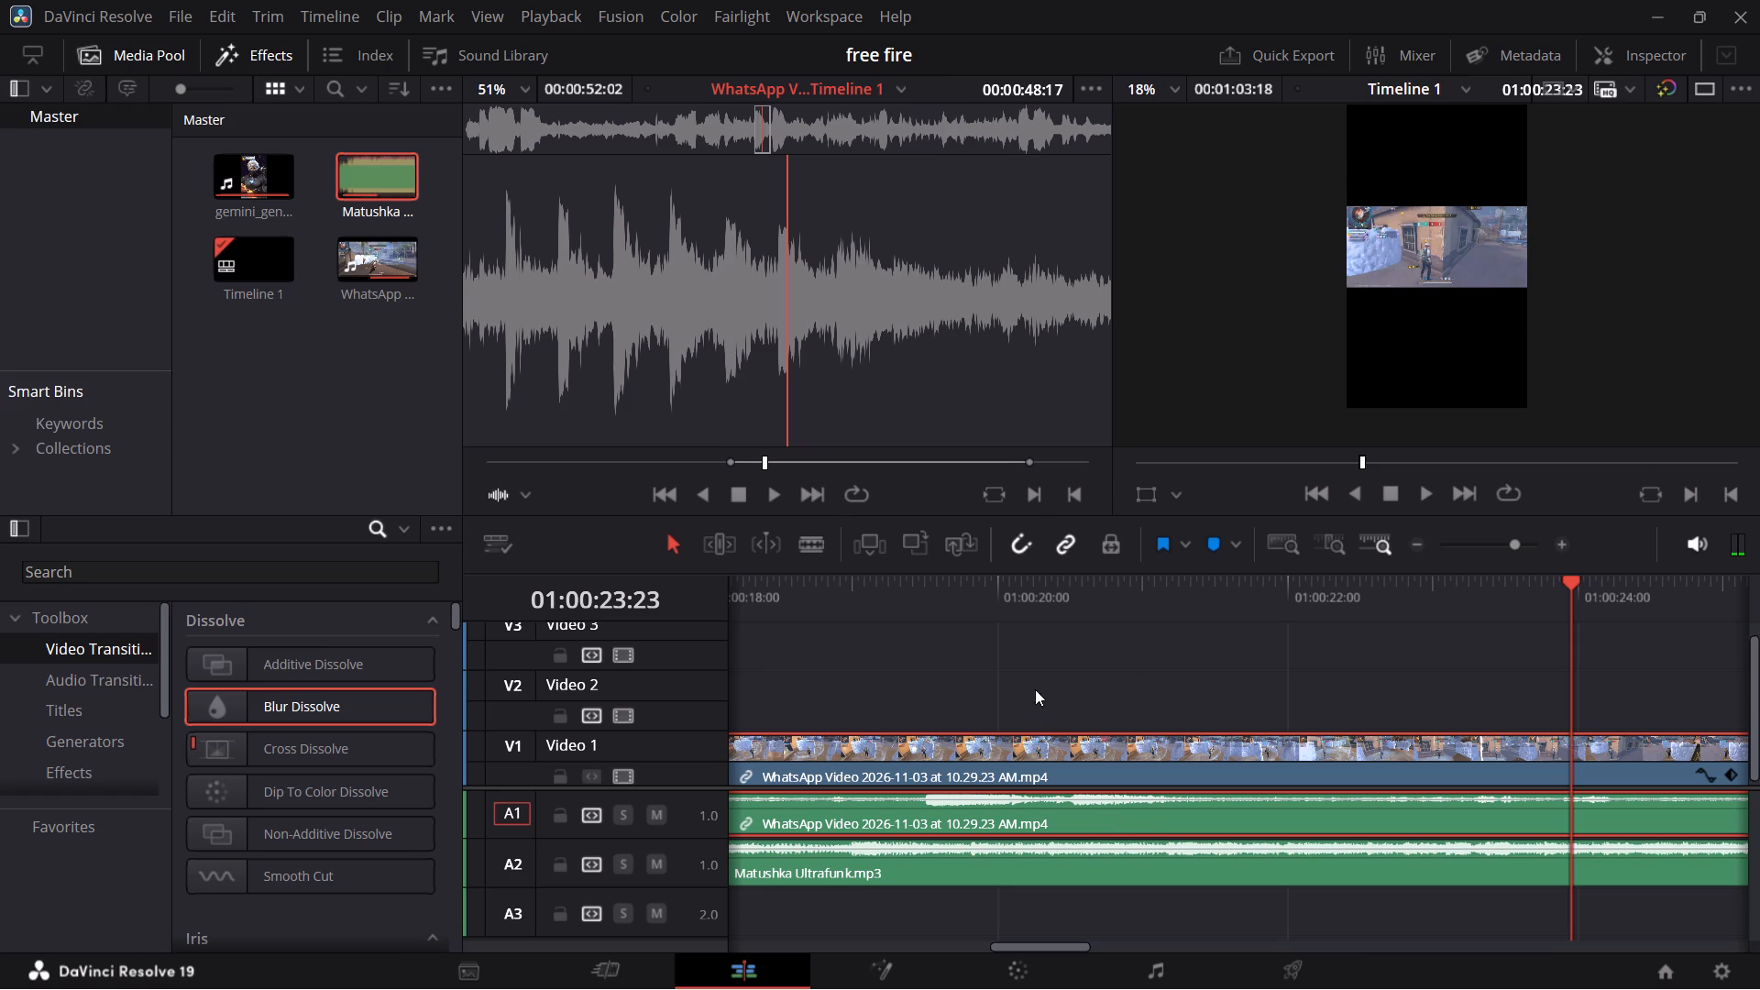
Play the early gameplay section to find the cut point, and split the Matushka Ultrafunk music on track A2 at 01:00:18:18.
{"action": "scroll", "coordinate": [1120, 624], "scroll_direction": "right", "scroll_amount": 3}
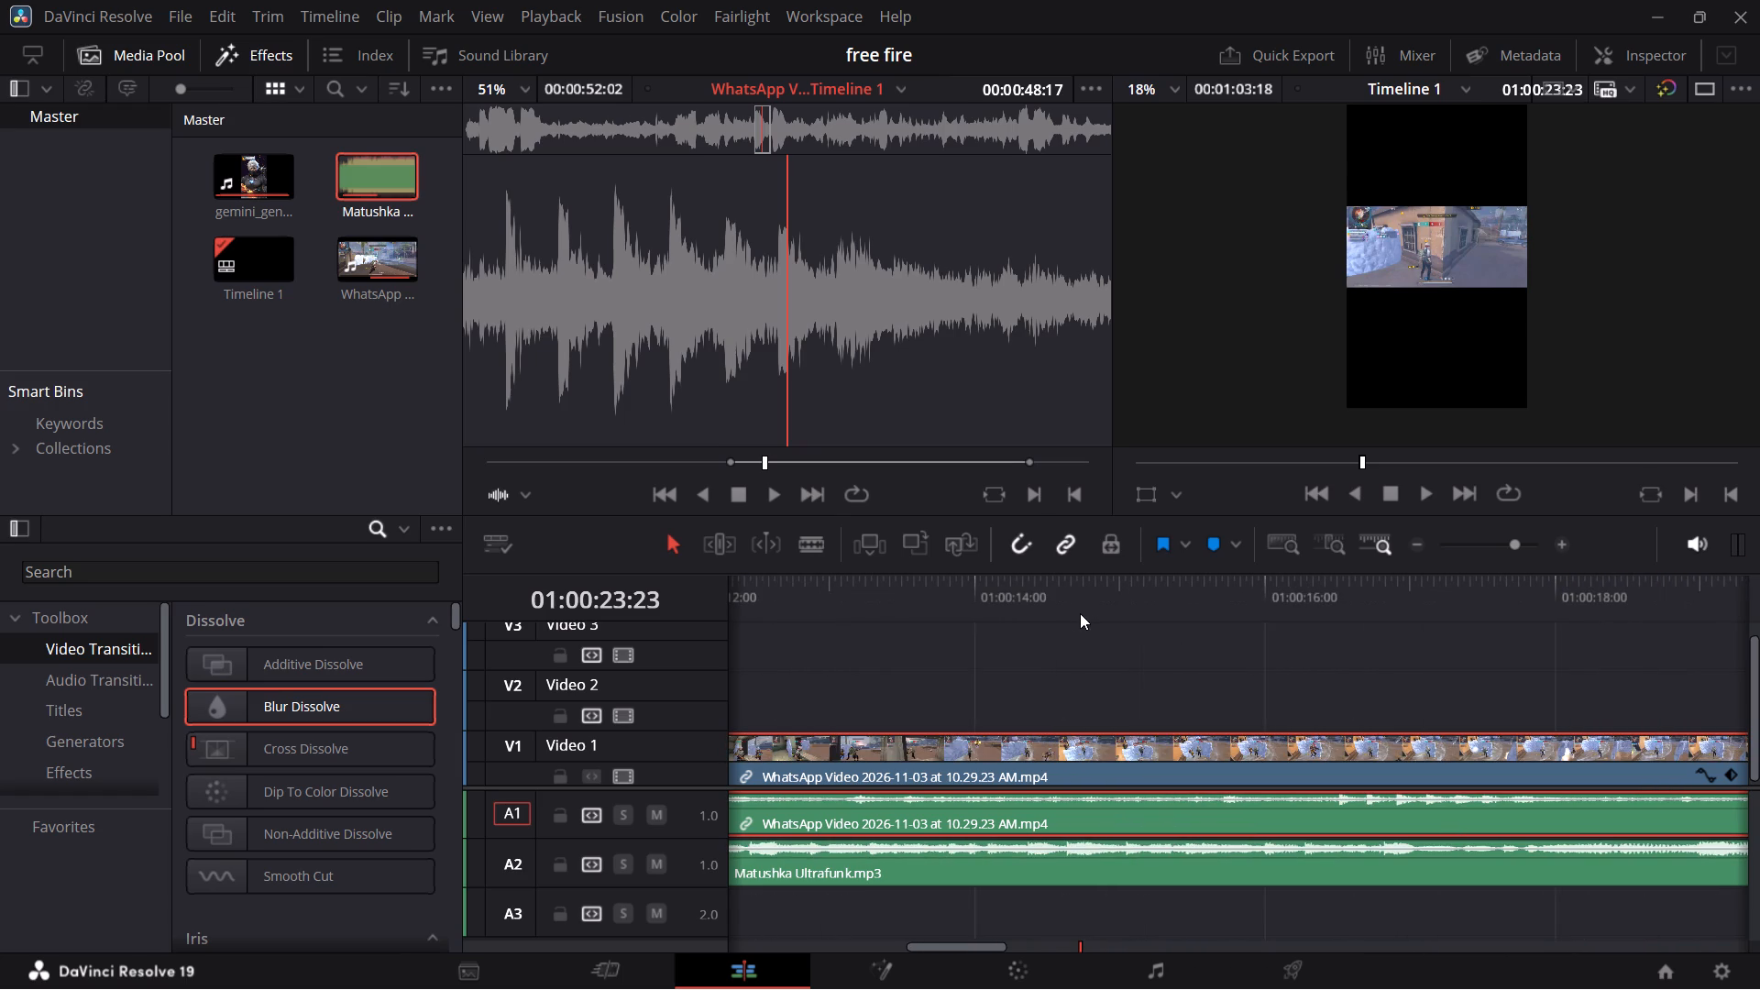
{"action": "left_click", "coordinate": [1066, 610]}
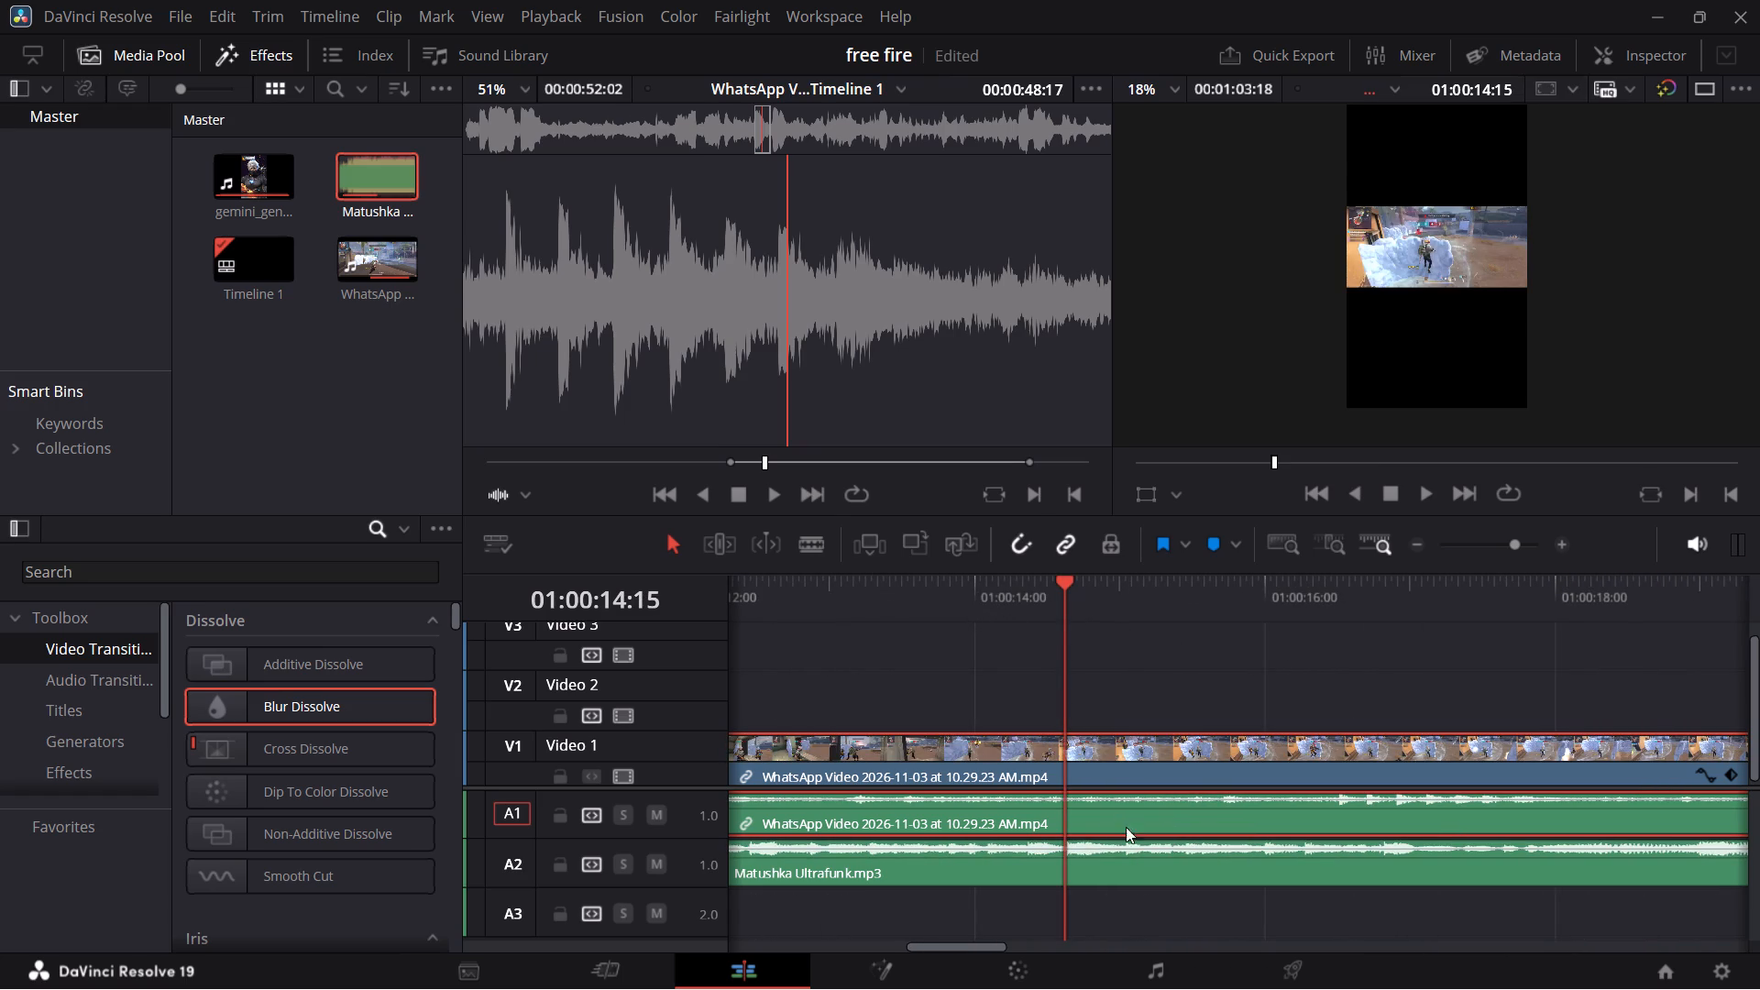
{"action": "scroll", "coordinate": [1128, 836], "scroll_direction": "up", "scroll_amount": 4, "text": "ctrl"}
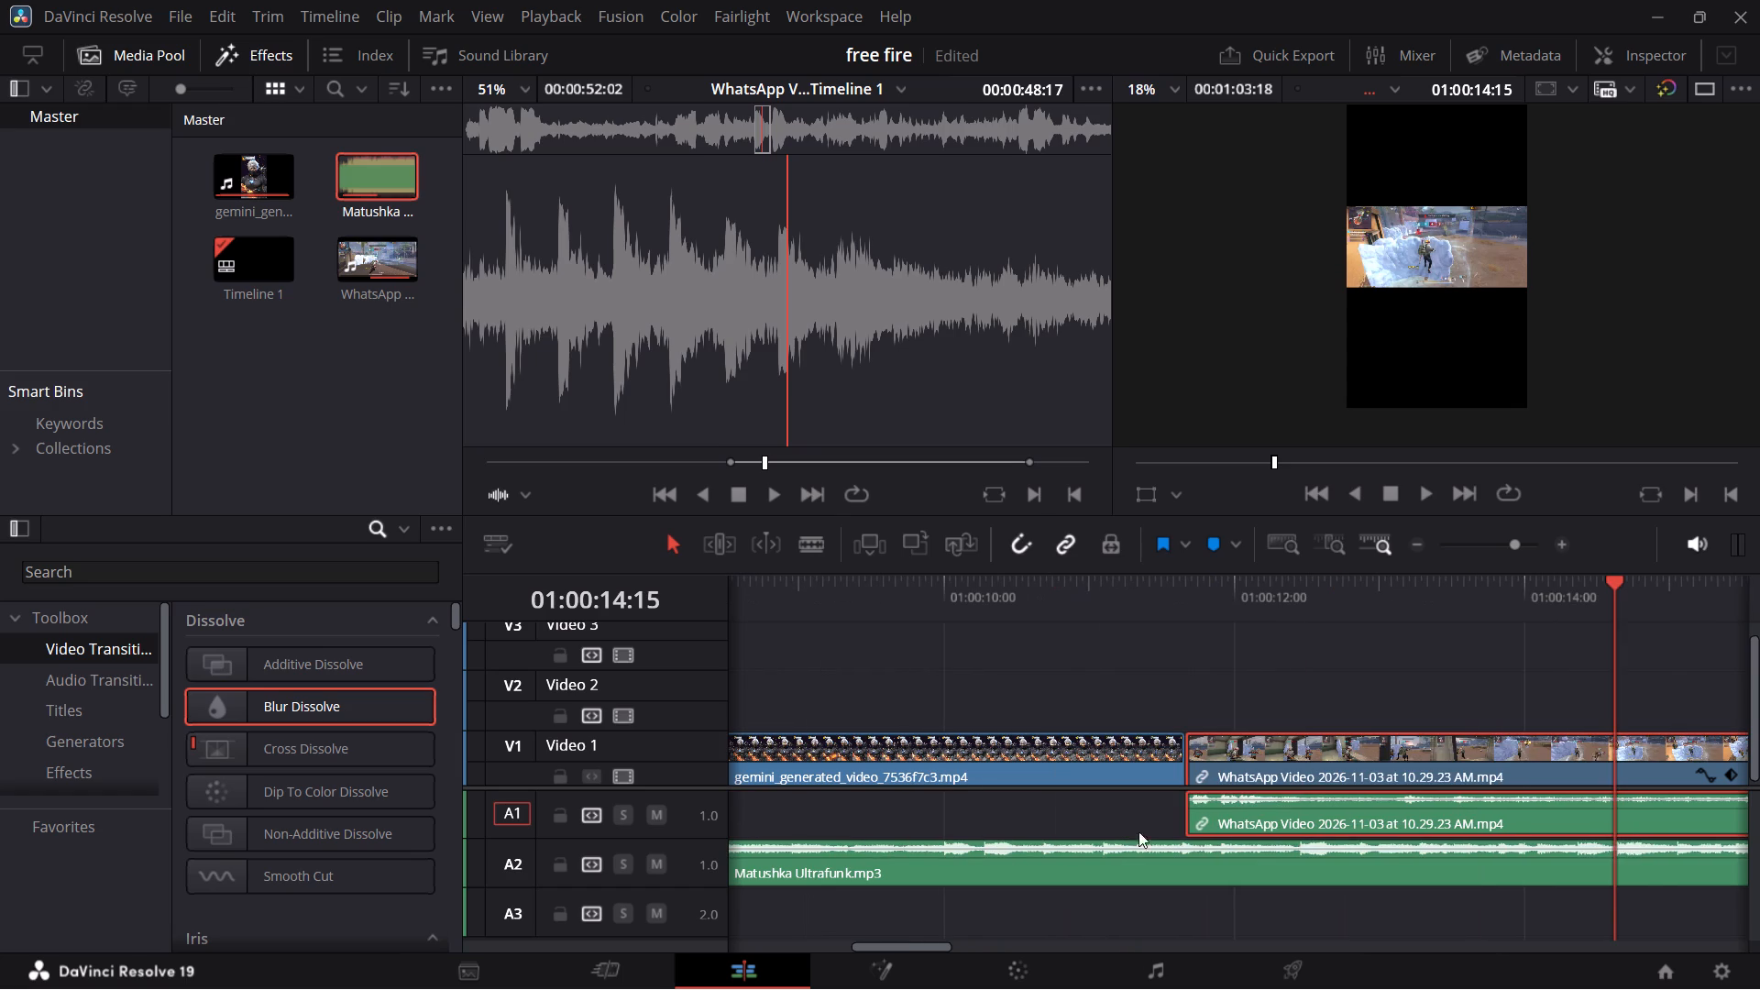
{"action": "scroll", "coordinate": [1303, 702], "scroll_direction": "left", "scroll_amount": 1}
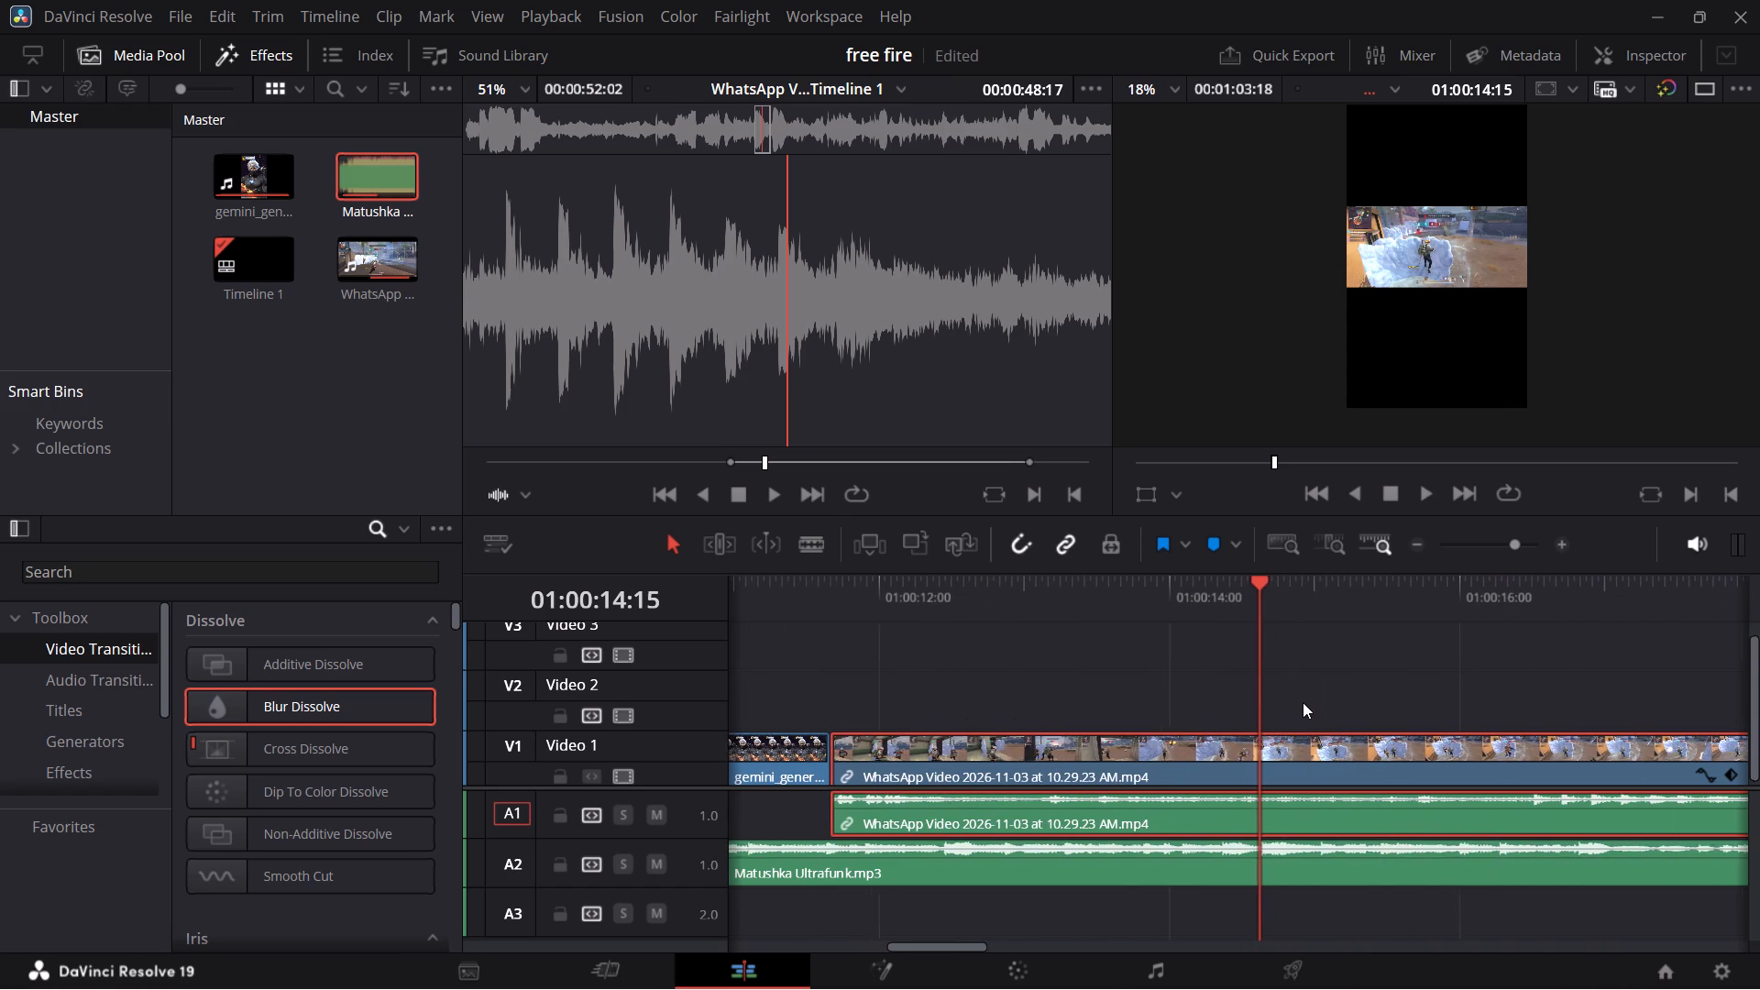
{"action": "scroll", "coordinate": [1303, 702], "scroll_direction": "left", "scroll_amount": 1}
{"action": "scroll", "coordinate": [1303, 702], "scroll_direction": "up", "scroll_amount": 4, "text": "ctrl"}
{"action": "scroll", "coordinate": [1303, 702], "scroll_direction": "down", "scroll_amount": 3, "text": "ctrl"}
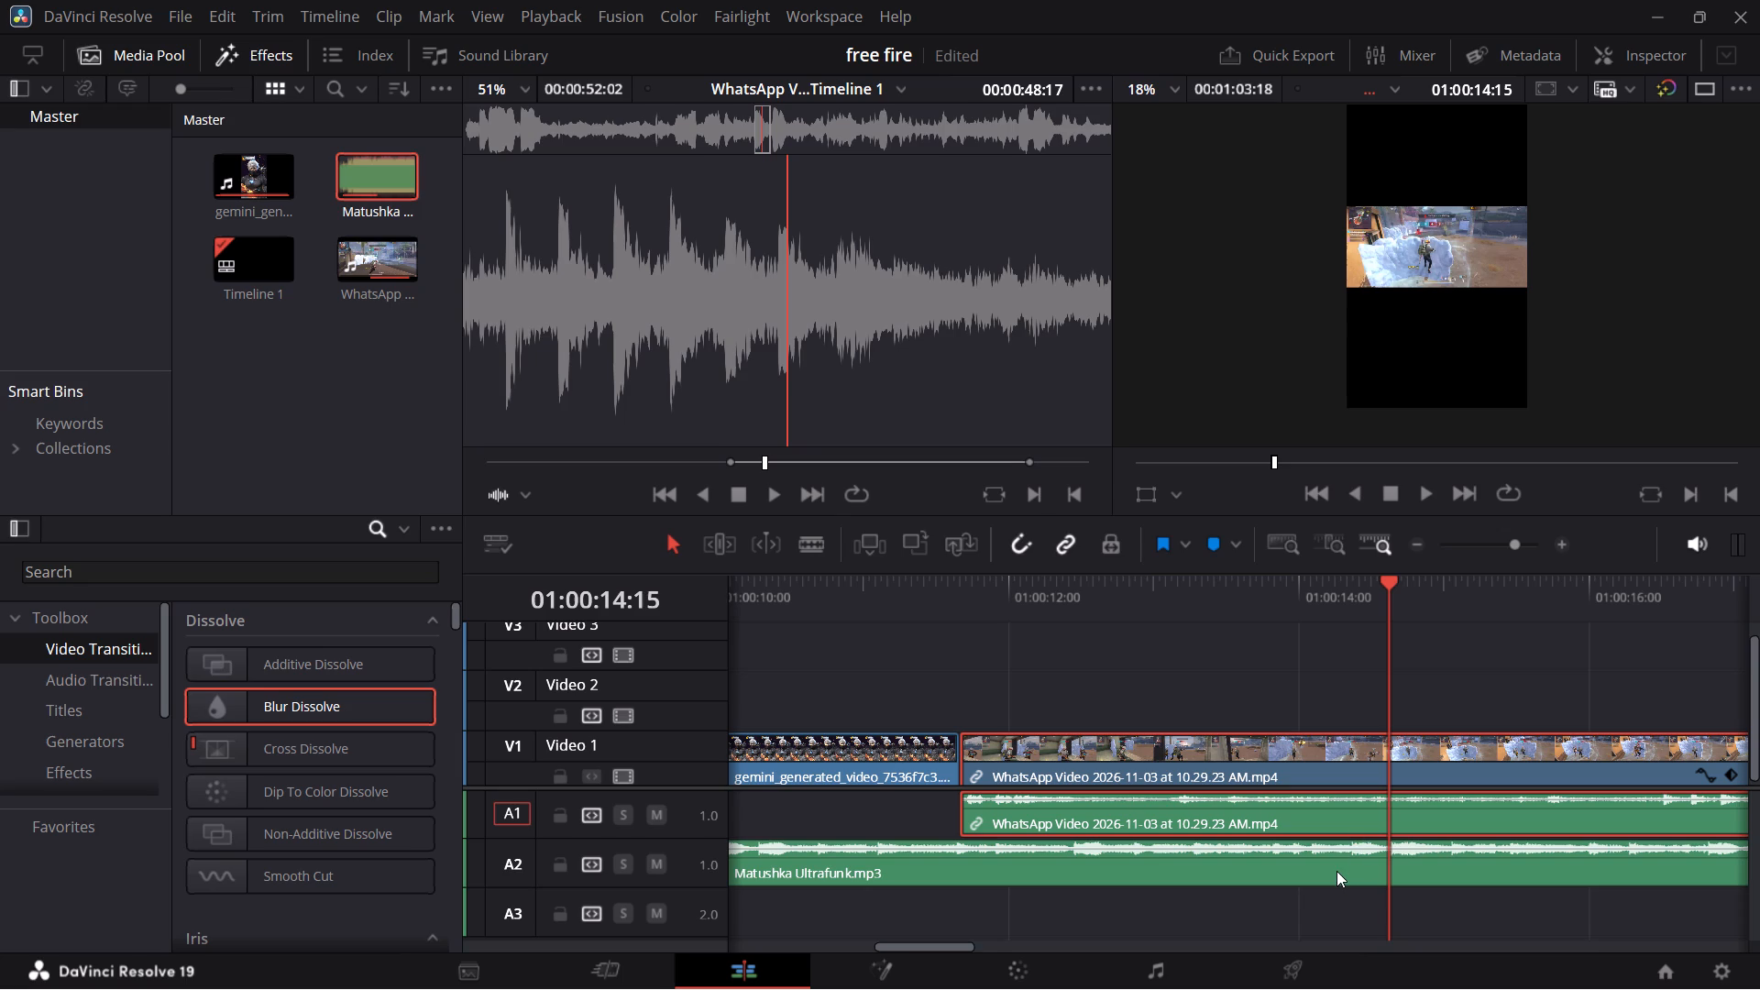
{"action": "left_click", "coordinate": [811, 557]}
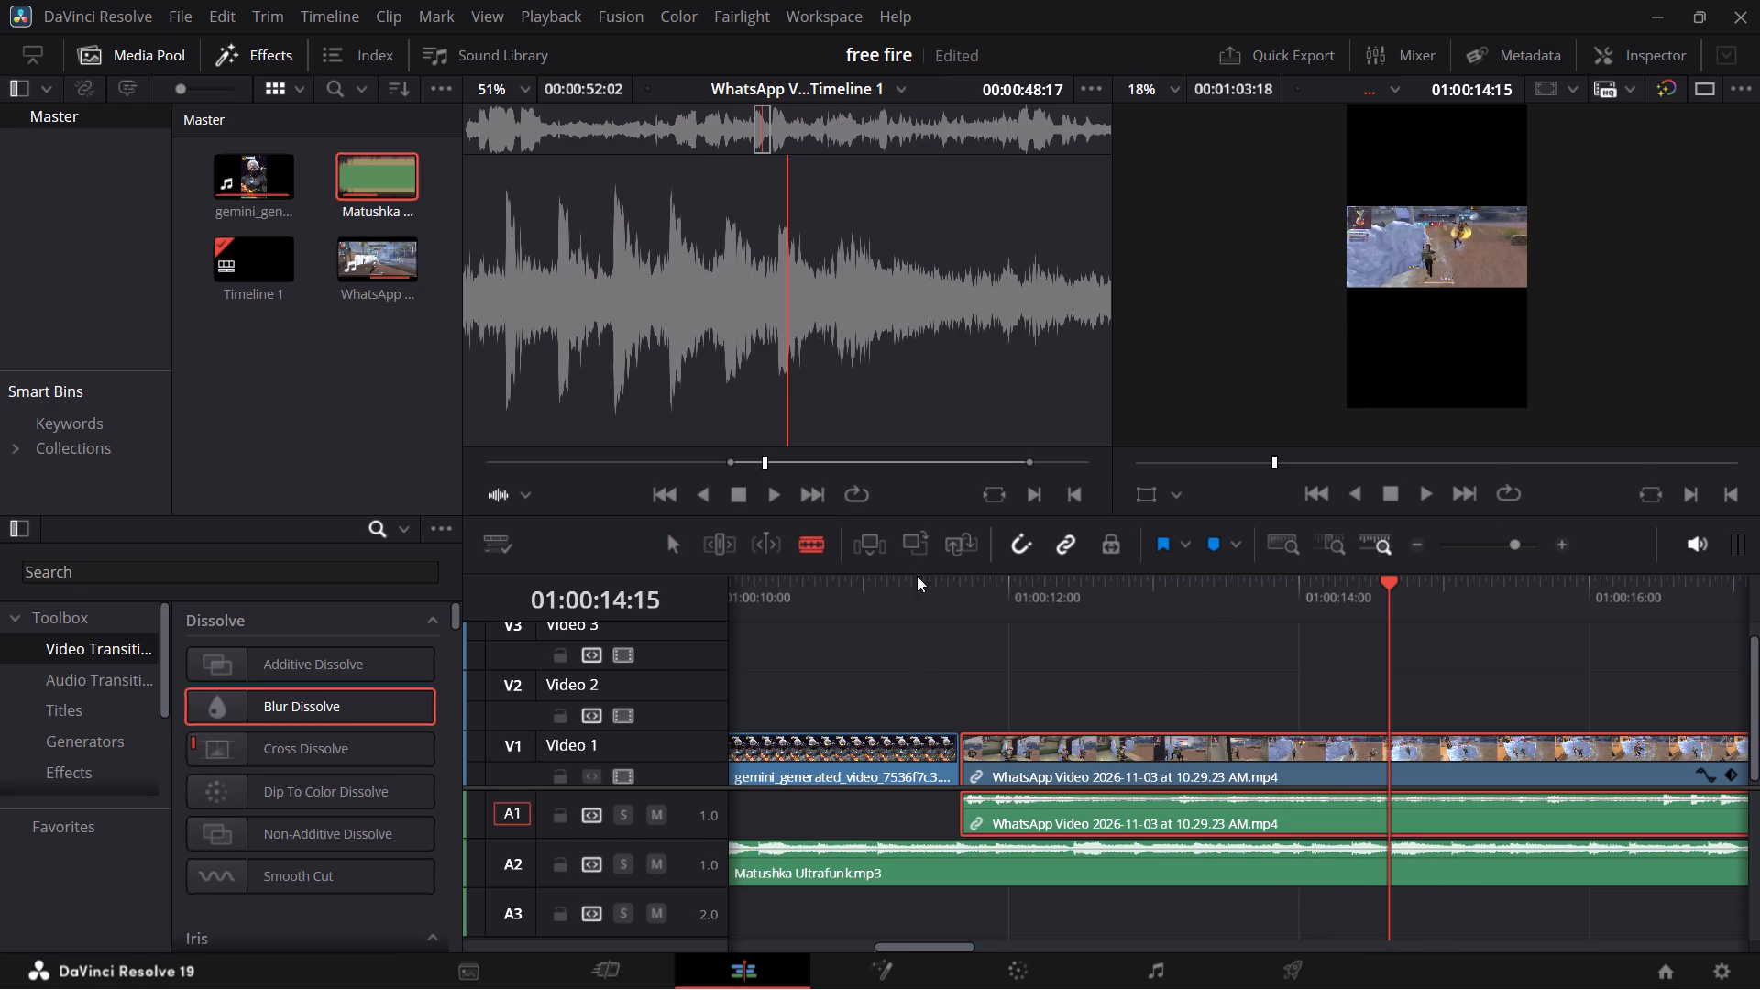
{"action": "left_click", "coordinate": [940, 588]}
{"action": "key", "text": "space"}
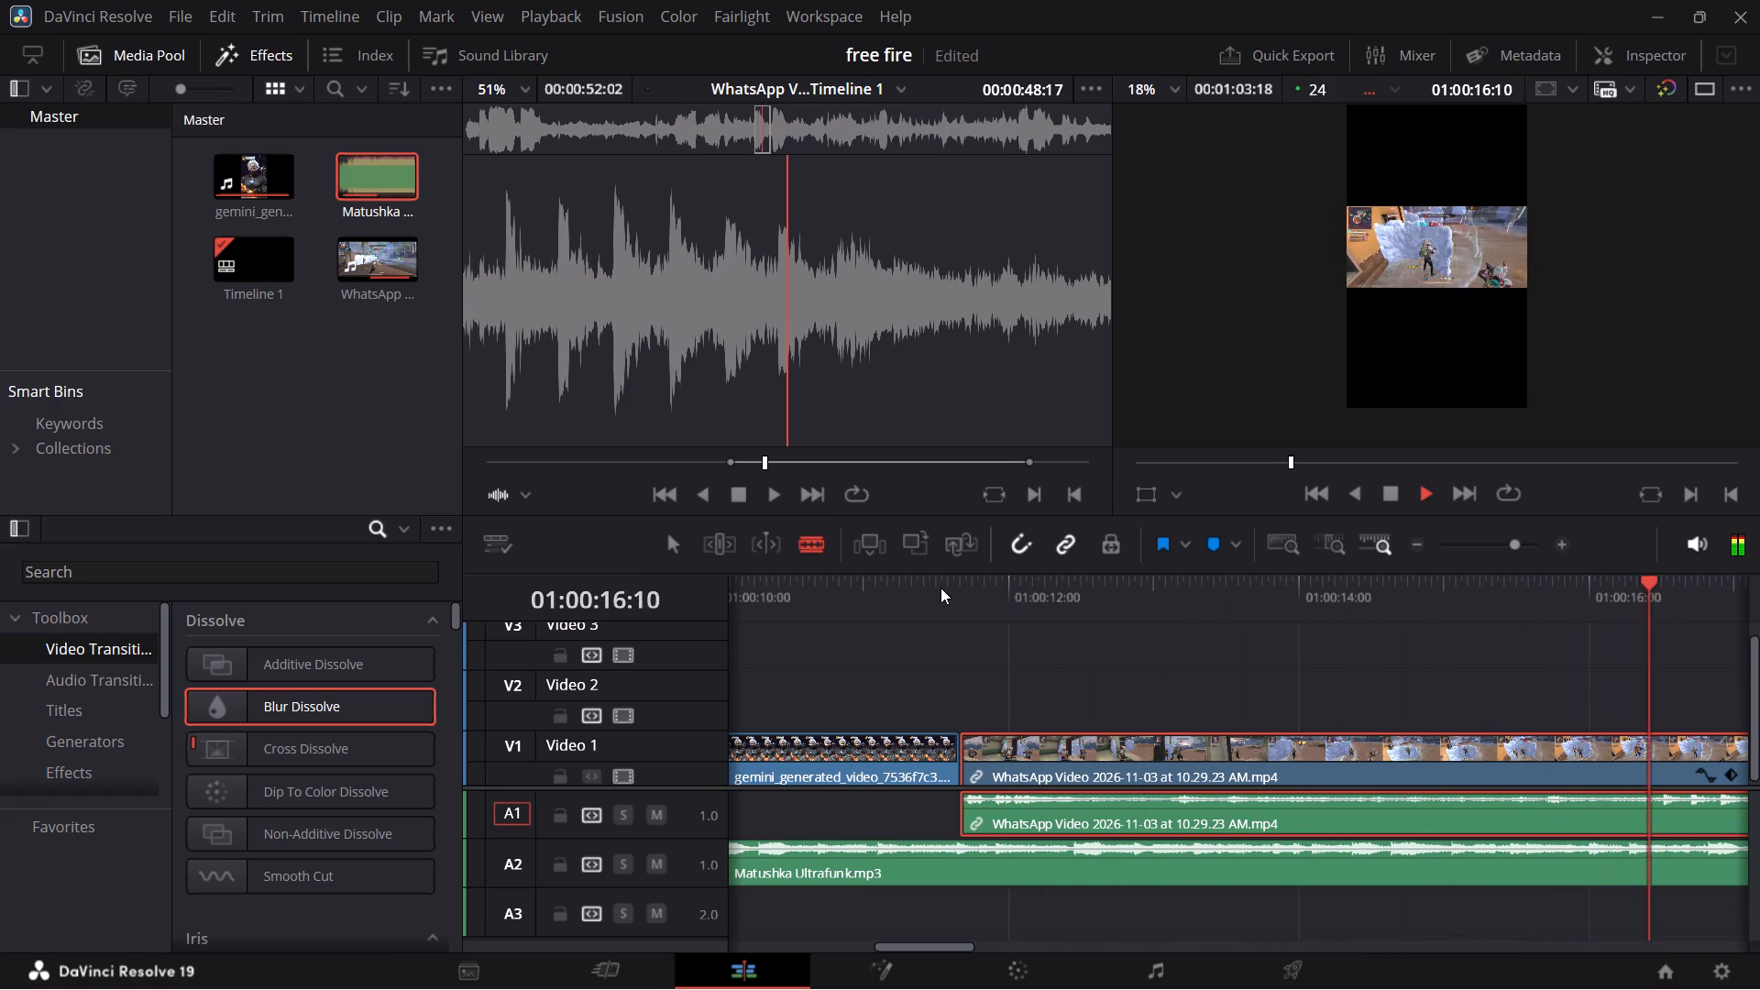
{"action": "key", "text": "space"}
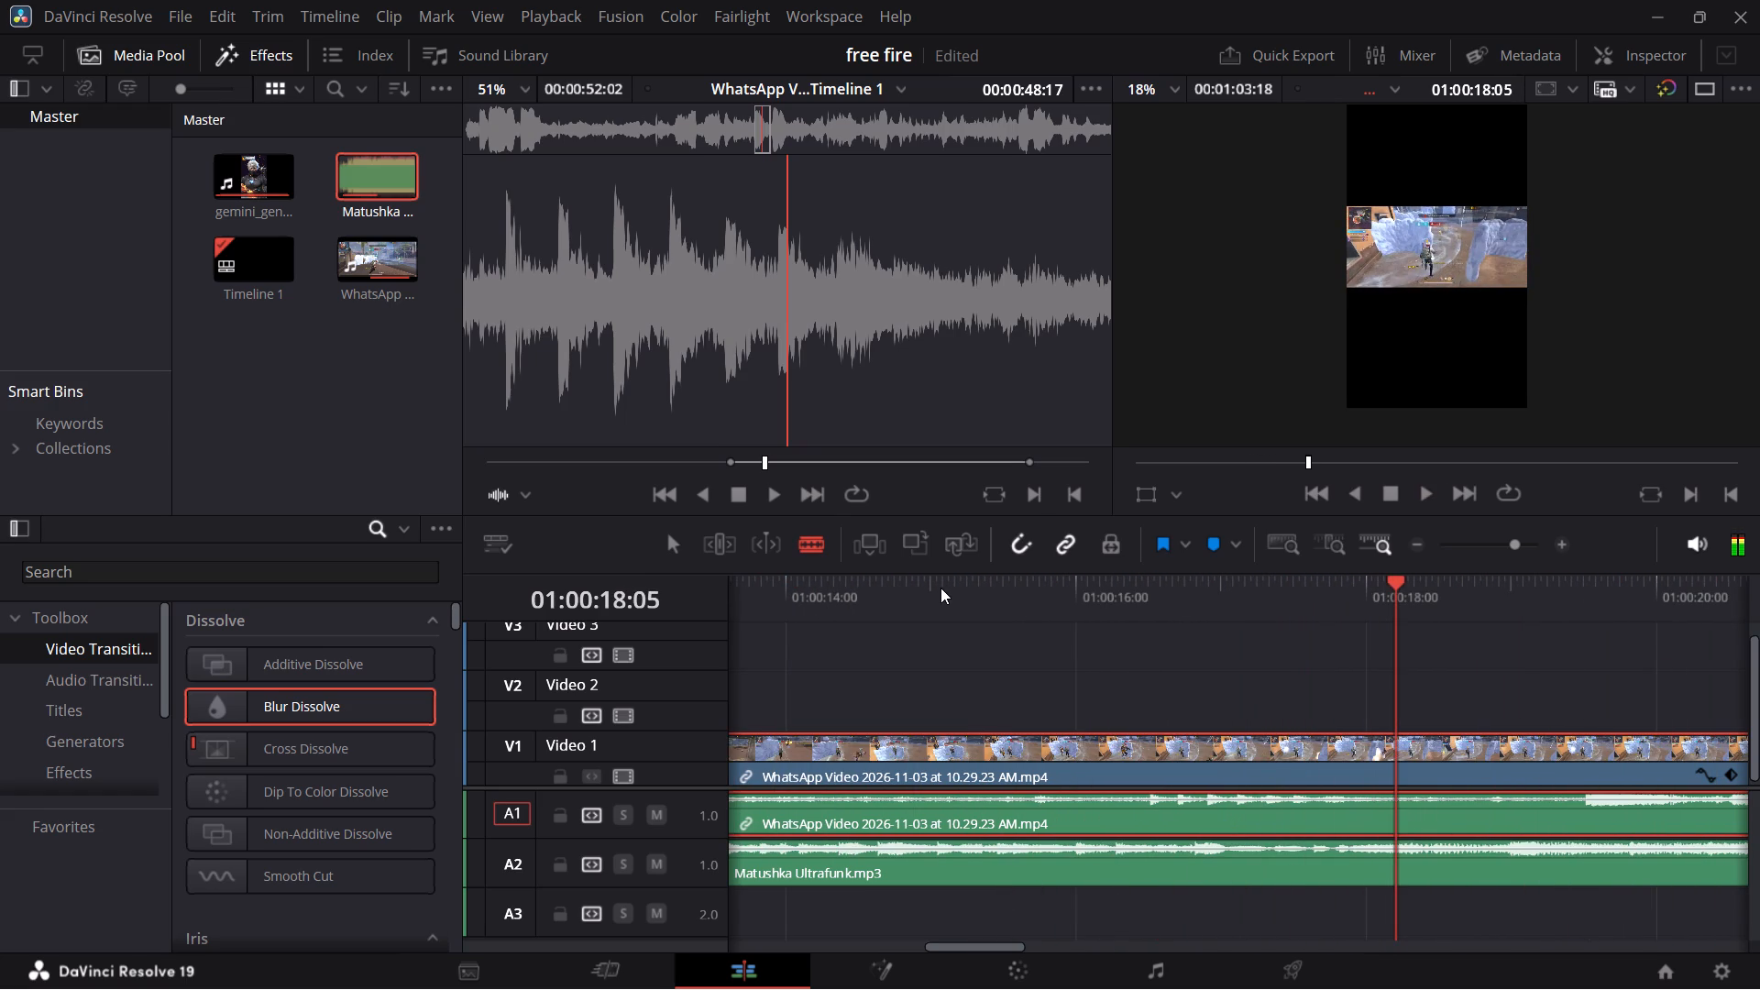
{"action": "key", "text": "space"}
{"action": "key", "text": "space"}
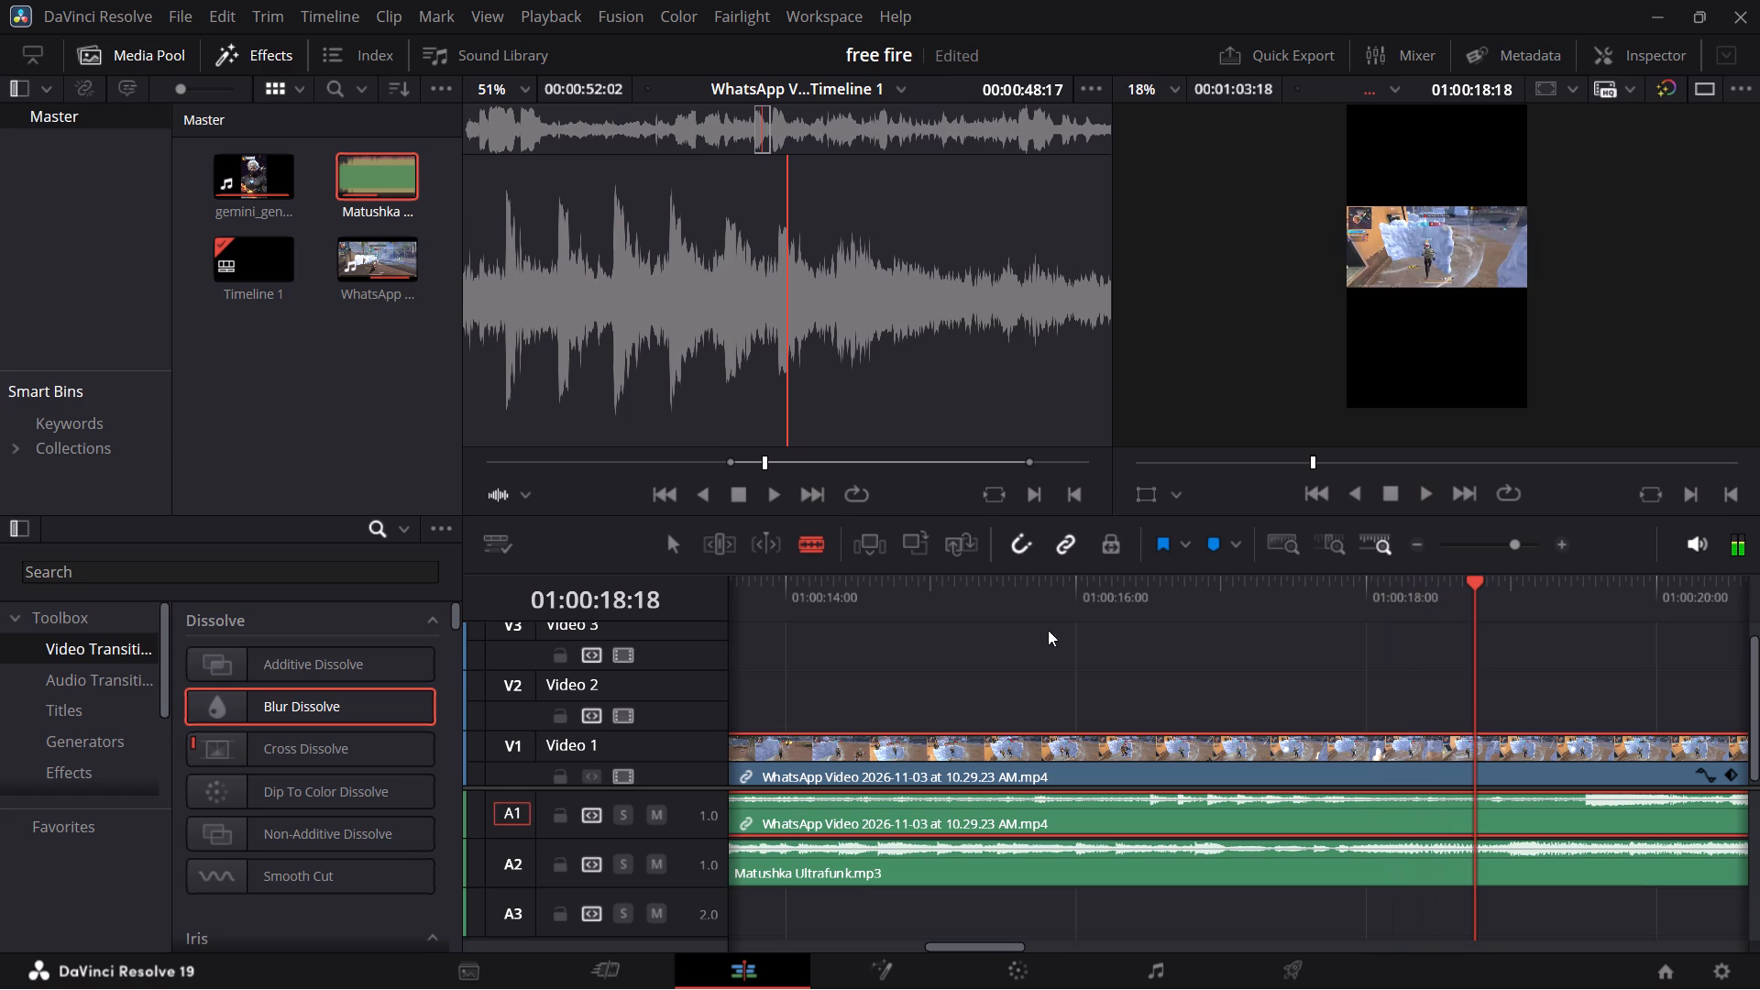
{"action": "left_click", "coordinate": [799, 533]}
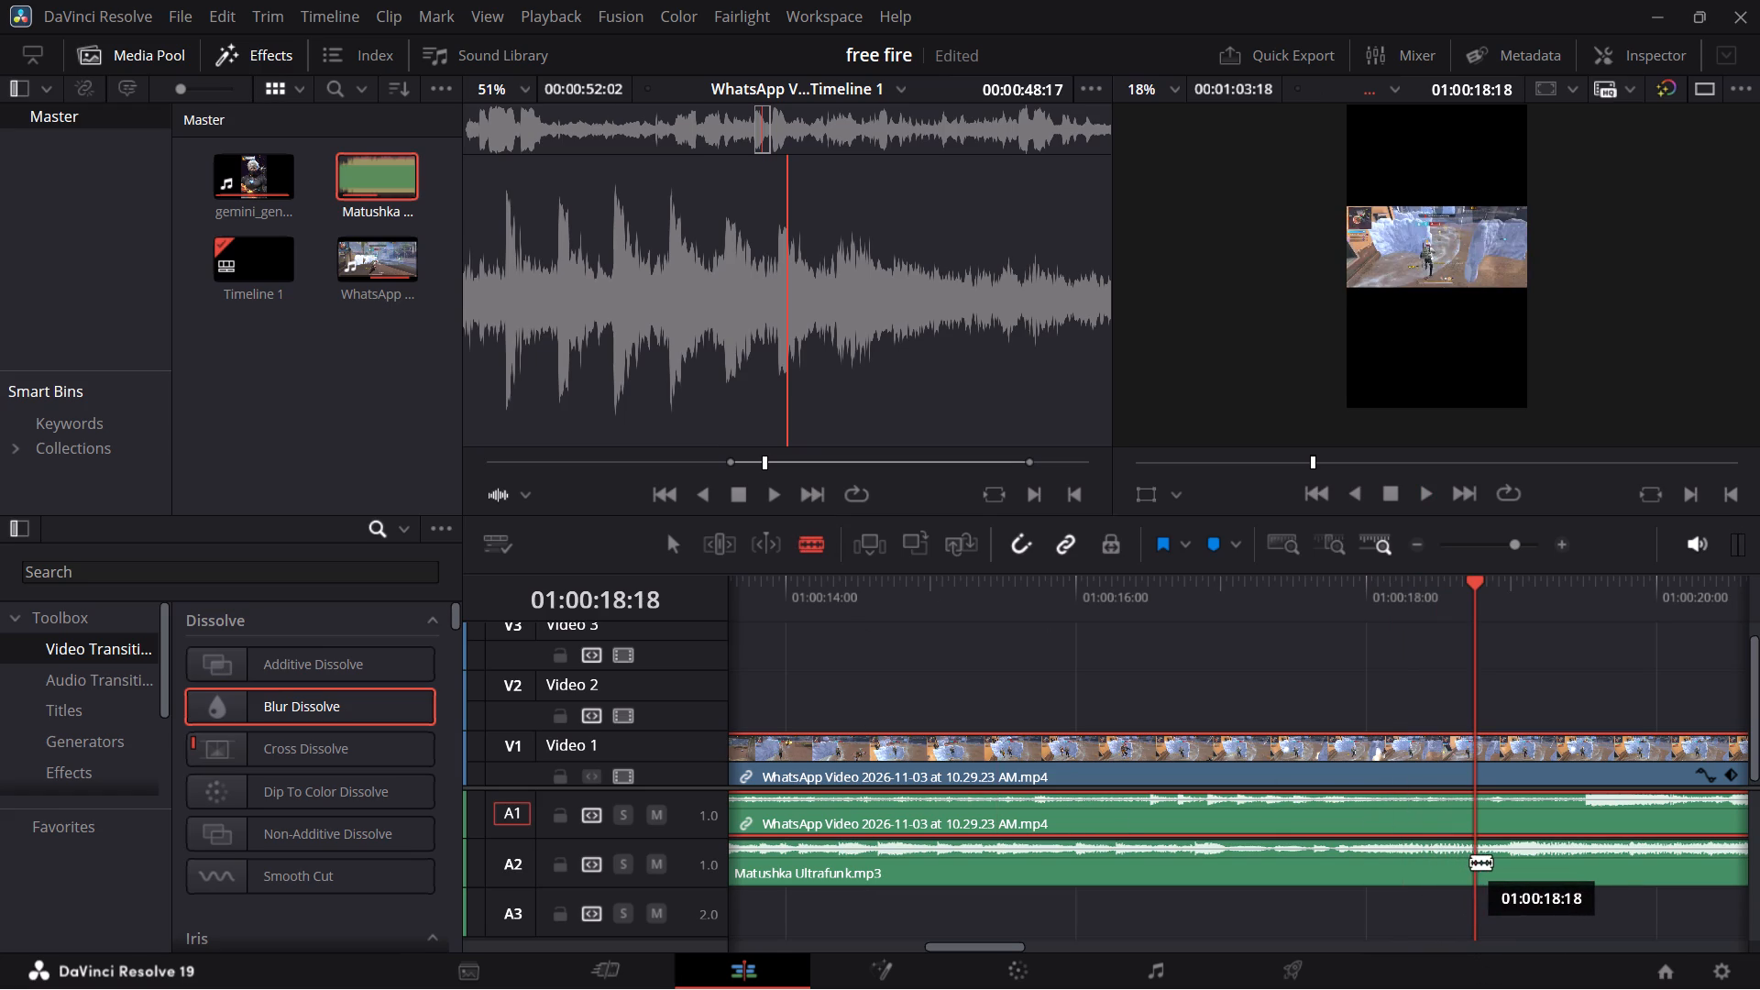
{"action": "left_click", "coordinate": [1470, 862]}
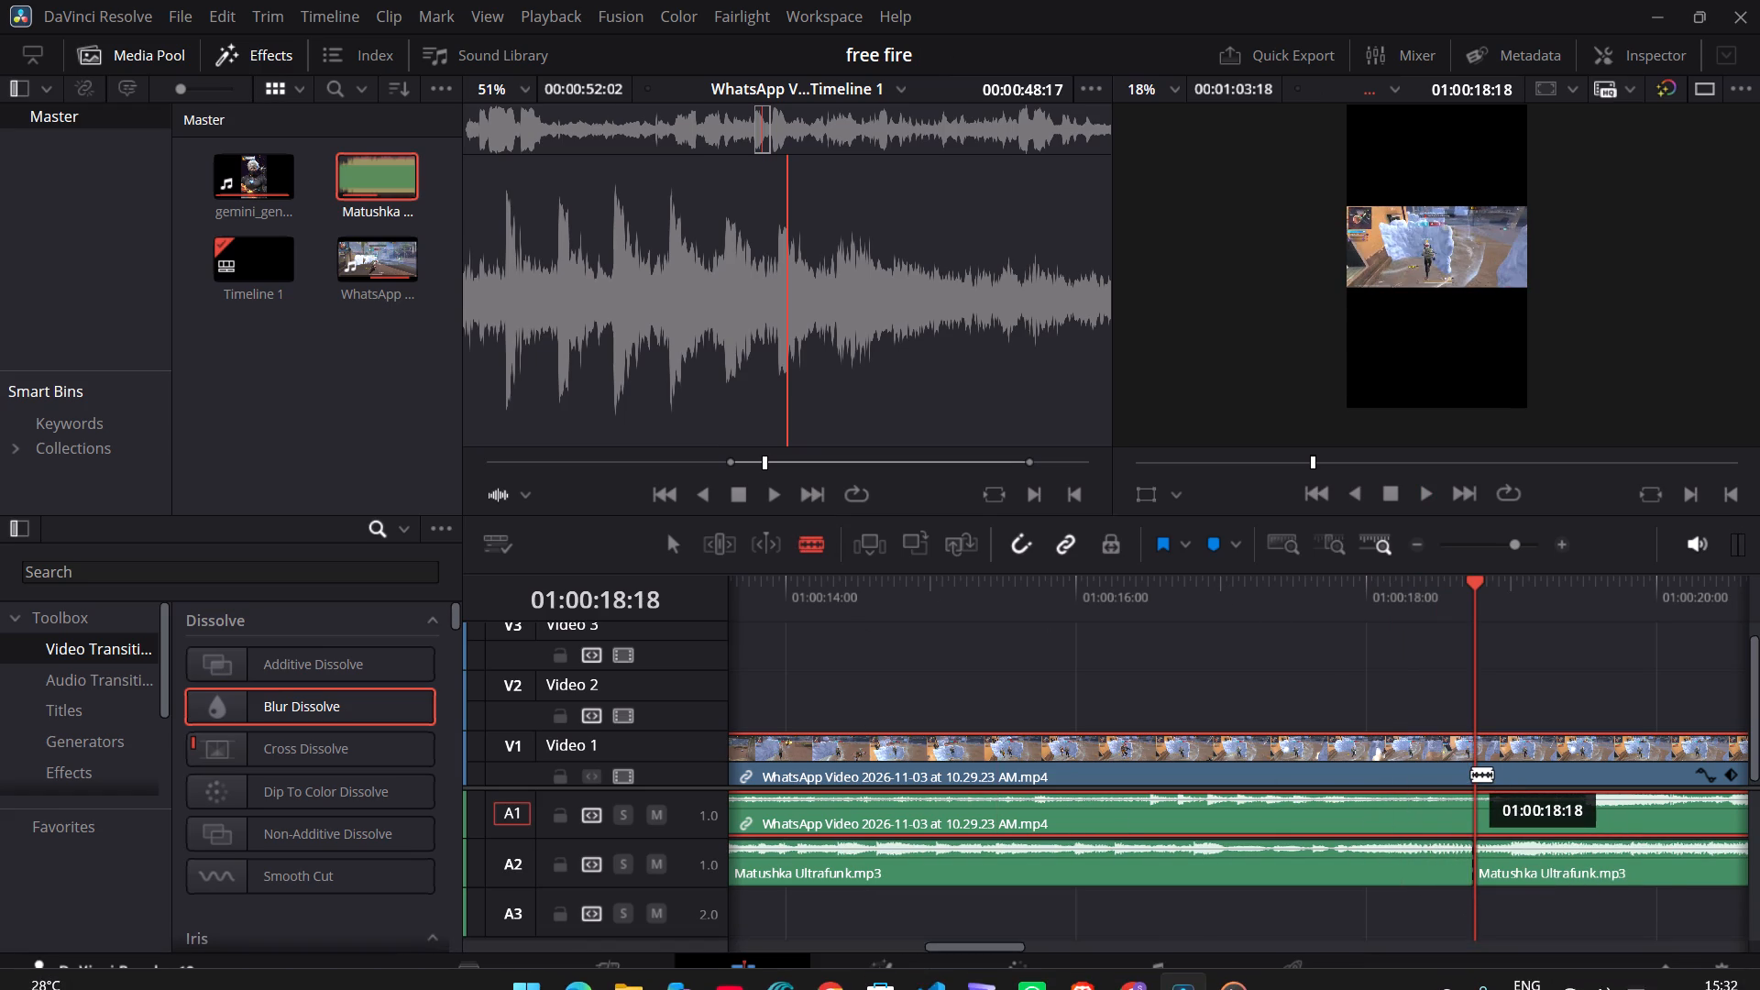
{"action": "key", "text": "Escape"}
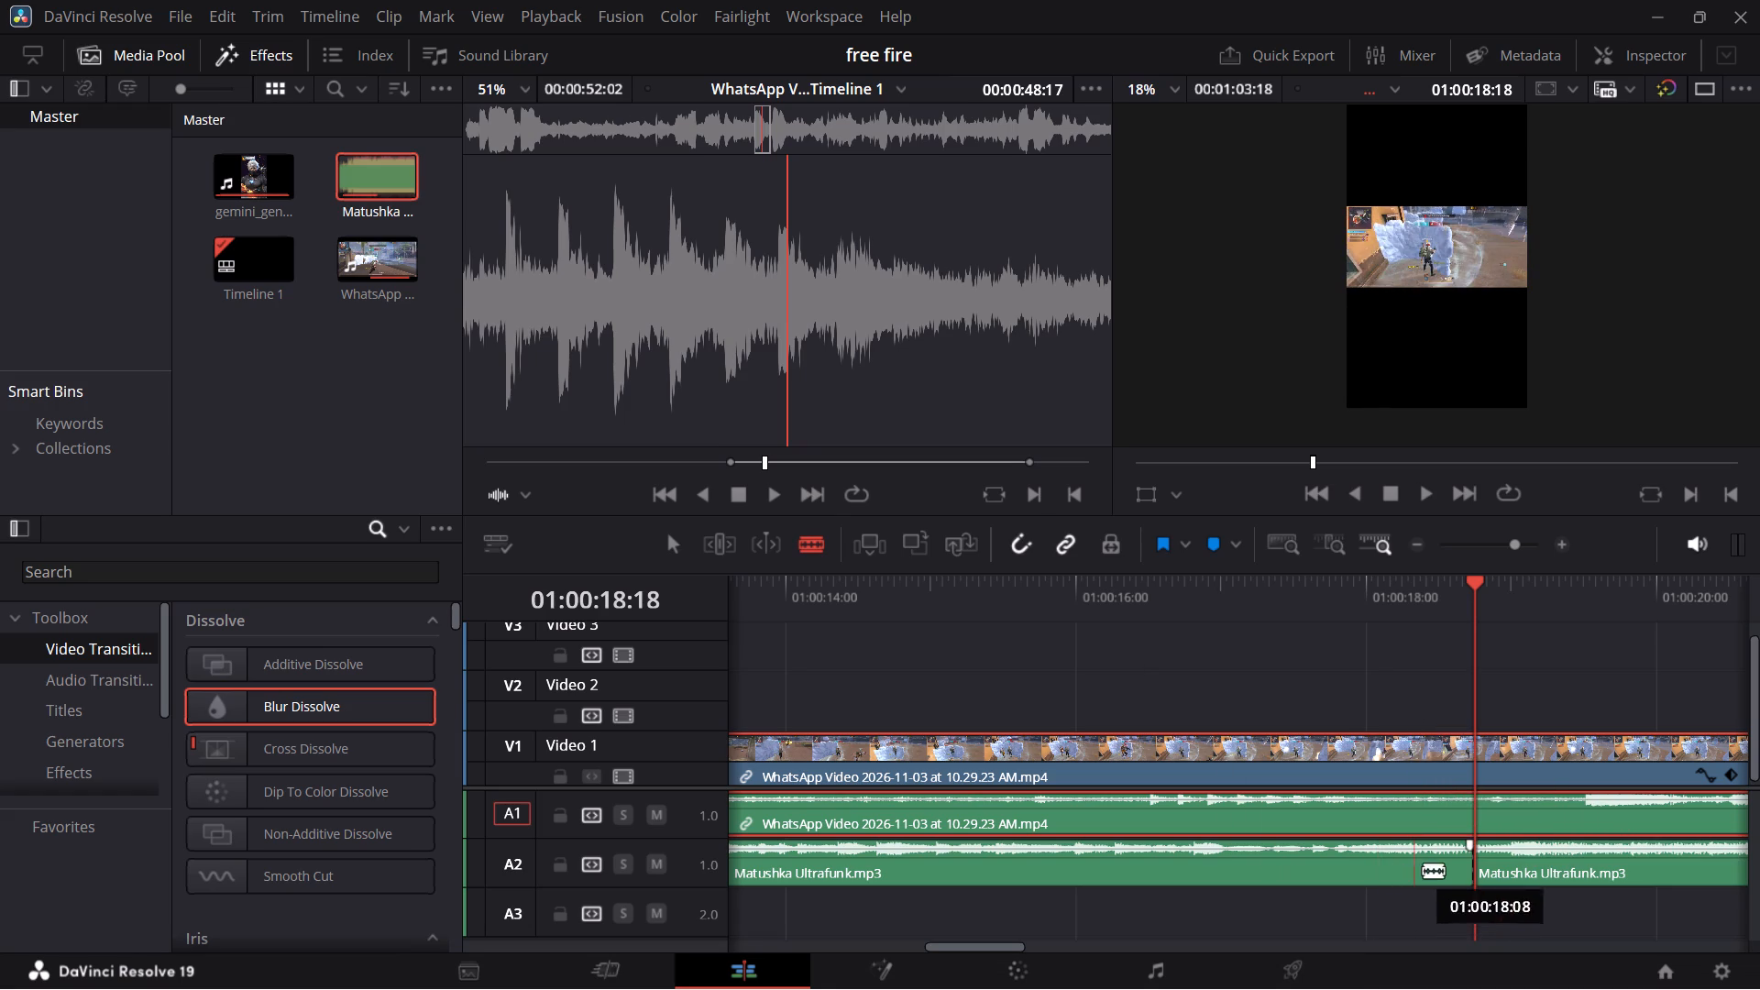
{"action": "left_click", "coordinate": [679, 550]}
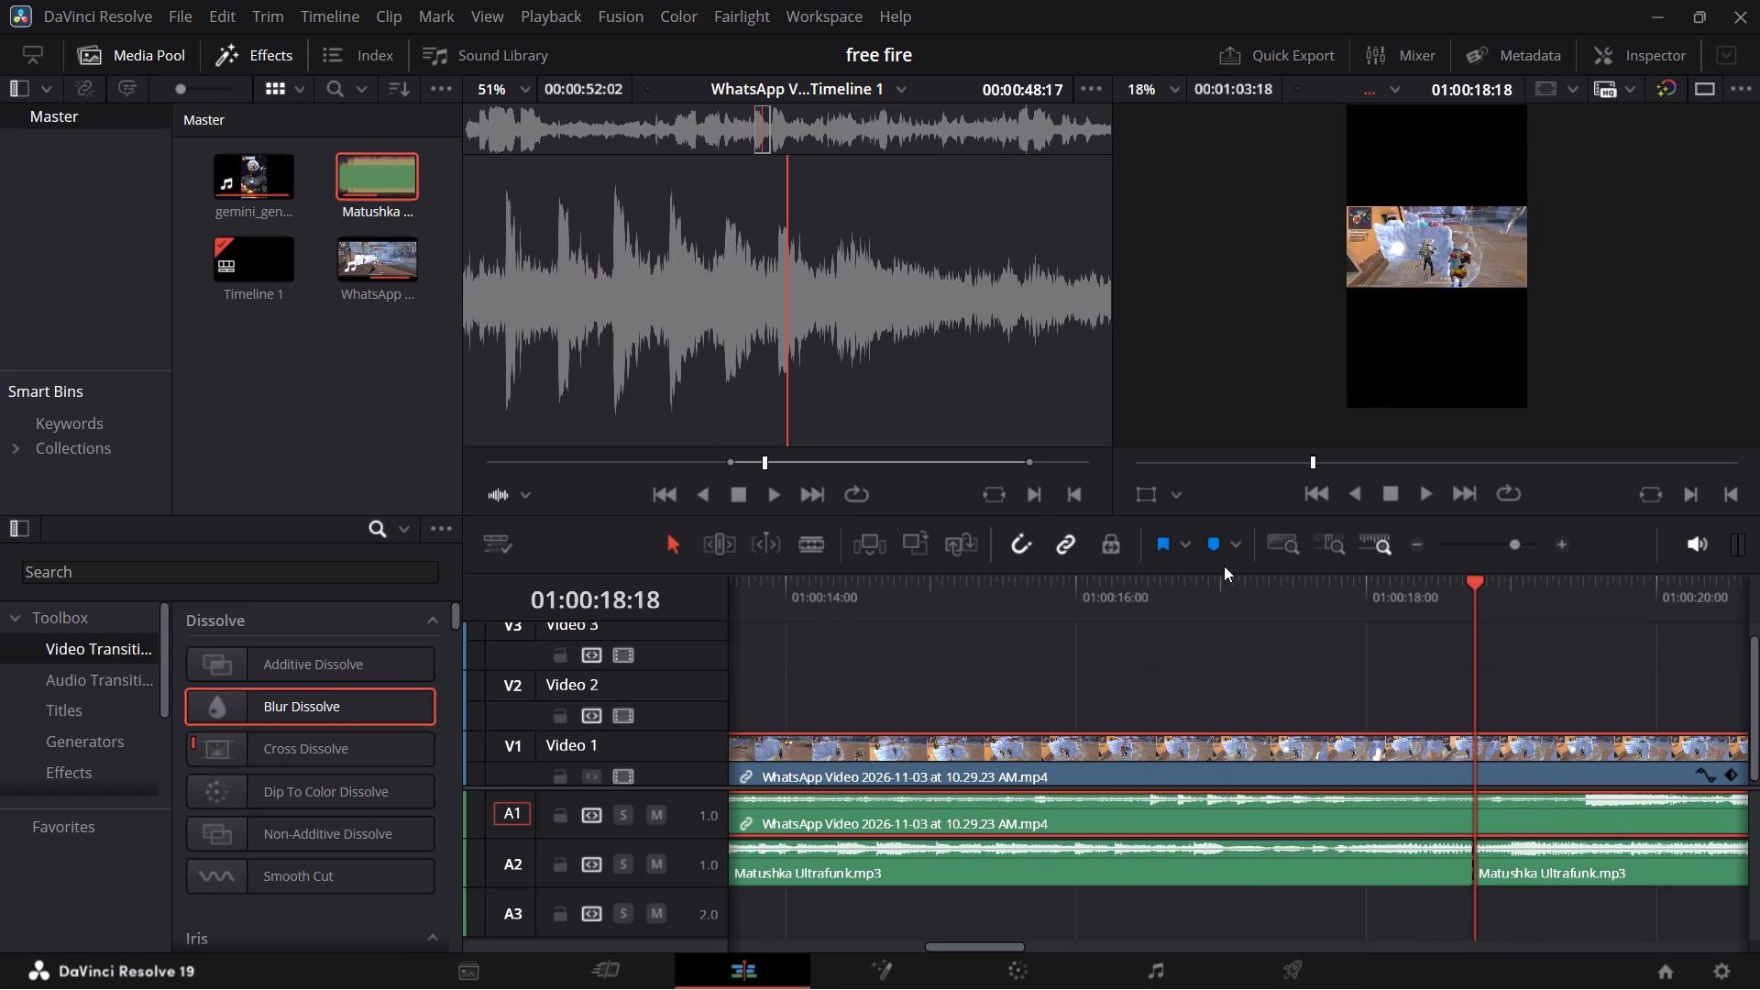
Move the second part of Matushka Ultrafunk.mp3 on A2 later to start at about 01:00:21:11, playing across the gap to check it.
{"action": "left_click_drag", "start_coordinate": [1545, 866], "coordinate": [1656, 861]}
{"action": "key", "text": "space"}
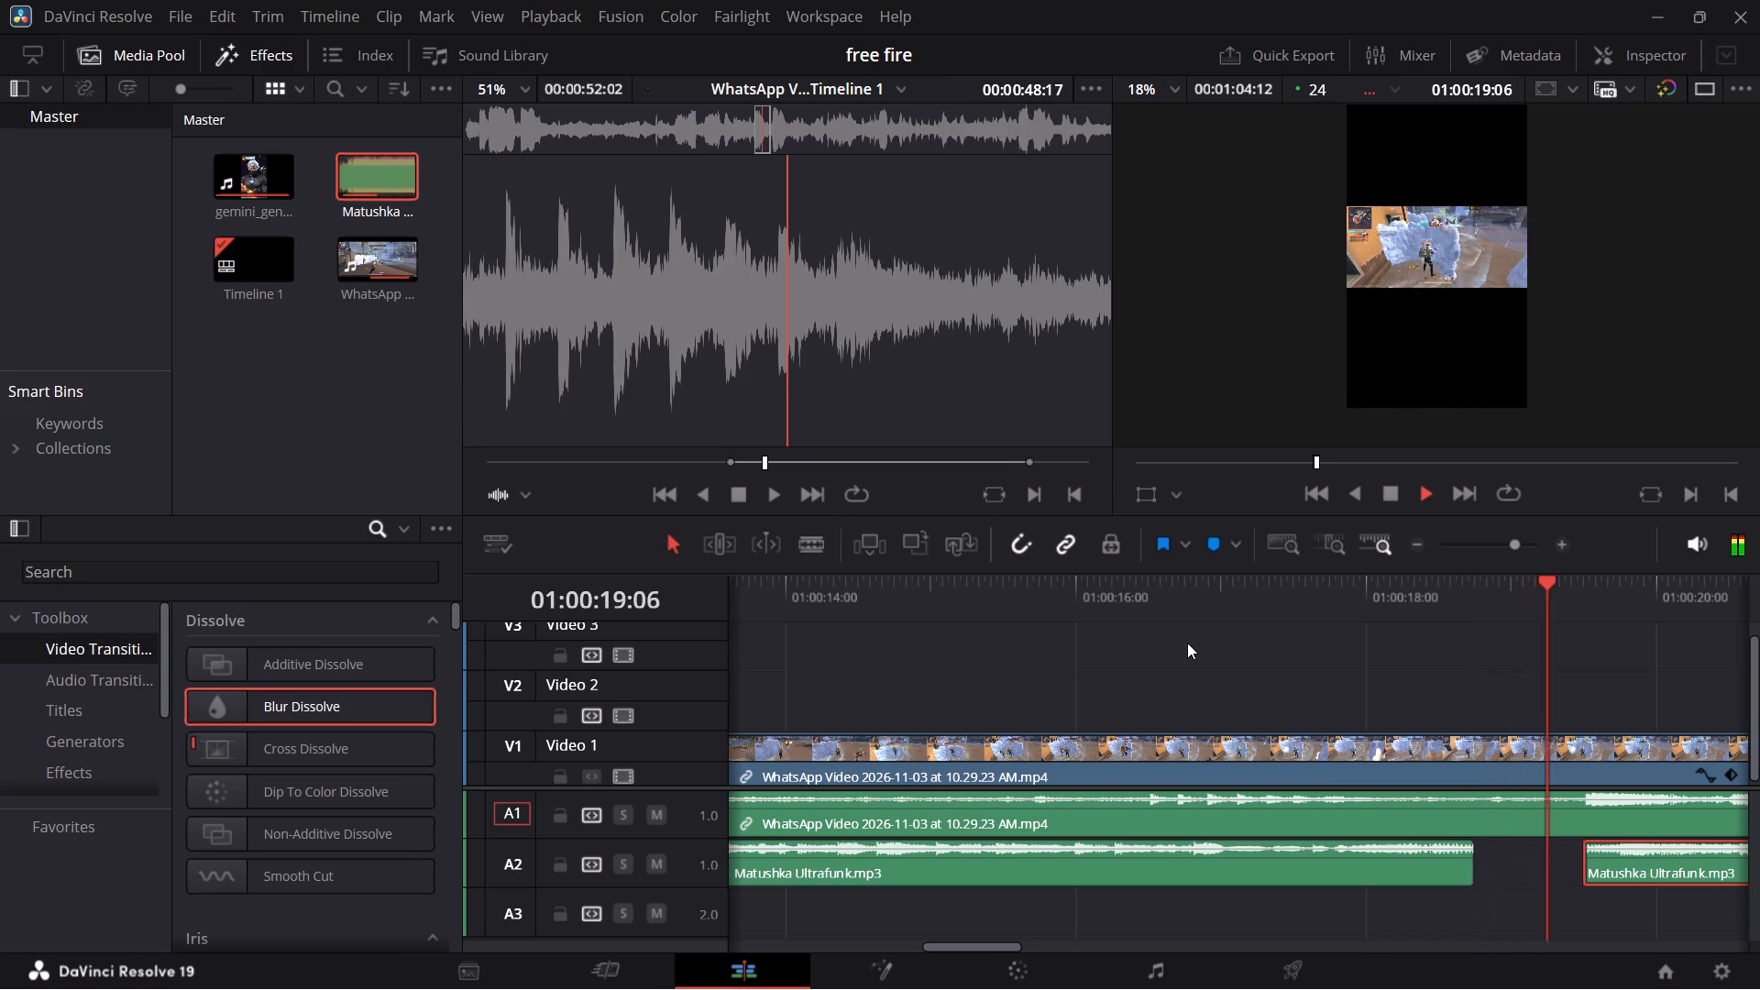
{"action": "key", "text": "space"}
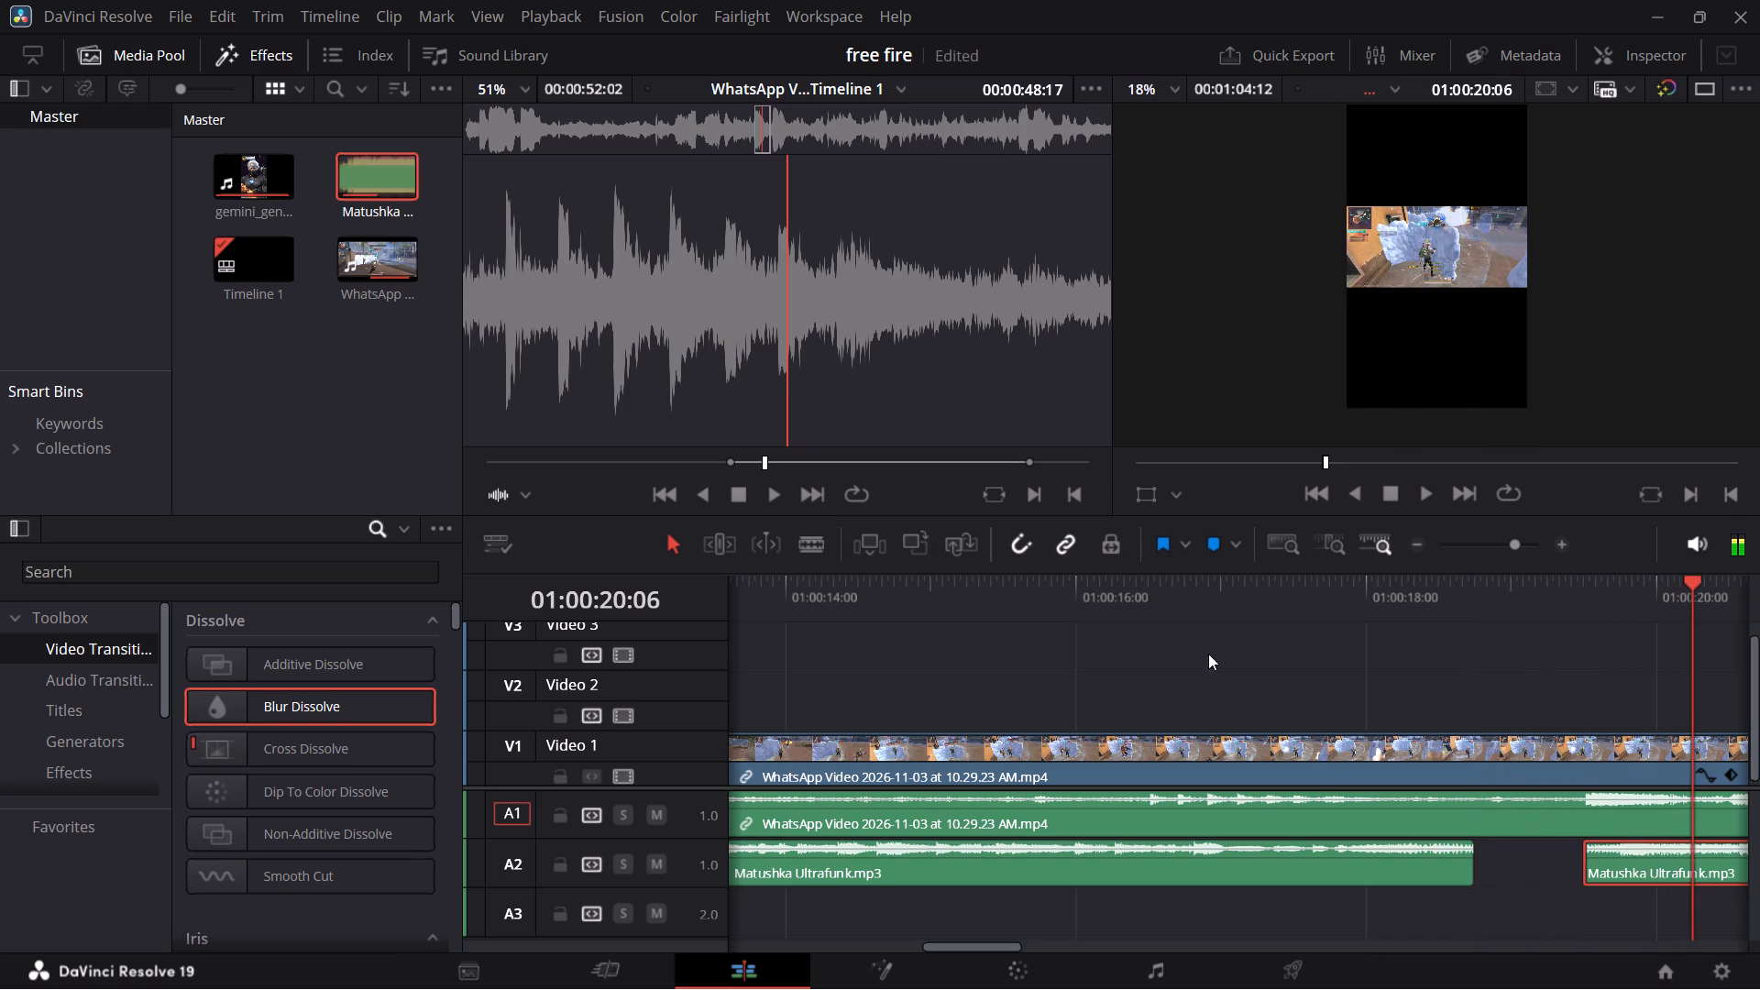
{"action": "scroll", "coordinate": [1465, 681], "scroll_direction": "left", "scroll_amount": 1}
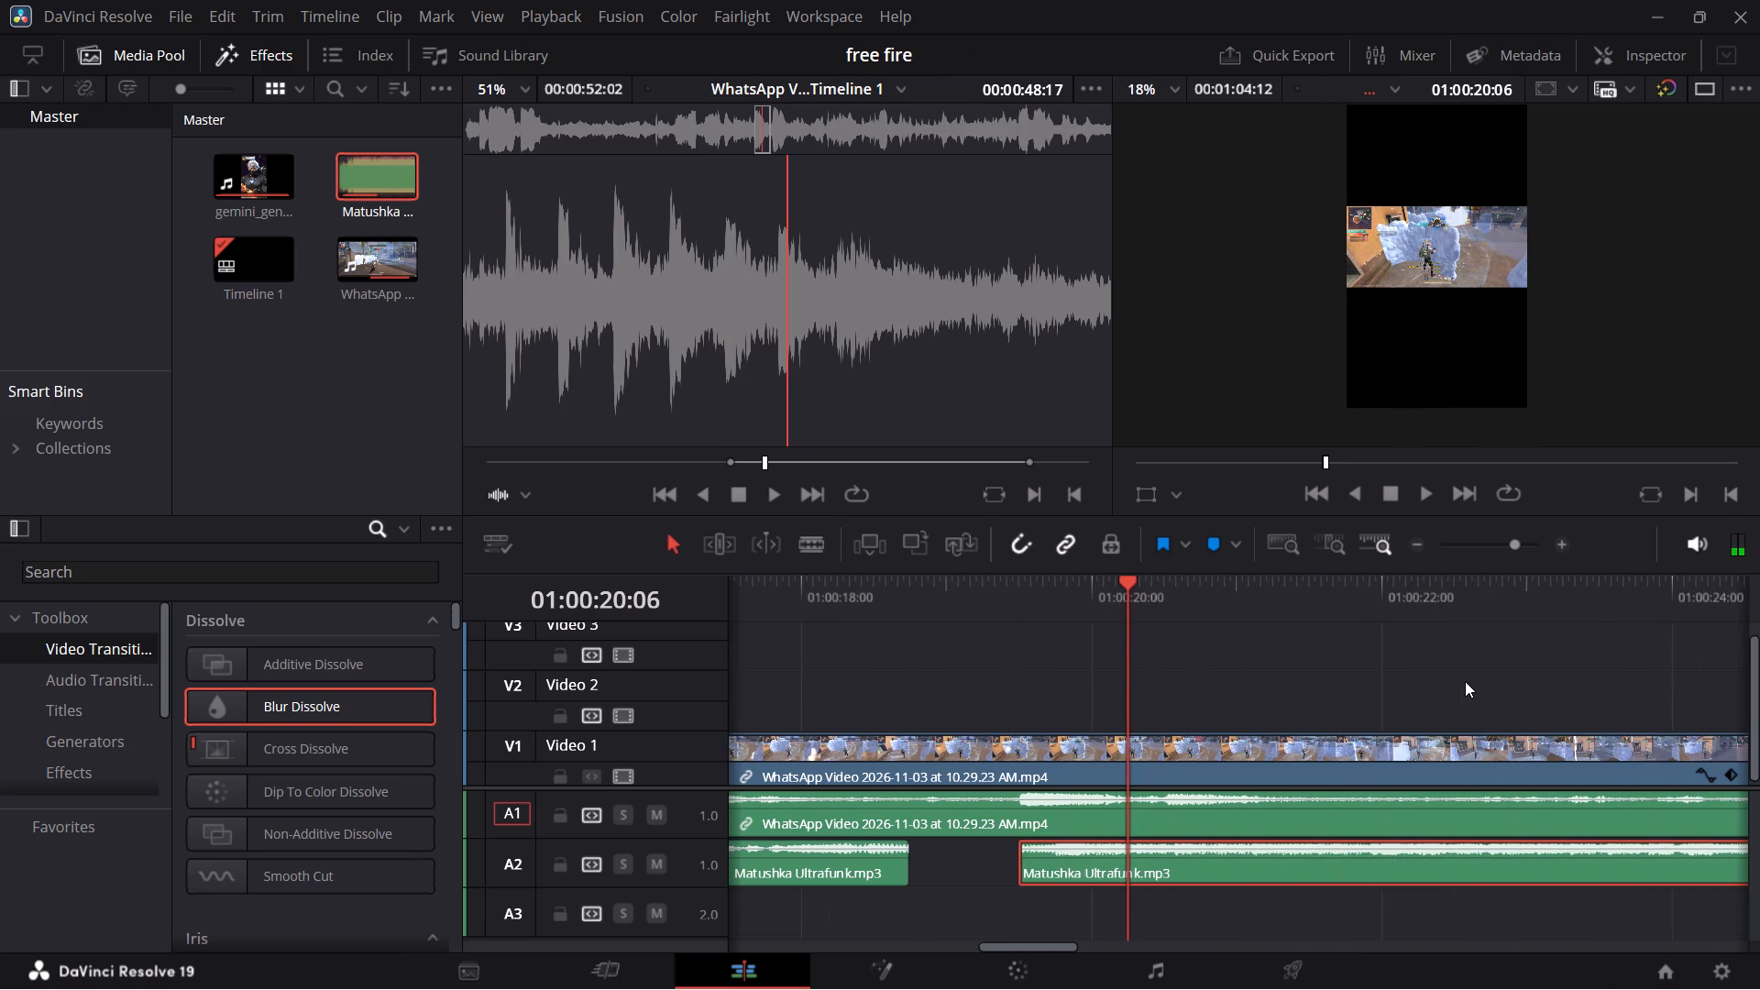
{"action": "scroll", "coordinate": [1465, 681], "scroll_direction": "left", "scroll_amount": 1}
{"action": "left_click_drag", "start_coordinate": [1313, 873], "coordinate": [1602, 866]}
{"action": "left_click", "coordinate": [768, 577]}
{"action": "key", "text": "space"}
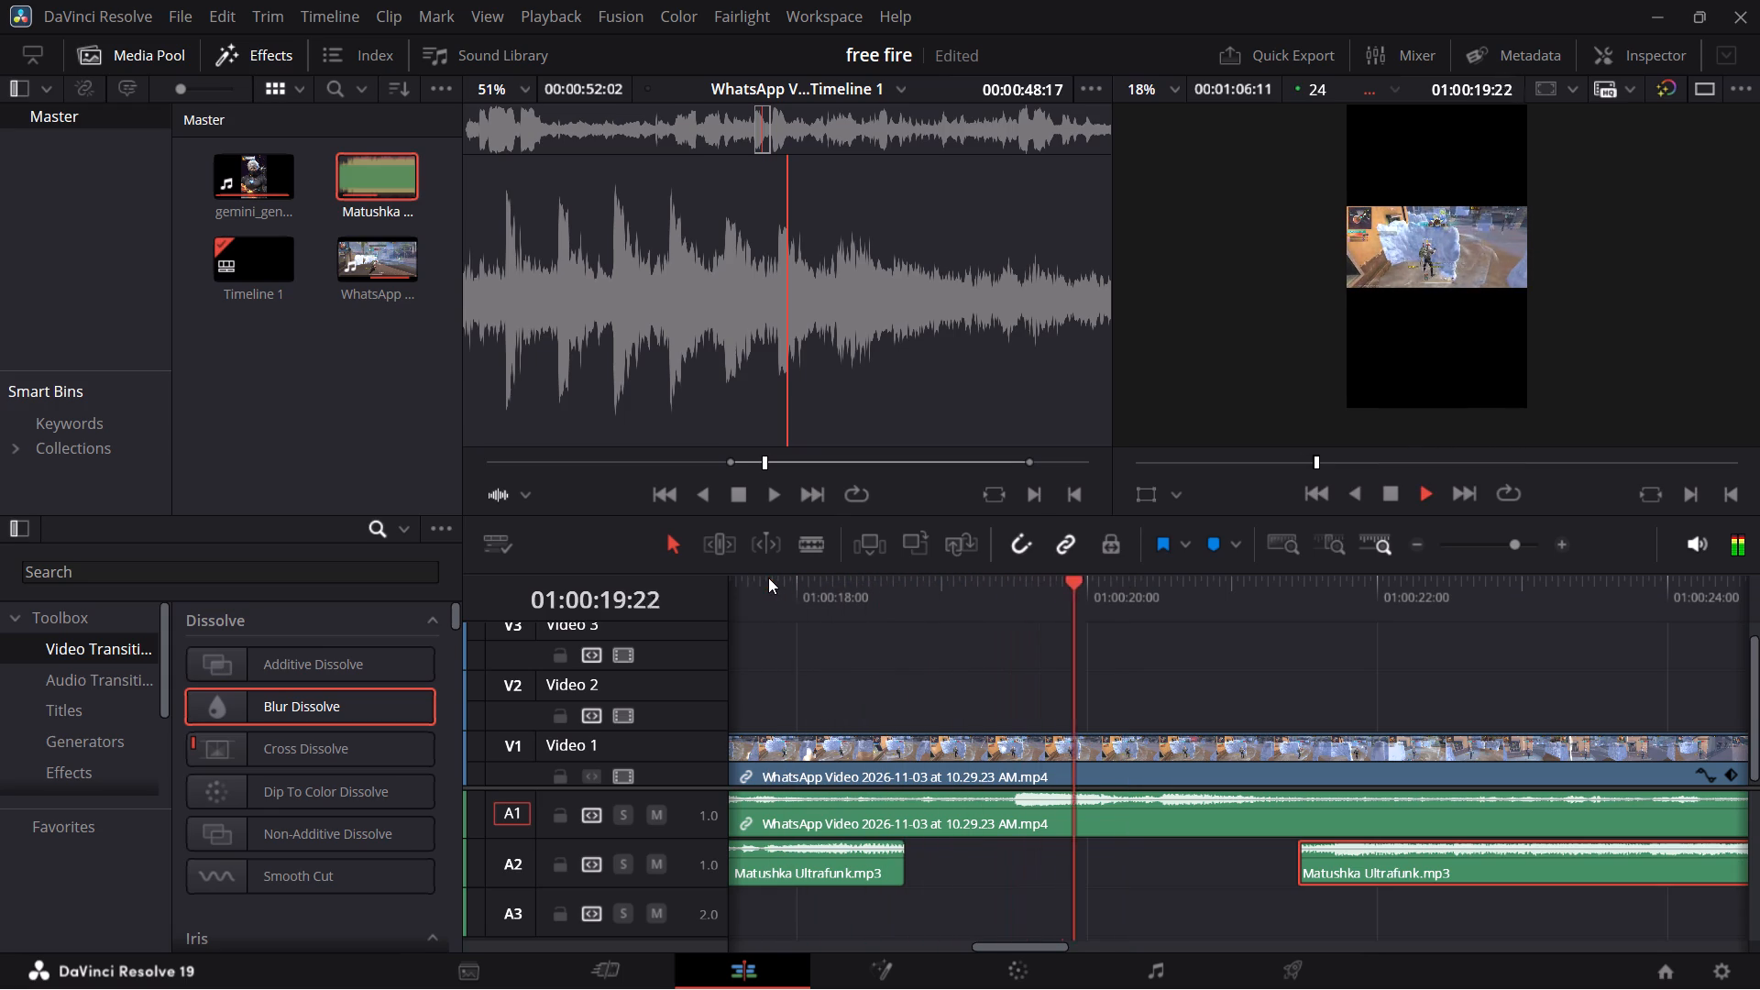
{"action": "key", "text": "space"}
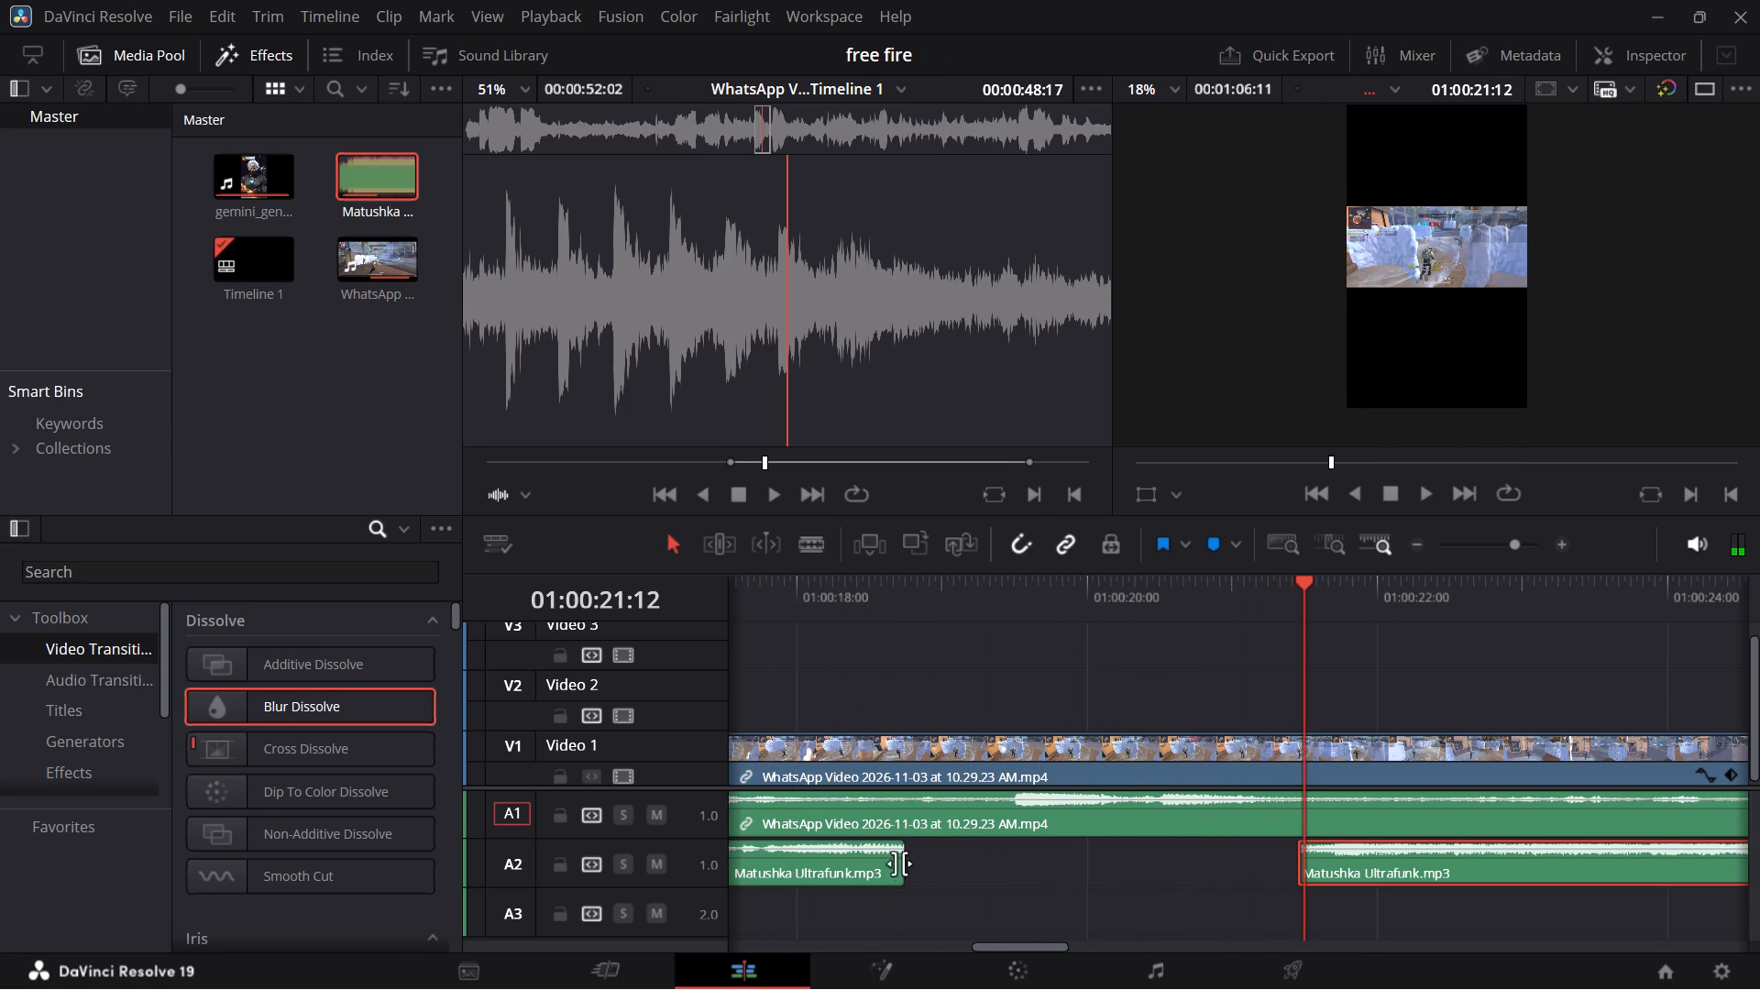
Play the timeline from about 01:00:17:13 across the music gap on A2 to check the pause against the gameplay sound.
{"action": "left_click", "coordinate": [859, 870]}
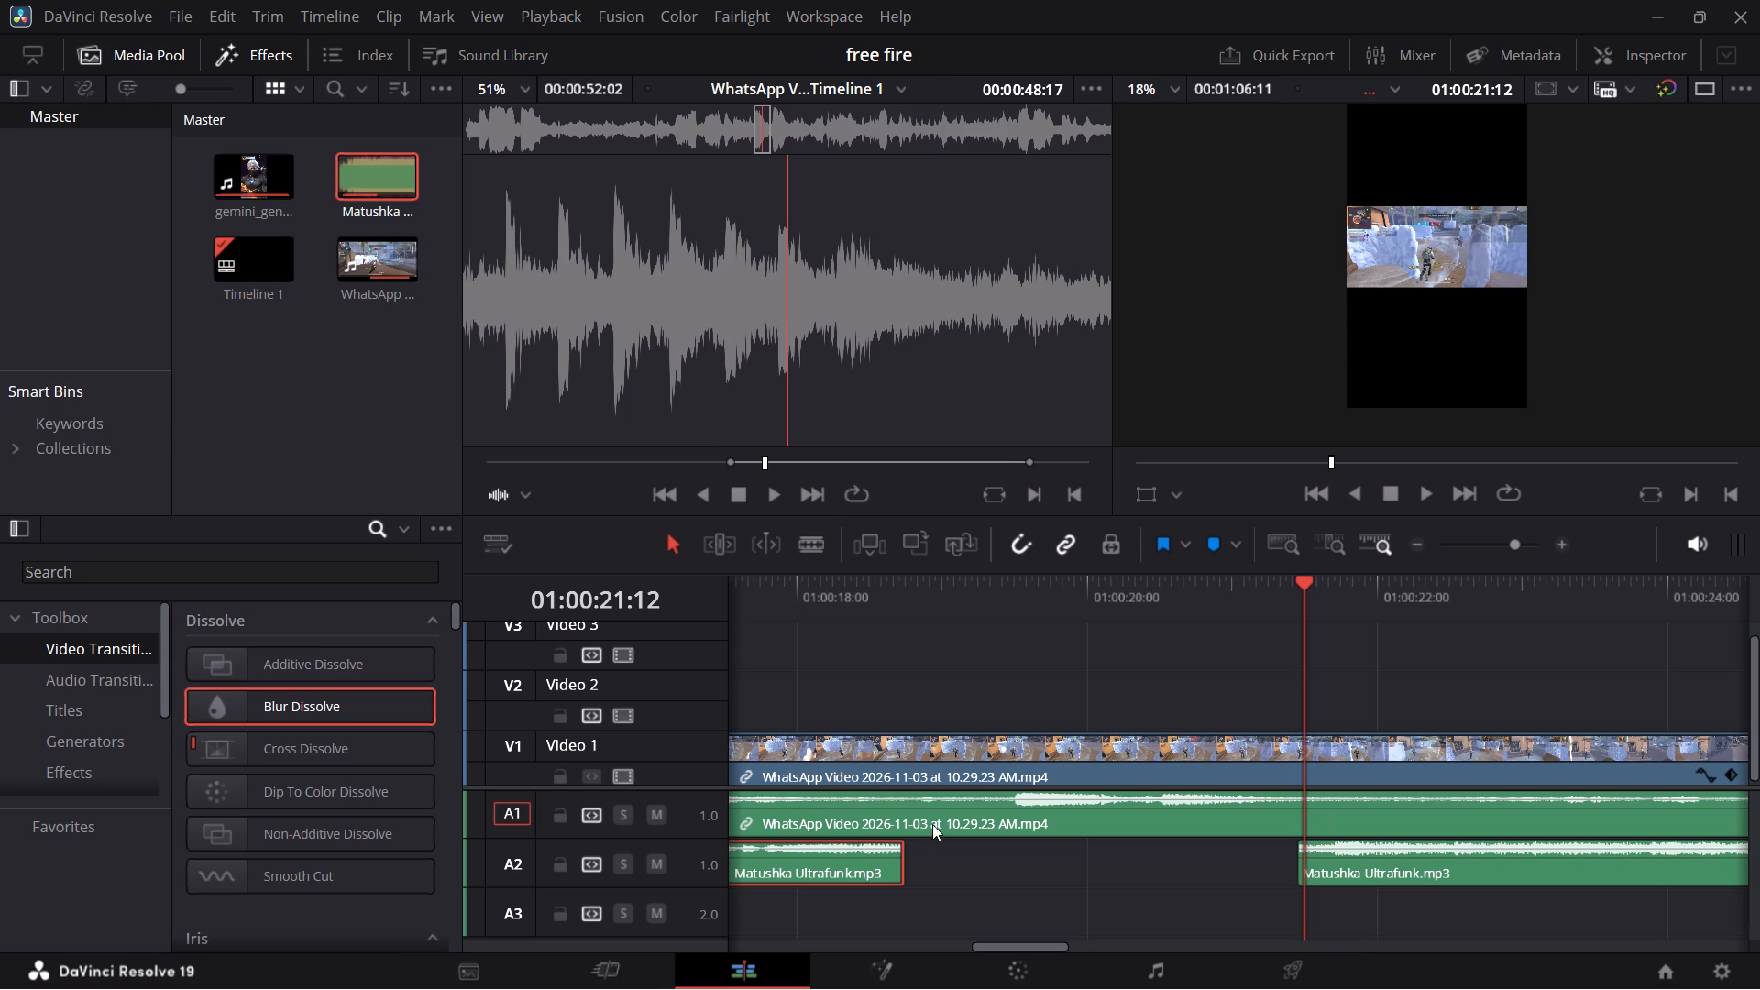
{"action": "scroll", "coordinate": [1030, 680], "scroll_direction": "right", "scroll_amount": 1}
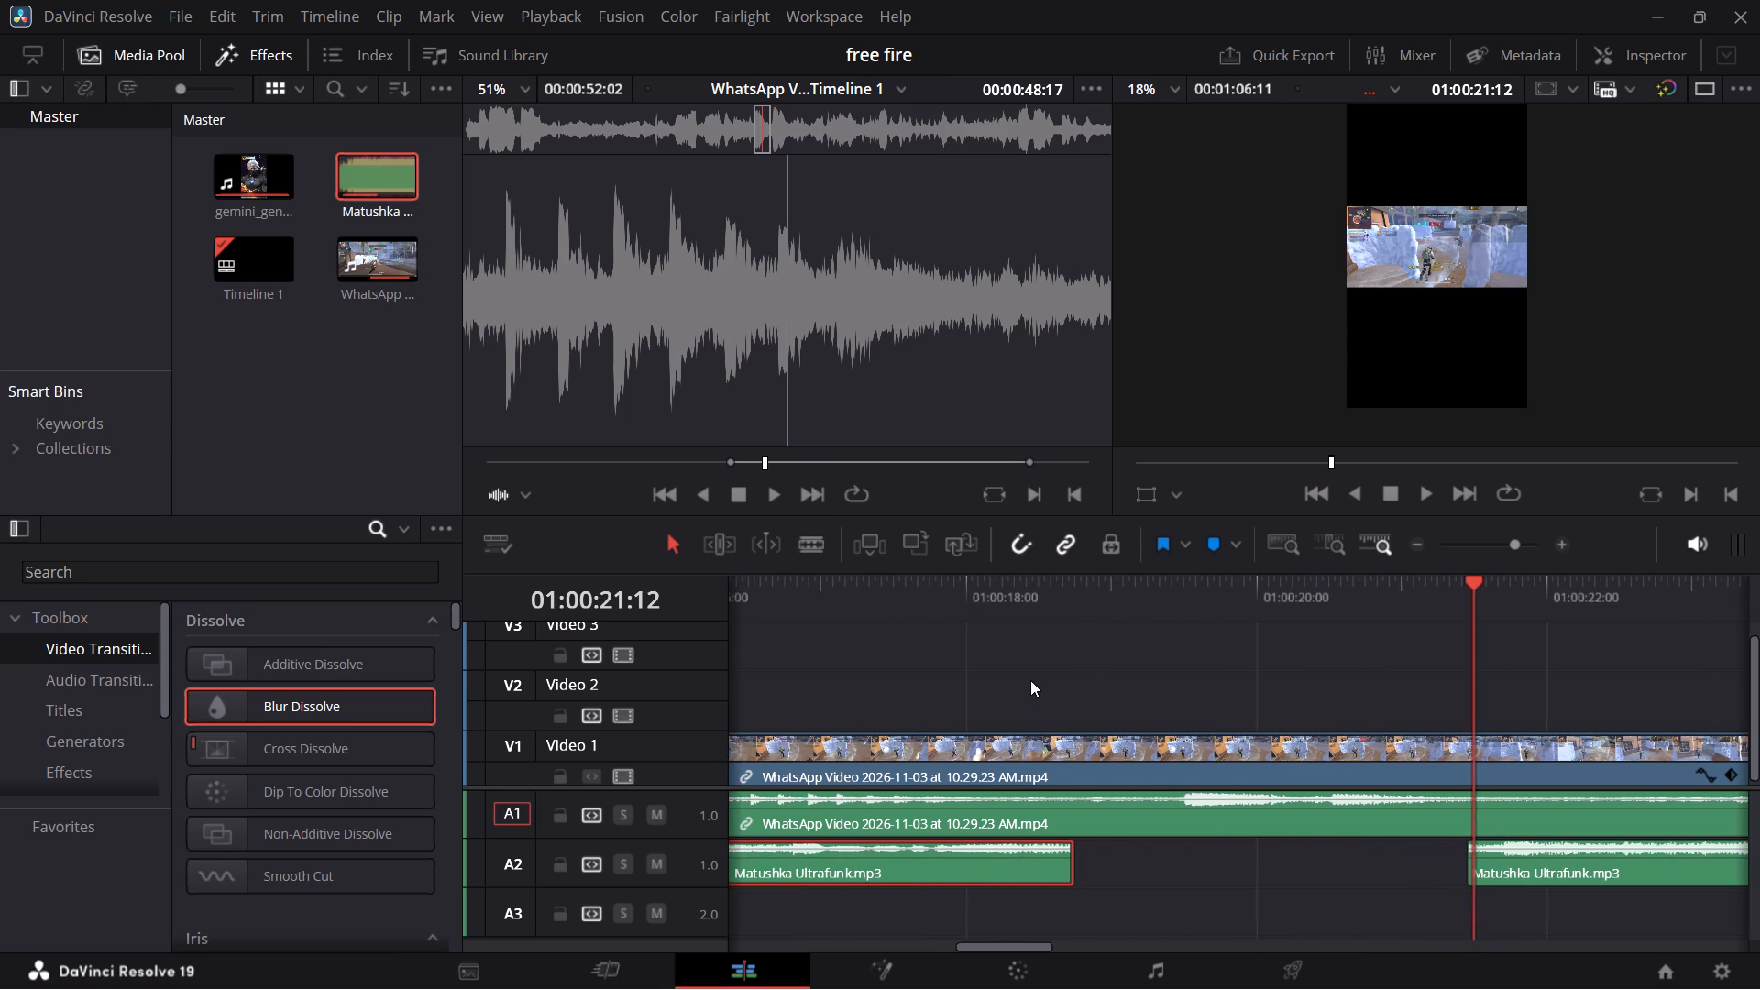
{"action": "scroll", "coordinate": [1030, 680], "scroll_direction": "right", "scroll_amount": 1}
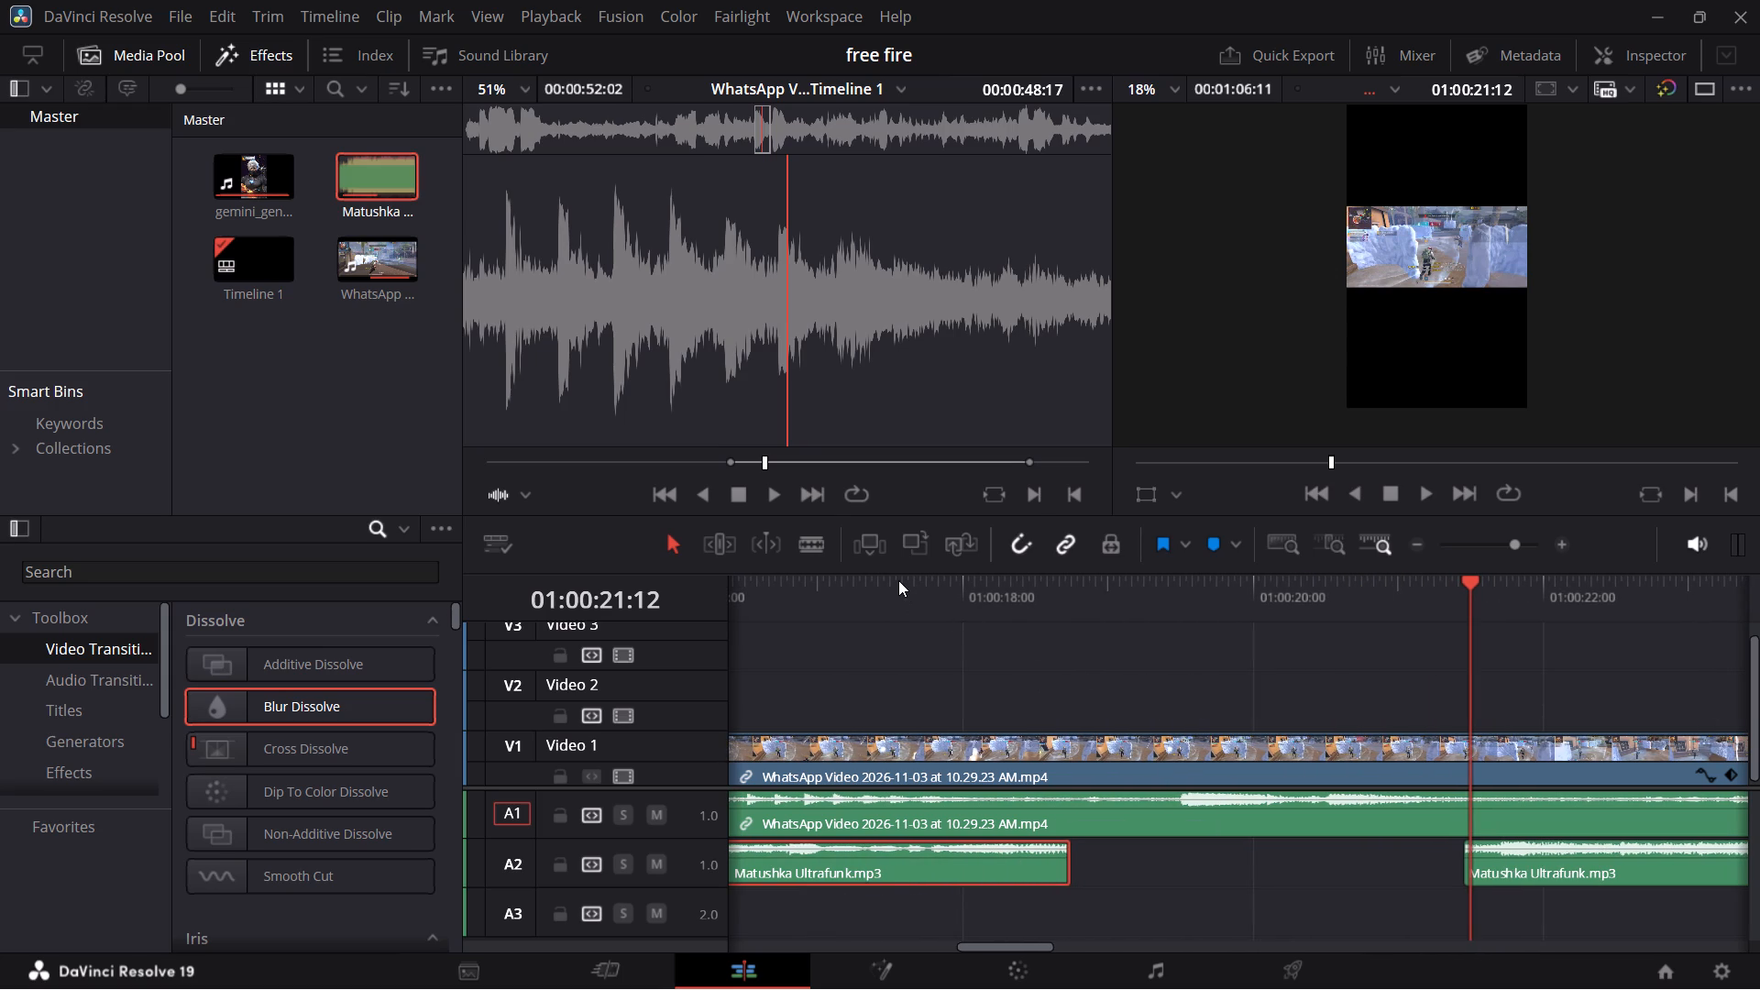
{"action": "left_click", "coordinate": [898, 580]}
{"action": "key", "text": "space"}
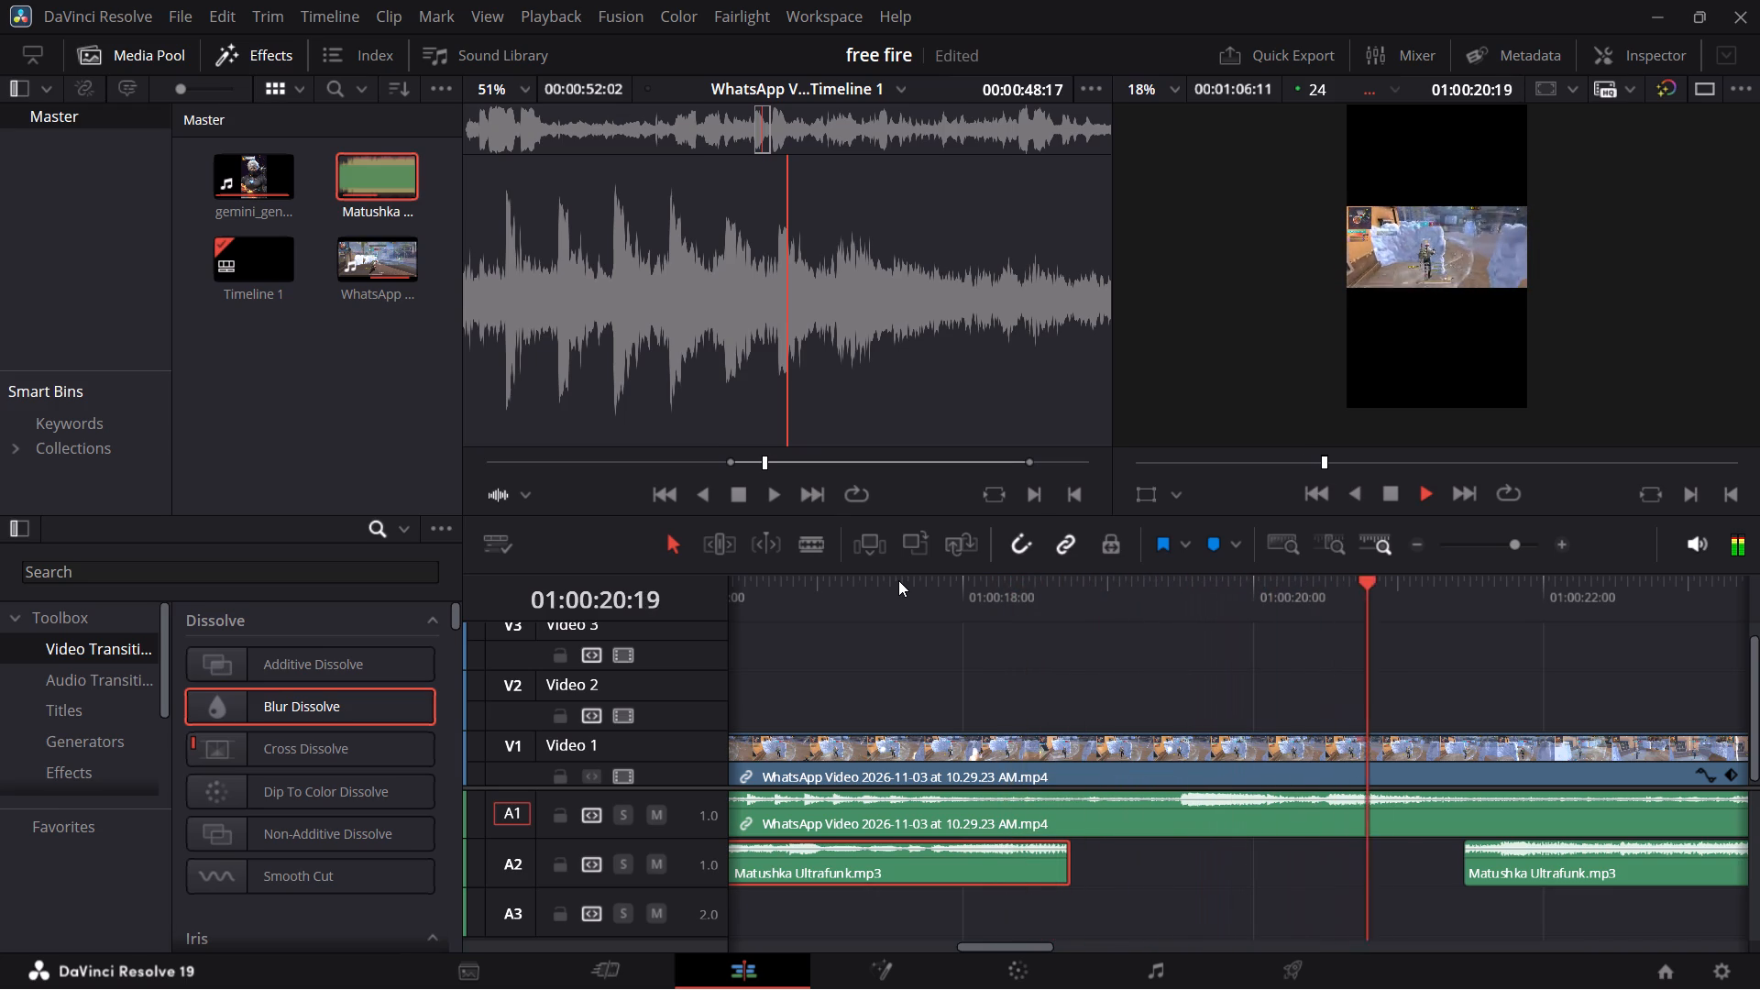
{"action": "key", "text": "space"}
{"action": "key", "text": "space"}
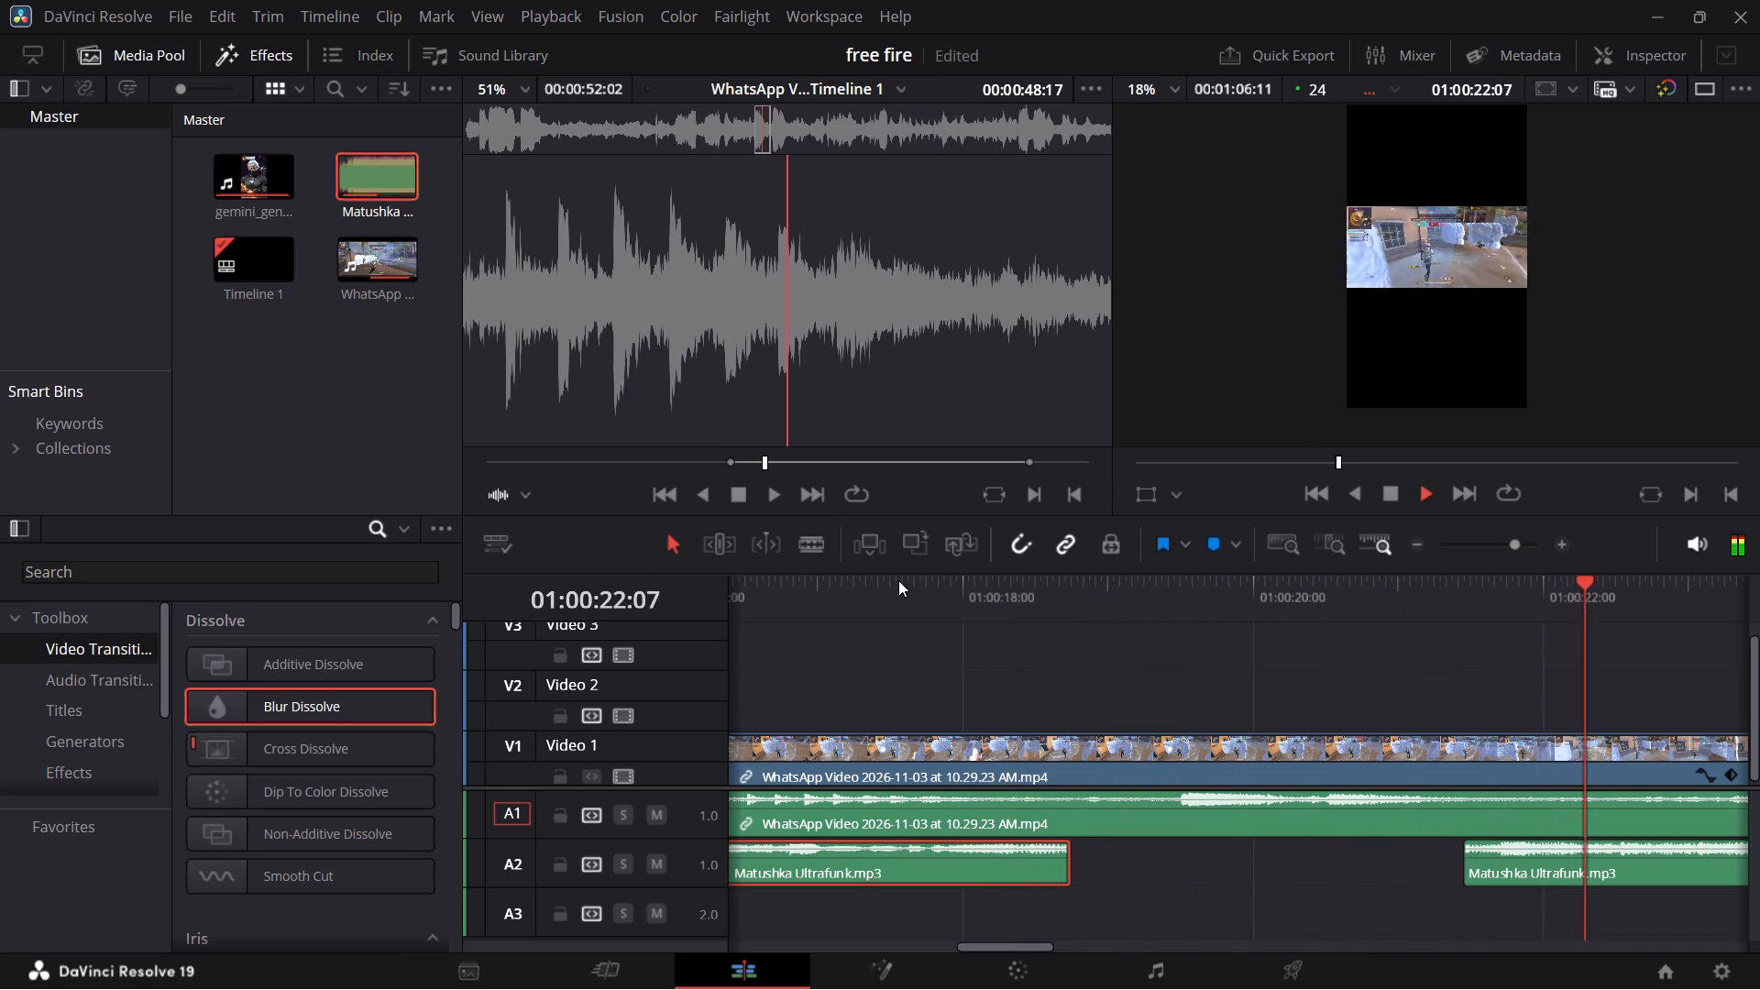
{"action": "key", "text": "space"}
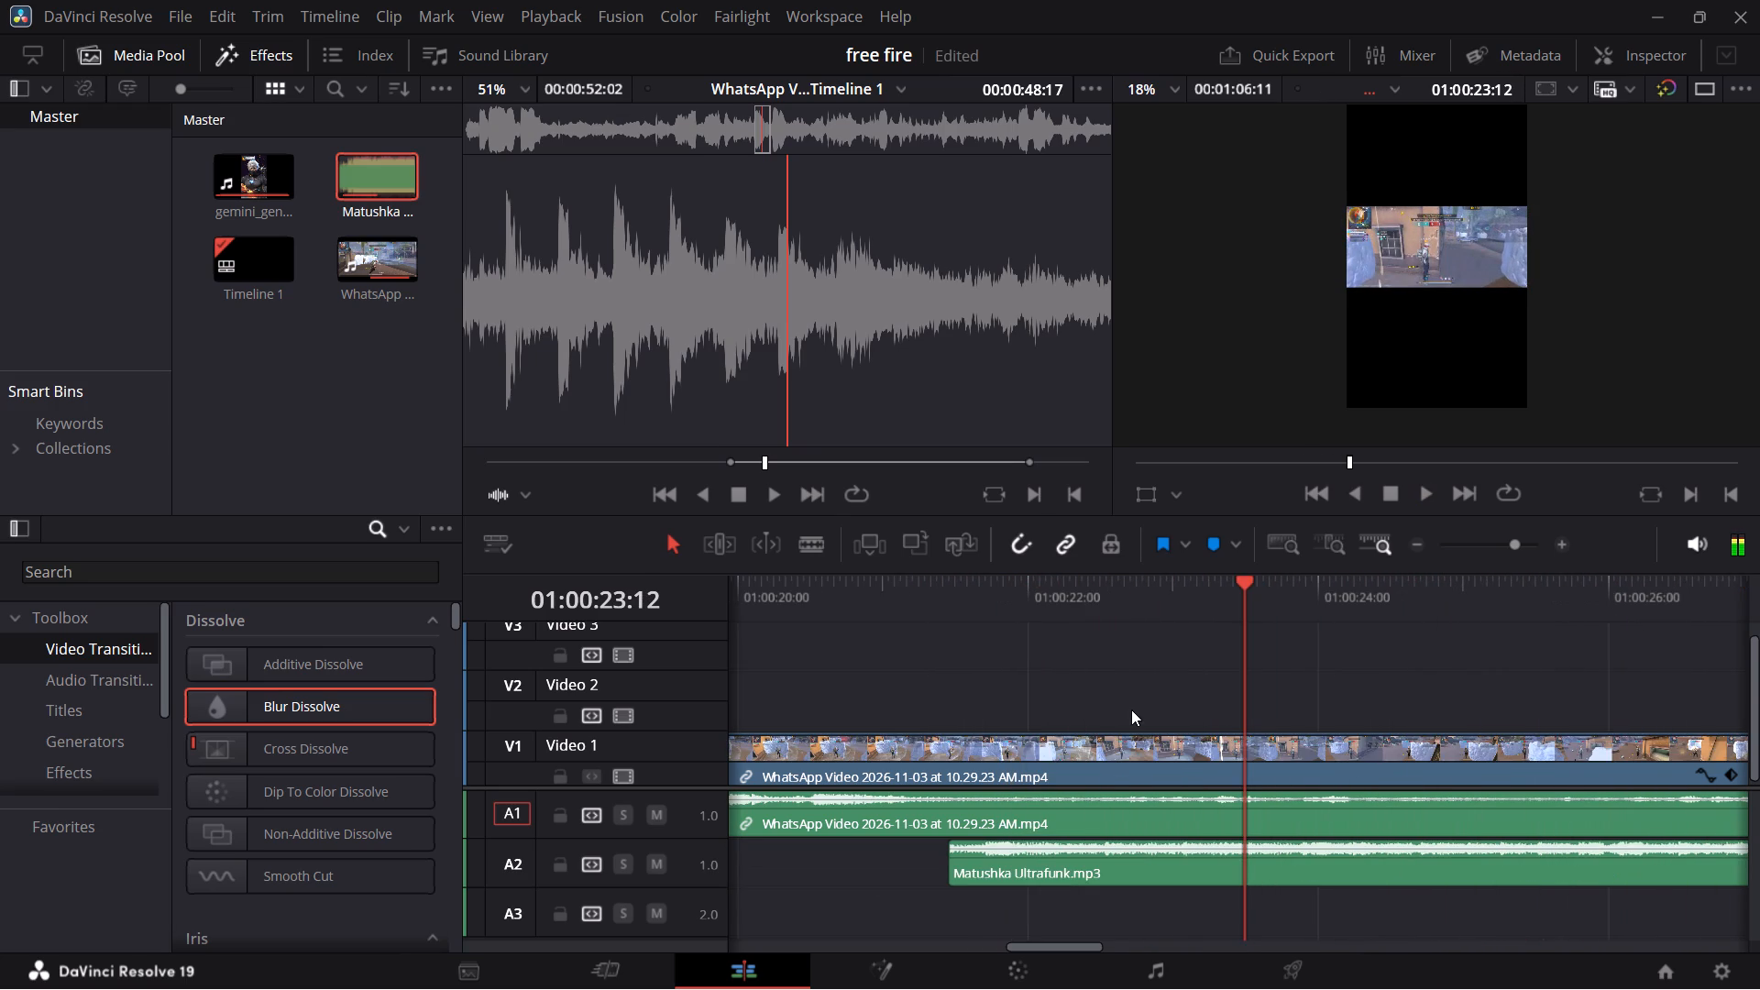
Trim the end of Matushka Ultrafunk.mp3 on A2 back to the end of the WhatsApp gameplay clip.
{"action": "scroll", "coordinate": [1131, 709], "scroll_direction": "left", "scroll_amount": 7}
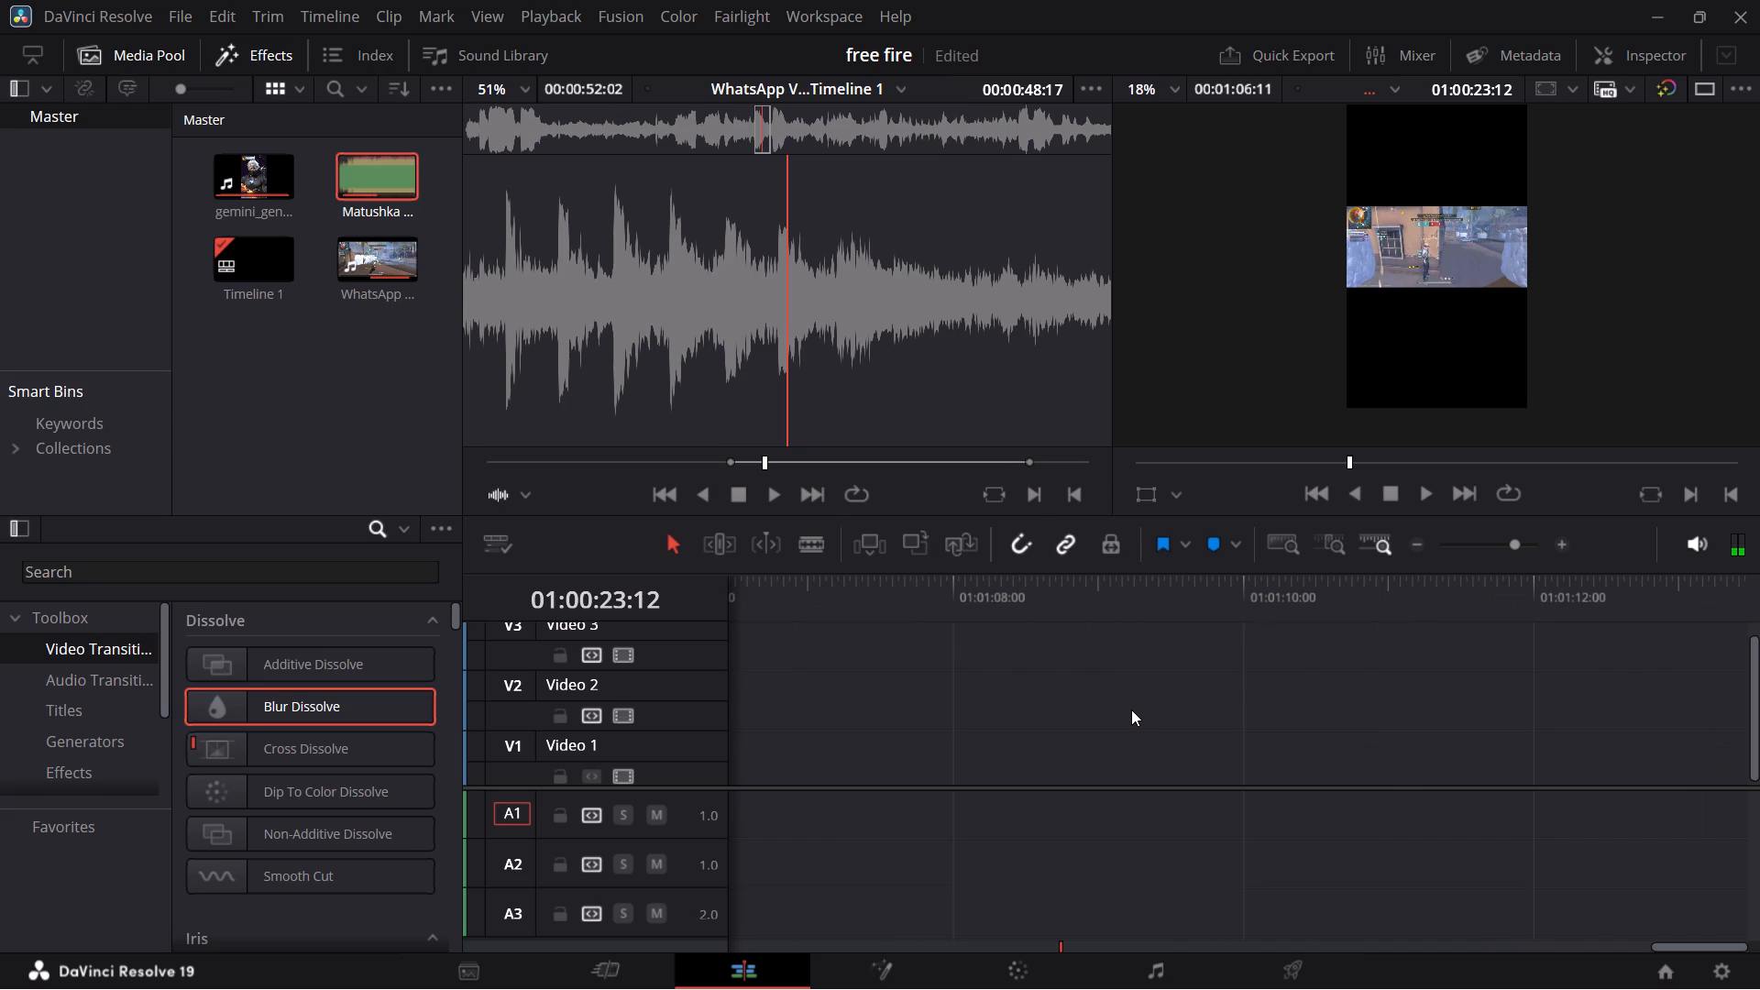
{"action": "scroll", "coordinate": [1131, 709], "scroll_direction": "right", "scroll_amount": 2}
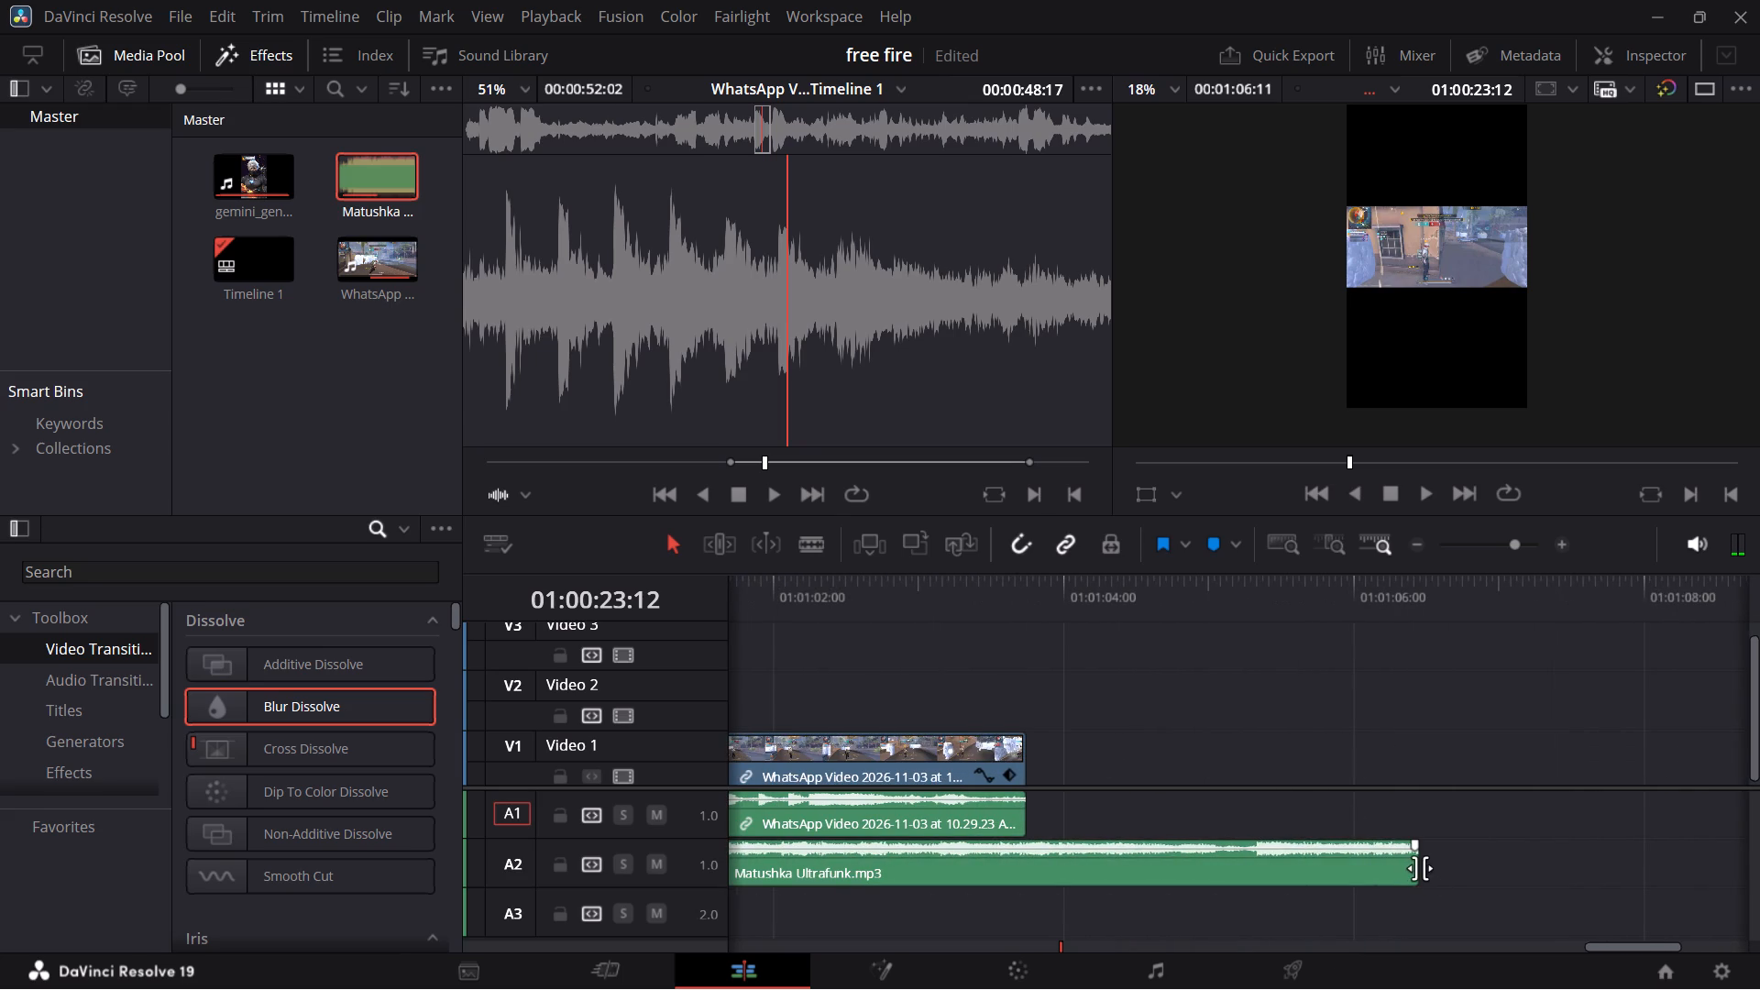
{"action": "left_click_drag", "start_coordinate": [1420, 868], "coordinate": [1033, 878]}
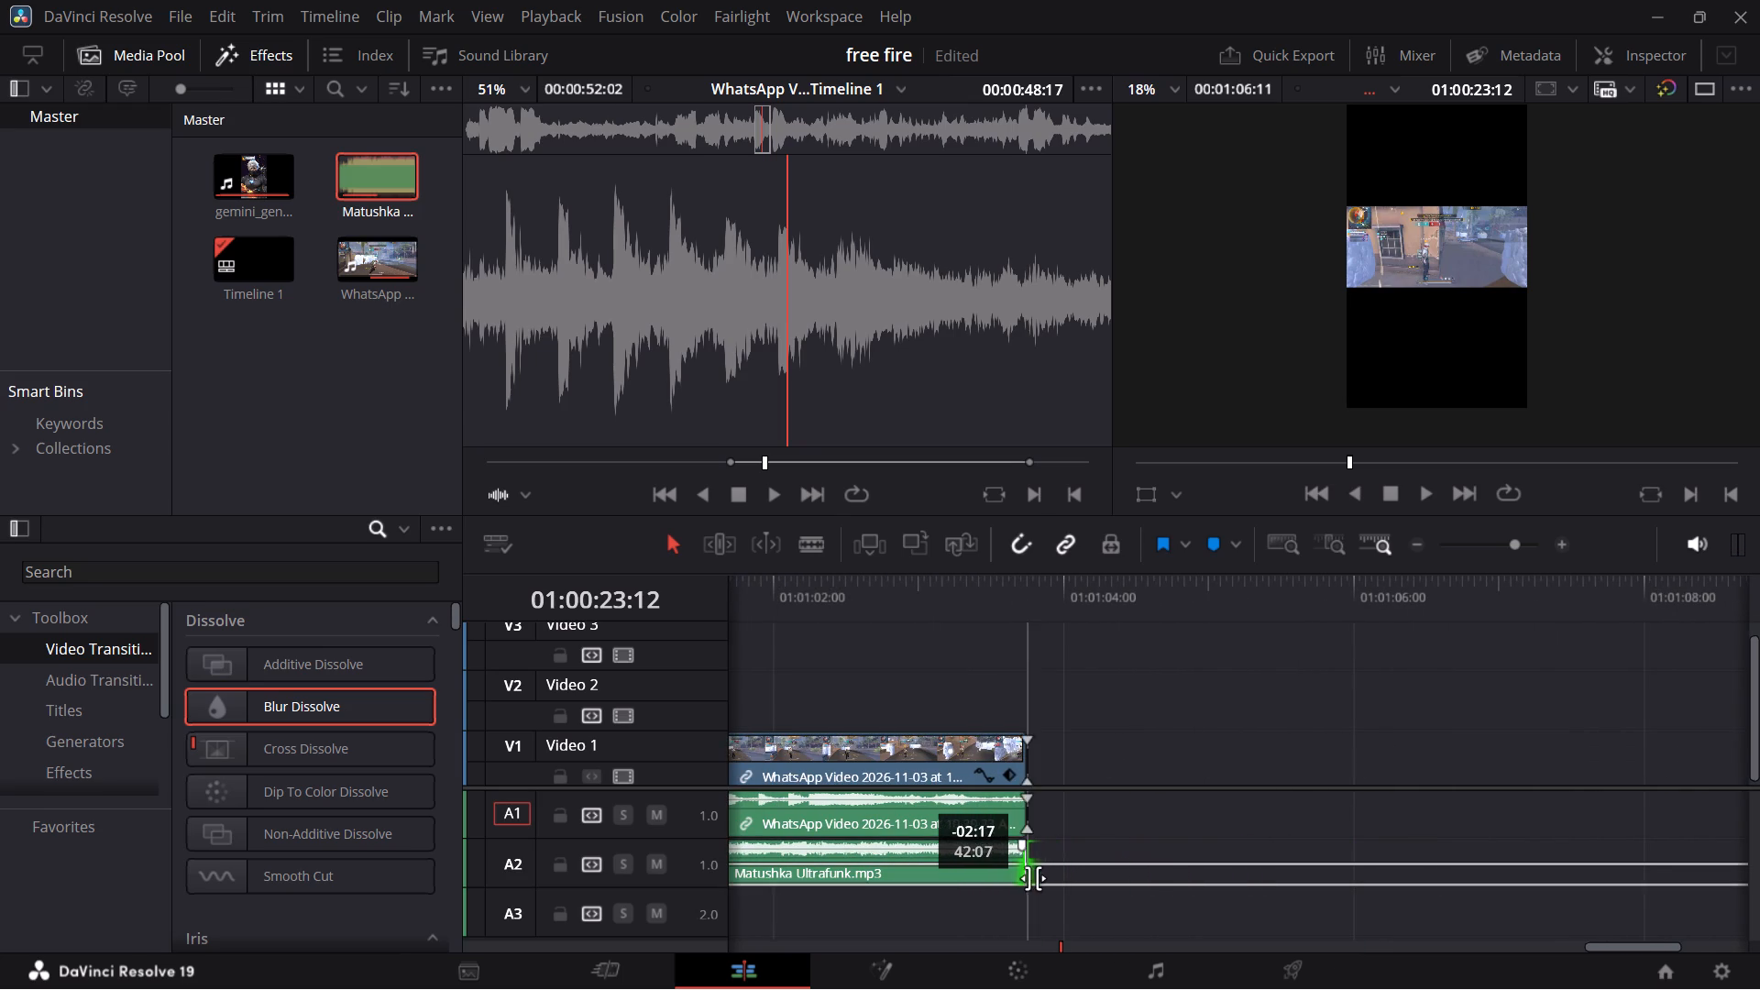
Finish trimming the end of Matushka Ultrafunk.mp3 on A2 to the end of the WhatsApp gameplay clip.
{"action": "left_click_drag", "start_coordinate": [1033, 878], "coordinate": [1033, 879]}
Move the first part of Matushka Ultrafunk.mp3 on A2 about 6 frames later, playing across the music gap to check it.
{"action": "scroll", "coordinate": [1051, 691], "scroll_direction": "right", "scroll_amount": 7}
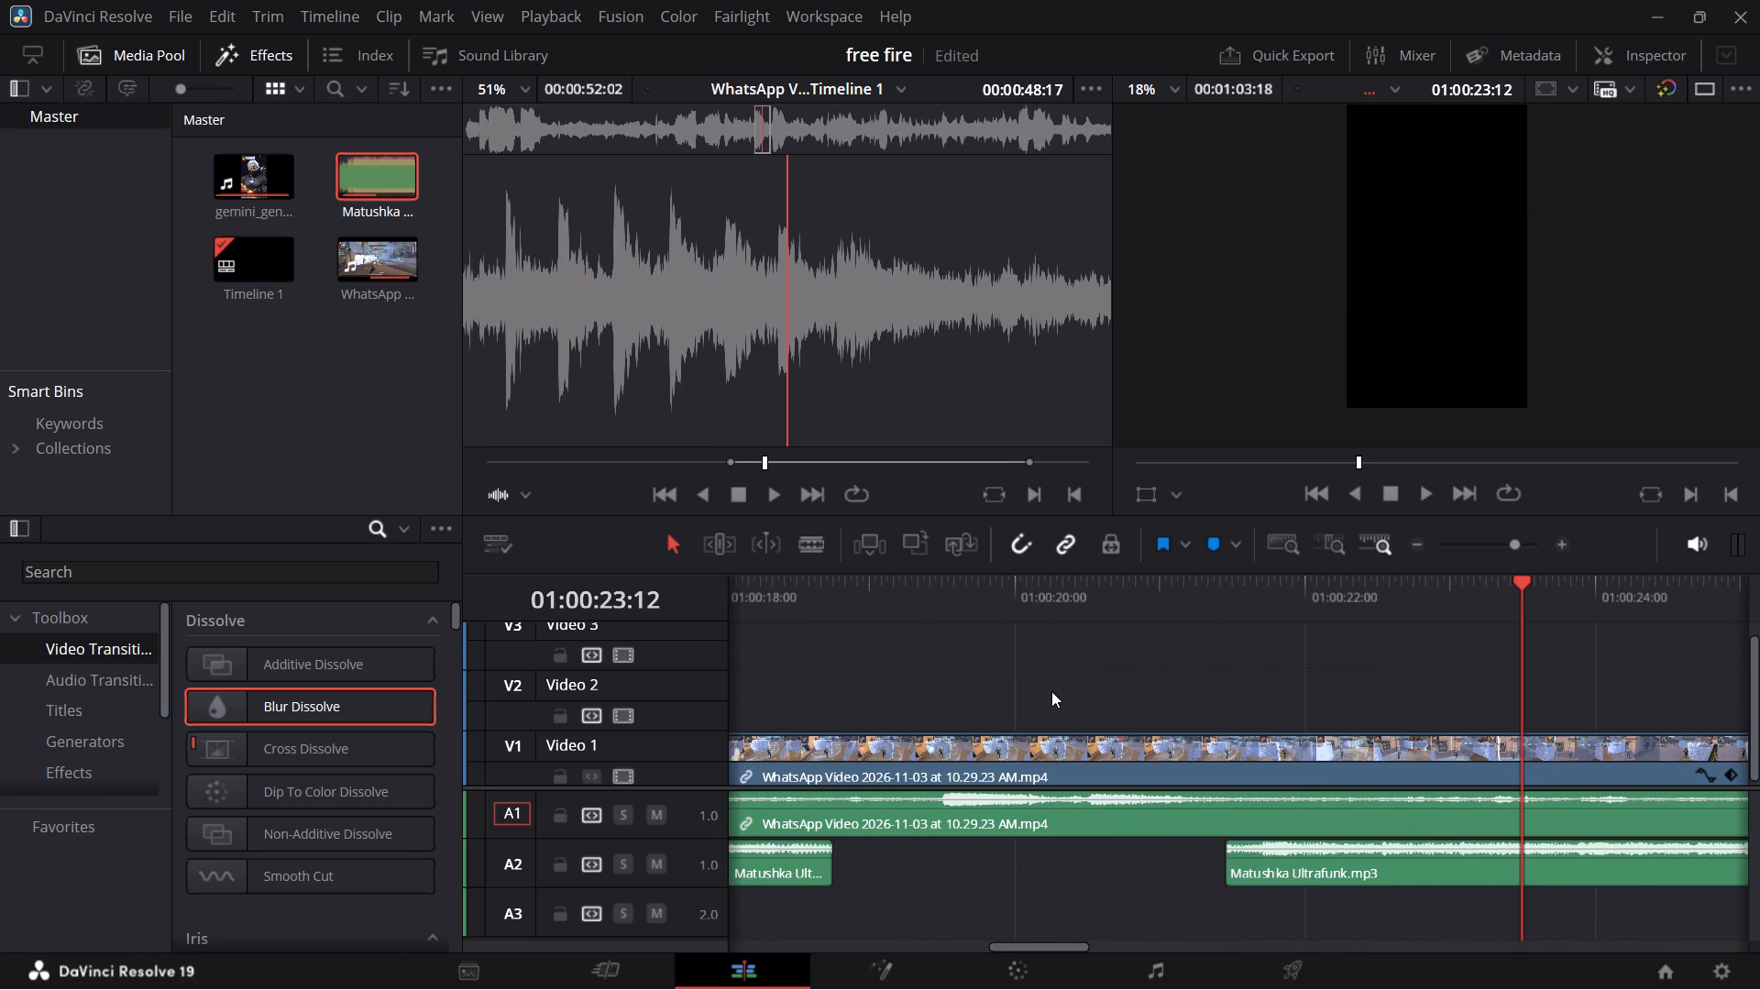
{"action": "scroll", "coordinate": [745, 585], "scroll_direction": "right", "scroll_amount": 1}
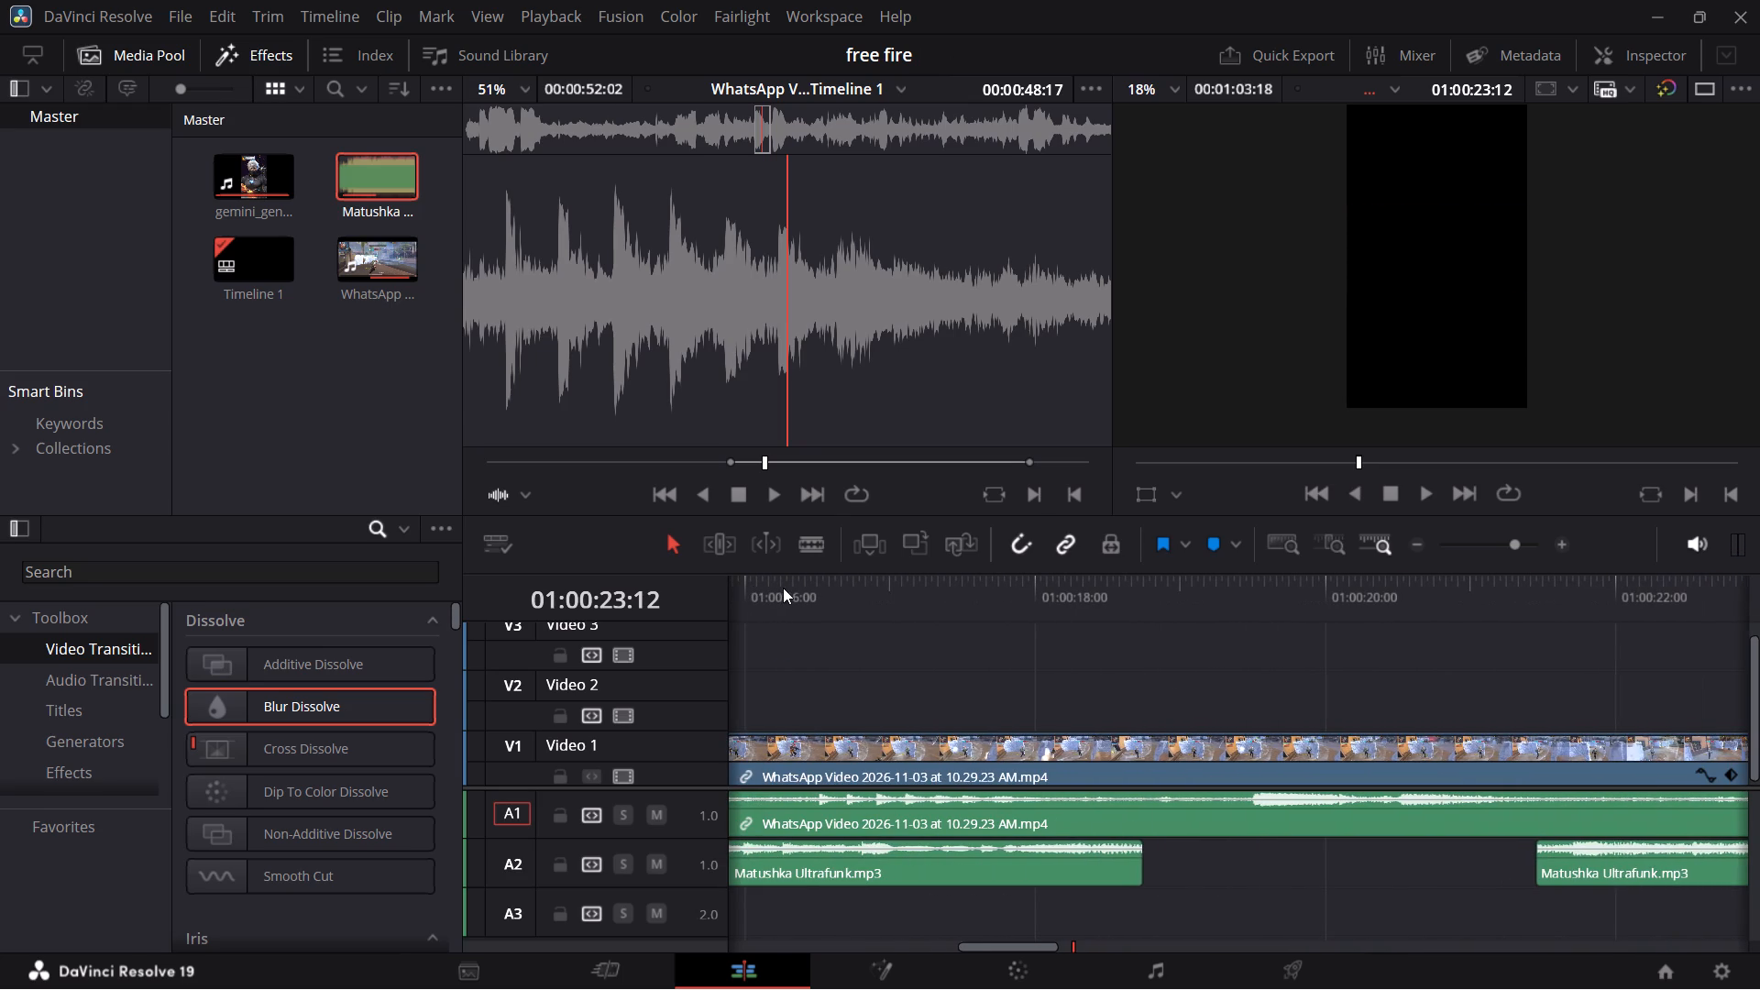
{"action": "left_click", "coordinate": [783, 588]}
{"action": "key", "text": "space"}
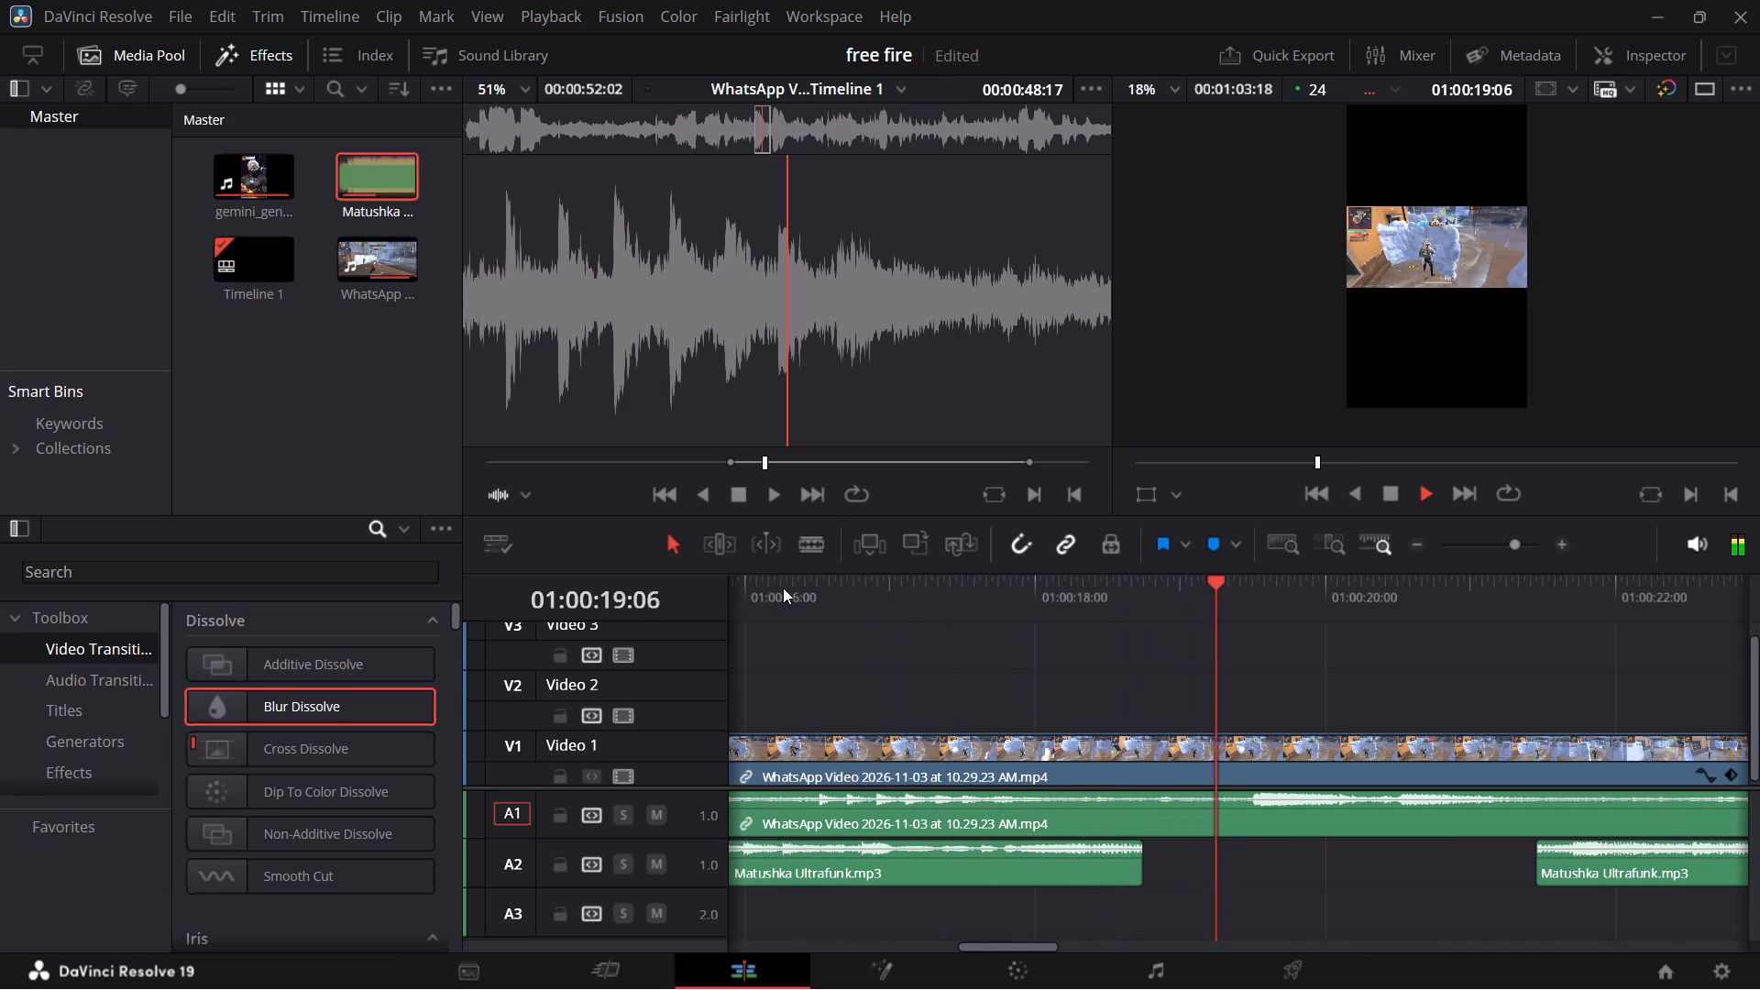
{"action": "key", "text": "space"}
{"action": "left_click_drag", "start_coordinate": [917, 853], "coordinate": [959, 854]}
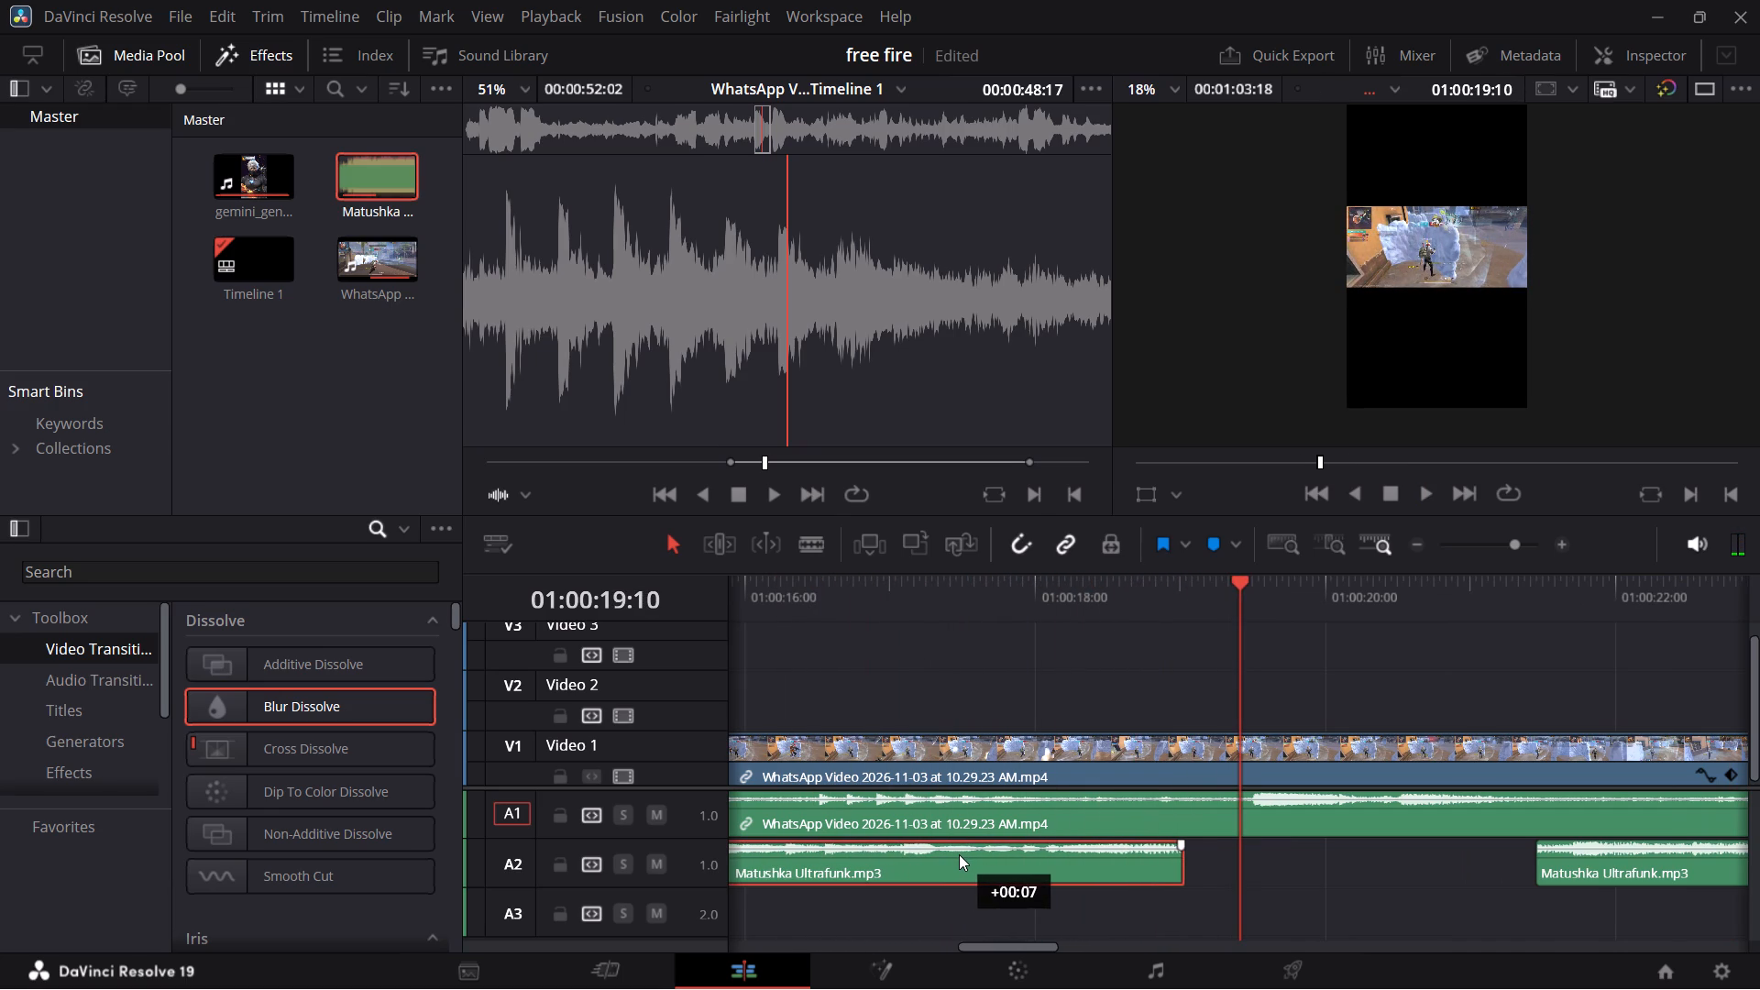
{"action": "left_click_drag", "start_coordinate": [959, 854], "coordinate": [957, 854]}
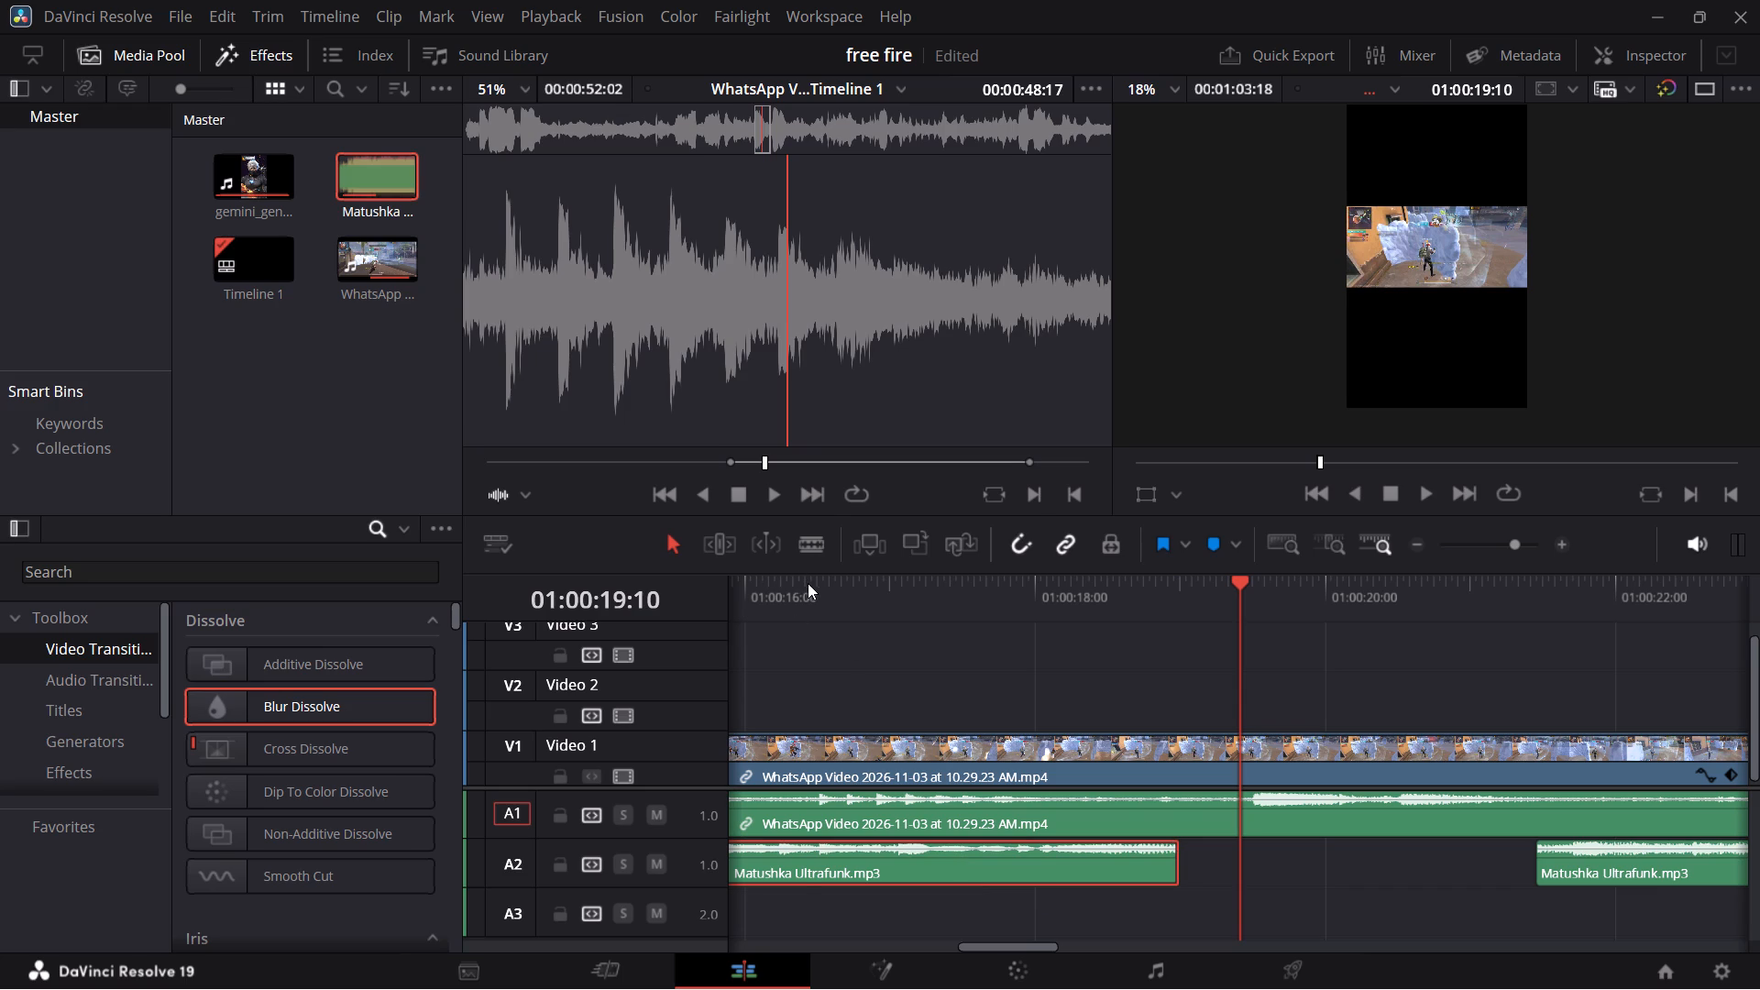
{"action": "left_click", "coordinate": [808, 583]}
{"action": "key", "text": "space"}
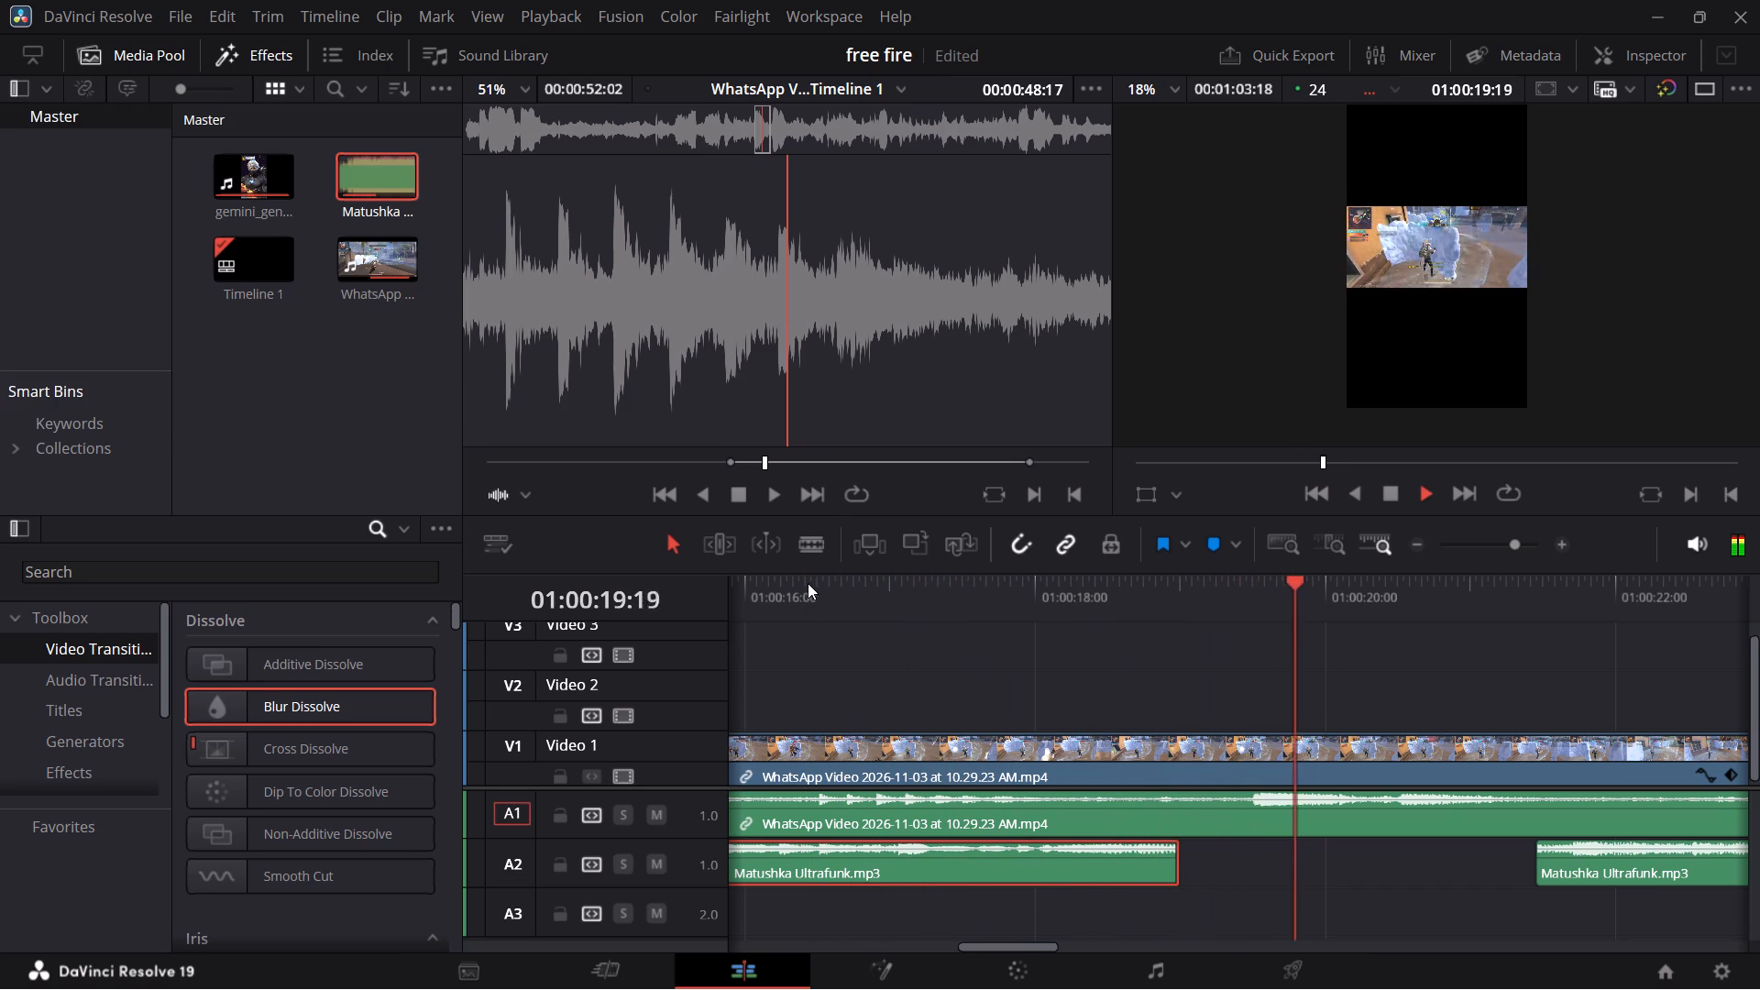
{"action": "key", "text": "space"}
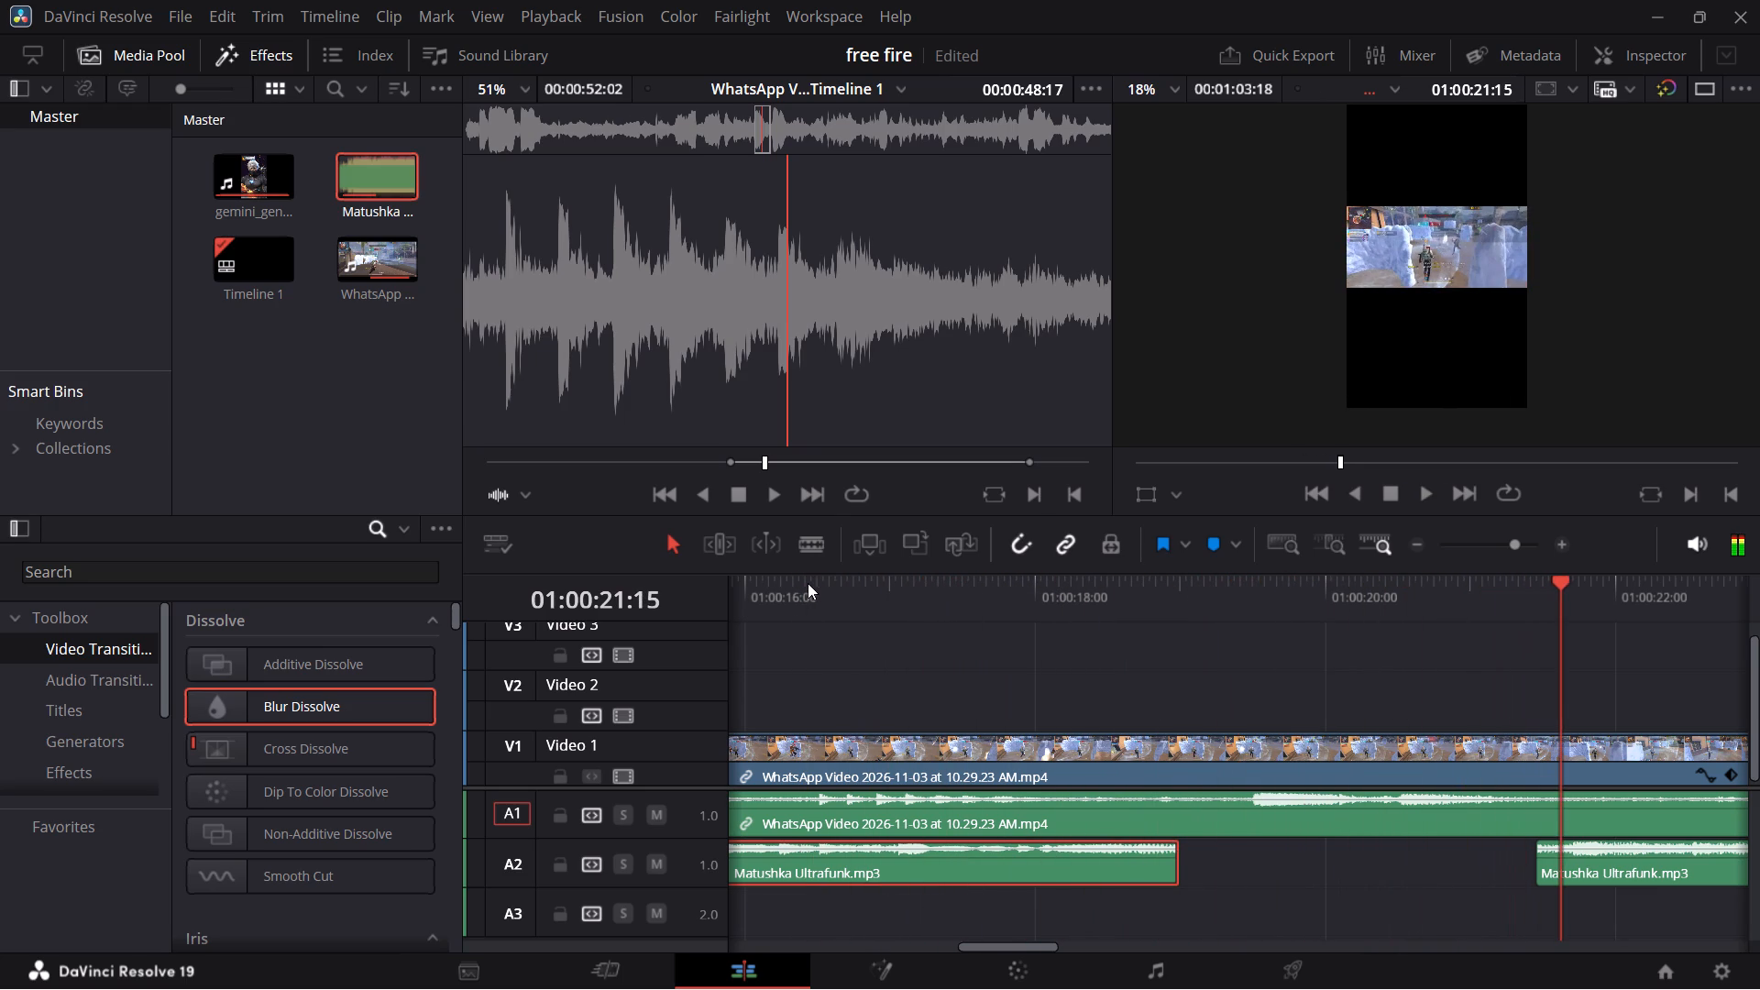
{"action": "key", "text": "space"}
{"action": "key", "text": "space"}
Play the timeline from 01:00:16:19 across the music gap on A2 to check the sound against the gameplay.
{"action": "left_click", "coordinate": [857, 578]}
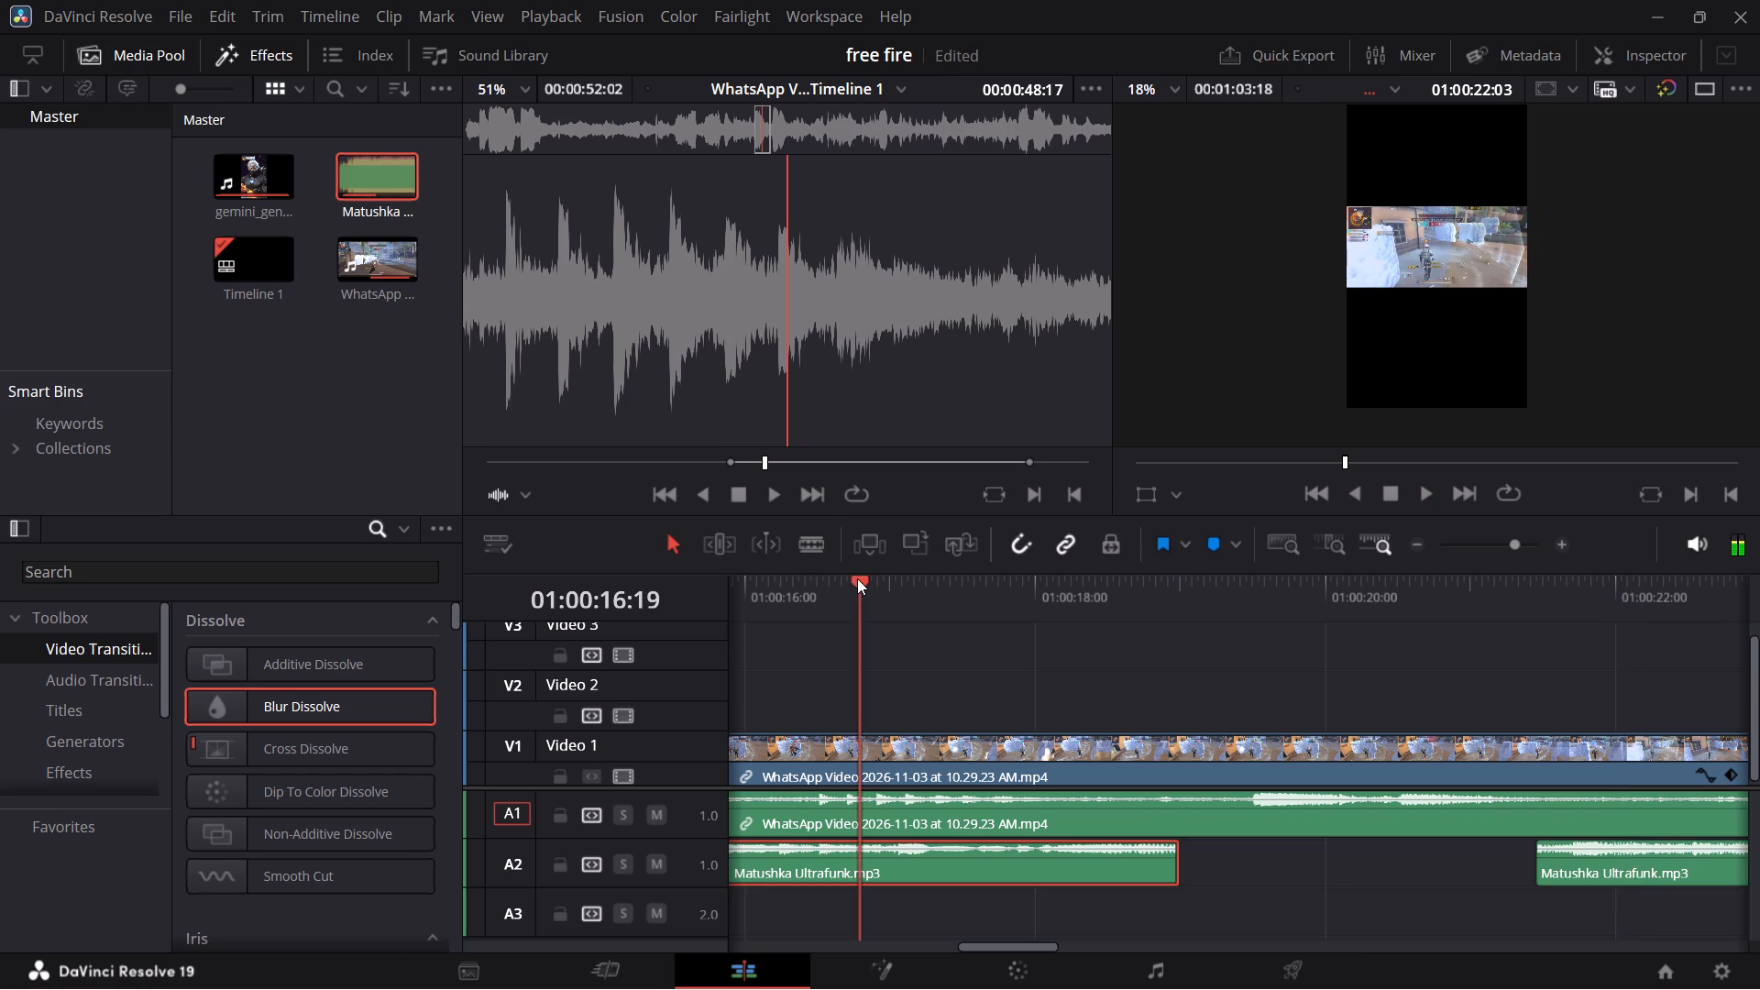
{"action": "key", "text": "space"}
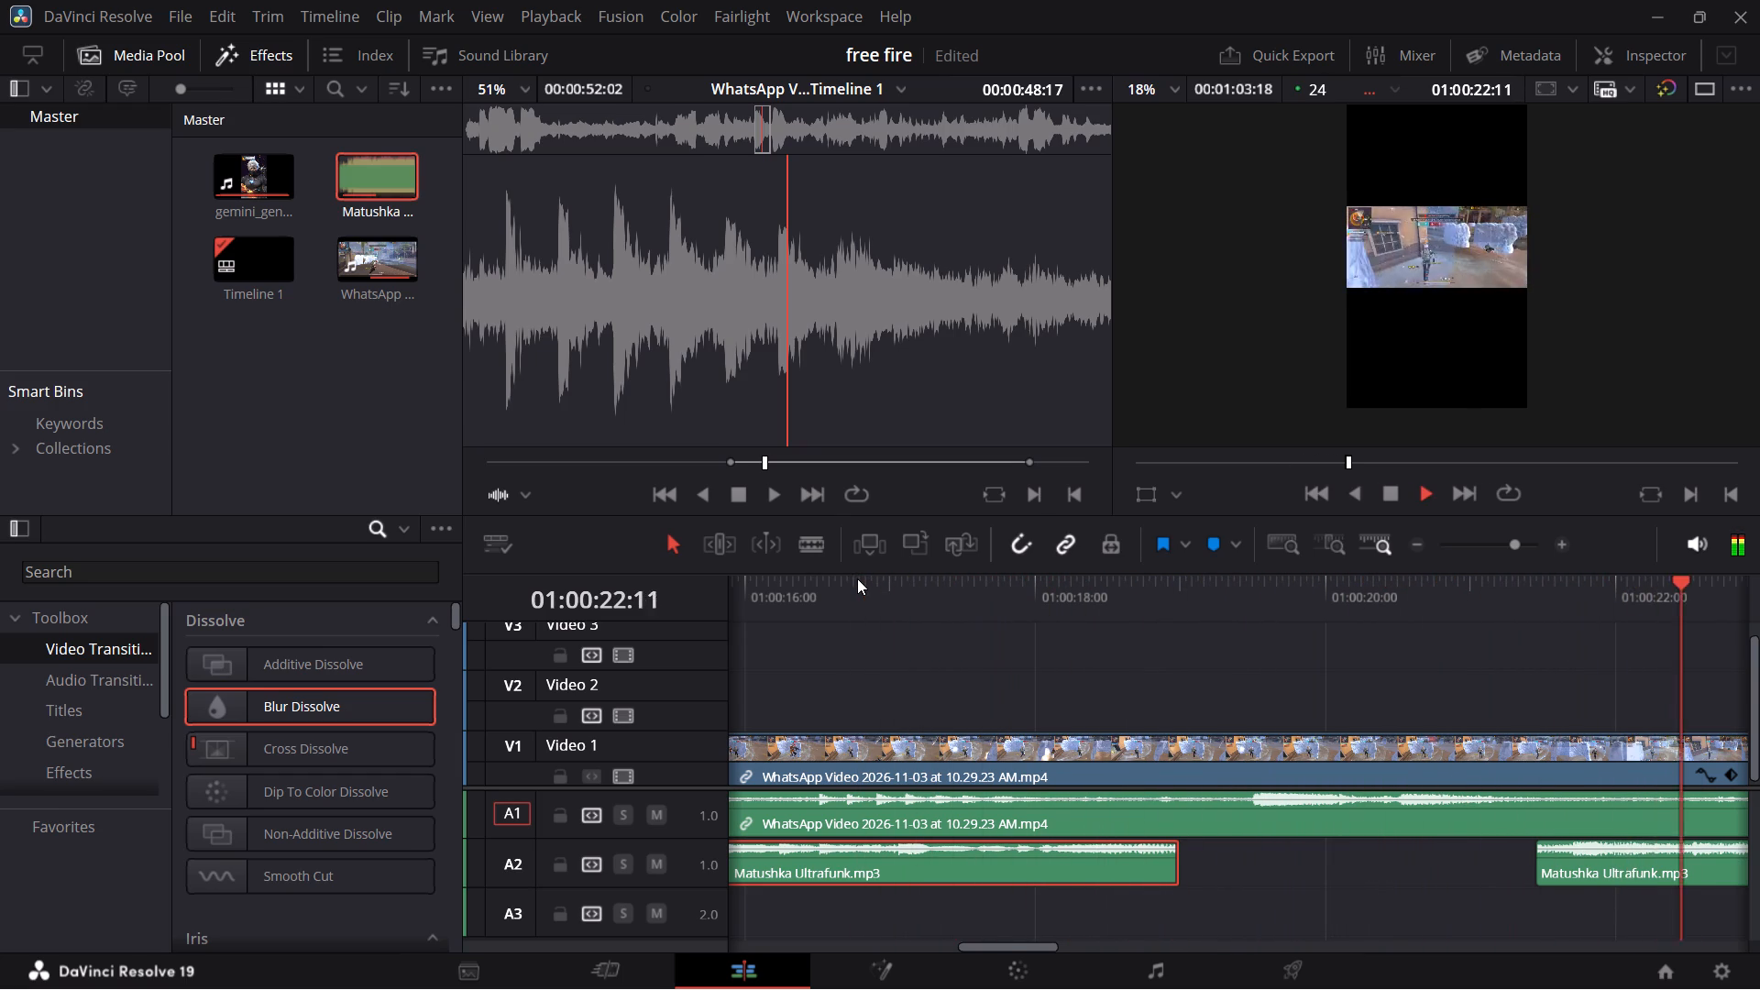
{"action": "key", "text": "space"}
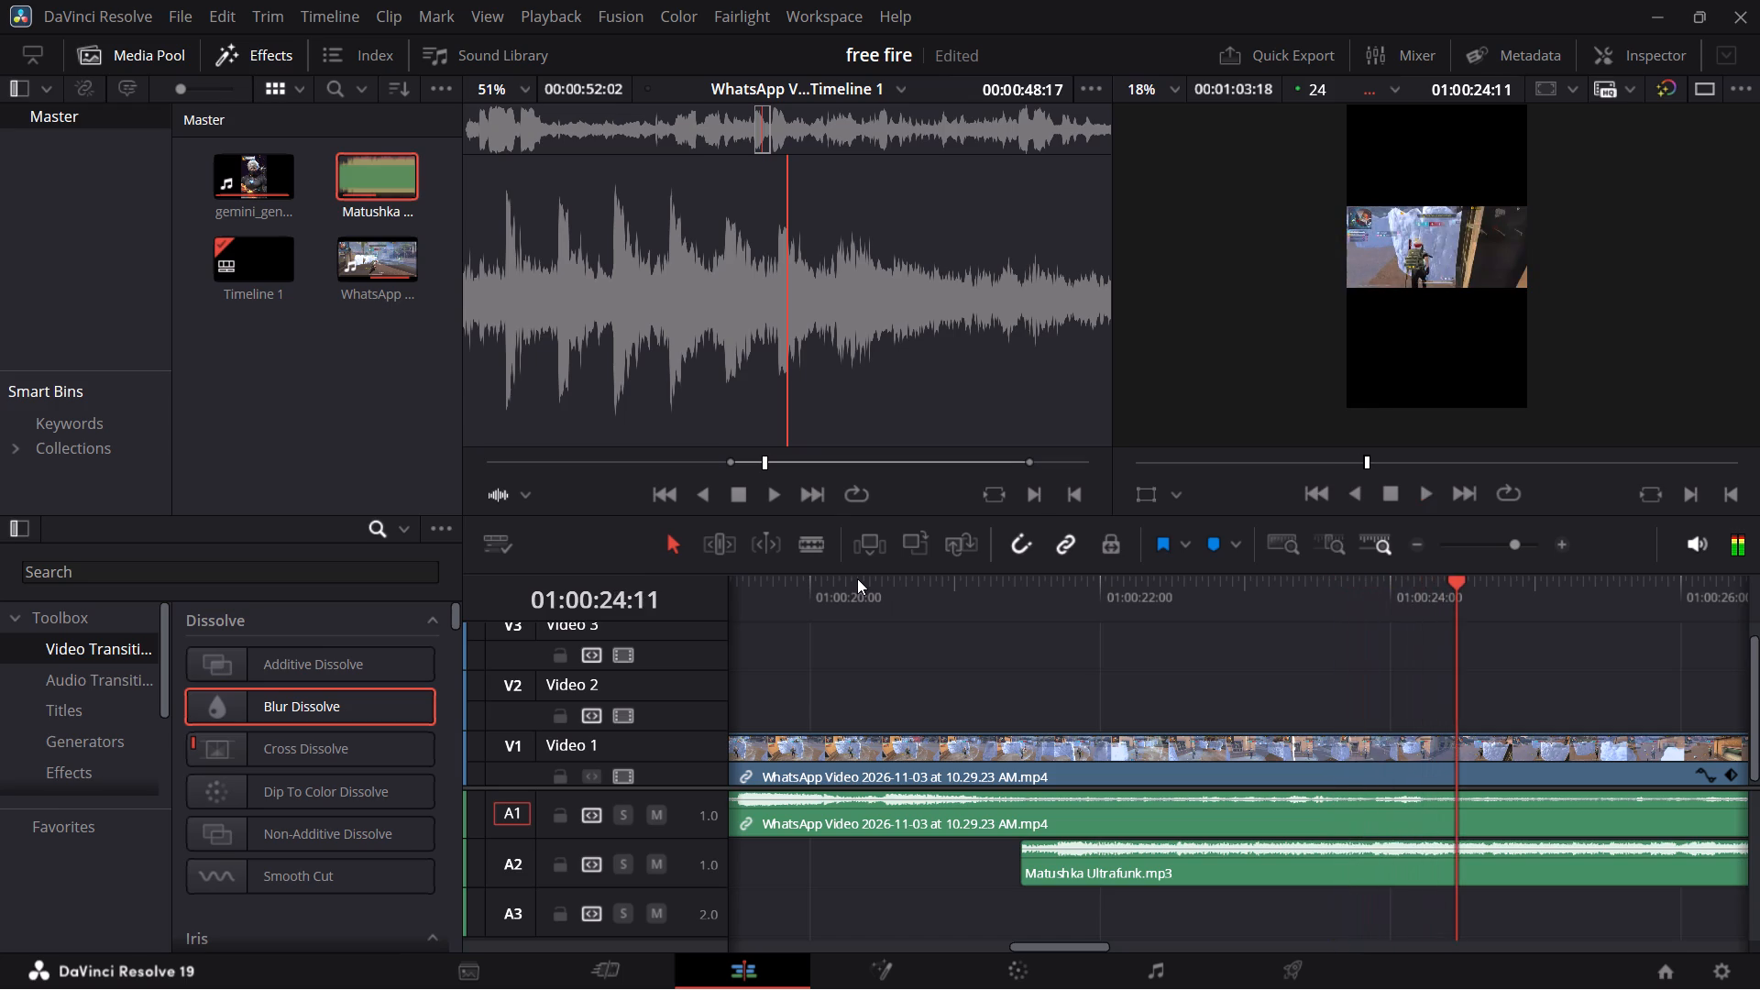
Roll the cut between the Gemini intro and the WhatsApp gameplay clip about 10 frames earlier, playing from 01:00:08:15 to check it.
{"action": "scroll", "coordinate": [920, 659], "scroll_direction": "right", "scroll_amount": 4}
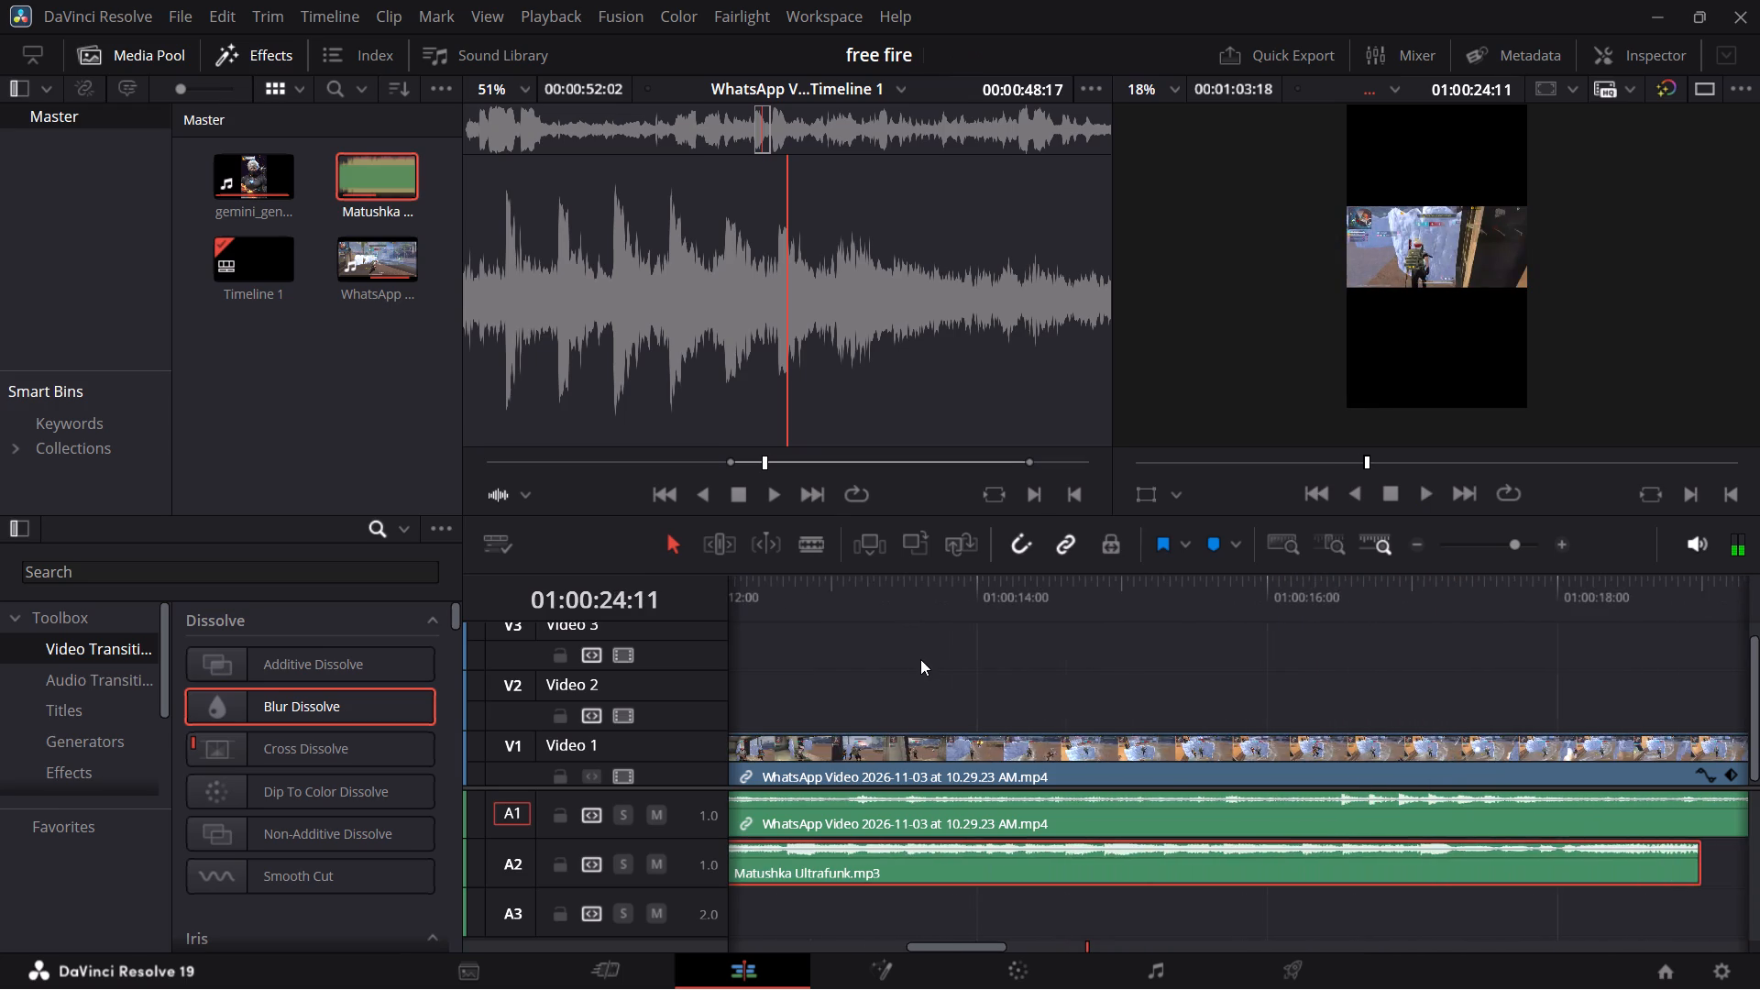
{"action": "scroll", "coordinate": [920, 659], "scroll_direction": "right", "scroll_amount": 2}
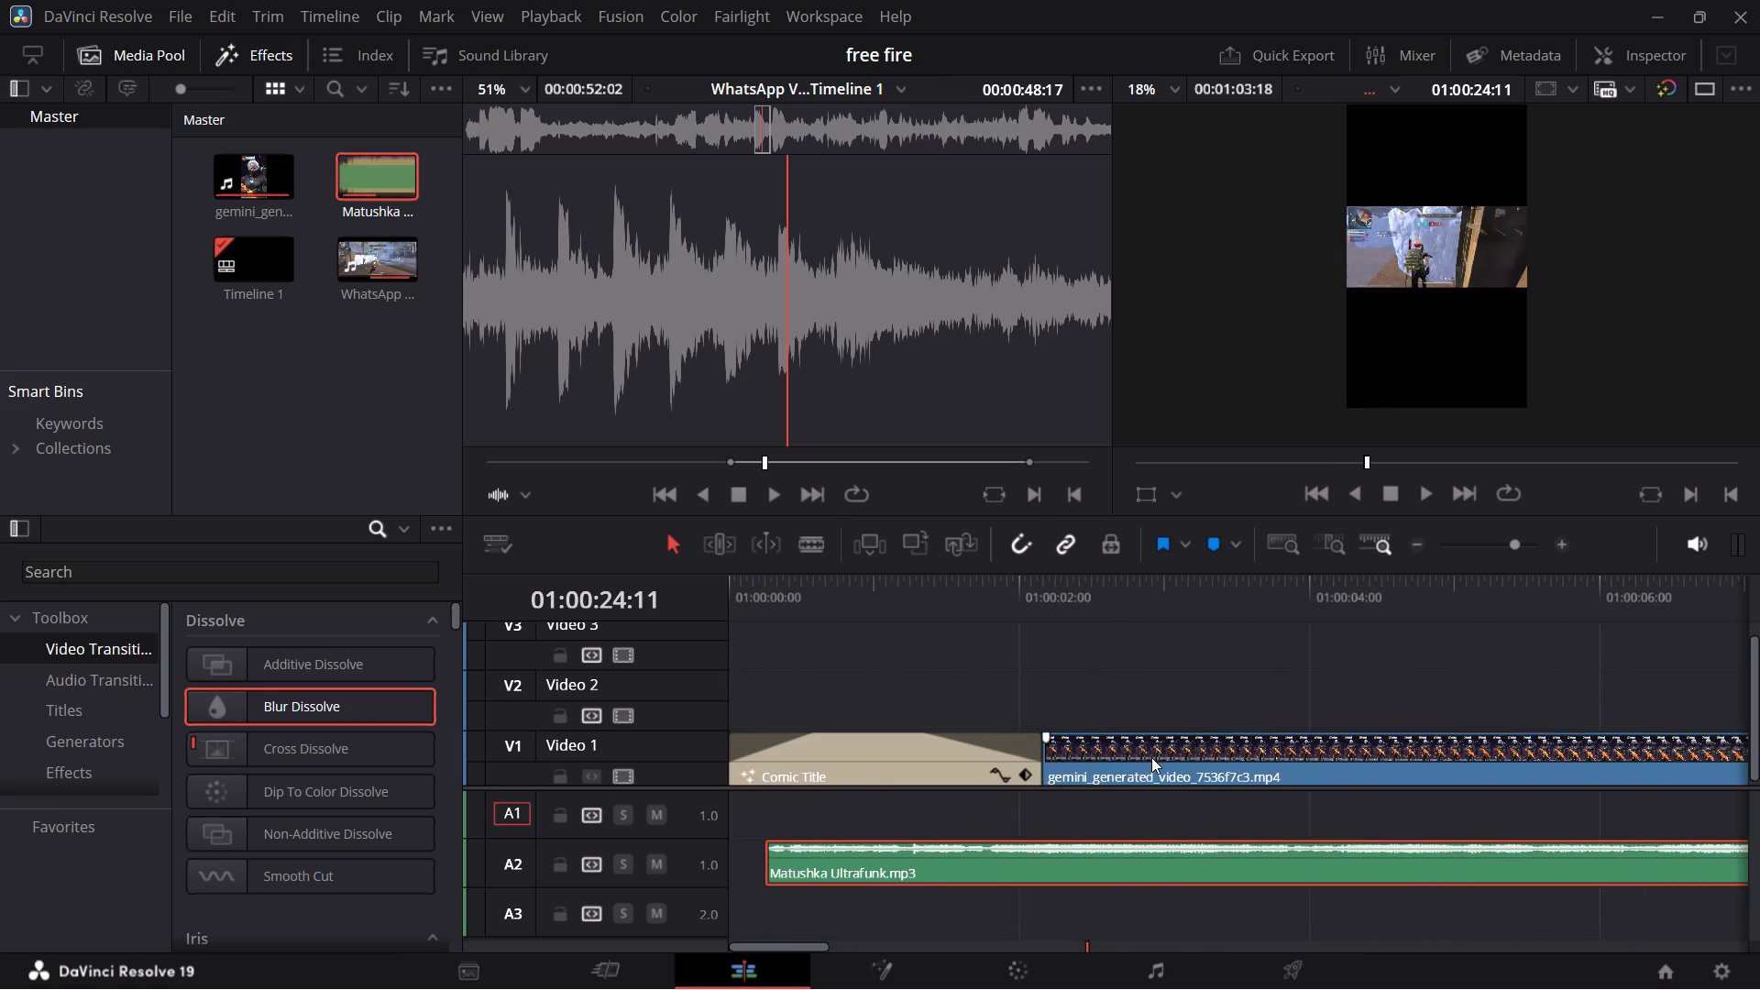
{"action": "scroll", "coordinate": [1259, 650], "scroll_direction": "left", "scroll_amount": 2}
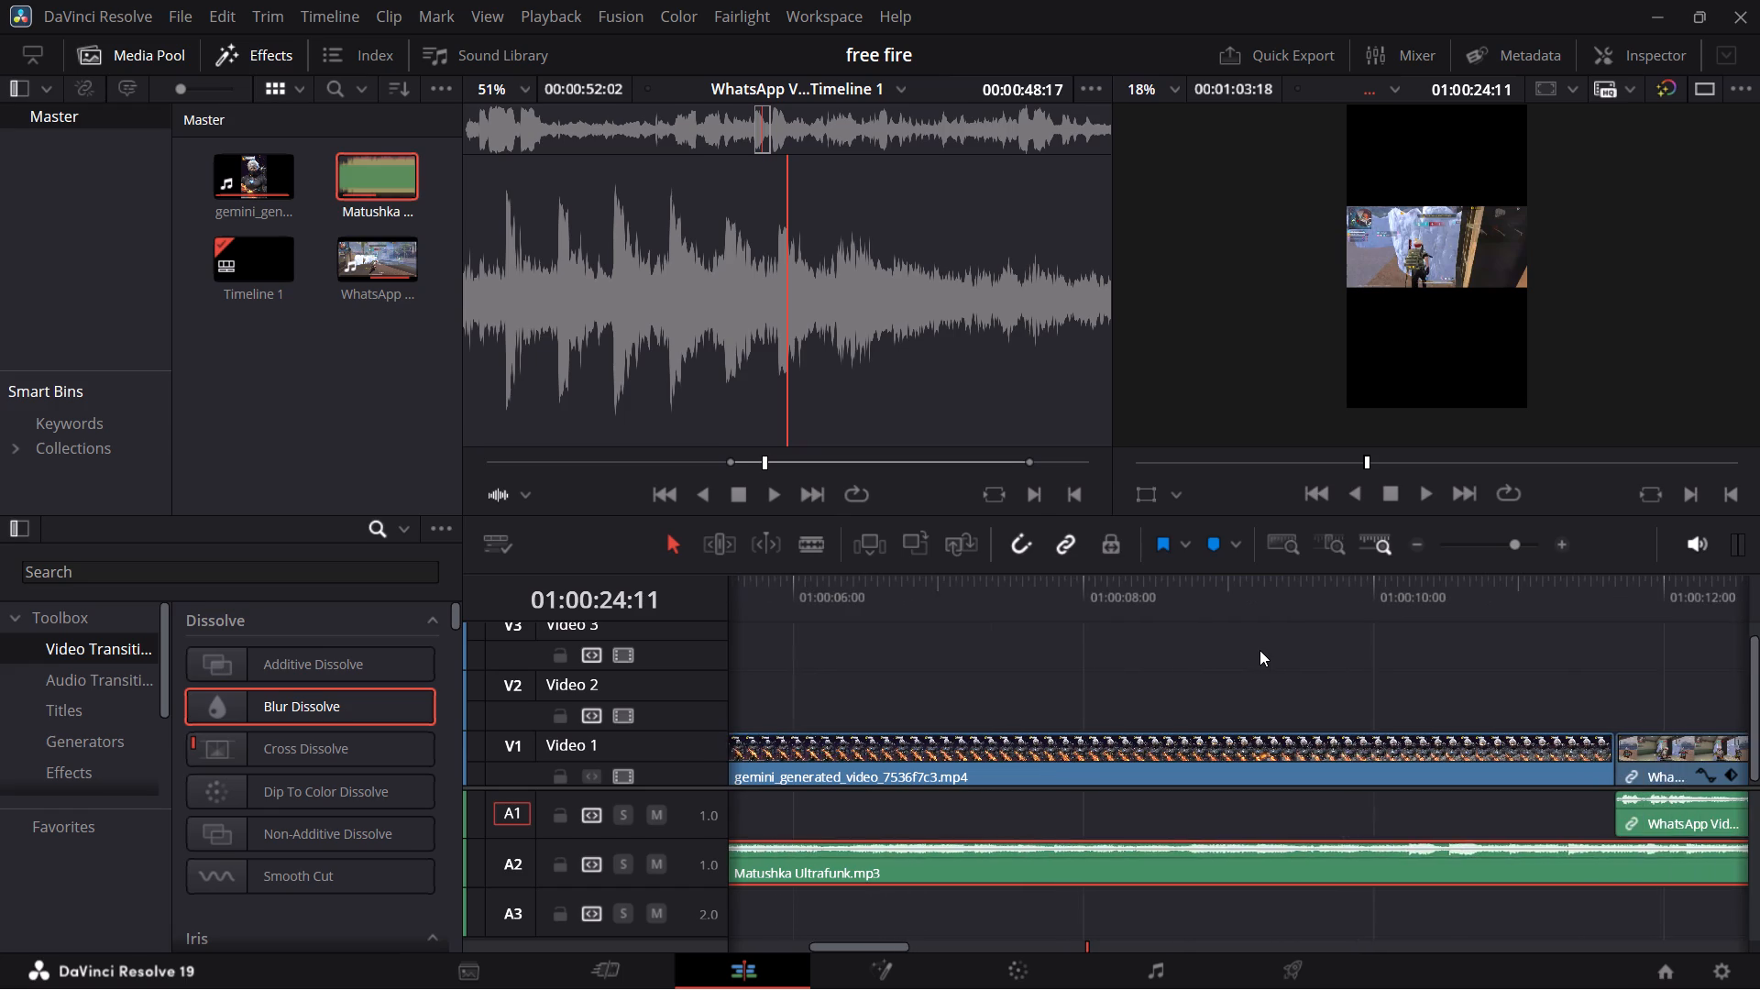
{"action": "scroll", "coordinate": [1259, 650], "scroll_direction": "left", "scroll_amount": 1}
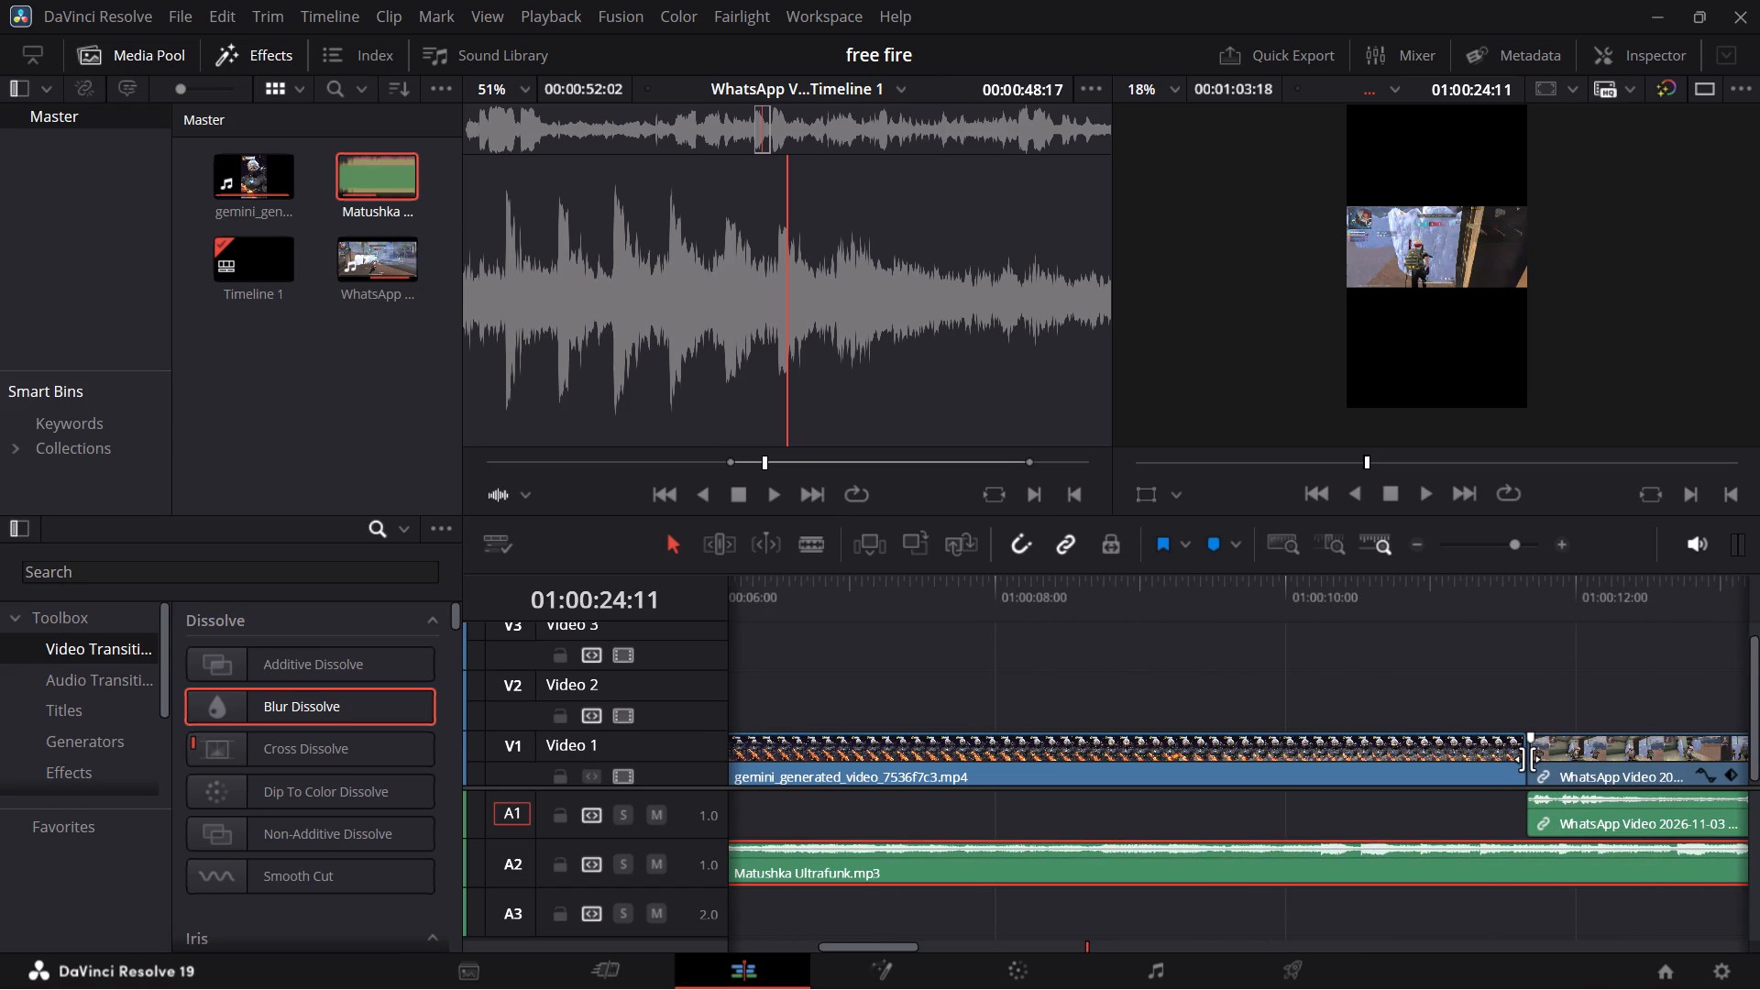
{"action": "left_click_drag", "start_coordinate": [1527, 759], "coordinate": [1501, 764]}
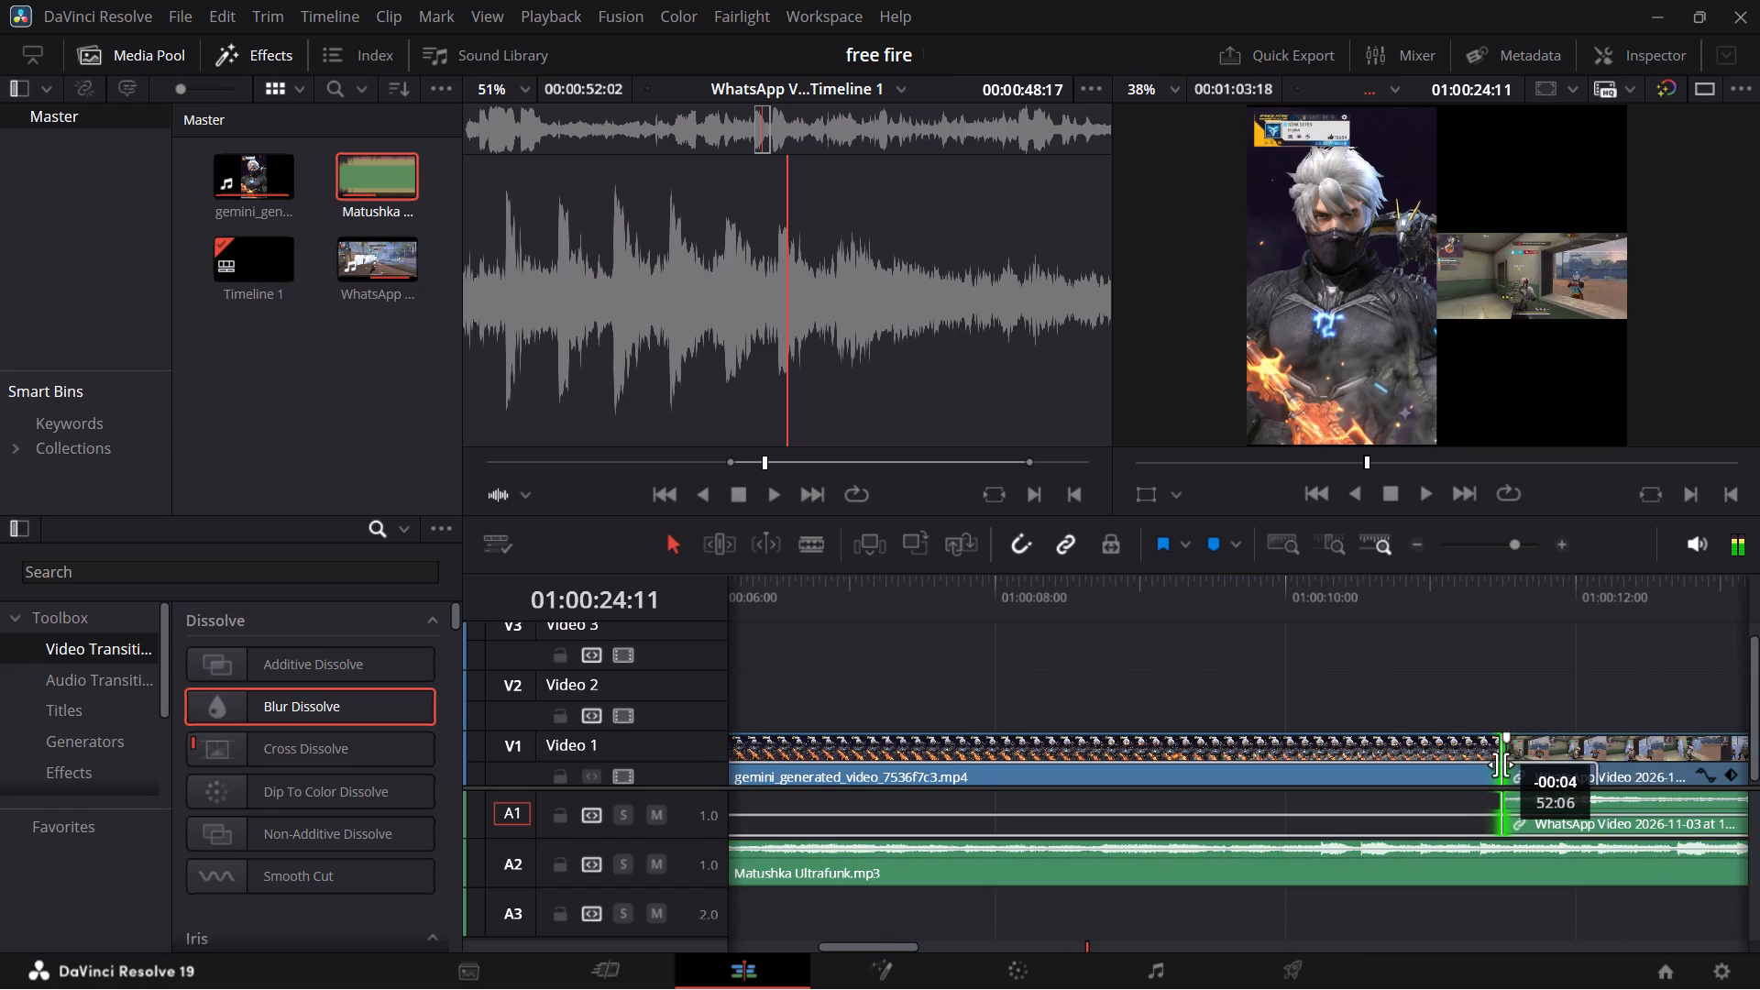
{"action": "left_click_drag", "start_coordinate": [1501, 764], "coordinate": [1522, 765]}
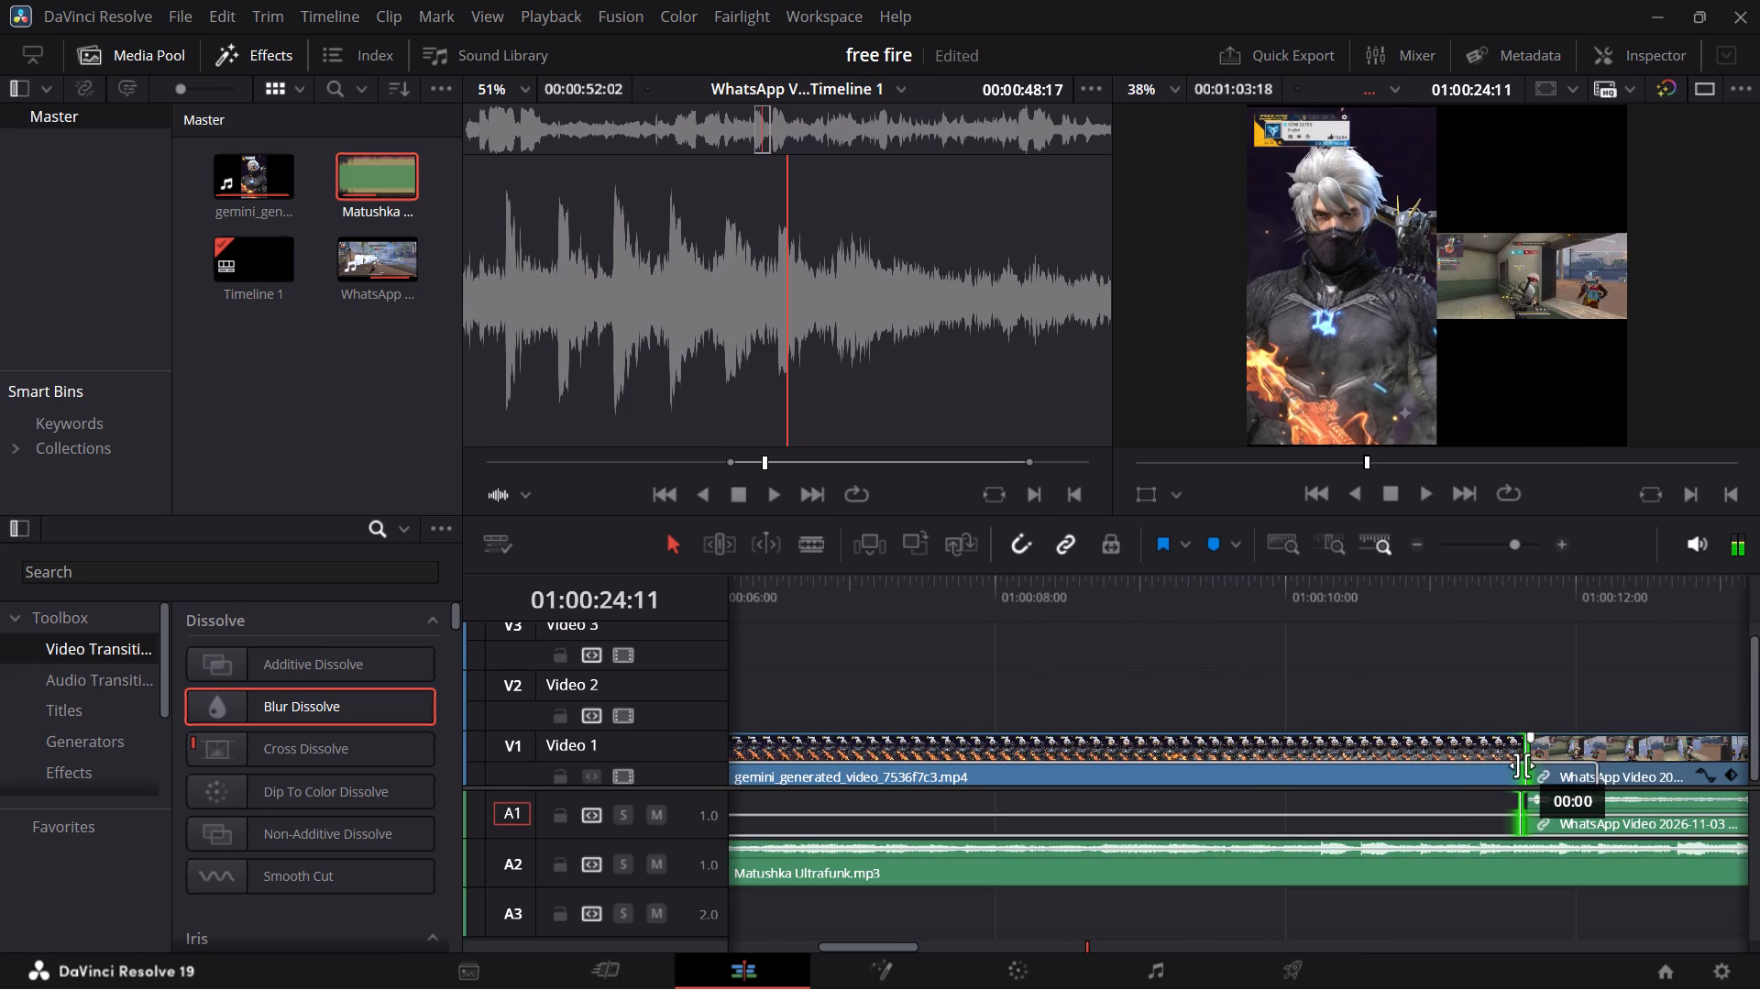
{"action": "left_click_drag", "start_coordinate": [1522, 765], "coordinate": [1414, 784]}
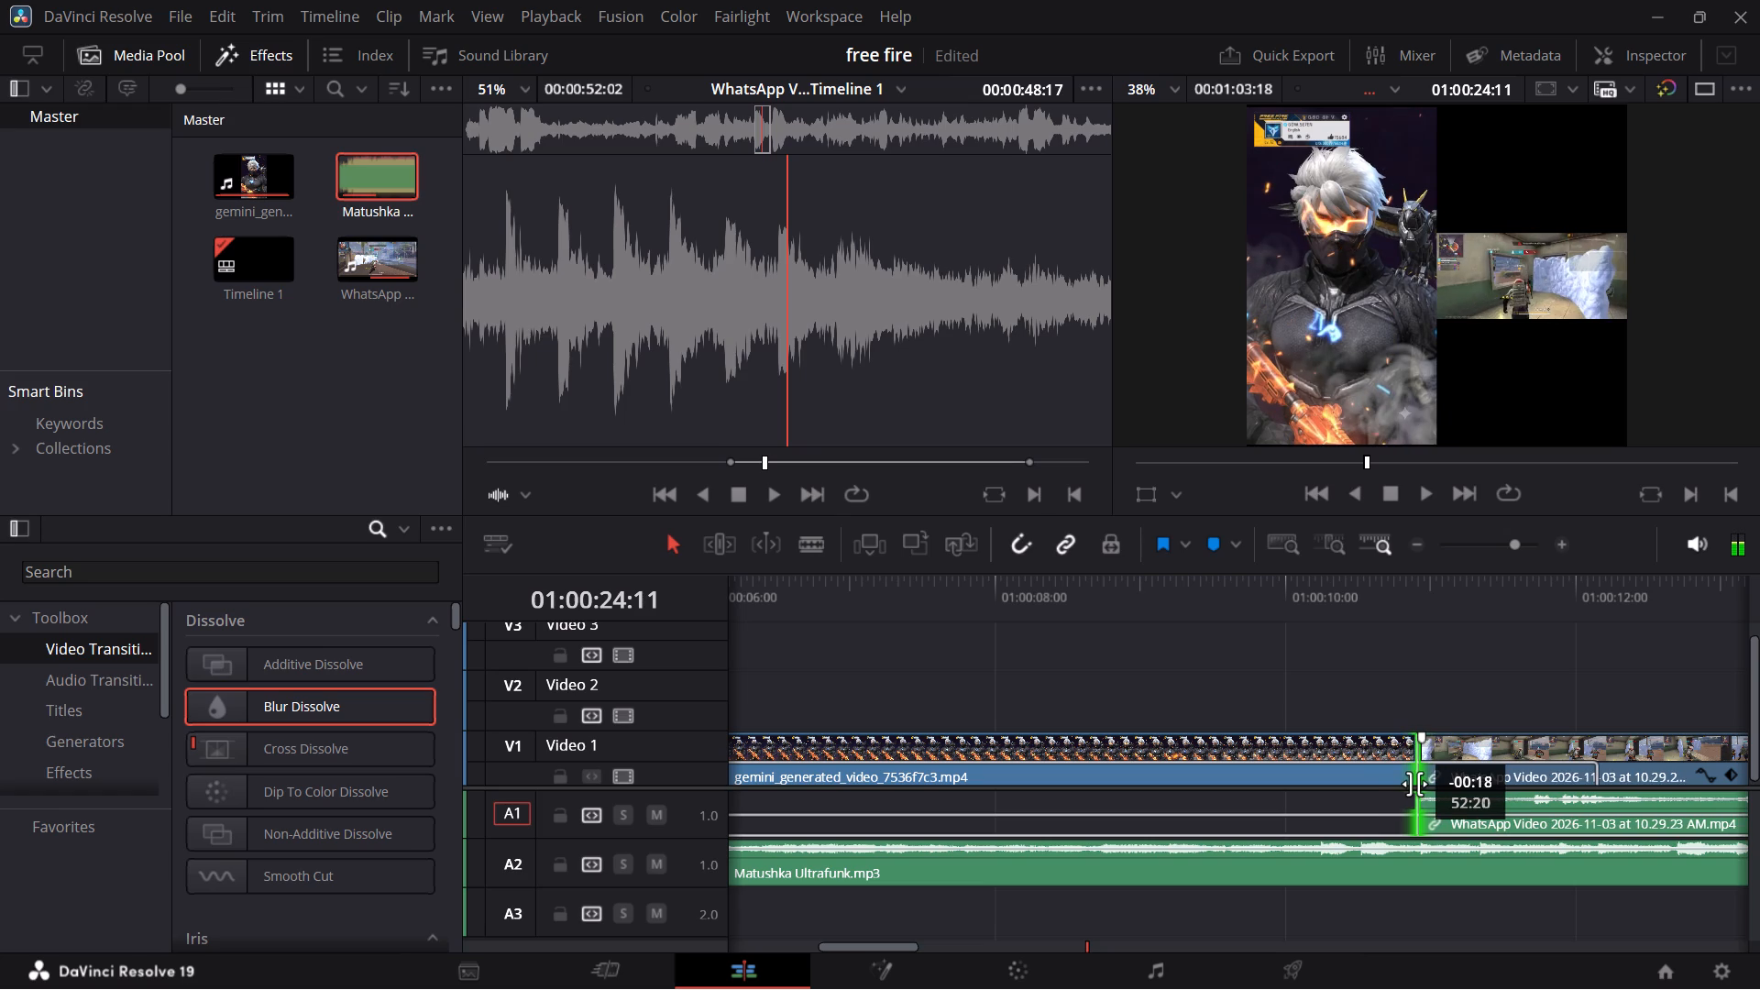
{"action": "left_click_drag", "start_coordinate": [1414, 784], "coordinate": [1400, 786]}
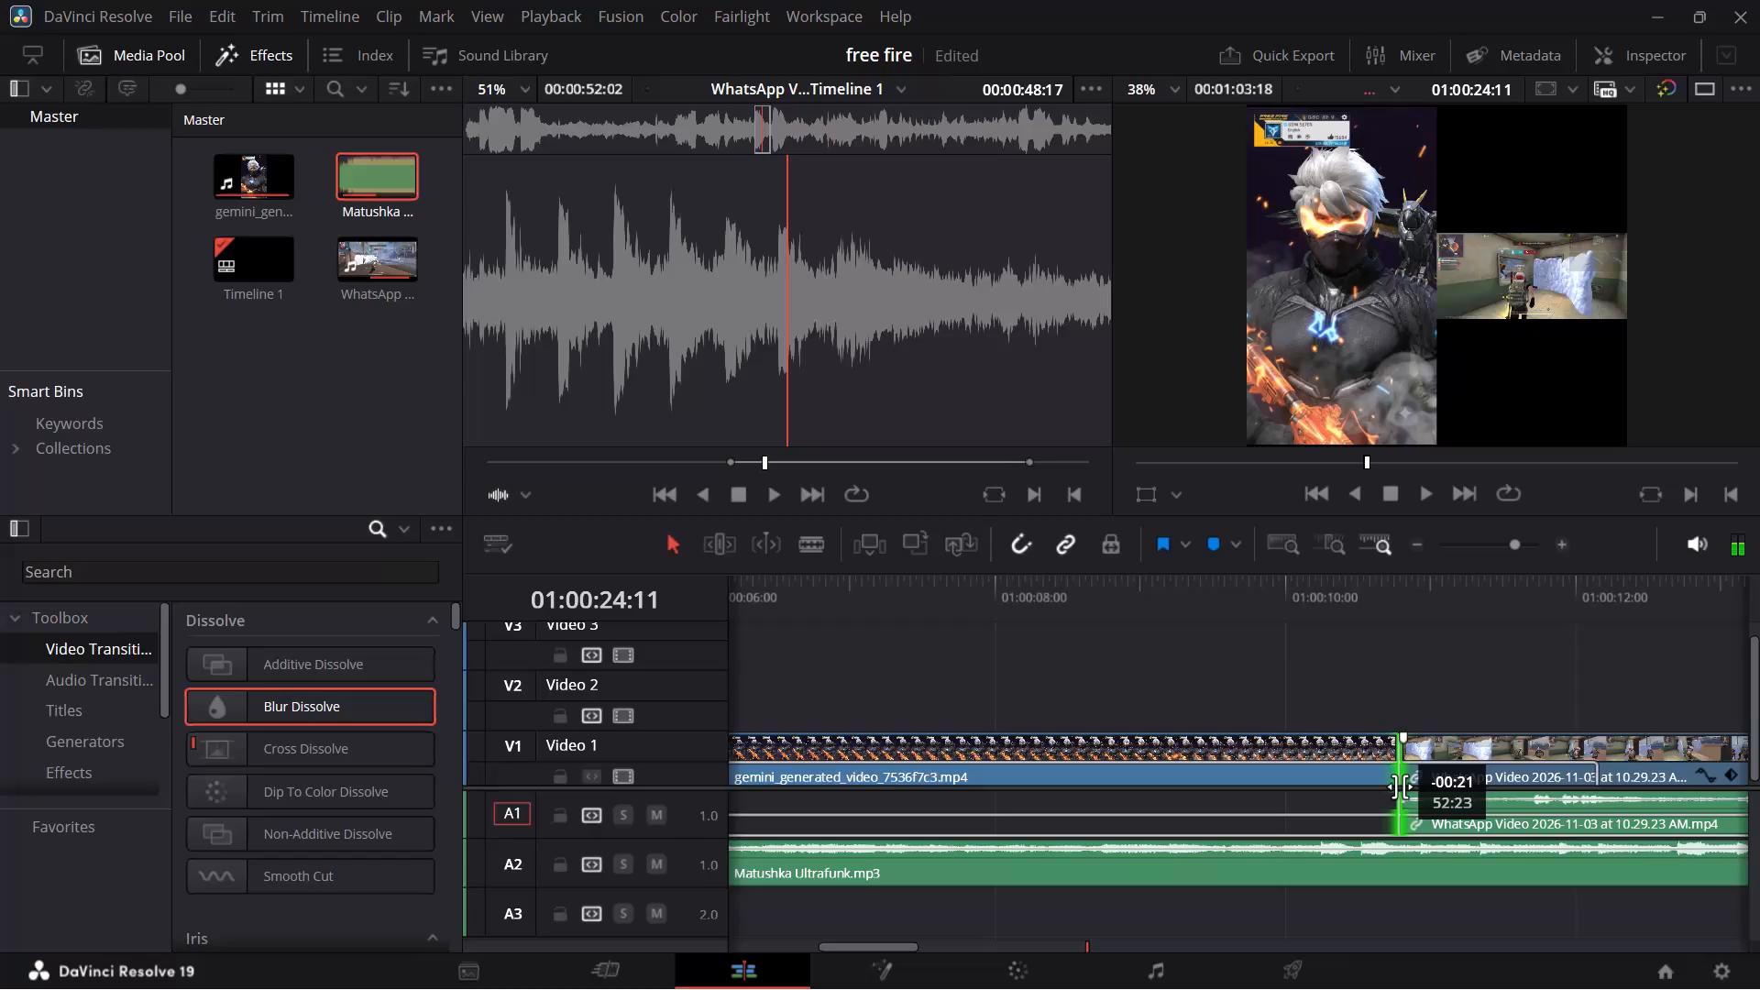
{"action": "left_click_drag", "start_coordinate": [1400, 786], "coordinate": [1523, 780]}
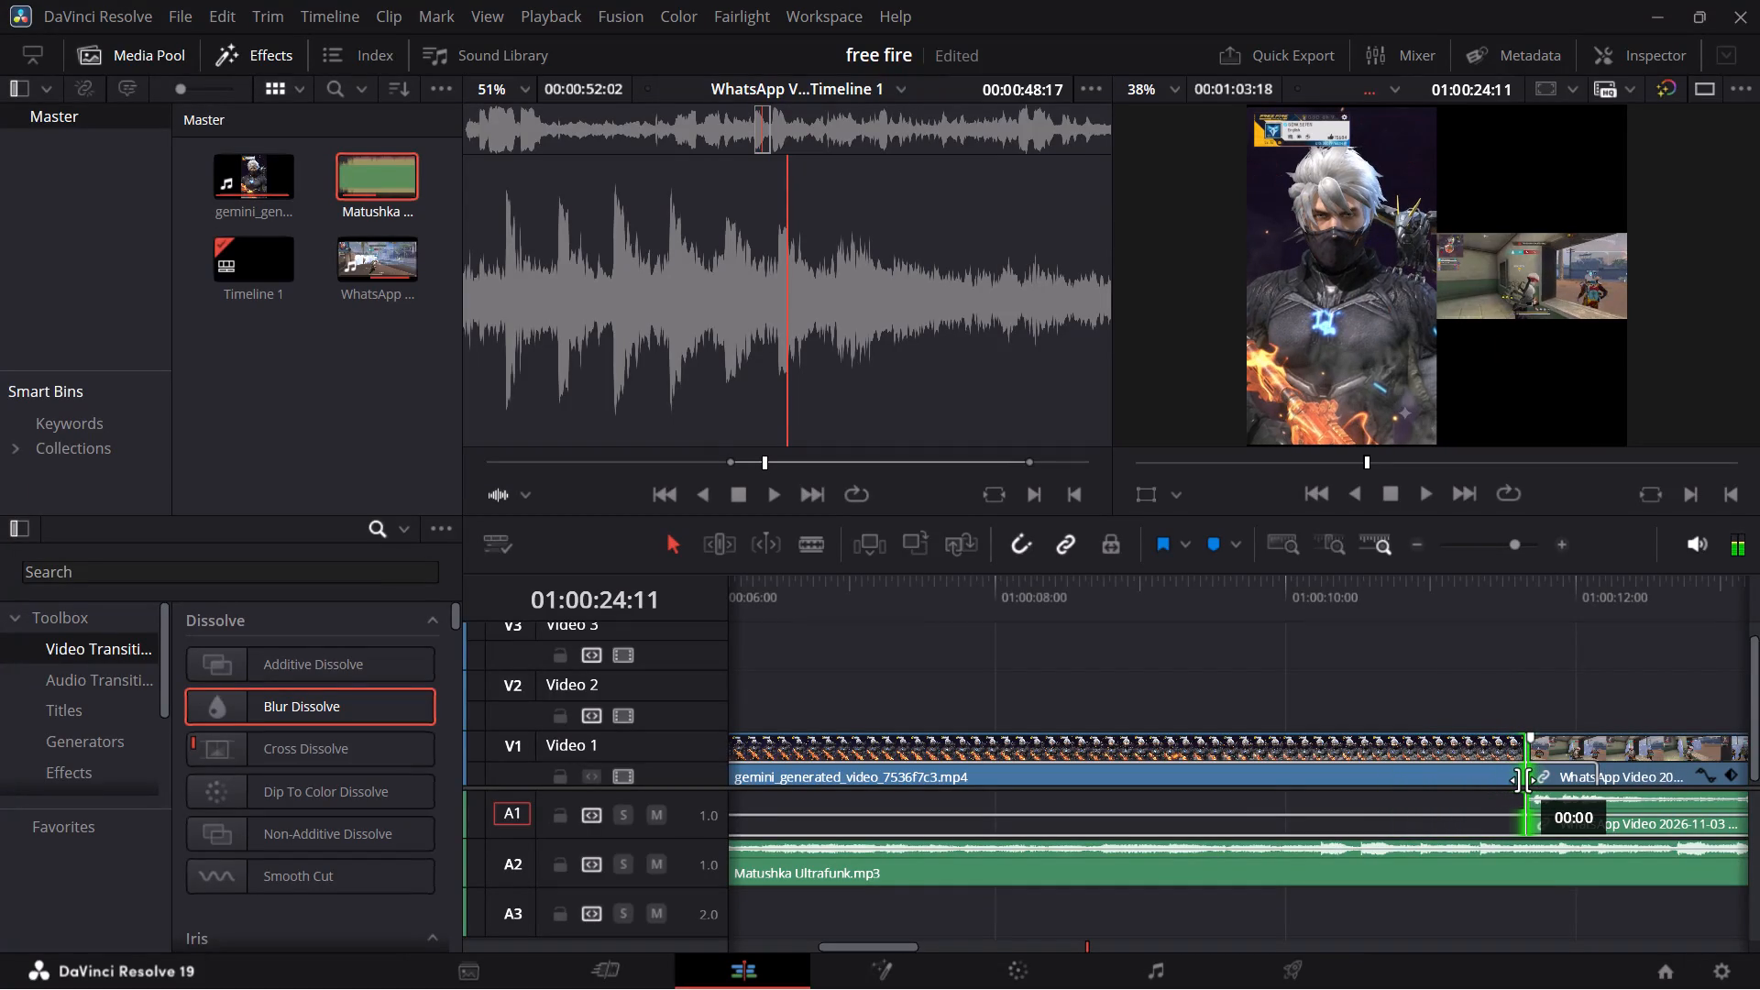
{"action": "left_click_drag", "start_coordinate": [1523, 780], "coordinate": [1467, 785]}
{"action": "left_click", "coordinate": [1083, 575]}
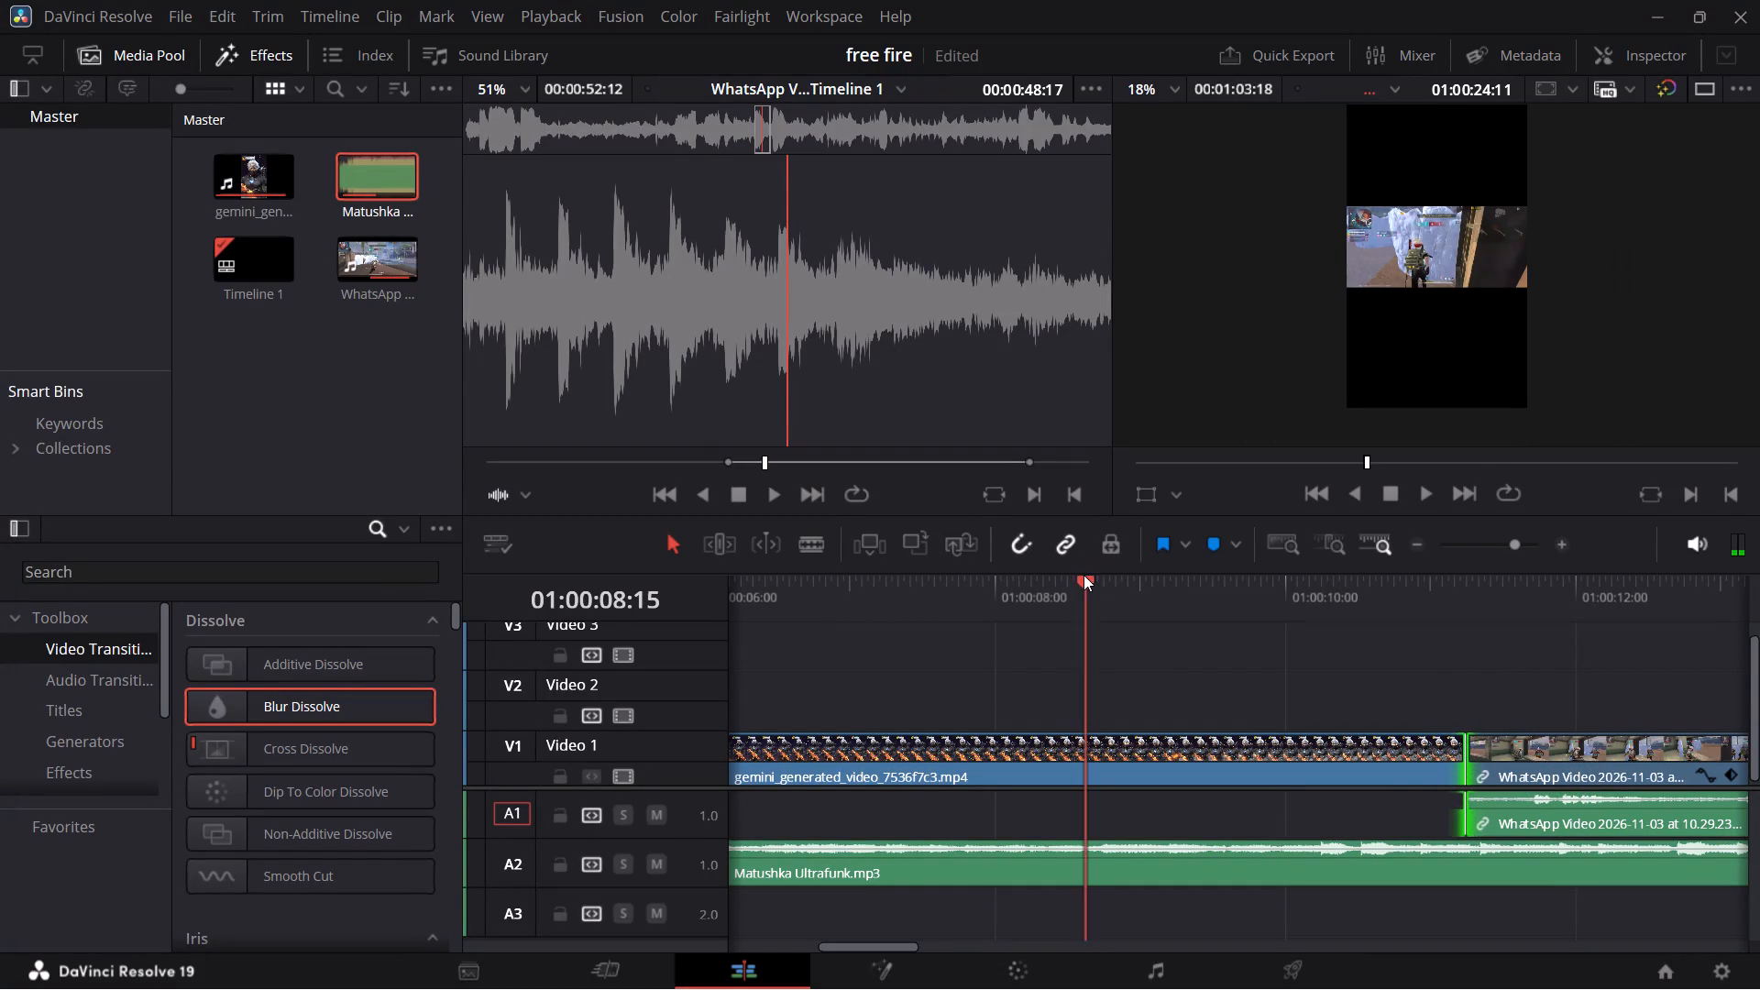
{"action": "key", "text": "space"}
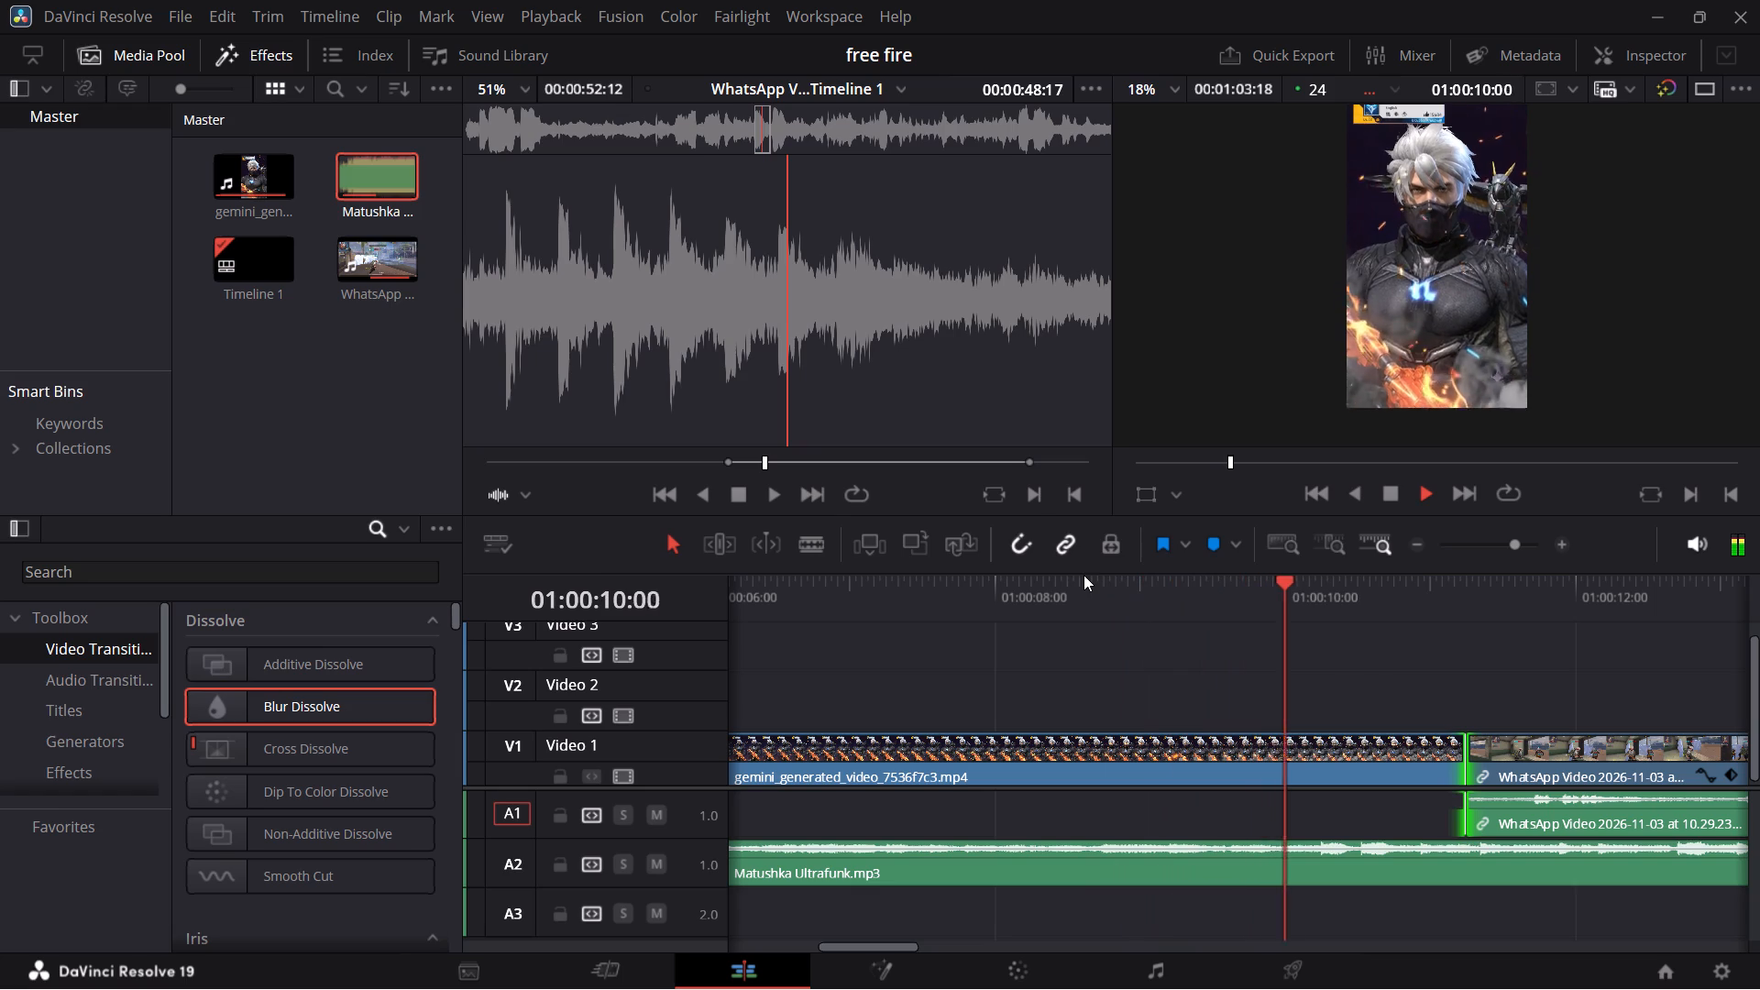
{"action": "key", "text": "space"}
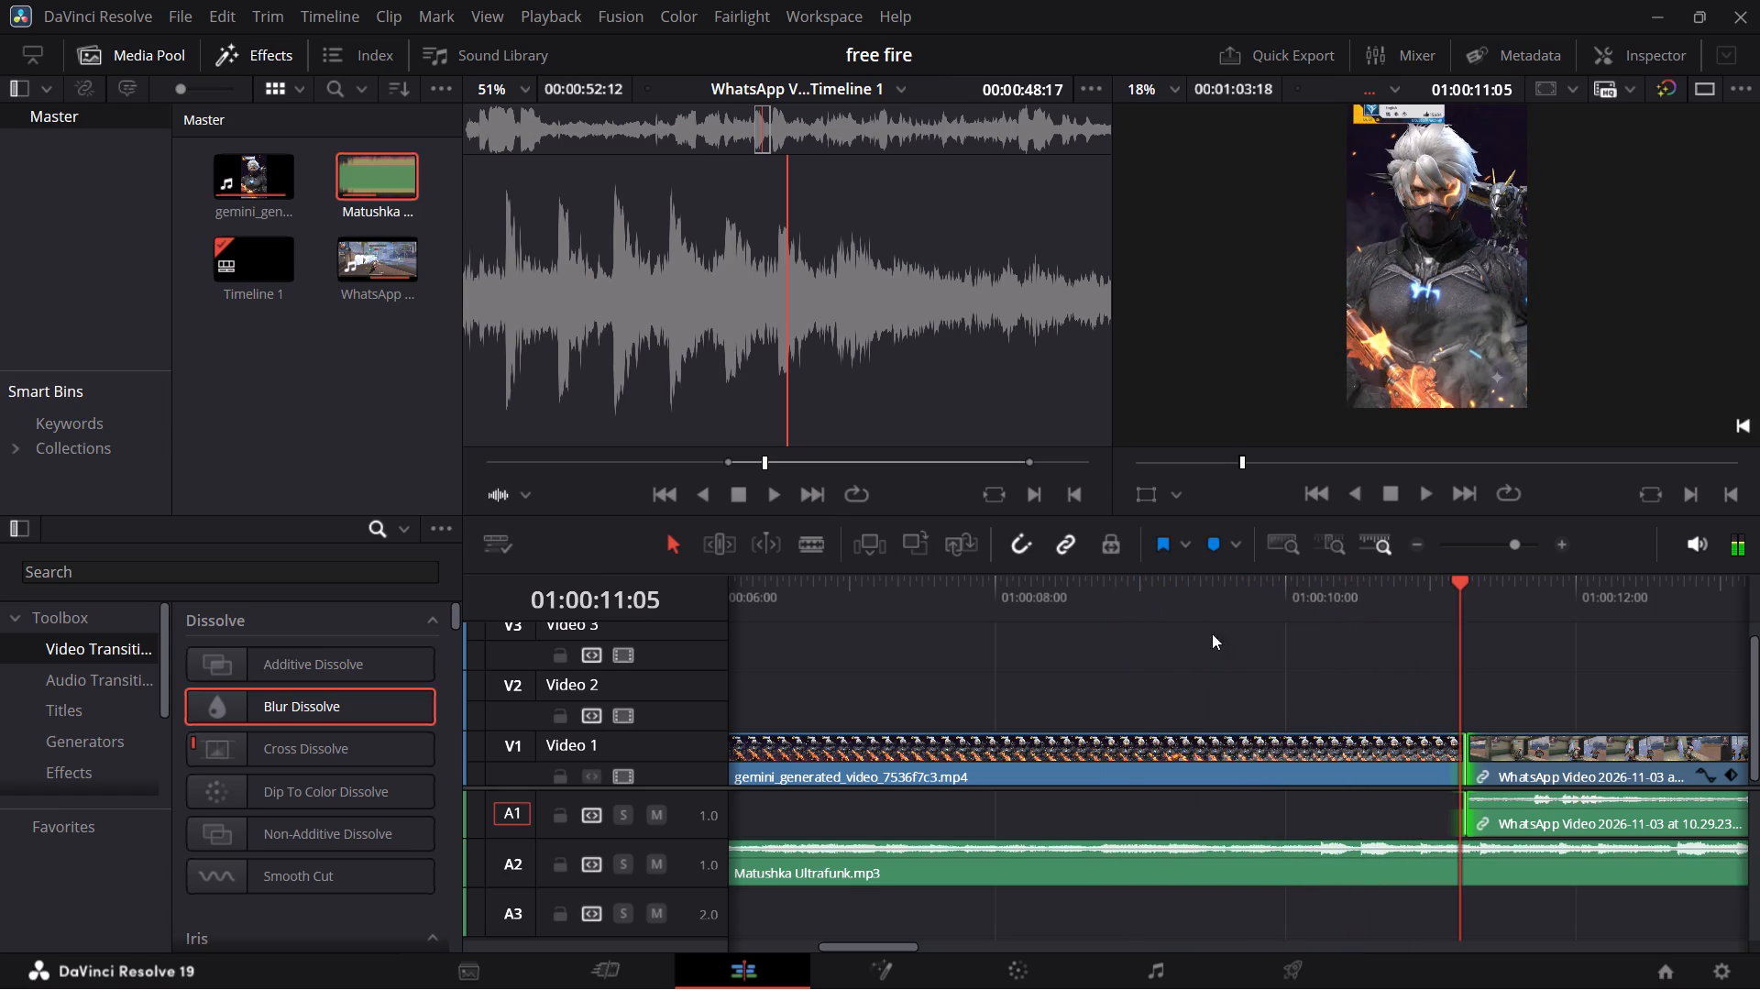
Trim the end of the Gemini intro clip on V1 back to just before 01:00:10:00, playing across the cut to check it against the music.
{"action": "left_click_drag", "start_coordinate": [1460, 760], "coordinate": [1336, 761]}
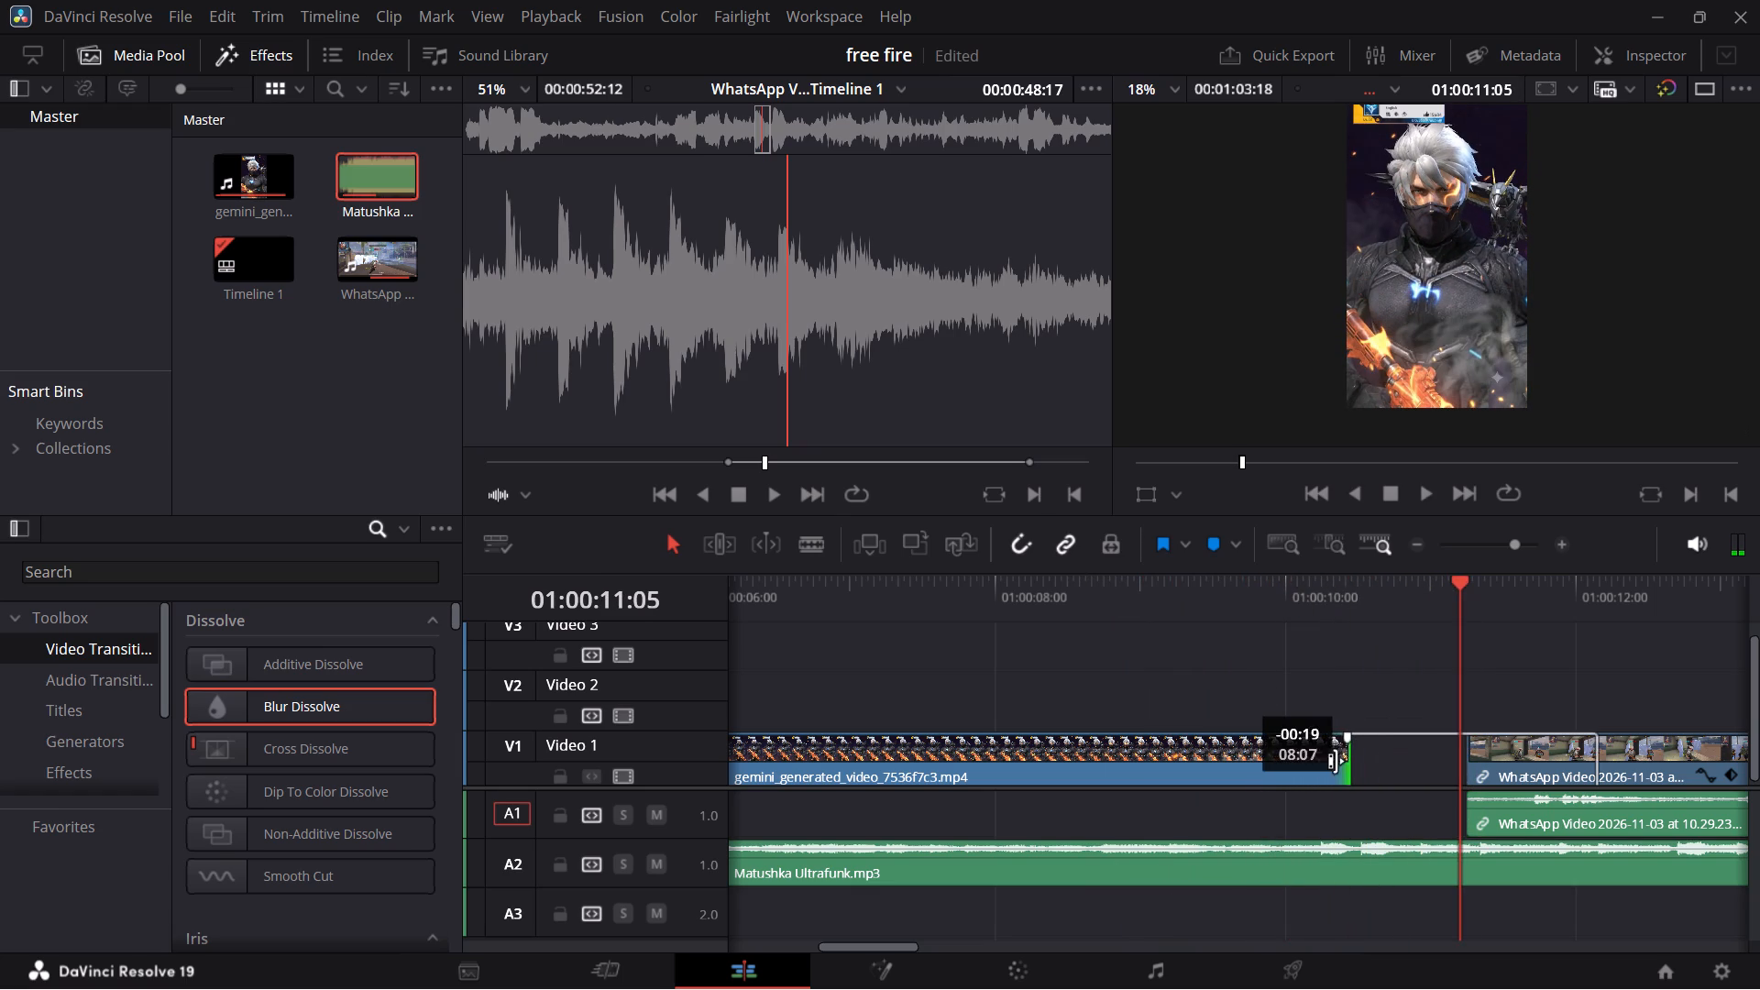
{"action": "left_click_drag", "start_coordinate": [1336, 761], "coordinate": [1285, 765]}
{"action": "left_click_drag", "start_coordinate": [1285, 765], "coordinate": [1263, 766]}
{"action": "left_click", "coordinate": [996, 577]}
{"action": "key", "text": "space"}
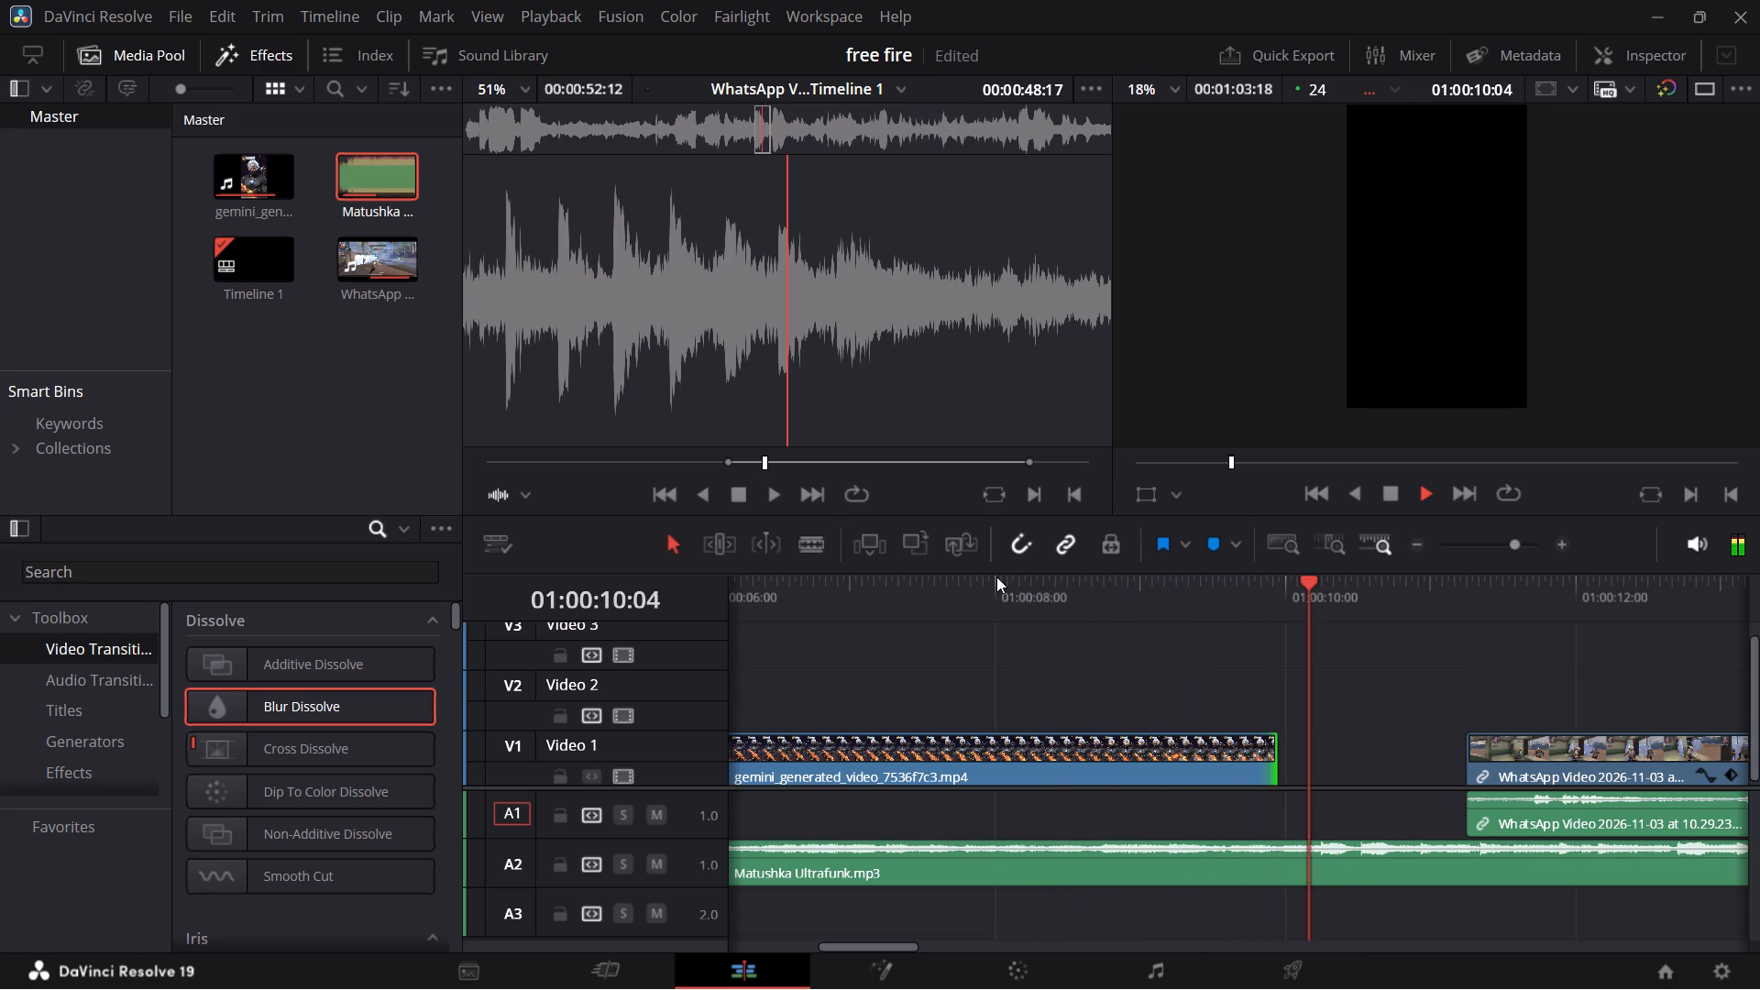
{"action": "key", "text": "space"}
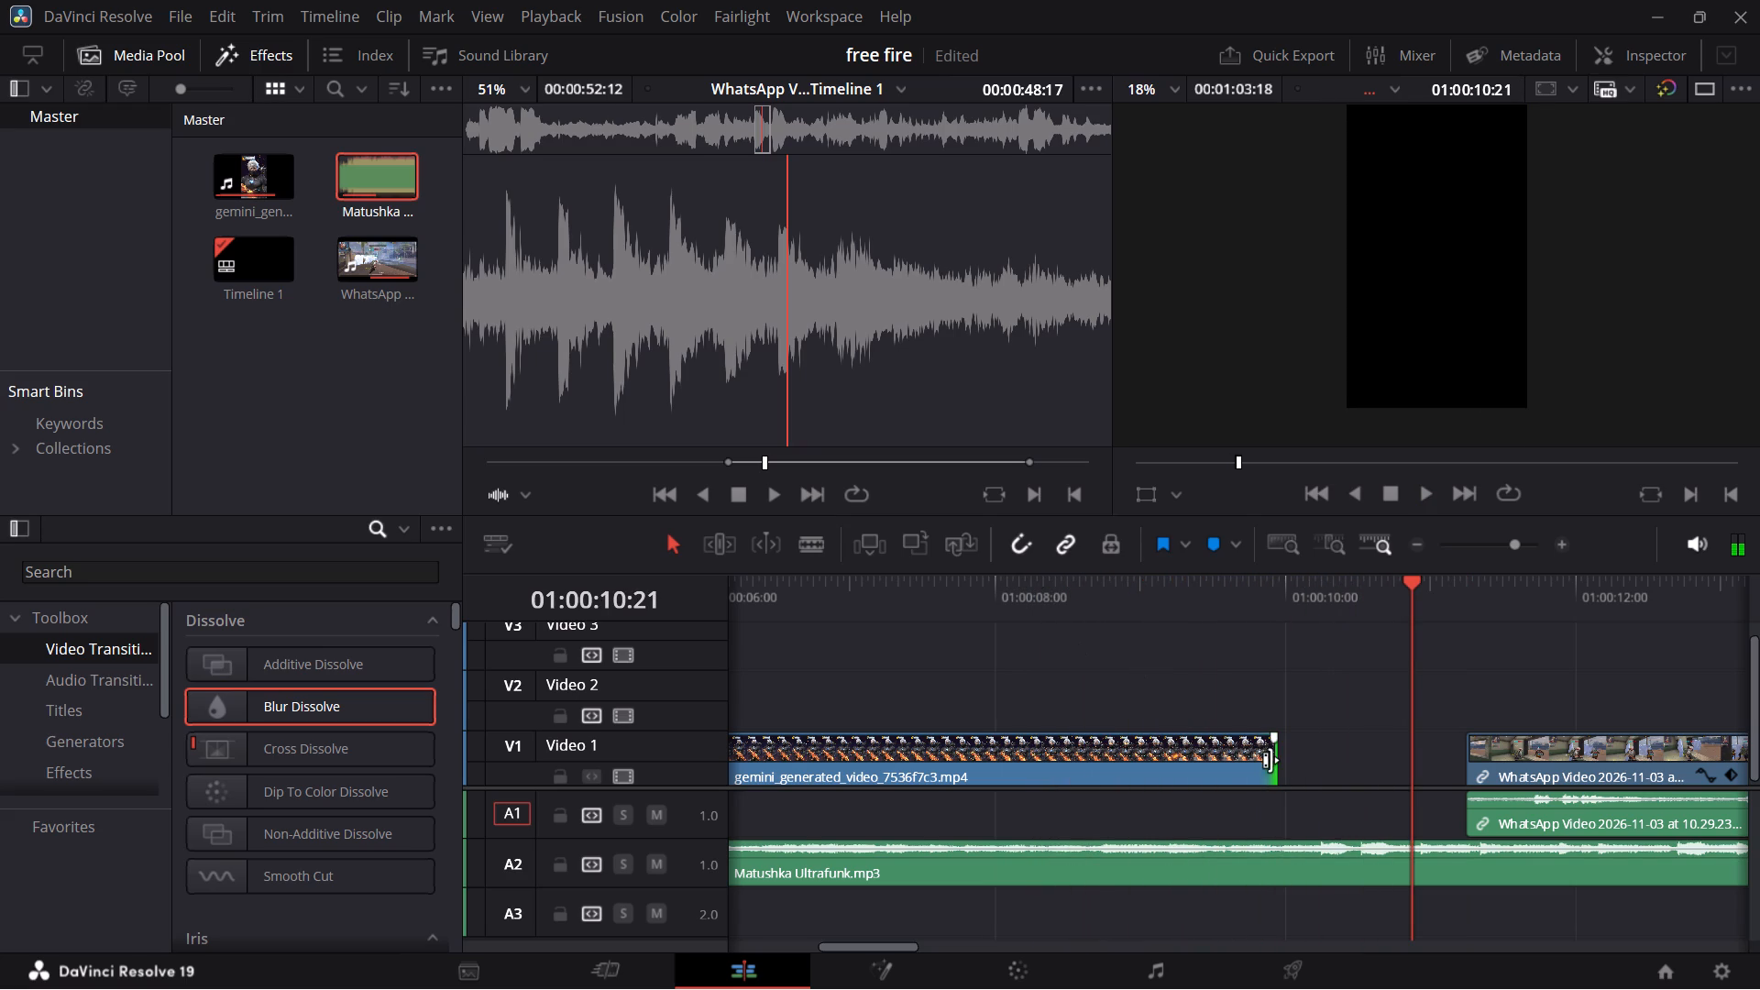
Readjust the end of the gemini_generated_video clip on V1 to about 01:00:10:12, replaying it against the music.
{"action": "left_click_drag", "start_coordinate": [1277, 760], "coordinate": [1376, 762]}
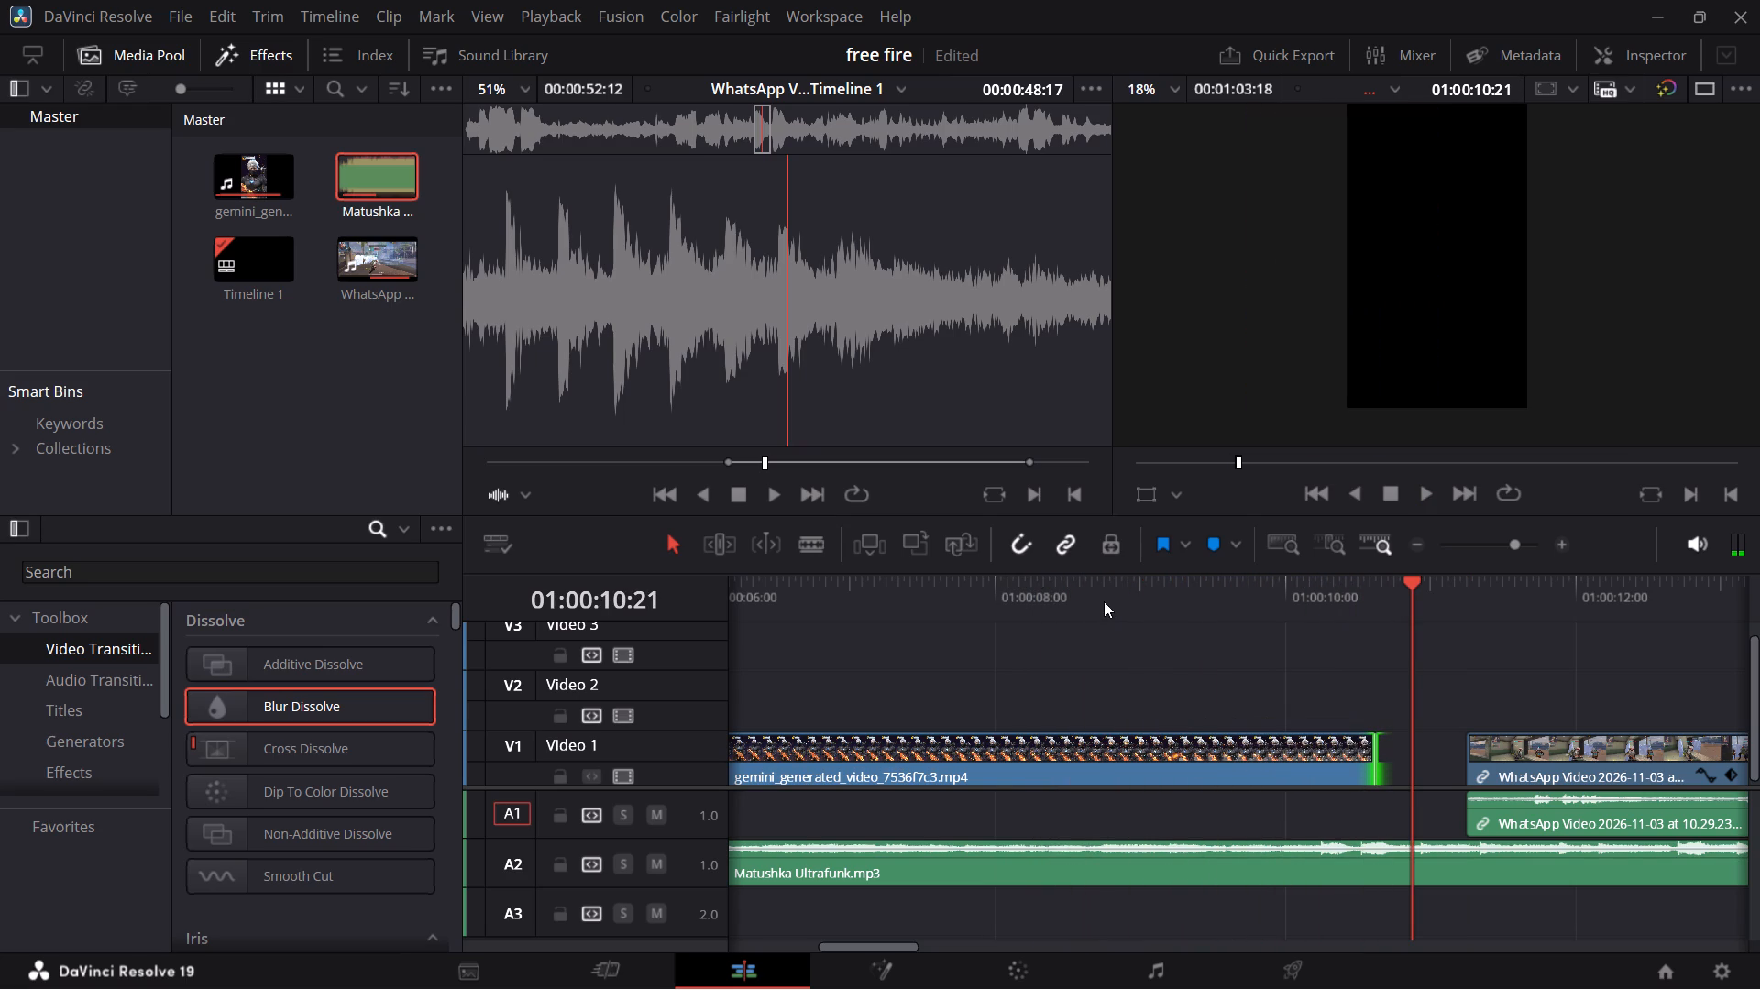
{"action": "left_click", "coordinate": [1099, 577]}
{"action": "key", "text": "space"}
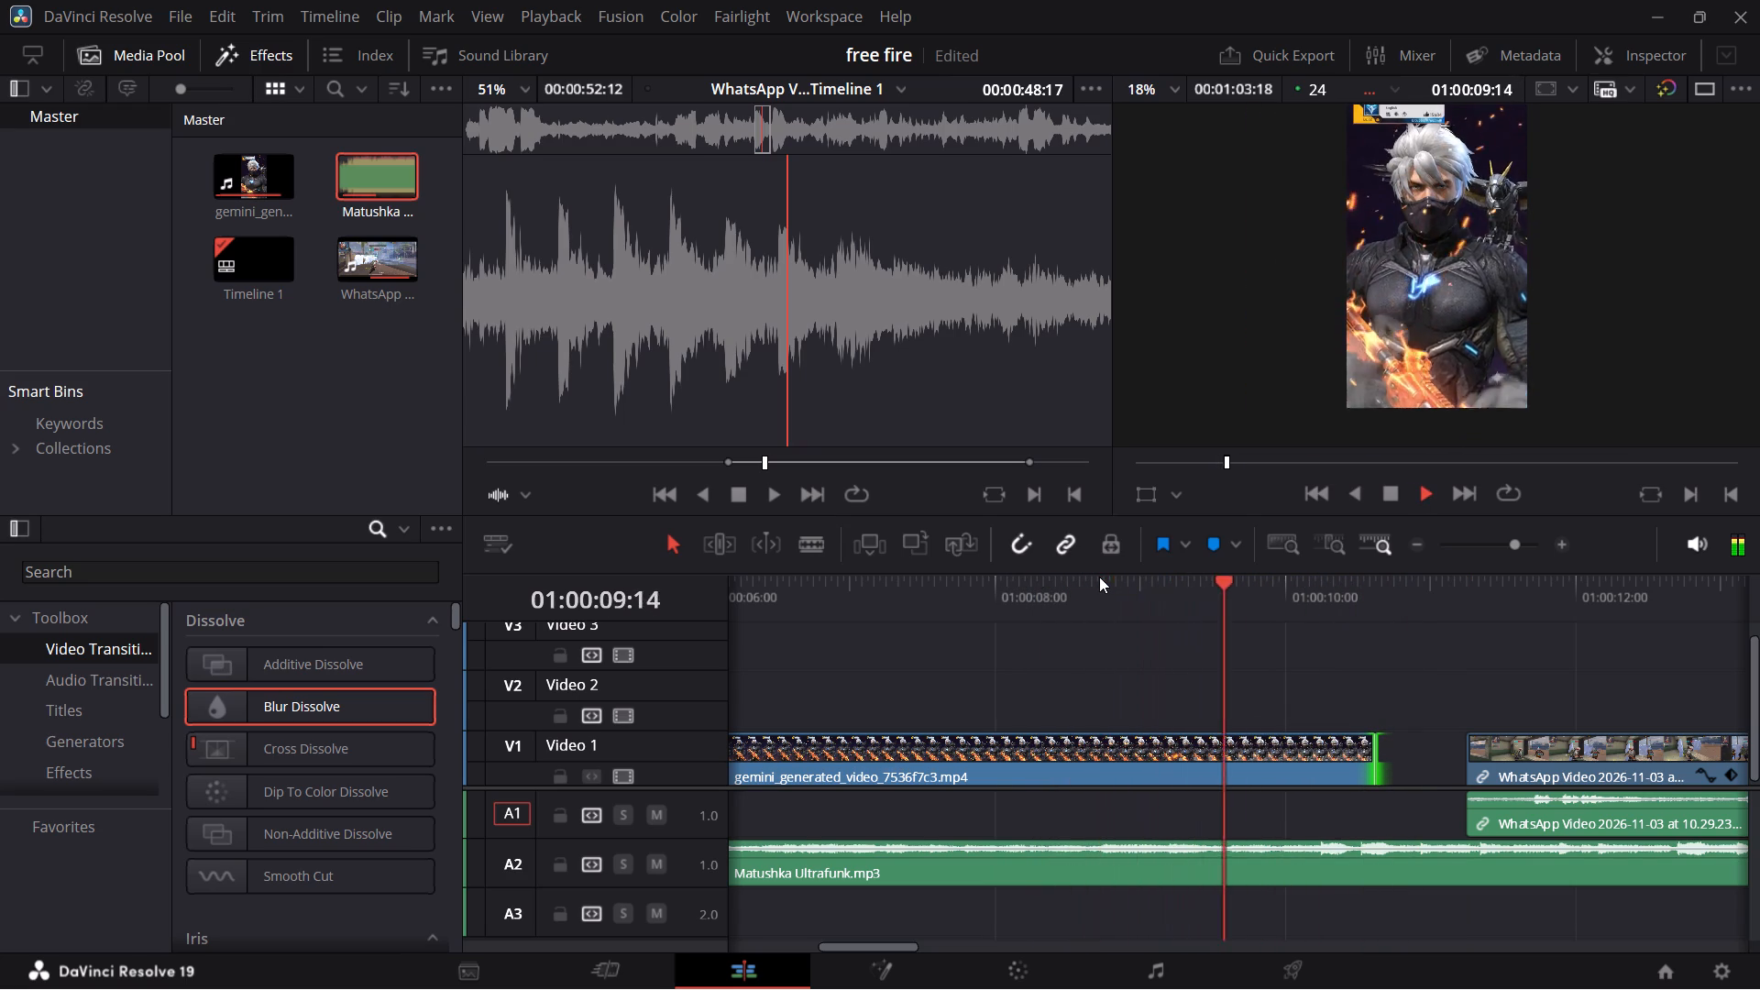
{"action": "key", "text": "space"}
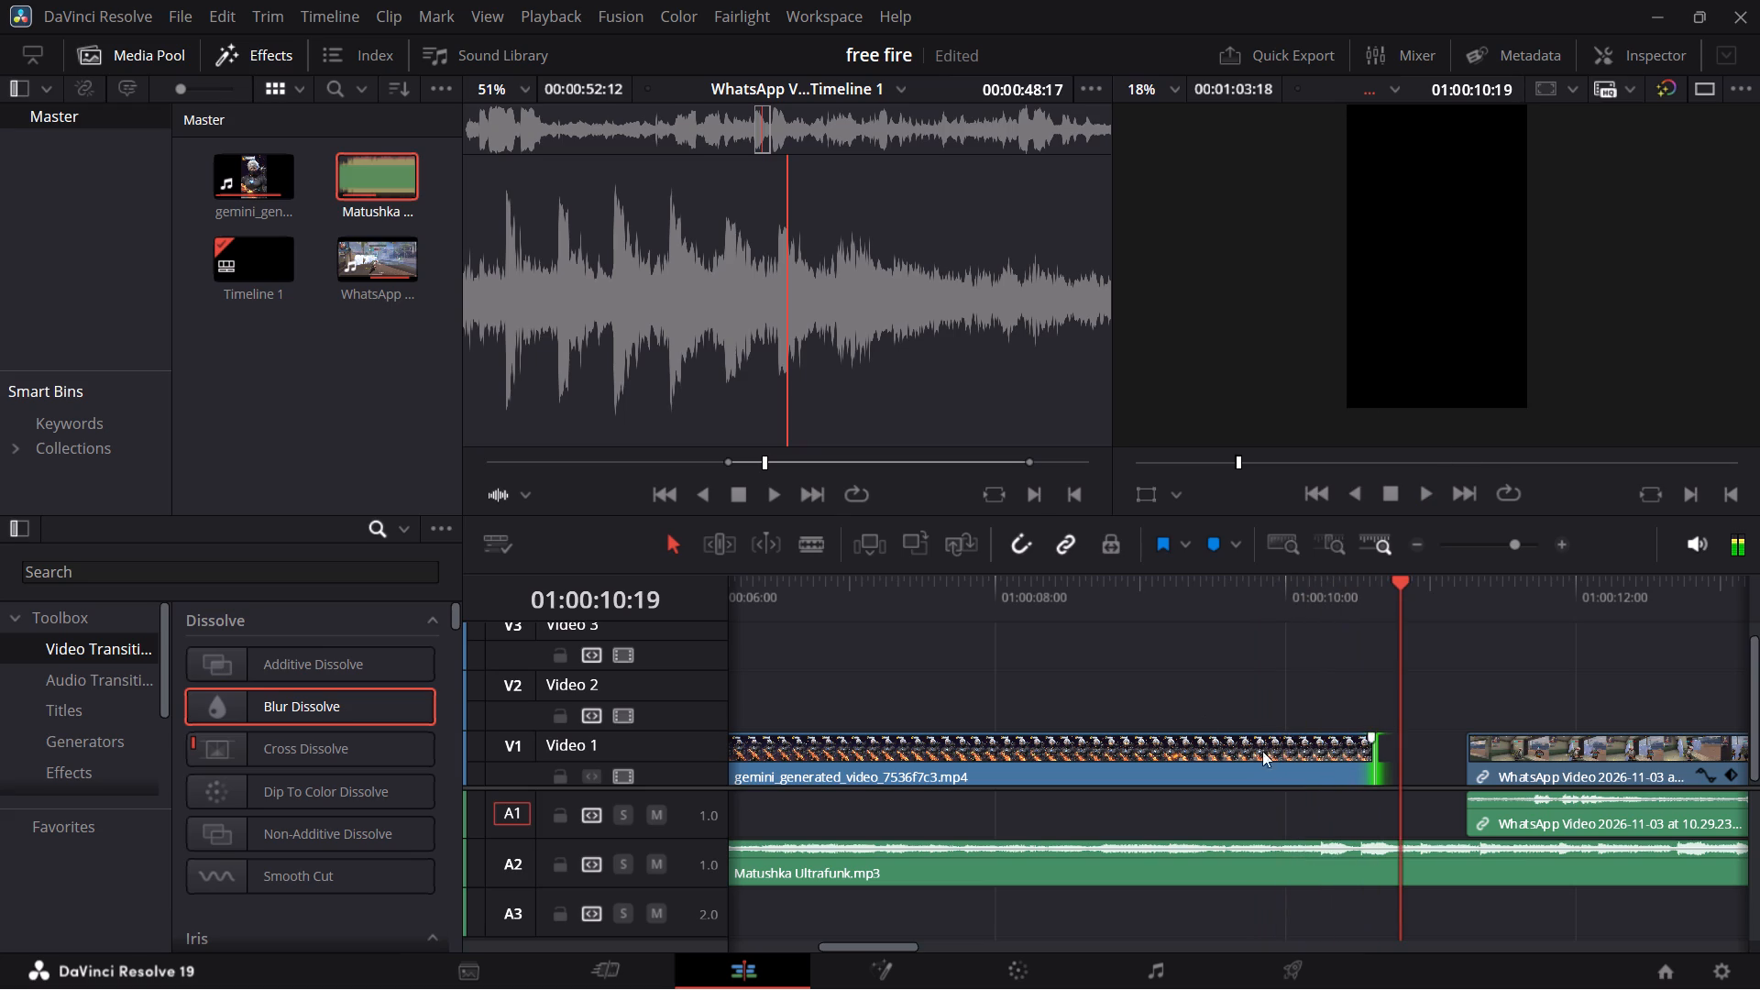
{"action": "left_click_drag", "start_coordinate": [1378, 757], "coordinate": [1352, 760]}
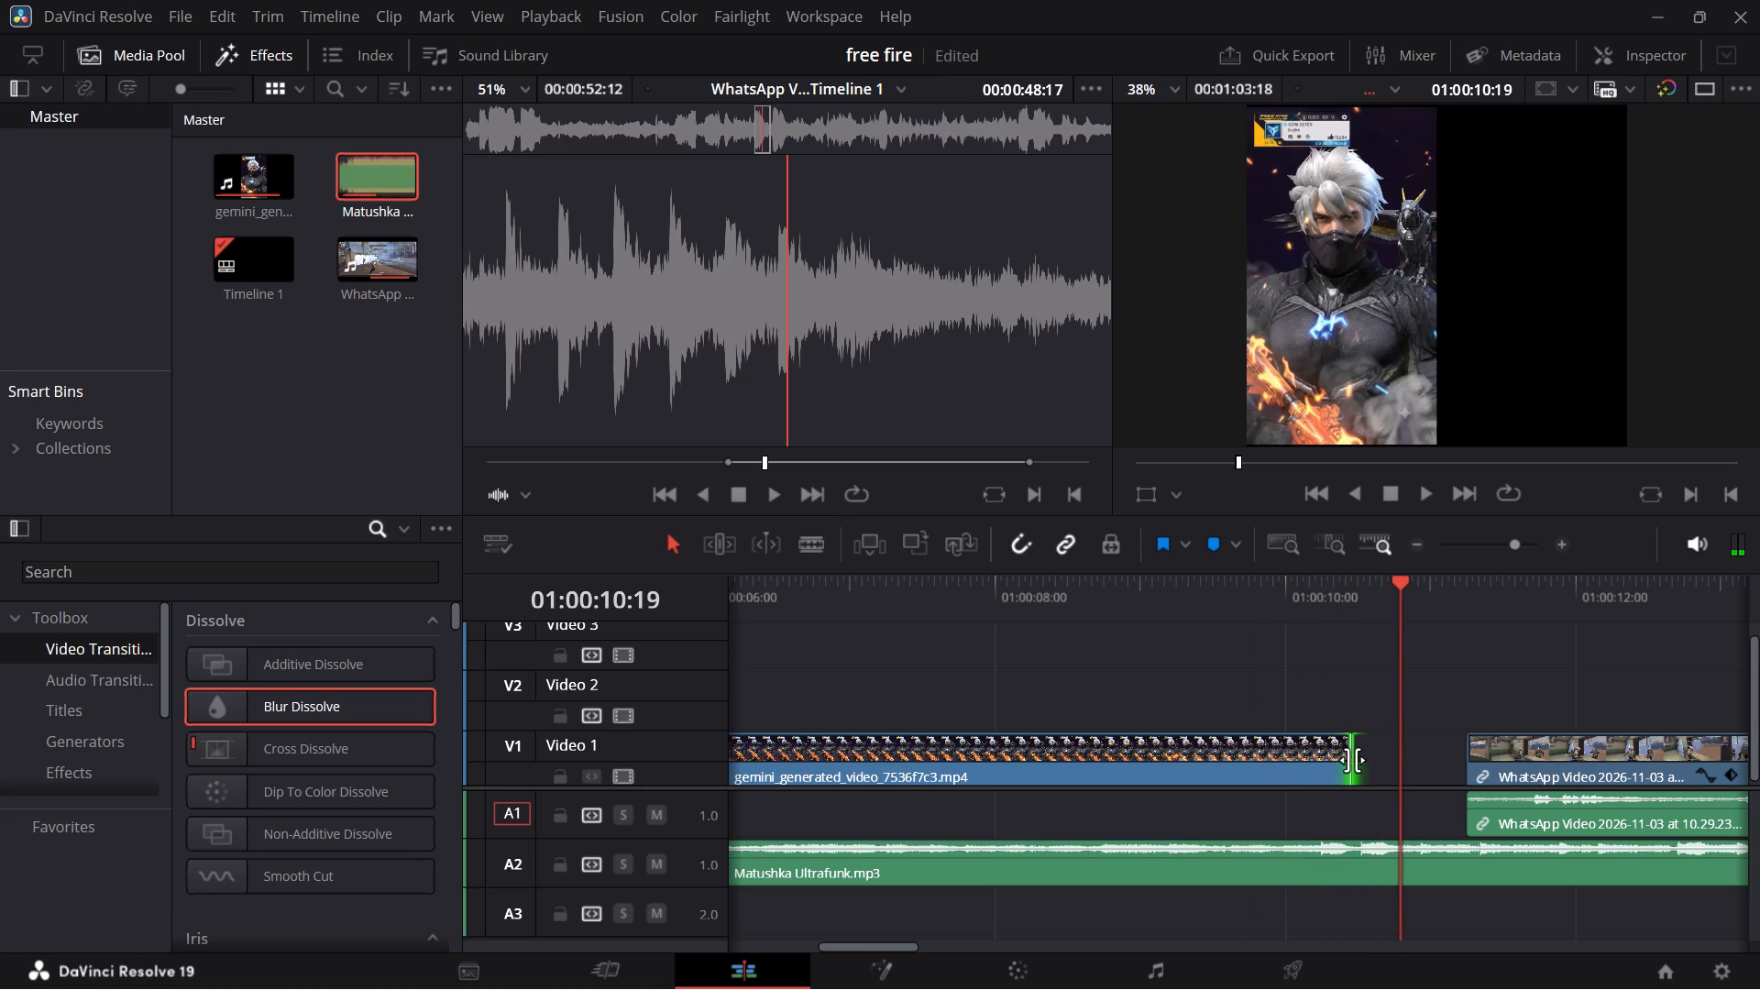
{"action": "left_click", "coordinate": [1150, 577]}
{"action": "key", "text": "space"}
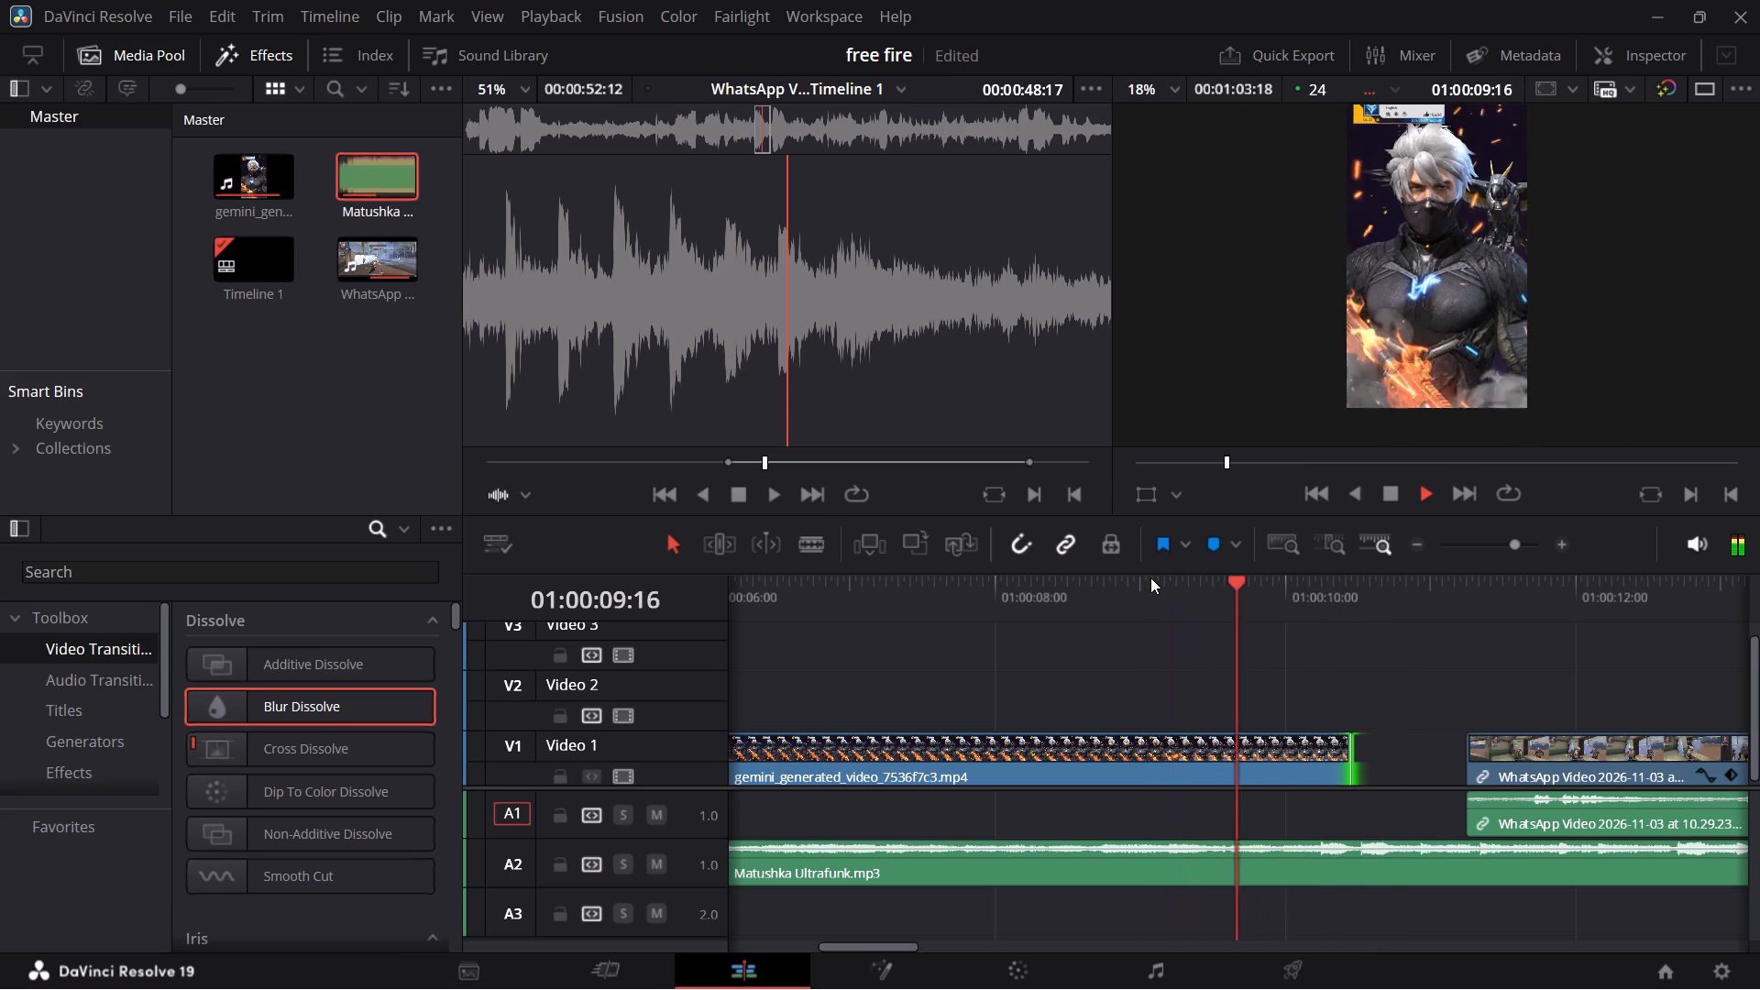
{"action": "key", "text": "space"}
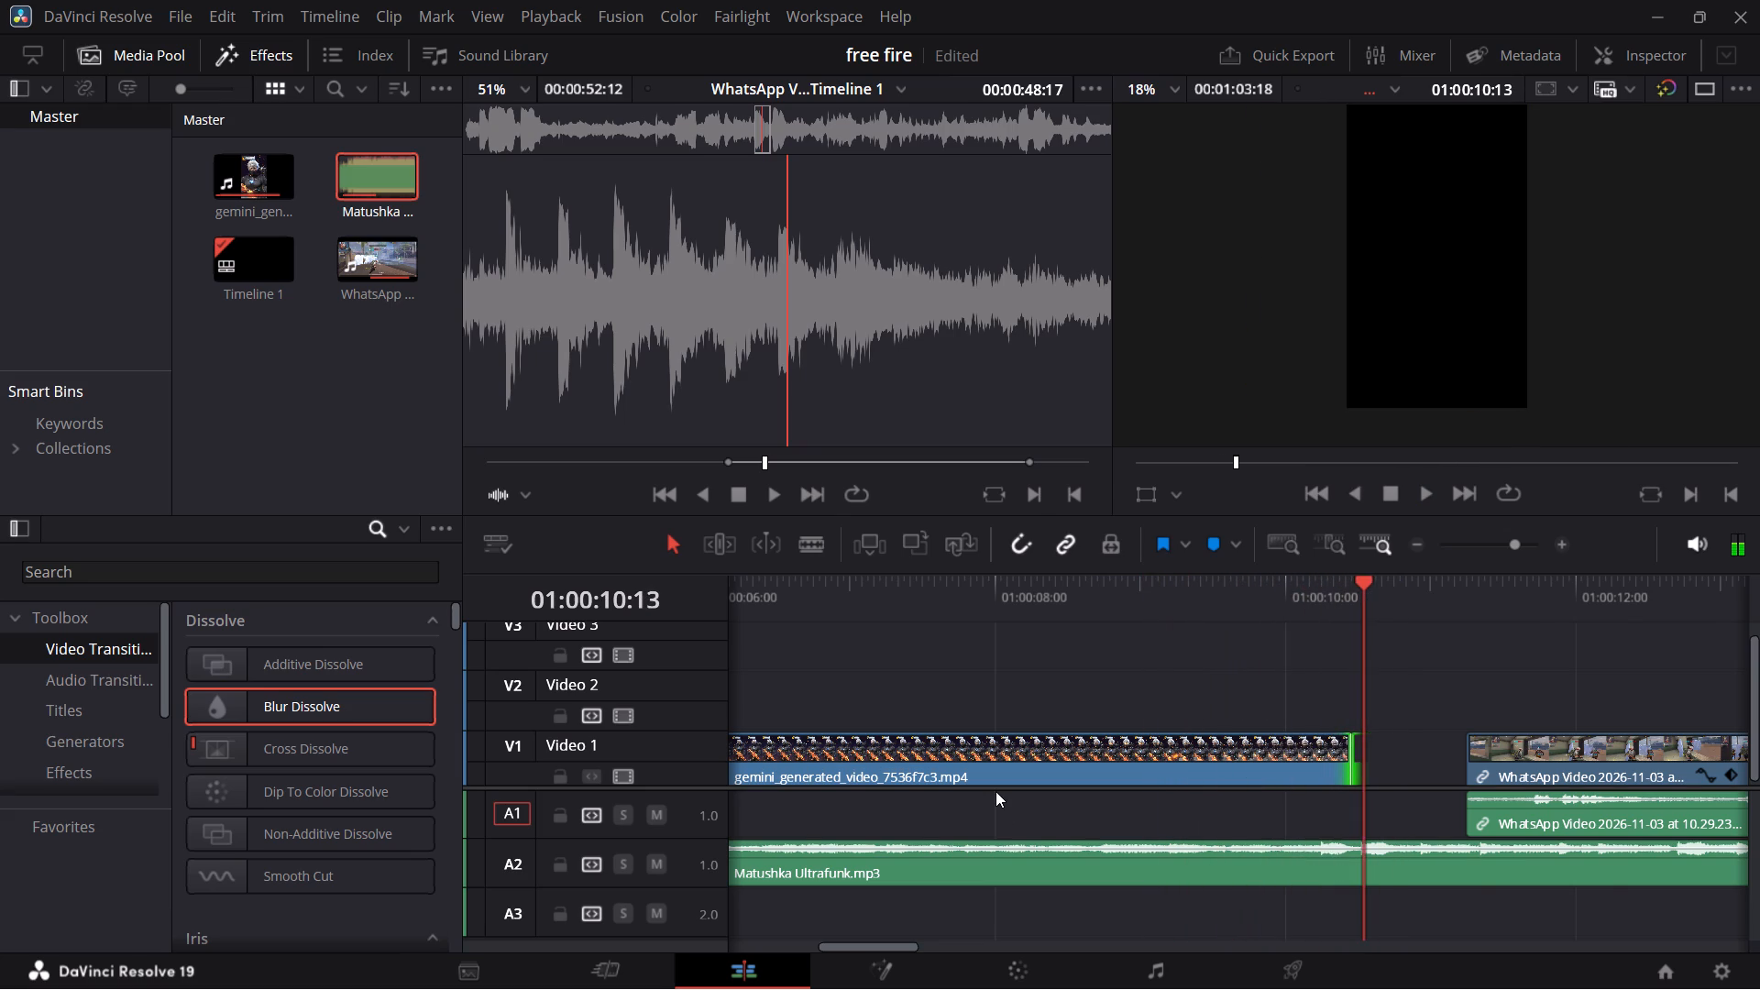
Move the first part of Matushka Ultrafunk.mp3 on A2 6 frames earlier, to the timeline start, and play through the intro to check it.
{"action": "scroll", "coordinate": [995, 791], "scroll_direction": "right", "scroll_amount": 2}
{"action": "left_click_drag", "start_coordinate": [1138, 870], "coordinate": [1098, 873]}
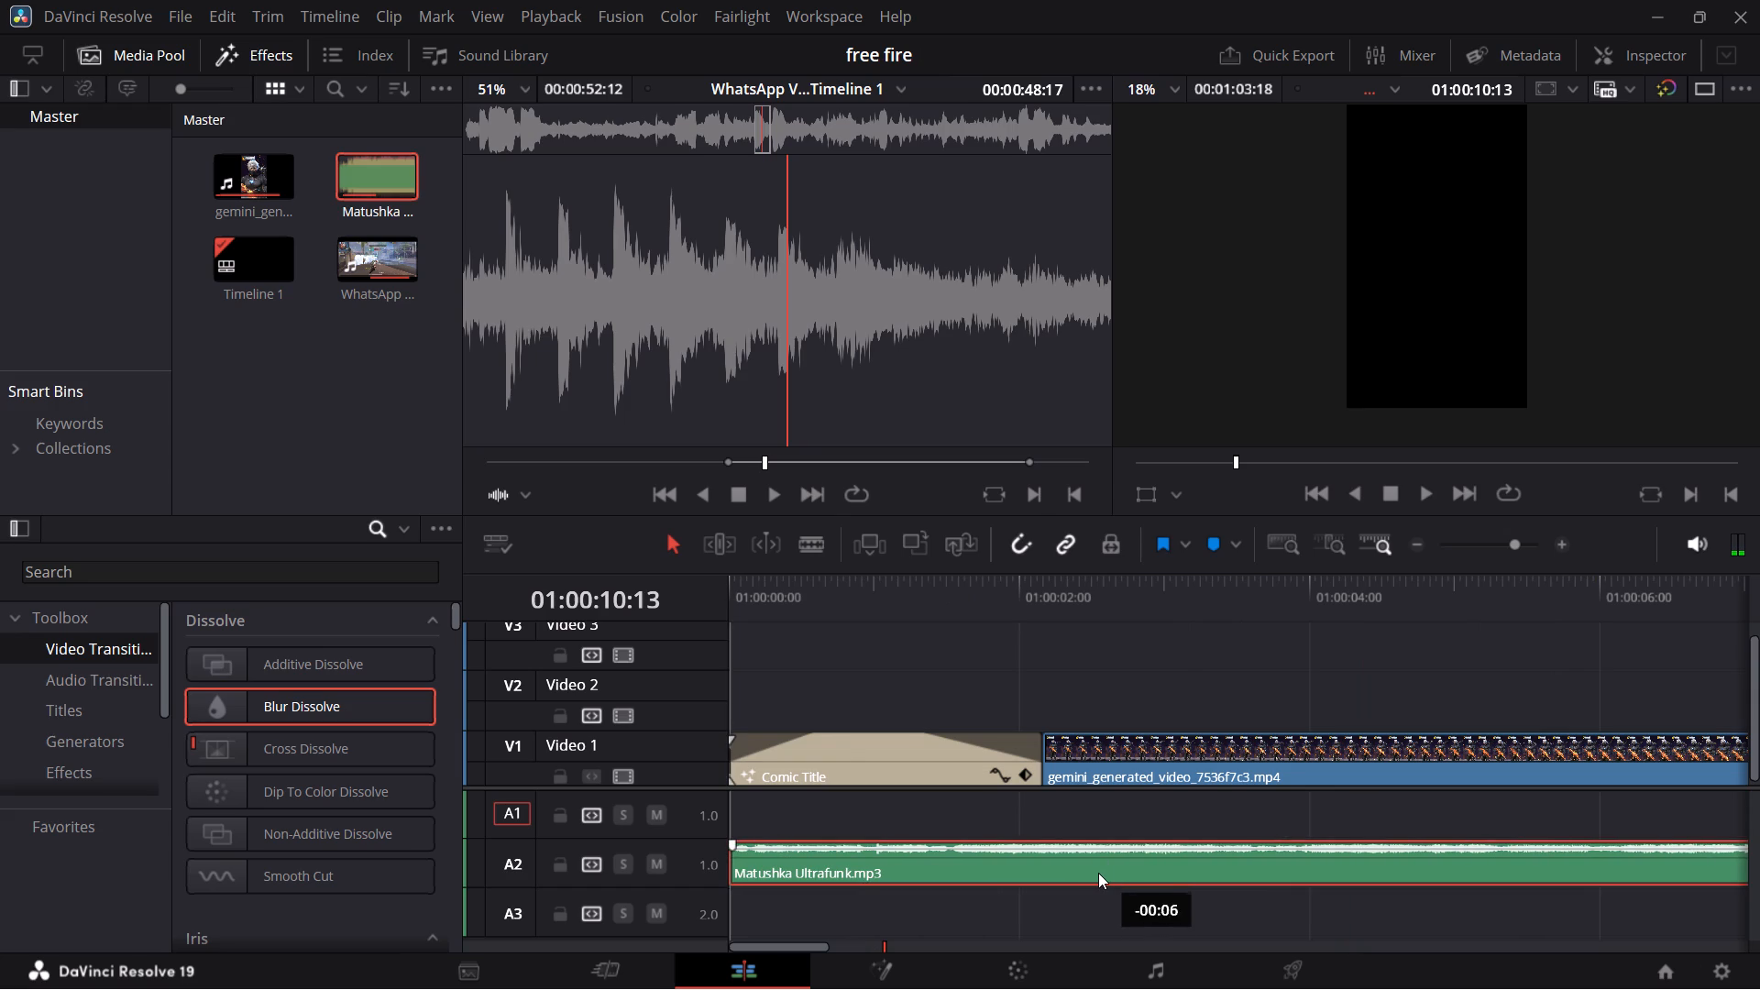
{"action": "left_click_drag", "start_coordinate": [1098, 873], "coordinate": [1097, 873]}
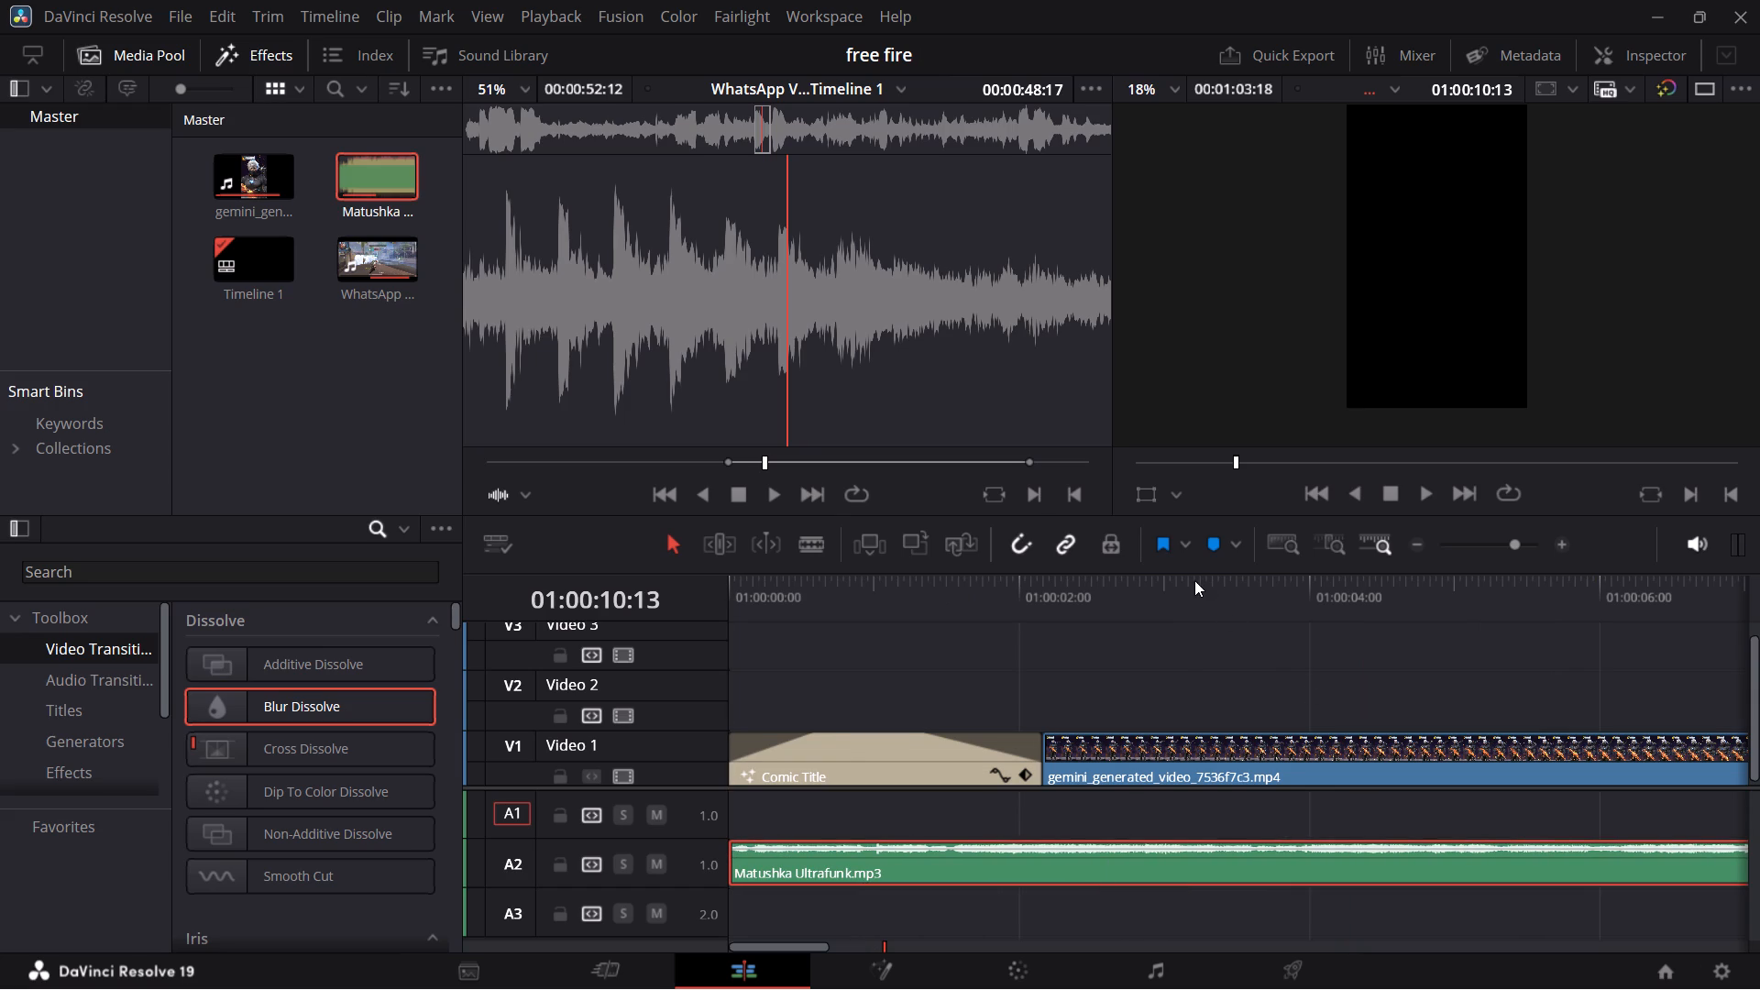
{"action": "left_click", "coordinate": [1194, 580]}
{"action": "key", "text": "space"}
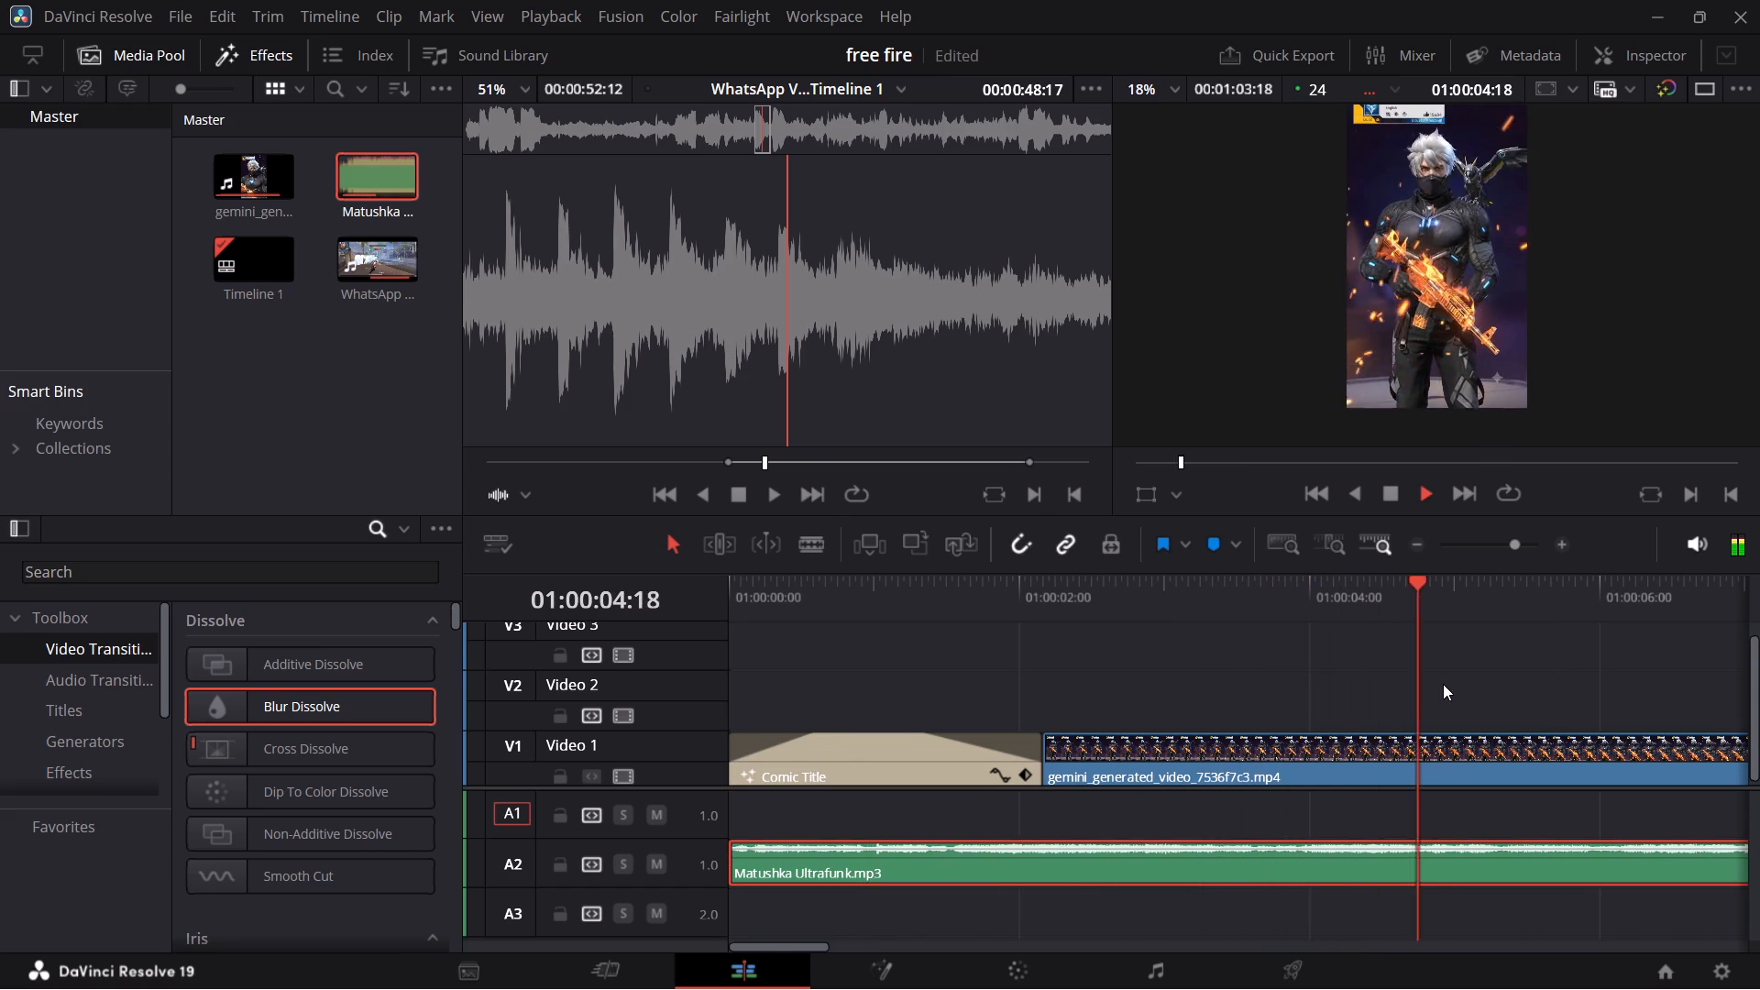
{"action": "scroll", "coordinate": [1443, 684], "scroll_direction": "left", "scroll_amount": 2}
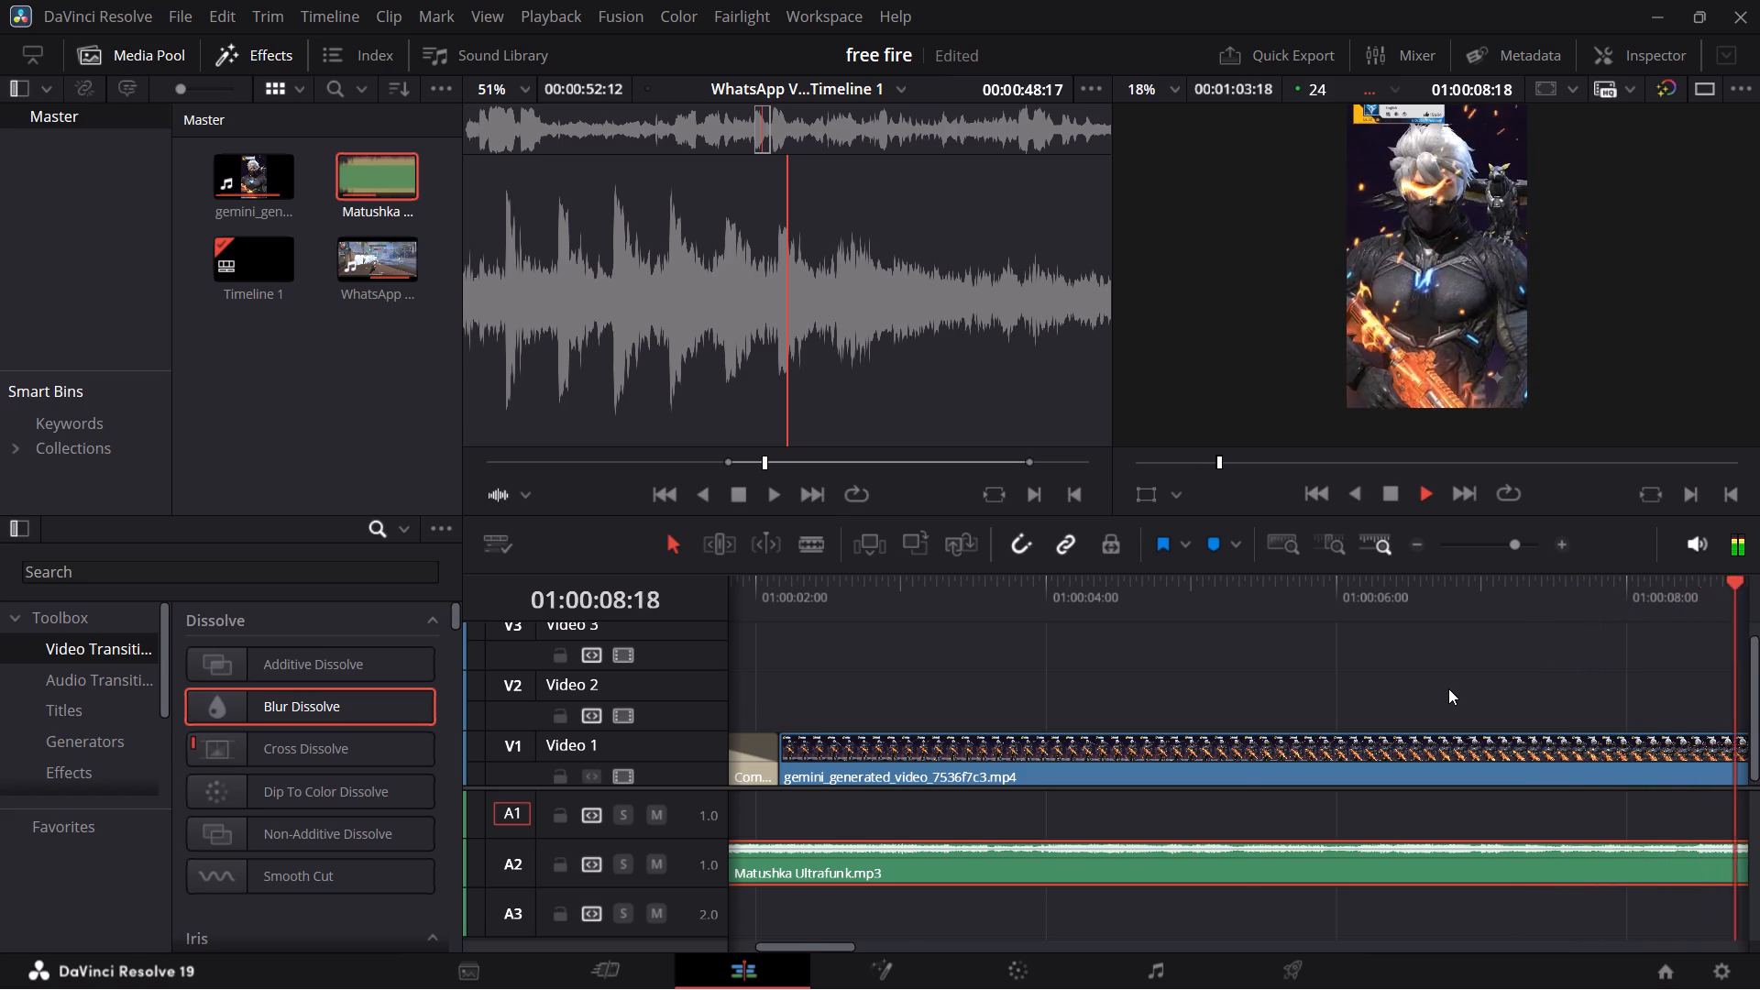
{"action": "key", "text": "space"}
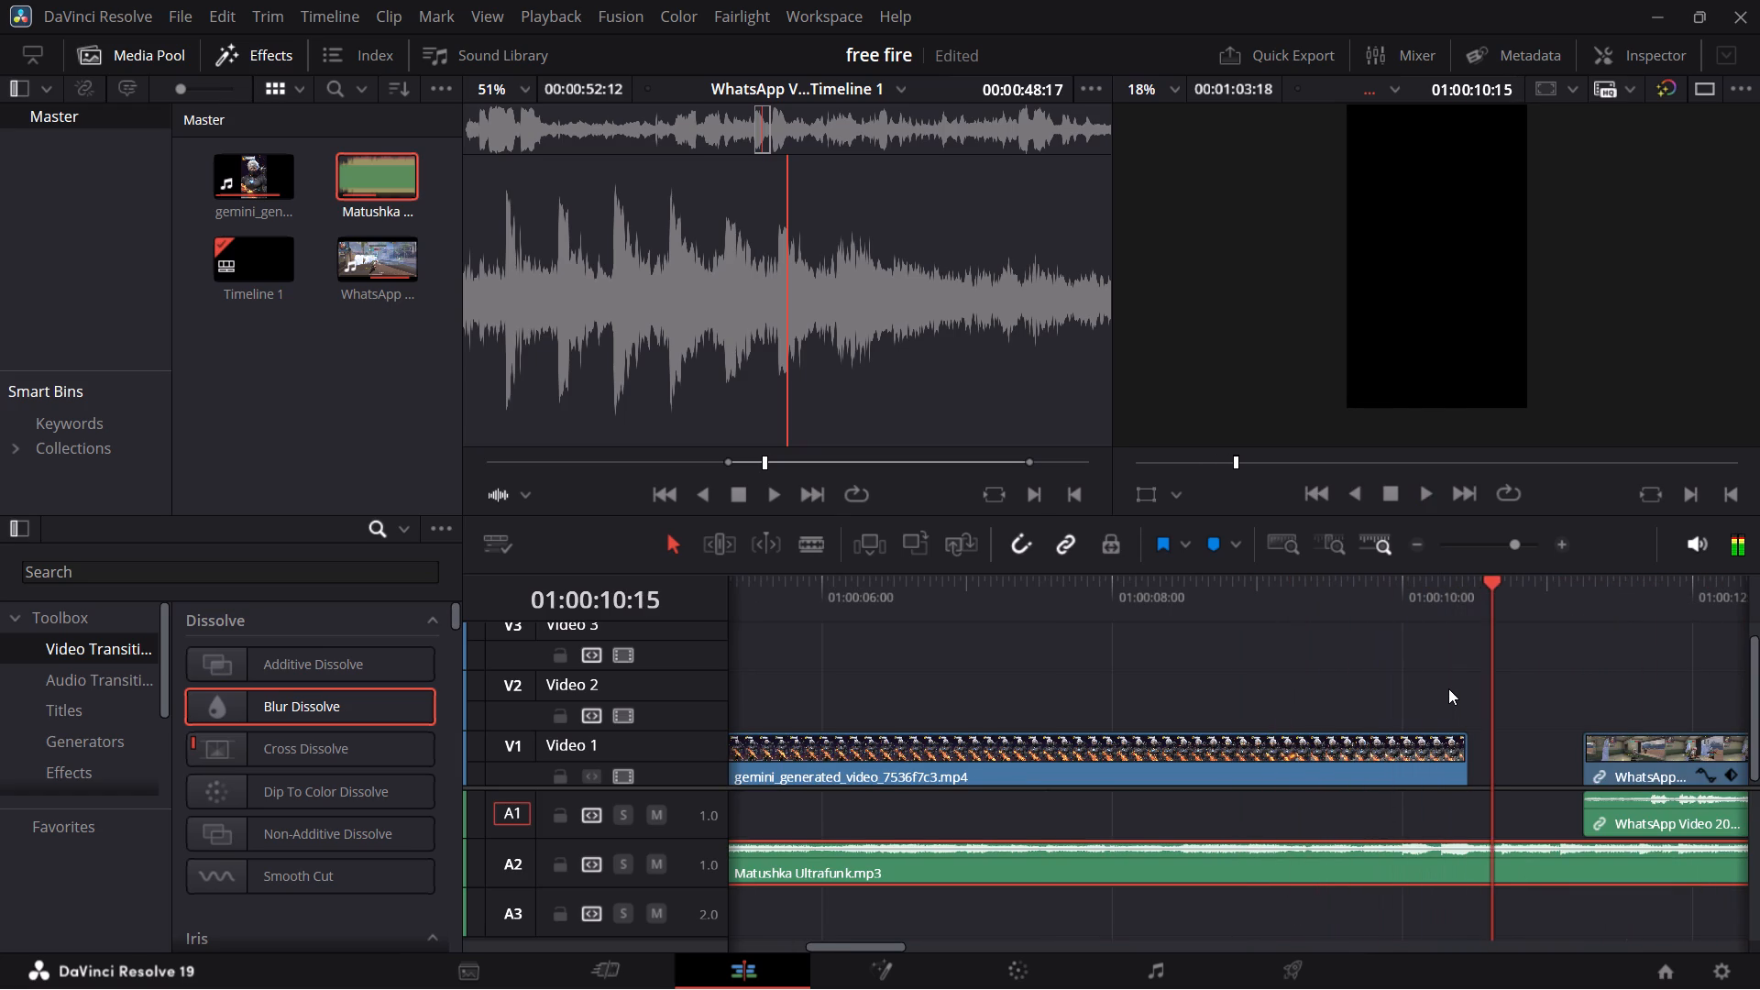
Trim the end of the gemini_generated_video clip on V1 to about 01:00:10:05.
{"action": "left_click_drag", "start_coordinate": [1464, 759], "coordinate": [1449, 760]}
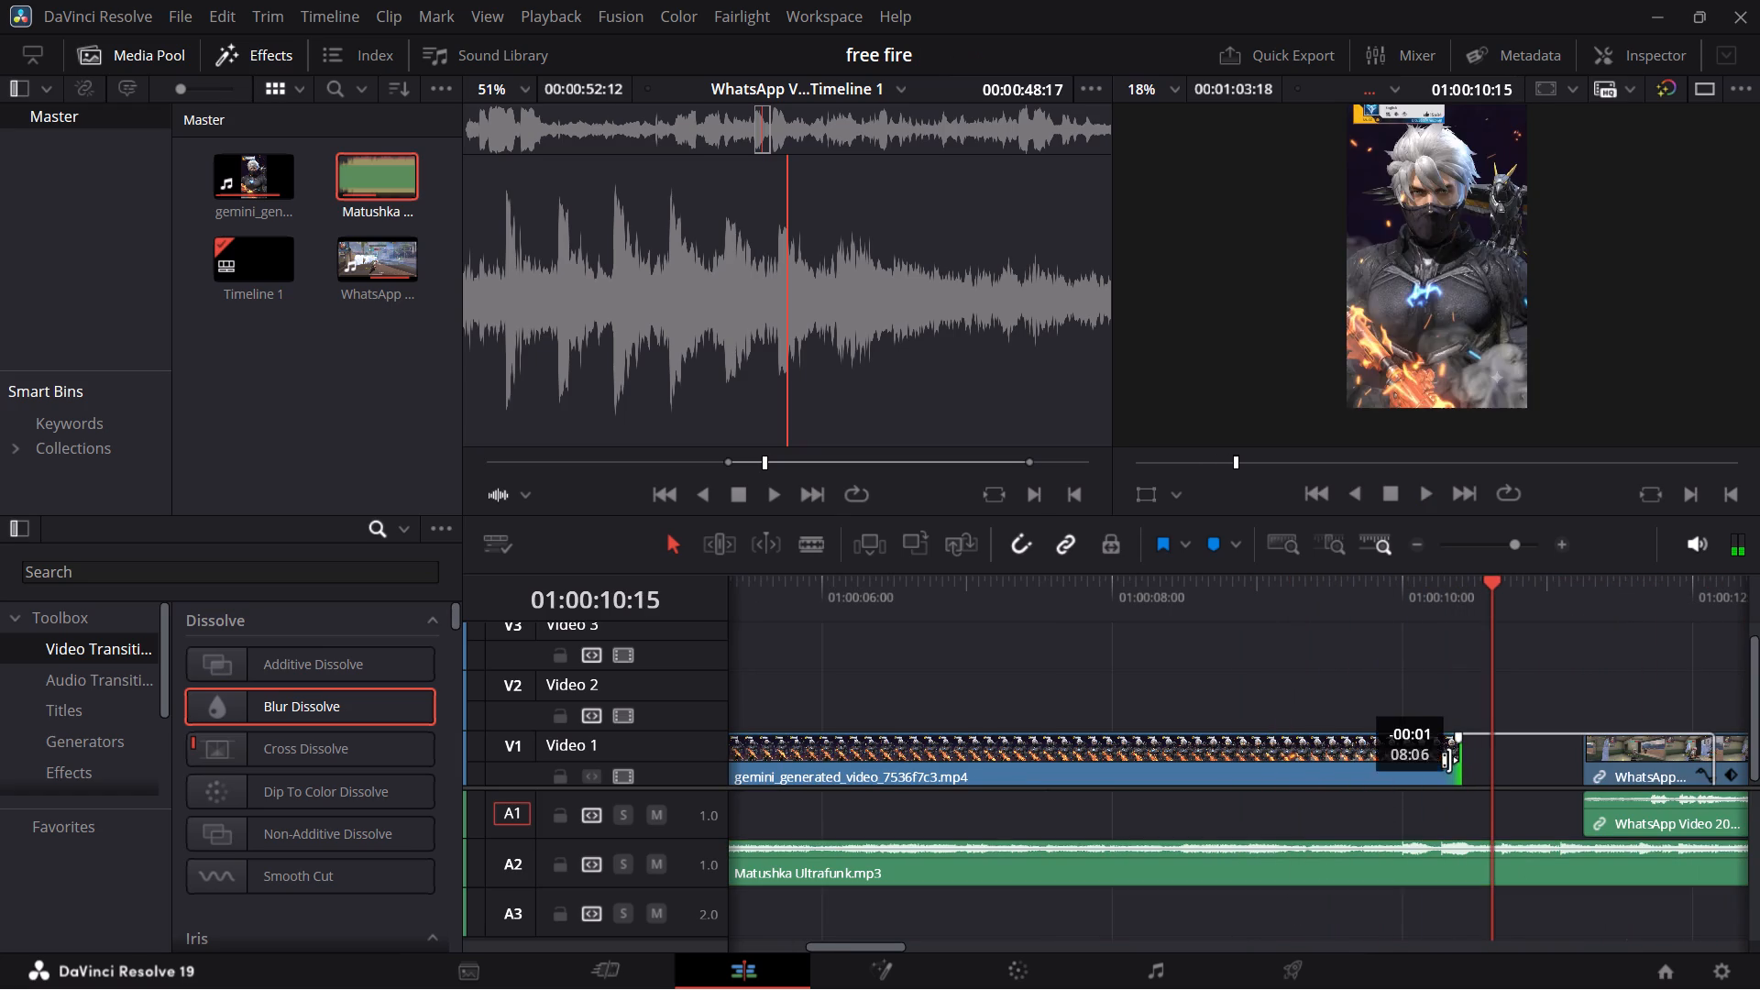
{"action": "left_click_drag", "start_coordinate": [1449, 760], "coordinate": [1433, 764]}
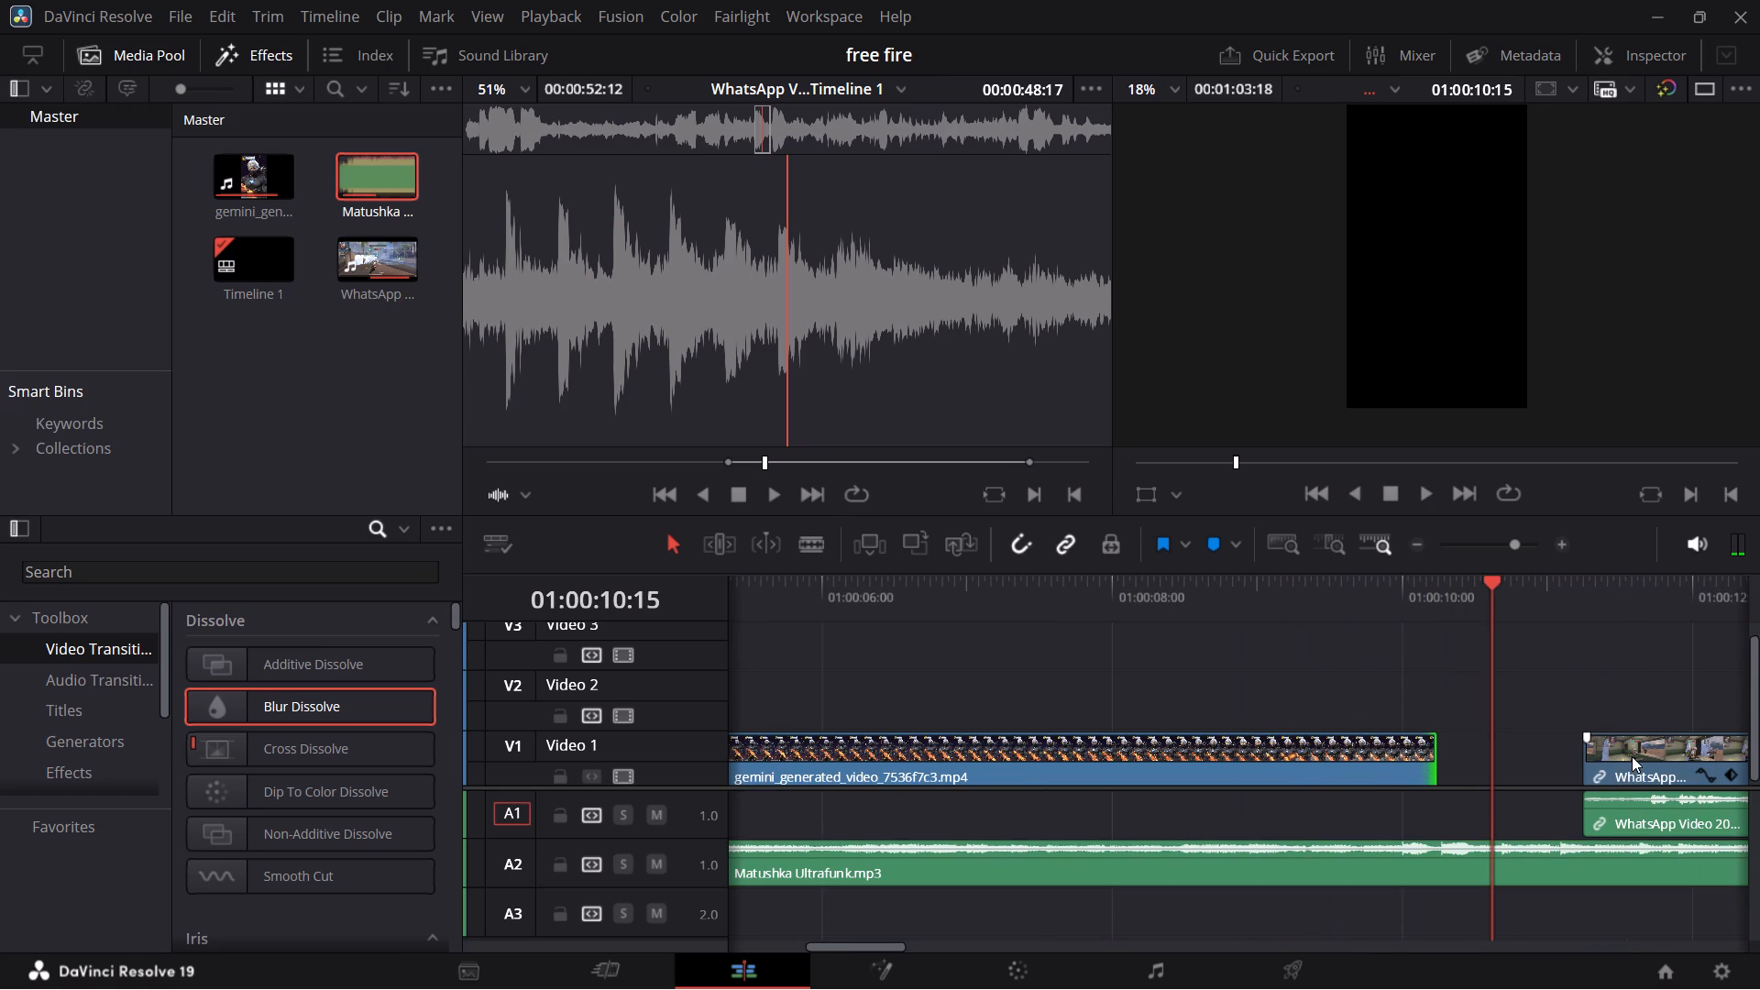
Move the linked WhatsApp gameplay clip on V1 and A1 earlier to start at the end of the gemini_generated_video clip.
{"action": "left_click_drag", "start_coordinate": [1632, 756], "coordinate": [1486, 772]}
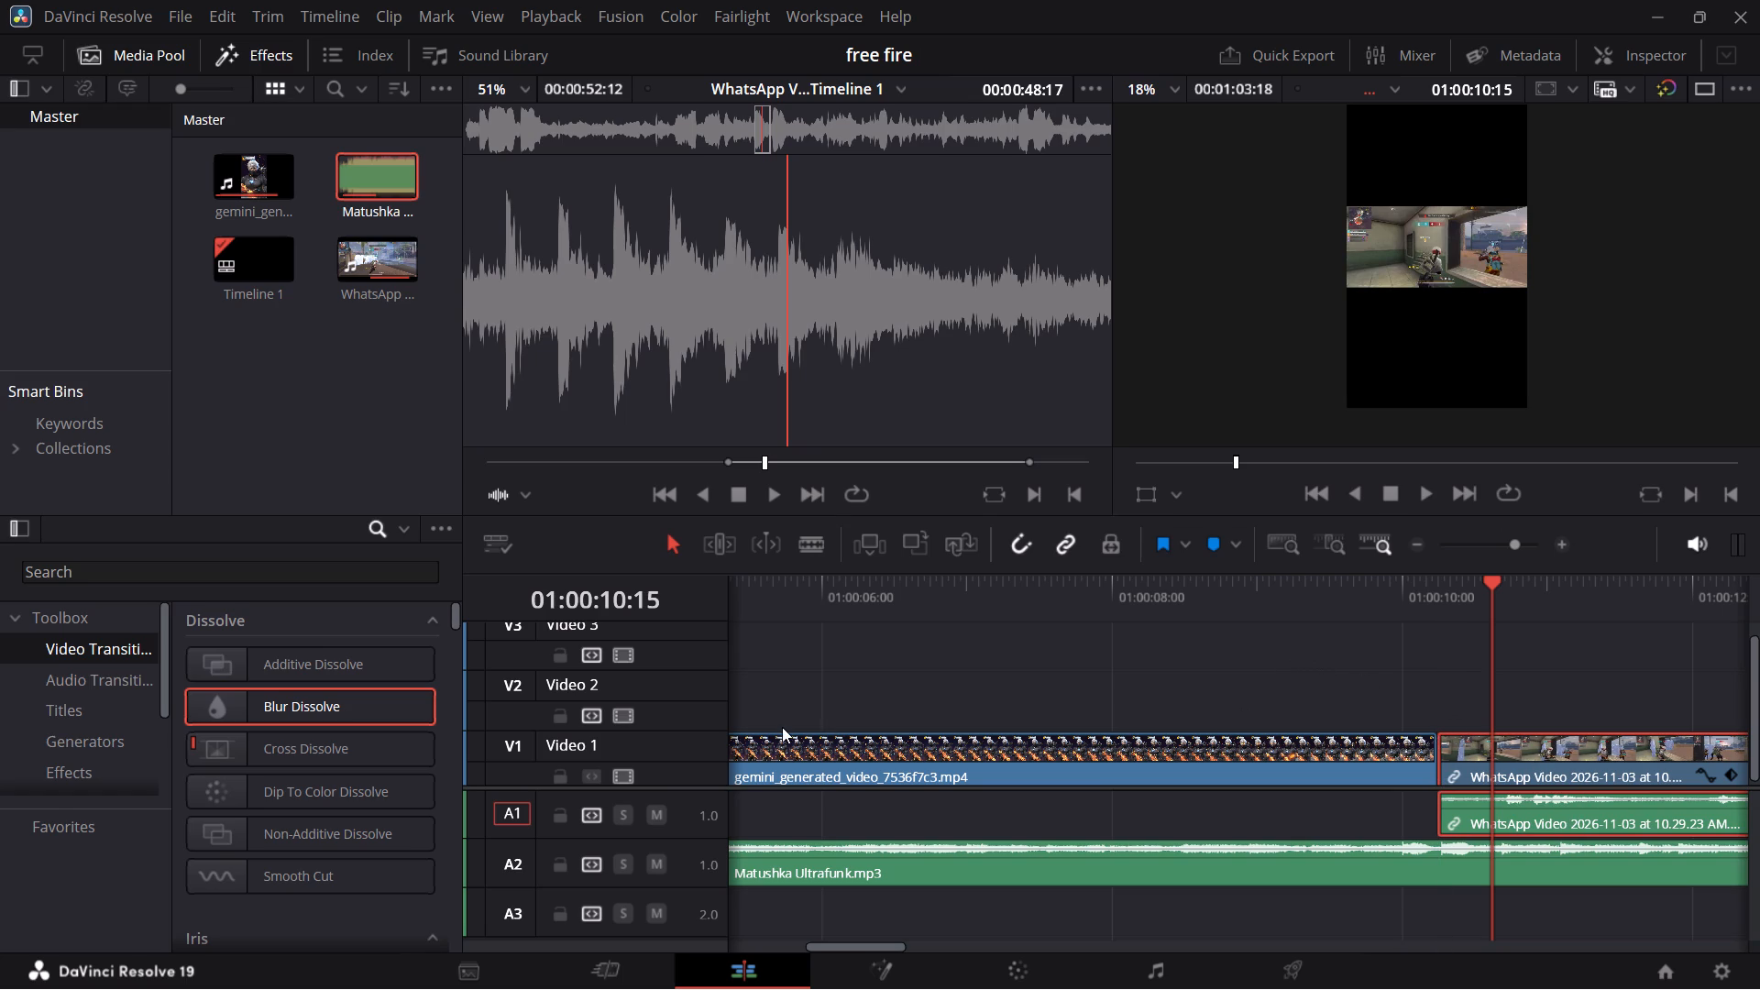
Add a Blur Dissolve at the cut between the gemini_generated_video and WhatsApp clips, and play from before it into the music gap.
{"action": "left_click_drag", "start_coordinate": [307, 708], "coordinate": [1387, 756]}
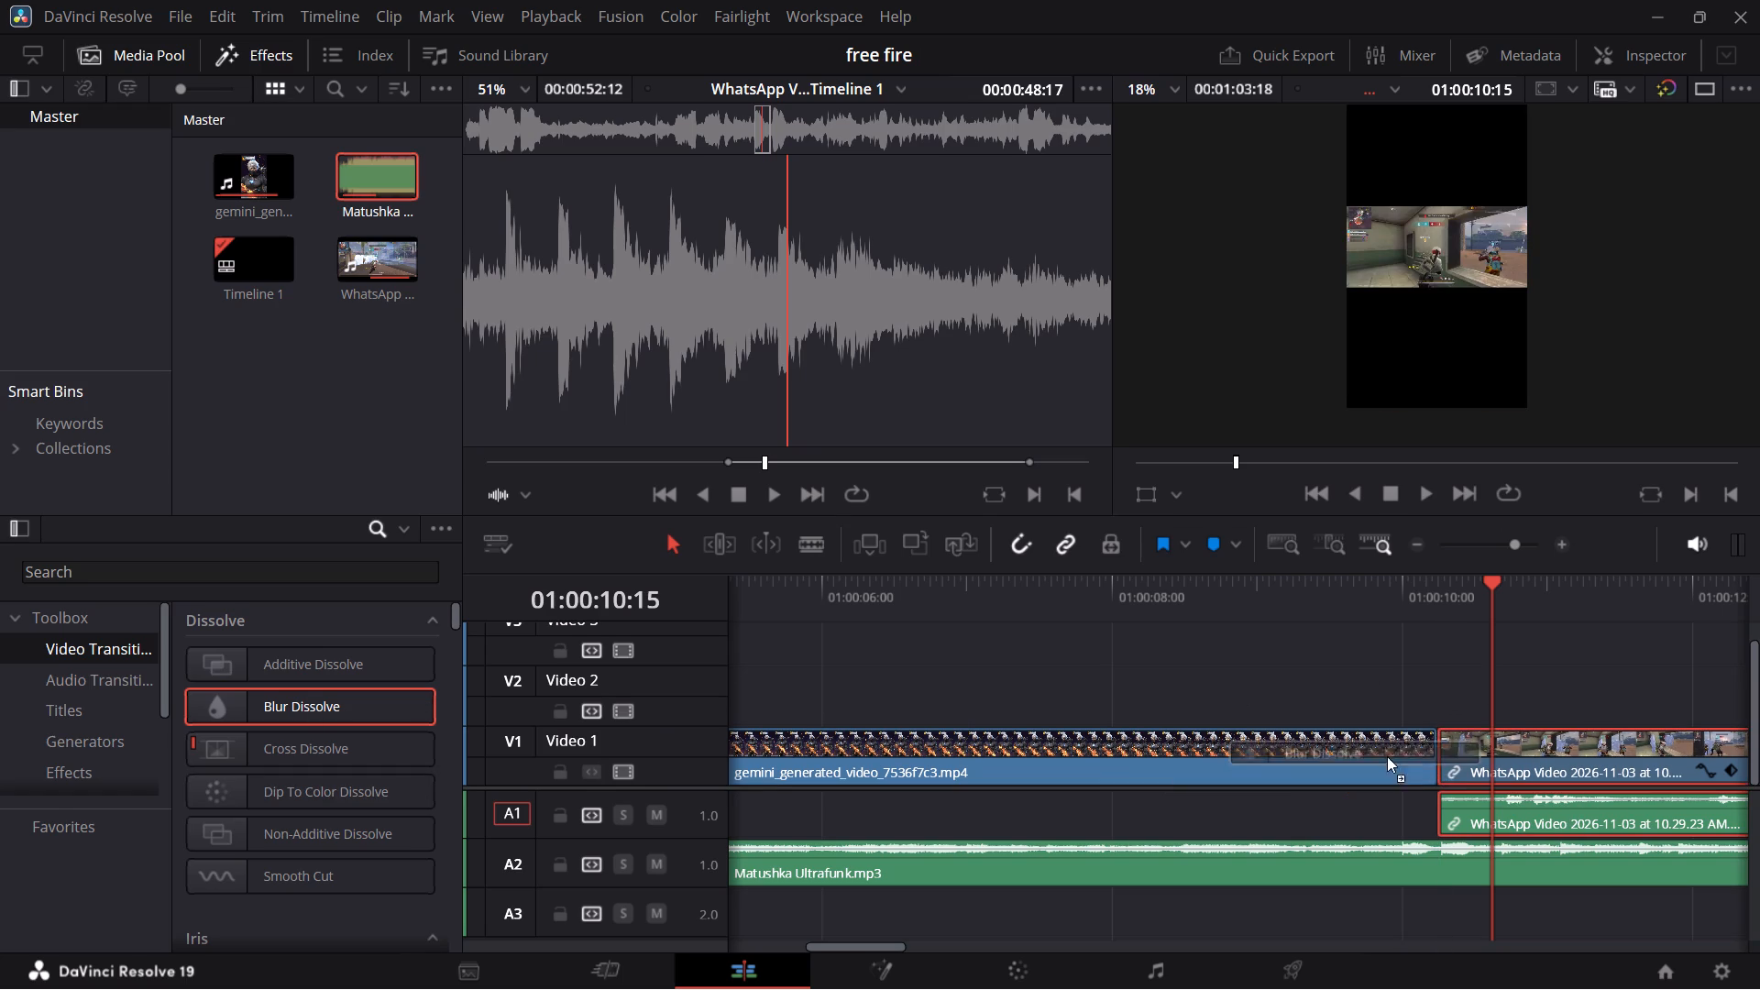
{"action": "left_click_drag", "start_coordinate": [1387, 756], "coordinate": [1439, 755]}
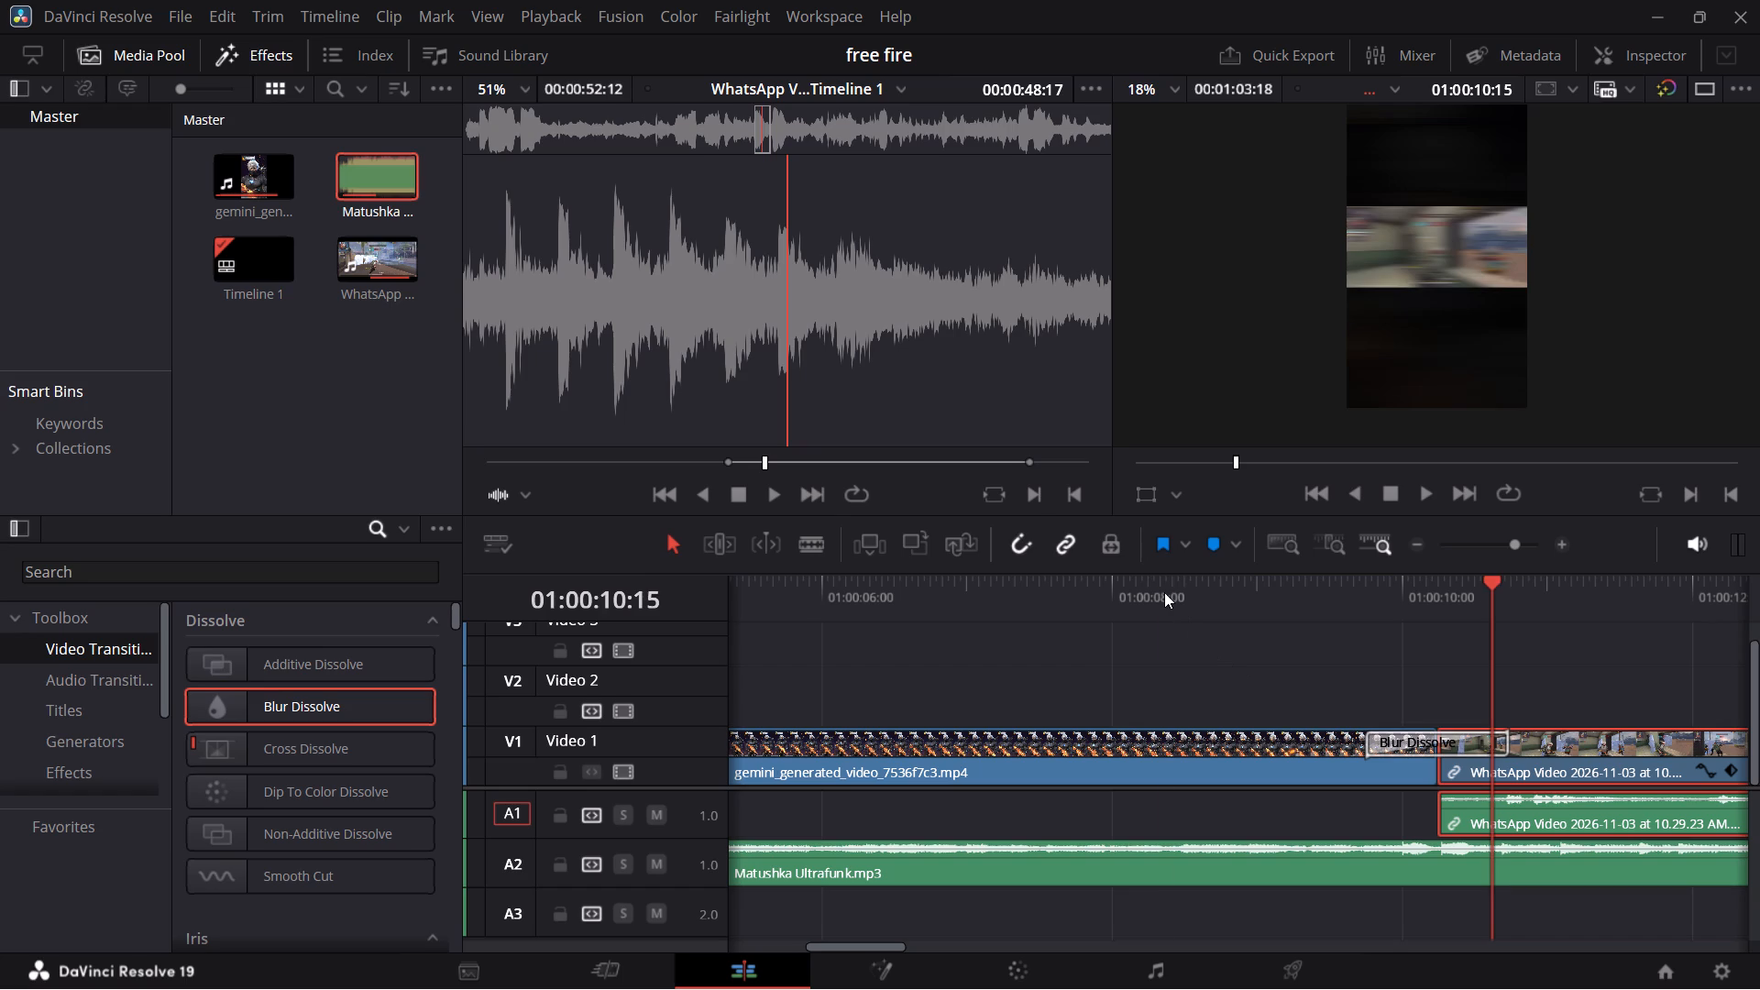
{"action": "left_click", "coordinate": [1164, 592]}
{"action": "key", "text": "space"}
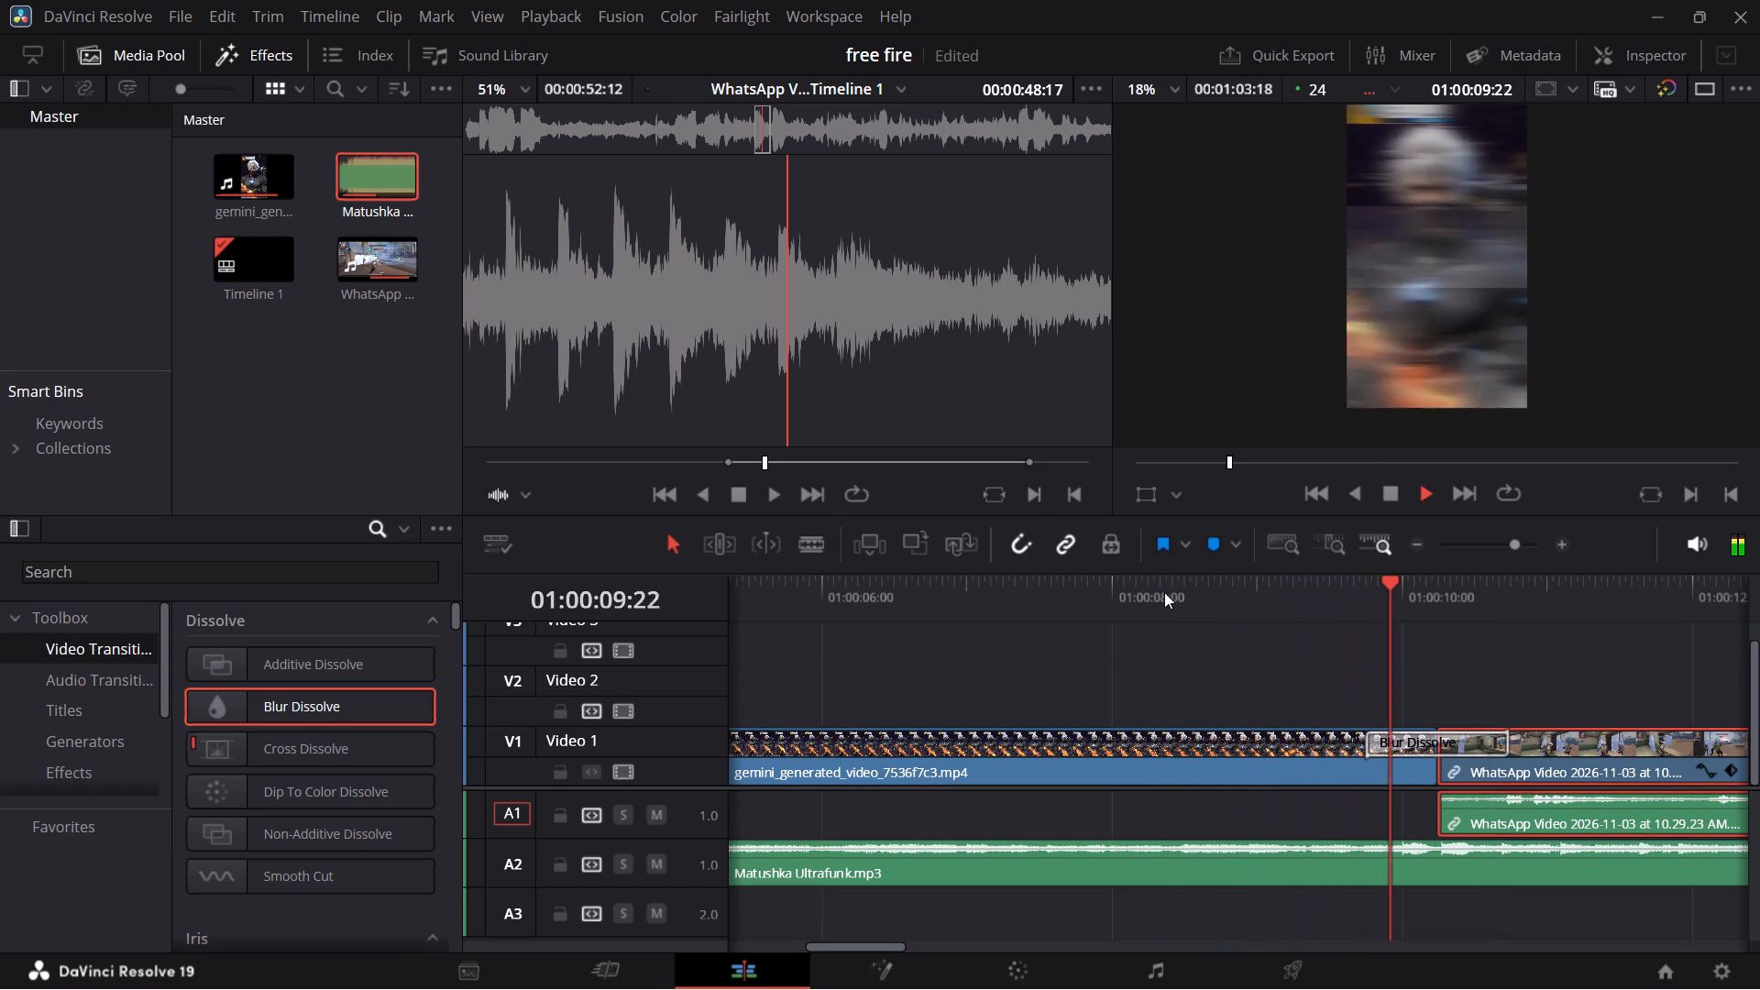
{"action": "scroll", "coordinate": [1458, 640], "scroll_direction": "left", "scroll_amount": 1}
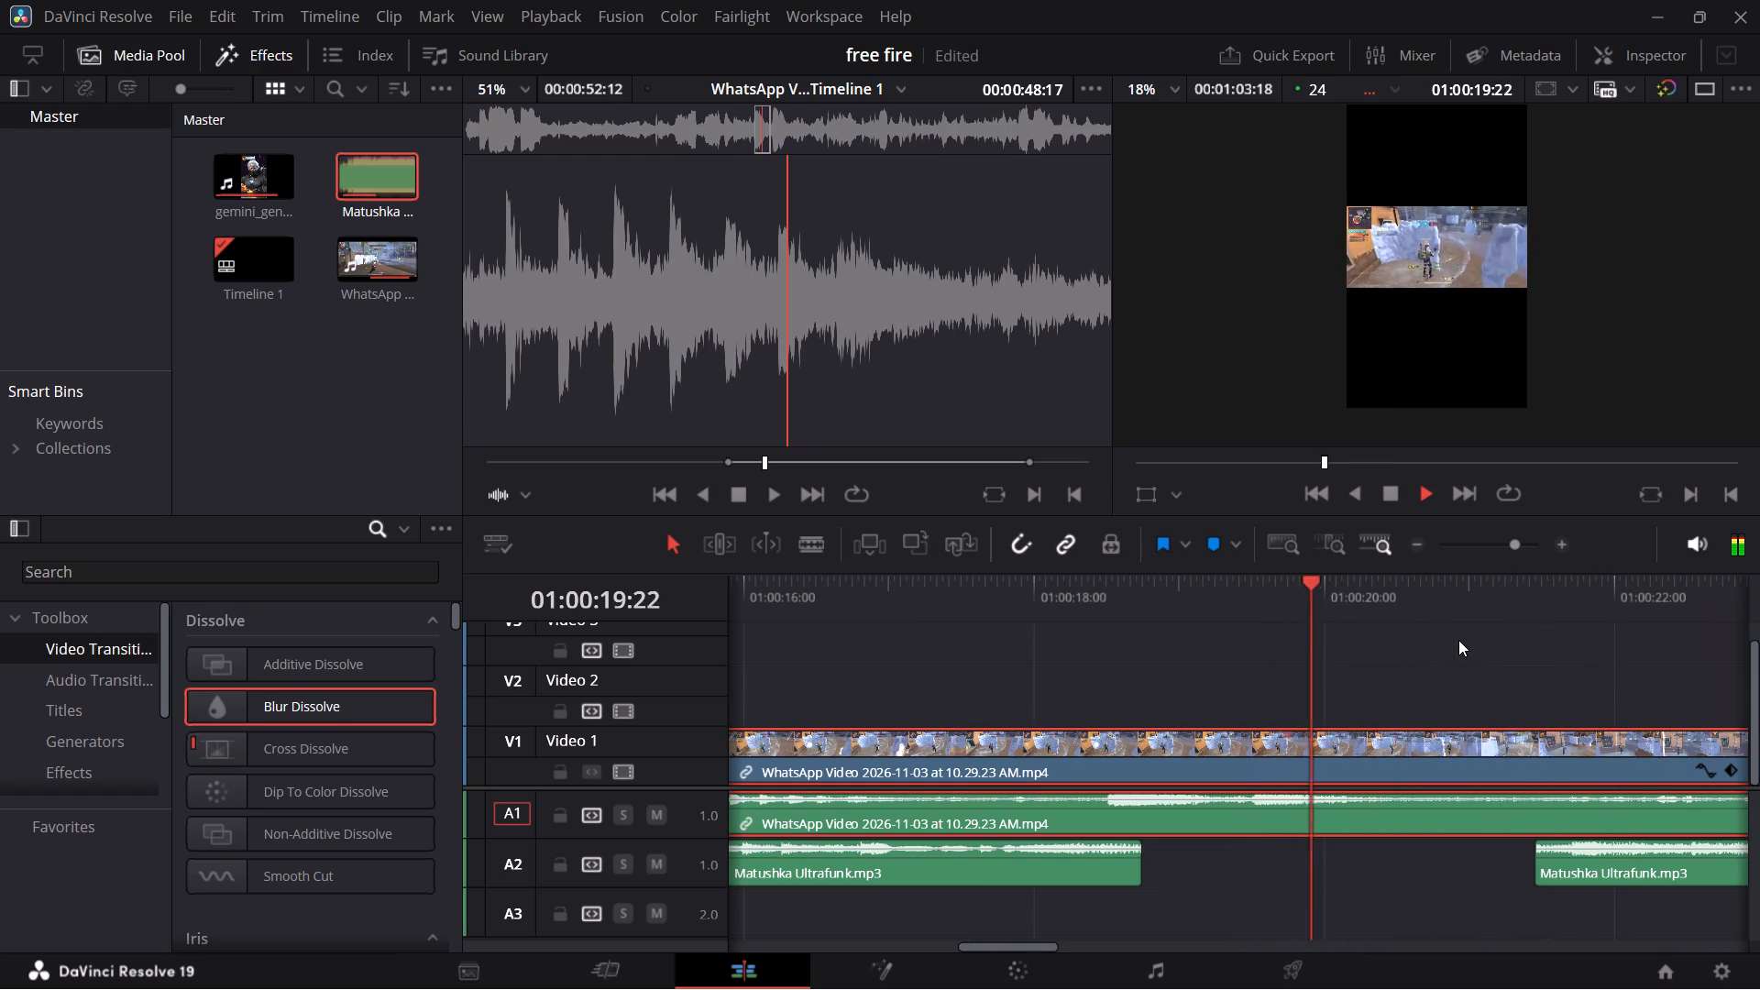
{"action": "key", "text": "space"}
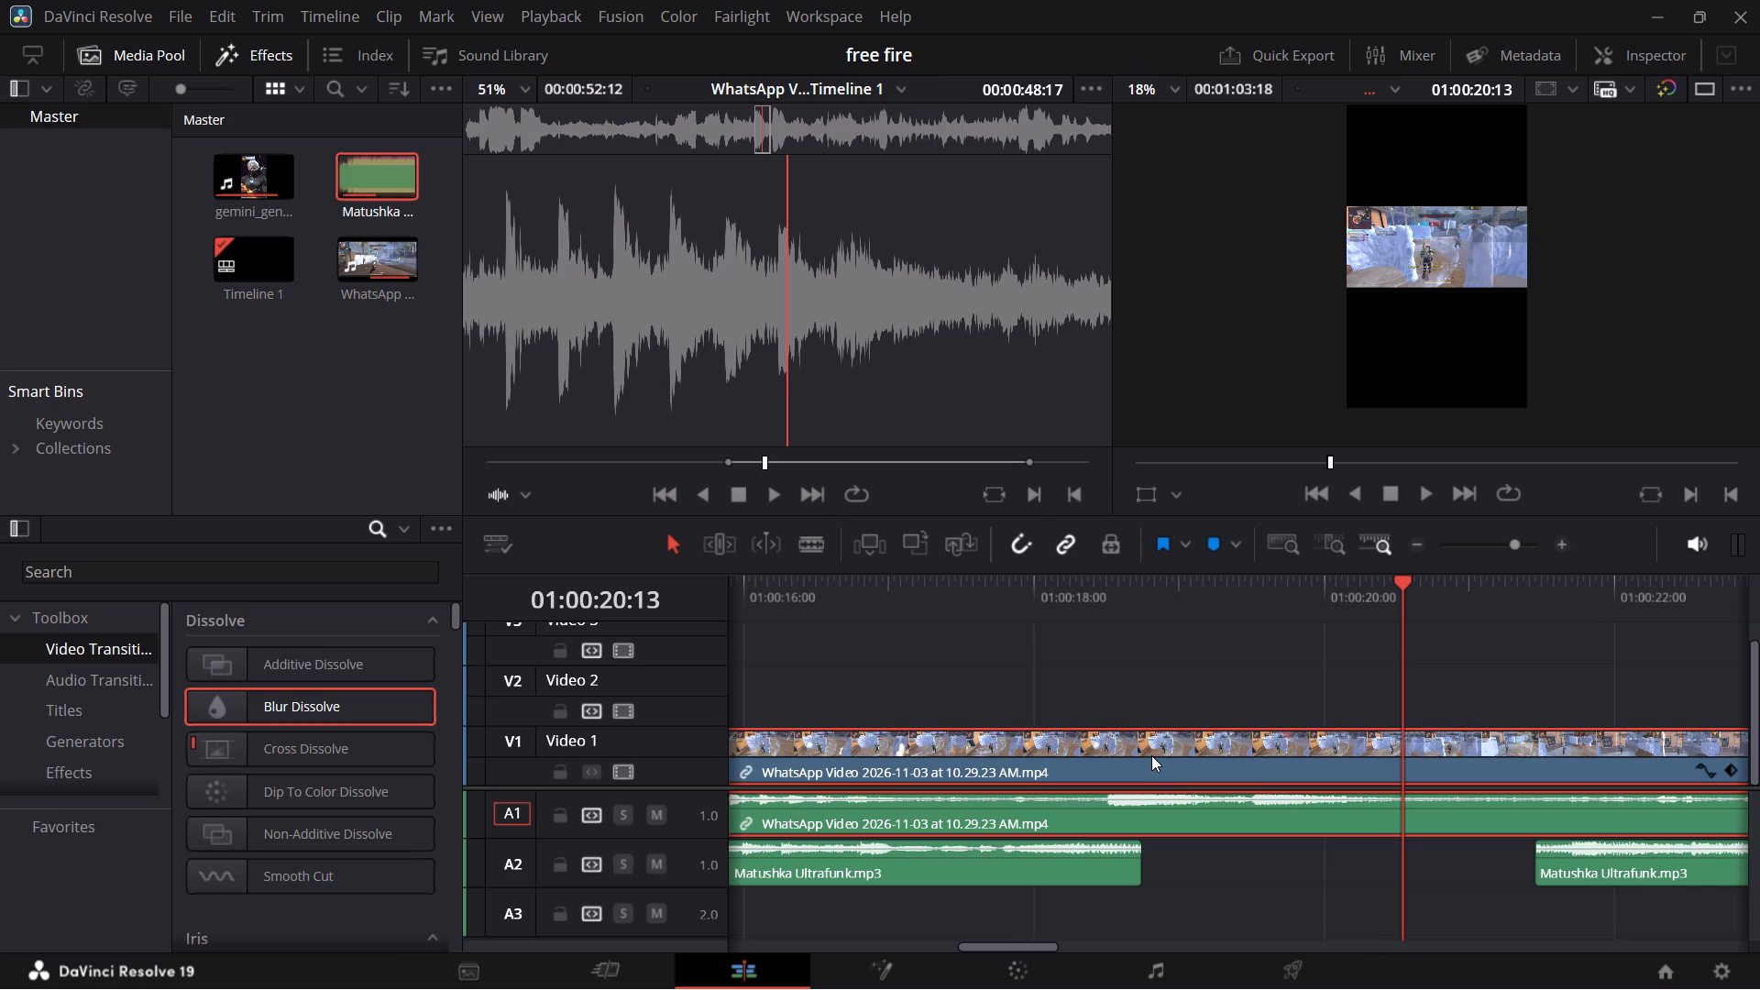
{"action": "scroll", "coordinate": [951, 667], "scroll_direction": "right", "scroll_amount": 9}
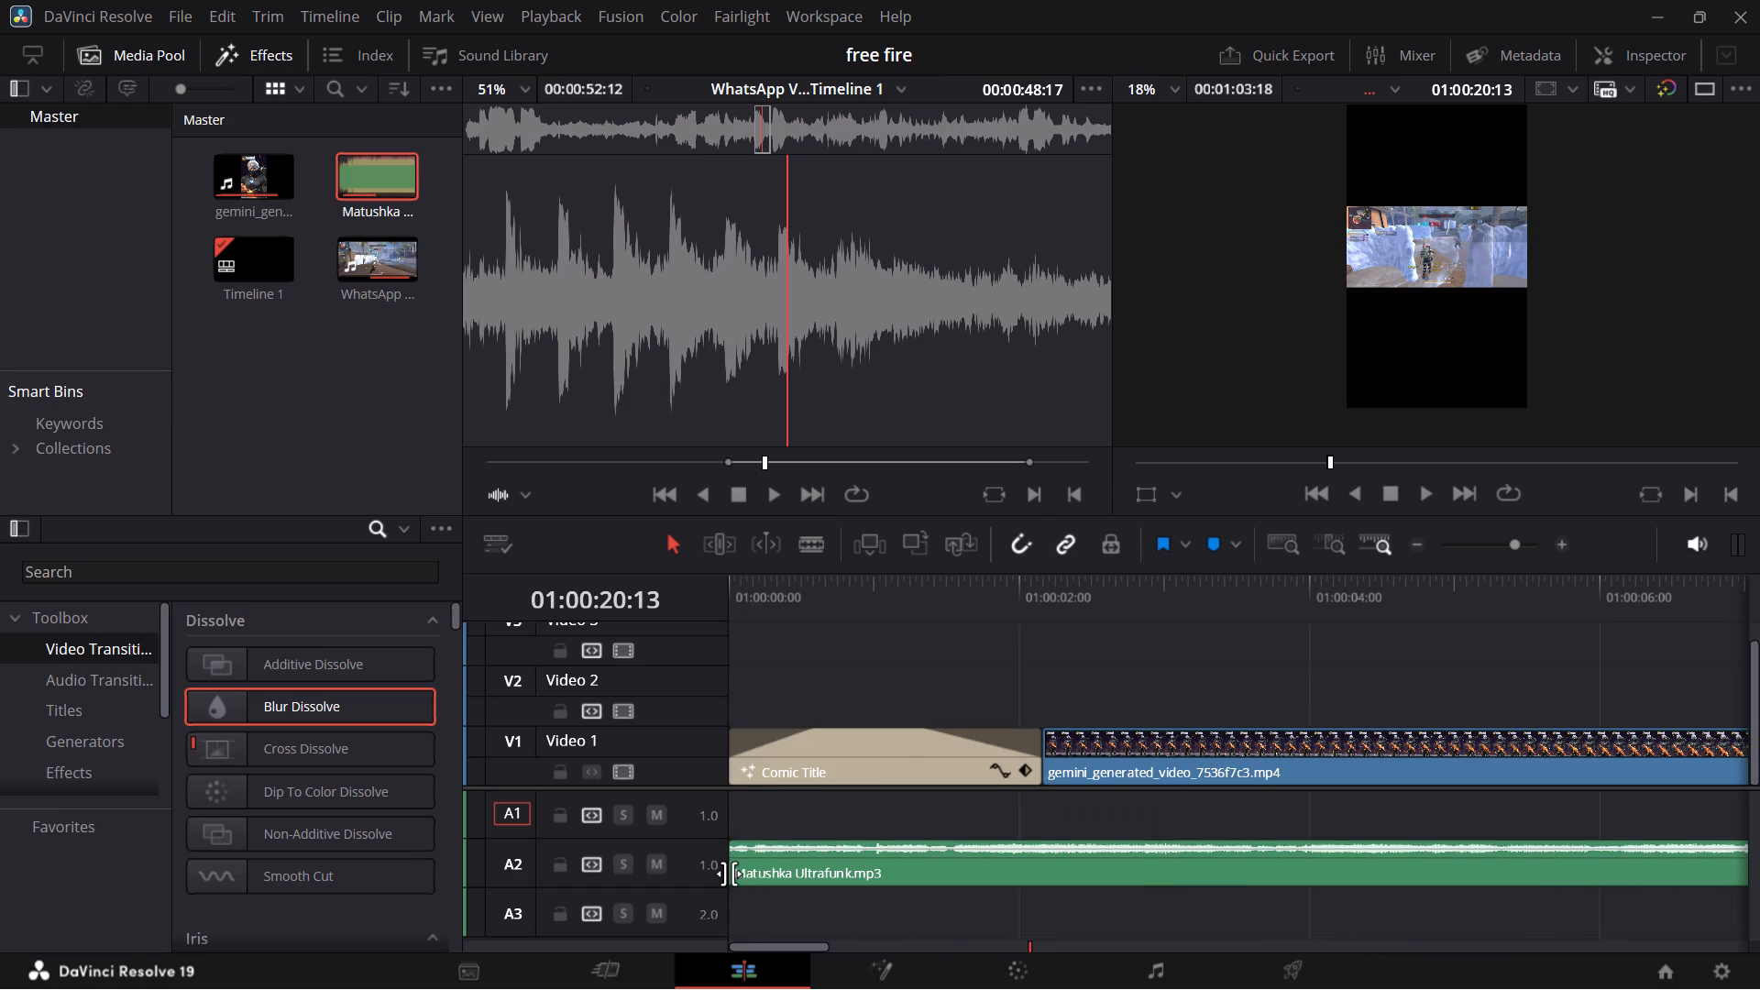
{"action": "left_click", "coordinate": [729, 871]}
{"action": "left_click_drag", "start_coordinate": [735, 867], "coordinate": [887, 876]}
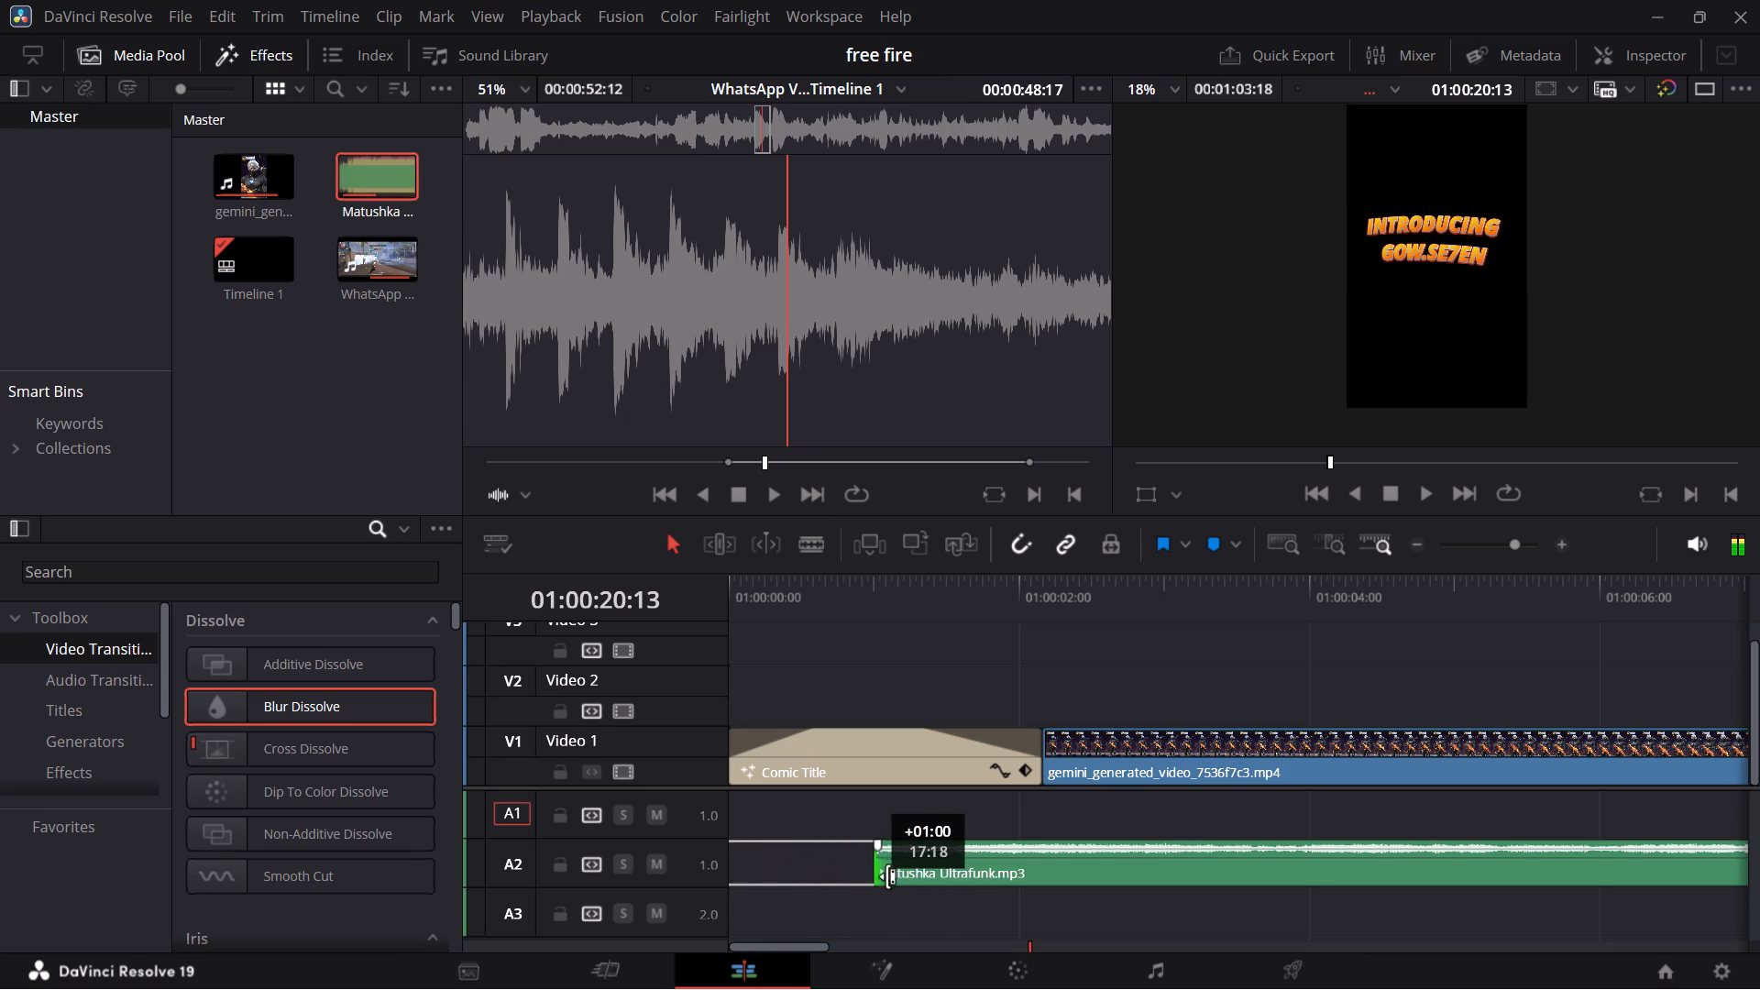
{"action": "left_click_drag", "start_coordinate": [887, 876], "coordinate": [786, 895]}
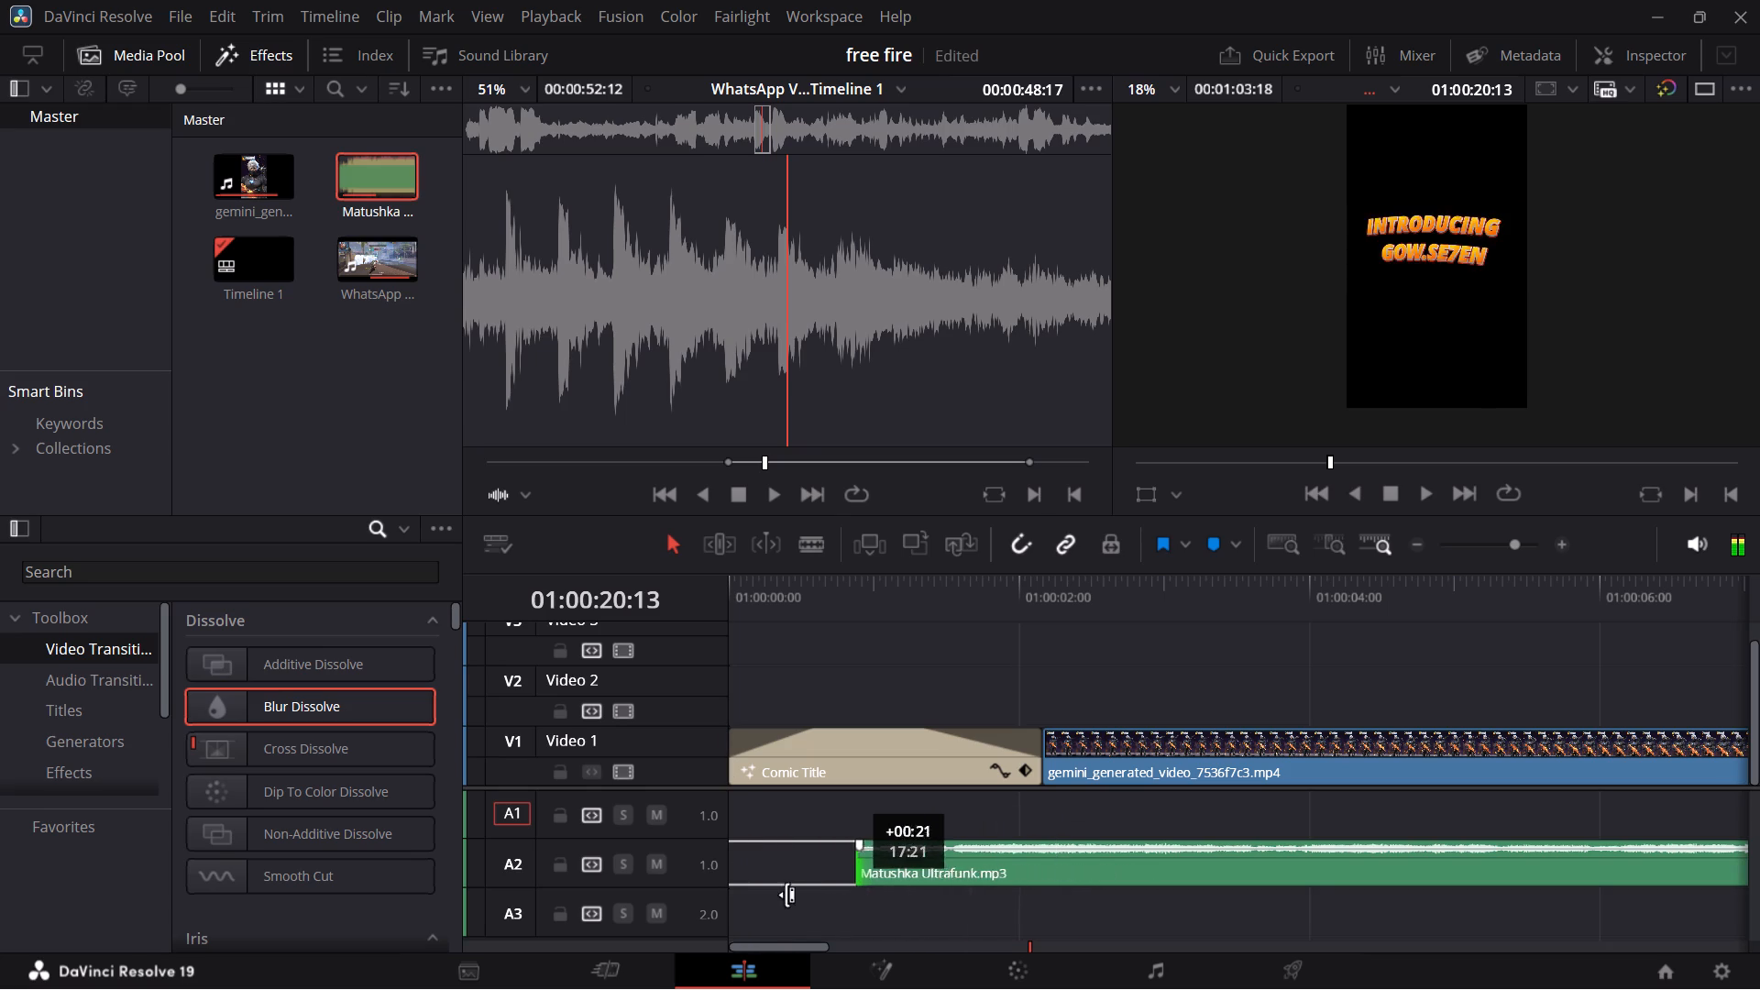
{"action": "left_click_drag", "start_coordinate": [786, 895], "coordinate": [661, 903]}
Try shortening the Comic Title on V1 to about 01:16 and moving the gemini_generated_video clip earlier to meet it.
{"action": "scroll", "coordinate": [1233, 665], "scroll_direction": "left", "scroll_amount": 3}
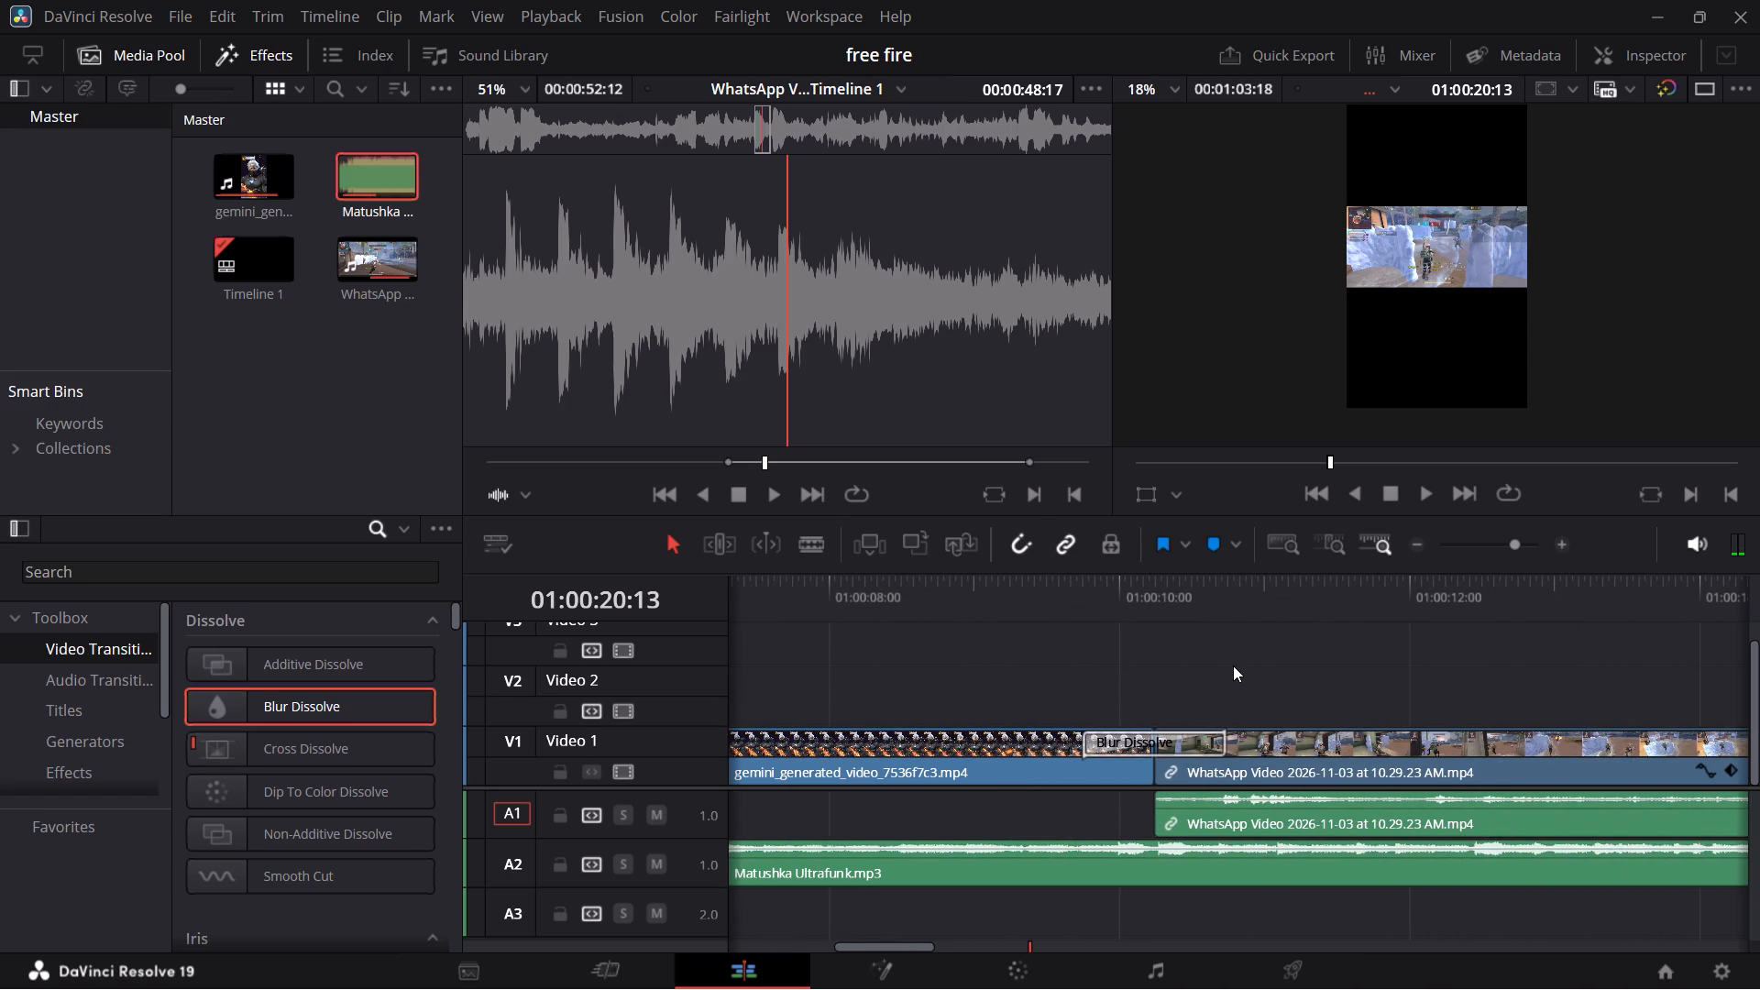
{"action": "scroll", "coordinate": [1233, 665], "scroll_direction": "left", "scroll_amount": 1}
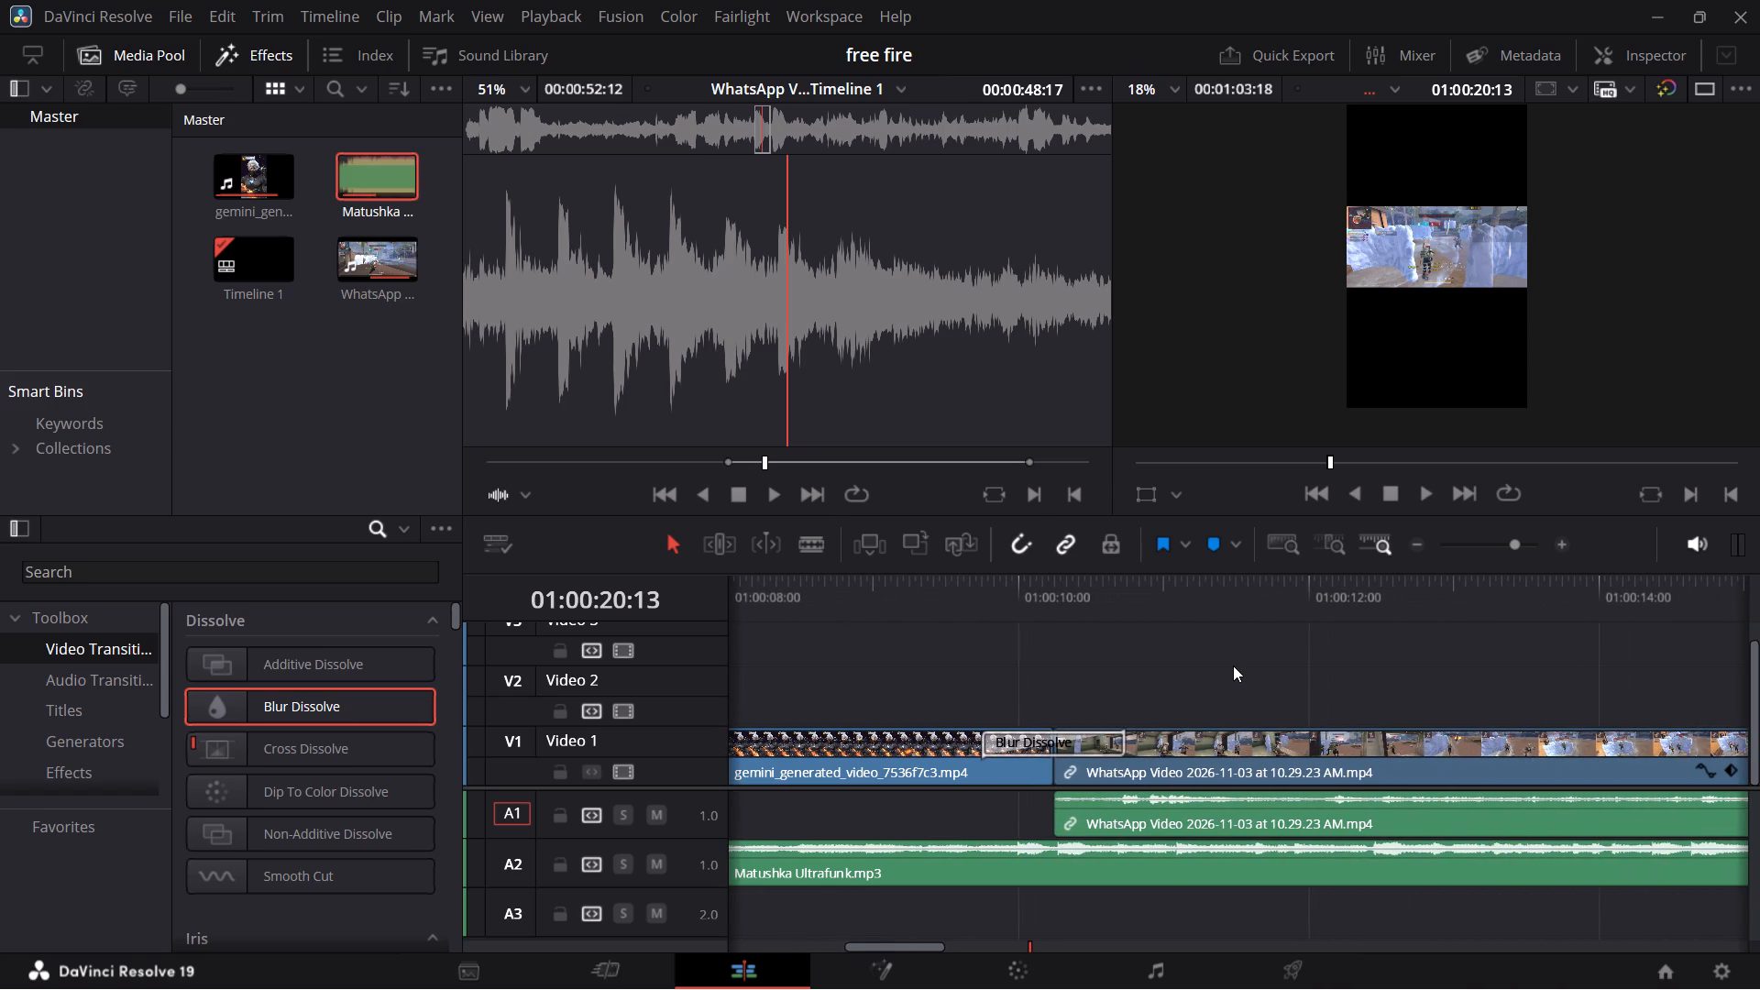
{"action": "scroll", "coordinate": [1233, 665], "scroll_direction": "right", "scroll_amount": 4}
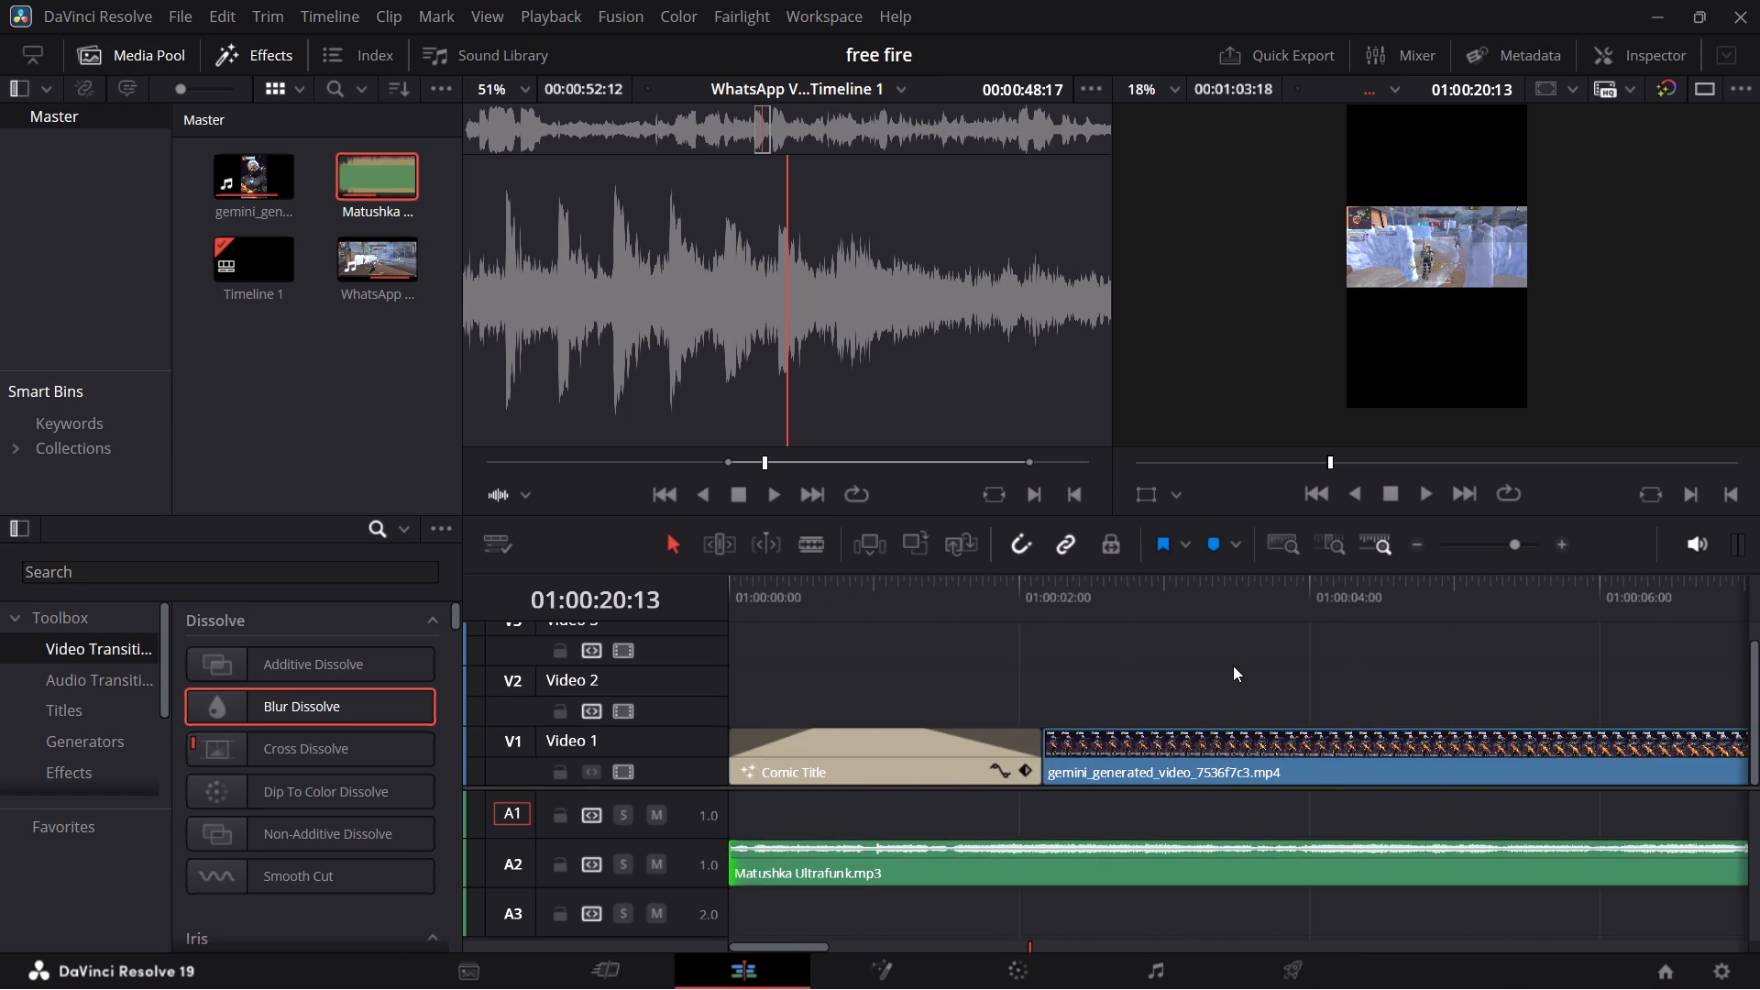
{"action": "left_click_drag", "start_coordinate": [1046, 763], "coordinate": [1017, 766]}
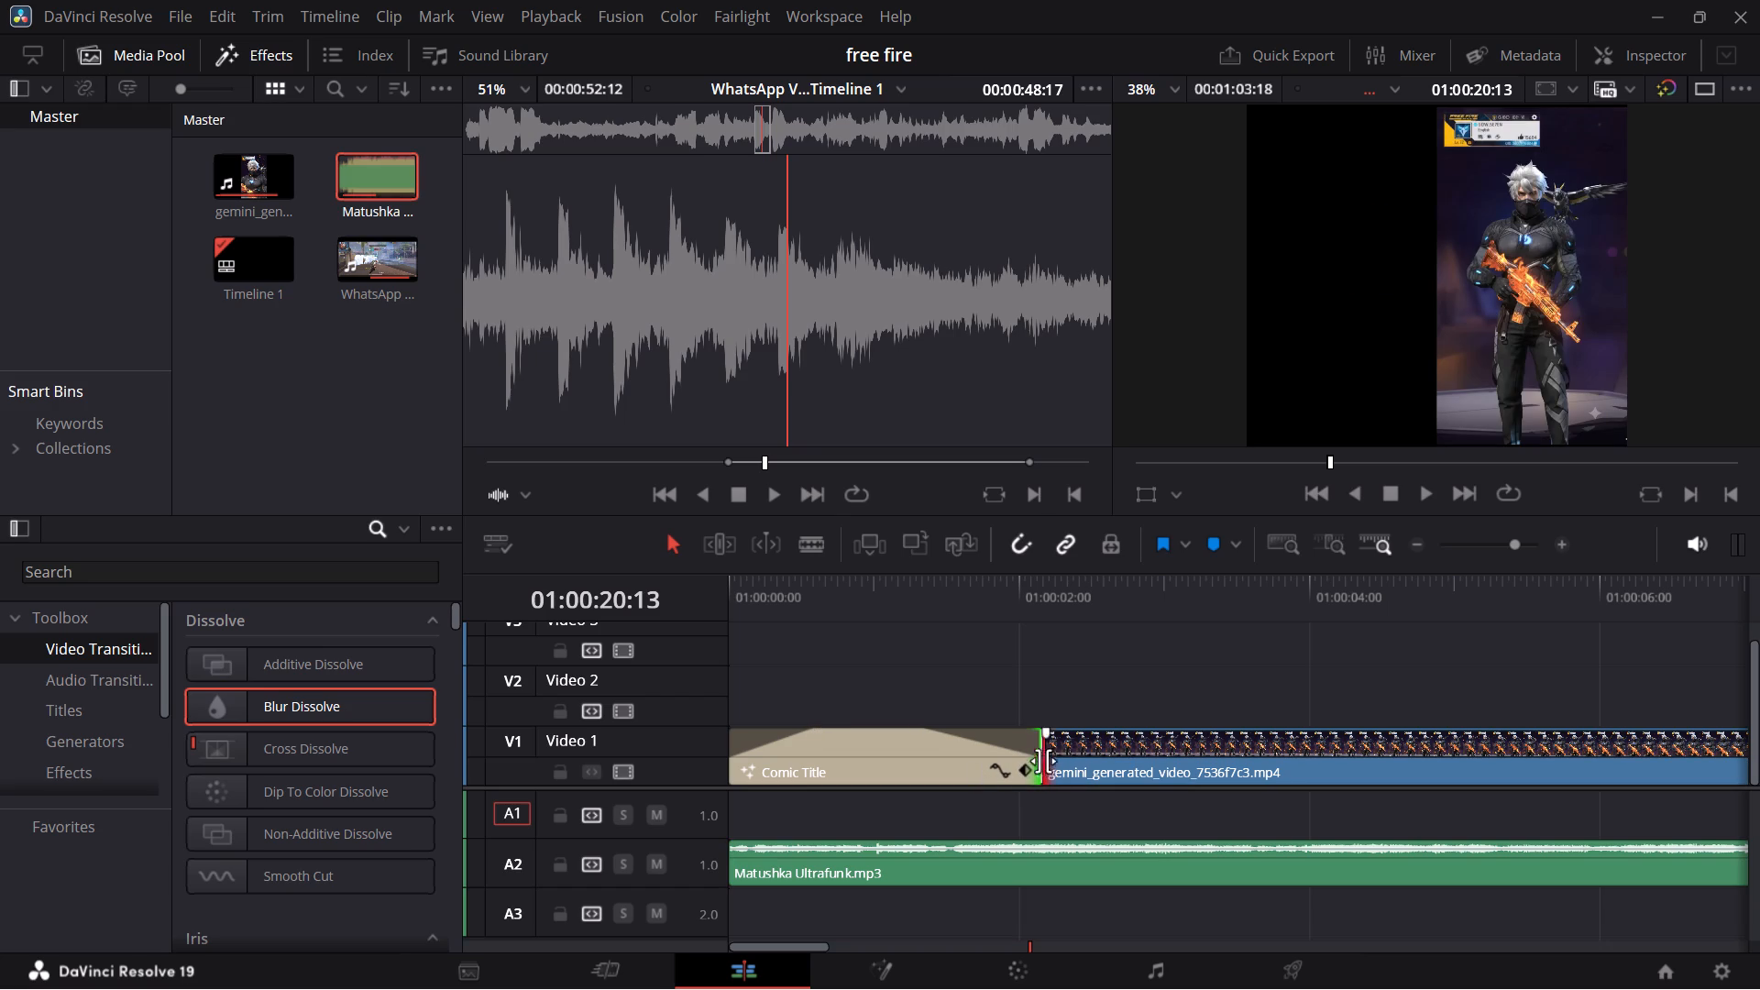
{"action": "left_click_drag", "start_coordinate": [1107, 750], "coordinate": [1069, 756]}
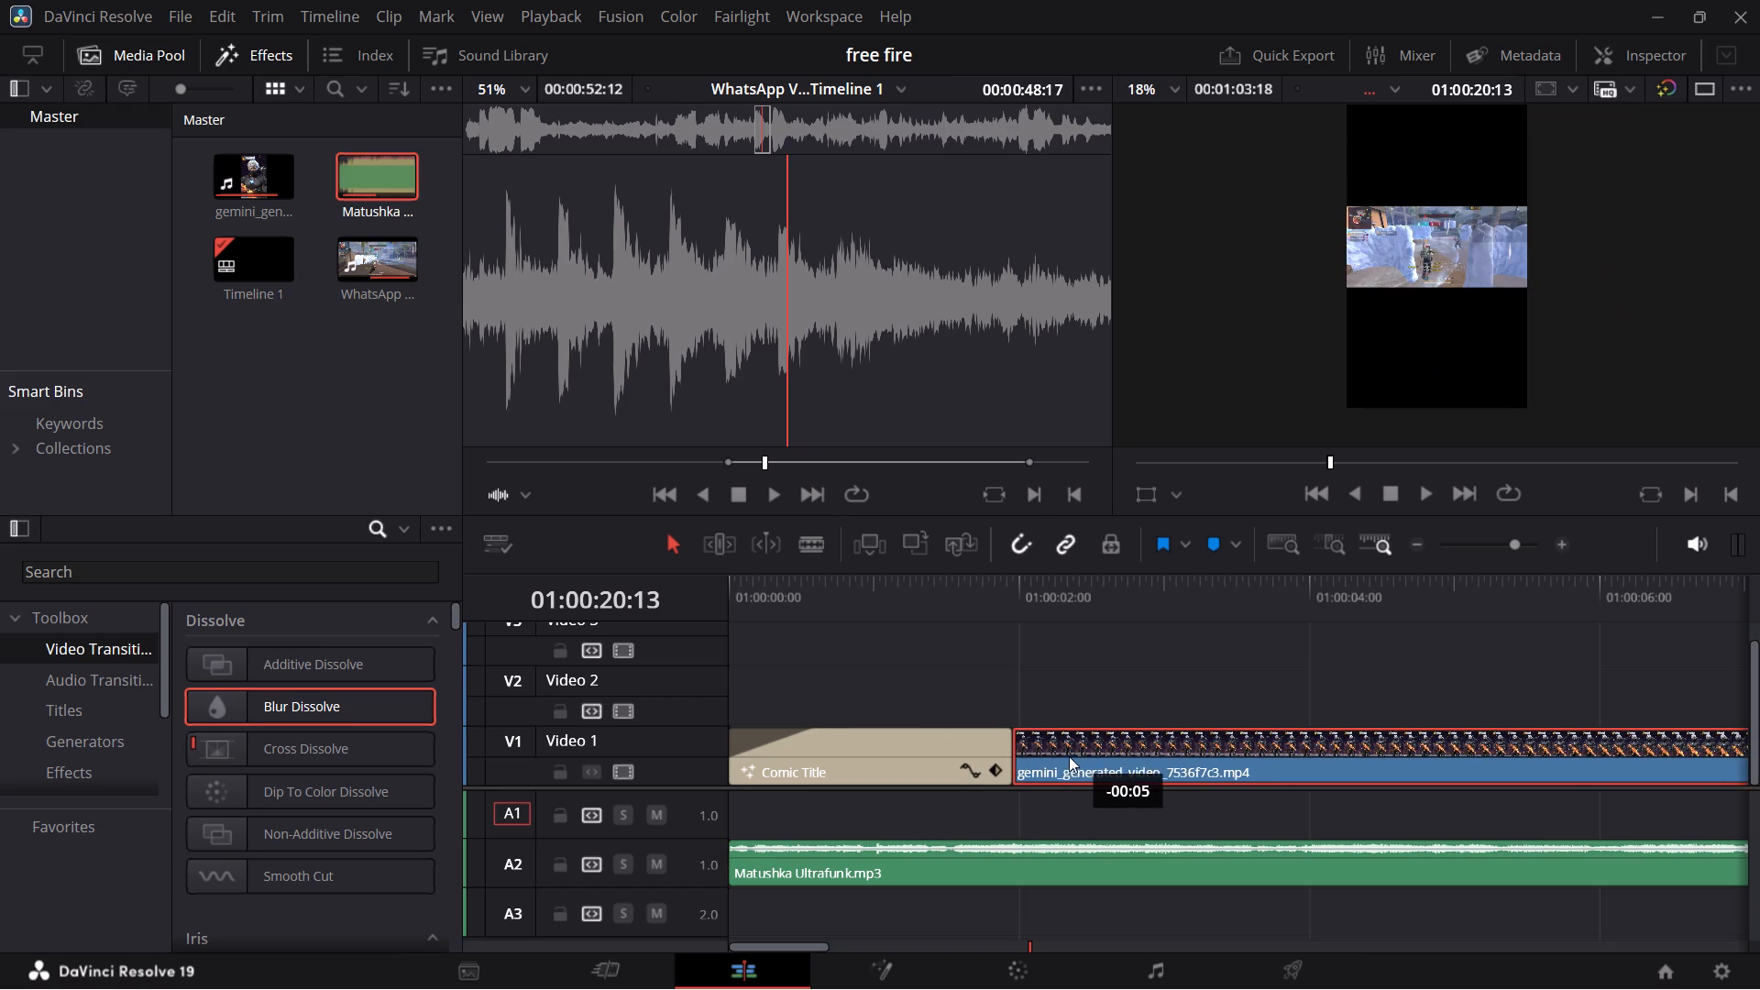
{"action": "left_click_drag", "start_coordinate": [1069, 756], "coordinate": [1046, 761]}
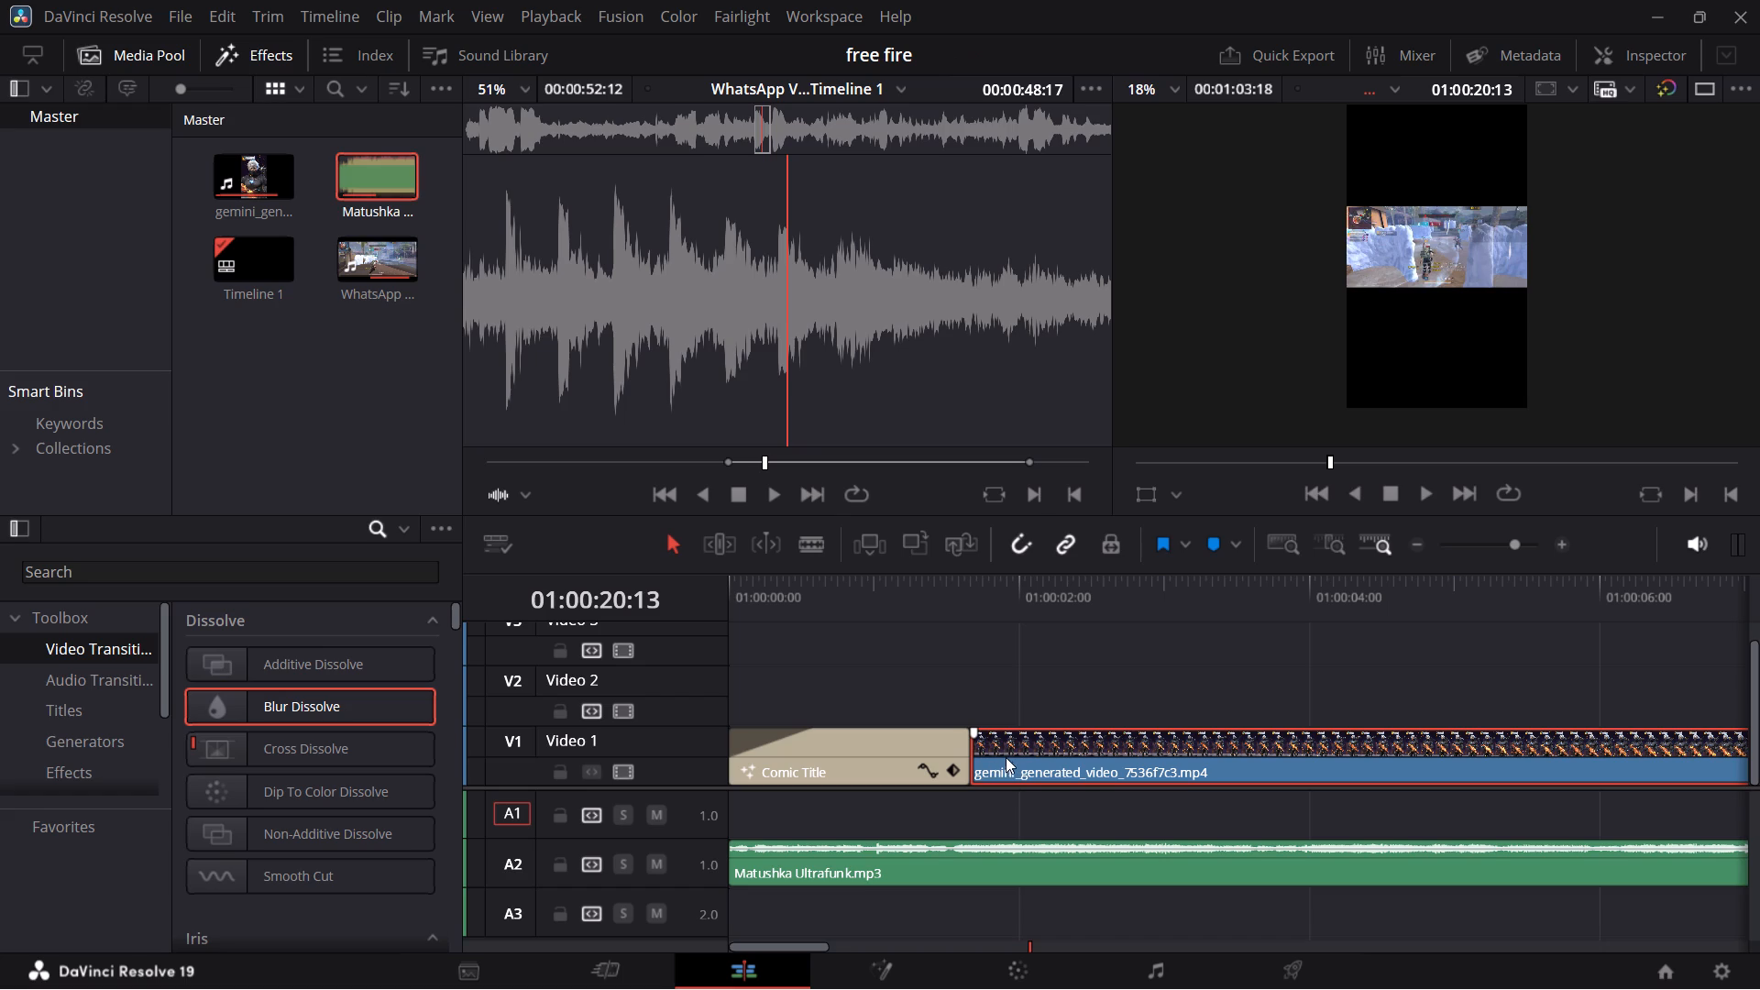
Move the gemini_generated_video clip on V1 later and extend the end of the Comic Title to about 02:17, meeting the clip.
{"action": "left_click_drag", "start_coordinate": [1007, 757], "coordinate": [1128, 745]}
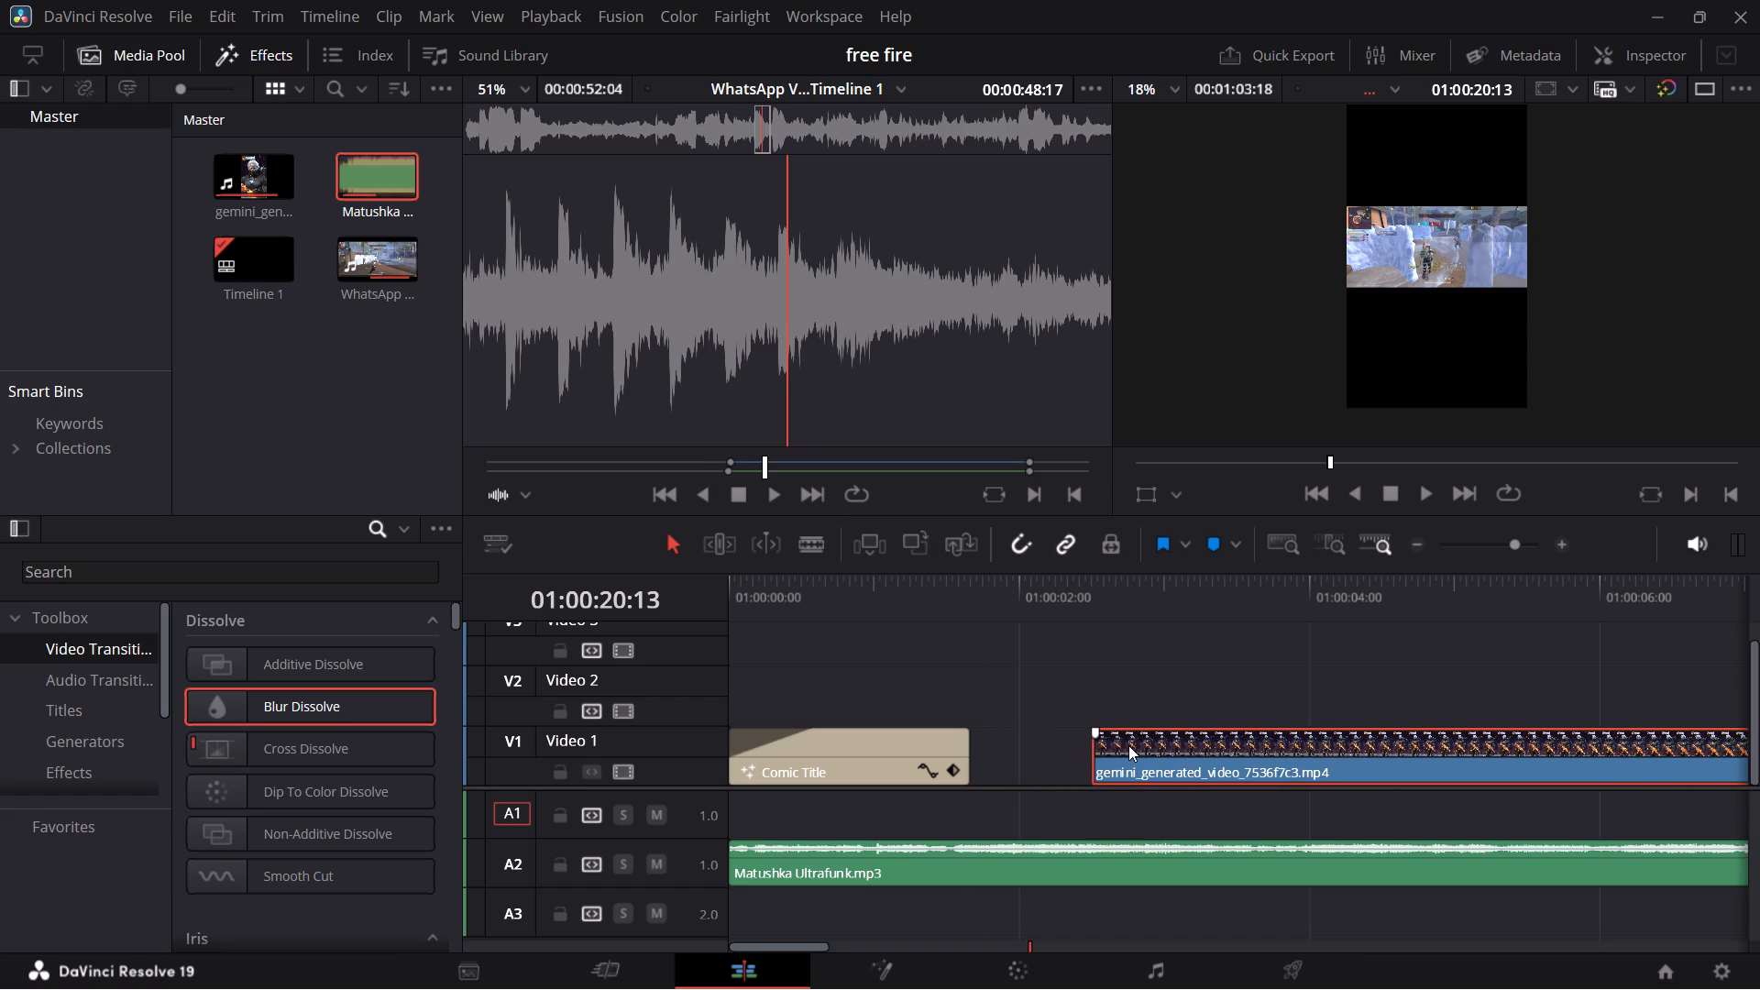
{"action": "left_click_drag", "start_coordinate": [966, 753], "coordinate": [1116, 753]}
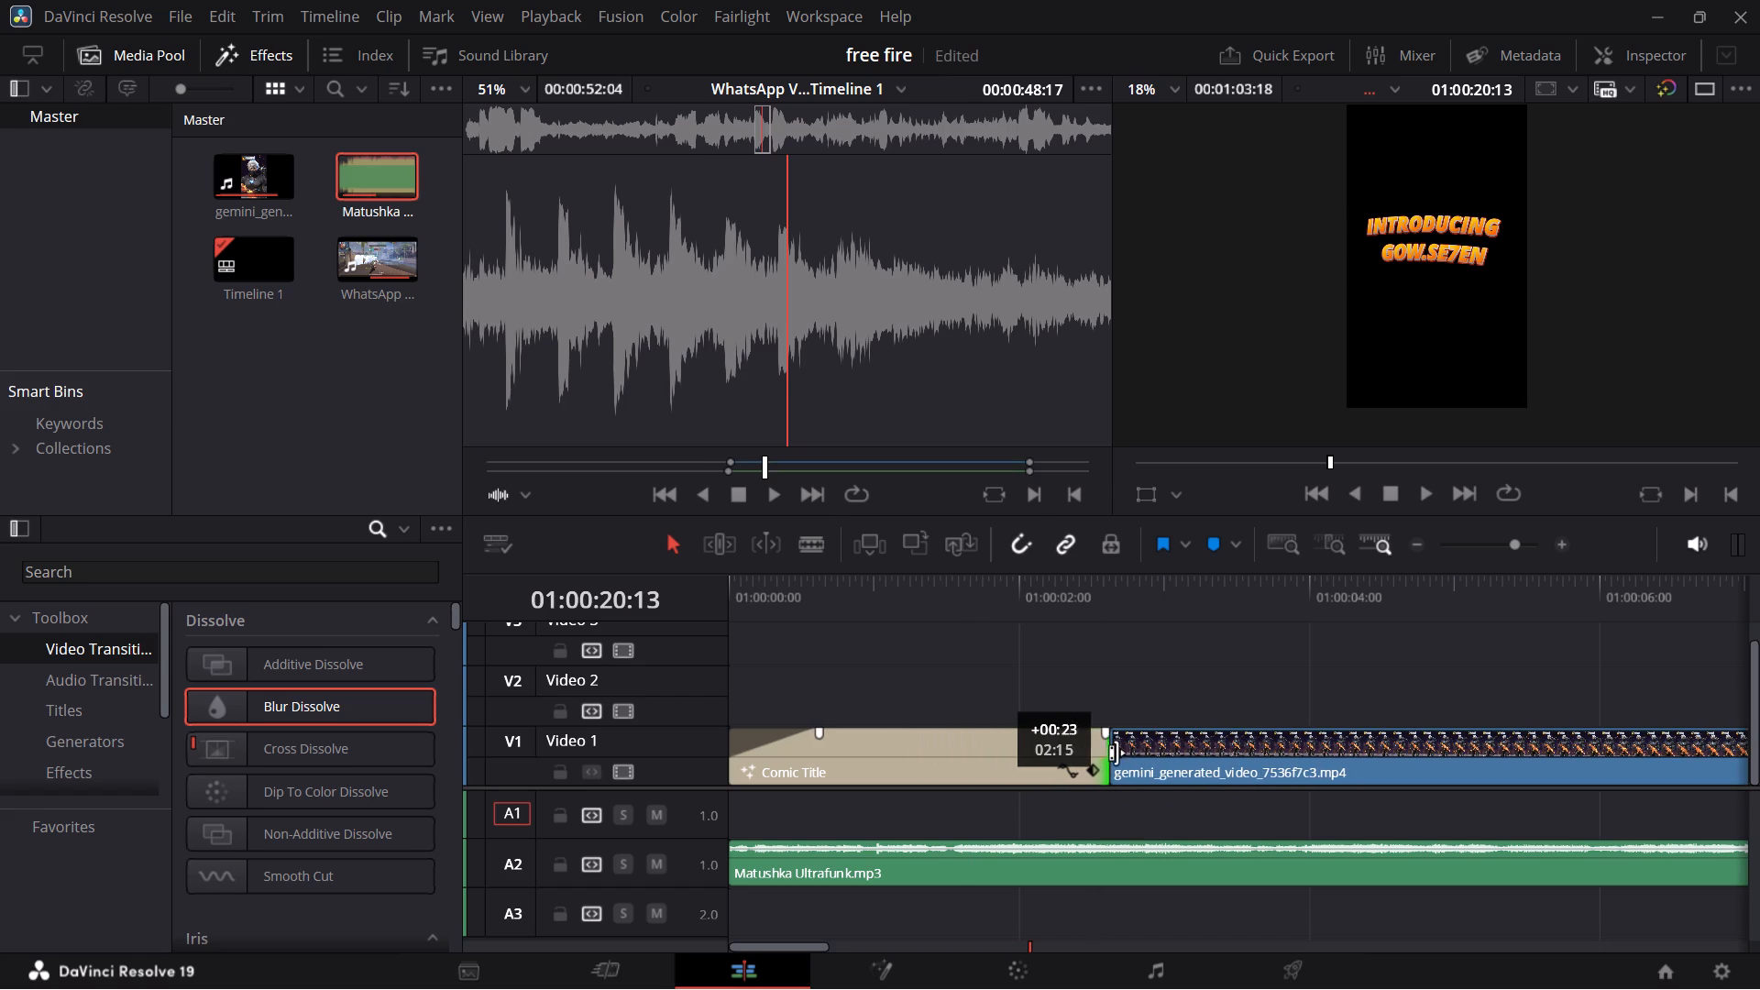
{"action": "left_click_drag", "start_coordinate": [1116, 753], "coordinate": [1119, 752]}
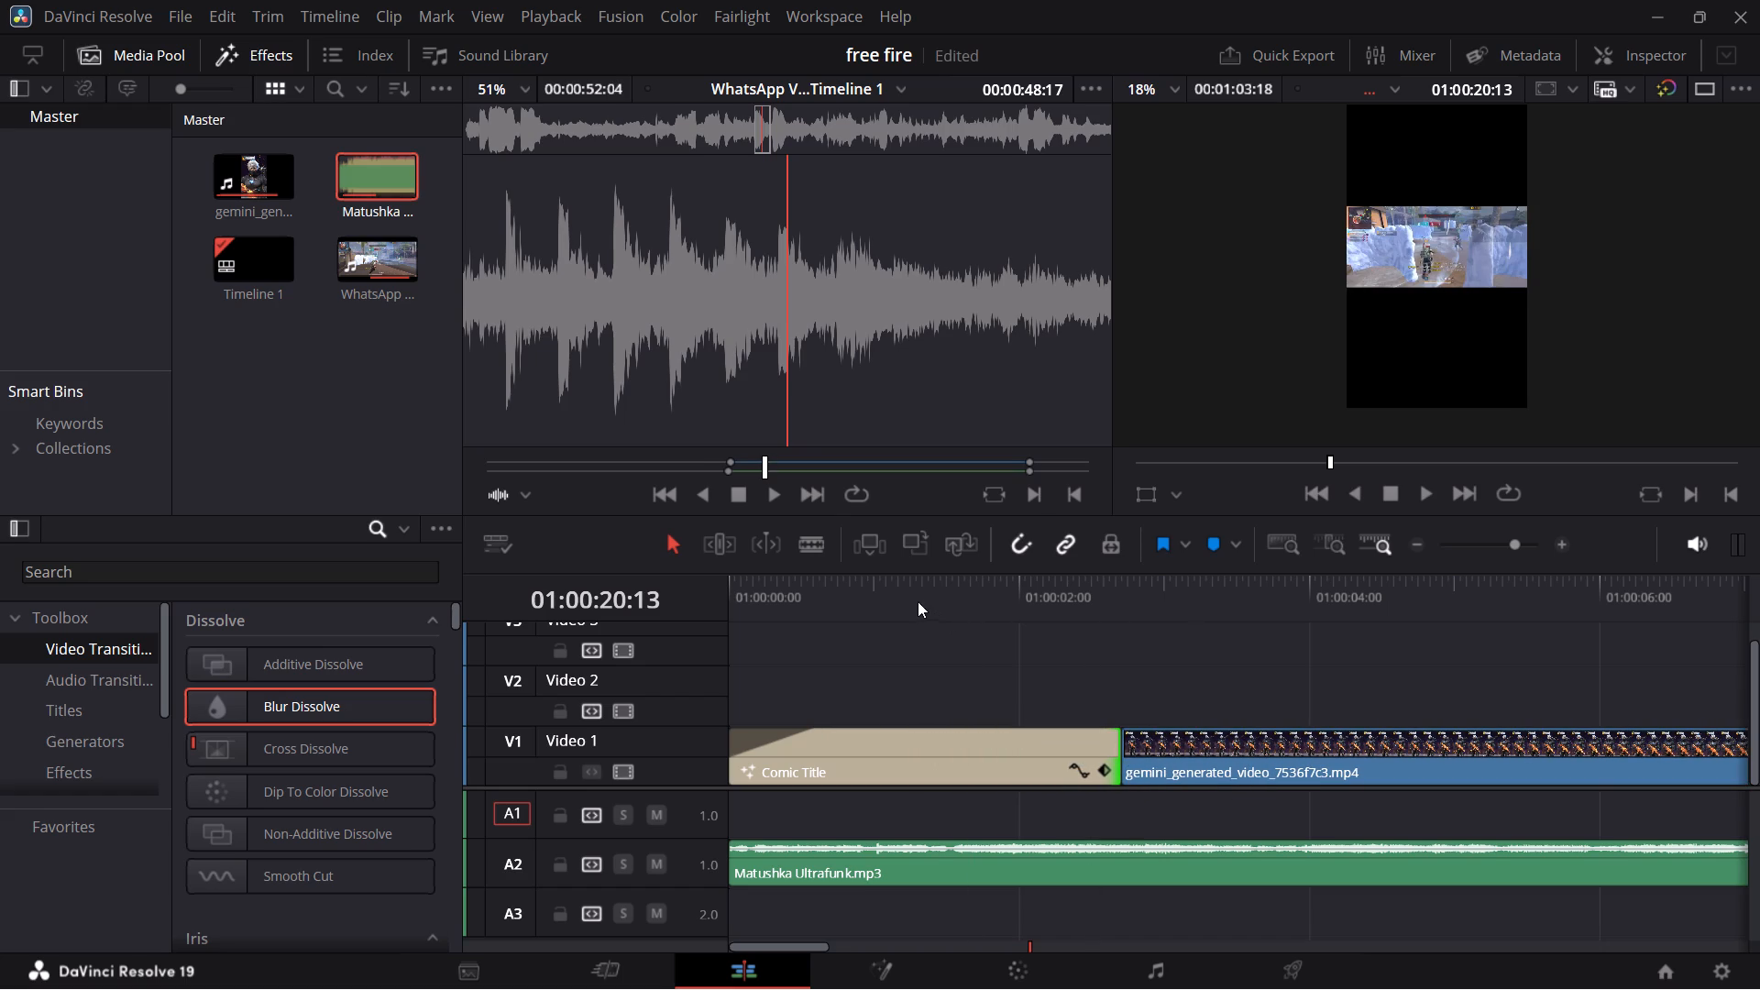
Play into the music gap, move the linked WhatsApp gameplay clip on V1 and A1 about 15 frames later, and replay the section.
{"action": "scroll", "coordinate": [1340, 616], "scroll_direction": "left", "scroll_amount": 3}
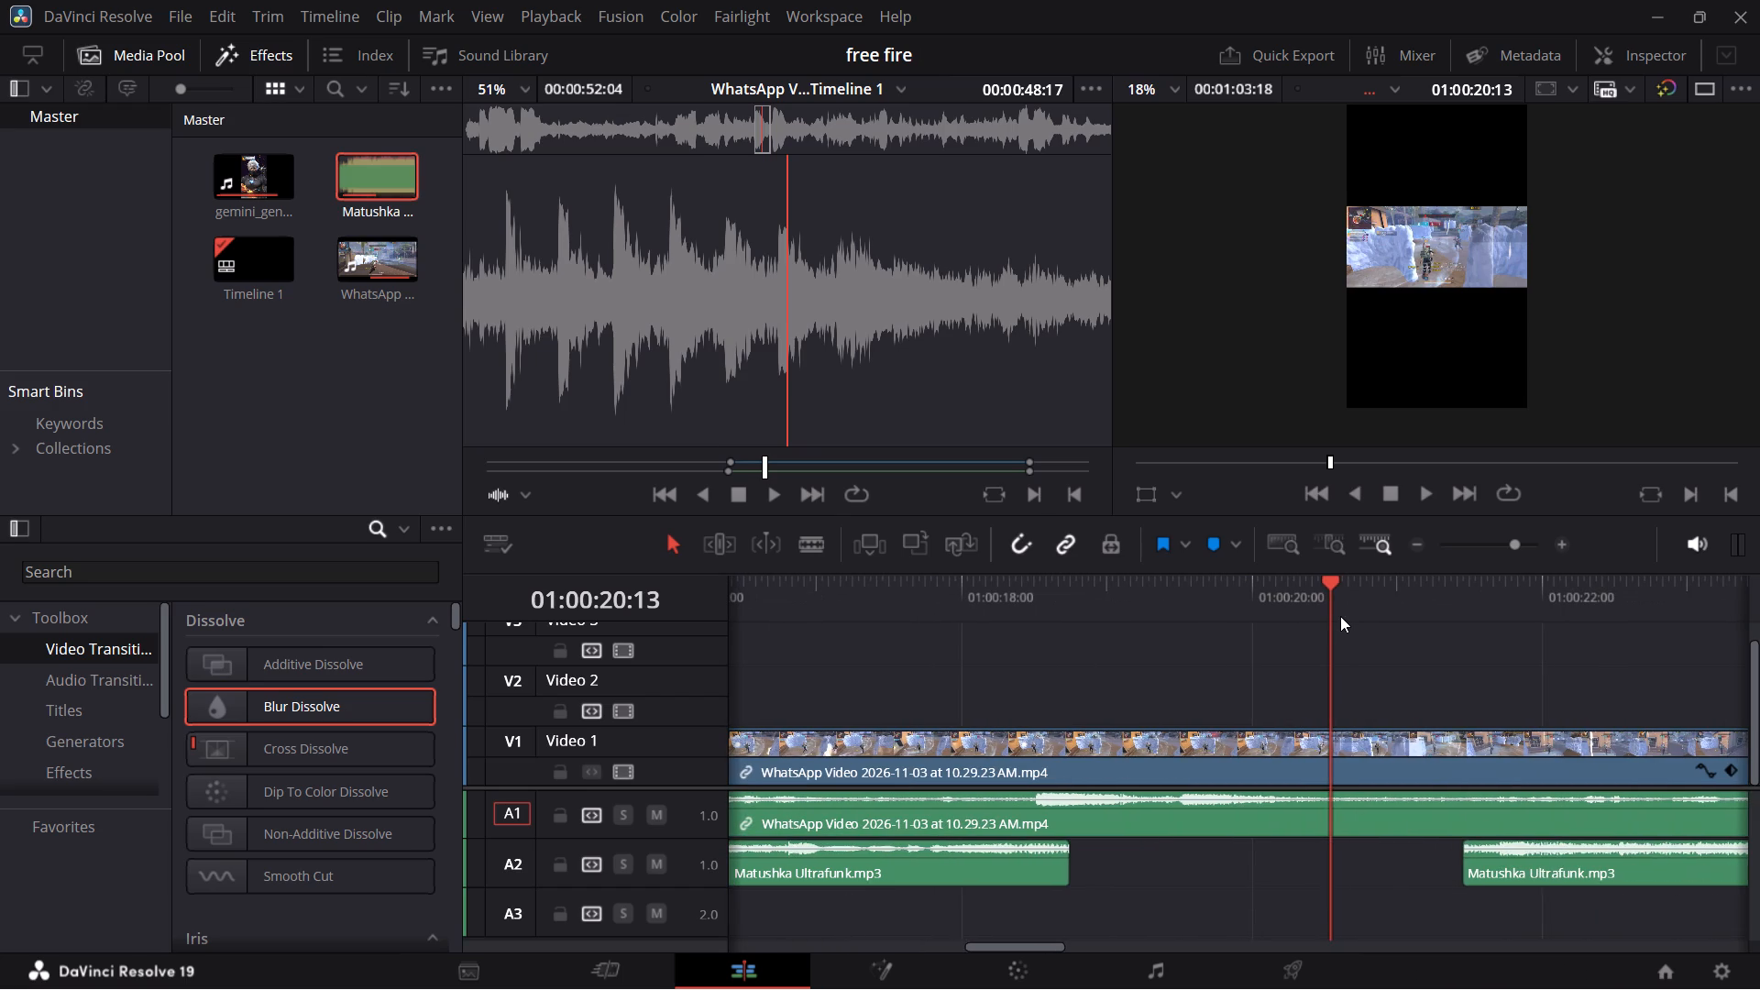
{"action": "left_click", "coordinate": [817, 573]}
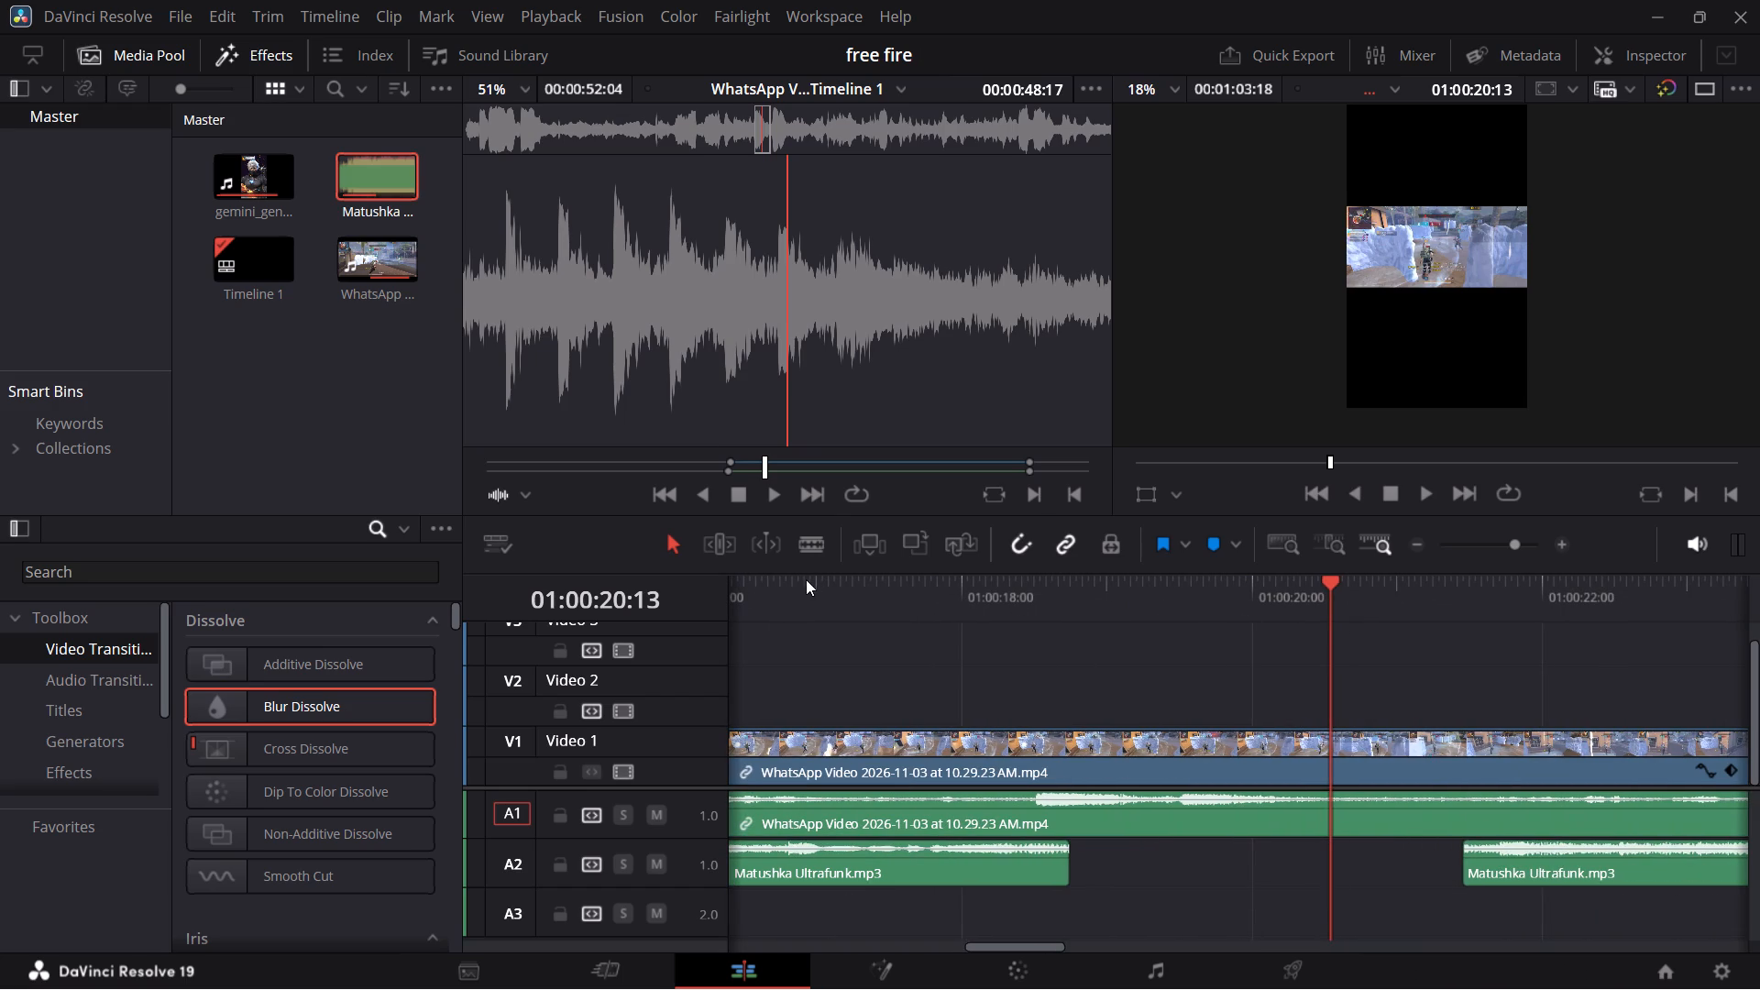
{"action": "left_click", "coordinate": [798, 580]}
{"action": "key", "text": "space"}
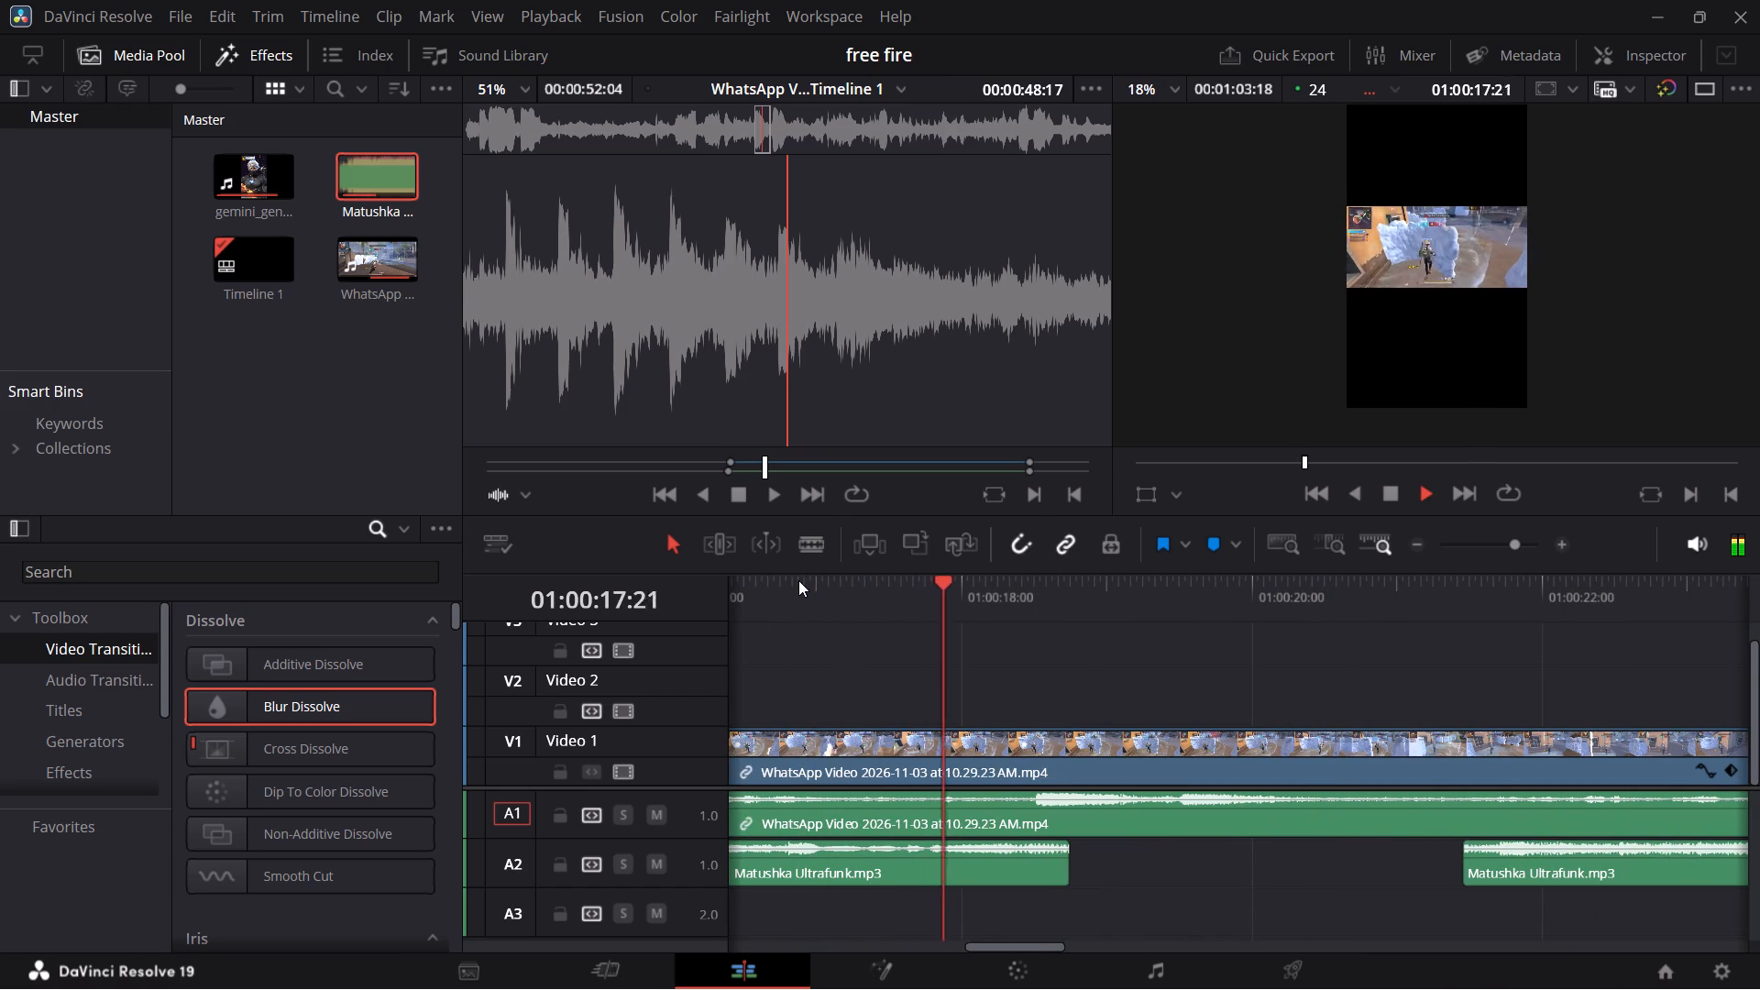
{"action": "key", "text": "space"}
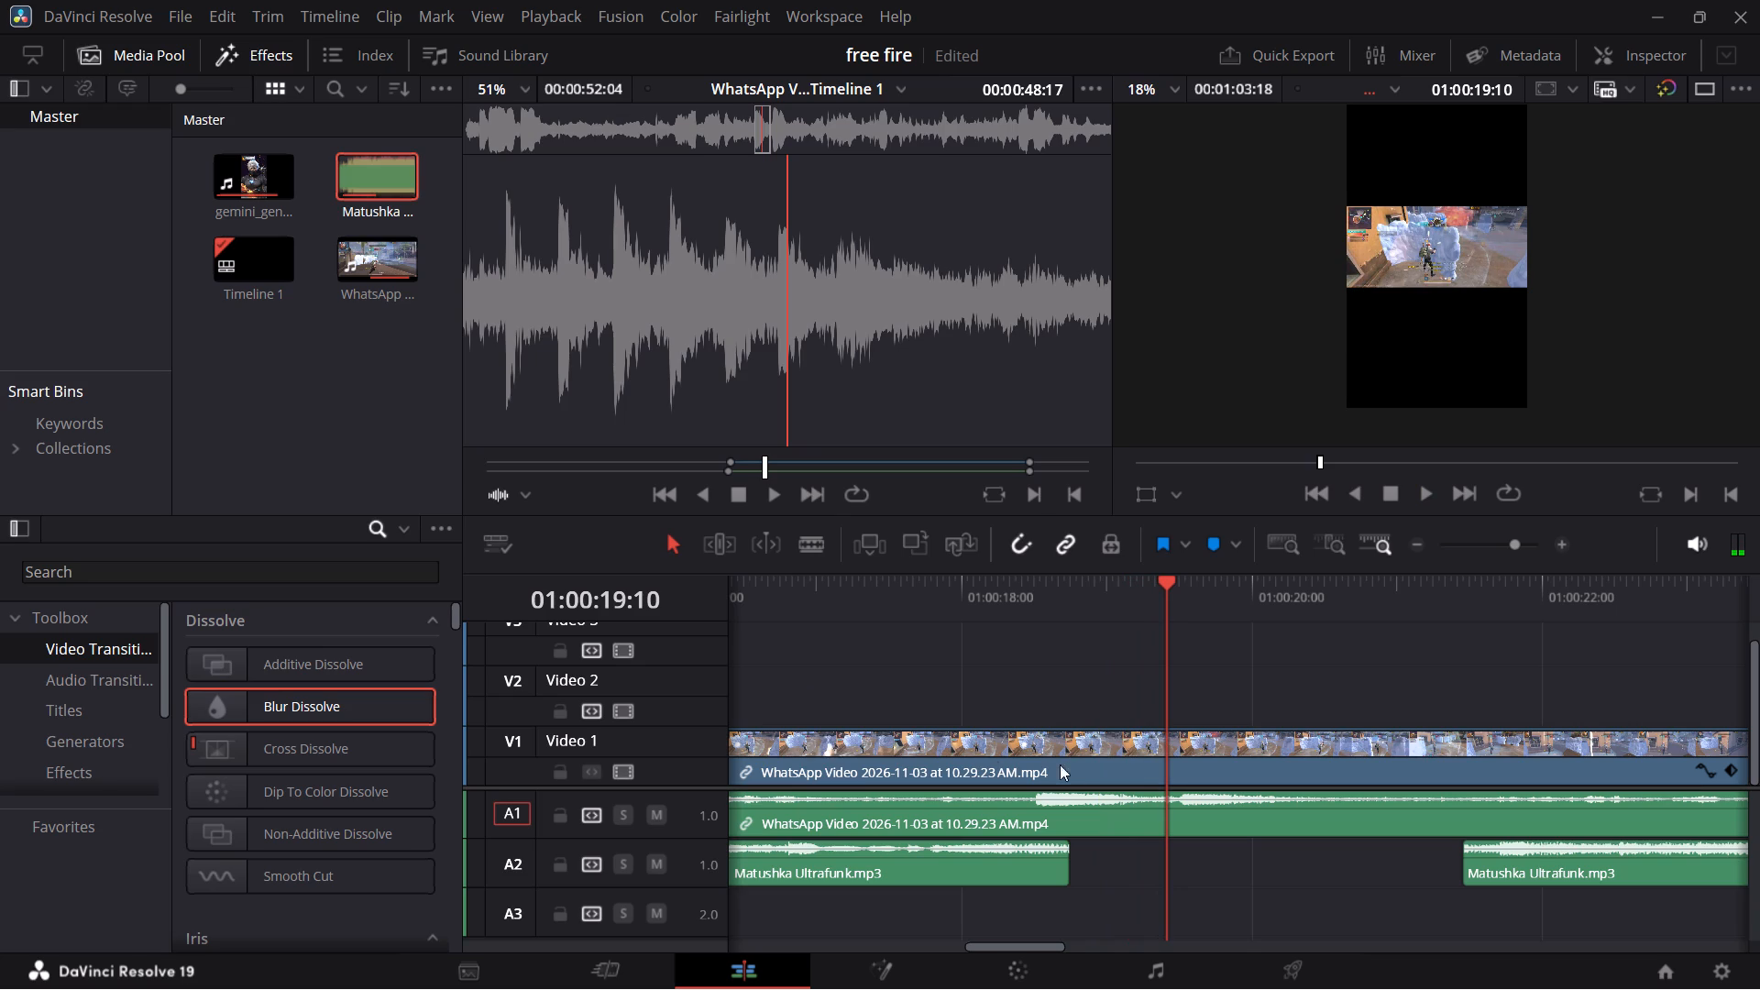
{"action": "left_click_drag", "start_coordinate": [1036, 754], "coordinate": [1132, 754]}
{"action": "left_click", "coordinate": [857, 583]}
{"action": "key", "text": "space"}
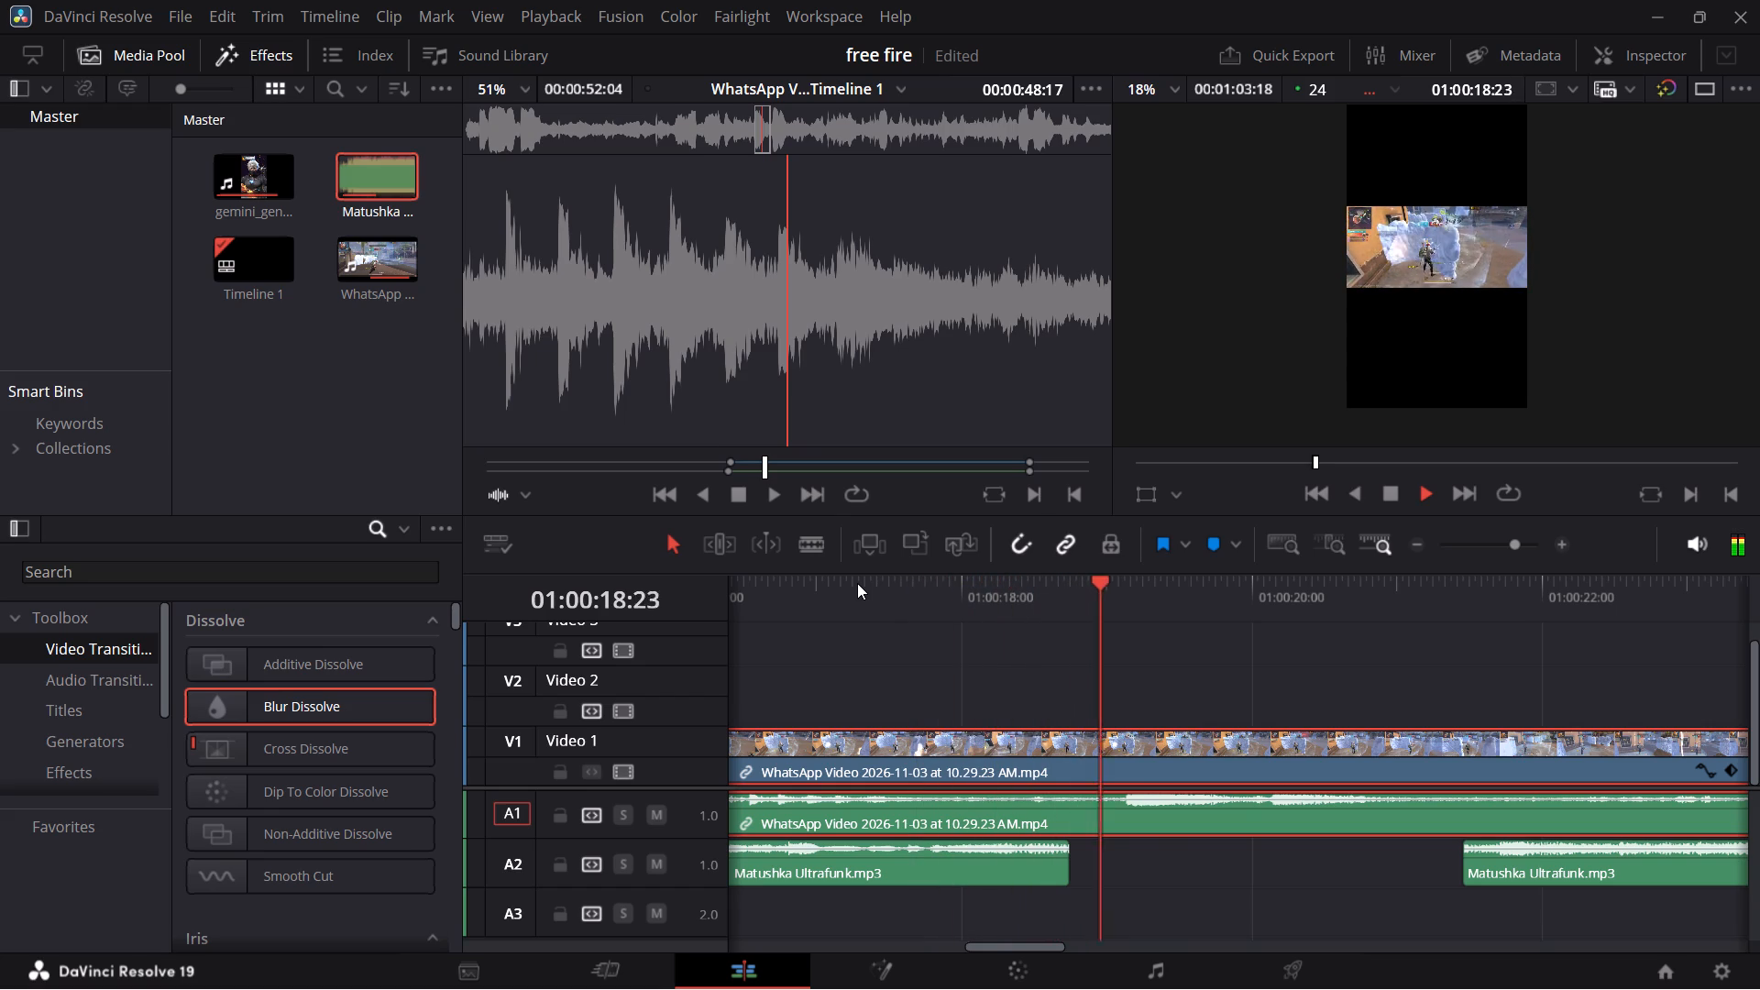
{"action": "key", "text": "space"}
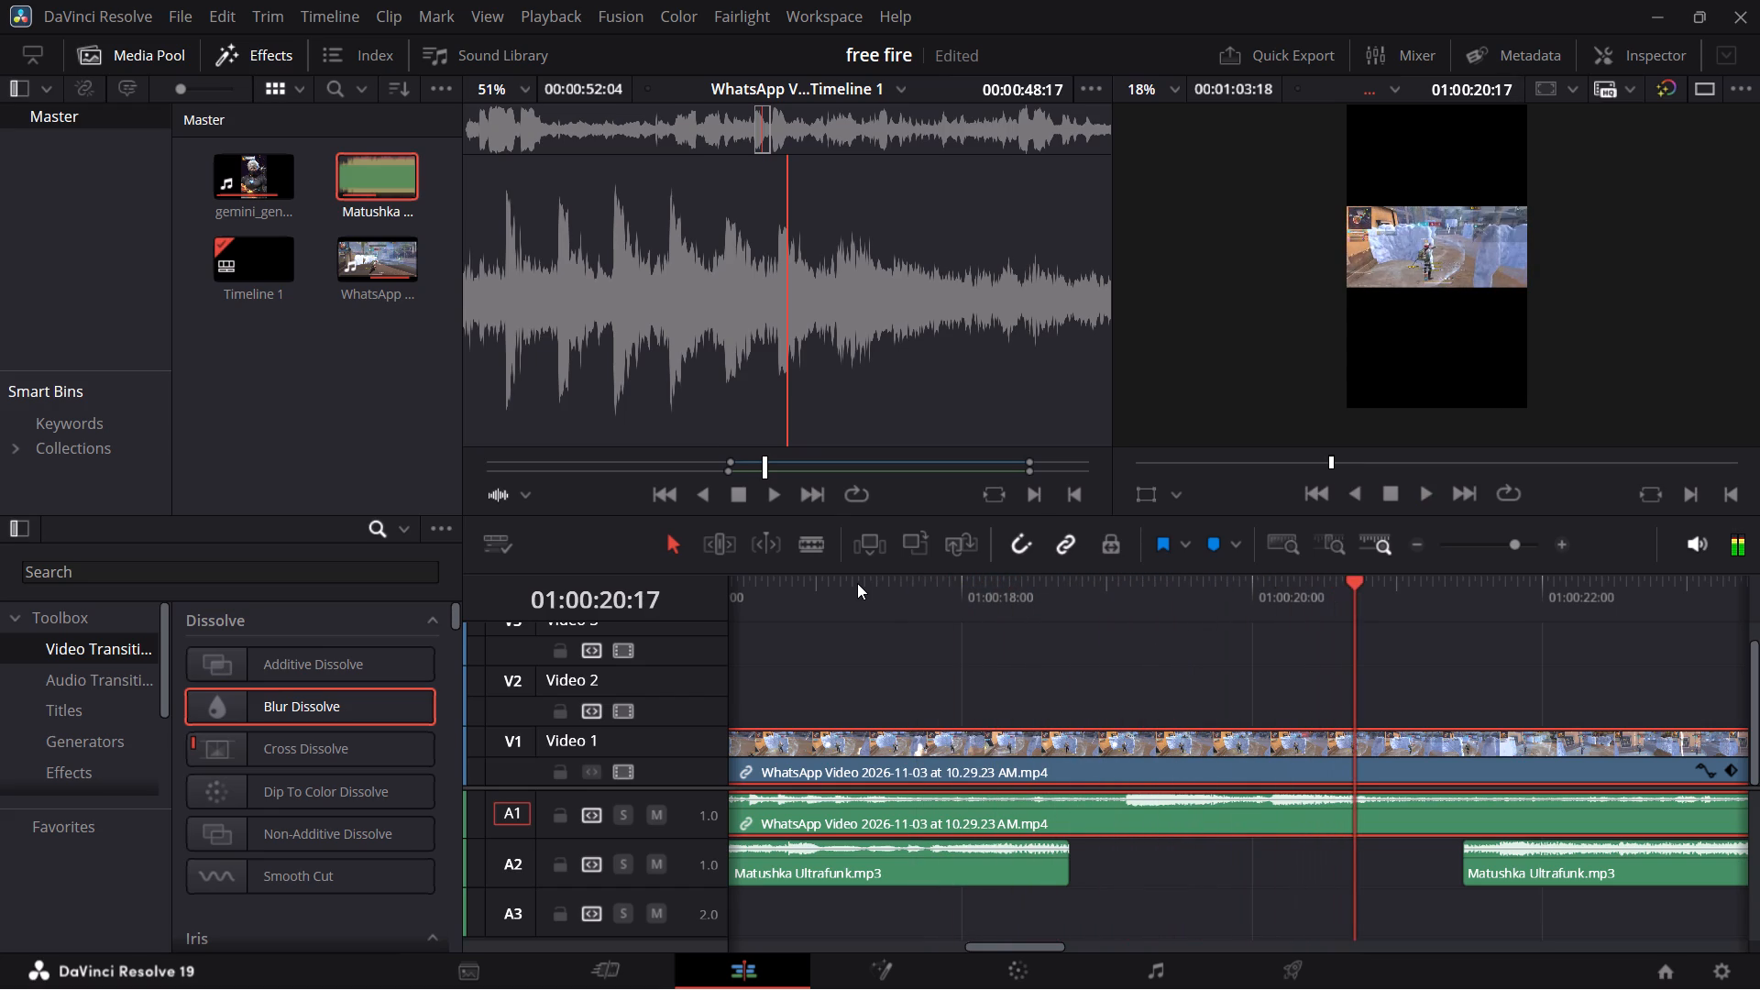
Move the linked WhatsApp clip later until its loud audio burst starts near 01:00:19:19 in the music gap, playing back after each move.
{"action": "left_click_drag", "start_coordinate": [1016, 764], "coordinate": [1067, 762]}
{"action": "left_click", "coordinate": [867, 577]}
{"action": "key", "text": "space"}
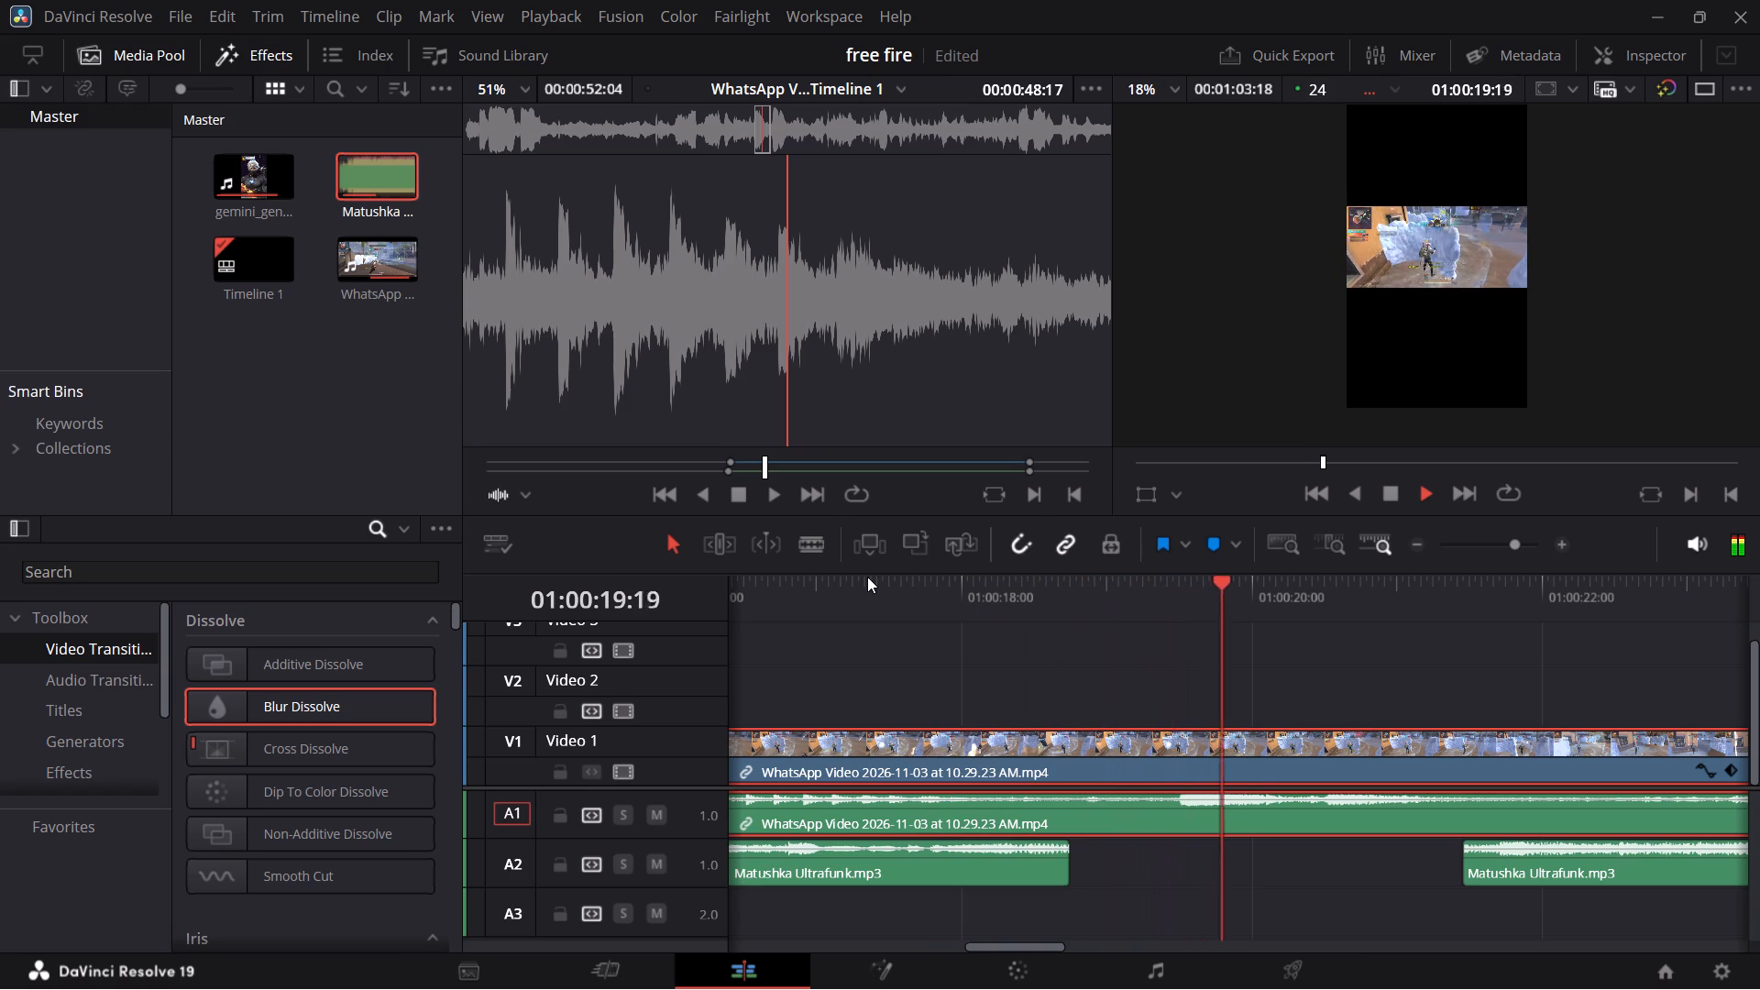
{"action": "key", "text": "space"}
{"action": "left_click_drag", "start_coordinate": [998, 792], "coordinate": [1044, 797]}
{"action": "left_click", "coordinate": [885, 577]}
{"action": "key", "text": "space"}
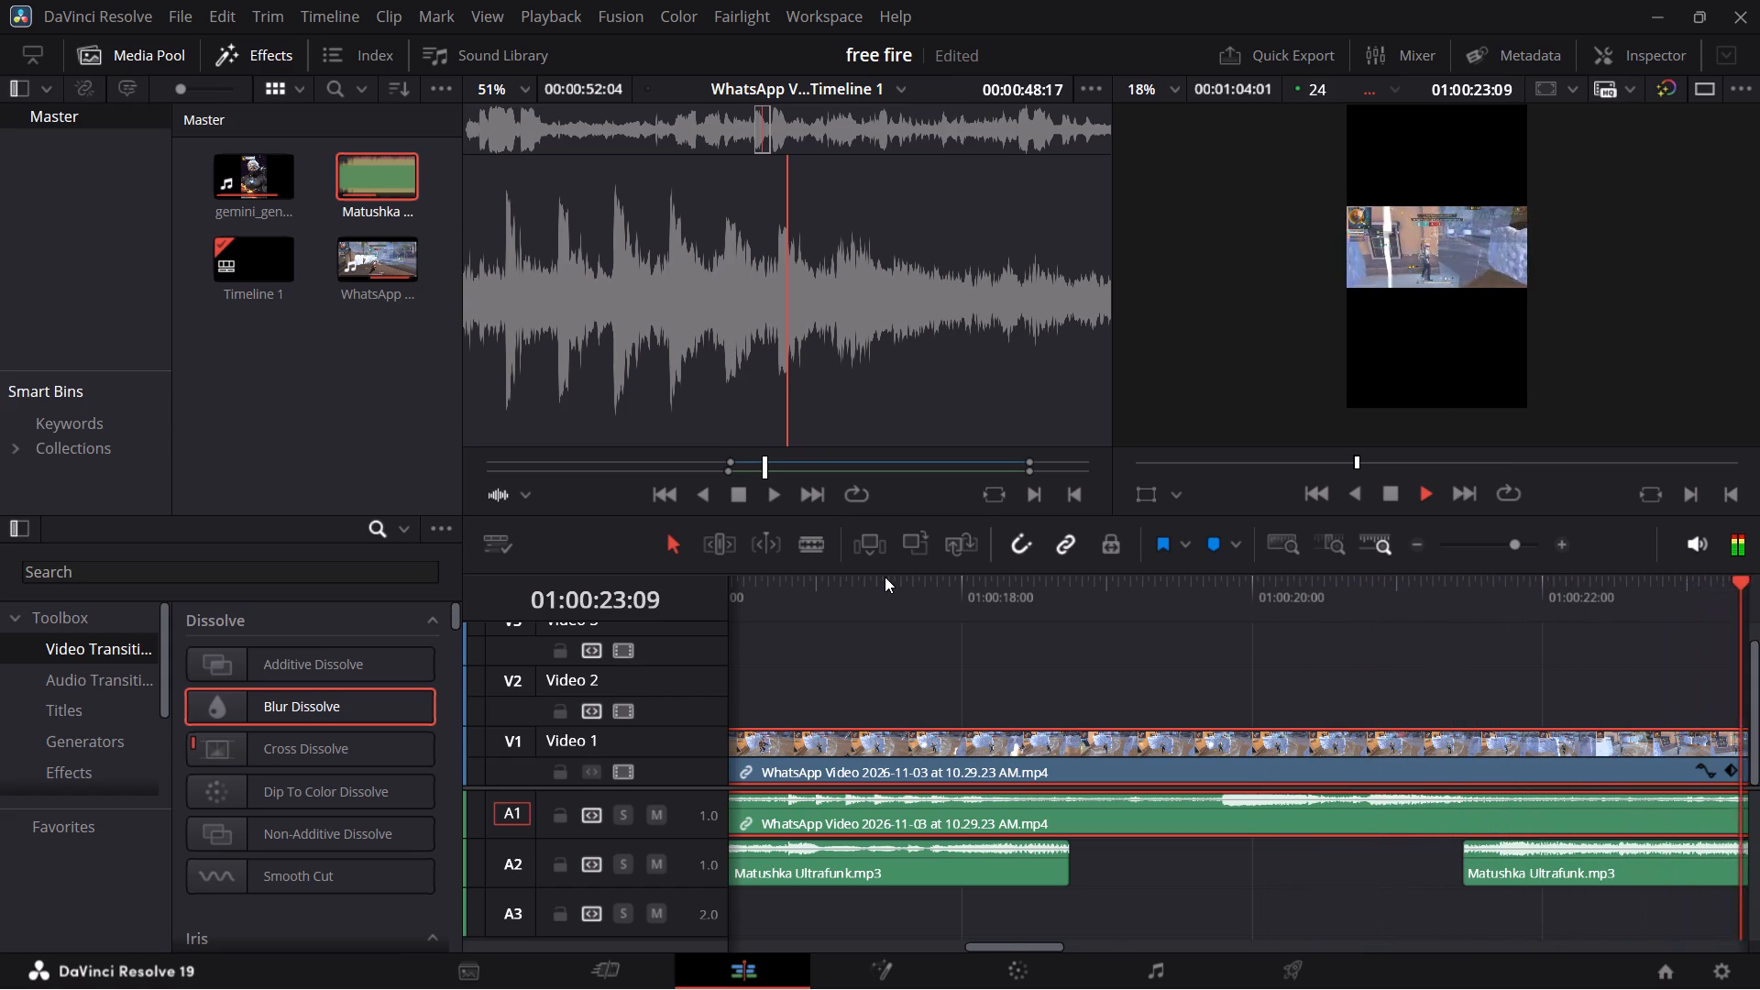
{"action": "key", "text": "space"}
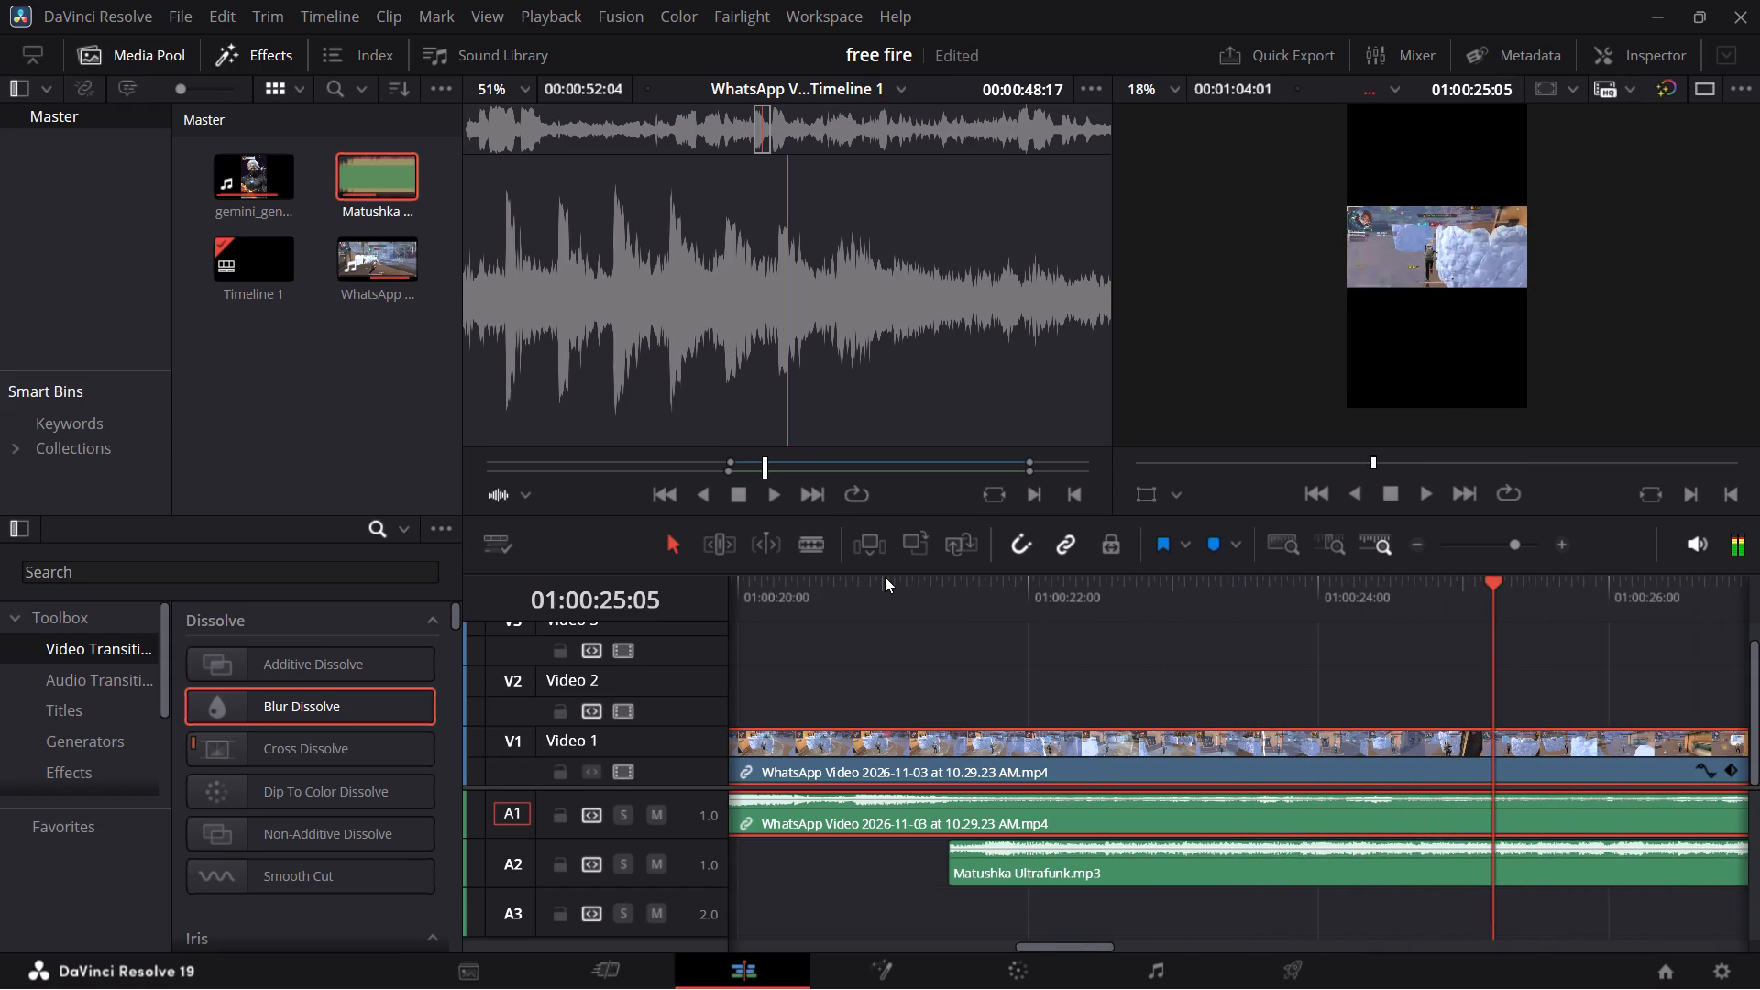
Extend only the video start of the WhatsApp clip on V1 back to the end of the gemini_generated_video clip.
{"action": "scroll", "coordinate": [952, 682], "scroll_direction": "right", "scroll_amount": 3}
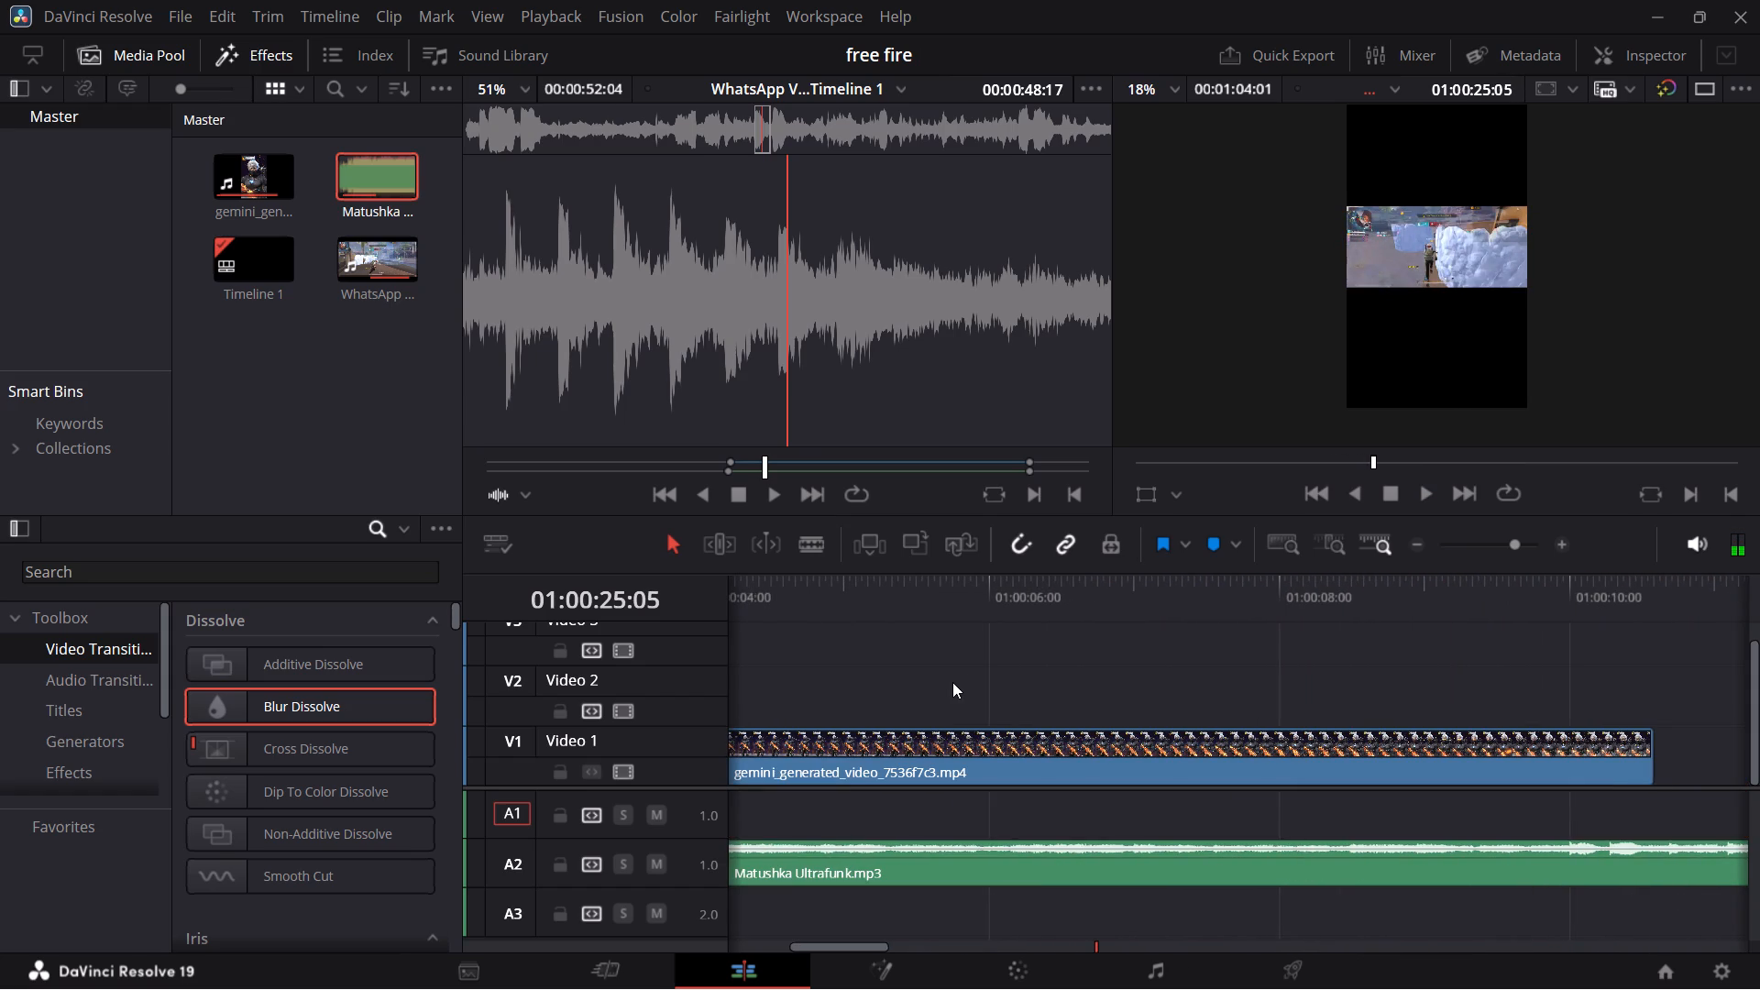
{"action": "scroll", "coordinate": [952, 682], "scroll_direction": "left", "scroll_amount": 1}
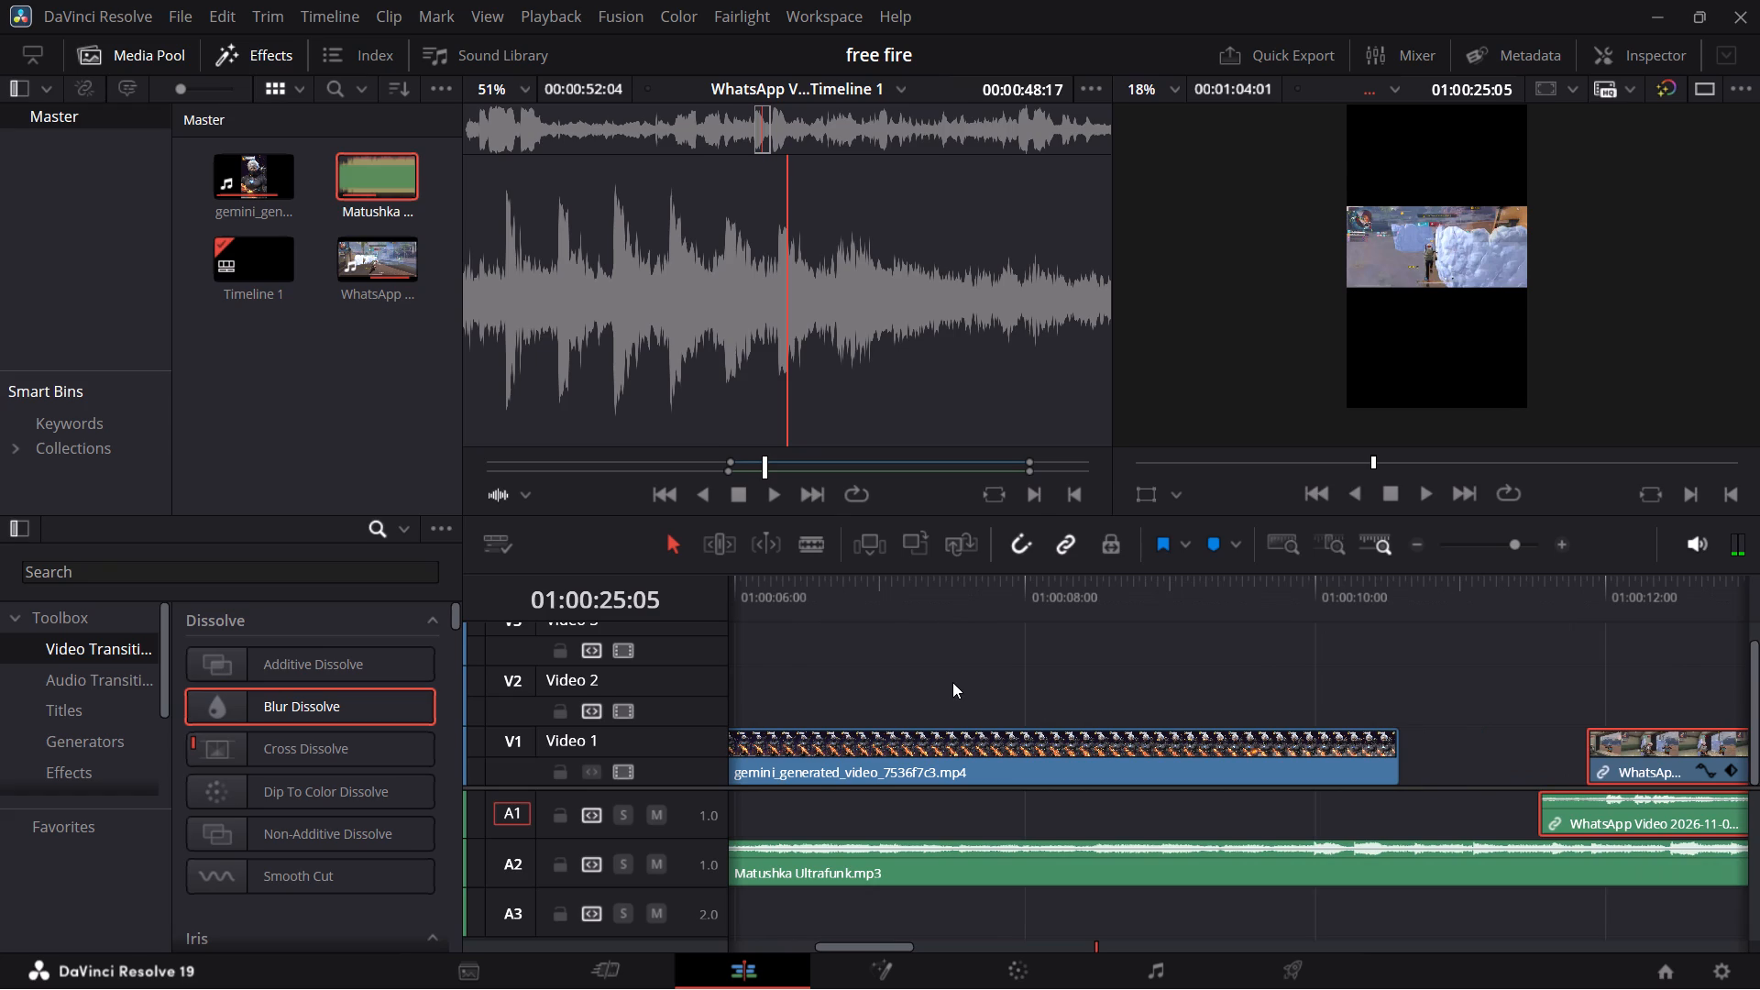
{"action": "scroll", "coordinate": [1280, 626], "scroll_direction": "left", "scroll_amount": 1}
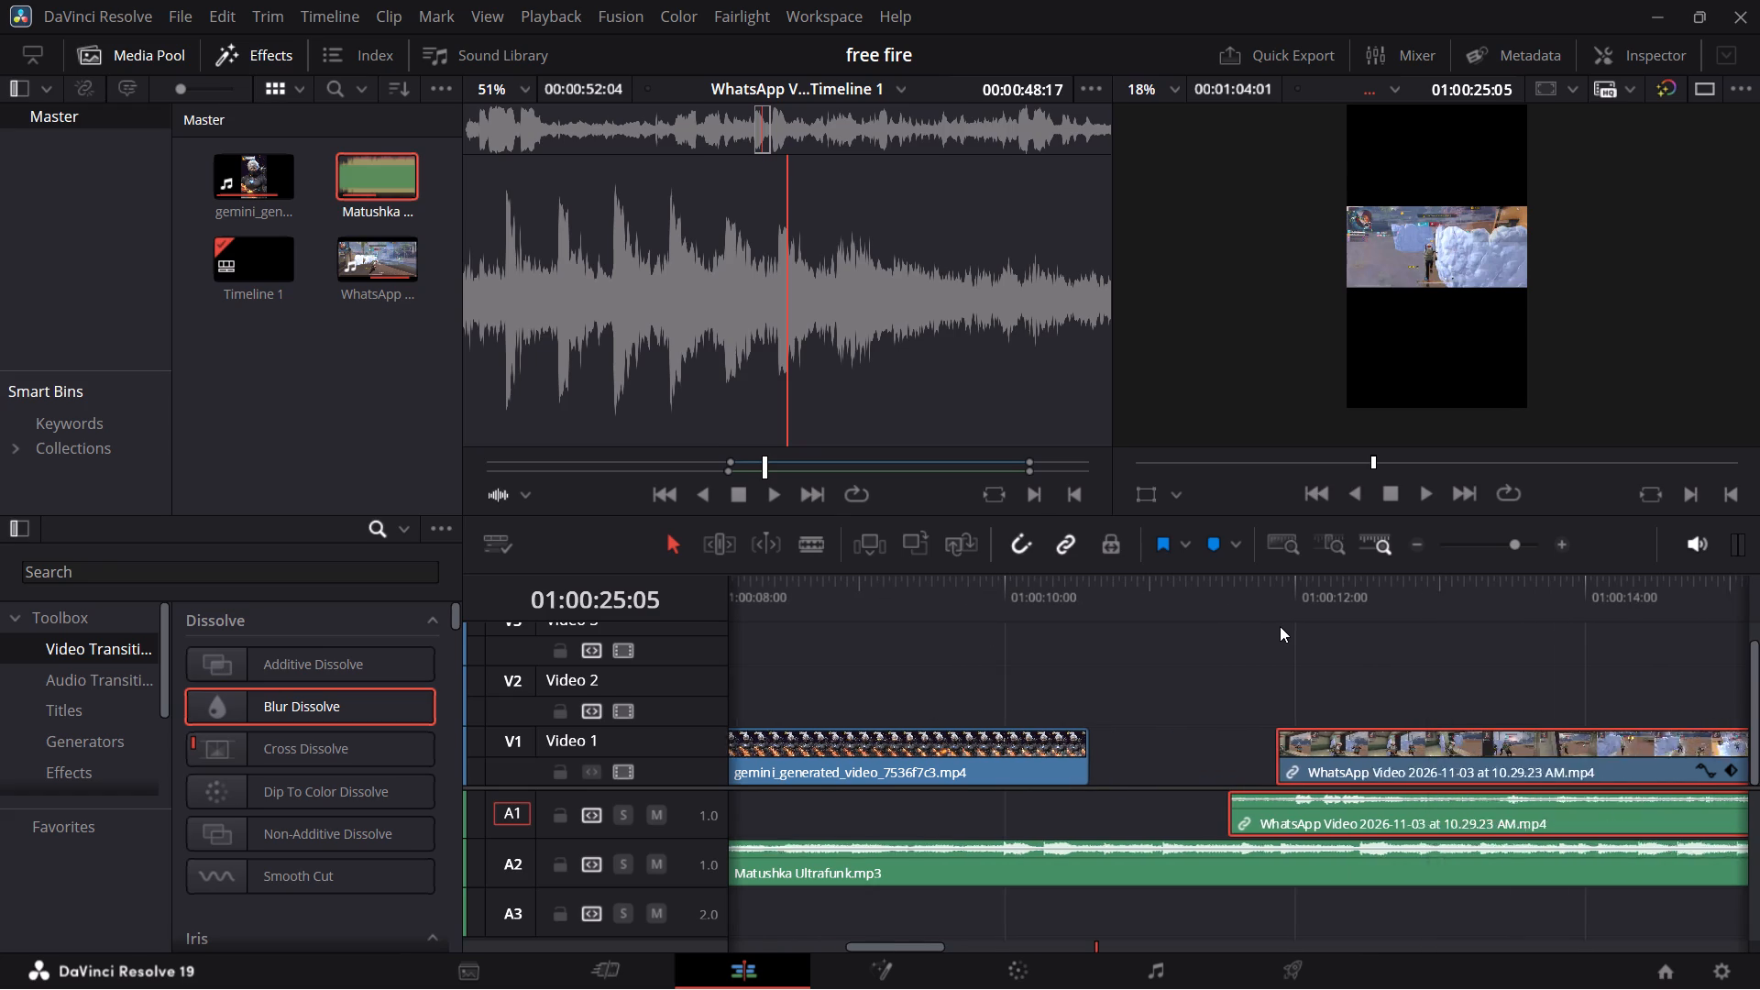
{"action": "scroll", "coordinate": [1280, 626], "scroll_direction": "left", "scroll_amount": 1}
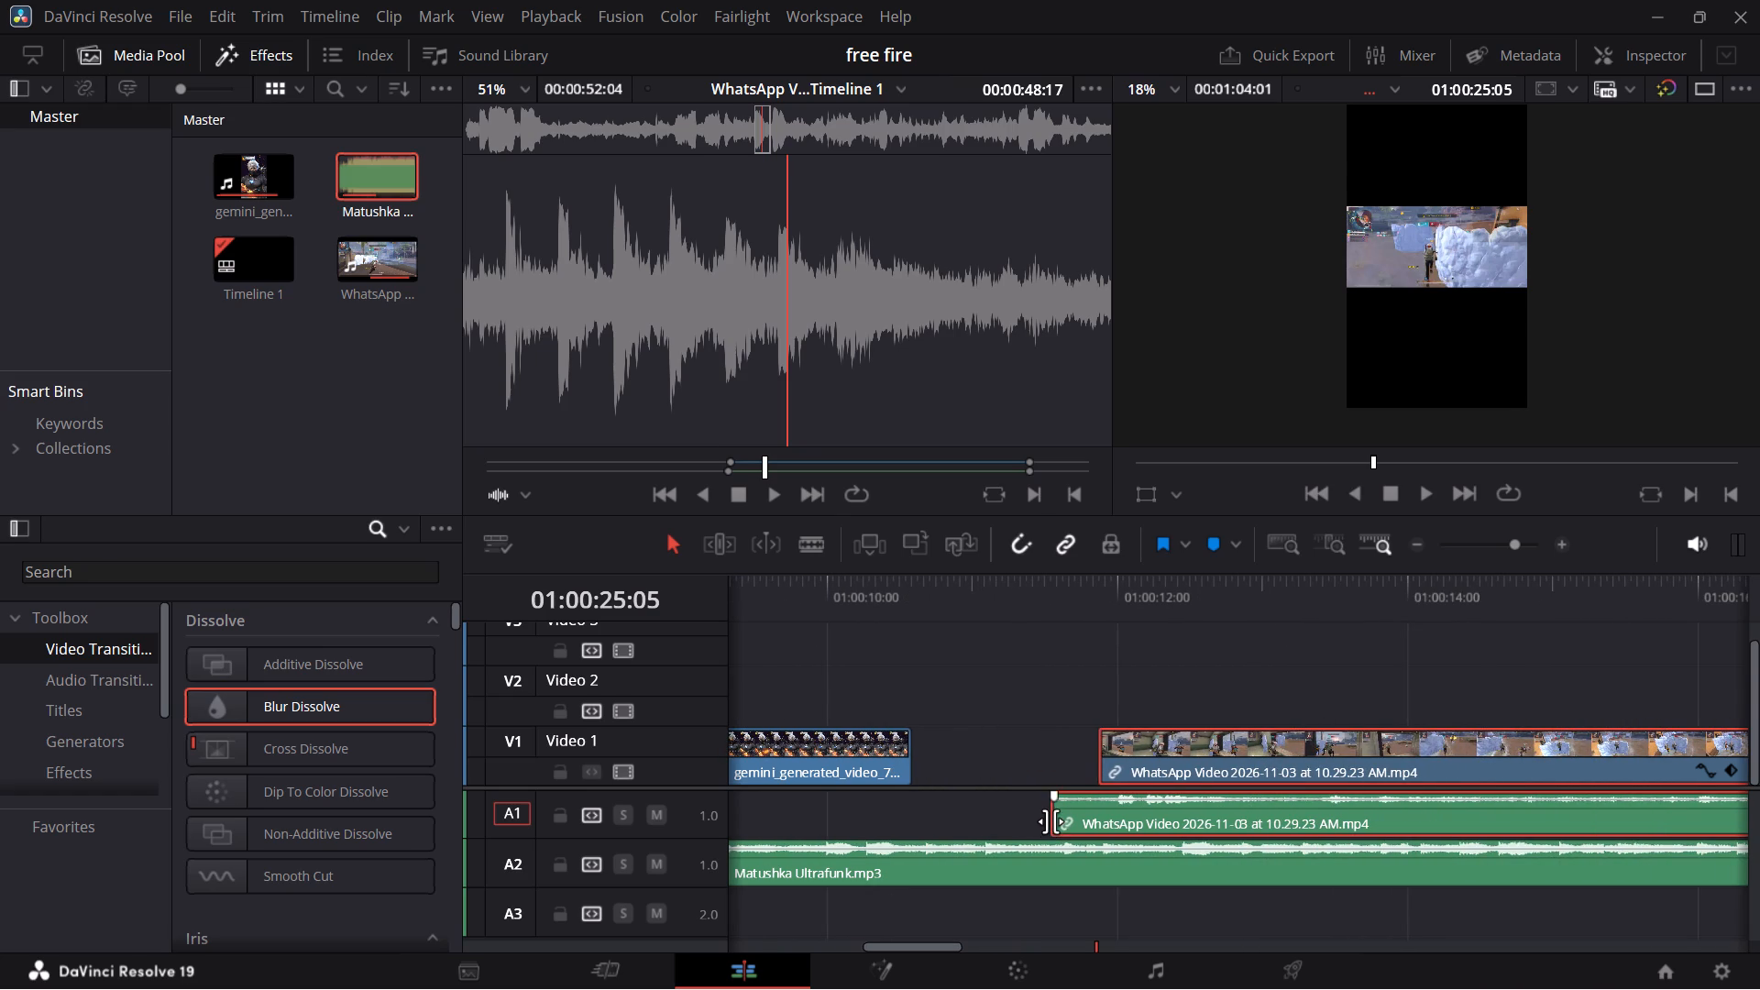
{"action": "left_click_drag", "start_coordinate": [1050, 821], "coordinate": [1065, 822]}
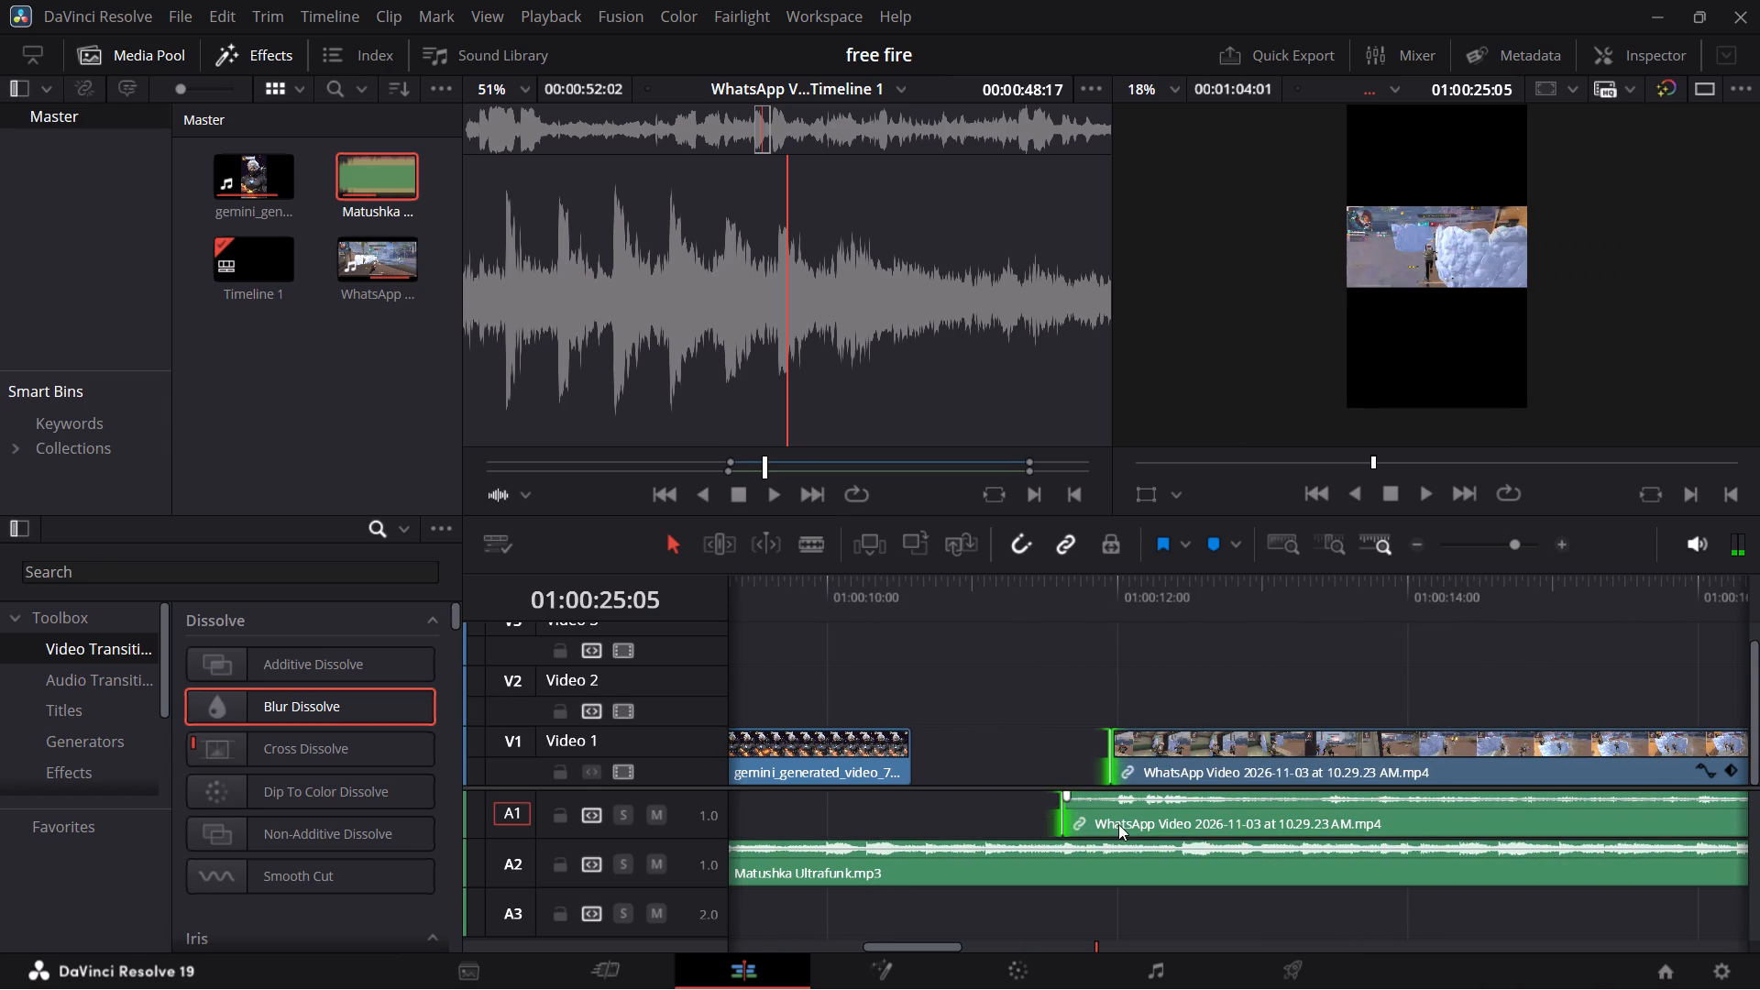
{"action": "left_click", "coordinate": [1181, 735], "text": "alt"}
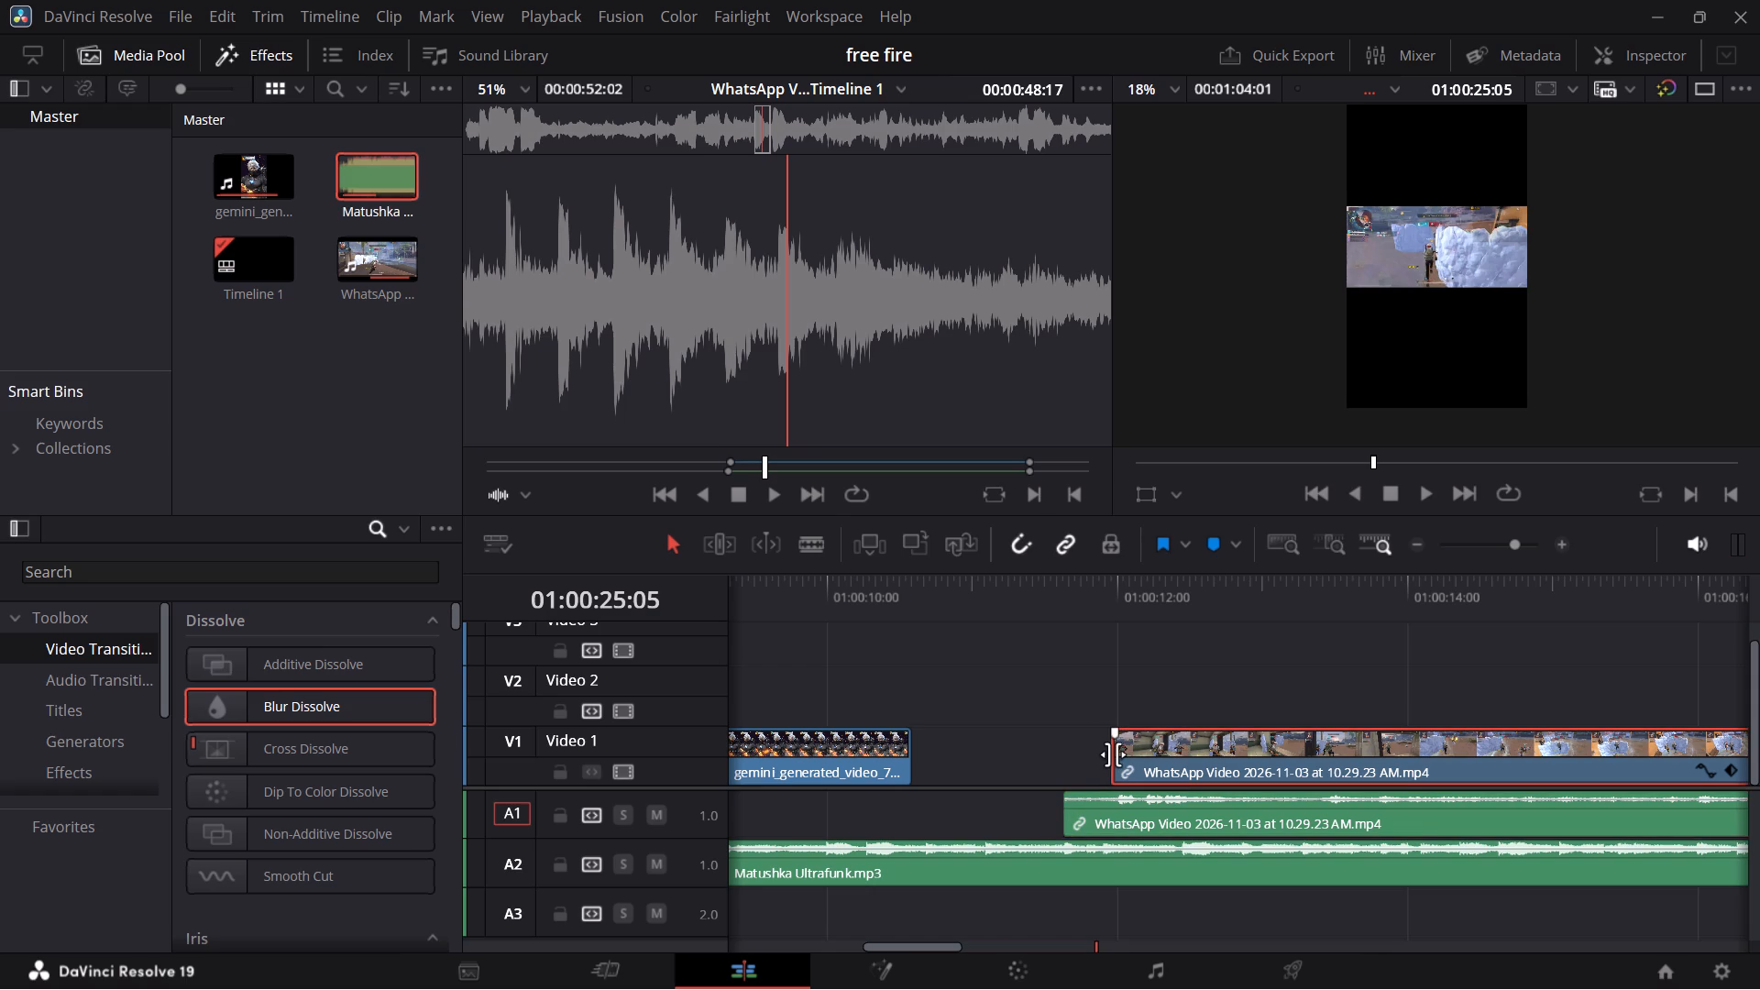
{"action": "left_click_drag", "start_coordinate": [1113, 754], "coordinate": [914, 781]}
Extend the start of the WhatsApp audio on A1 back to line up with the start of its video on V1.
{"action": "scroll", "coordinate": [1052, 663], "scroll_direction": "right", "scroll_amount": 1}
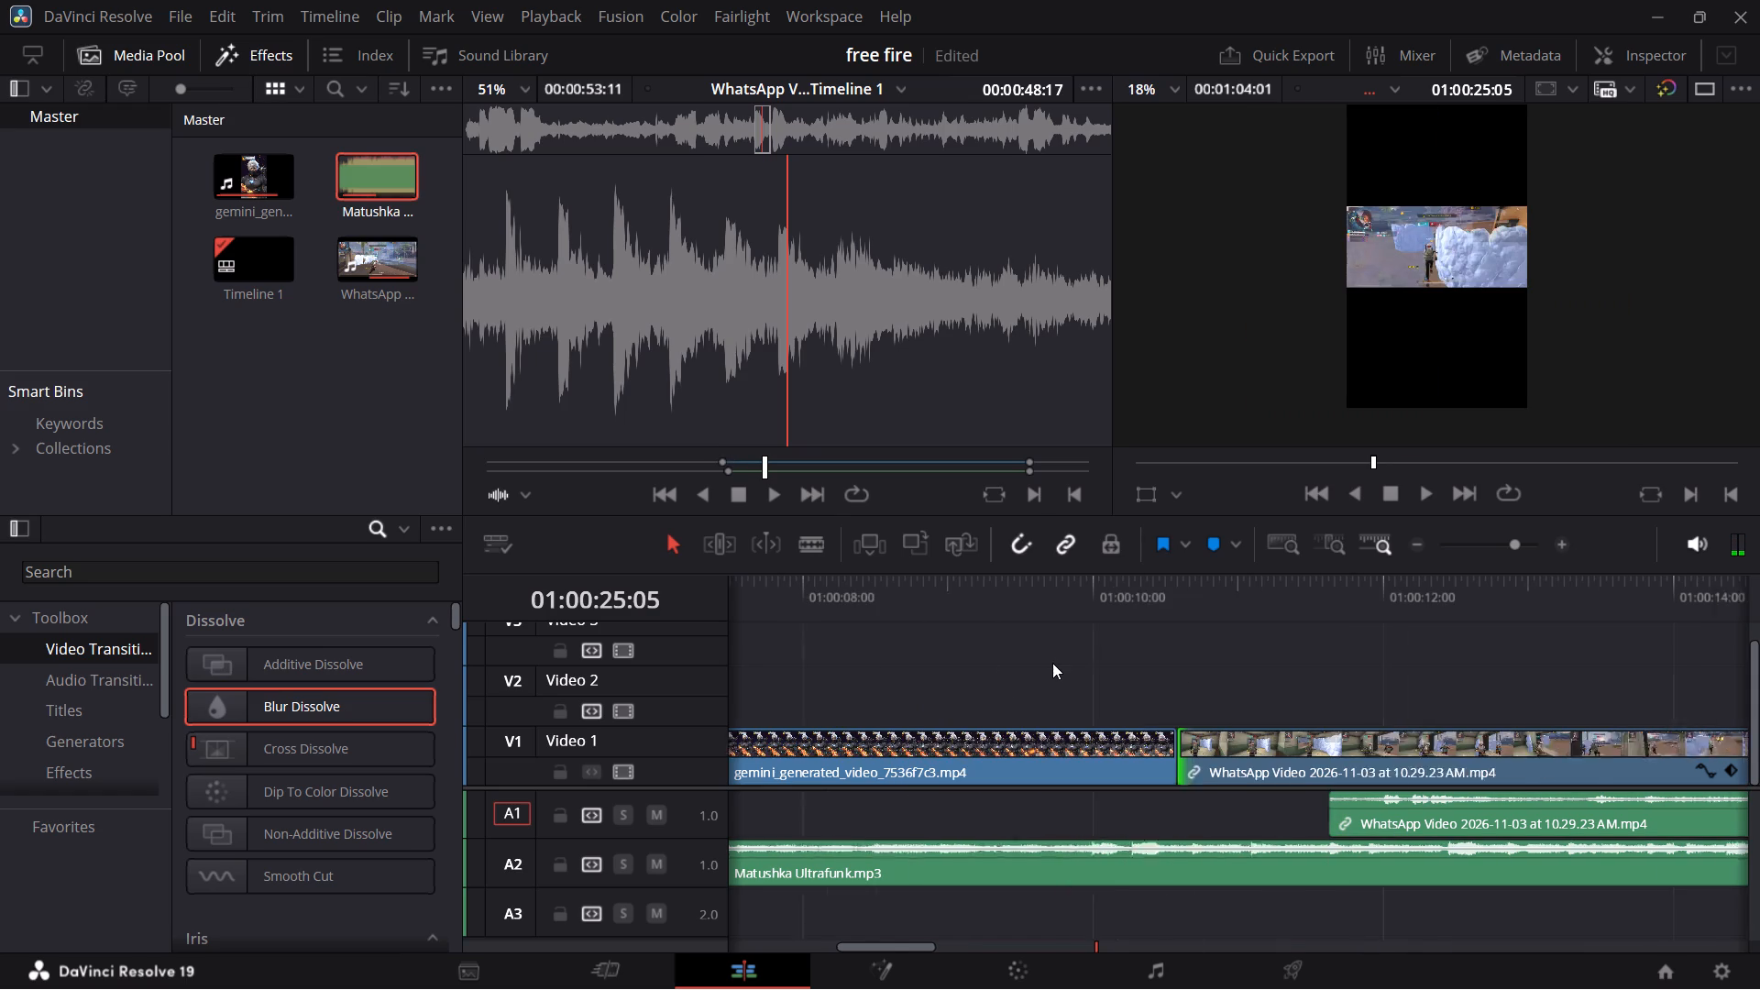
{"action": "scroll", "coordinate": [1052, 663], "scroll_direction": "right", "scroll_amount": 2}
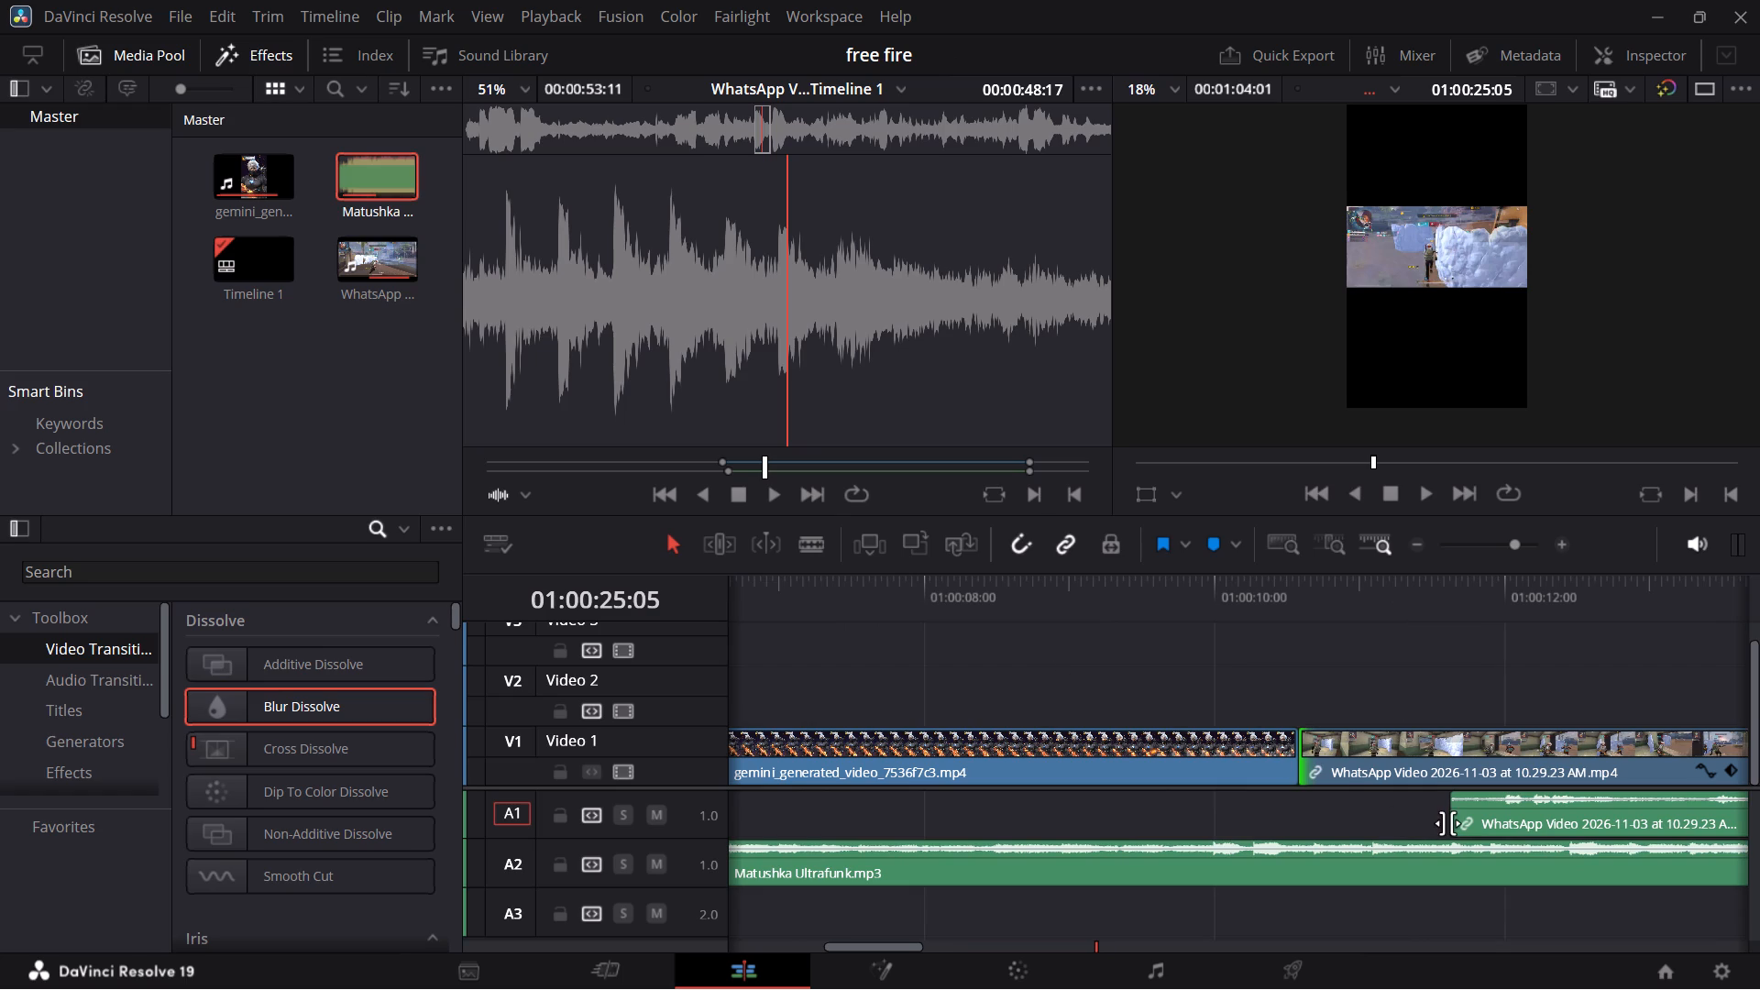
{"action": "double_click", "coordinate": [1502, 819]}
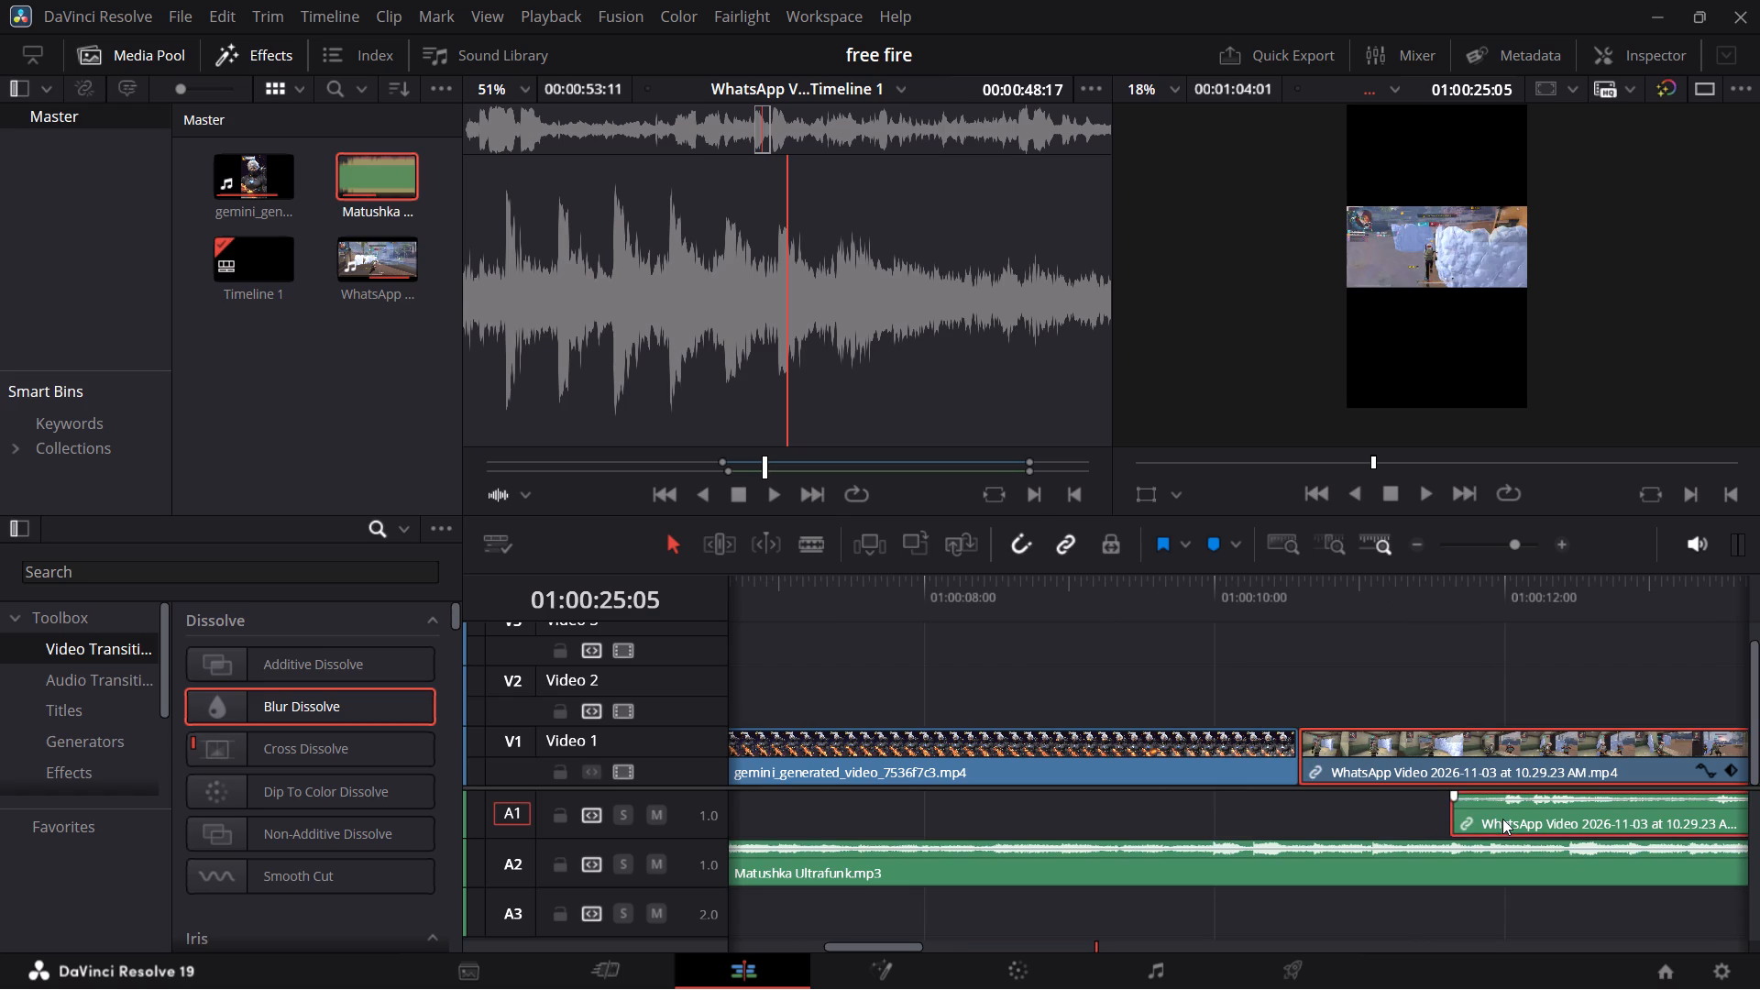
{"action": "left_click", "coordinate": [1502, 813], "text": "alt"}
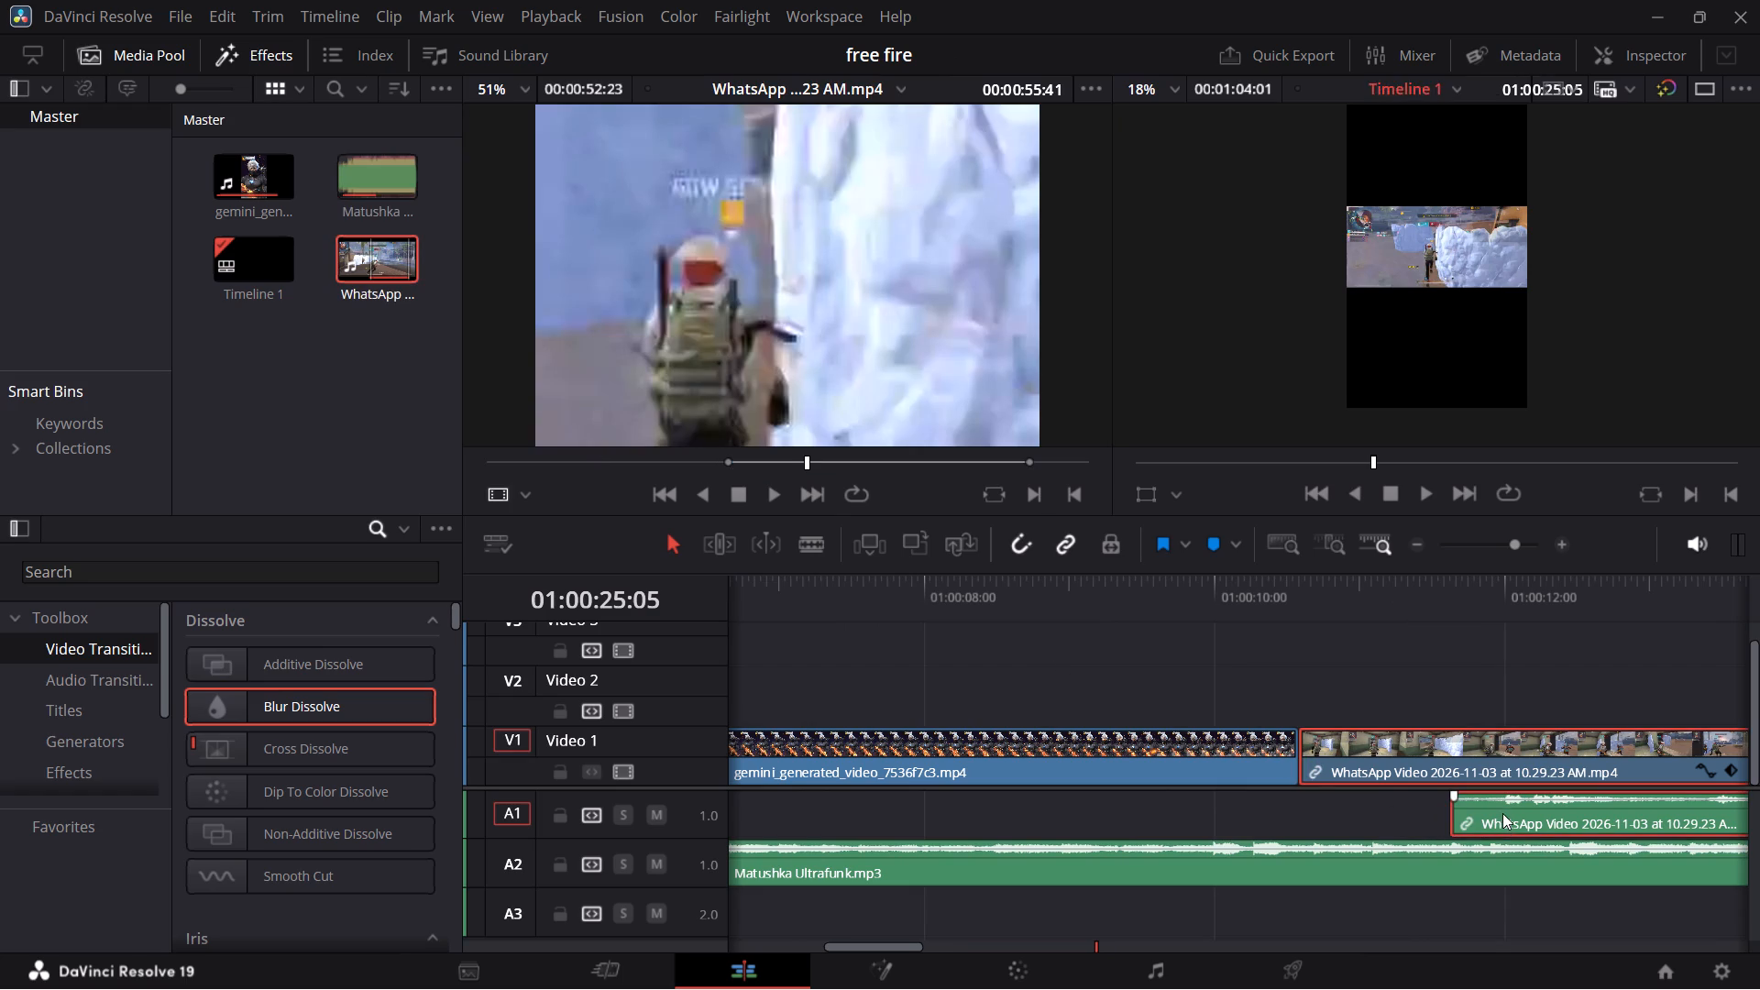
{"action": "left_click_drag", "start_coordinate": [1449, 816], "coordinate": [1322, 819], "text": "alt"}
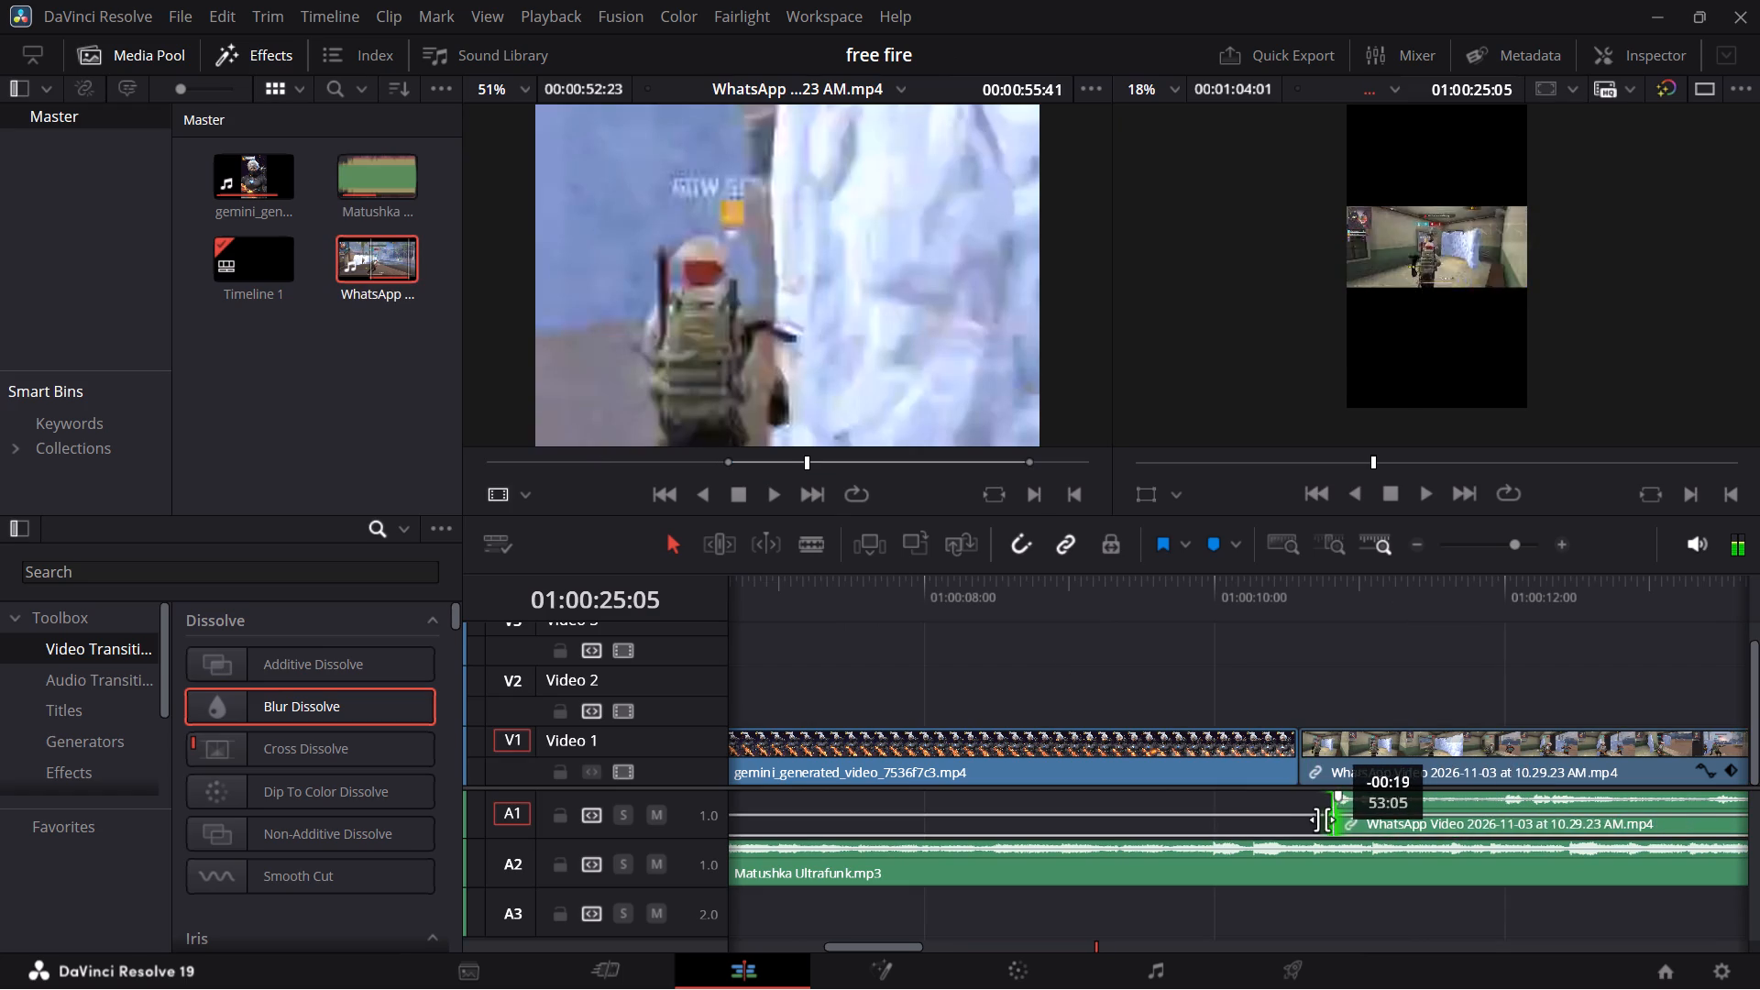
{"action": "left_click_drag", "start_coordinate": [1322, 819], "coordinate": [1301, 820], "text": "alt"}
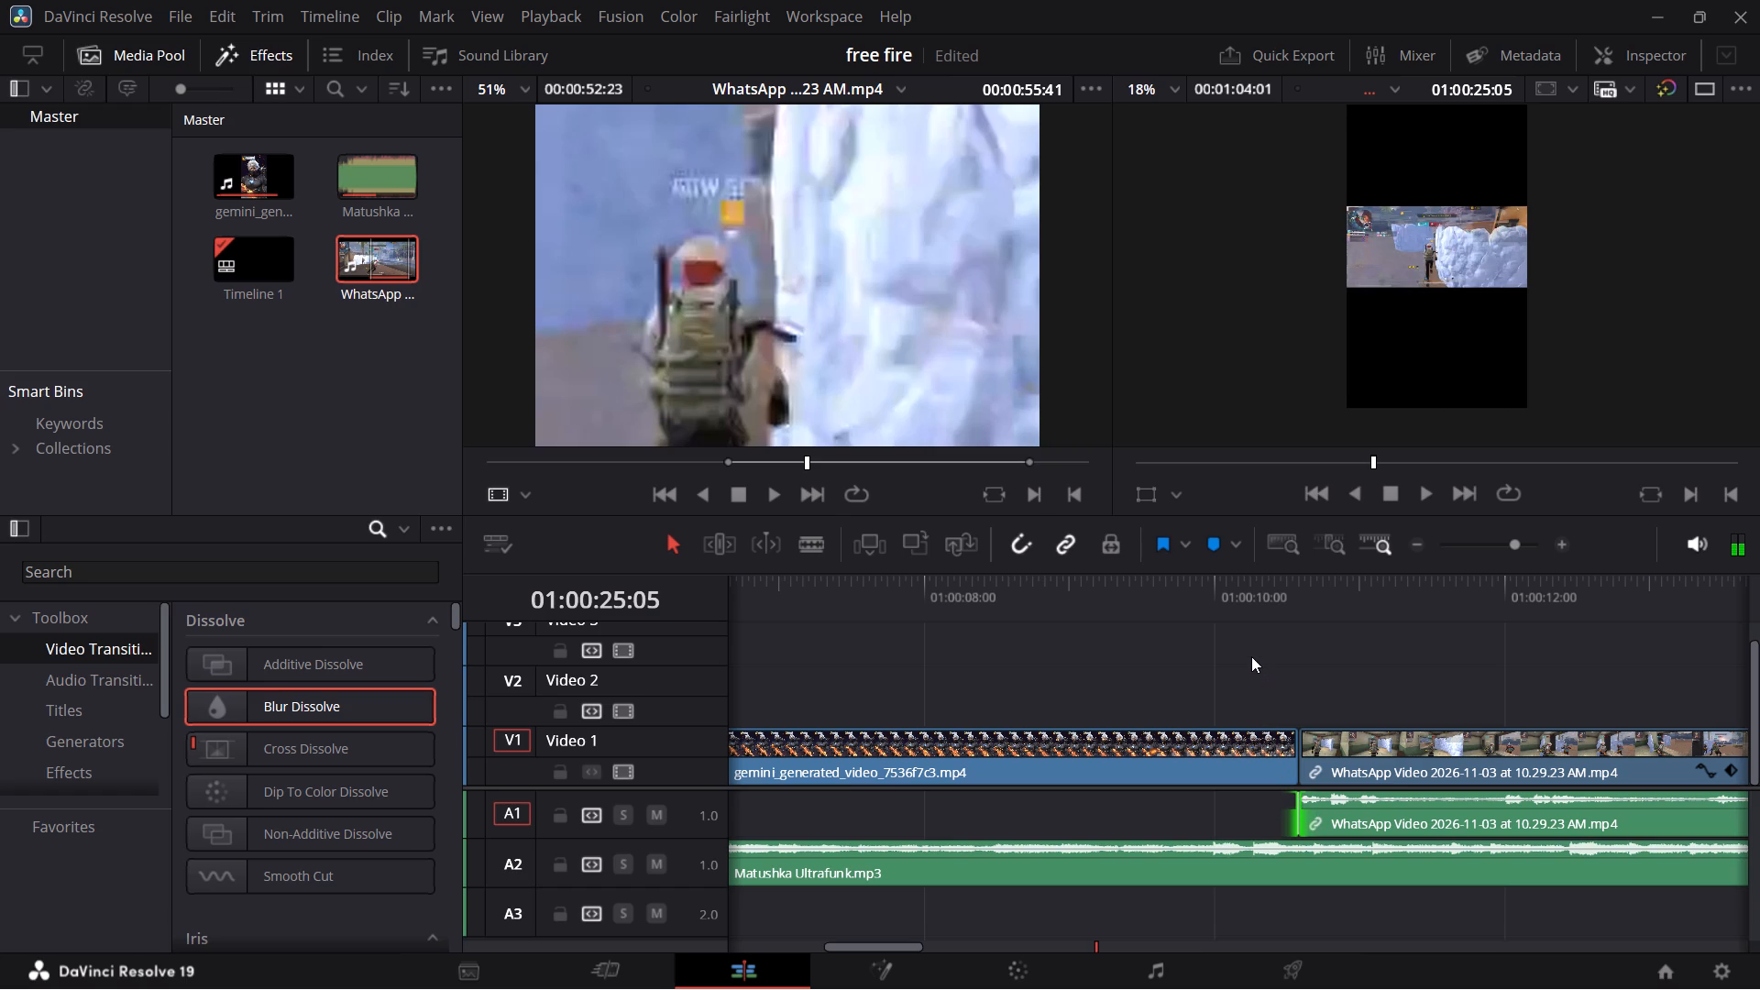
Play the timeline from near the start to check the Comic Title and Gemini intro against the music.
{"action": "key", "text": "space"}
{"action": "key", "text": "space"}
{"action": "scroll", "coordinate": [1251, 656], "scroll_direction": "right", "scroll_amount": 13}
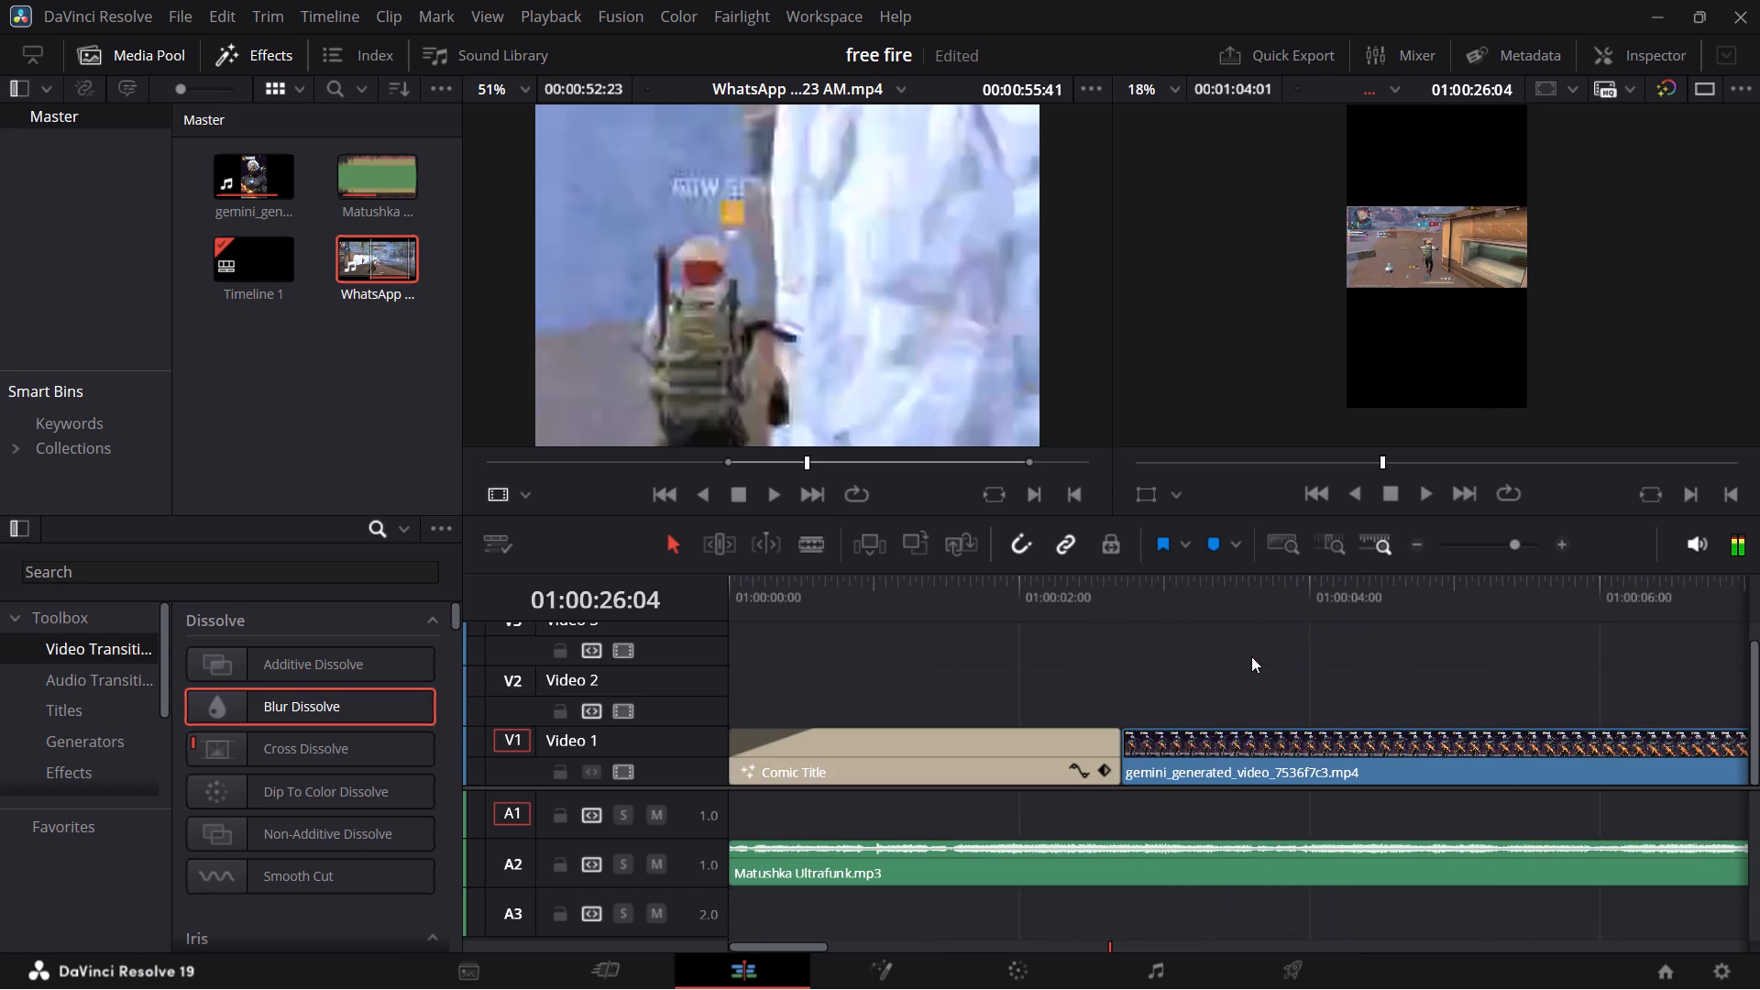
{"action": "left_click", "coordinate": [767, 582]}
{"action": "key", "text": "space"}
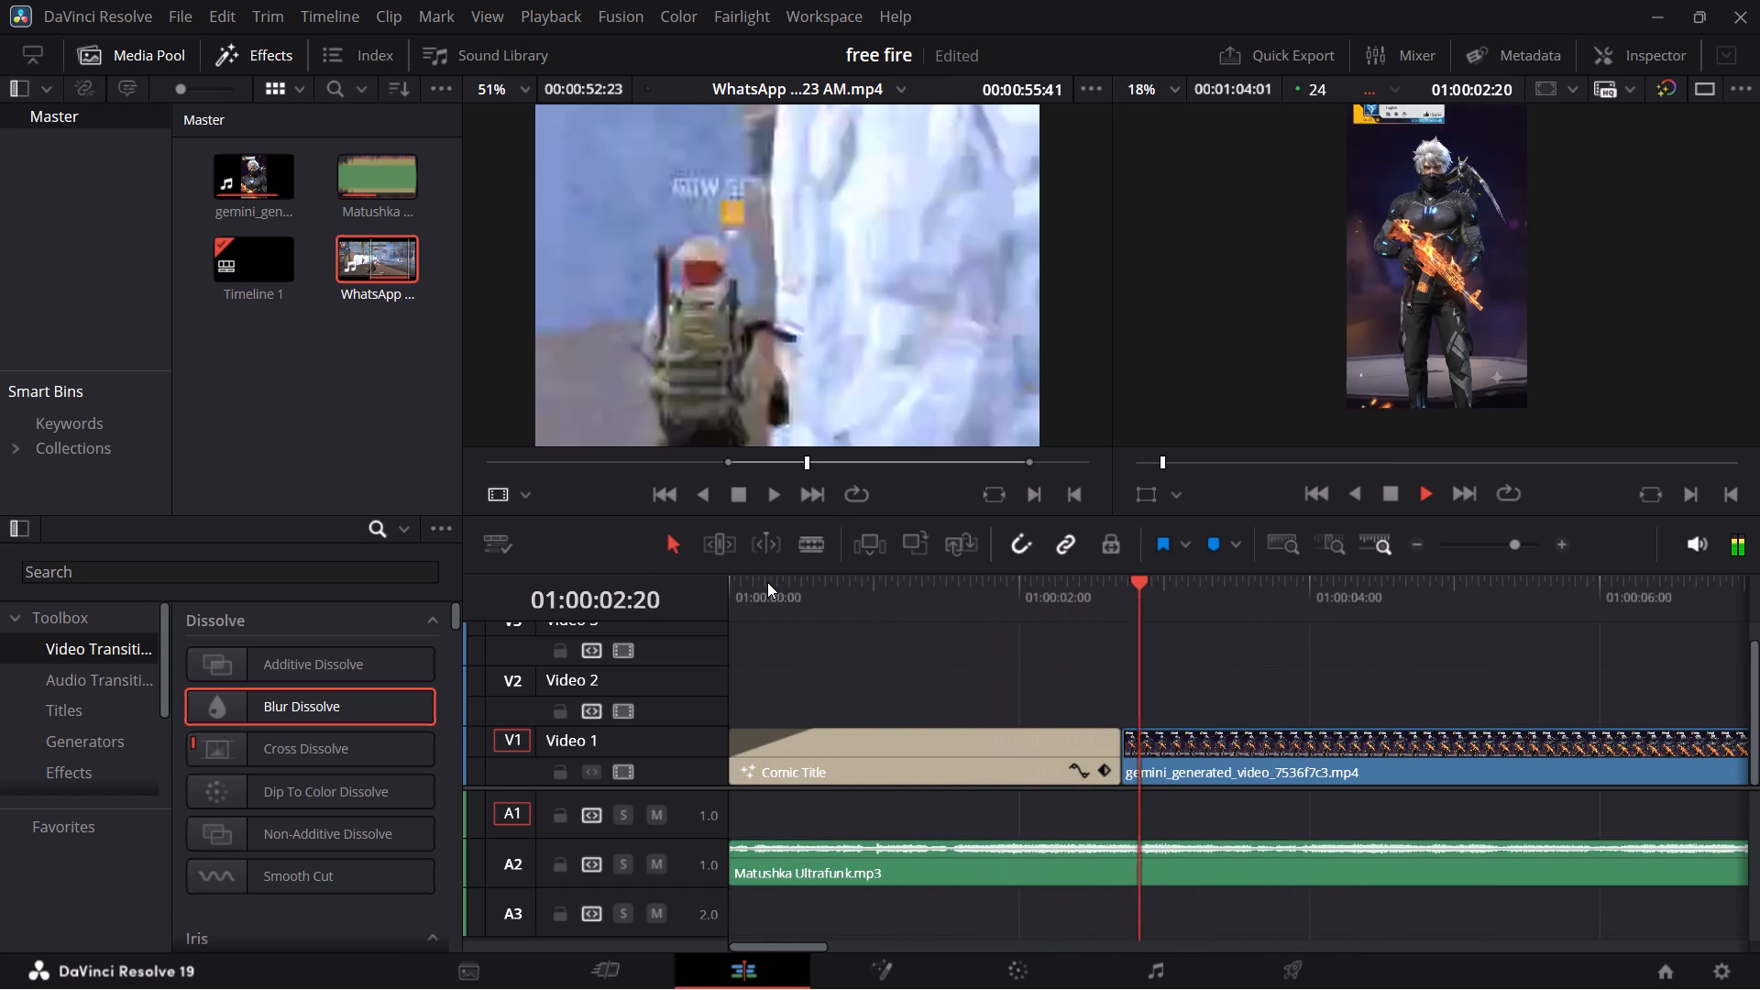
Add a fade-out of about 0.9 seconds to the end of the Comic Title on V1 and play through the intro to check it.
{"action": "key", "text": "space"}
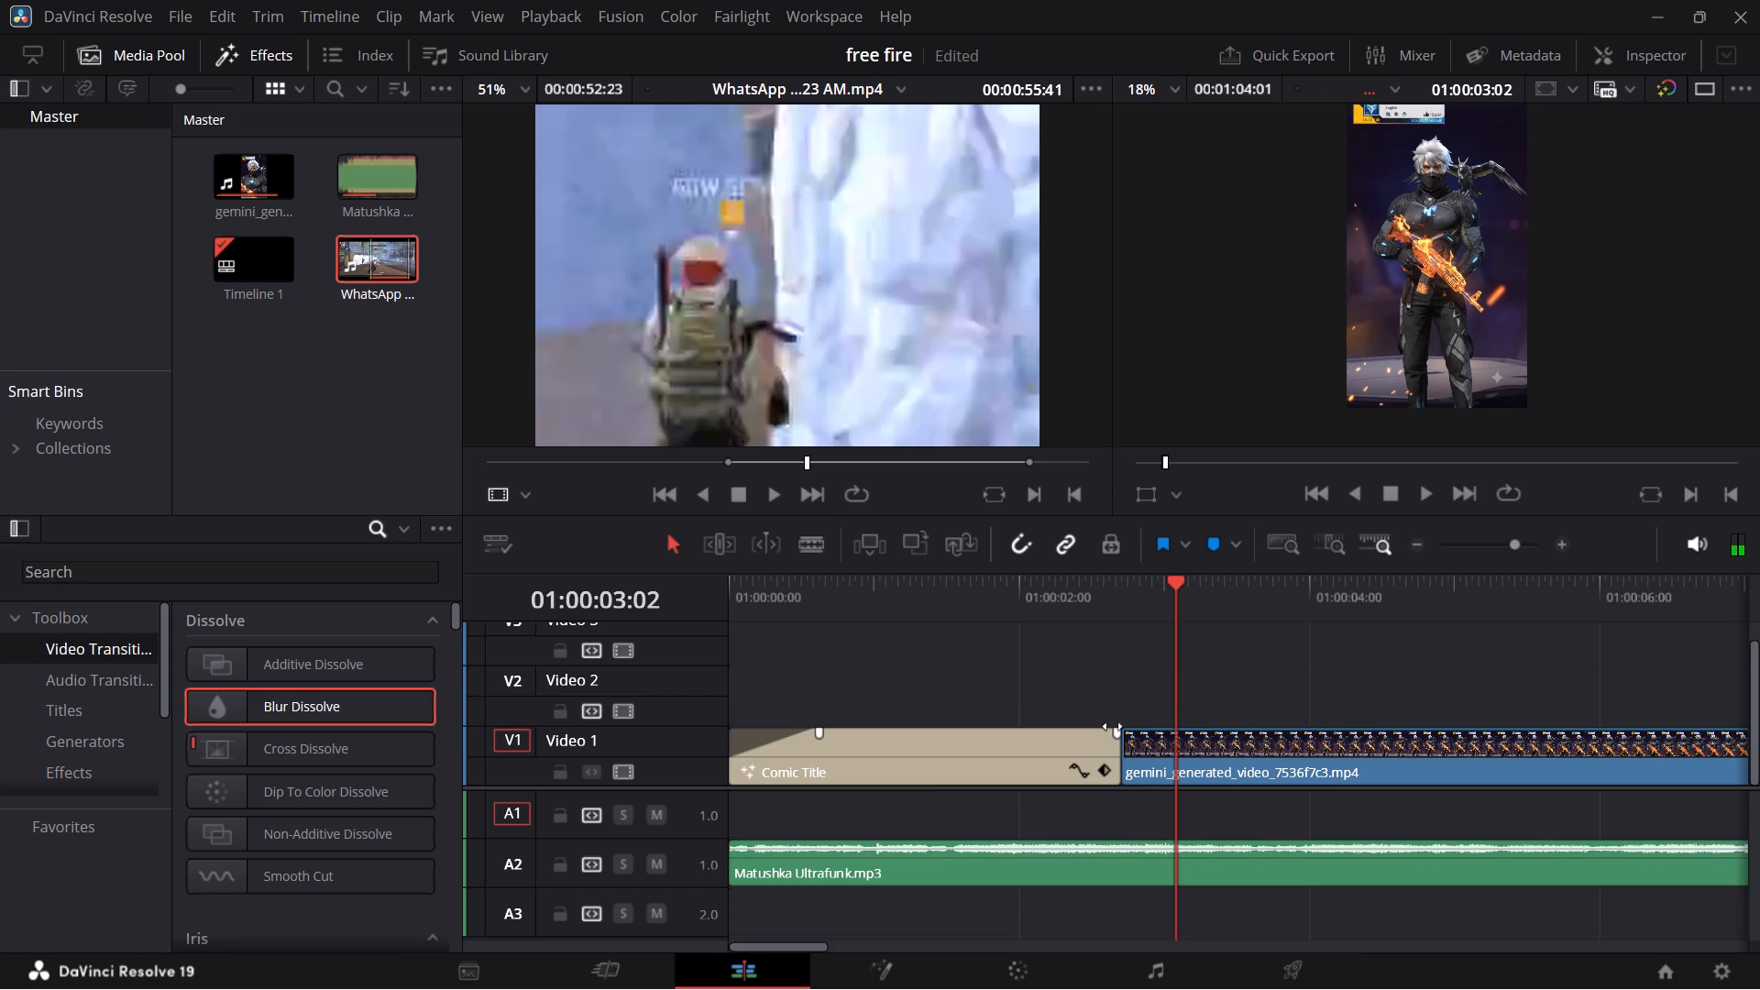
{"action": "left_click_drag", "start_coordinate": [1119, 733], "coordinate": [988, 742]}
{"action": "left_click", "coordinate": [793, 584]}
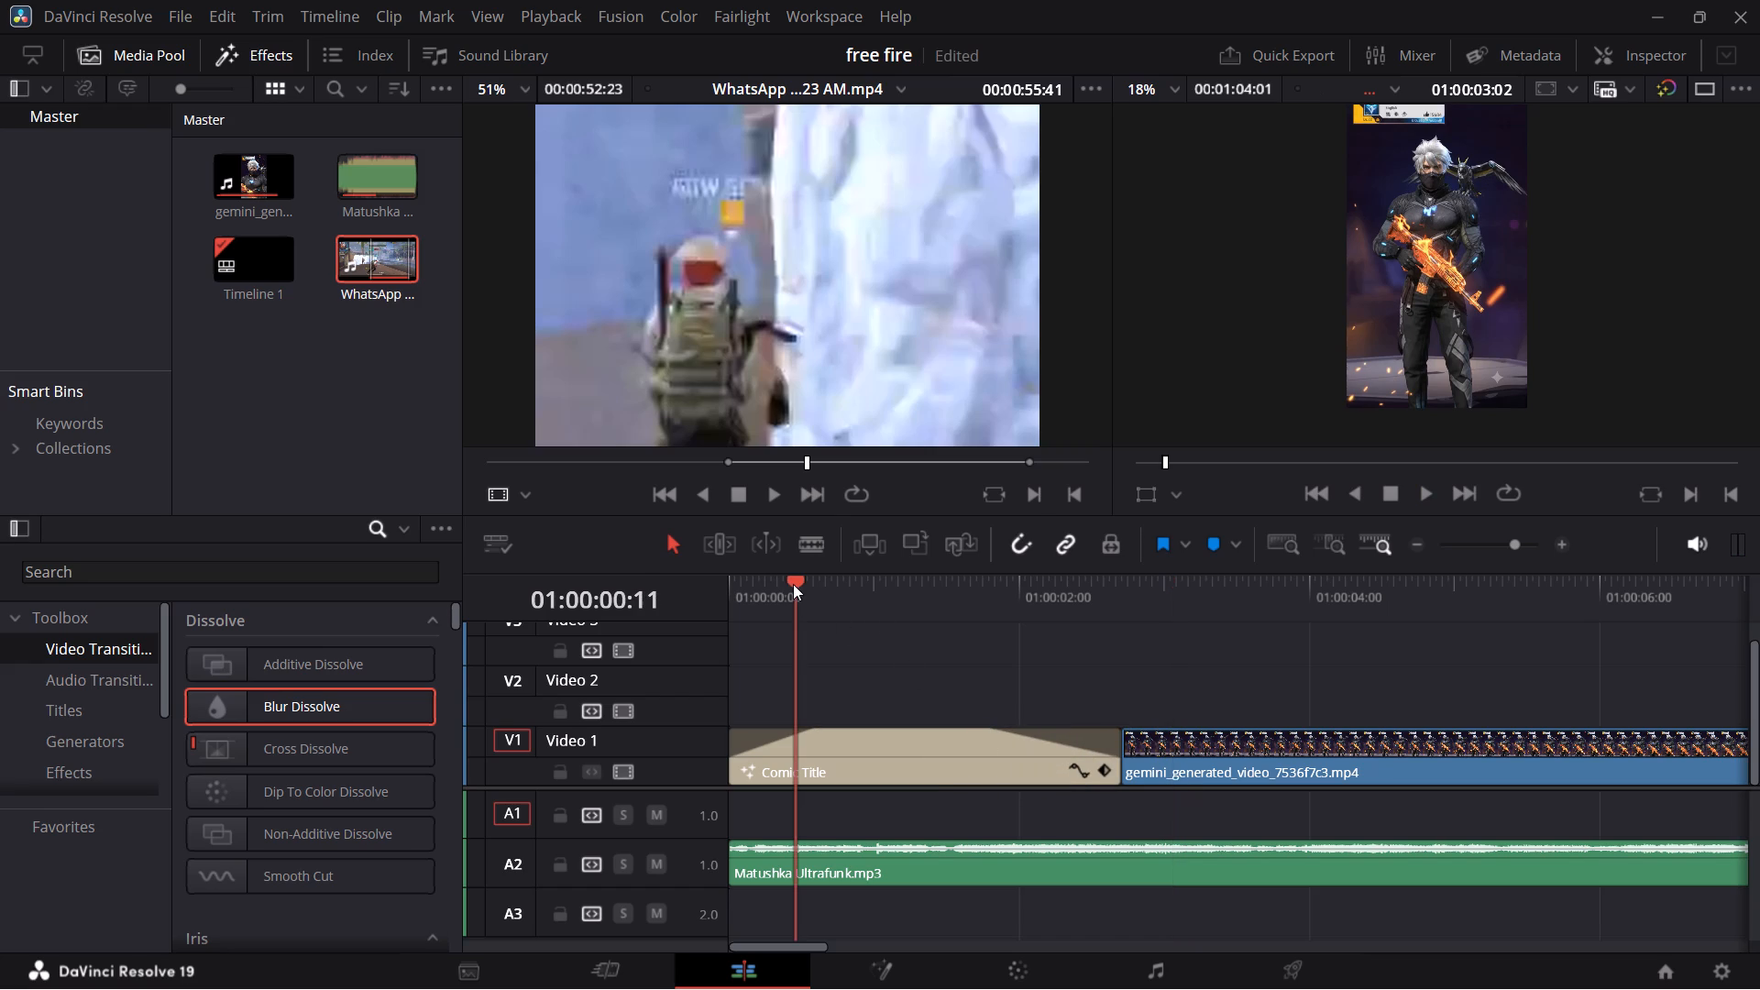
{"action": "key", "text": "space"}
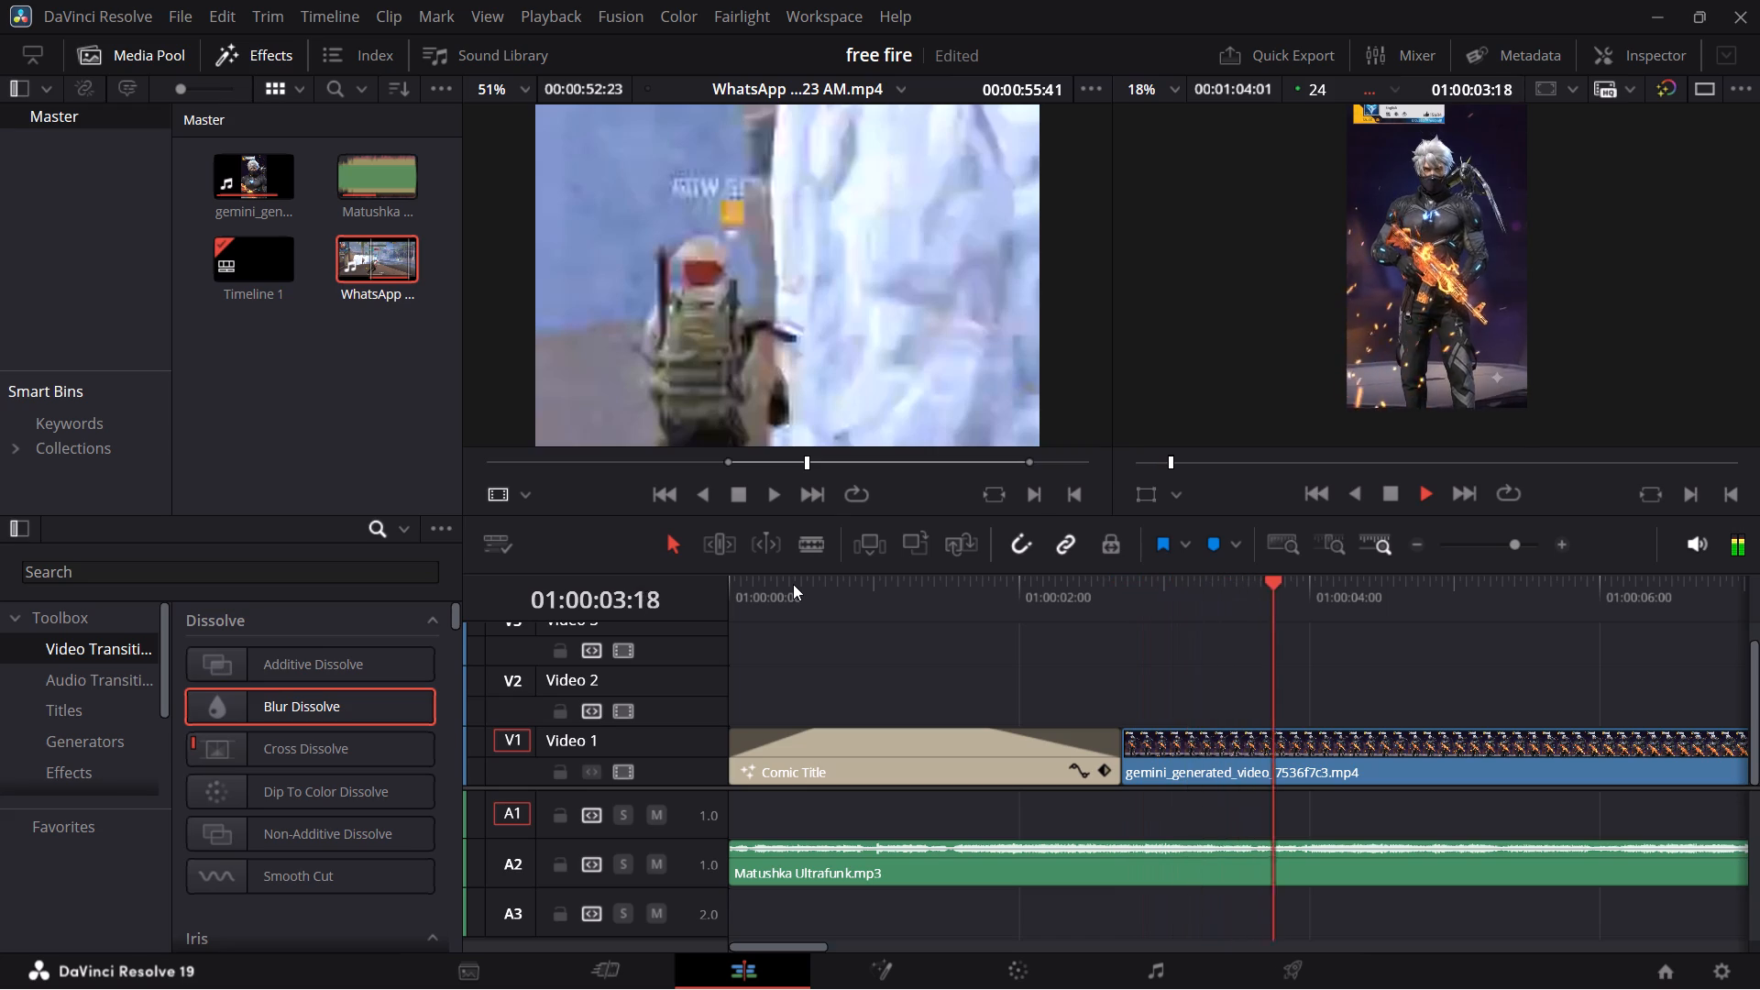
{"action": "scroll", "coordinate": [1127, 672], "scroll_direction": "left", "scroll_amount": 1}
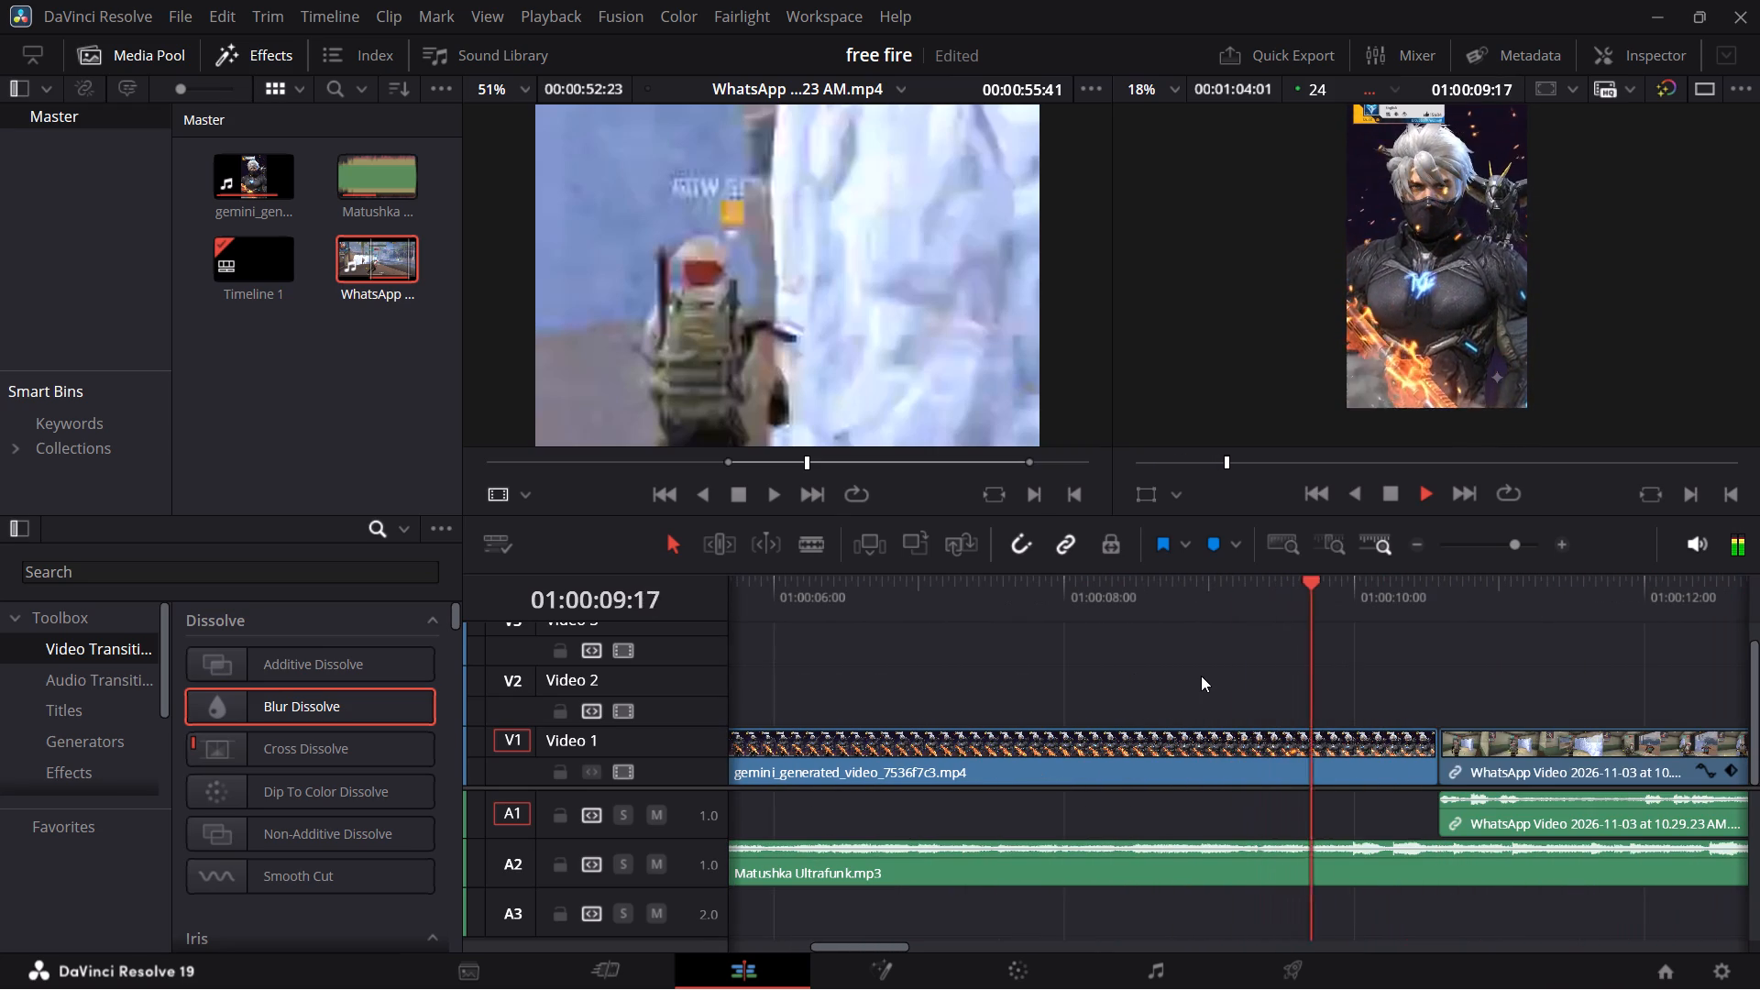
{"action": "key", "text": "space"}
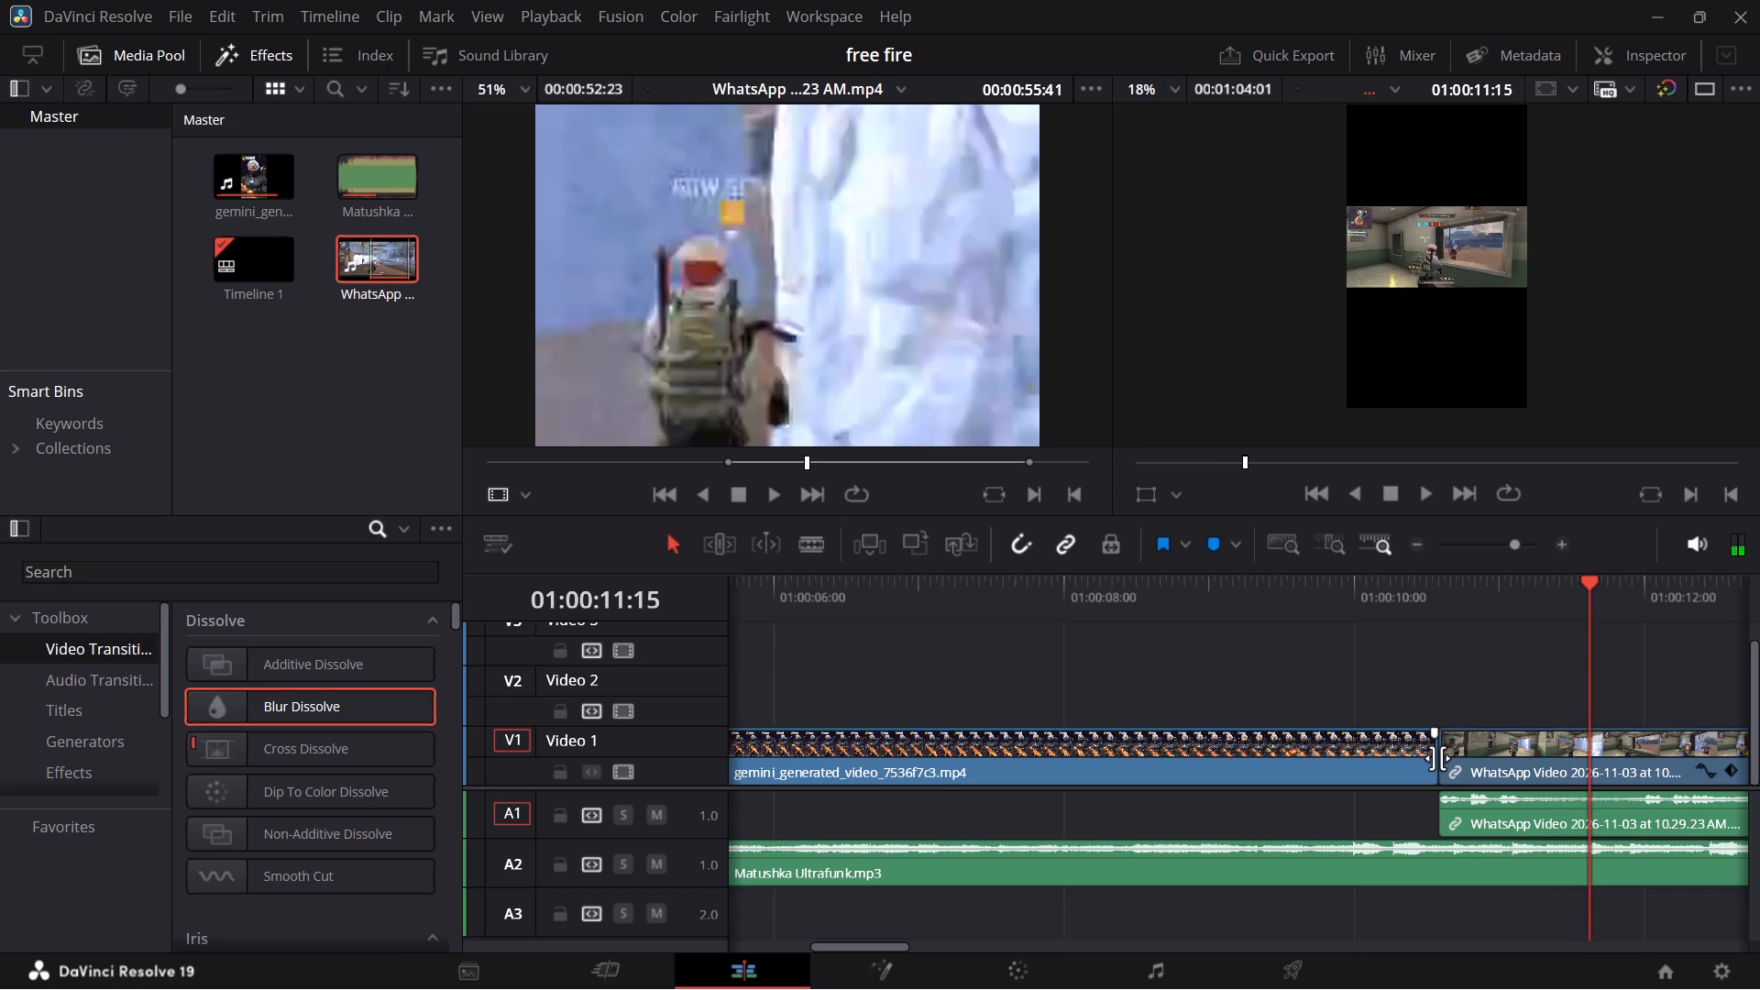
Roll the V1 cut between the gemini_generated_video and WhatsApp clips four frames earlier to 01:00:10:10, playing around it before and after.
{"action": "left_click", "coordinate": [1378, 761], "text": "alt"}
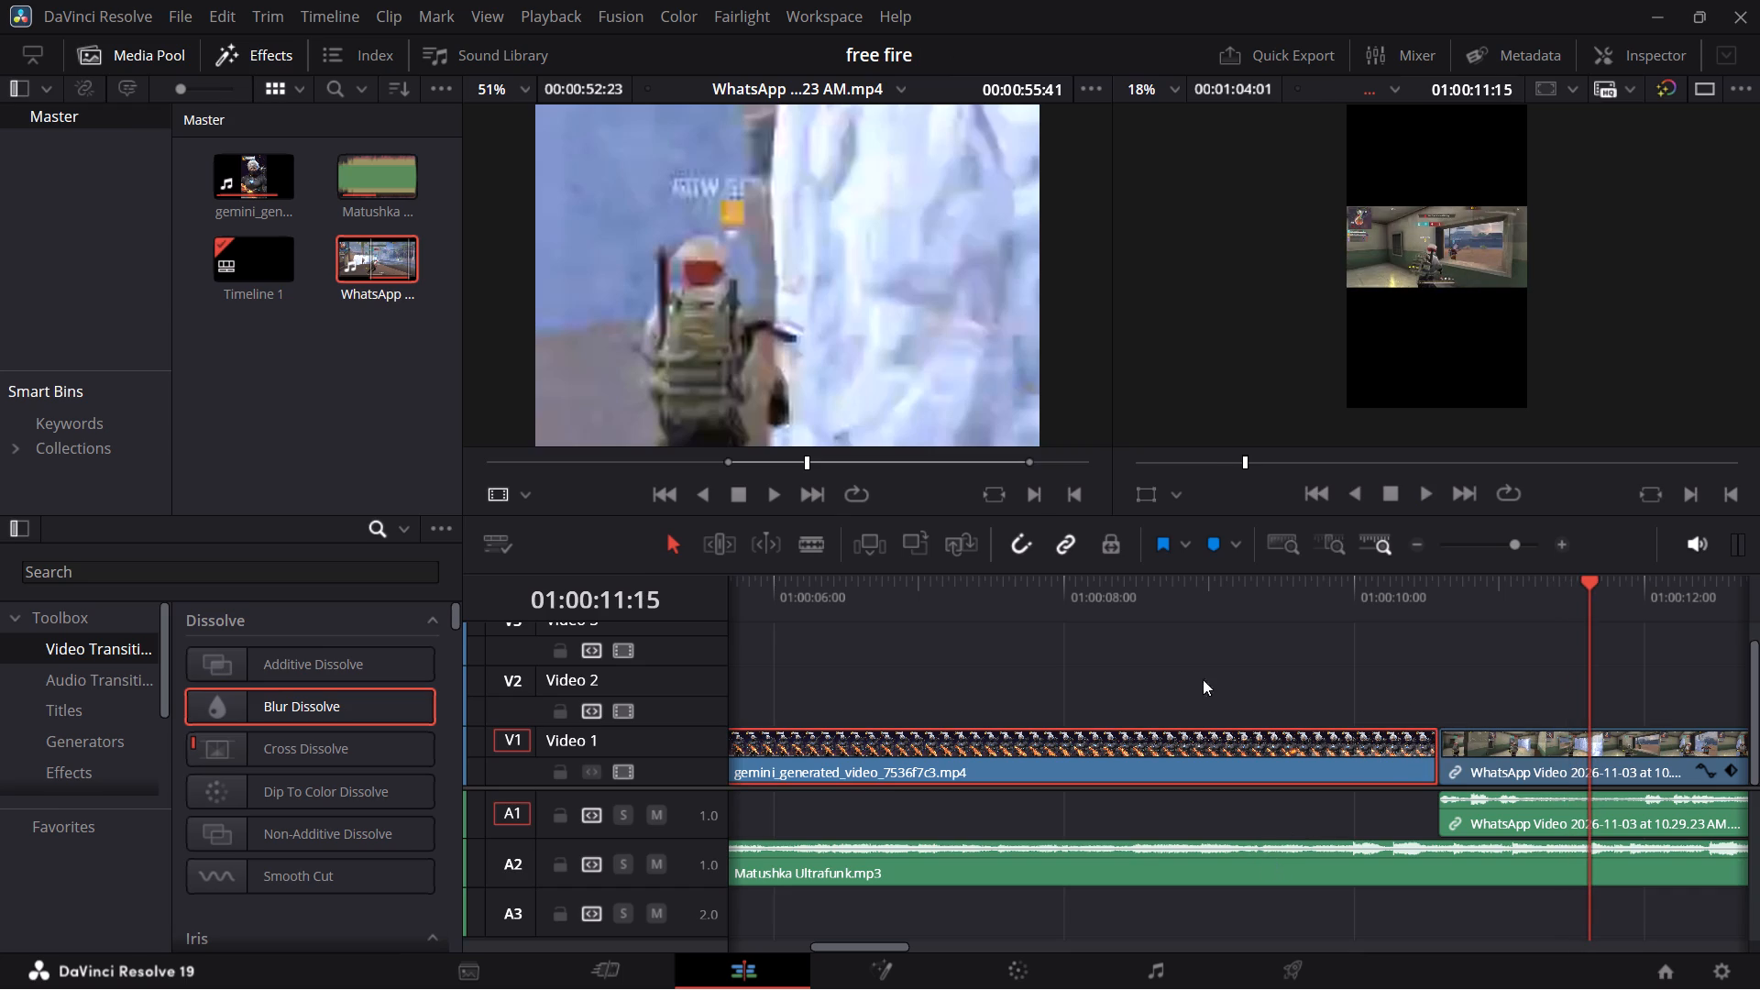
{"action": "left_click", "coordinate": [1155, 584]}
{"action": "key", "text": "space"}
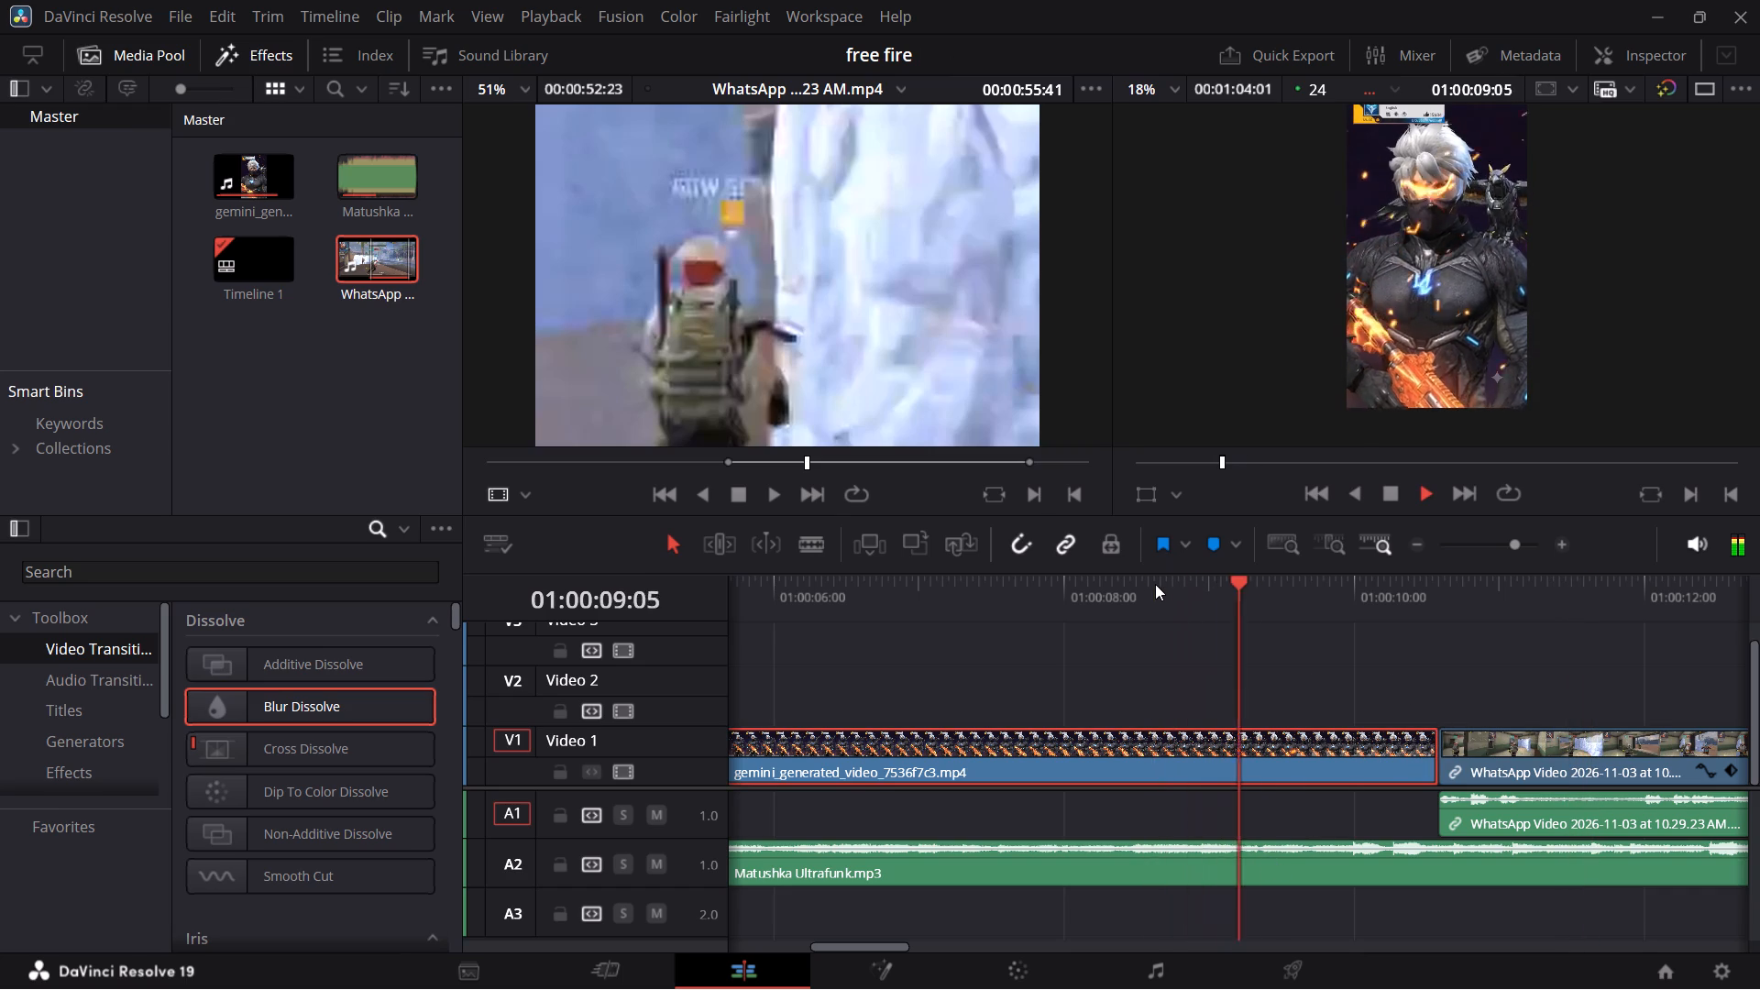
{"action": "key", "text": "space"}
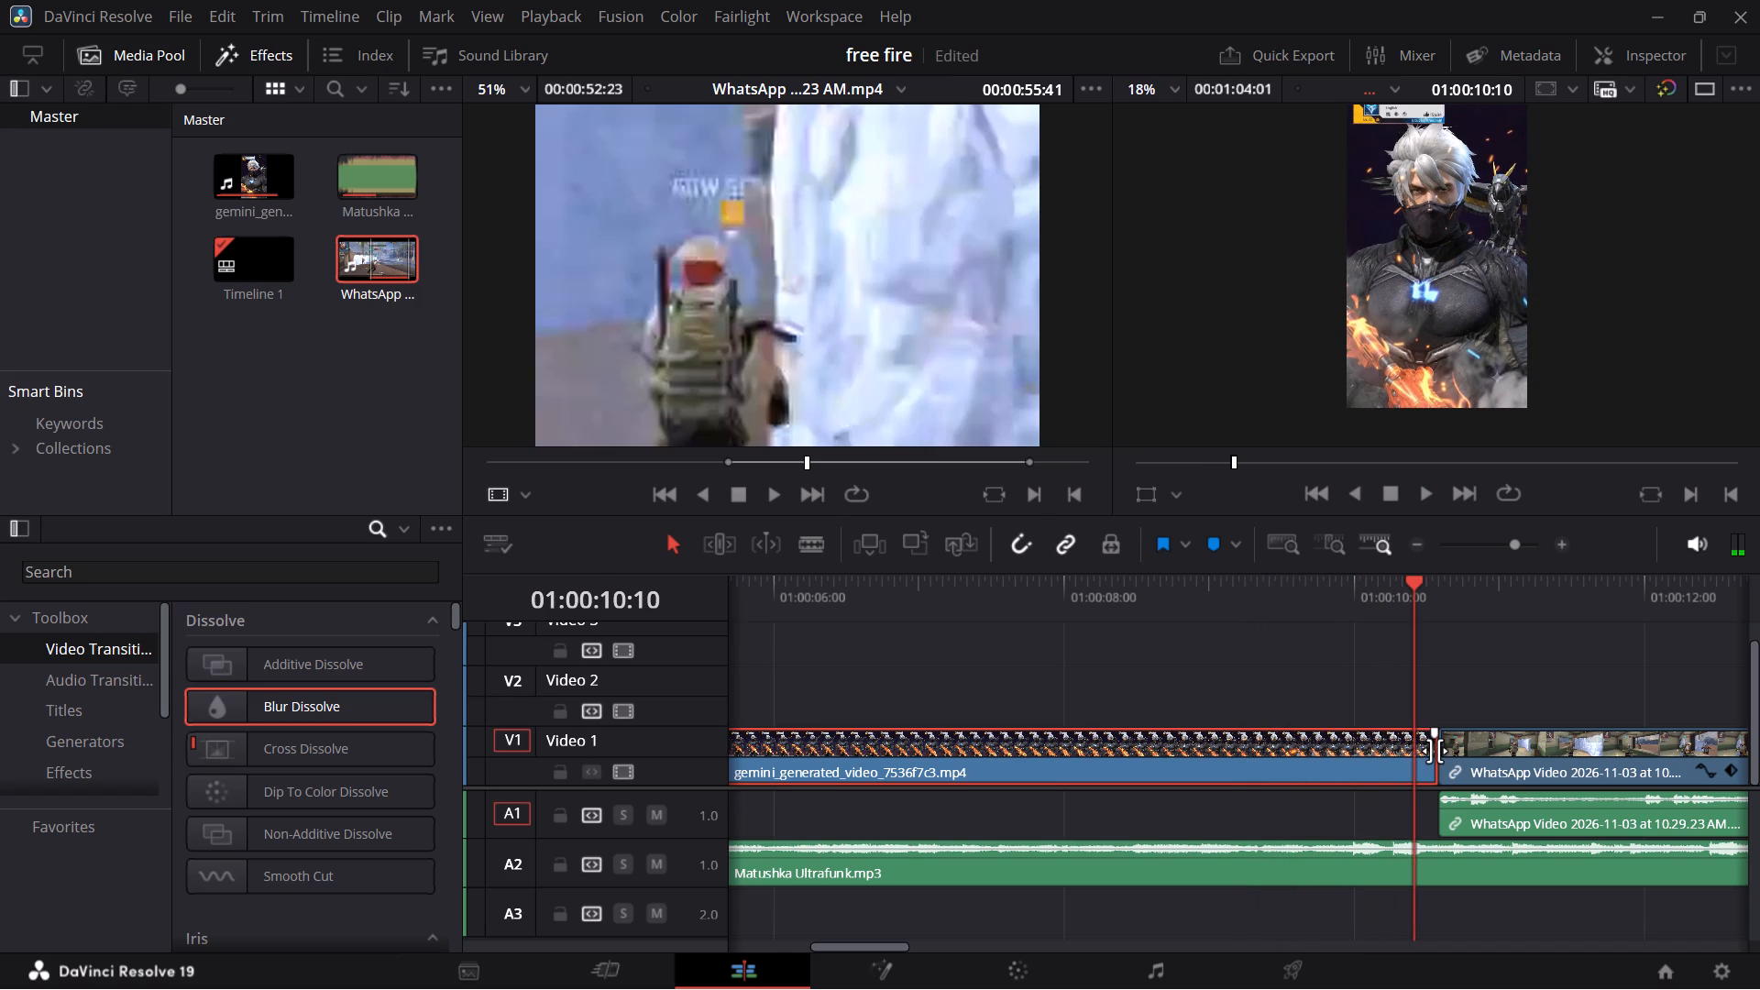
{"action": "left_click_drag", "start_coordinate": [1435, 751], "coordinate": [1392, 758]}
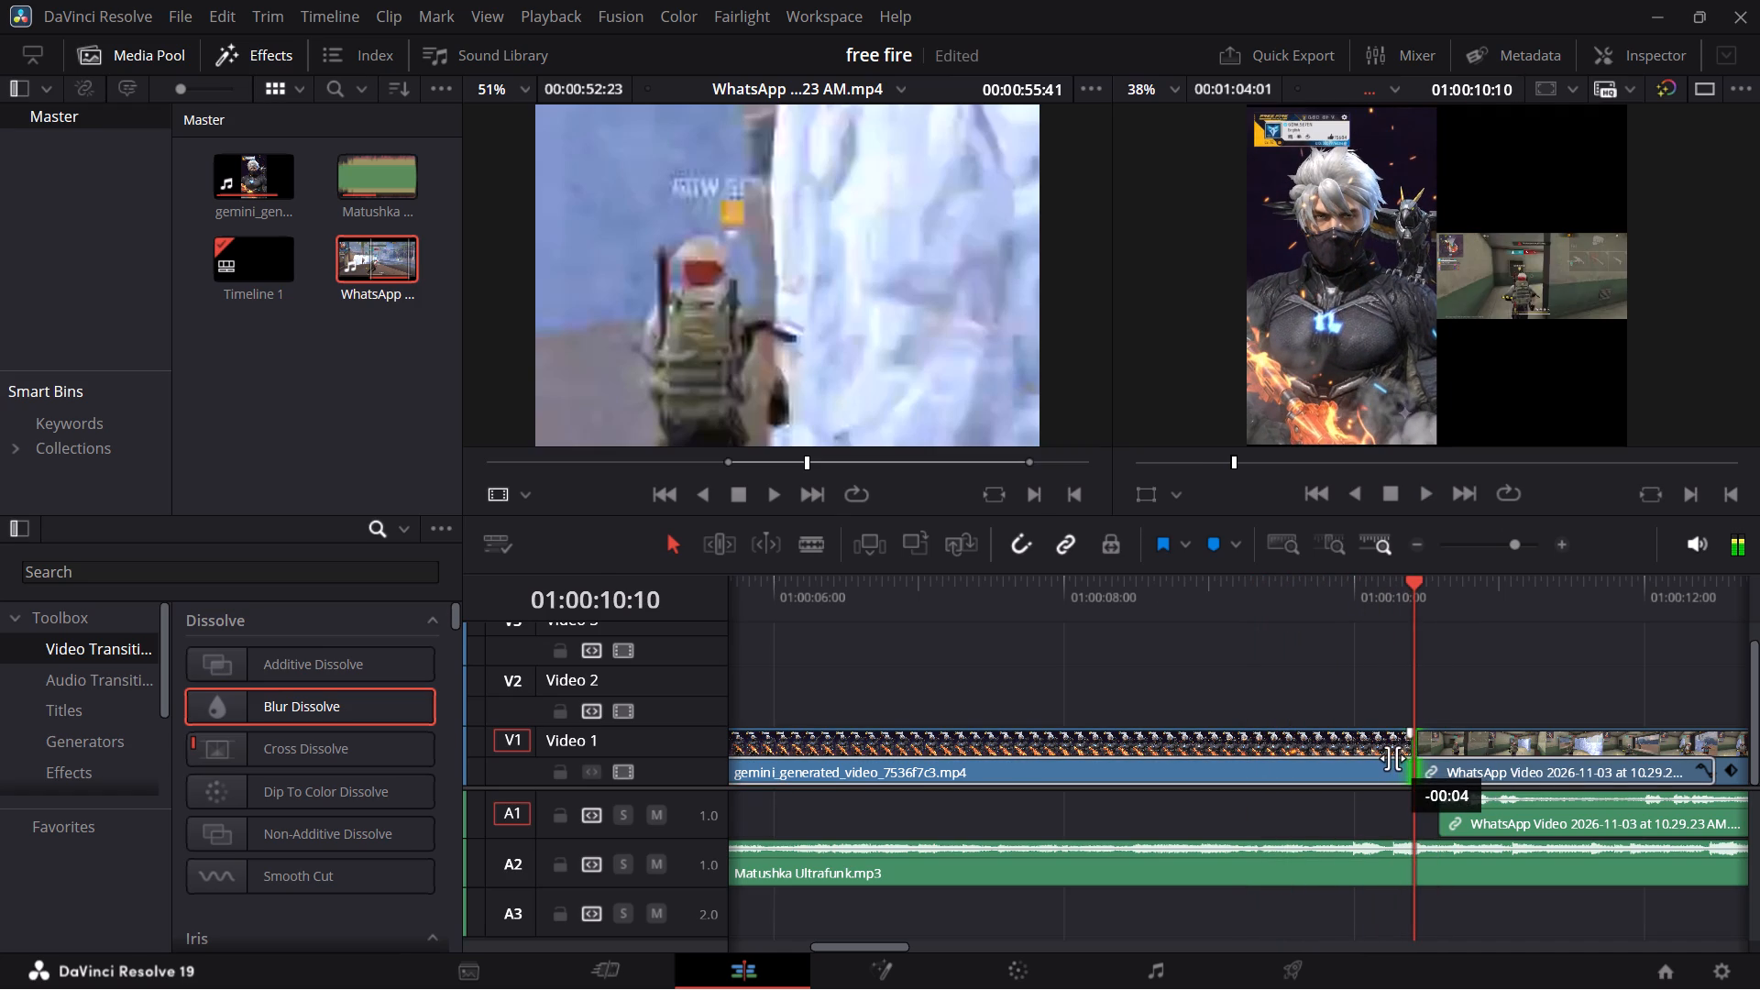
{"action": "left_click_drag", "start_coordinate": [1392, 758], "coordinate": [1396, 764]}
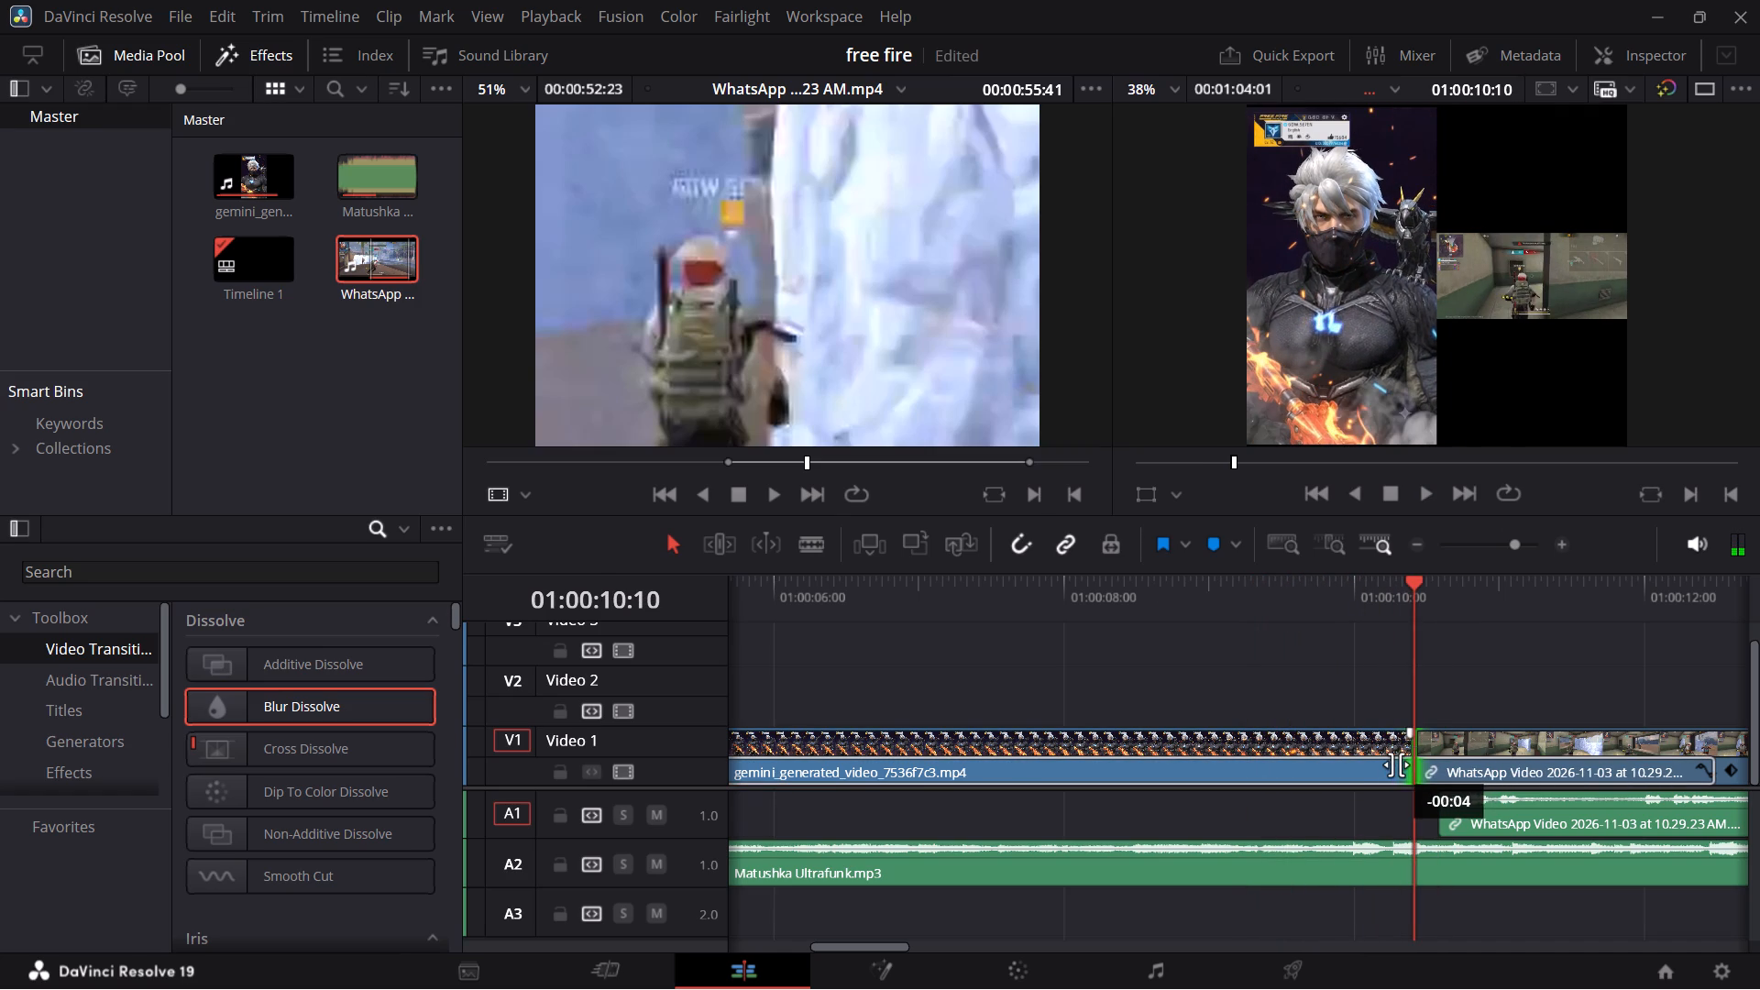
{"action": "left_click_drag", "start_coordinate": [1396, 764], "coordinate": [1400, 767]}
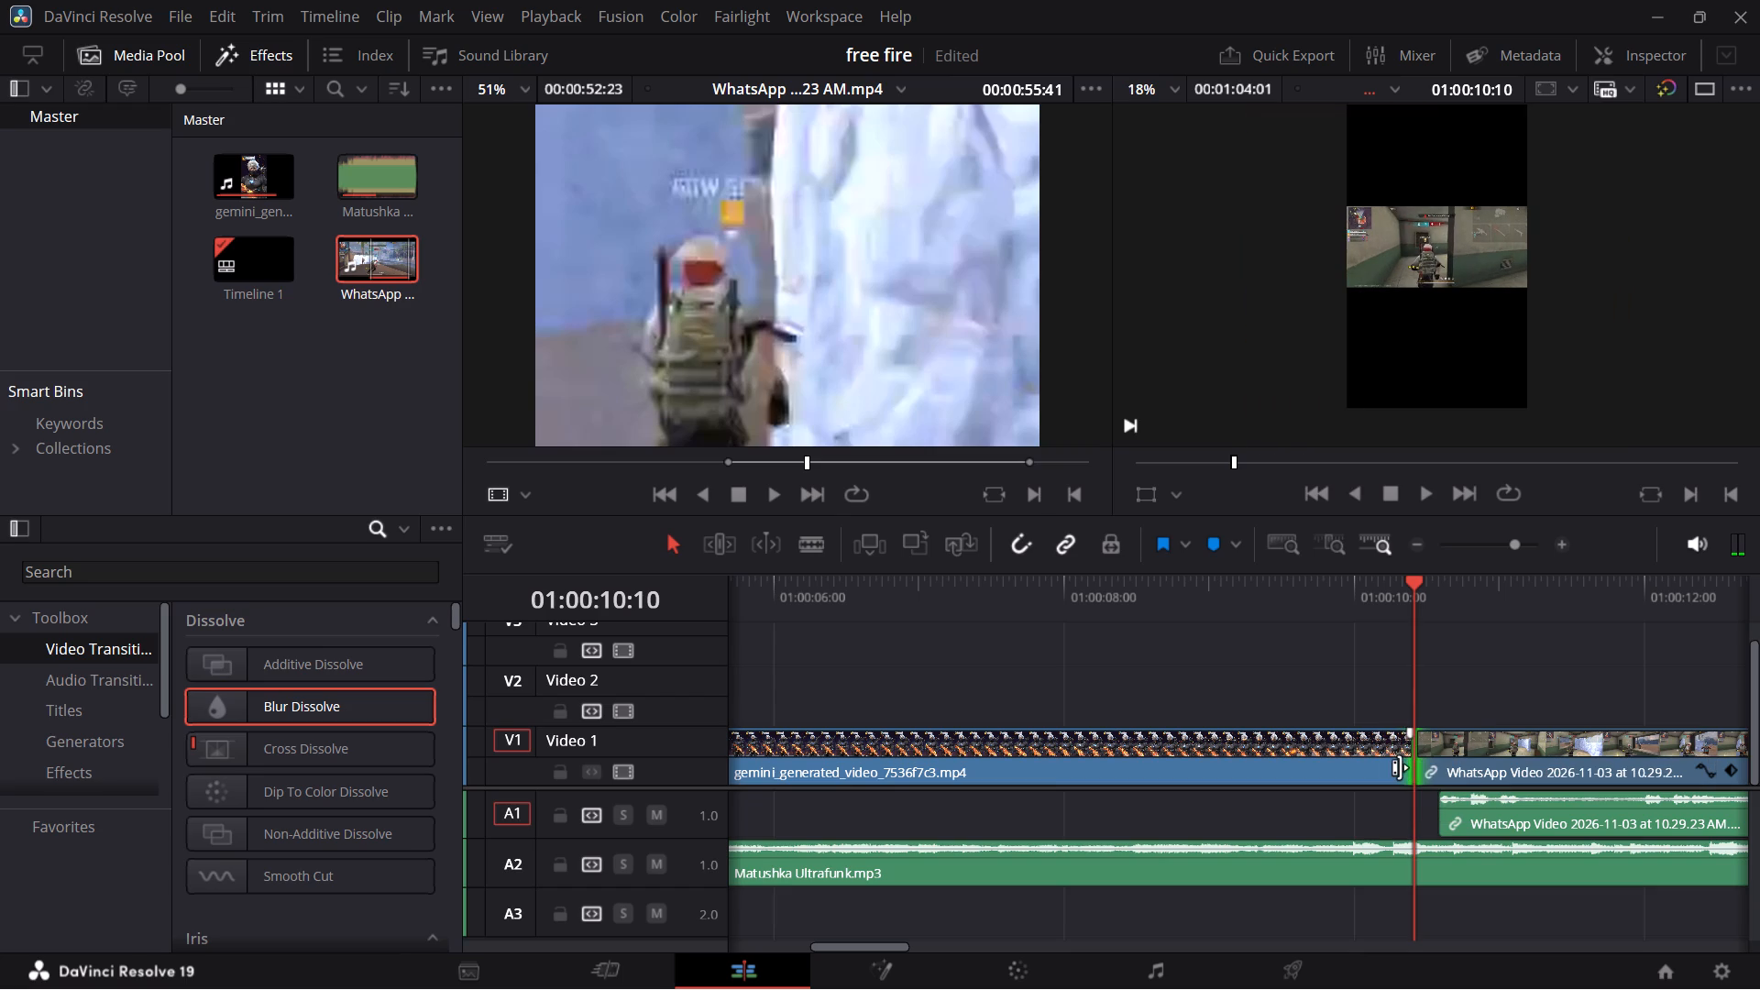
{"action": "left_click", "coordinate": [1179, 588]}
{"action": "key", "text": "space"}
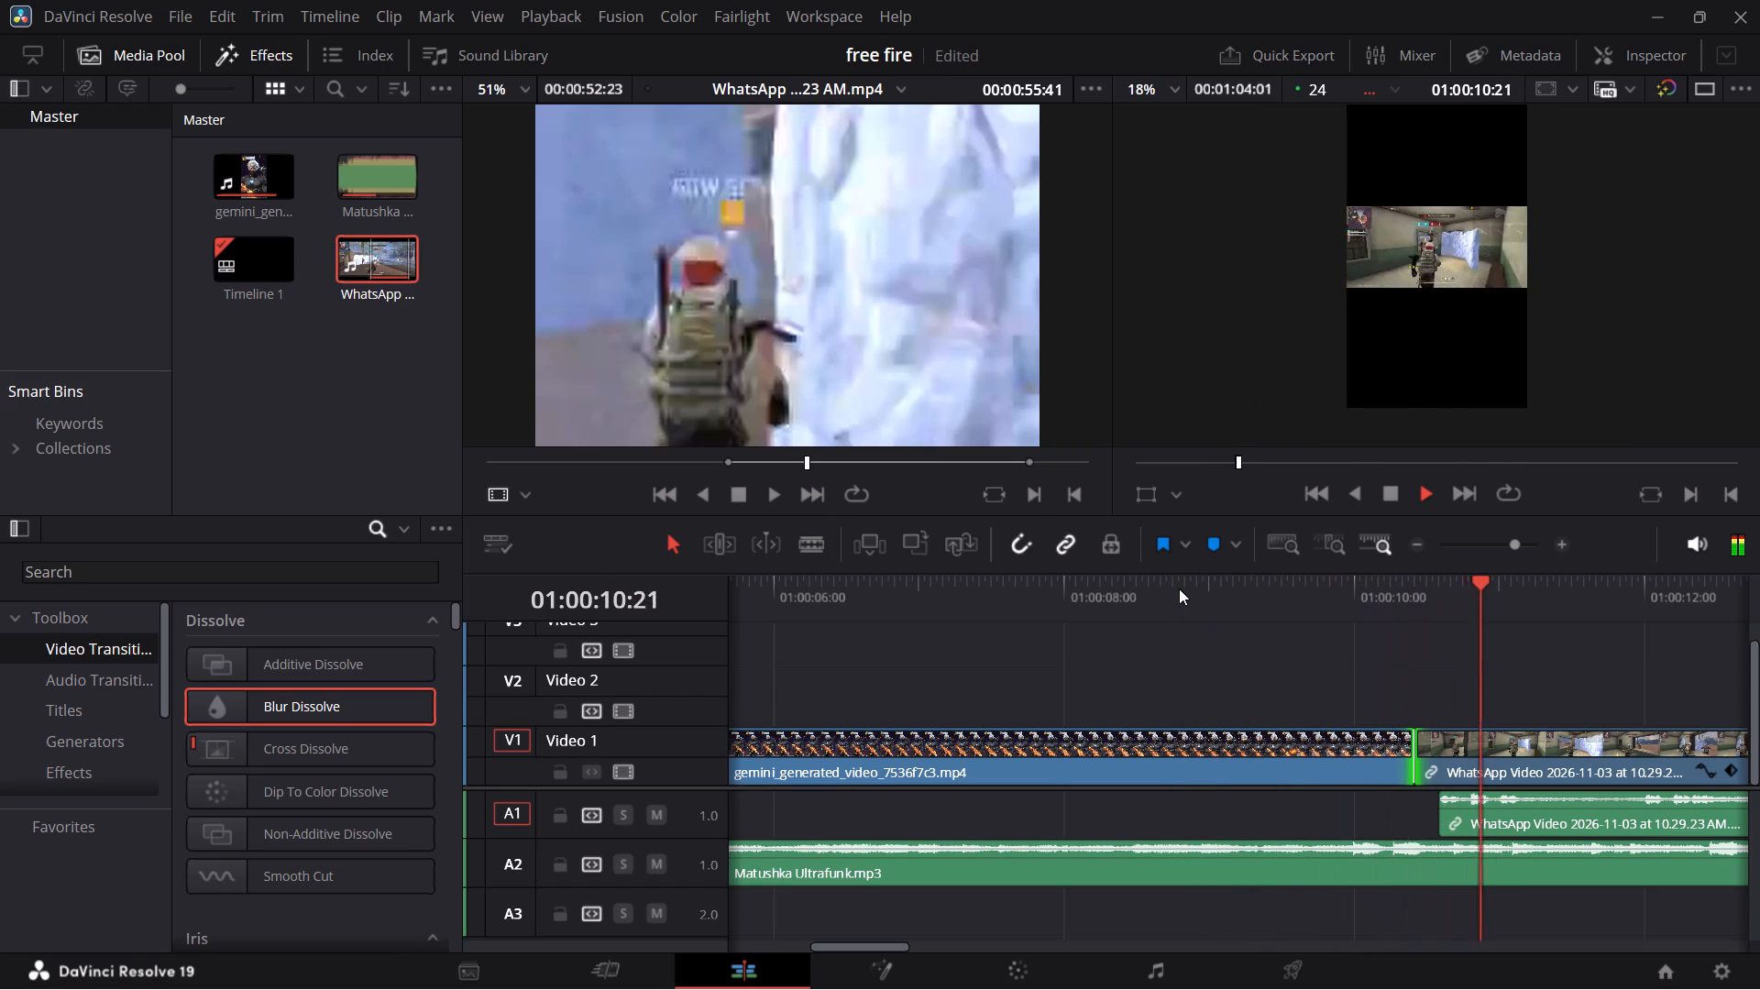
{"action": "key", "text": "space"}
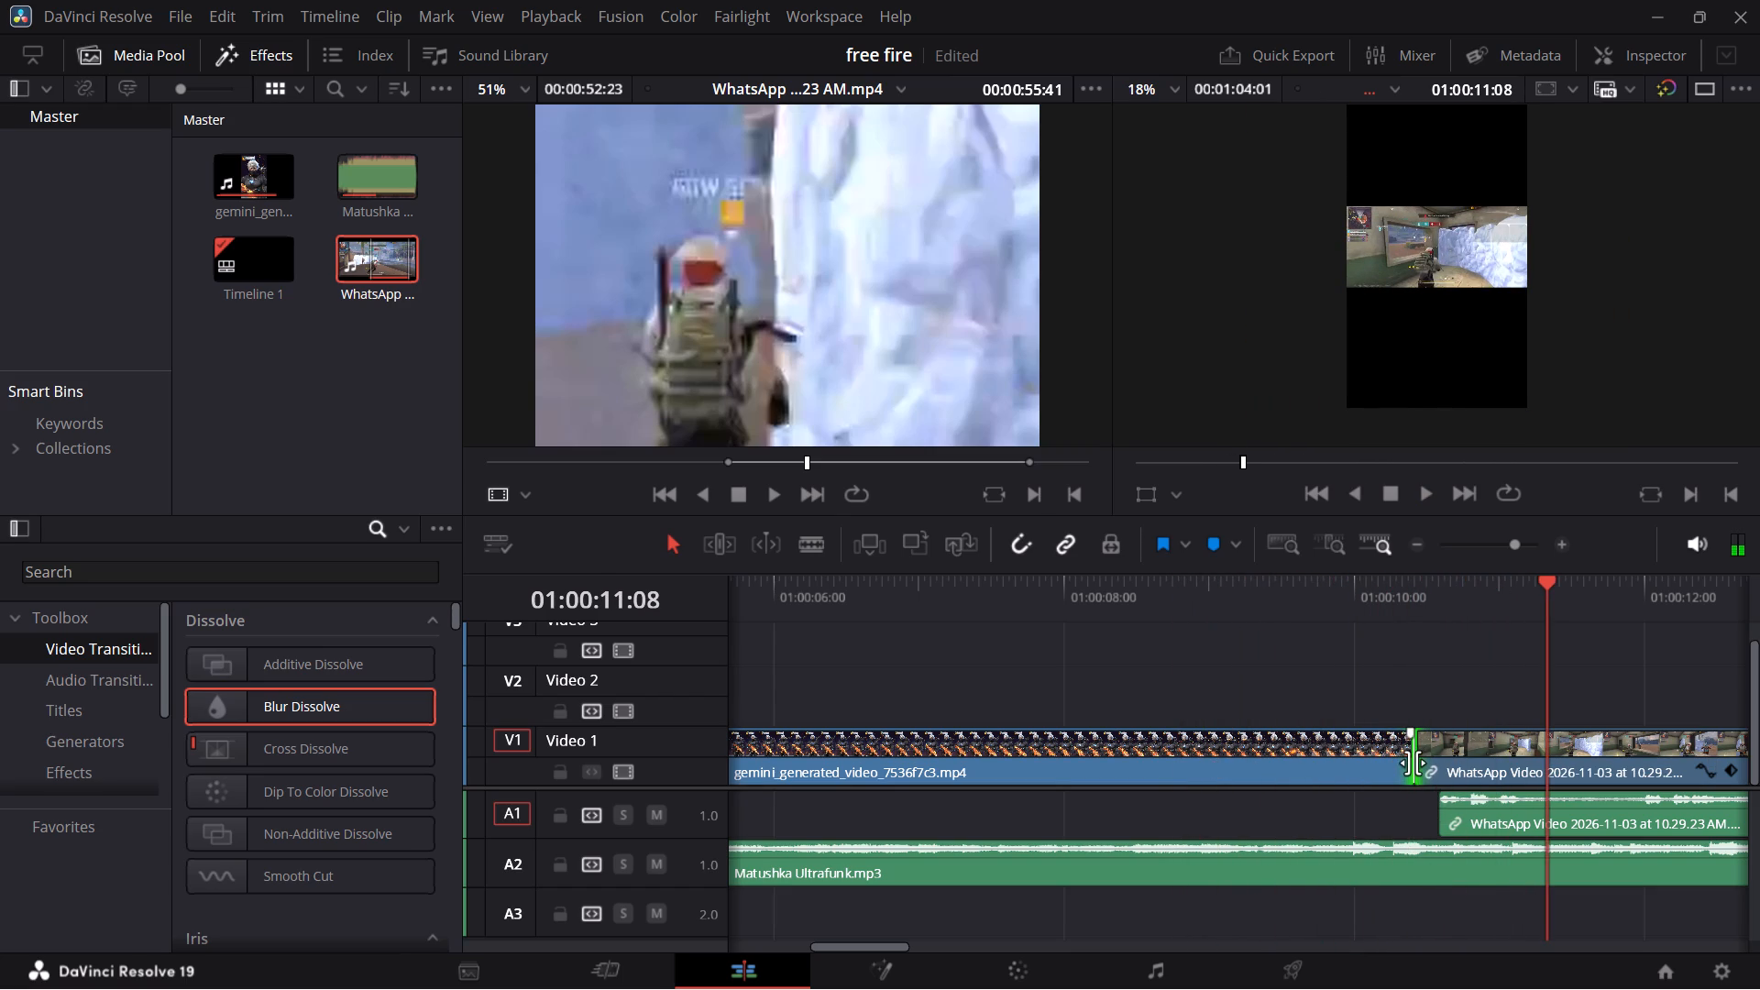
Roll the cut between the gemini_generated_video and WhatsApp clips on V1 slightly earlier, to about 01:00:10:07.
{"action": "left_click_drag", "start_coordinate": [1413, 763], "coordinate": [1399, 764]}
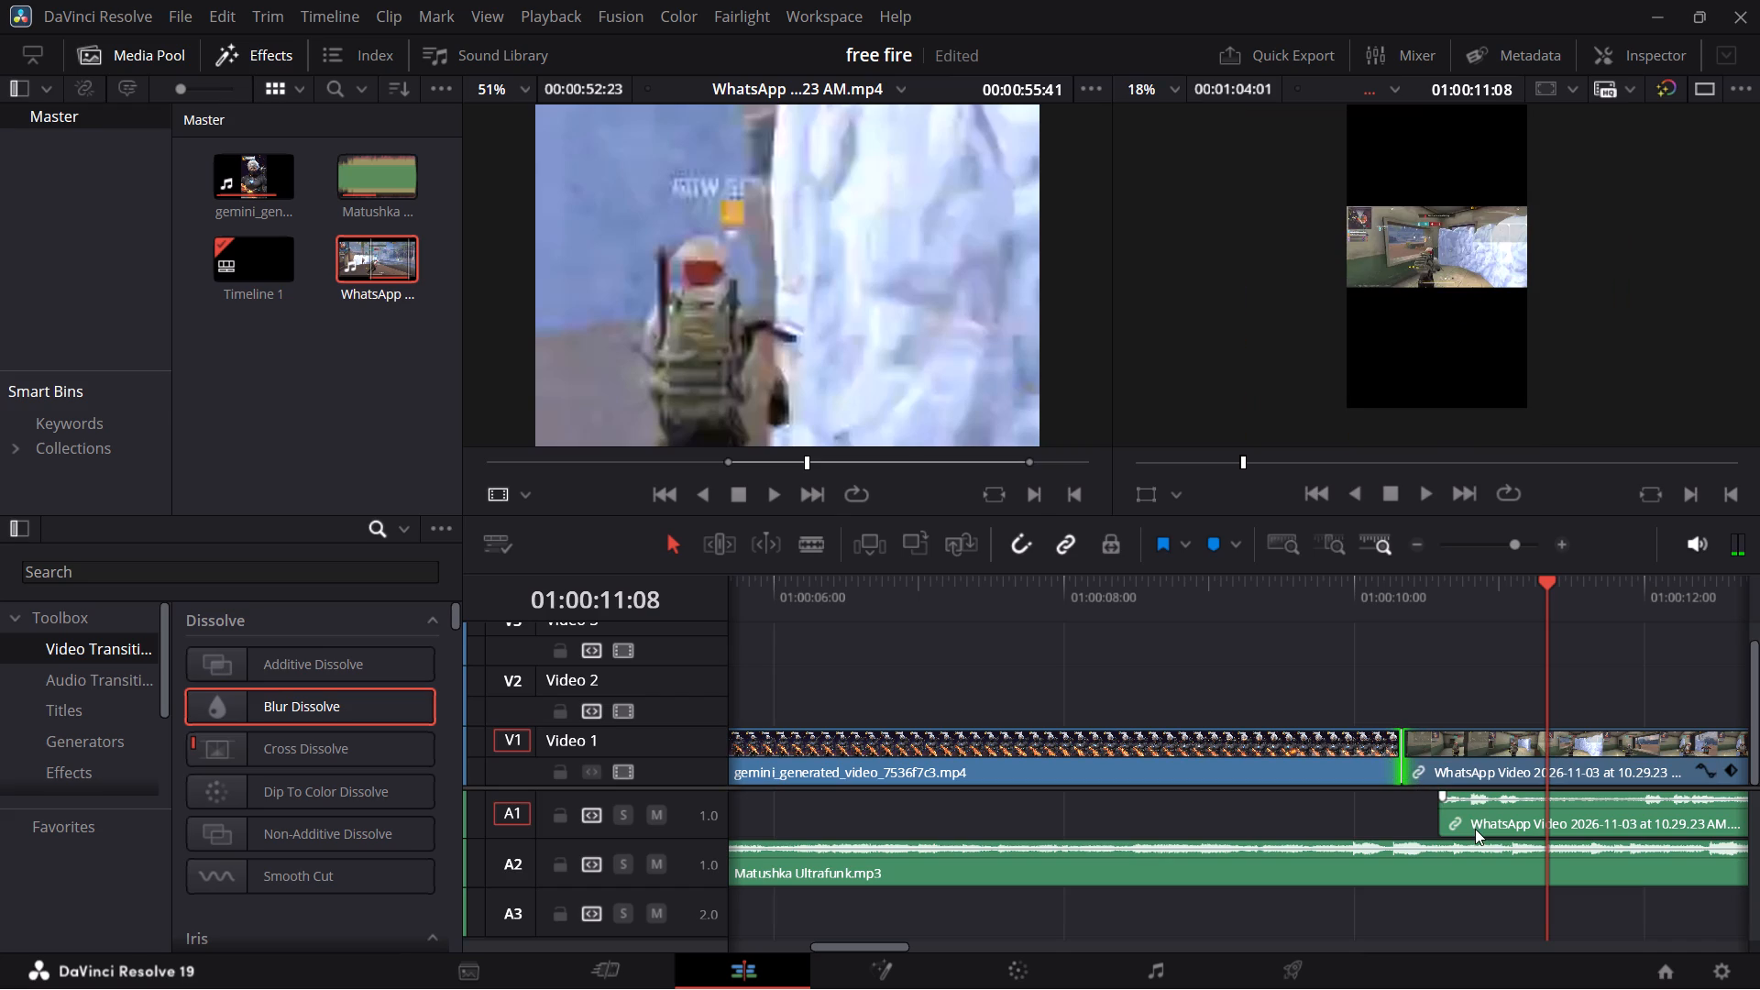
{"action": "left_click_drag", "start_coordinate": [1439, 810], "coordinate": [1427, 812]}
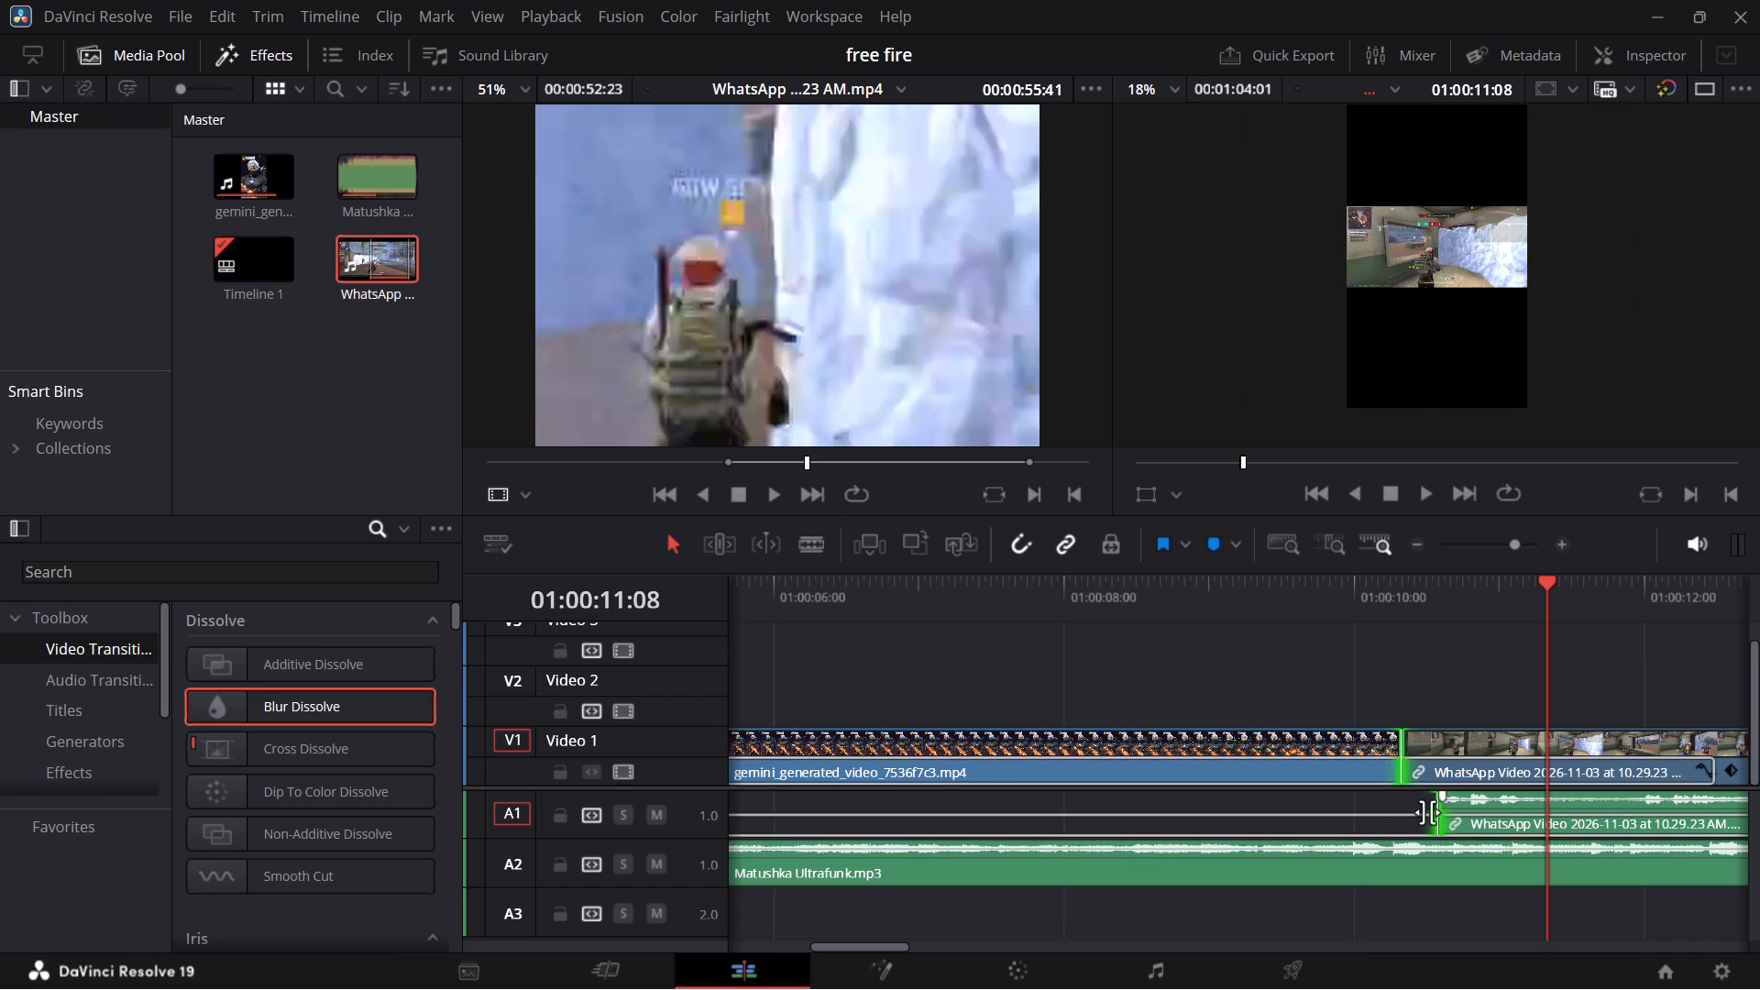
{"action": "left_click_drag", "start_coordinate": [1427, 812], "coordinate": [1415, 814]}
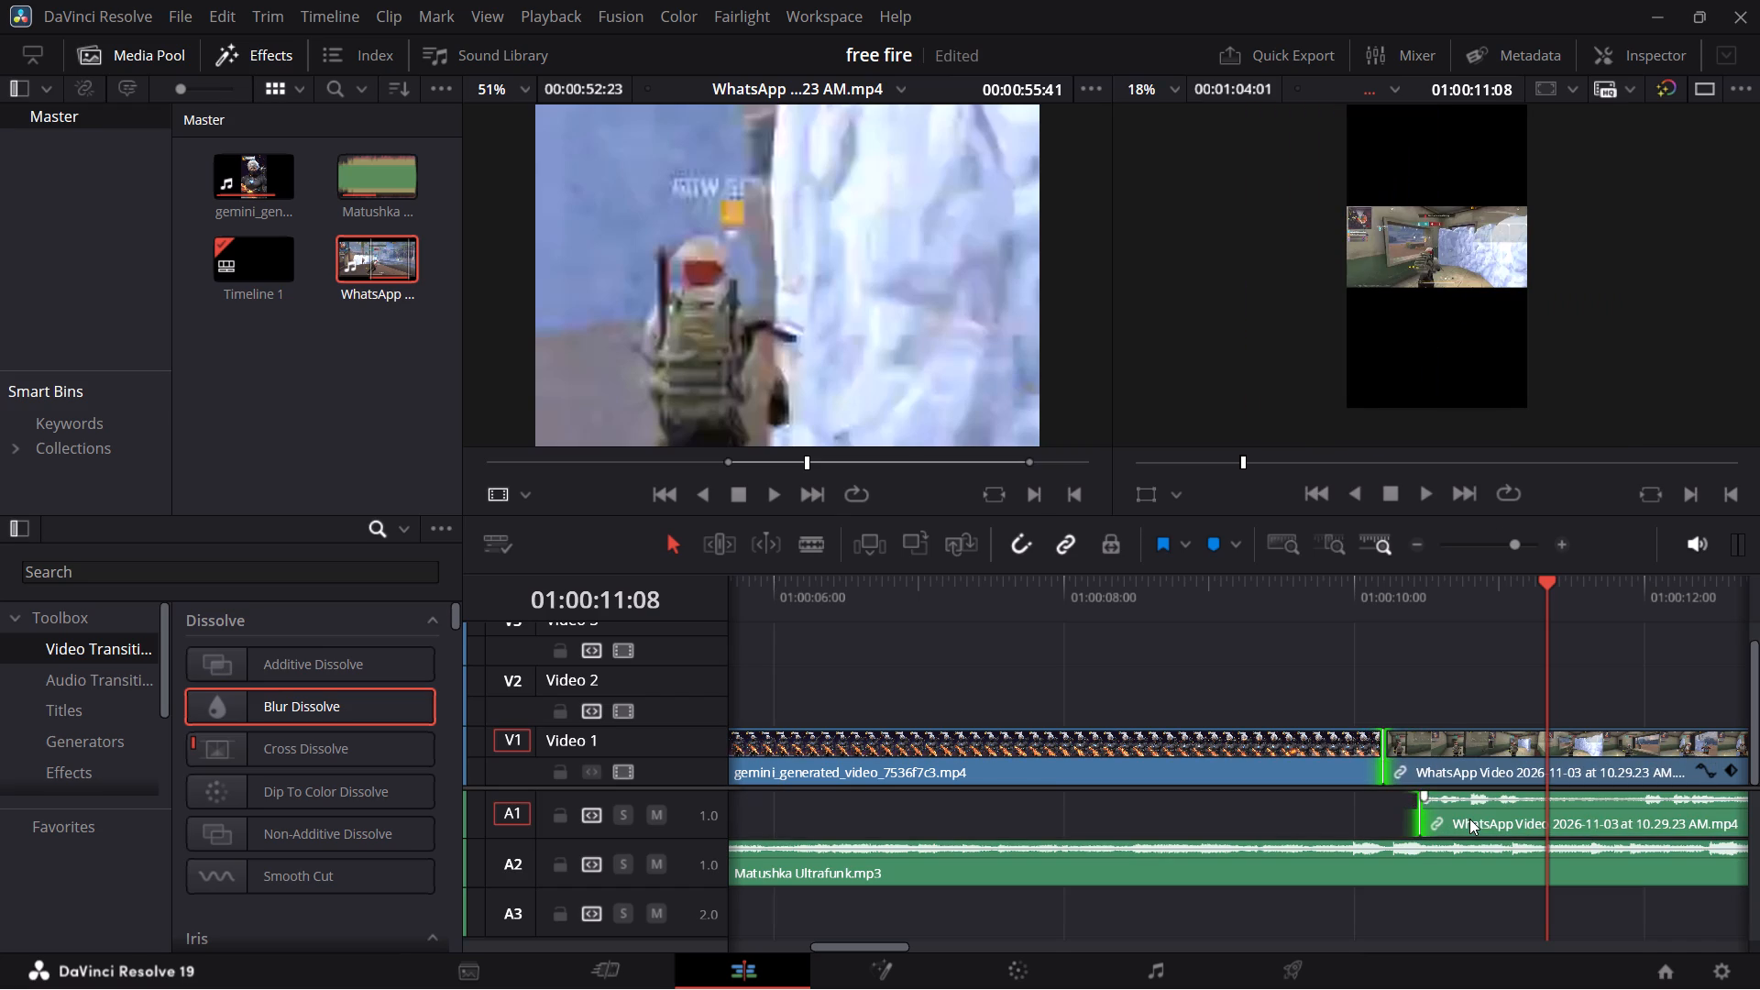
{"action": "left_click", "coordinate": [1469, 819], "text": "alt"}
{"action": "left_click_drag", "start_coordinate": [1423, 819], "coordinate": [1403, 819]}
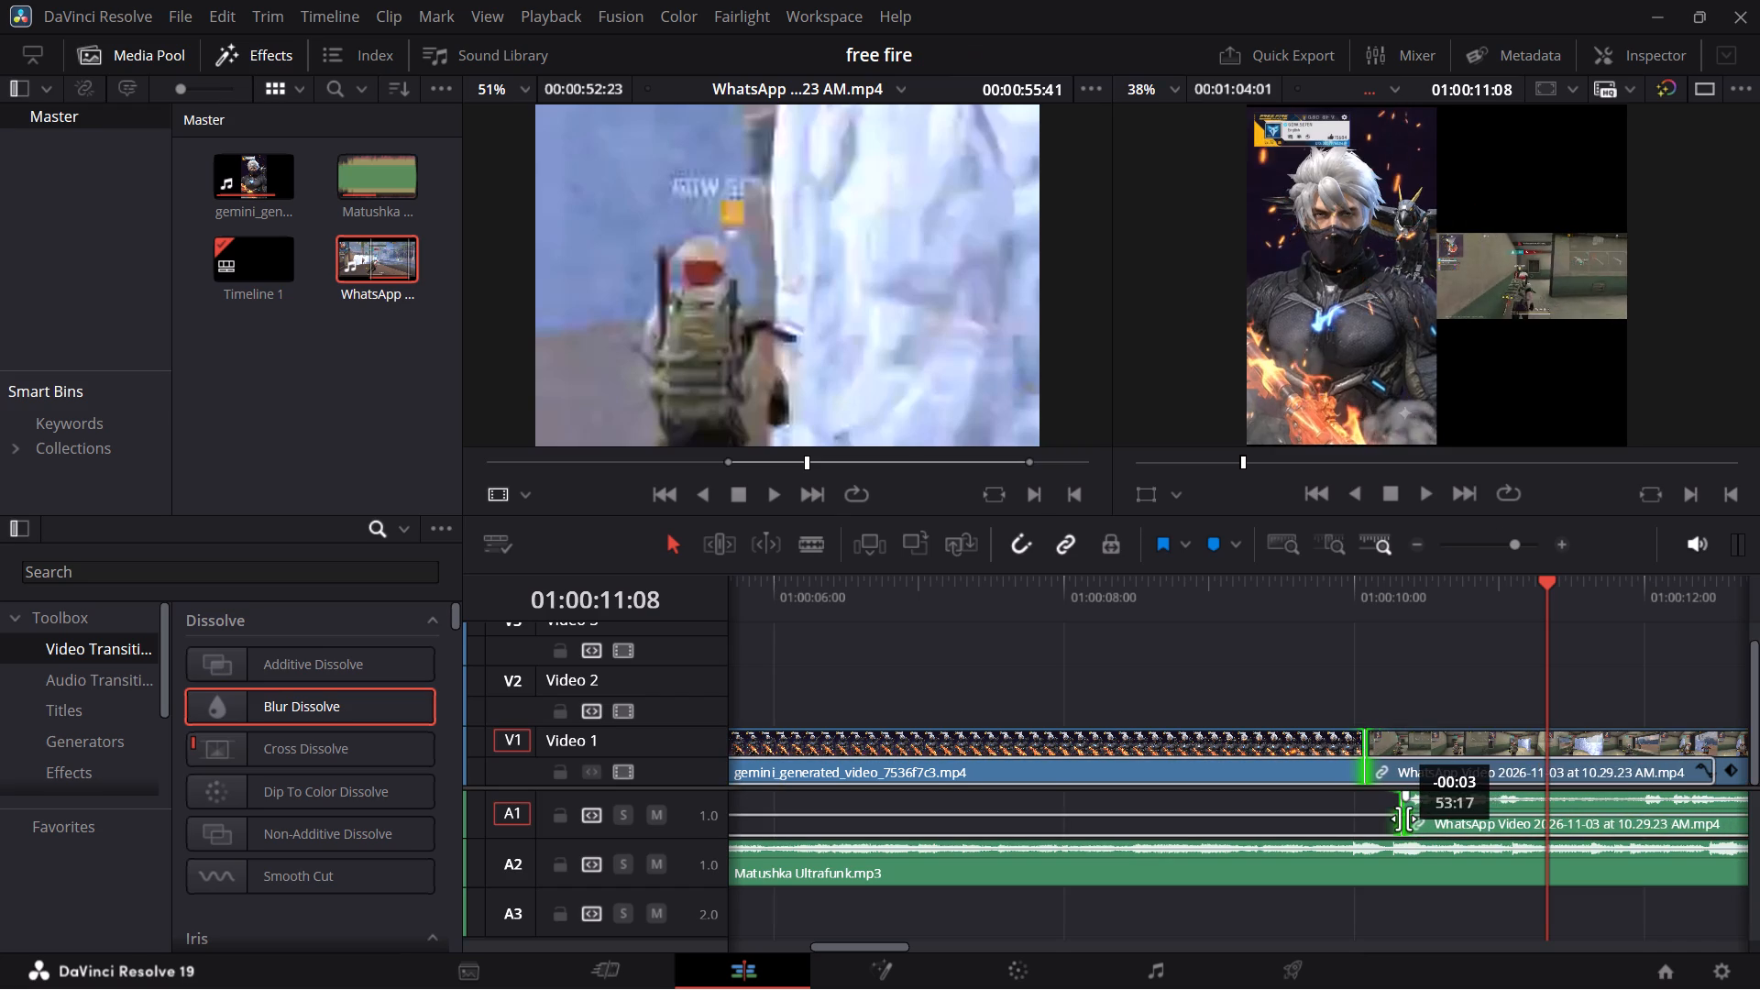
{"action": "left_click_drag", "start_coordinate": [1403, 819], "coordinate": [1436, 821]}
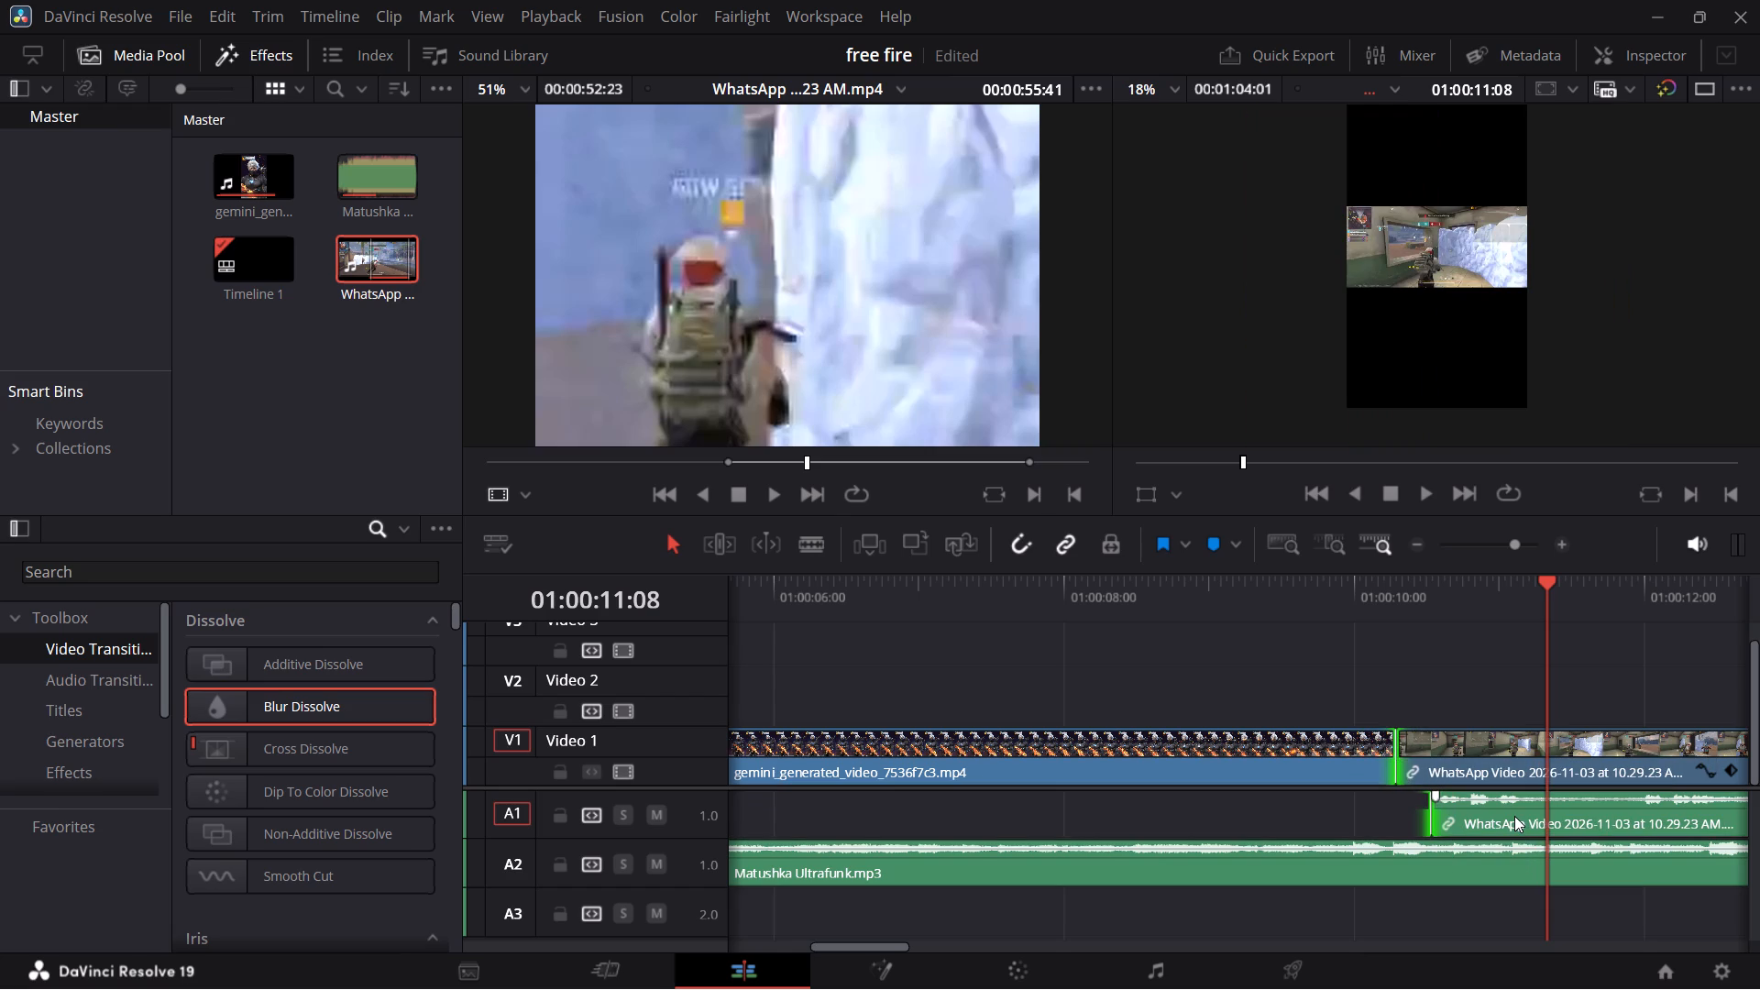
Extend only the start of the WhatsApp audio on A1 back to the V1 cut at about 01:00:10:07, and play across it.
{"action": "left_click", "coordinate": [1514, 816]}
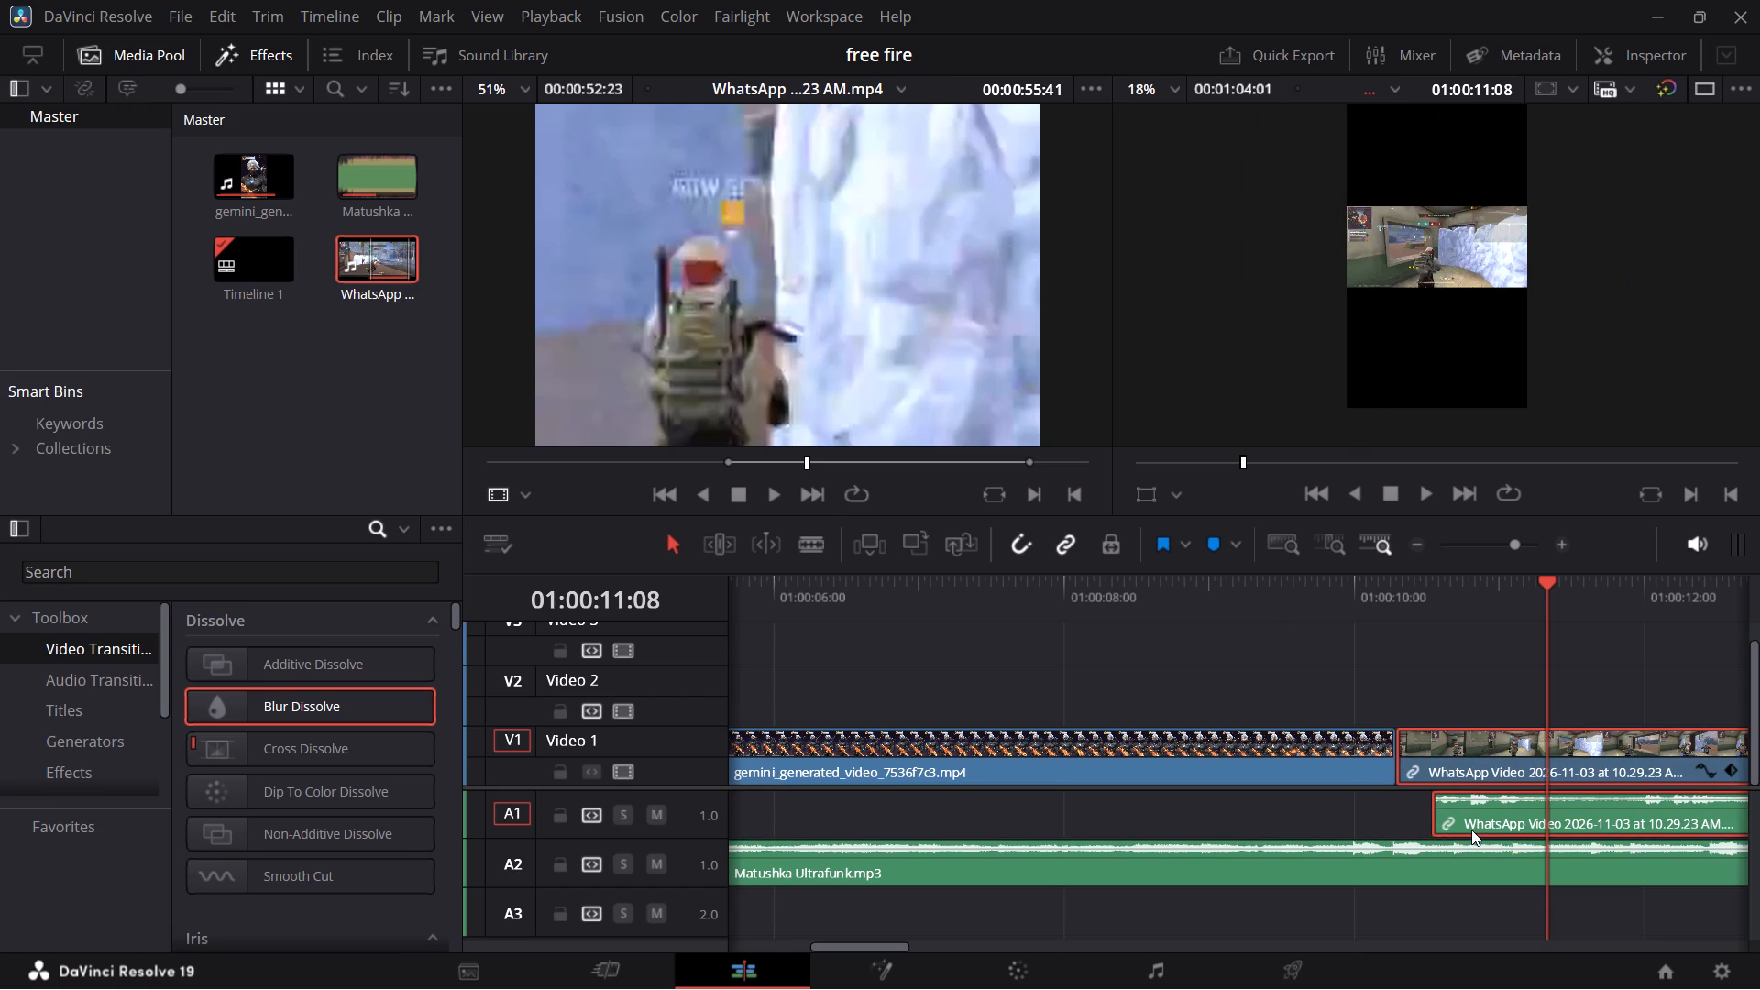
{"action": "left_click", "coordinate": [1284, 808]}
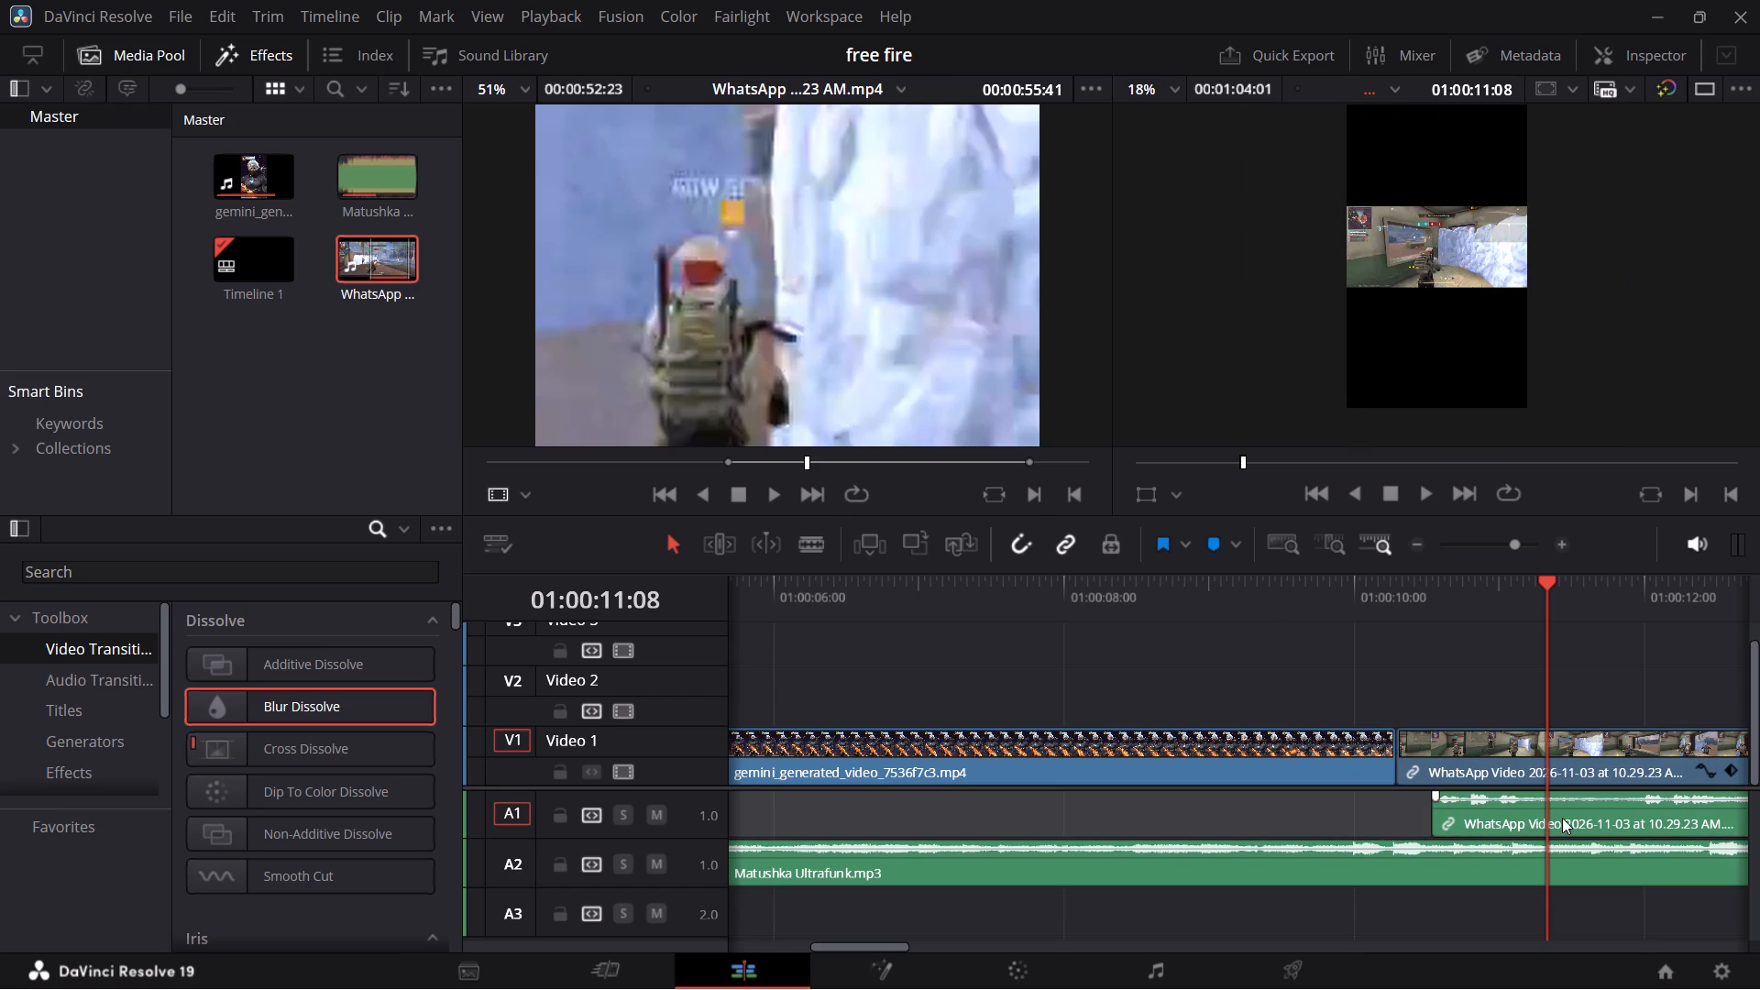
{"action": "left_click", "coordinate": [1544, 811], "text": "alt"}
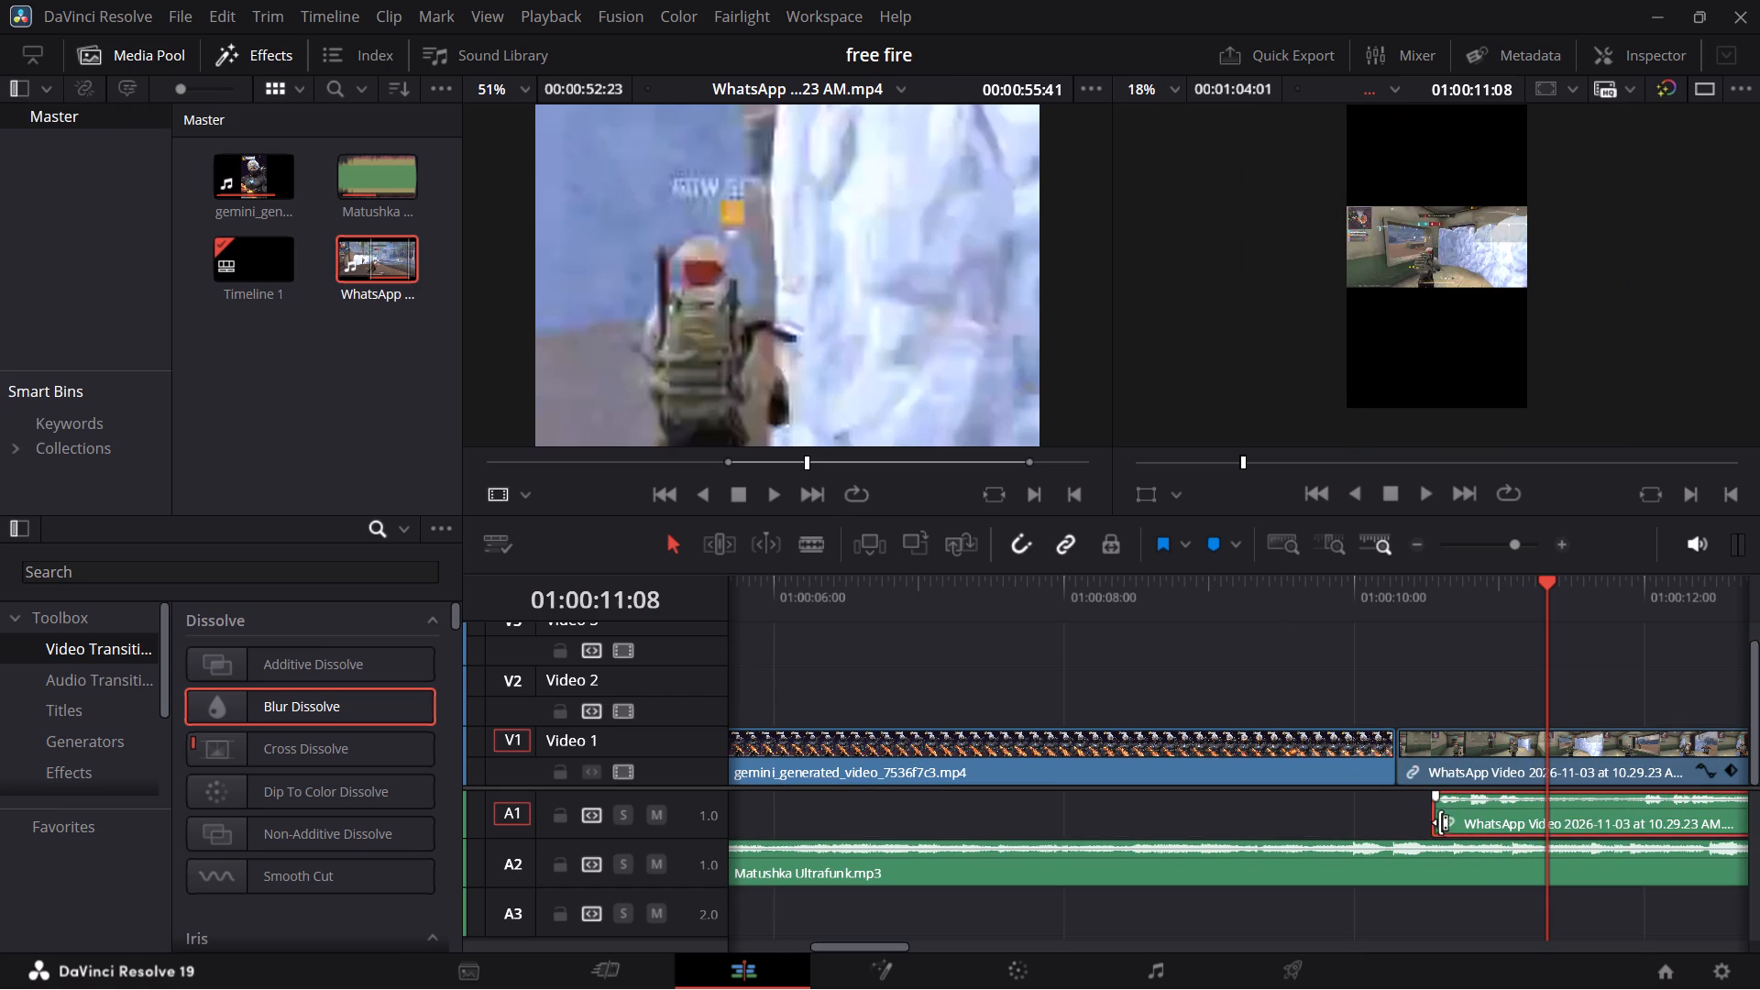
{"action": "left_click_drag", "start_coordinate": [1434, 819], "coordinate": [1397, 822]}
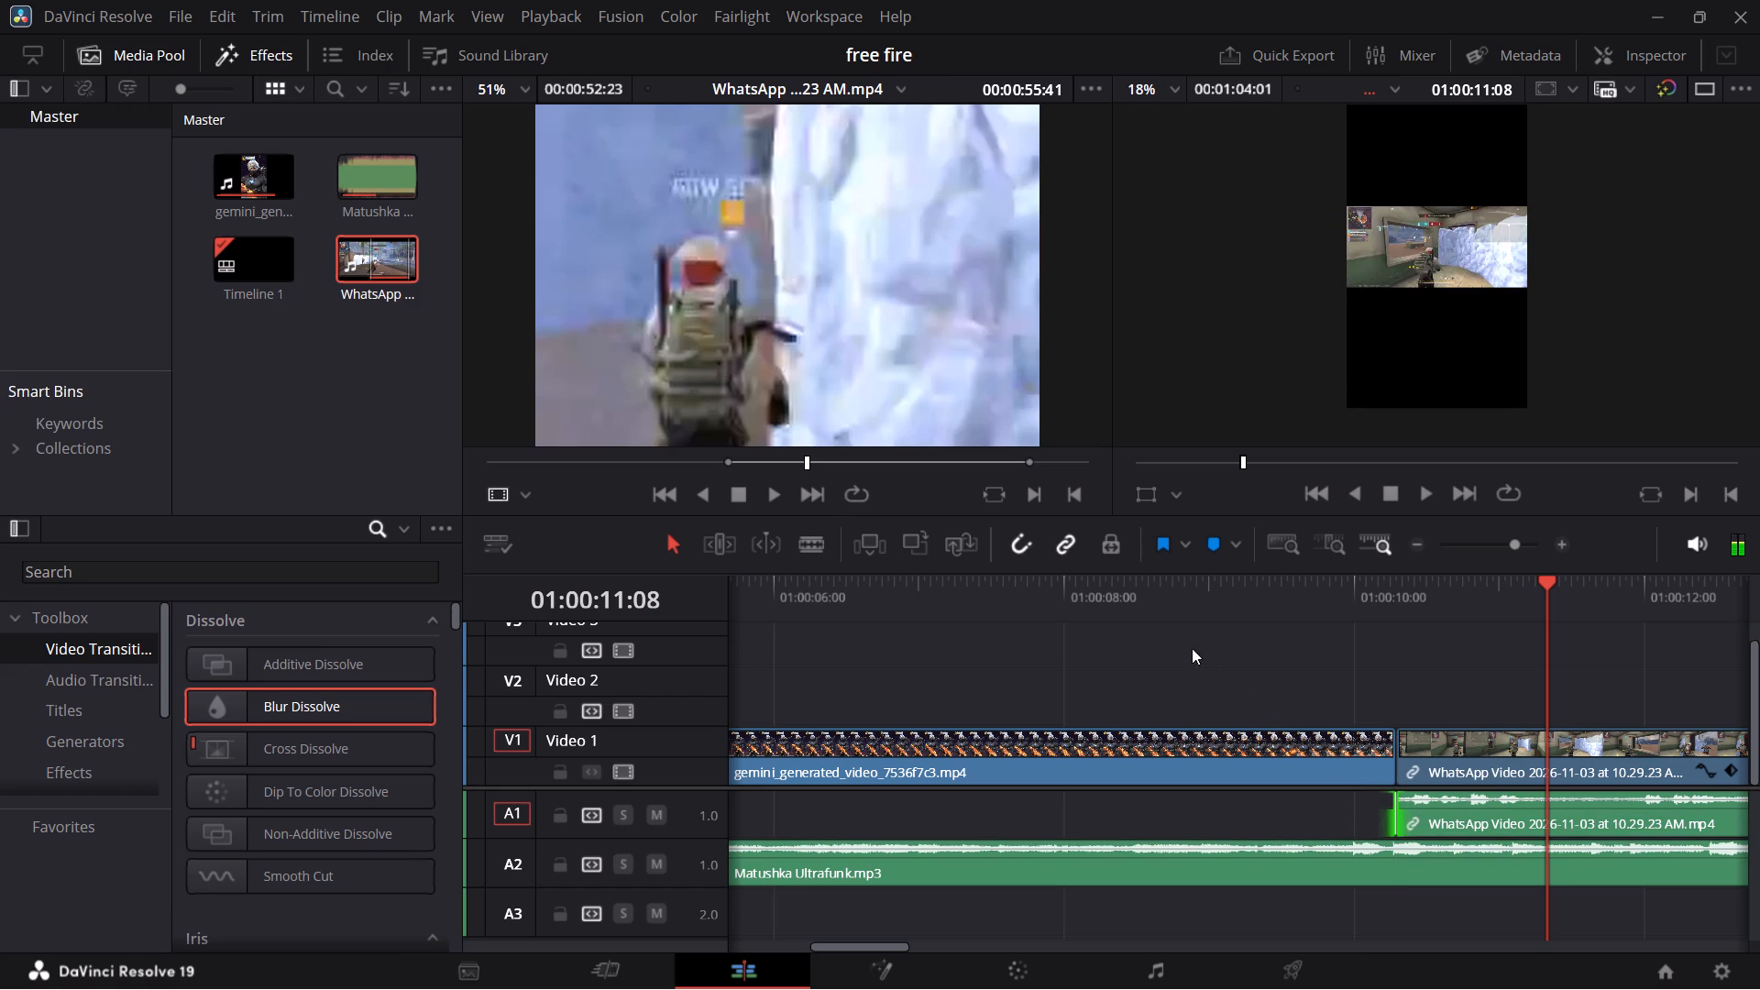
{"action": "left_click", "coordinate": [1132, 586]}
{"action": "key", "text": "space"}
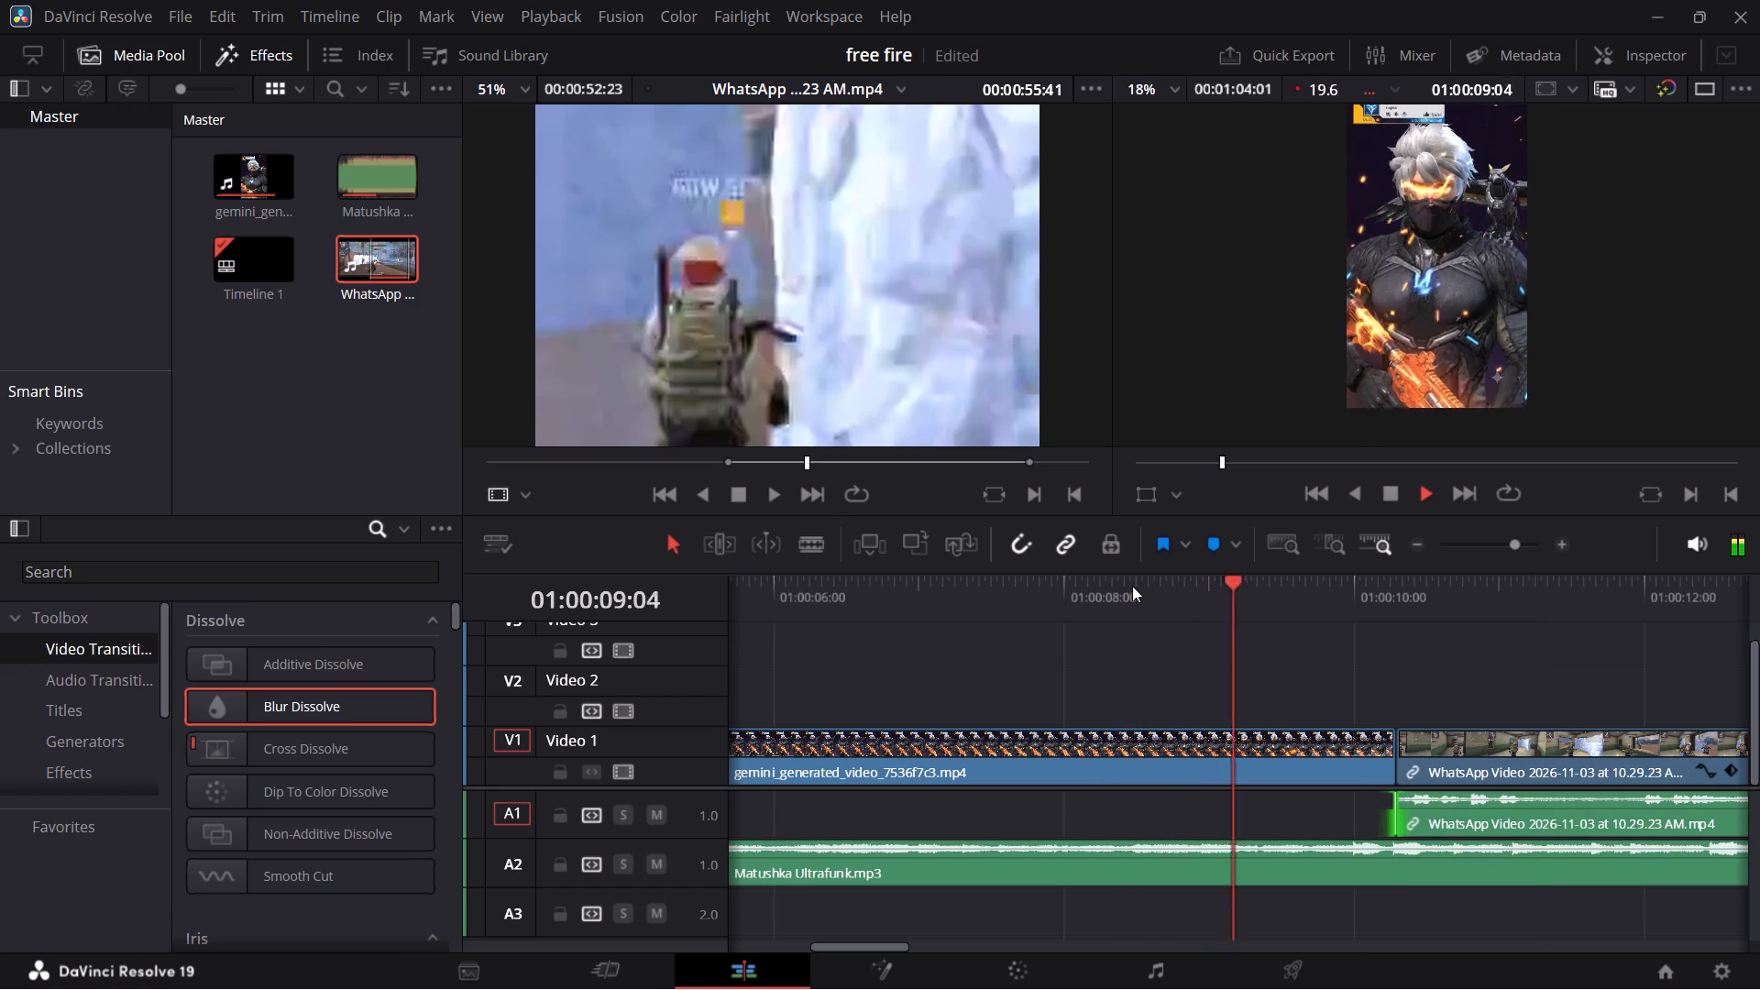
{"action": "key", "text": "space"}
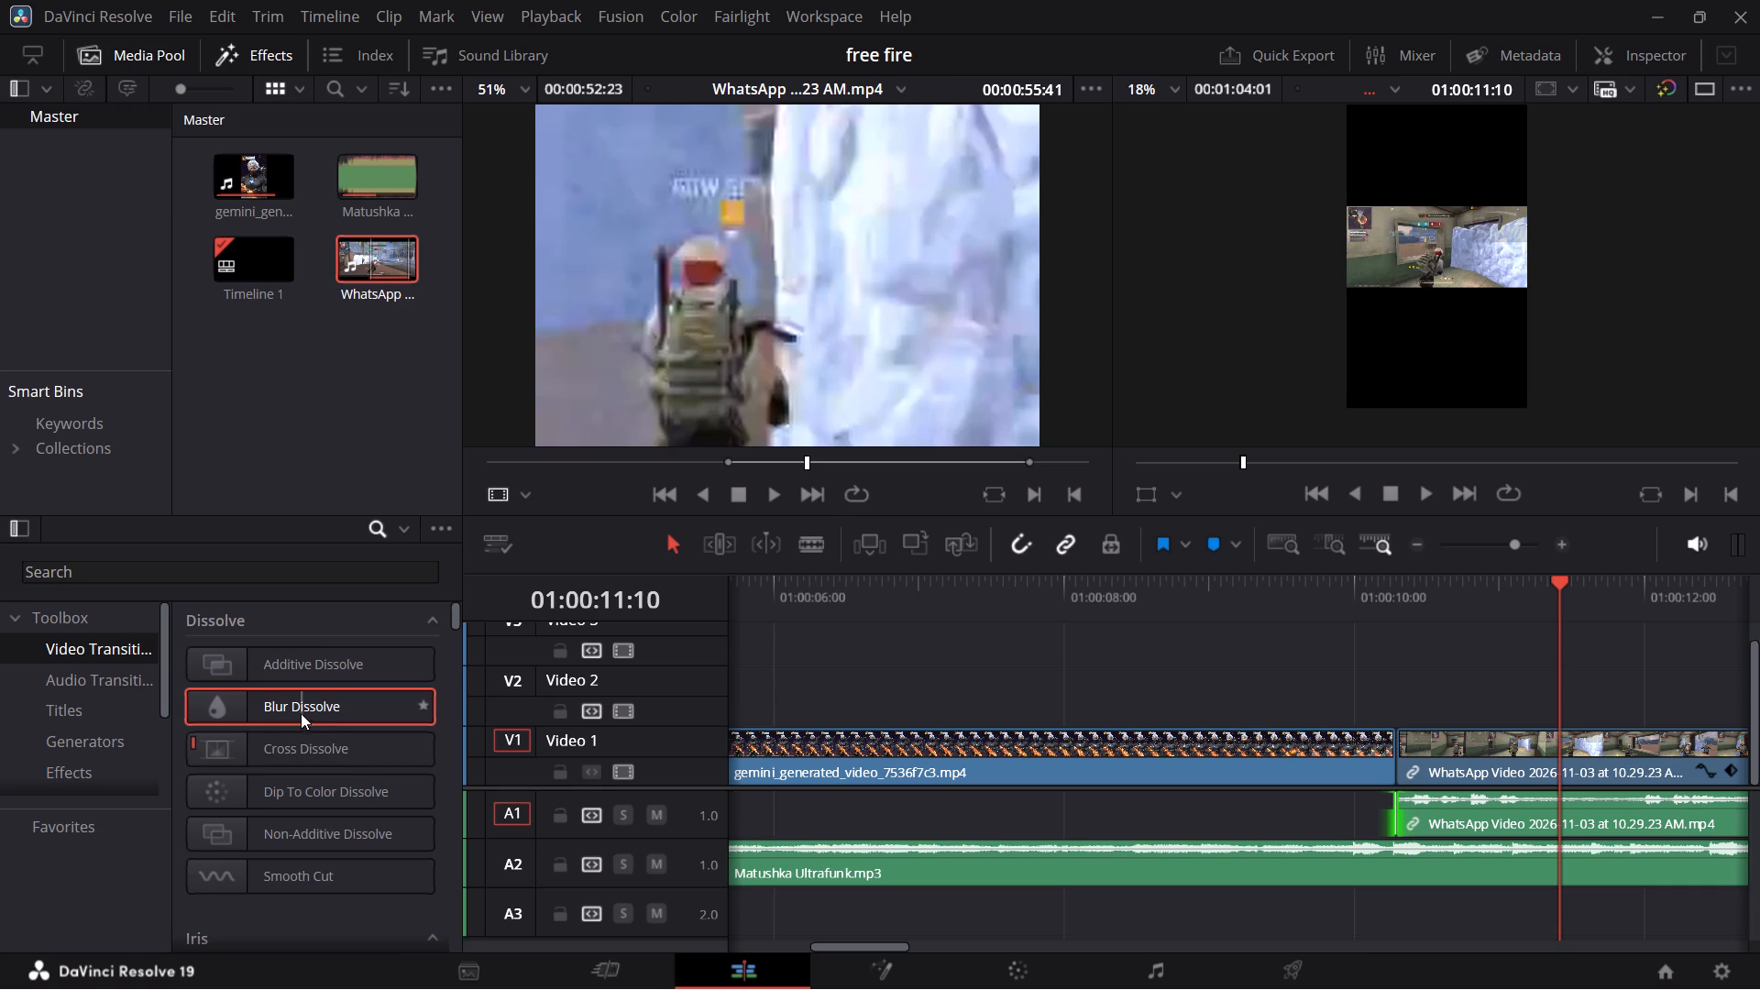
Apply a Blur Dissolve at the cut between the gemini_generated_video and WhatsApp clips on V1, and return to the timeline's beginning.
{"action": "left_click_drag", "start_coordinate": [295, 708], "coordinate": [1389, 752]}
{"action": "scroll", "coordinate": [896, 638], "scroll_direction": "right", "scroll_amount": 7}
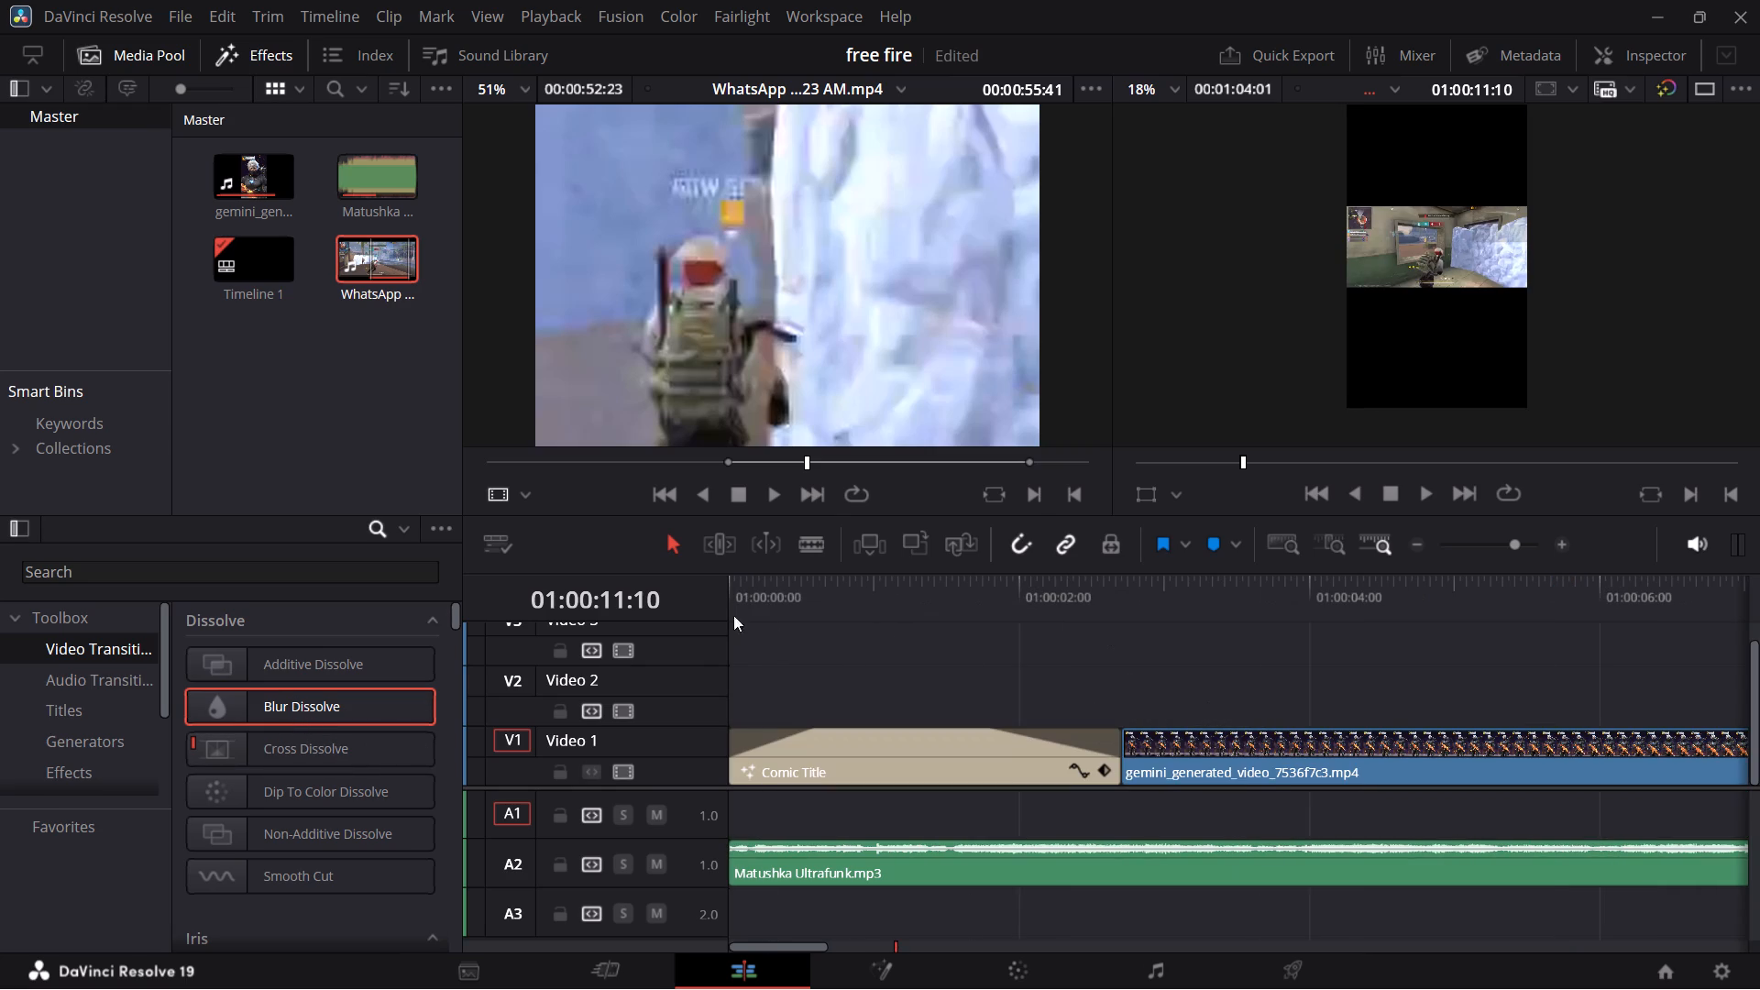
Play the timeline from its start at 01:00:00:00 to review the reel.
{"action": "left_click", "coordinate": [736, 581]}
{"action": "key", "text": "Return"}
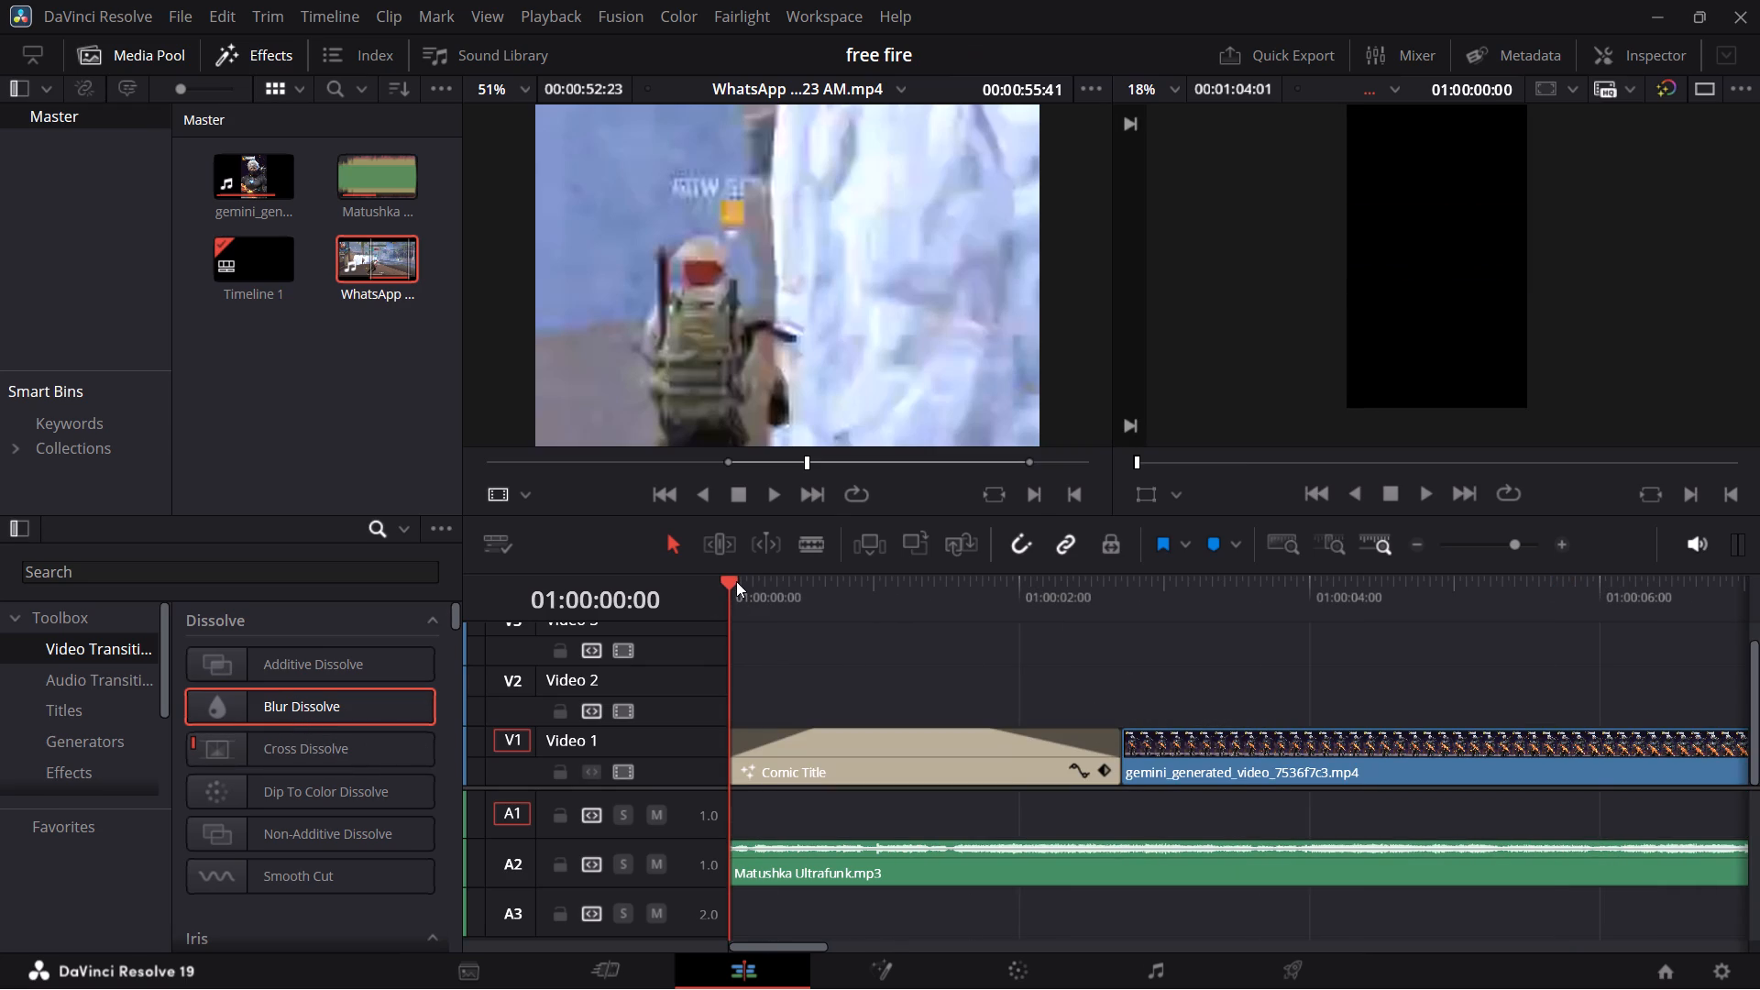
{"action": "key", "text": "space"}
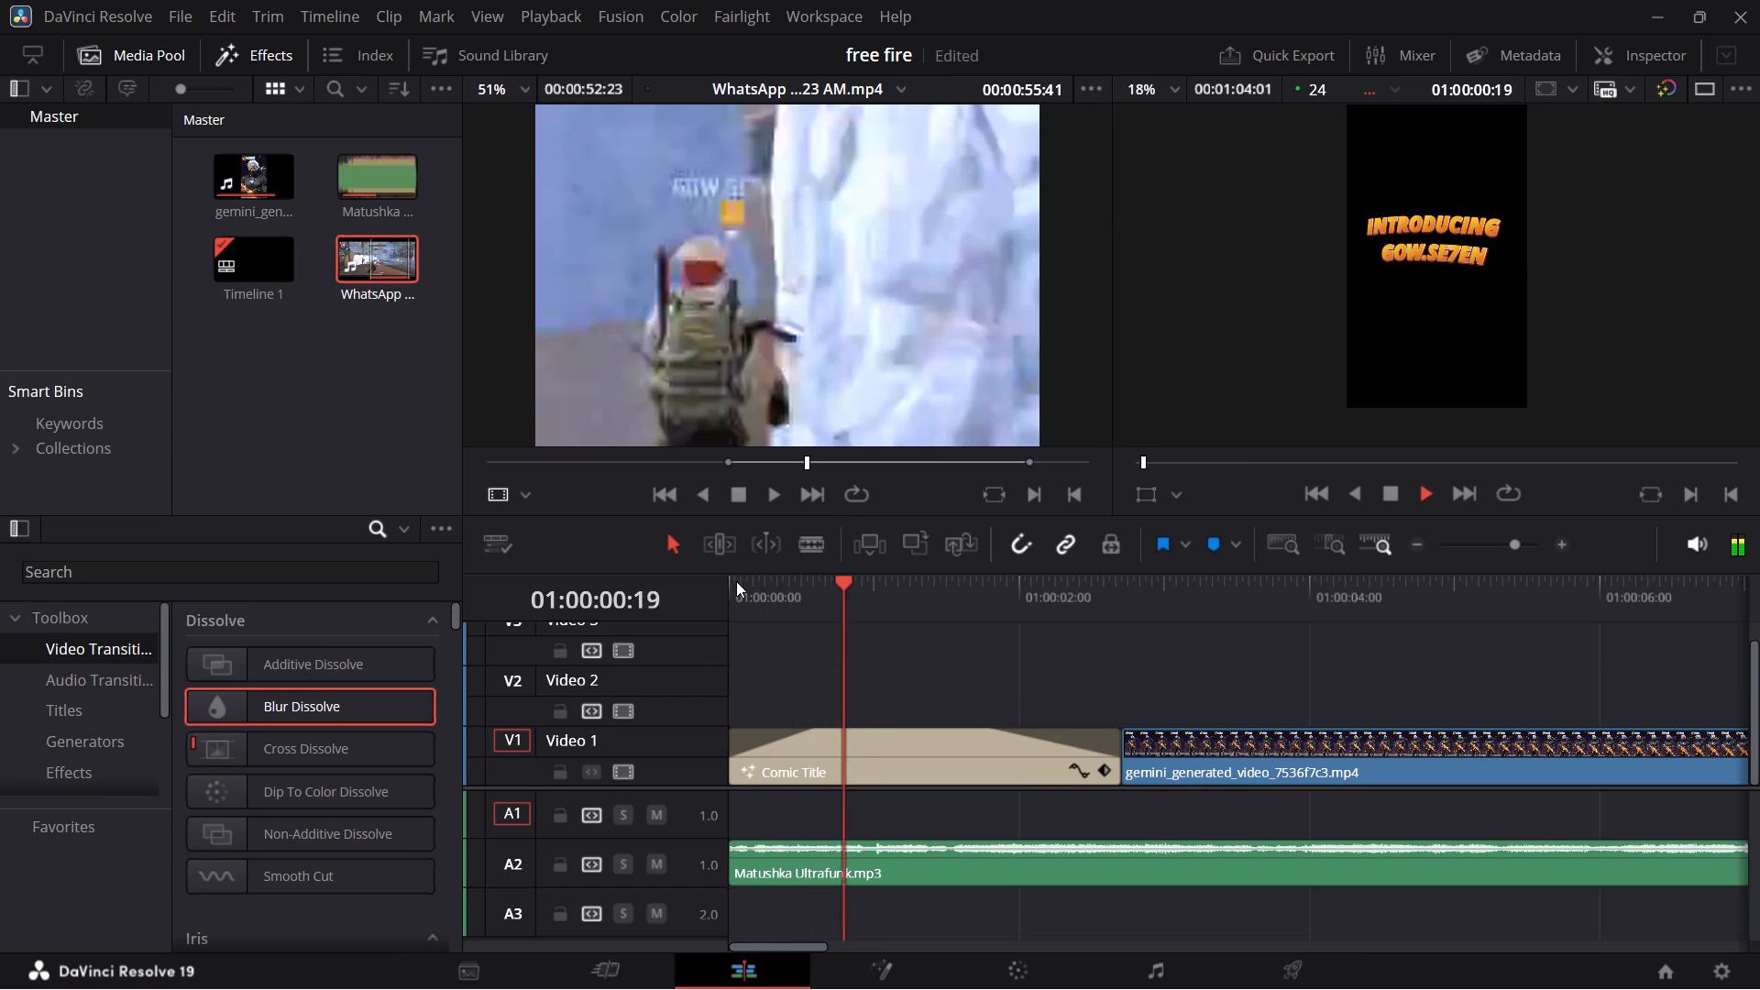
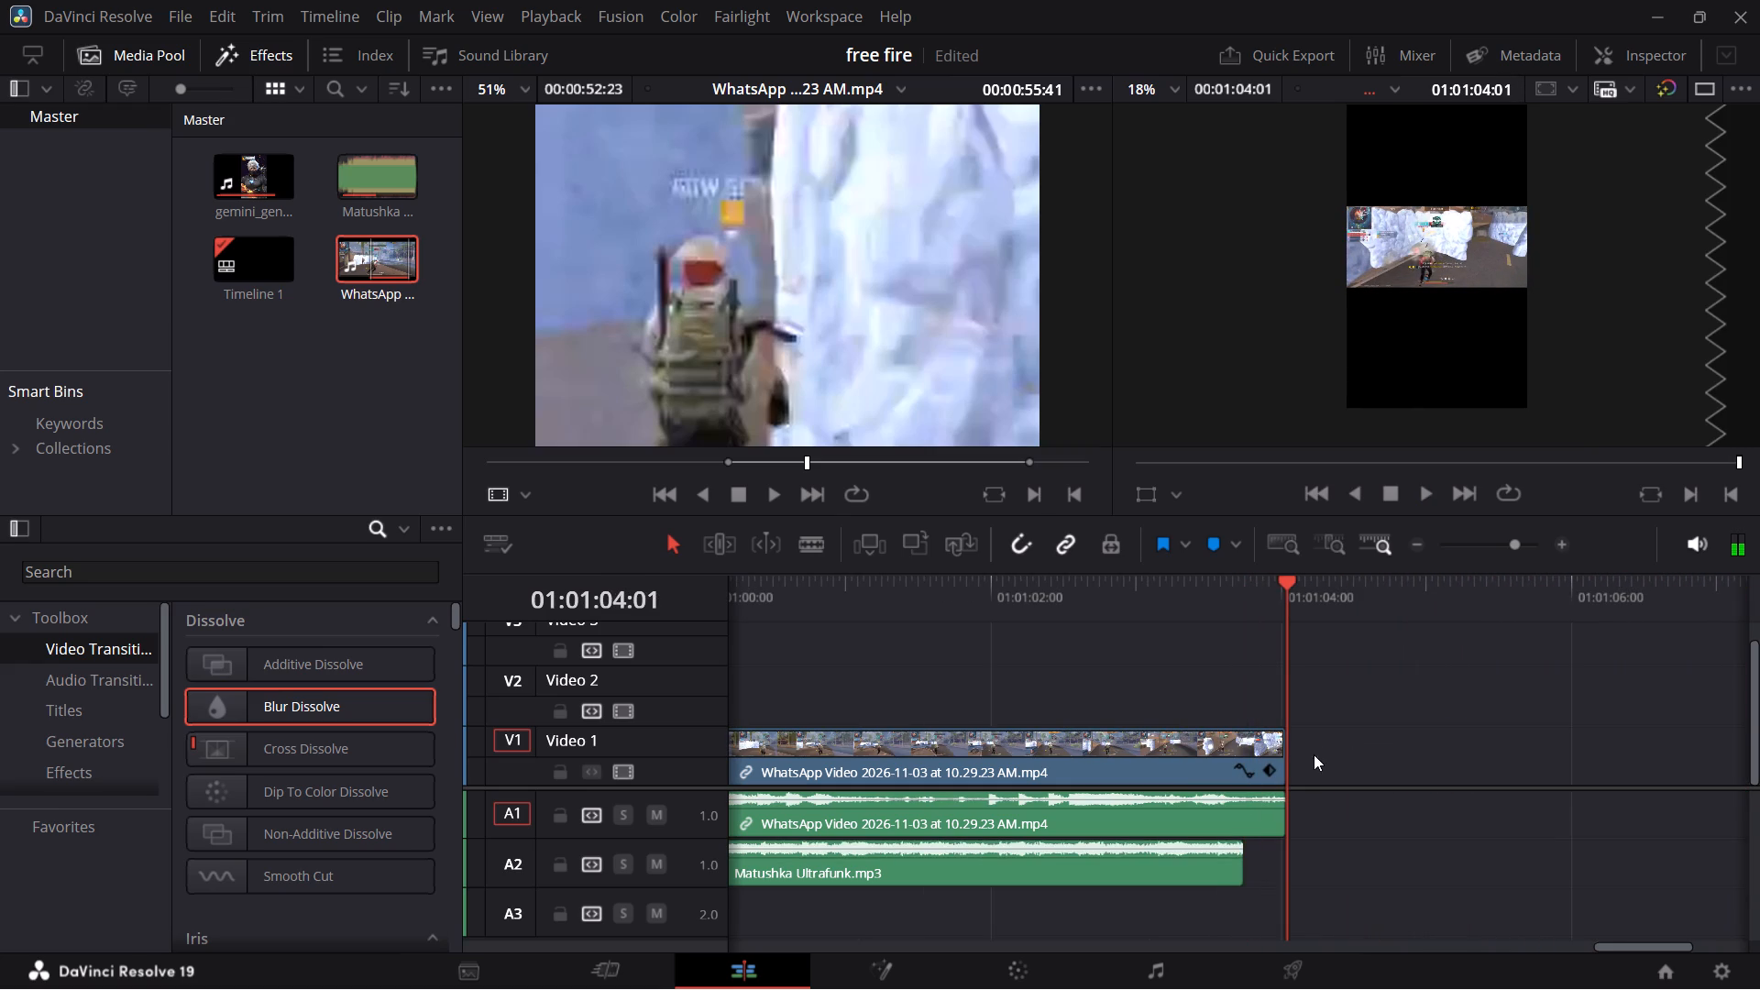
Trim the end of the linked WhatsApp gameplay clip on V1 and A1 back to the end of the Matushka Ultrafunk music.
{"action": "left_click_drag", "start_coordinate": [1285, 765], "coordinate": [1242, 775]}
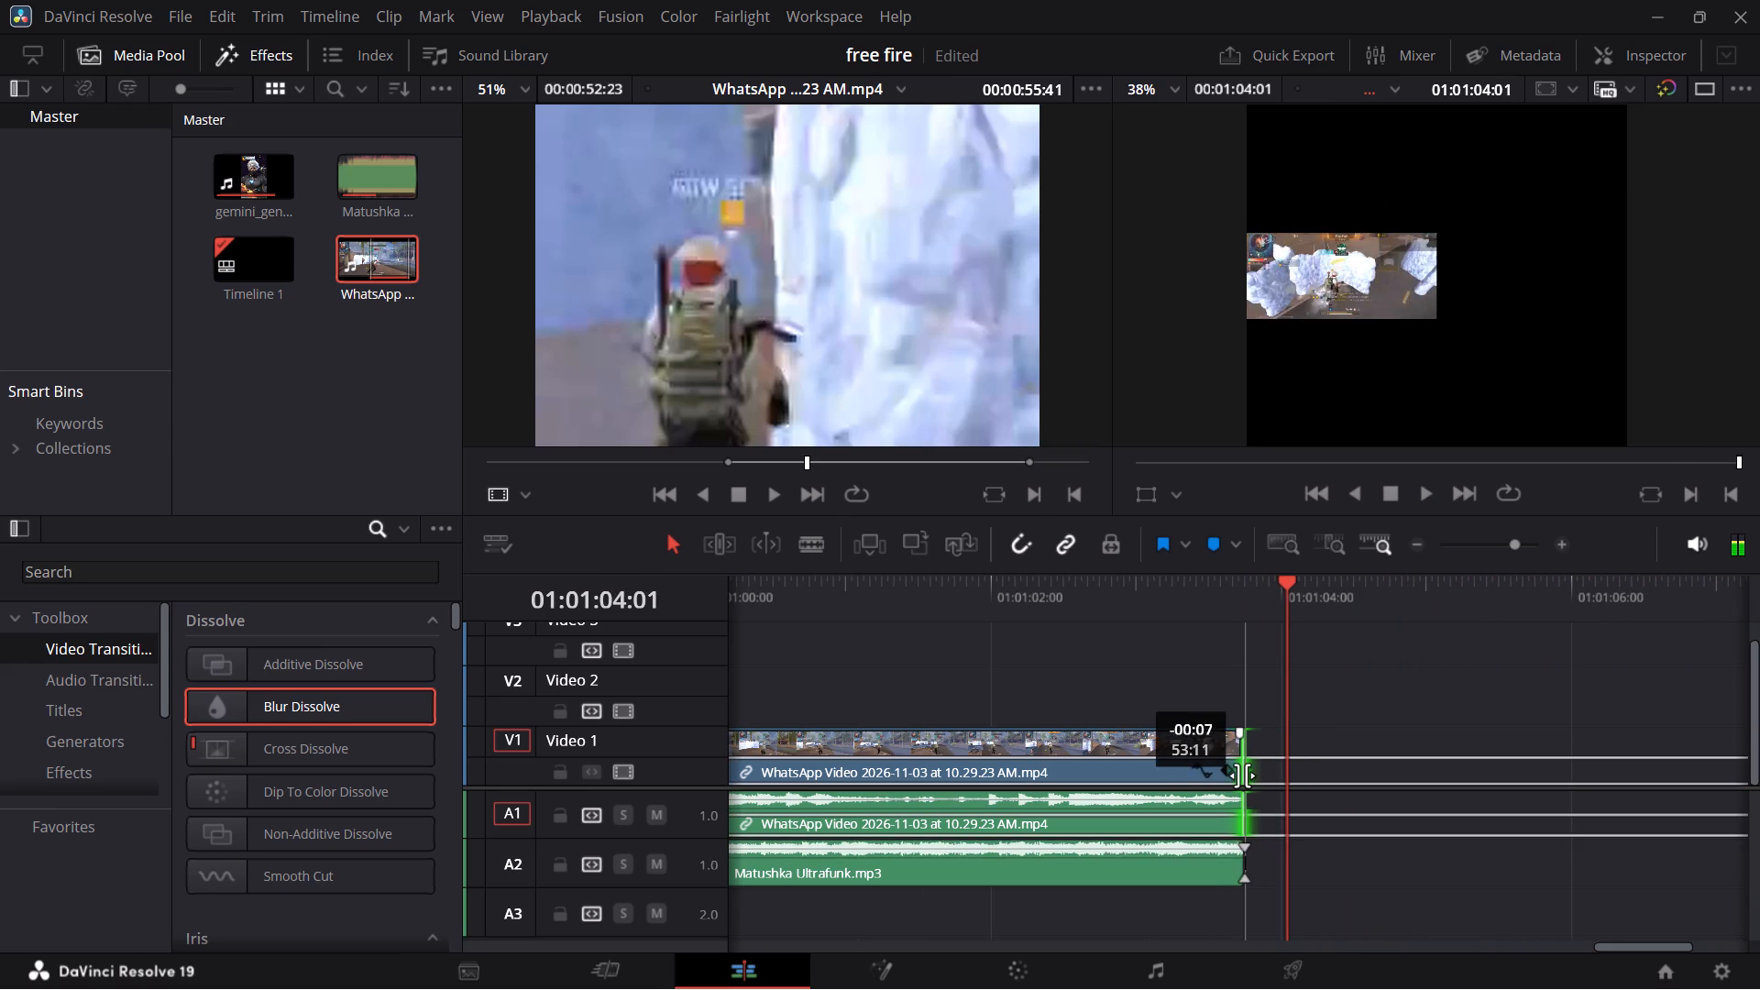
{"action": "left_click", "coordinate": [1417, 768]}
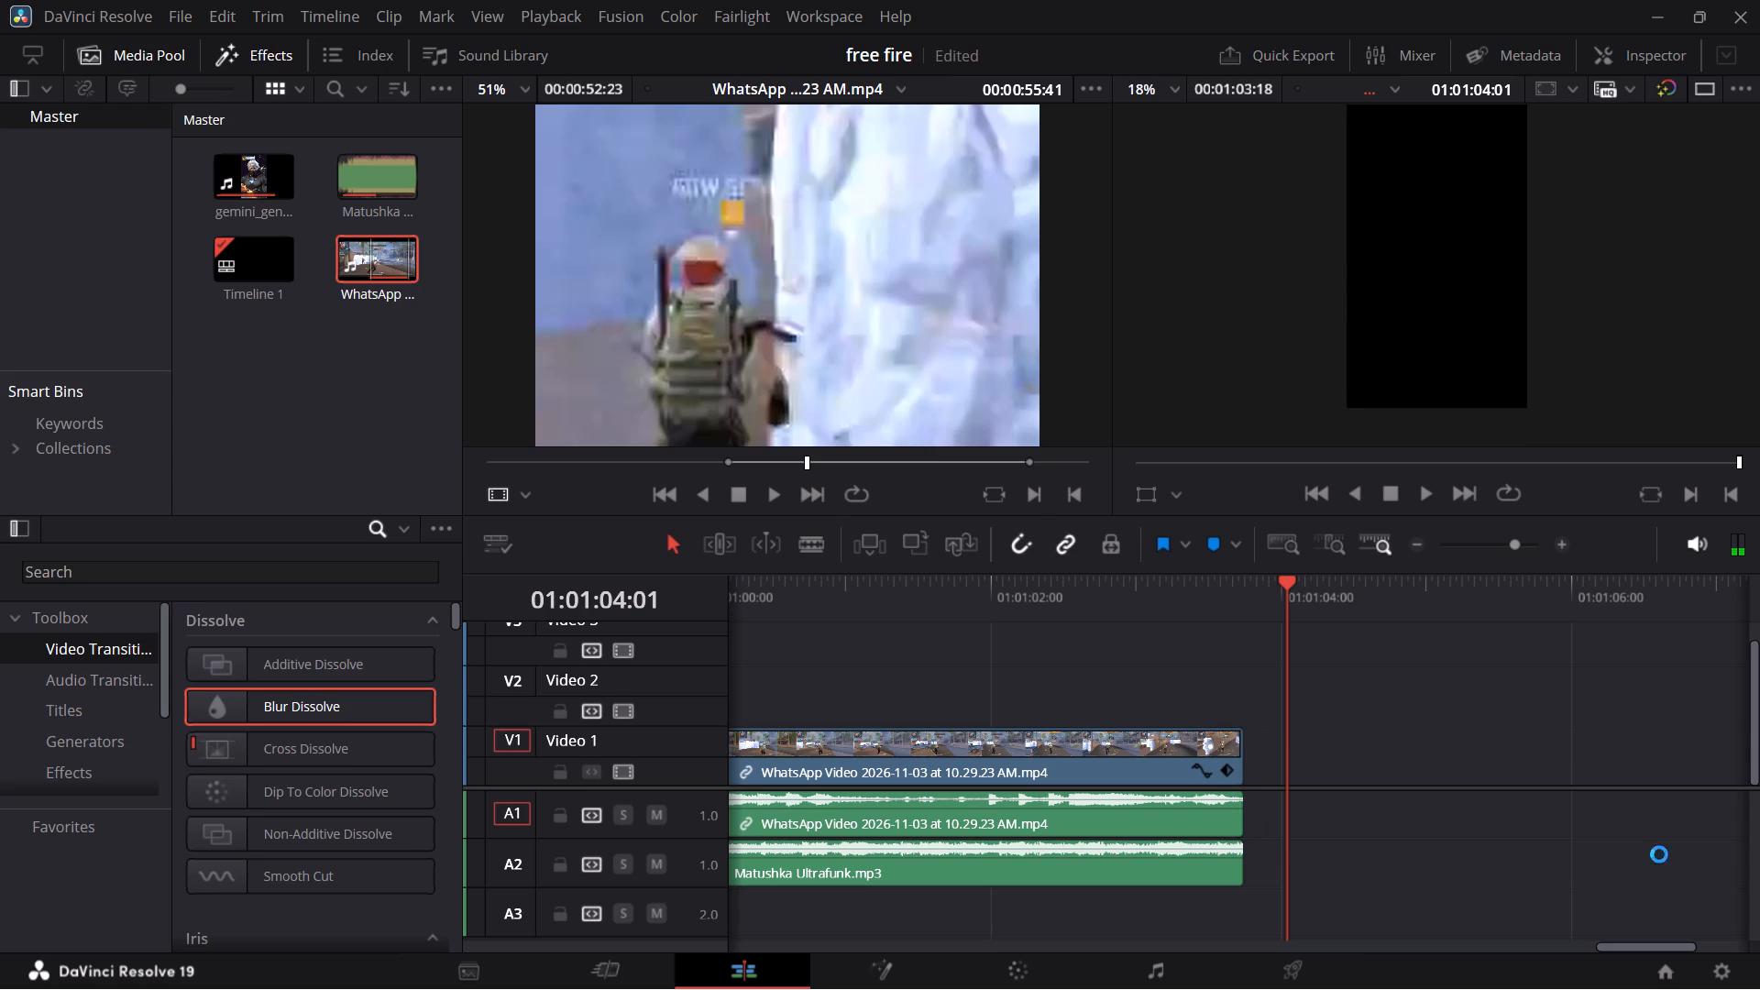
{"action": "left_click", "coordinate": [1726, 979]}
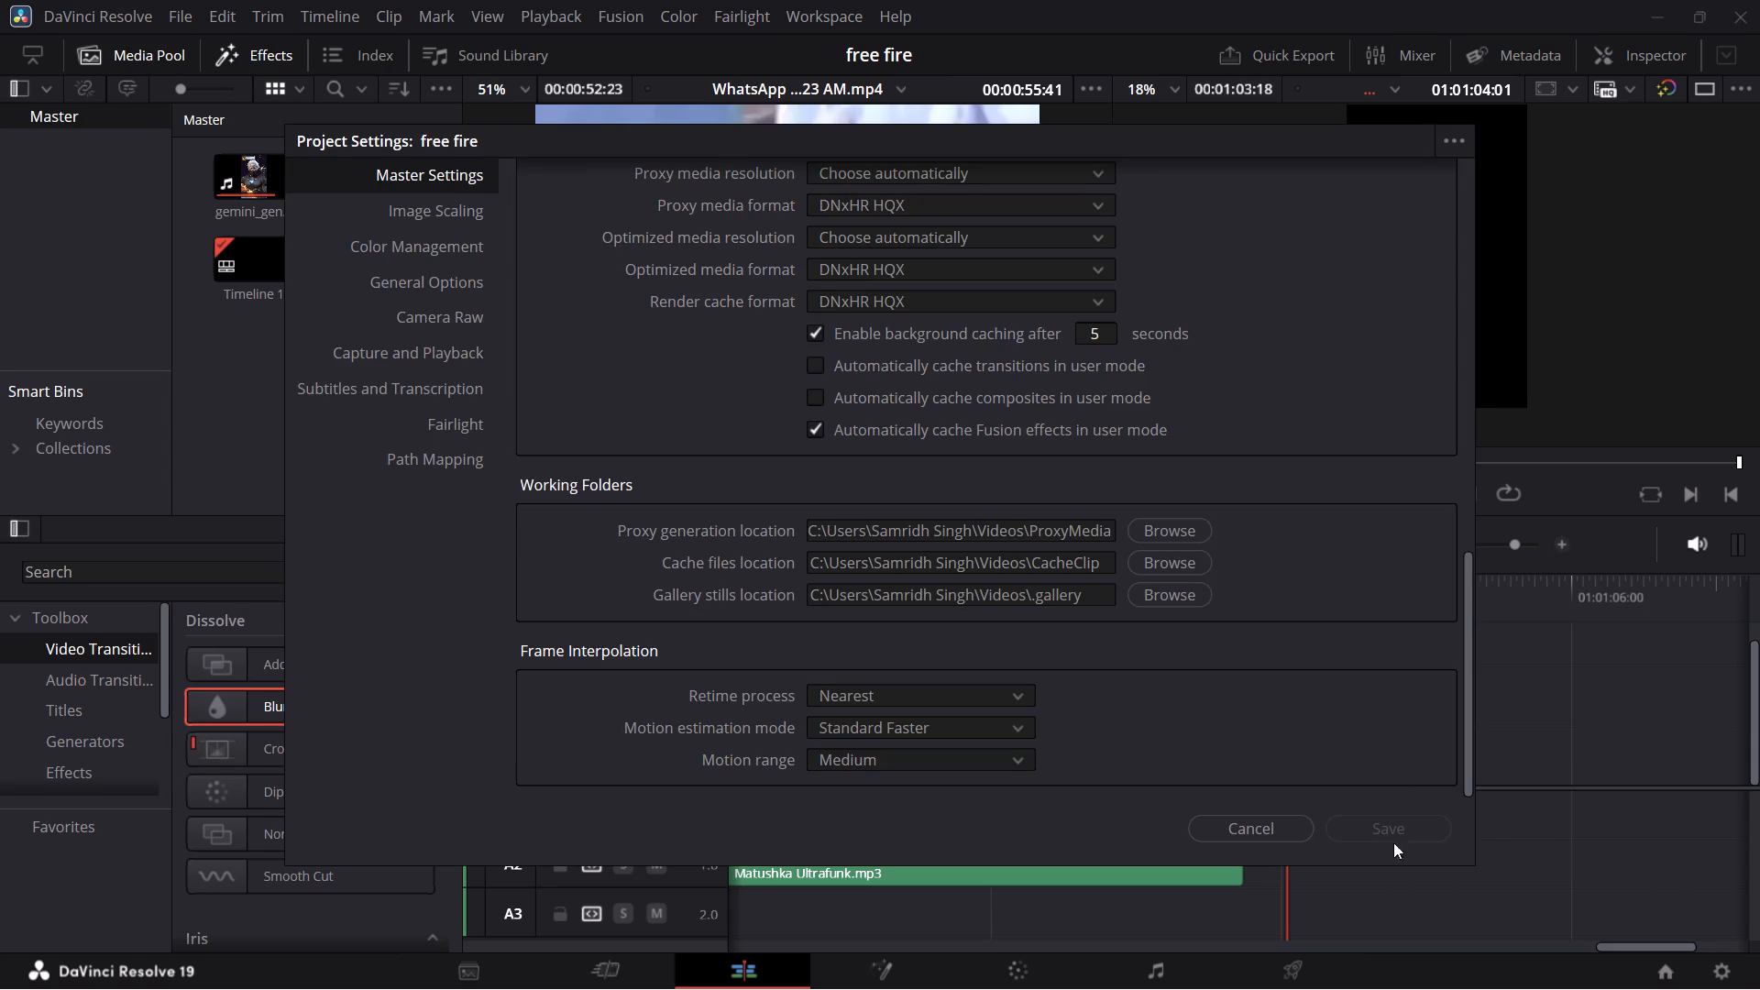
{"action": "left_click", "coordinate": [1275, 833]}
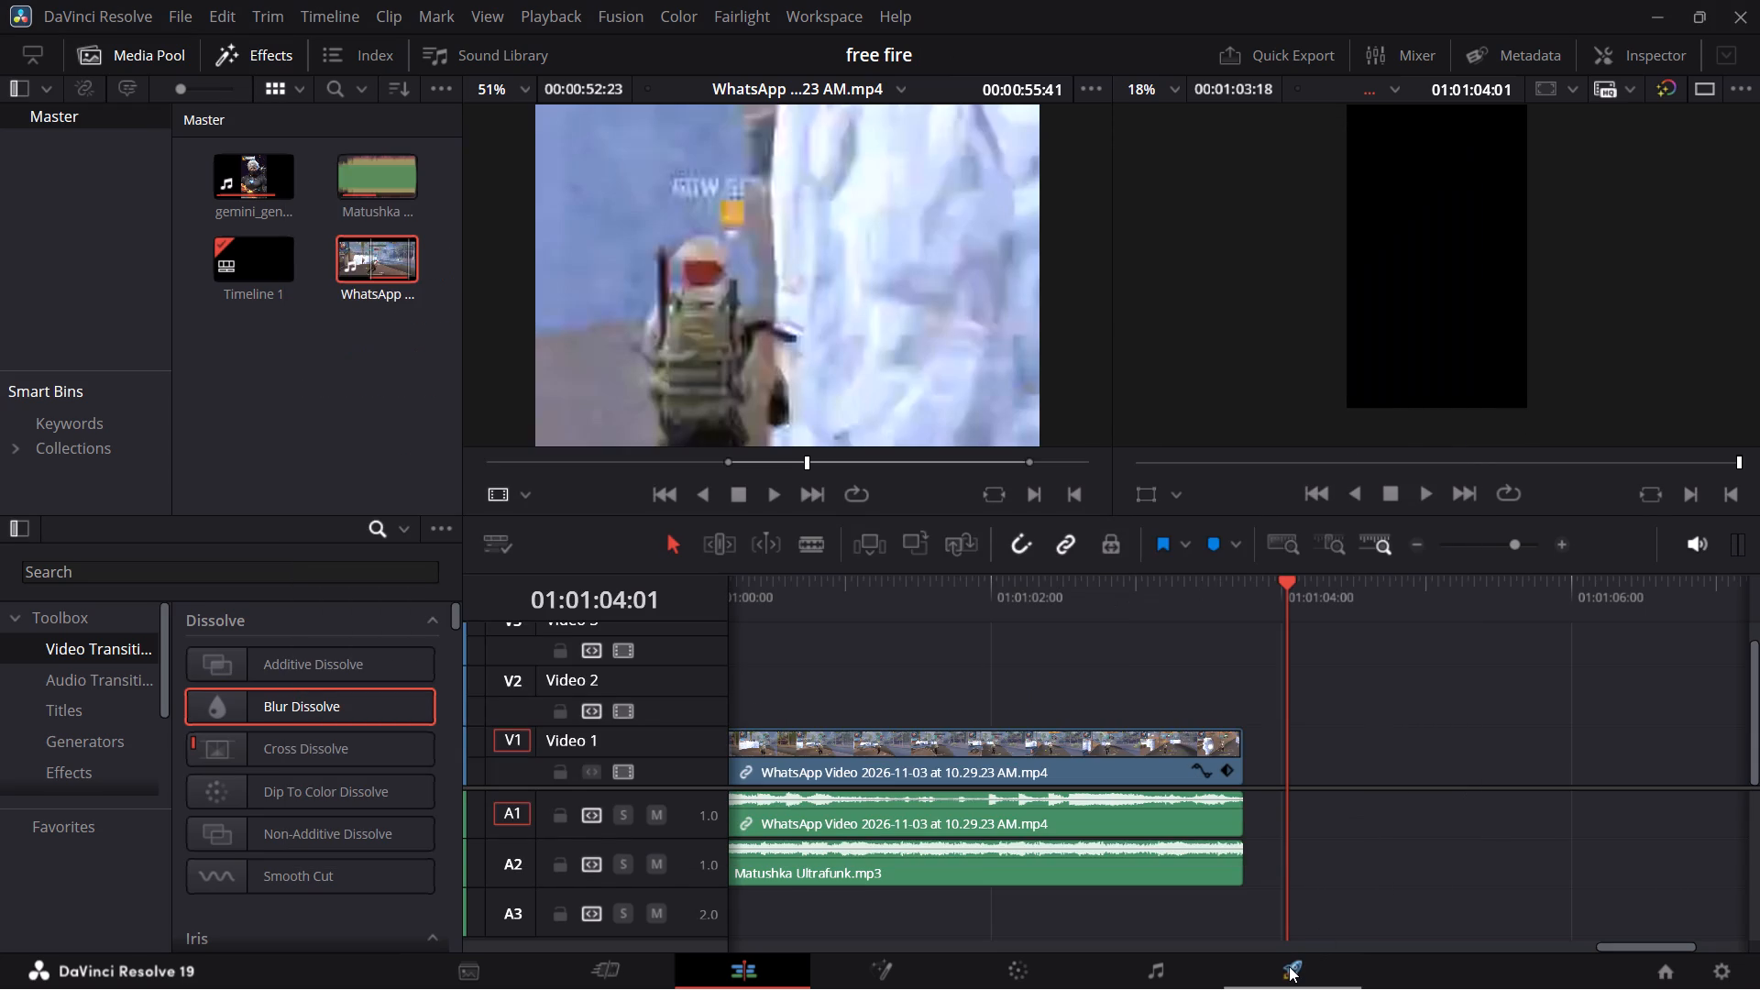
On the Deliver page, play the reel from its start and look through the Custom Export video settings.
{"action": "left_click", "coordinate": [1289, 966]}
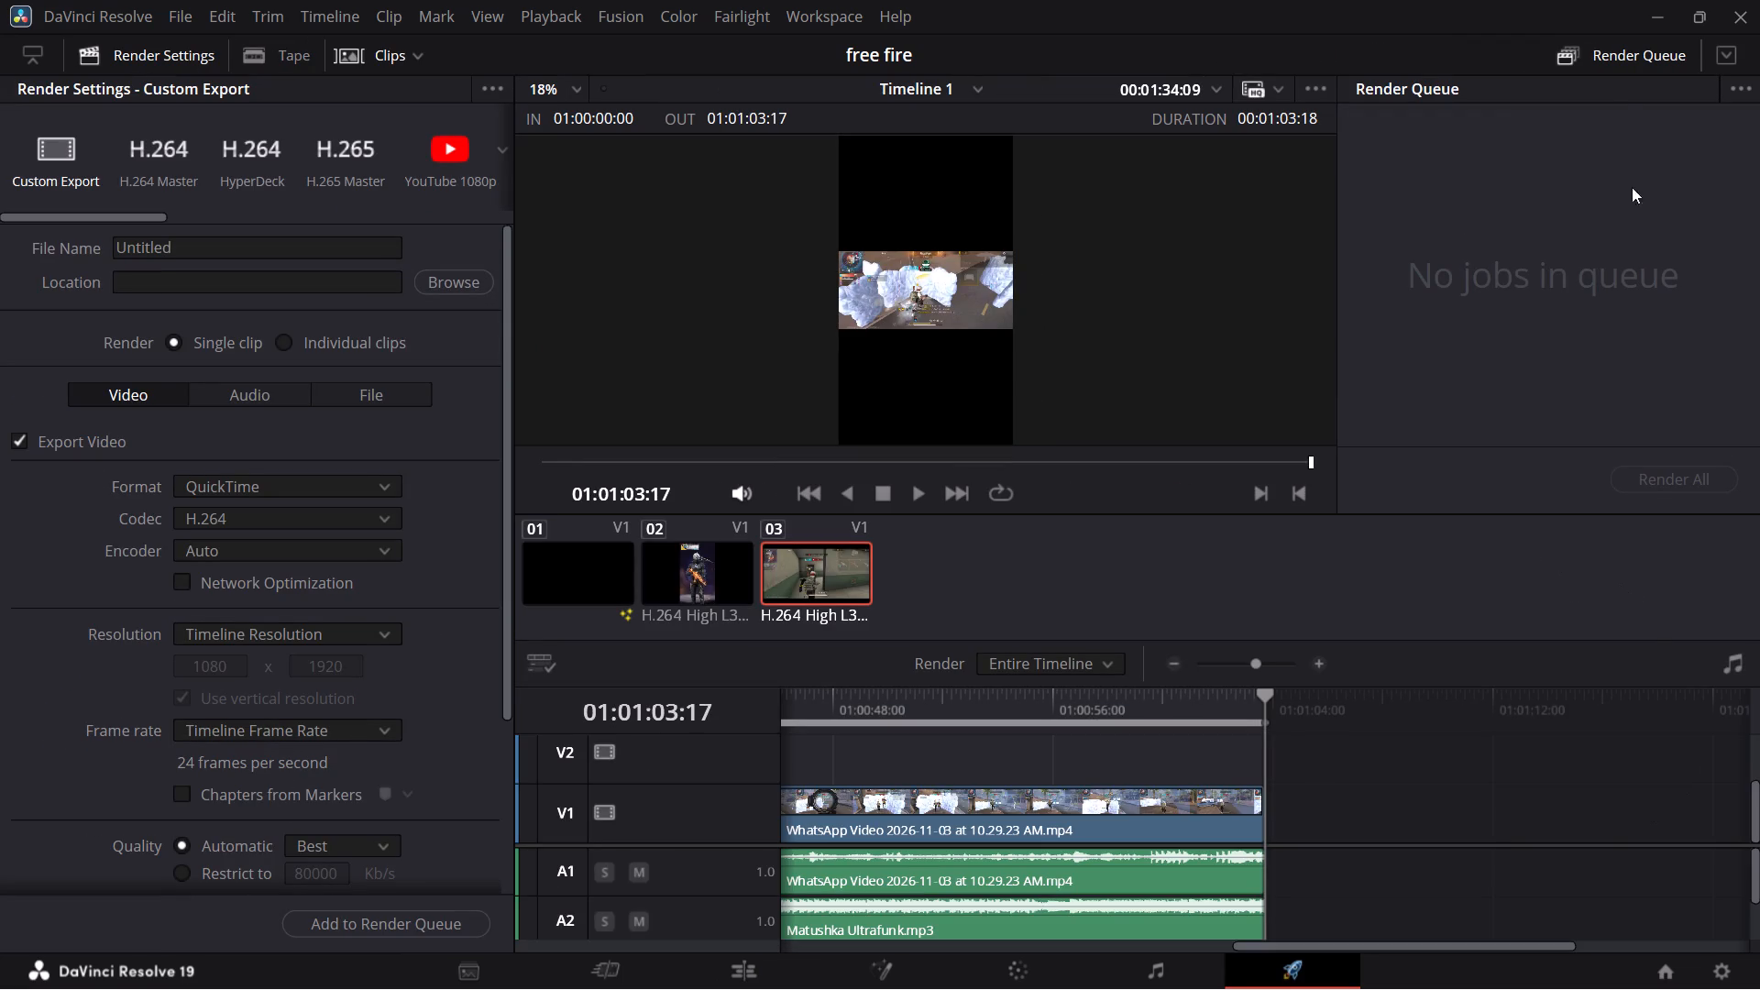
{"action": "left_click", "coordinate": [1591, 57]}
{"action": "left_click", "coordinate": [1559, 56]}
{"action": "left_click", "coordinate": [914, 498]}
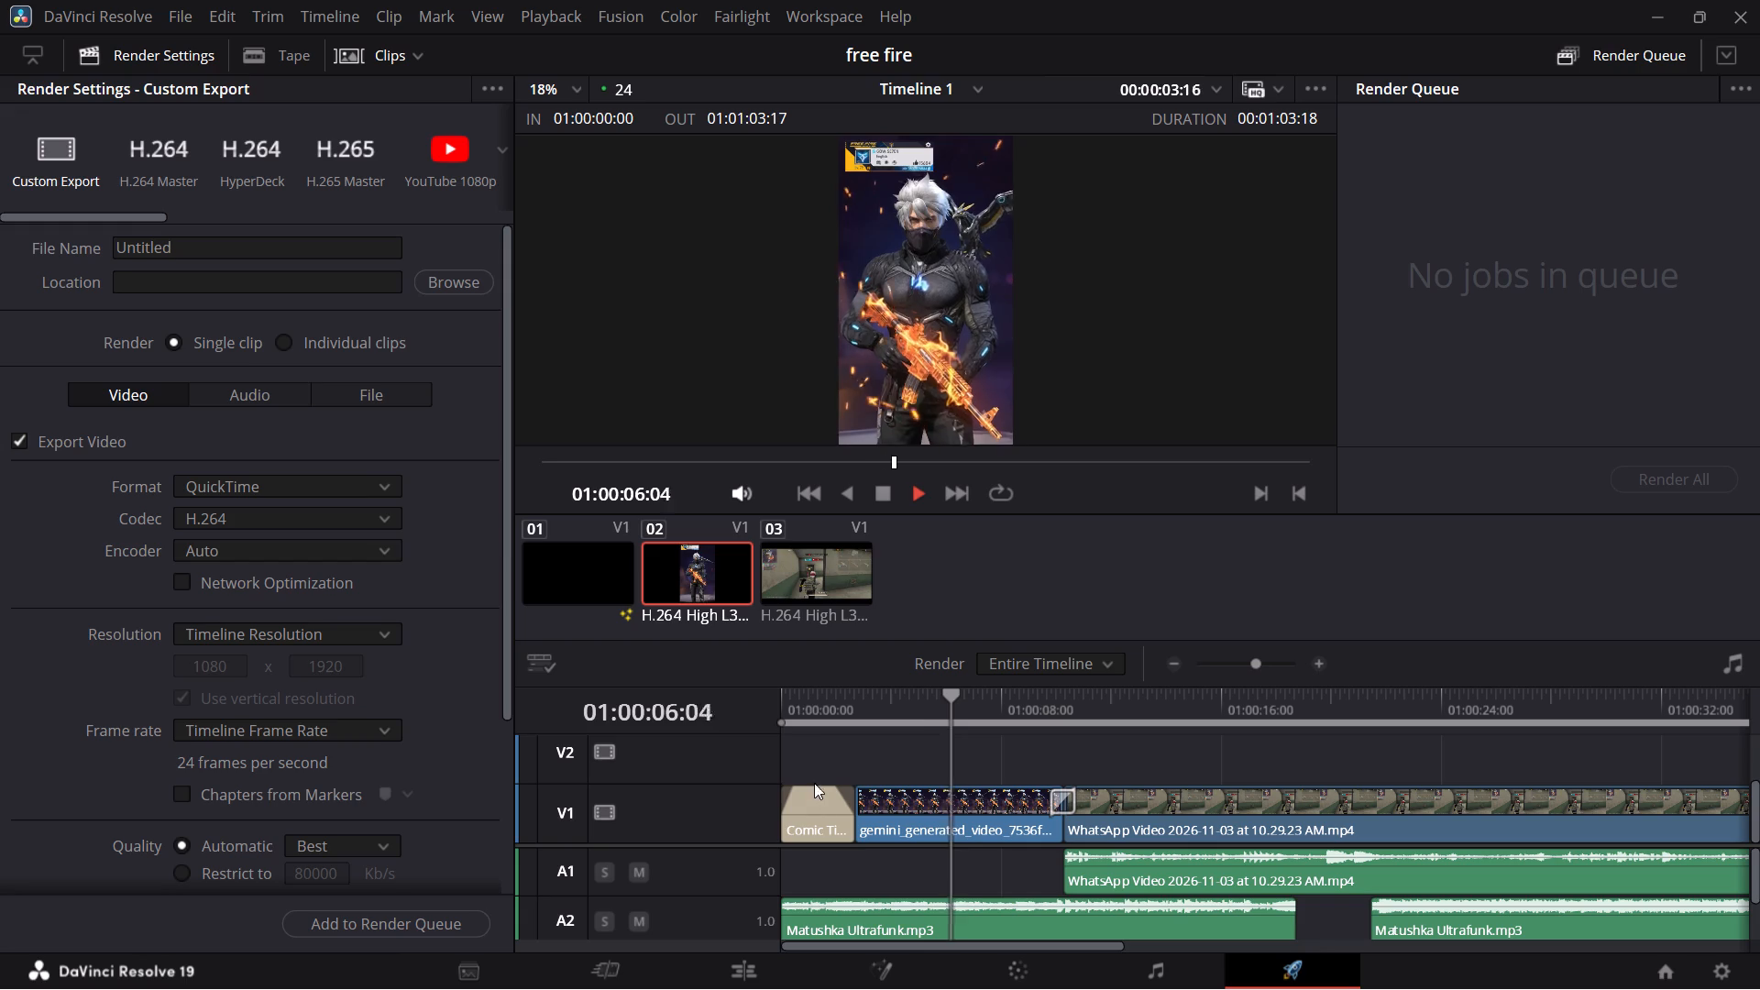
{"action": "left_click", "coordinate": [801, 699]}
{"action": "key", "text": "space"}
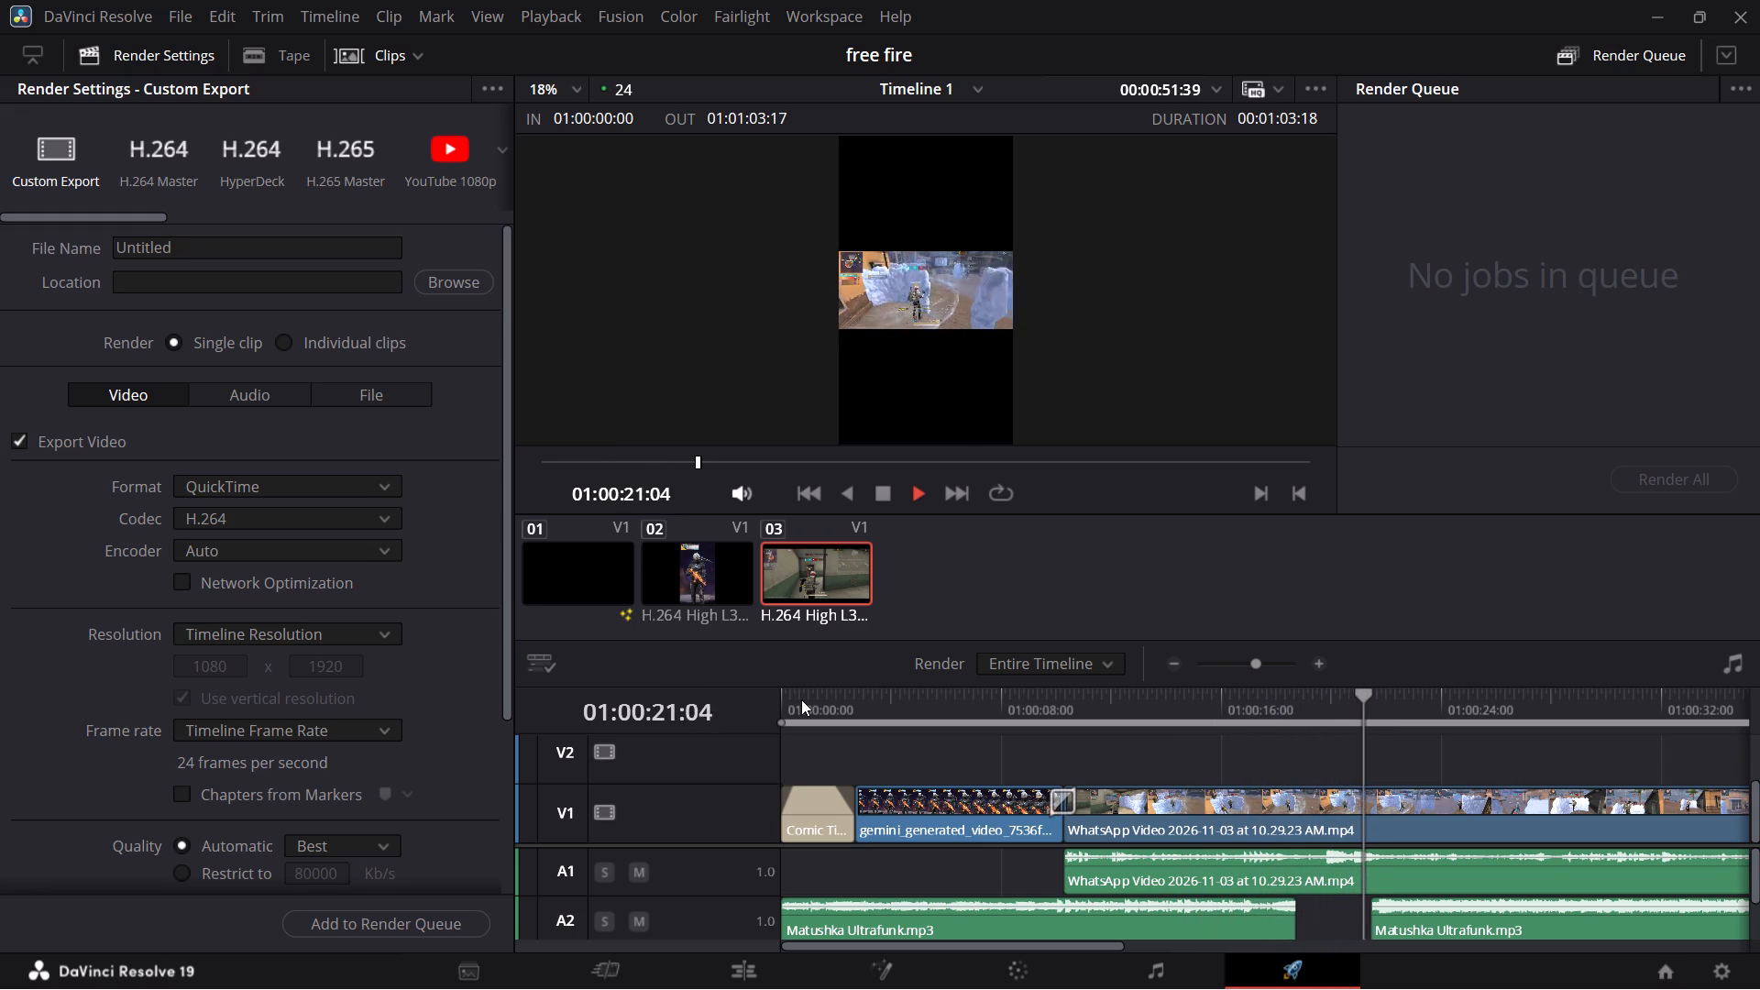
{"action": "key", "text": "space"}
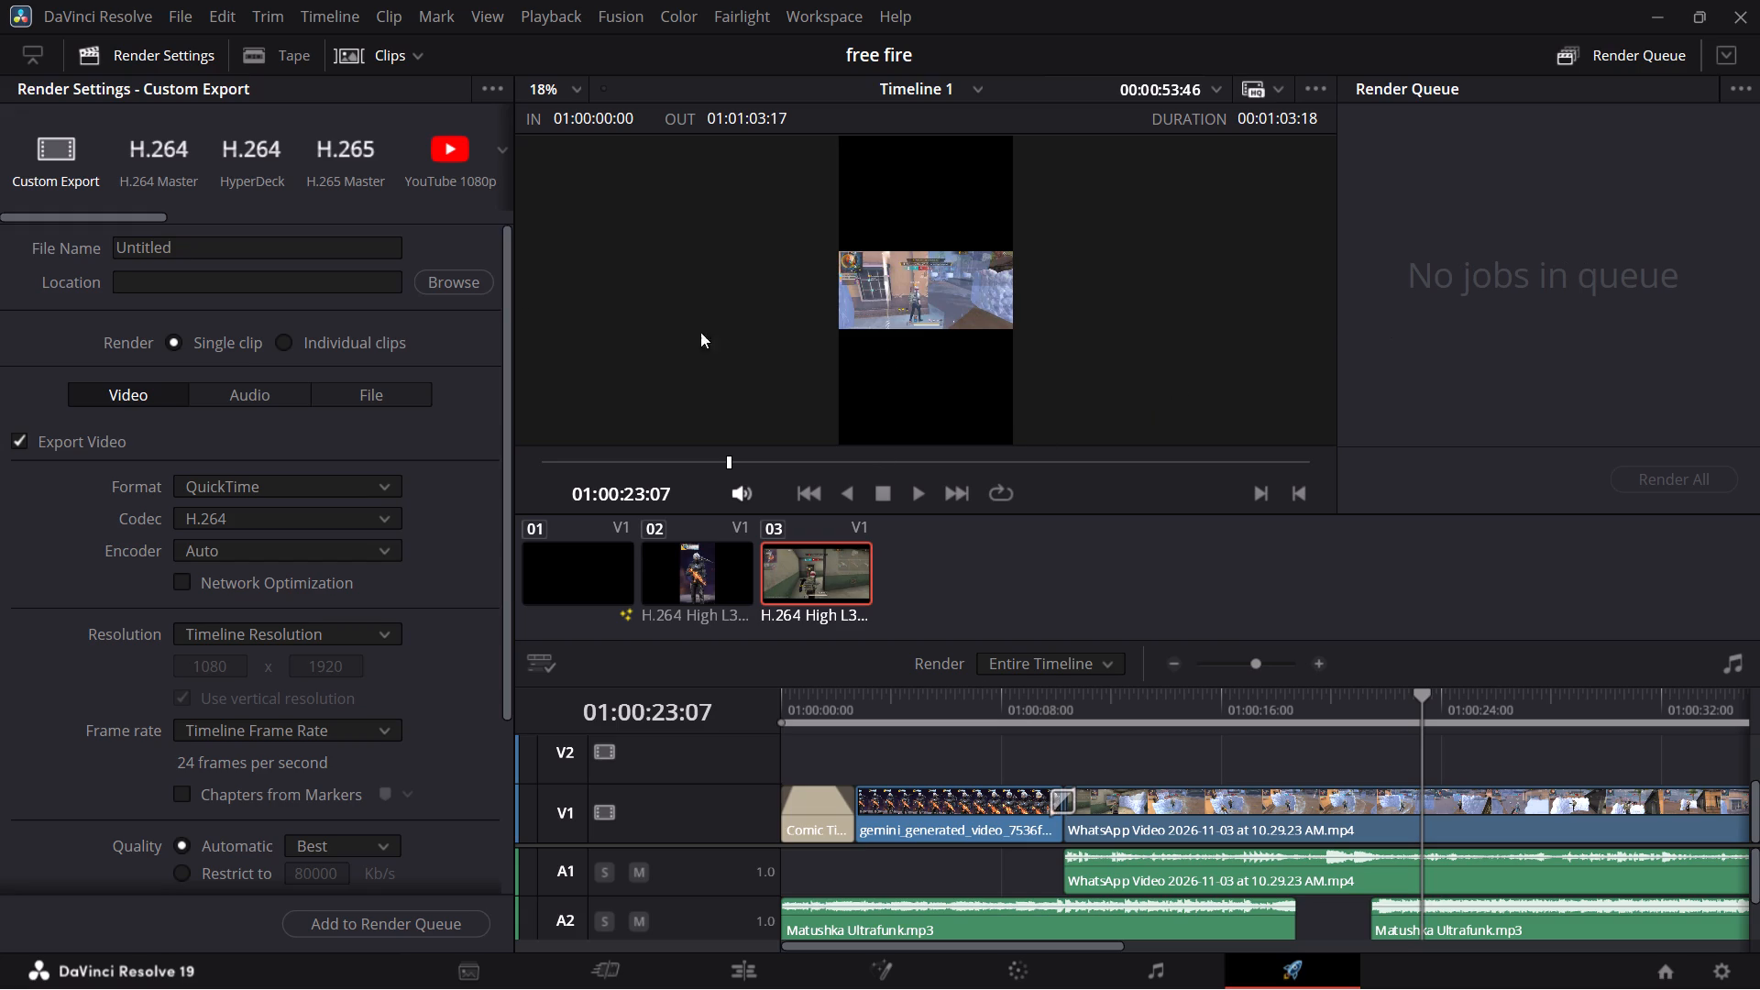
{"action": "left_click", "coordinate": [51, 157]}
{"action": "scroll", "coordinate": [54, 478], "scroll_direction": "down", "scroll_amount": 1}
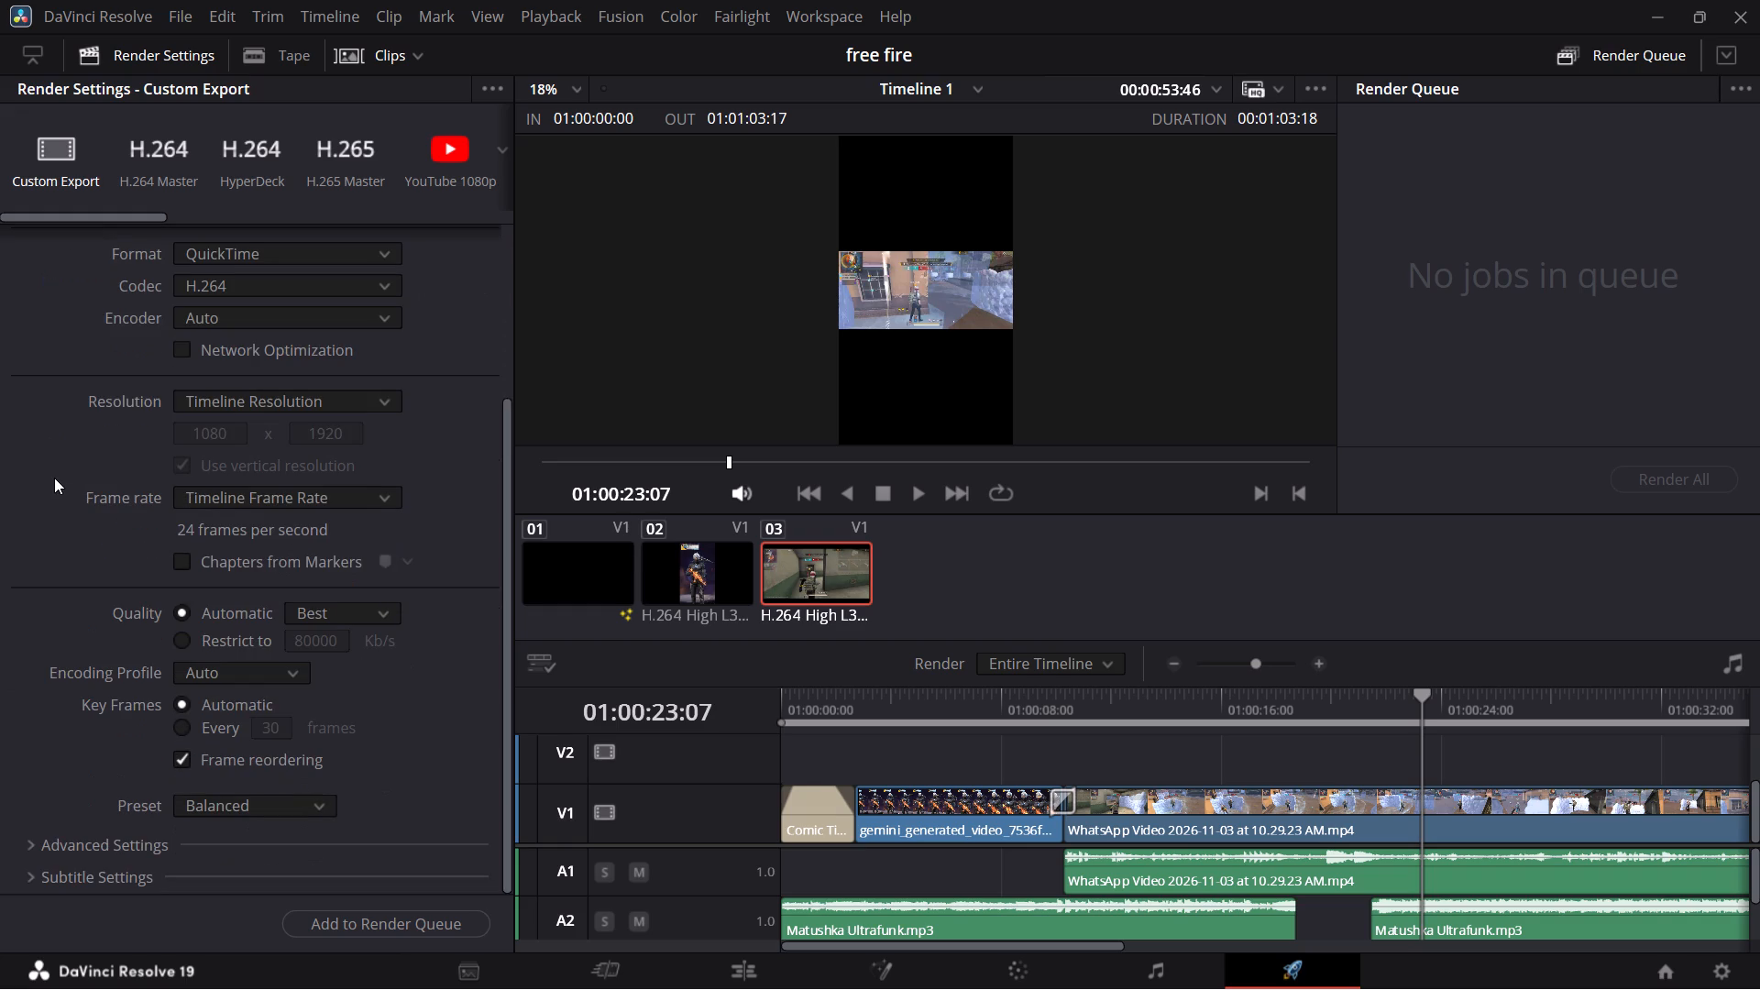
{"action": "scroll", "coordinate": [54, 478], "scroll_direction": "down", "scroll_amount": 1}
Back on the Edit page, add a basic Text title on V2 above the WhatsApp clip, starting just after the Blur Dissolve.
{"action": "left_click", "coordinate": [718, 981]}
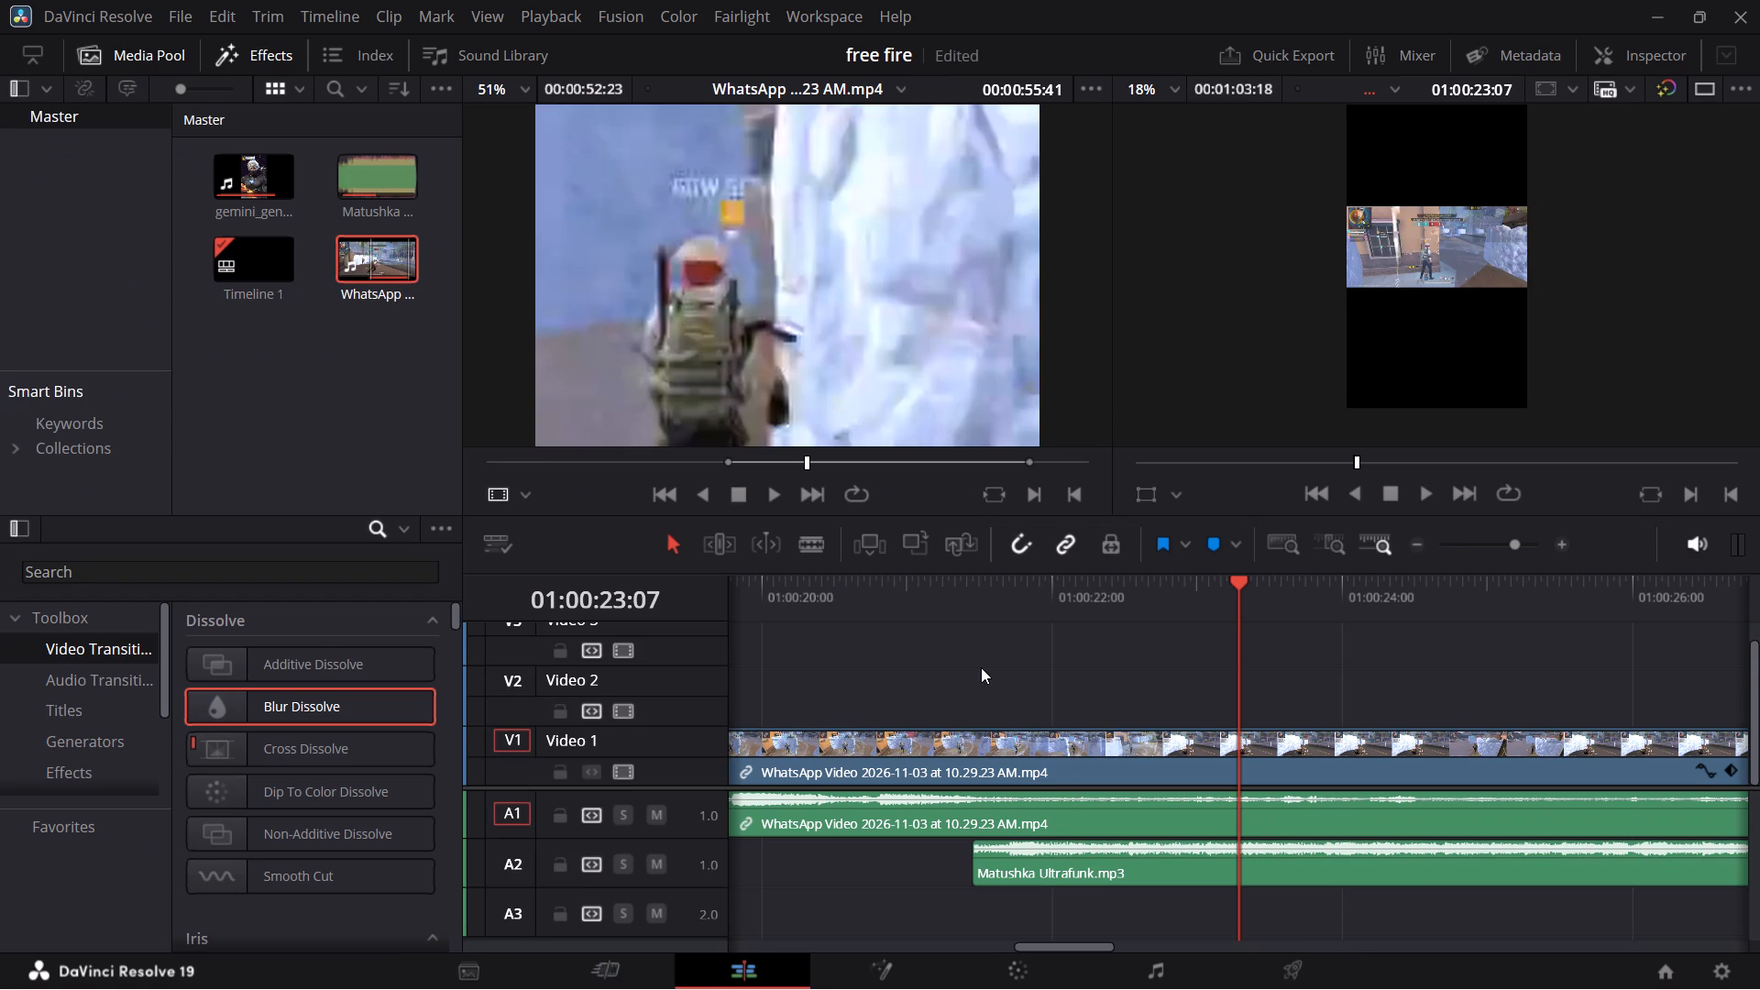
{"action": "scroll", "coordinate": [981, 667], "scroll_direction": "right", "scroll_amount": 4}
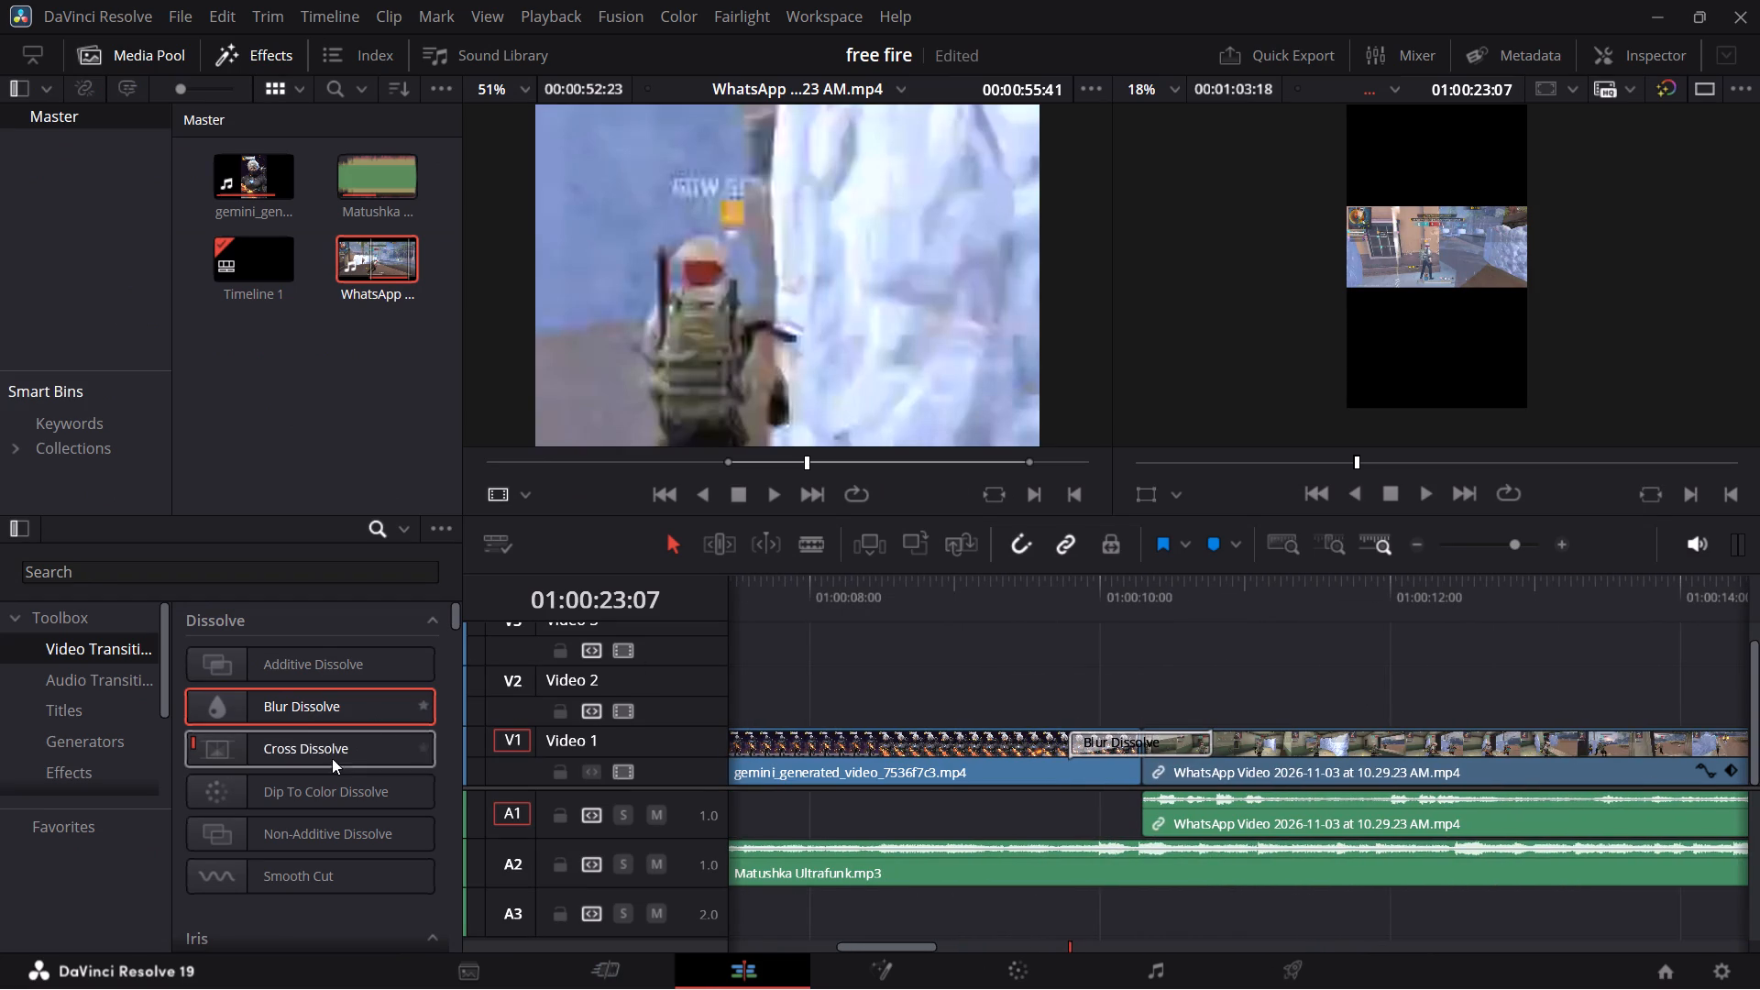
{"action": "left_click", "coordinate": [82, 705]}
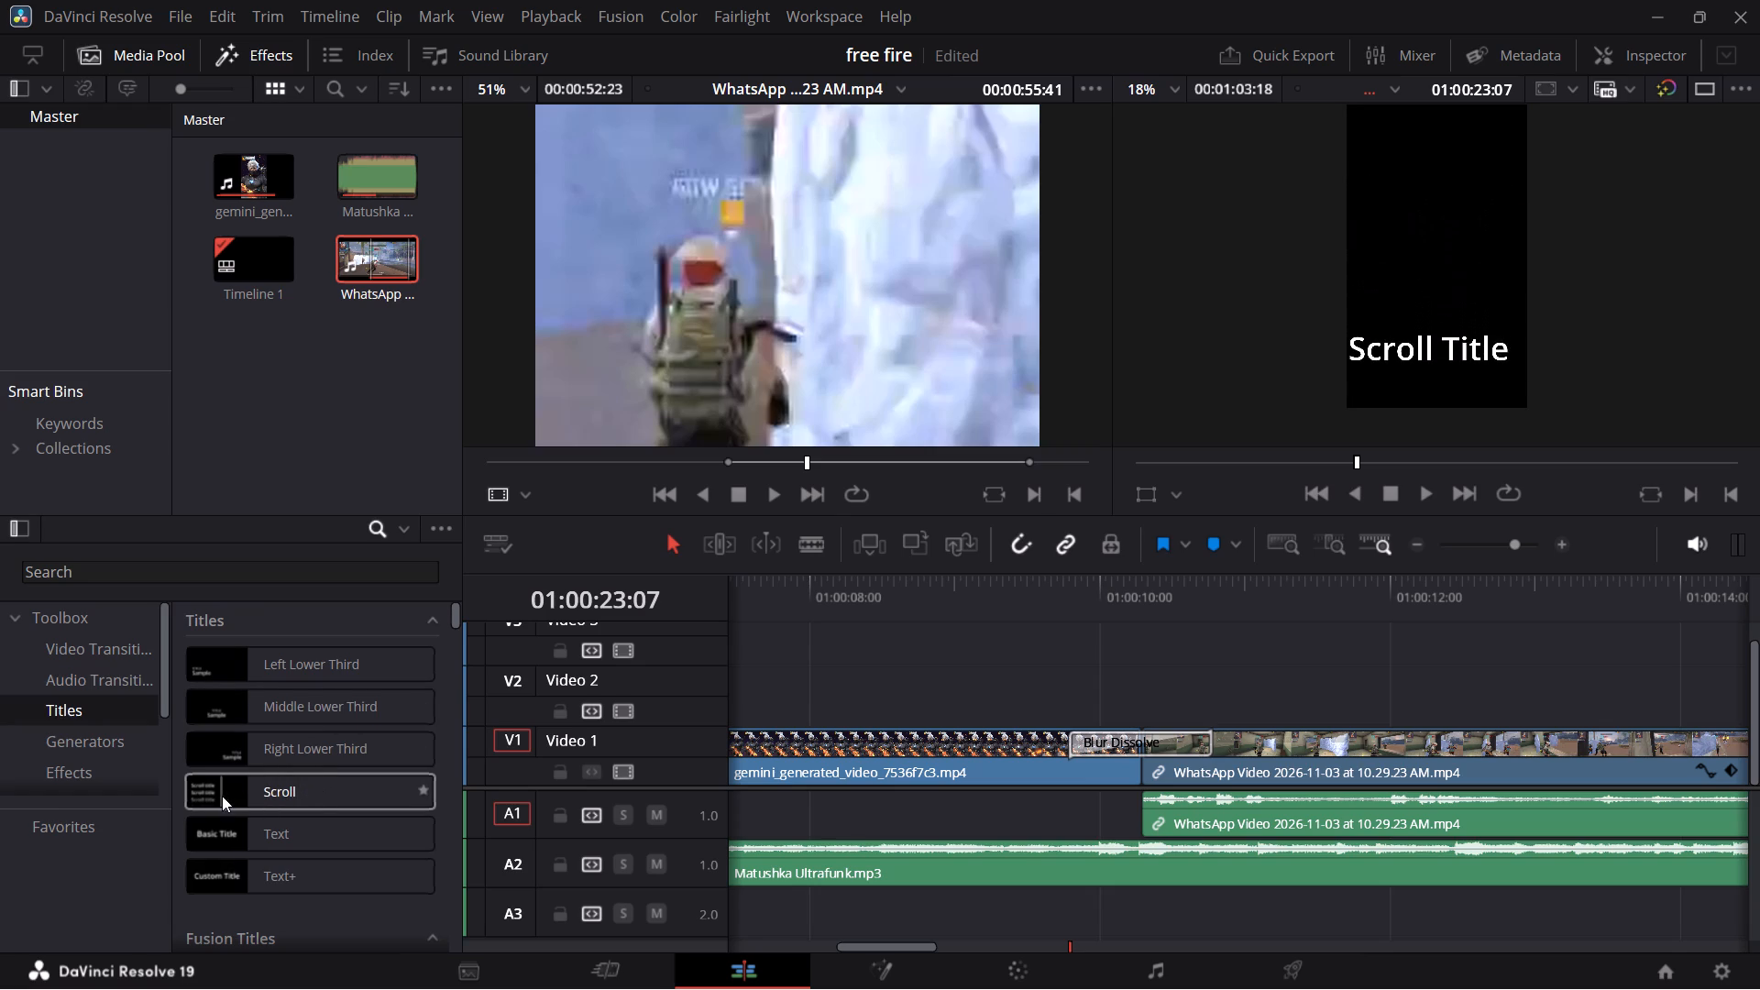
{"action": "left_click", "coordinate": [270, 826]}
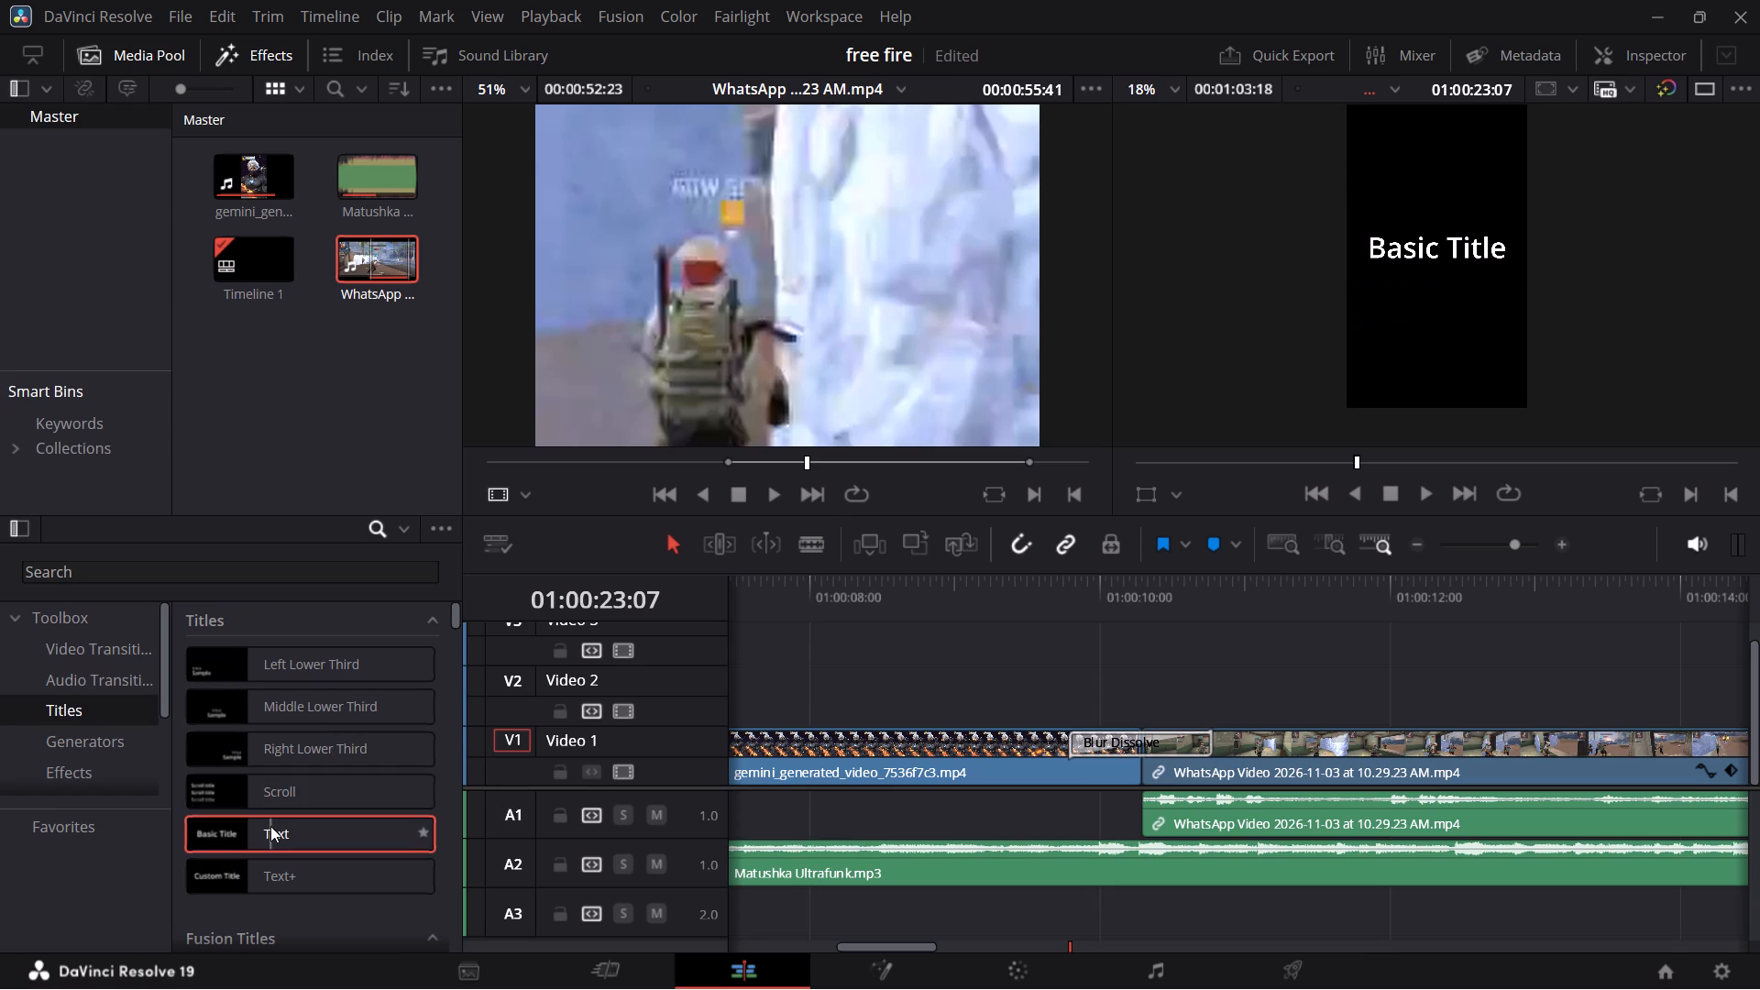
{"action": "left_click_drag", "start_coordinate": [270, 826], "coordinate": [1333, 677]}
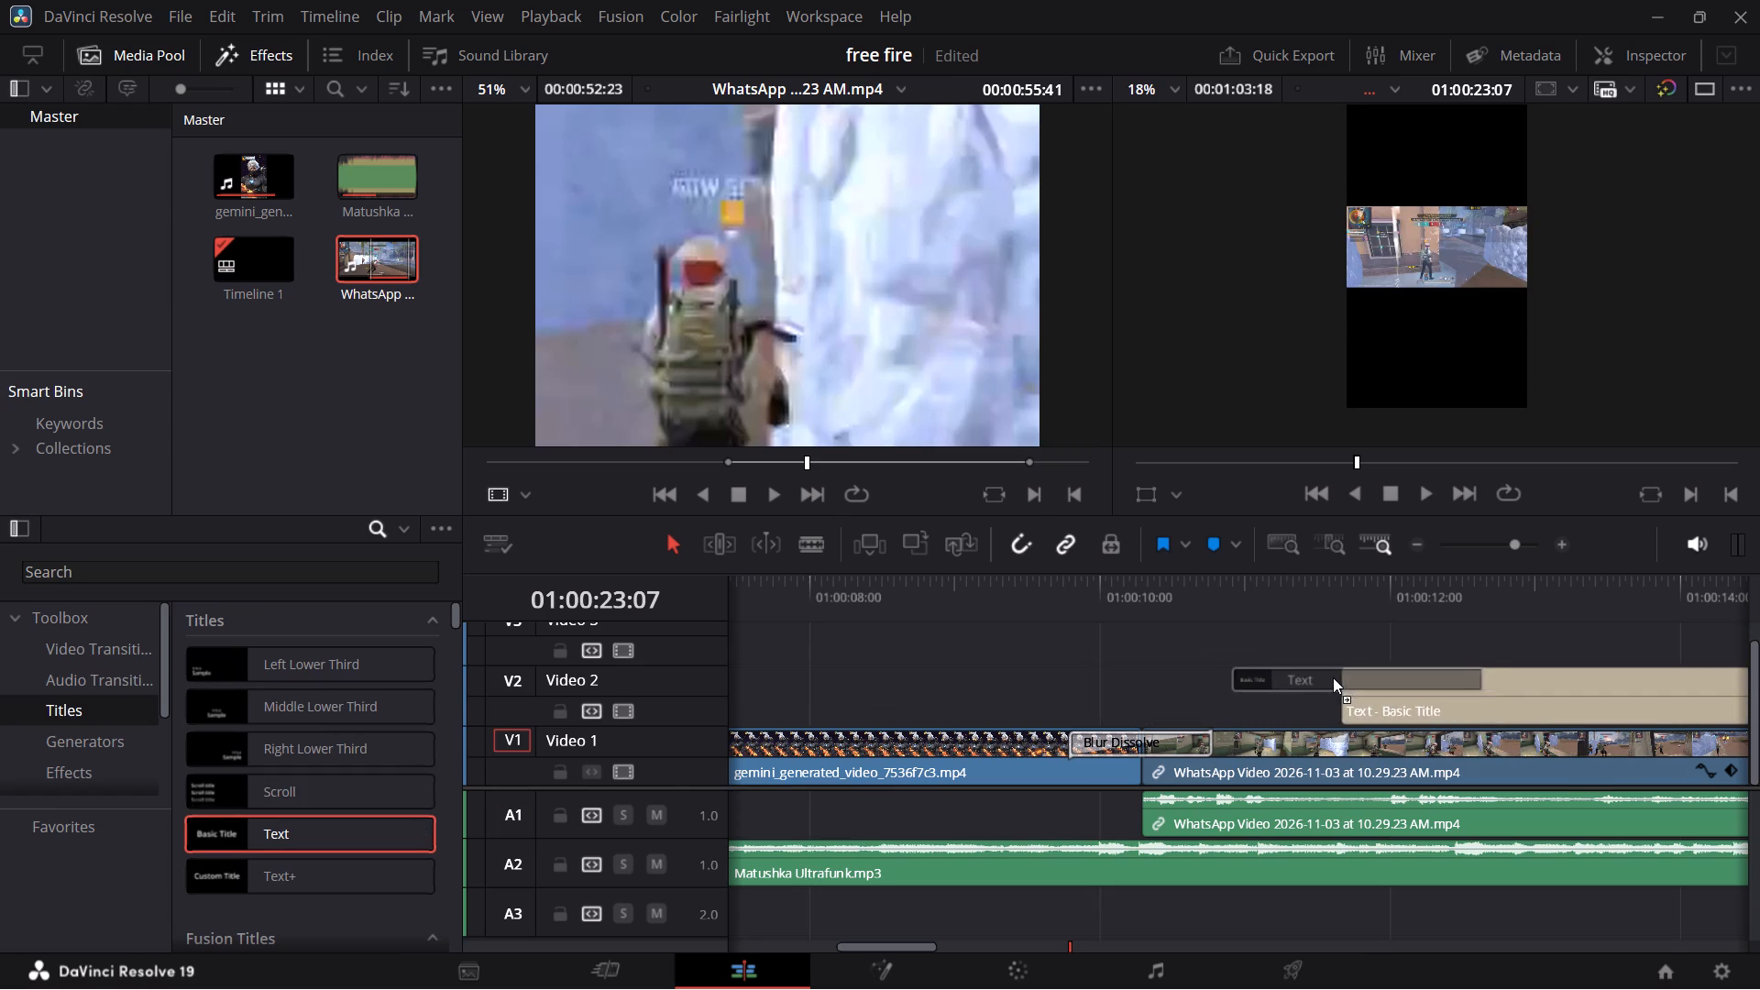
{"action": "left_click_drag", "start_coordinate": [1333, 677], "coordinate": [1221, 720]}
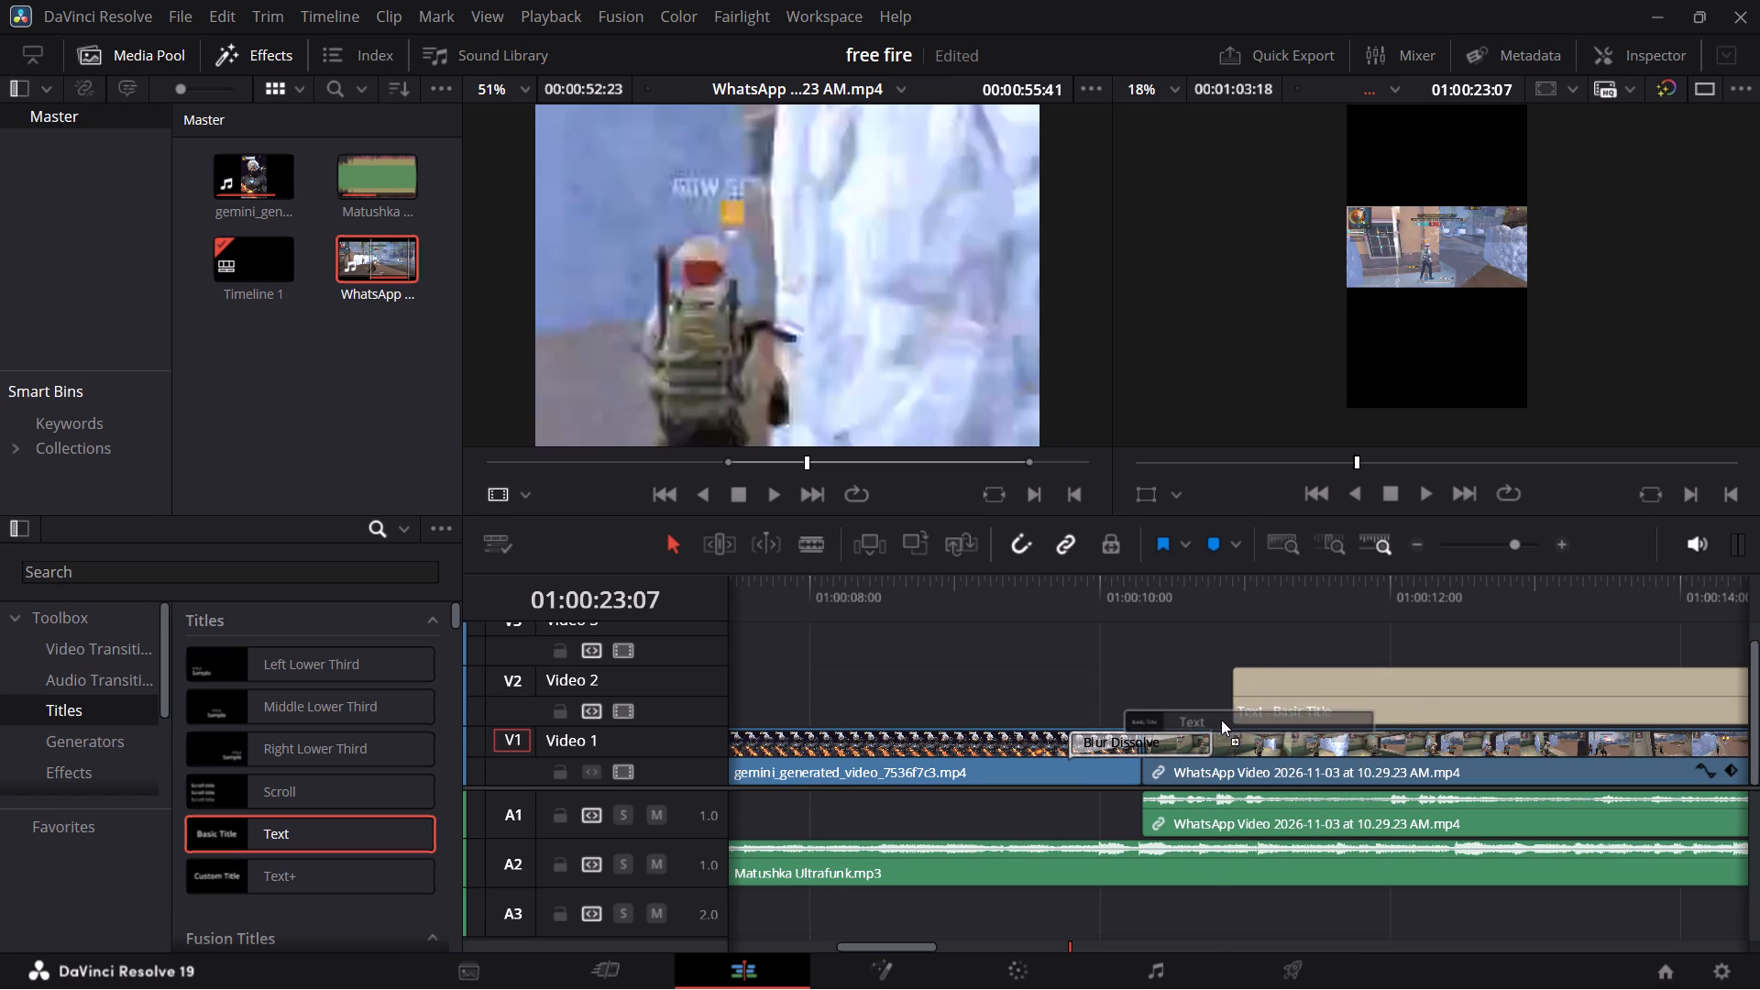
{"action": "left_click_drag", "start_coordinate": [1221, 720], "coordinate": [1214, 720]}
{"action": "left_click", "coordinate": [1340, 700]}
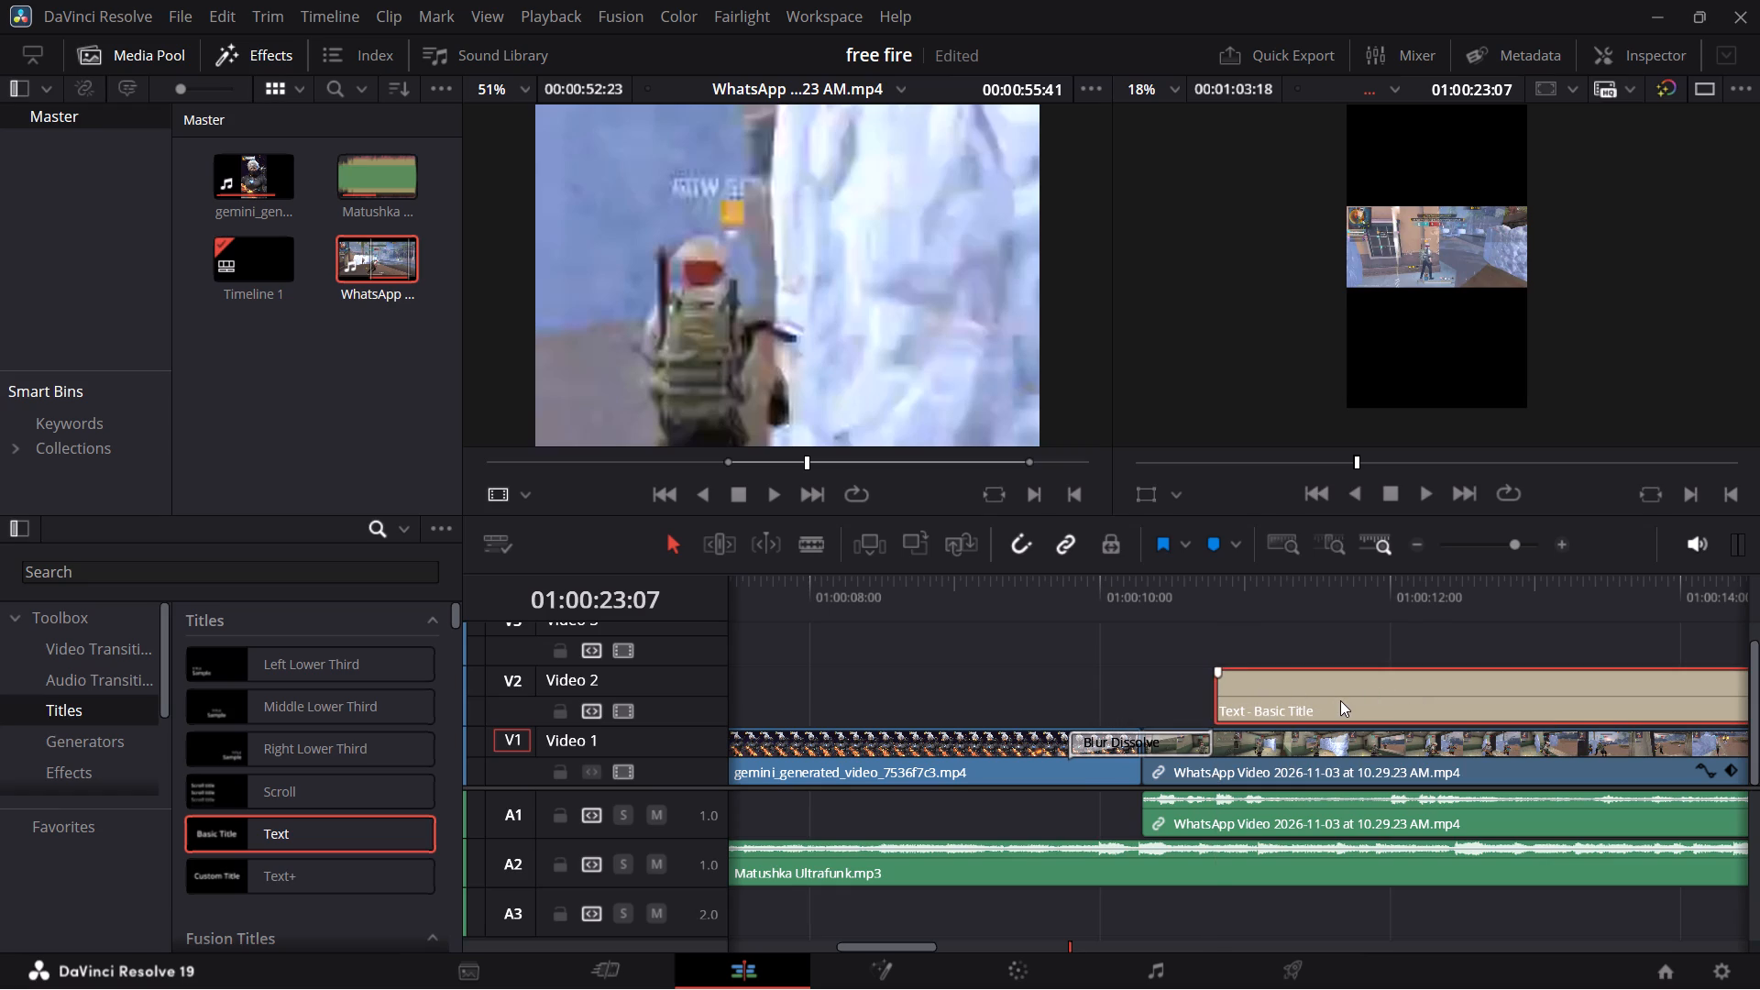
Replace the new V2 title's text with NADING DAY BY DAY.
{"action": "left_click", "coordinate": [1603, 48]}
{"action": "left_click_drag", "start_coordinate": [1403, 268], "coordinate": [1220, 294]}
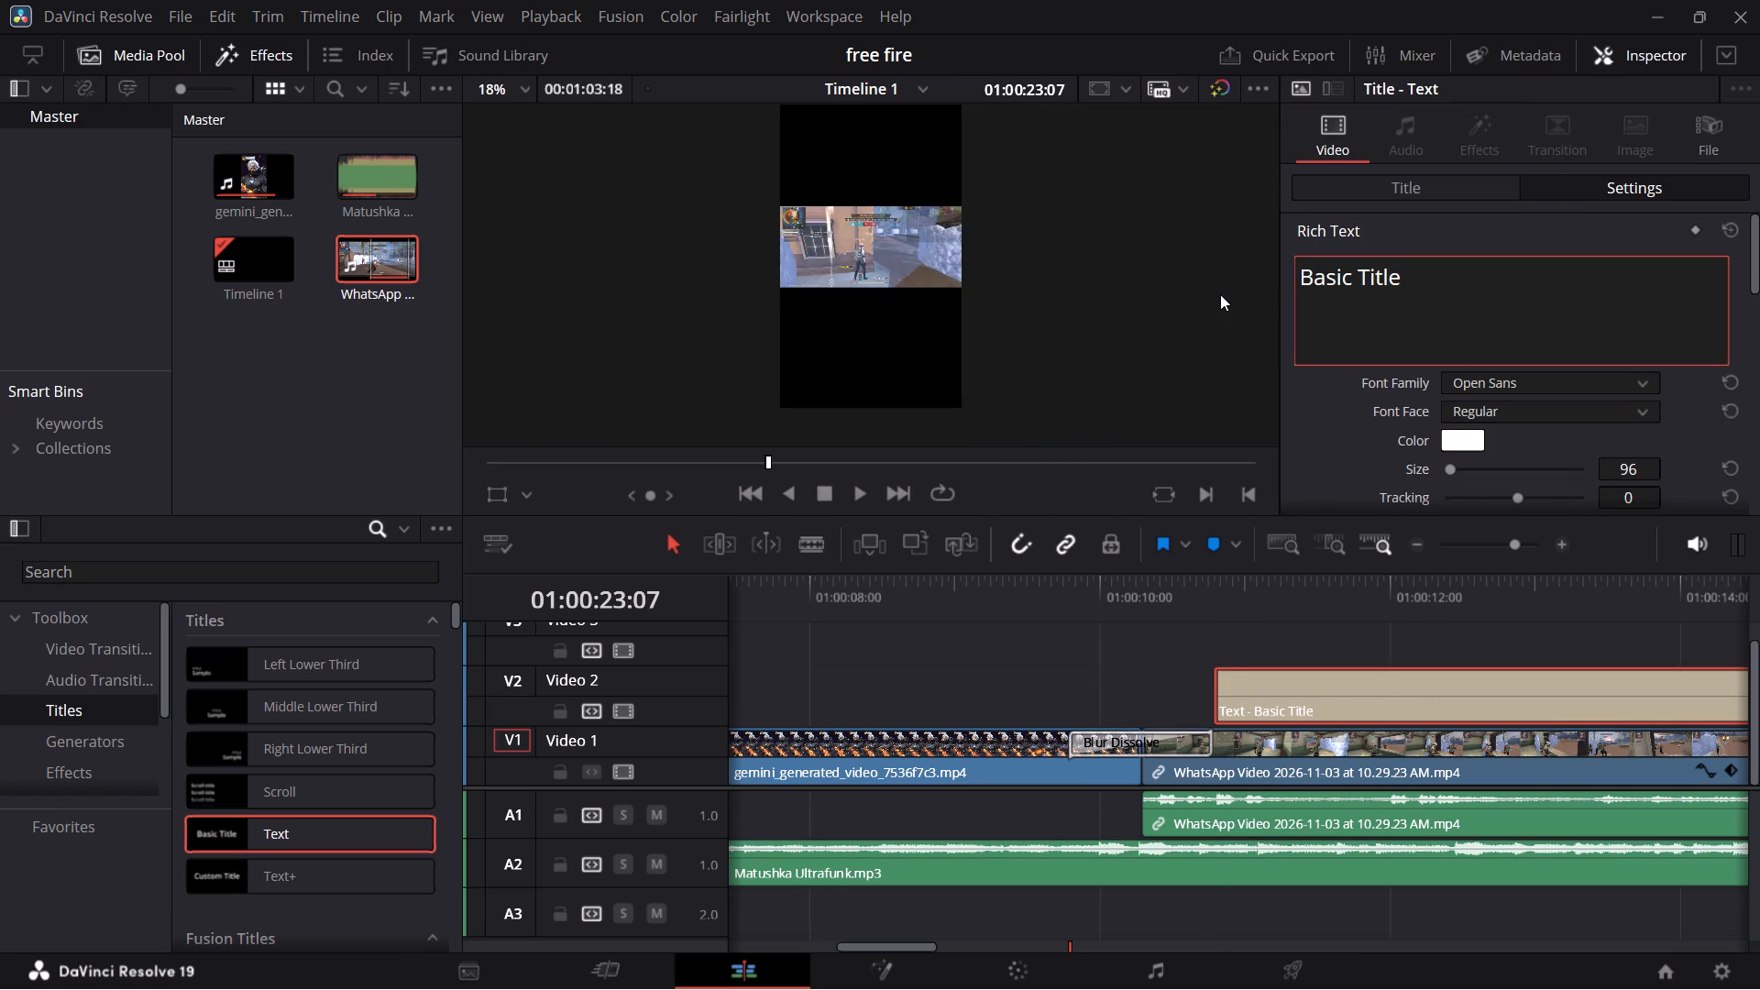
{"action": "type", "text": "NA"}
{"action": "key", "text": "BackSpace"}
{"action": "key", "text": "BackSpace"}
{"action": "key", "text": "BackSpace"}
{"action": "key", "text": "BackSpace"}
{"action": "key", "text": "BackSpace"}
{"action": "key", "text": "BackSpace"}
{"action": "key", "text": "BackSpace"}
{"action": "key", "text": "BackSpace"}
{"action": "key", "text": "BackSpace"}
{"action": "key", "text": "BackSpace"}
{"action": "key", "text": "BackSpace"}
{"action": "key", "text": "BackSpace"}
{"action": "key", "text": "BackSpace"}
{"action": "key", "text": "BackSpace"}
{"action": "key", "text": "BackSpace"}
{"action": "key", "text": "BackSpace"}
{"action": "key", "text": "BackSpace"}
{"action": "key", "text": "BackSpace"}
{"action": "key", "text": "BackSpace"}
{"action": "key", "text": "BackSpace"}
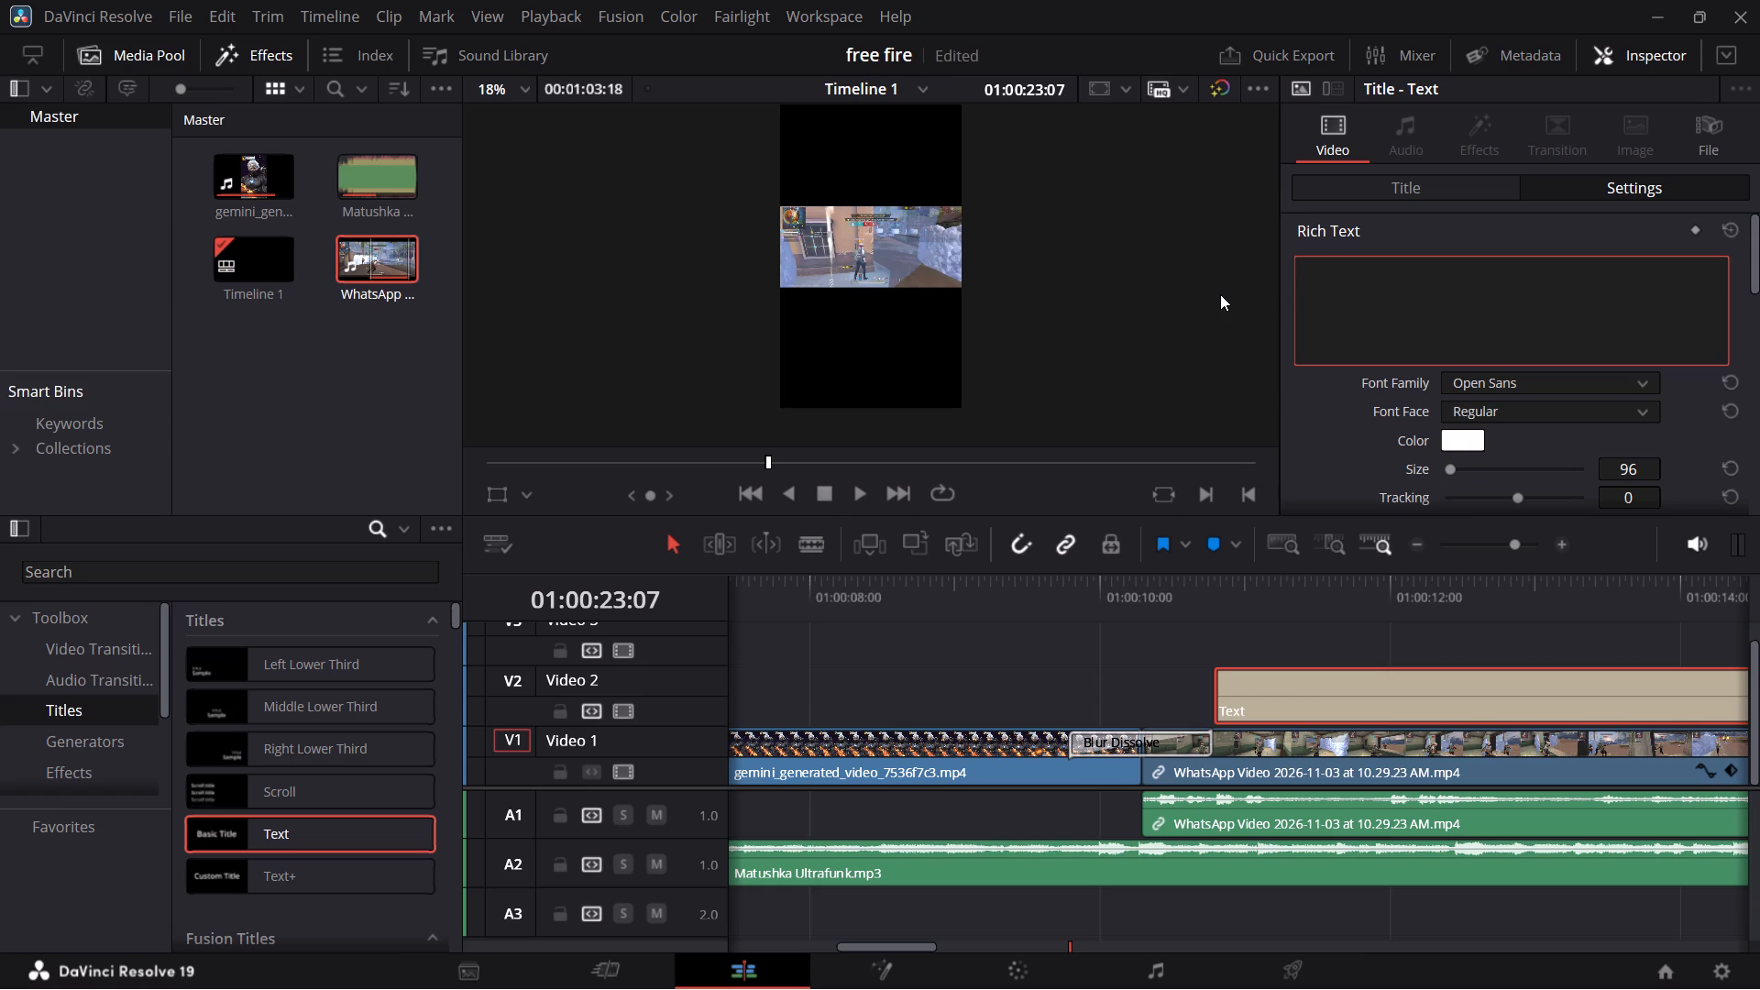
{"action": "type", "text": "NADING"}
{"action": "key", "text": "space"}
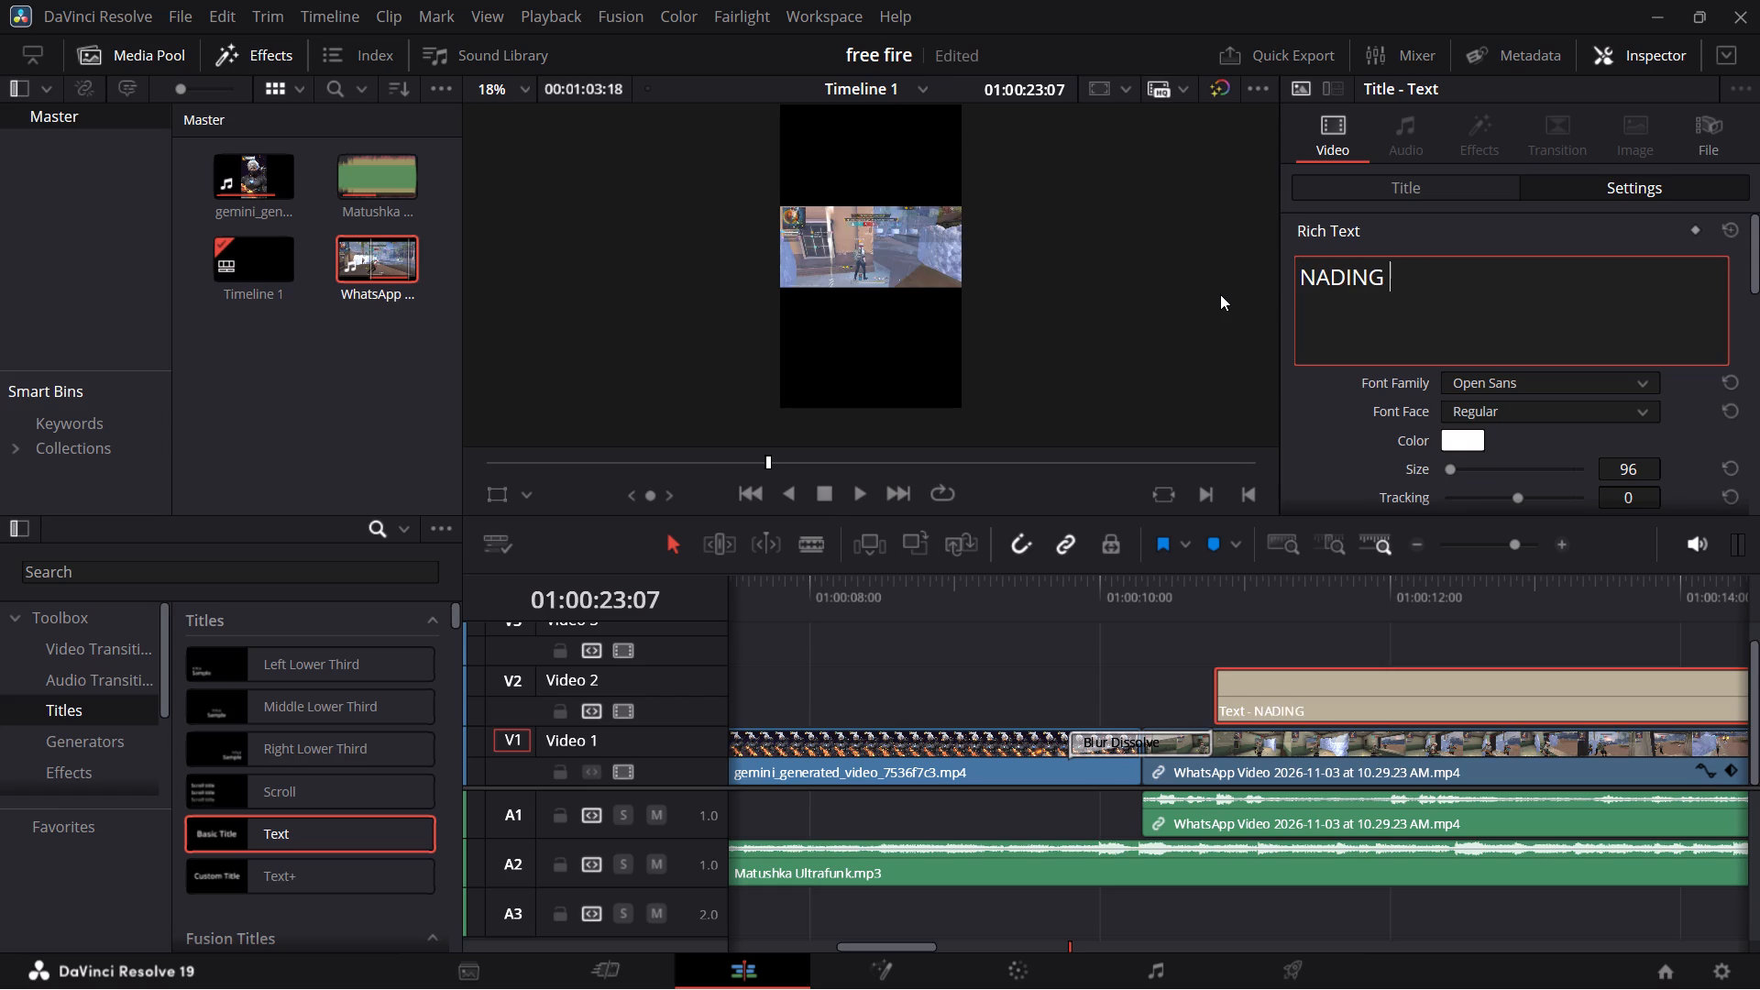
{"action": "type", "text": "DAY"}
{"action": "key", "text": "space"}
{"action": "type", "text": "BY"}
{"action": "key", "text": "space"}
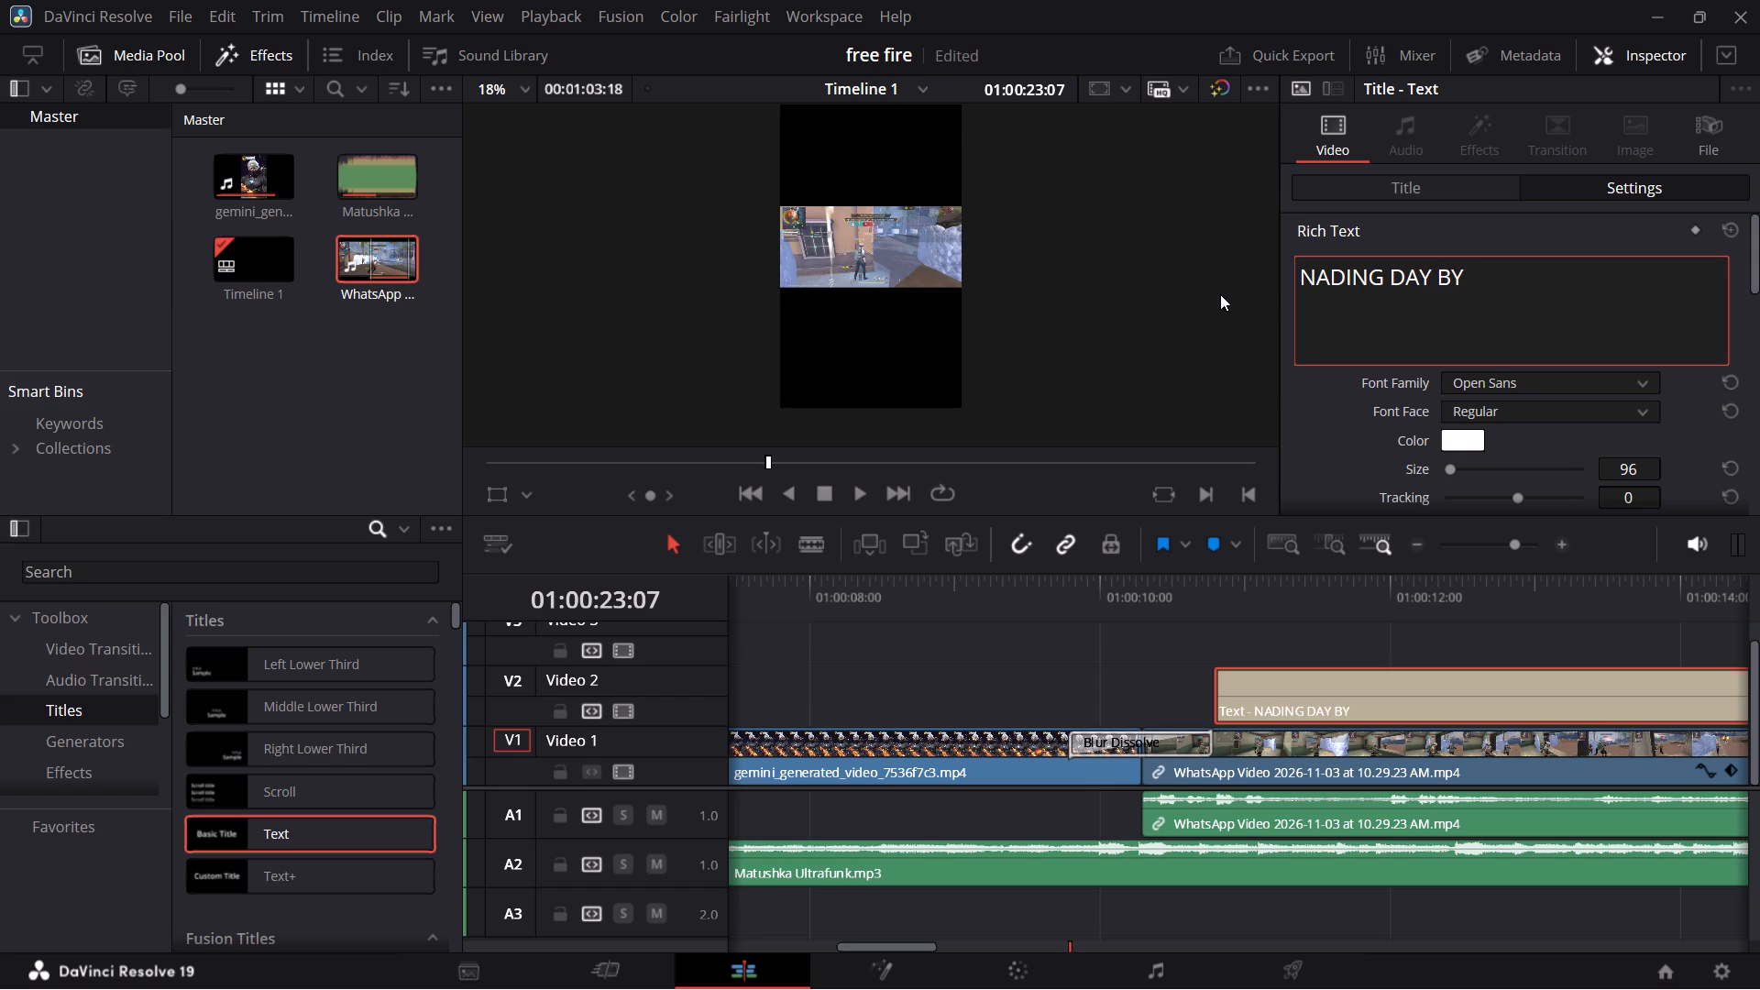
{"action": "type", "text": "DAY"}
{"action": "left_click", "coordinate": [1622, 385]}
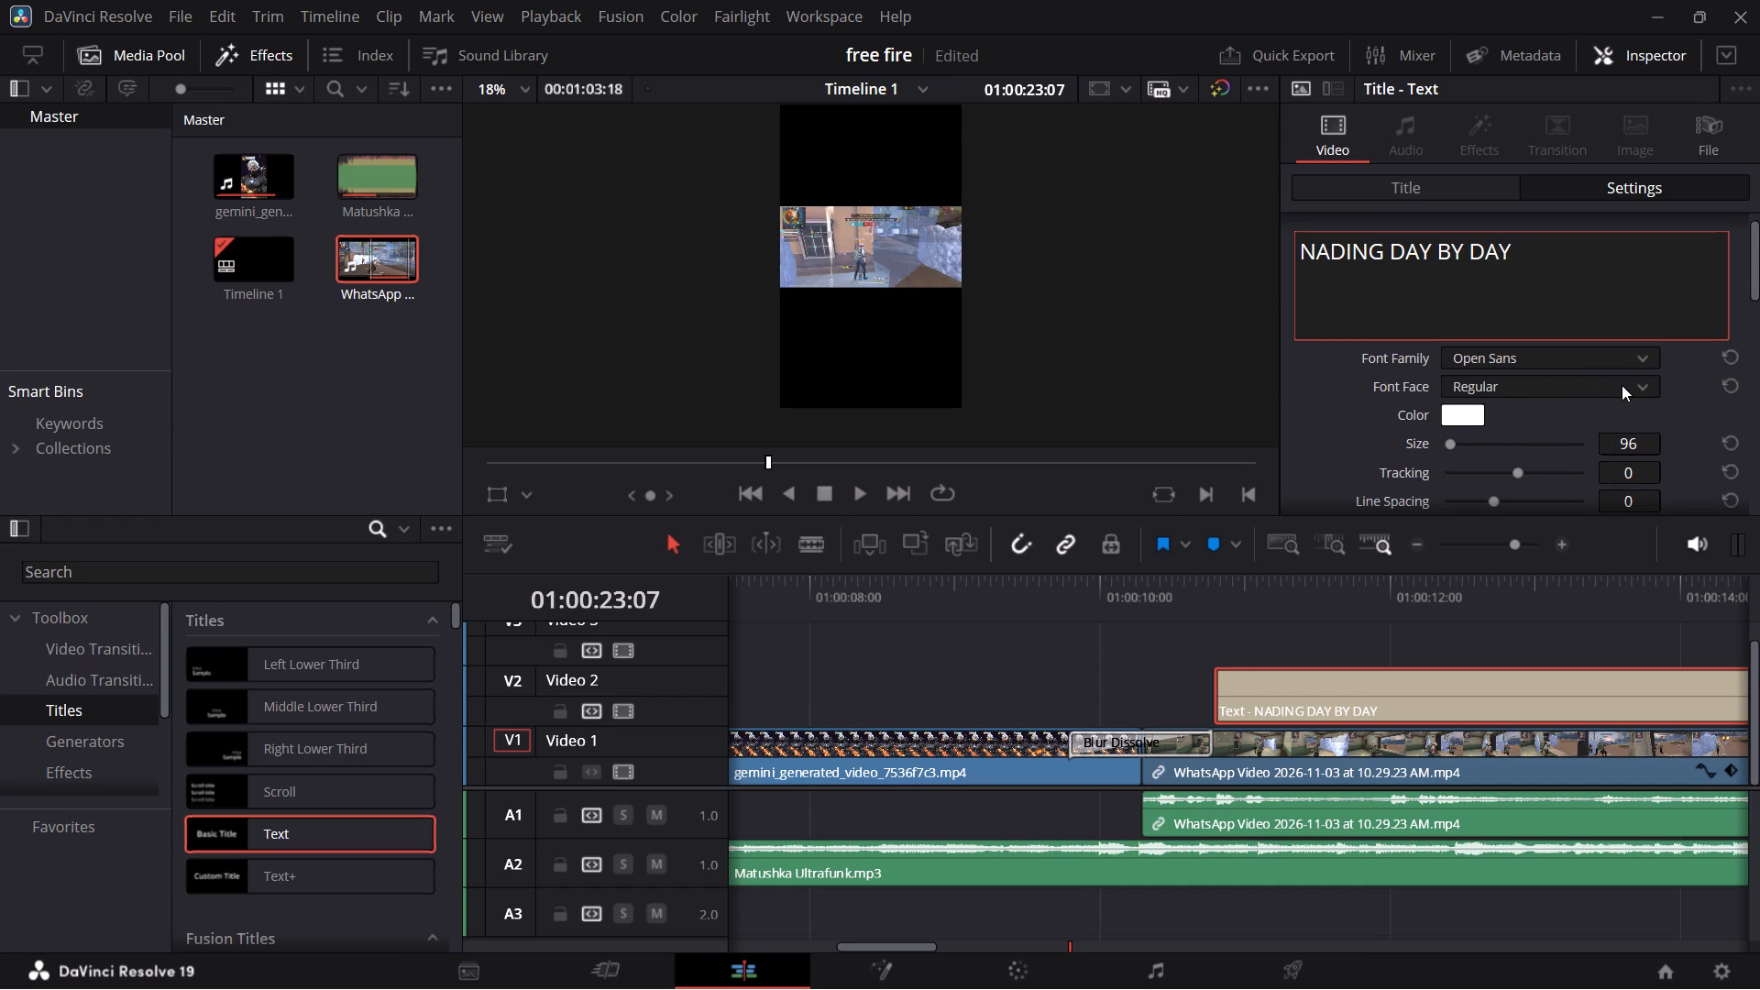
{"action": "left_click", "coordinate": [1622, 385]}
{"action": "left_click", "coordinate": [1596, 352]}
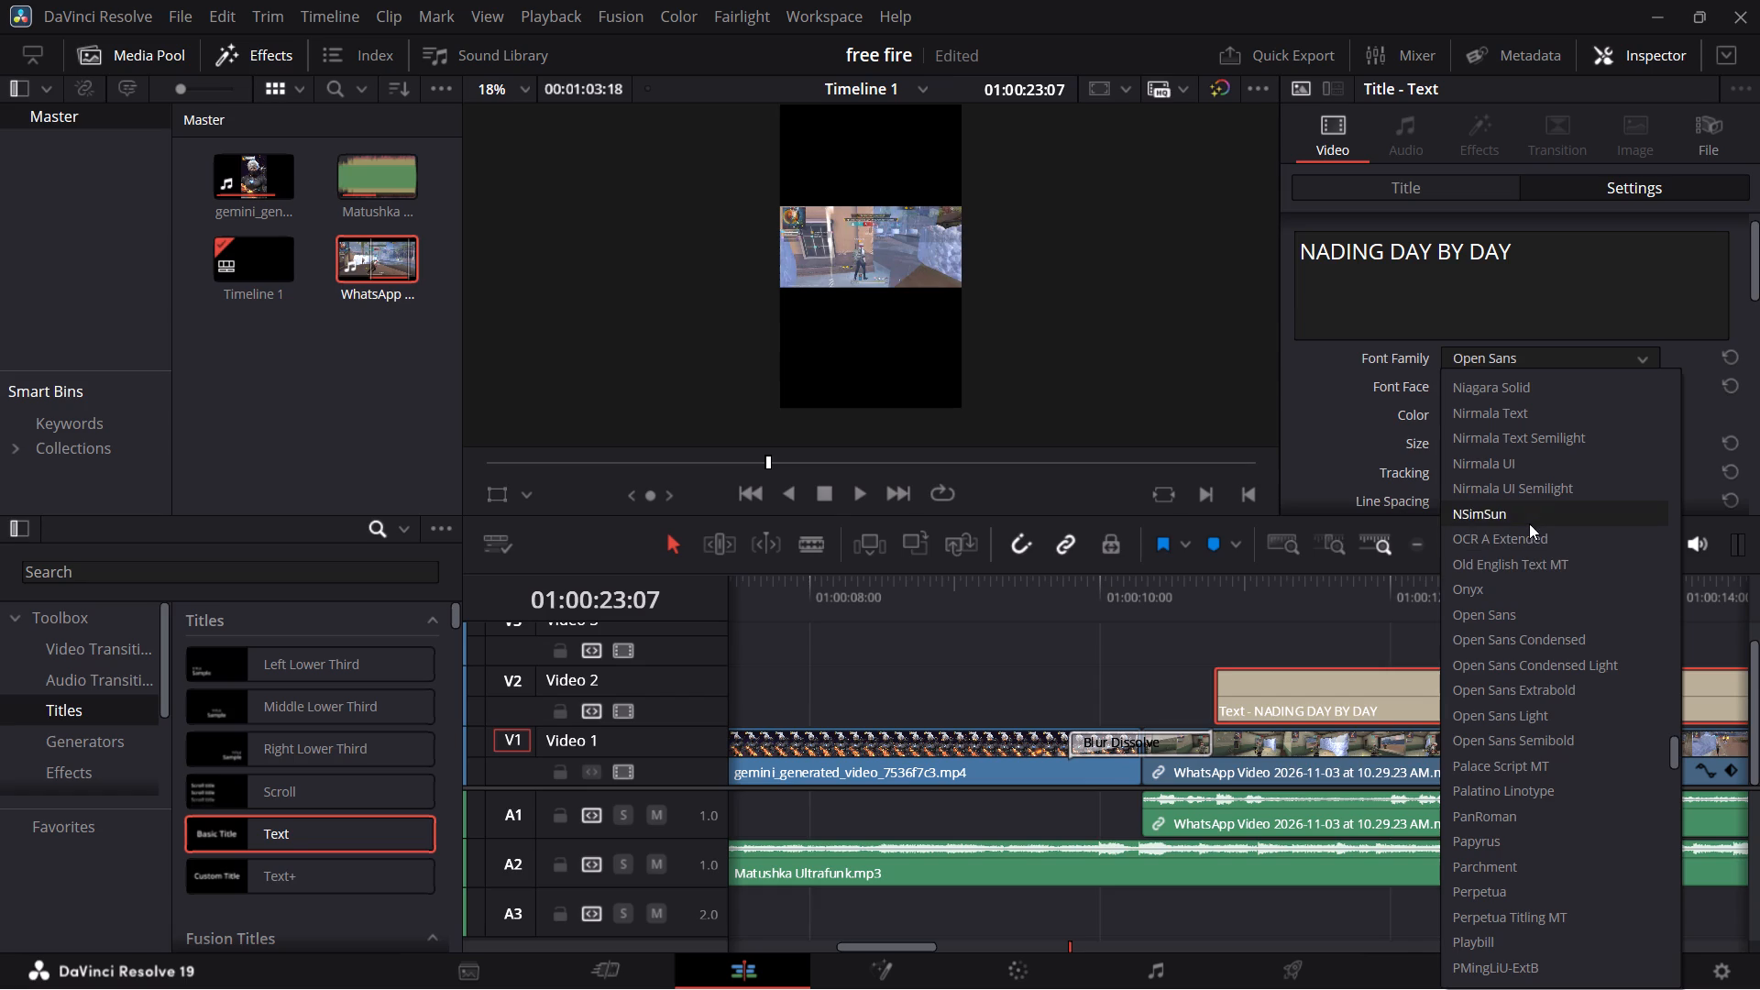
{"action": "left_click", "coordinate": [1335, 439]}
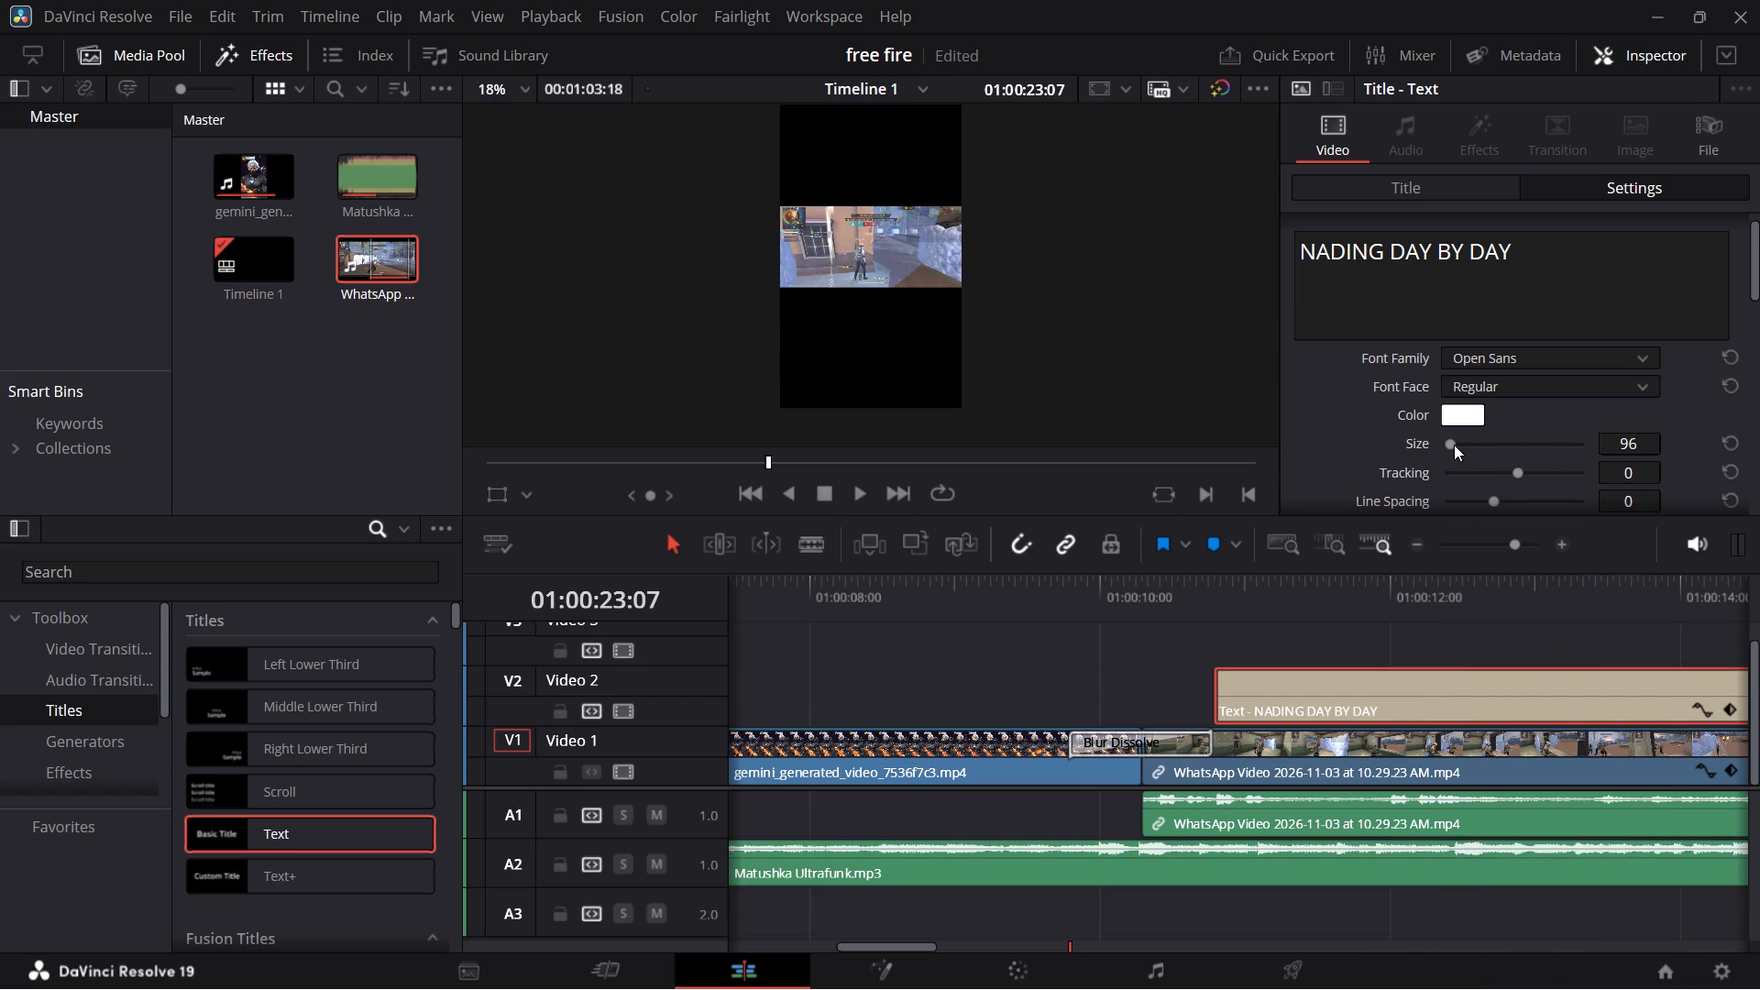
Set the NADING DAY BY DAY title's font size to 46, checking it with the playhead at 01:00:11:05.
{"action": "left_click_drag", "start_coordinate": [1454, 444], "coordinate": [1501, 439]}
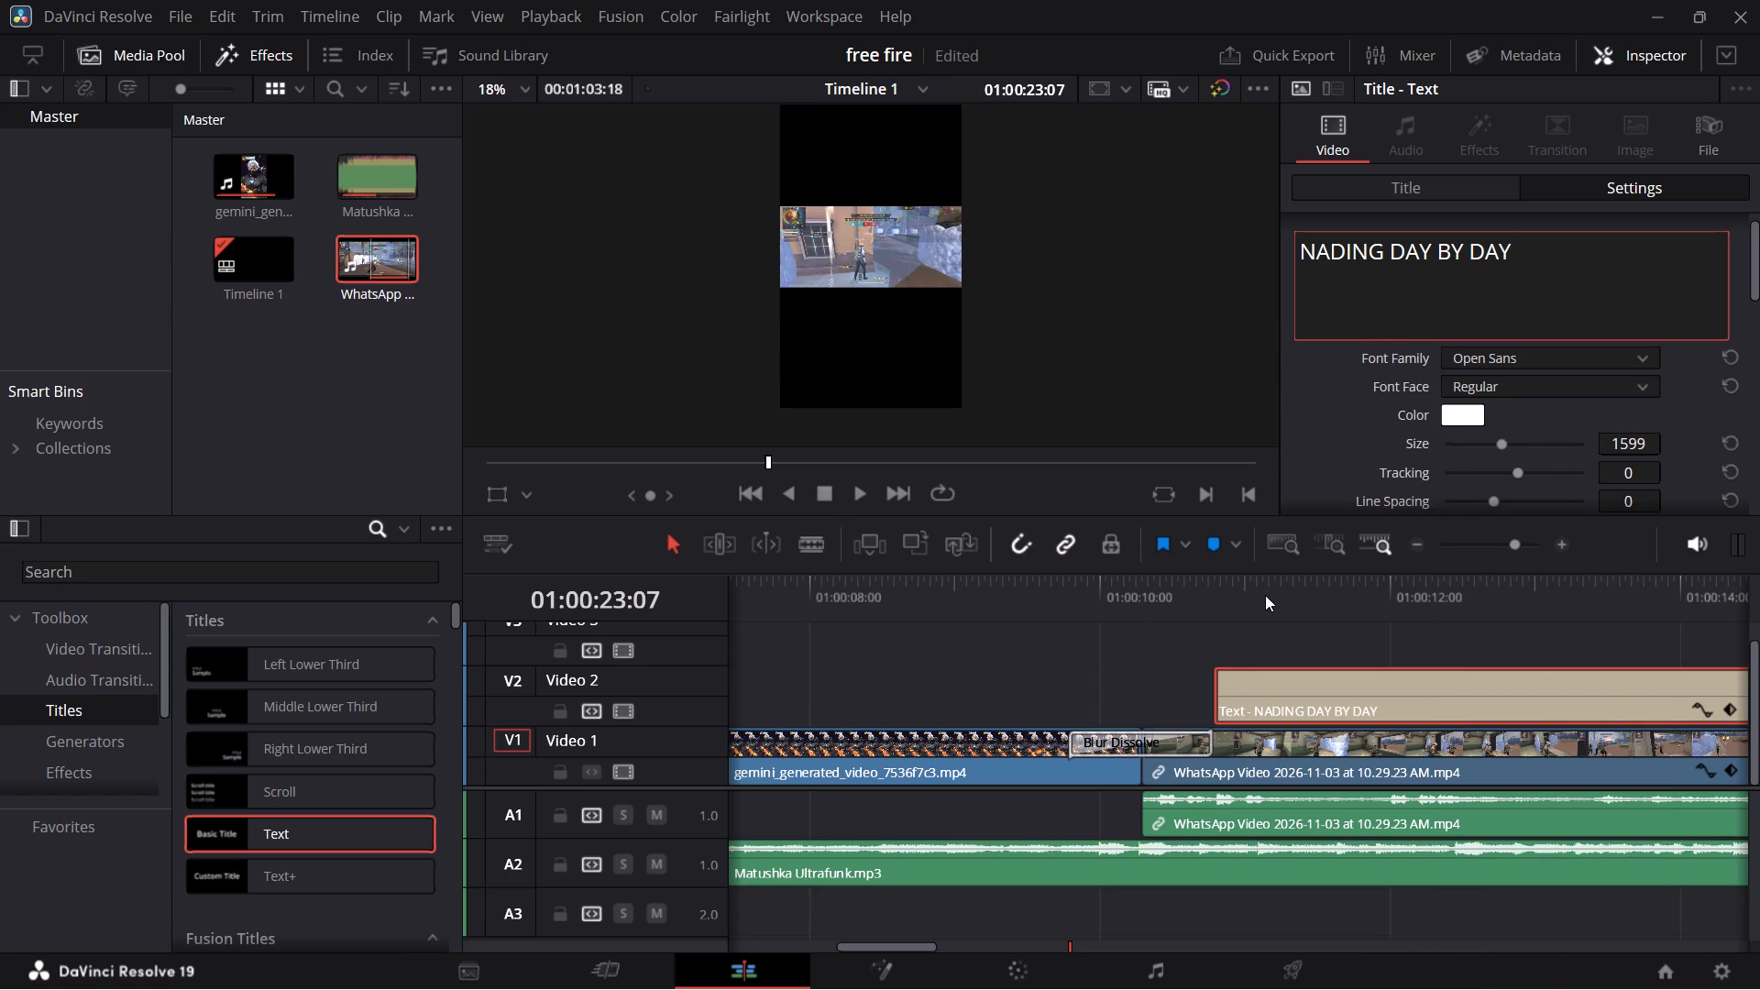
{"action": "left_click", "coordinate": [1274, 581]}
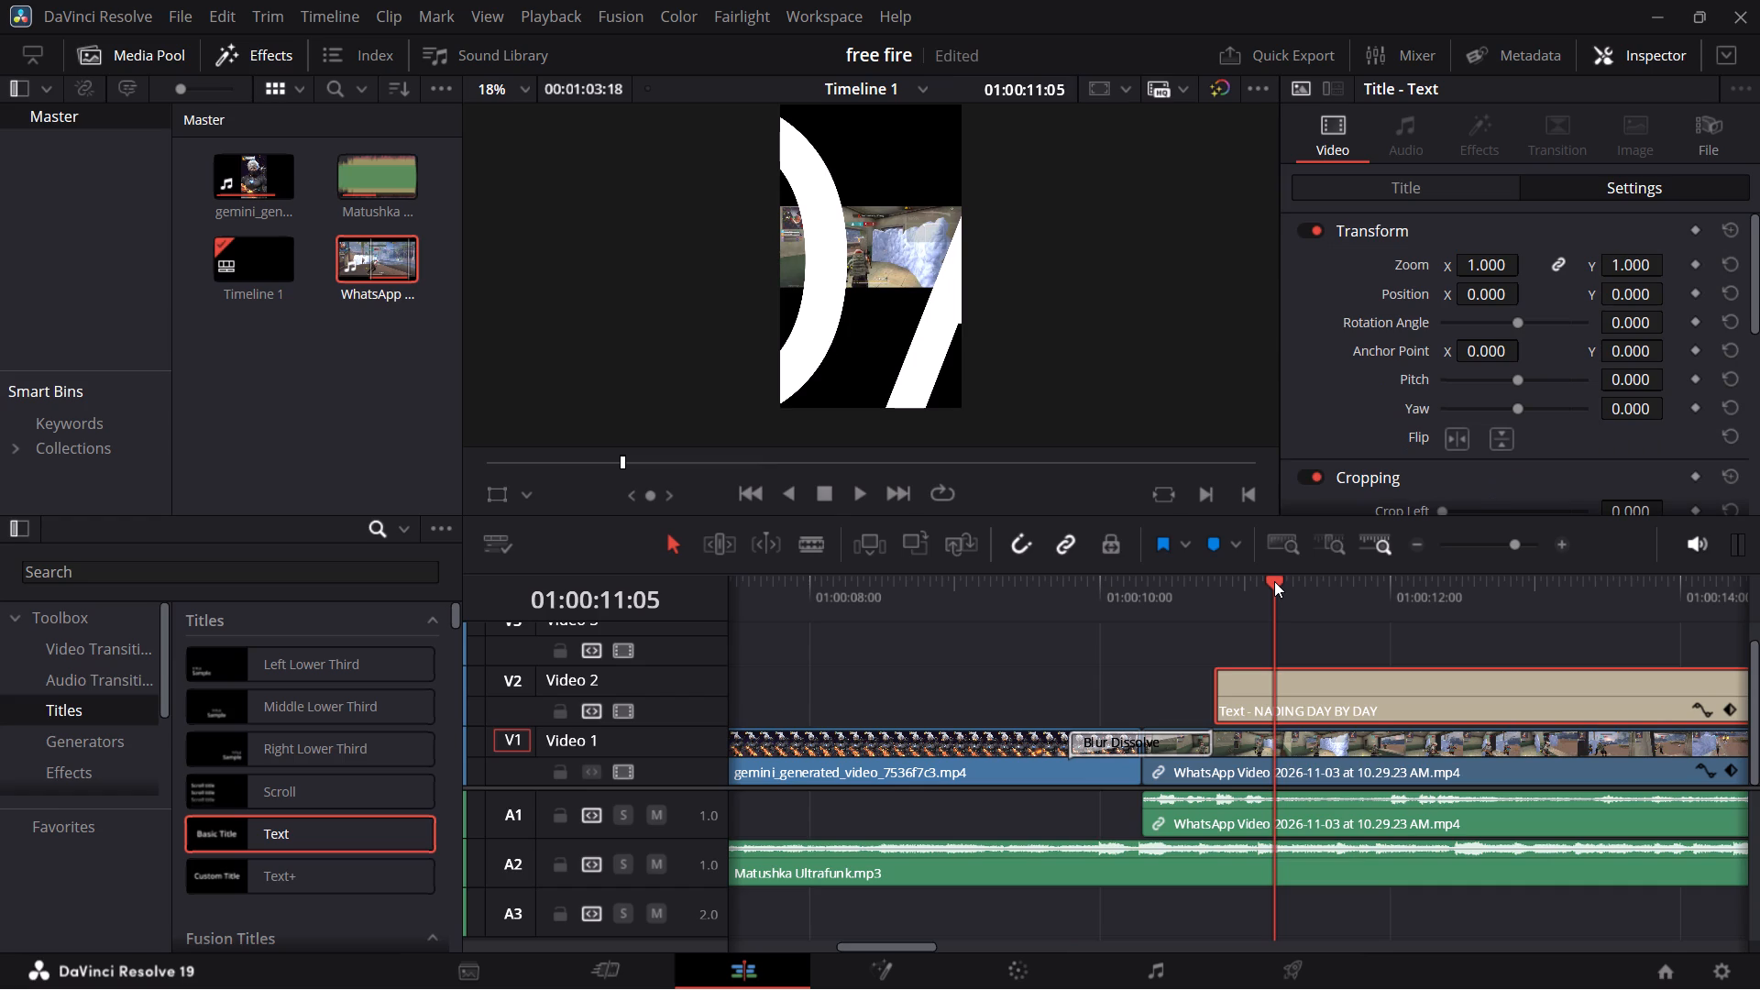
{"action": "left_click", "coordinate": [1388, 191]}
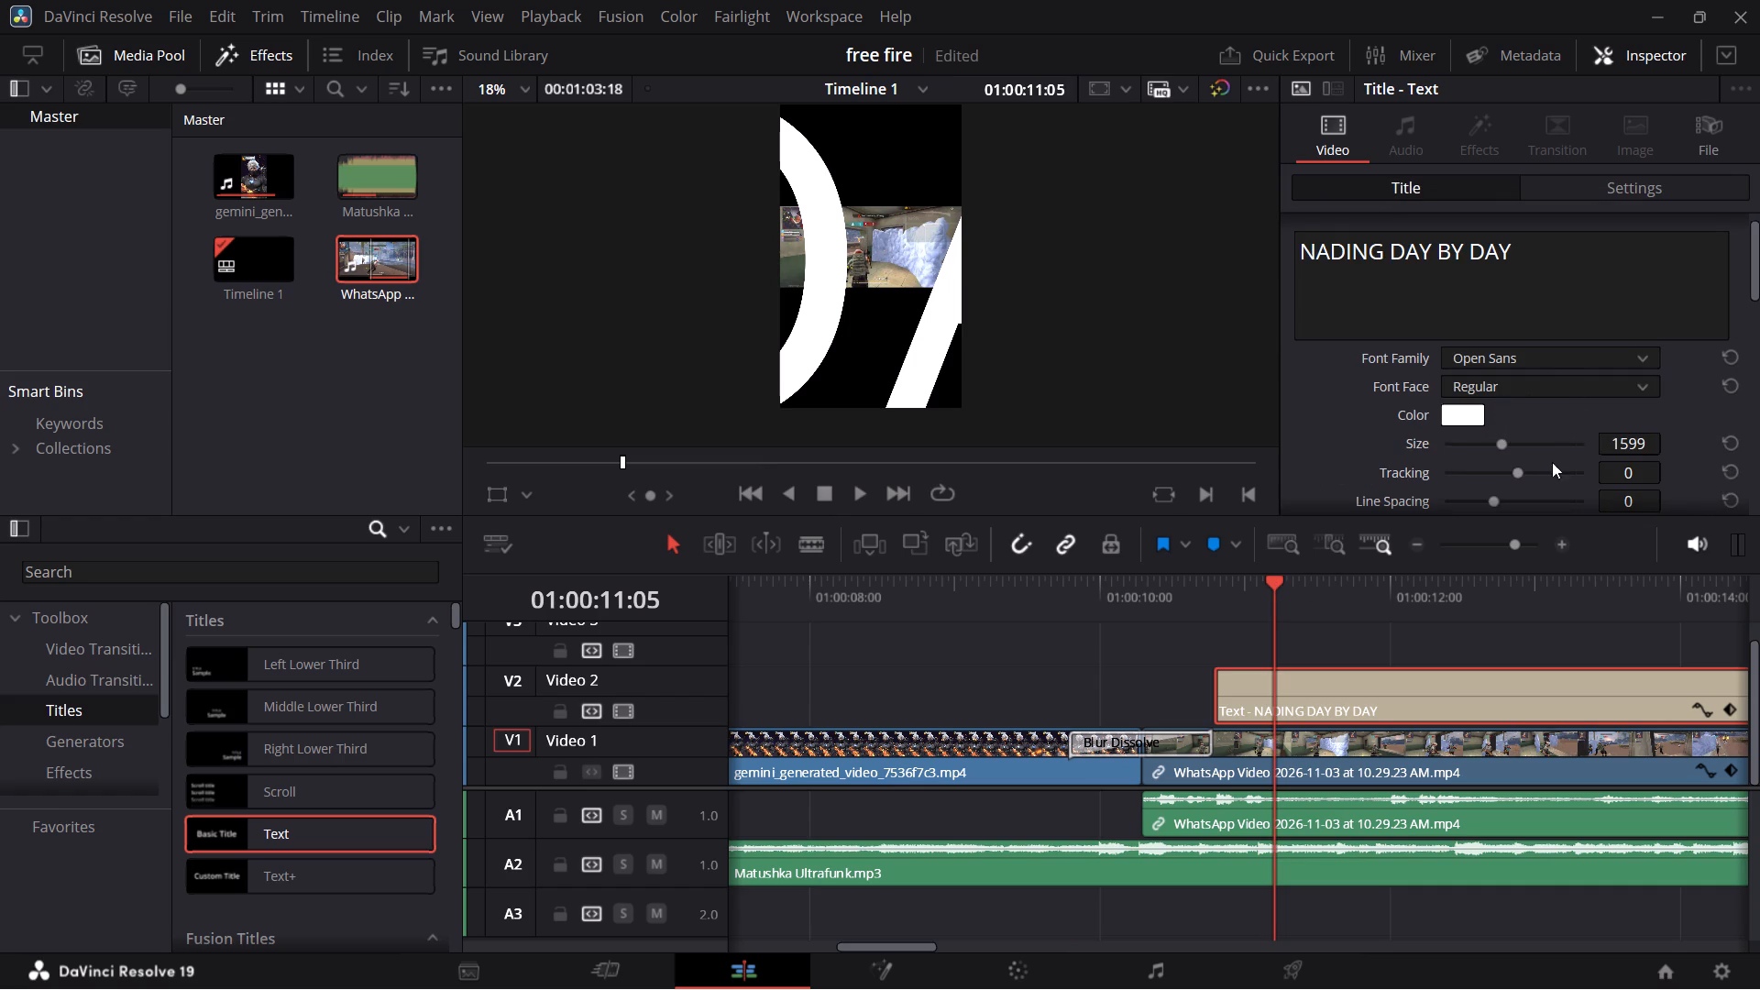
{"action": "left_click_drag", "start_coordinate": [1496, 445], "coordinate": [1476, 445]}
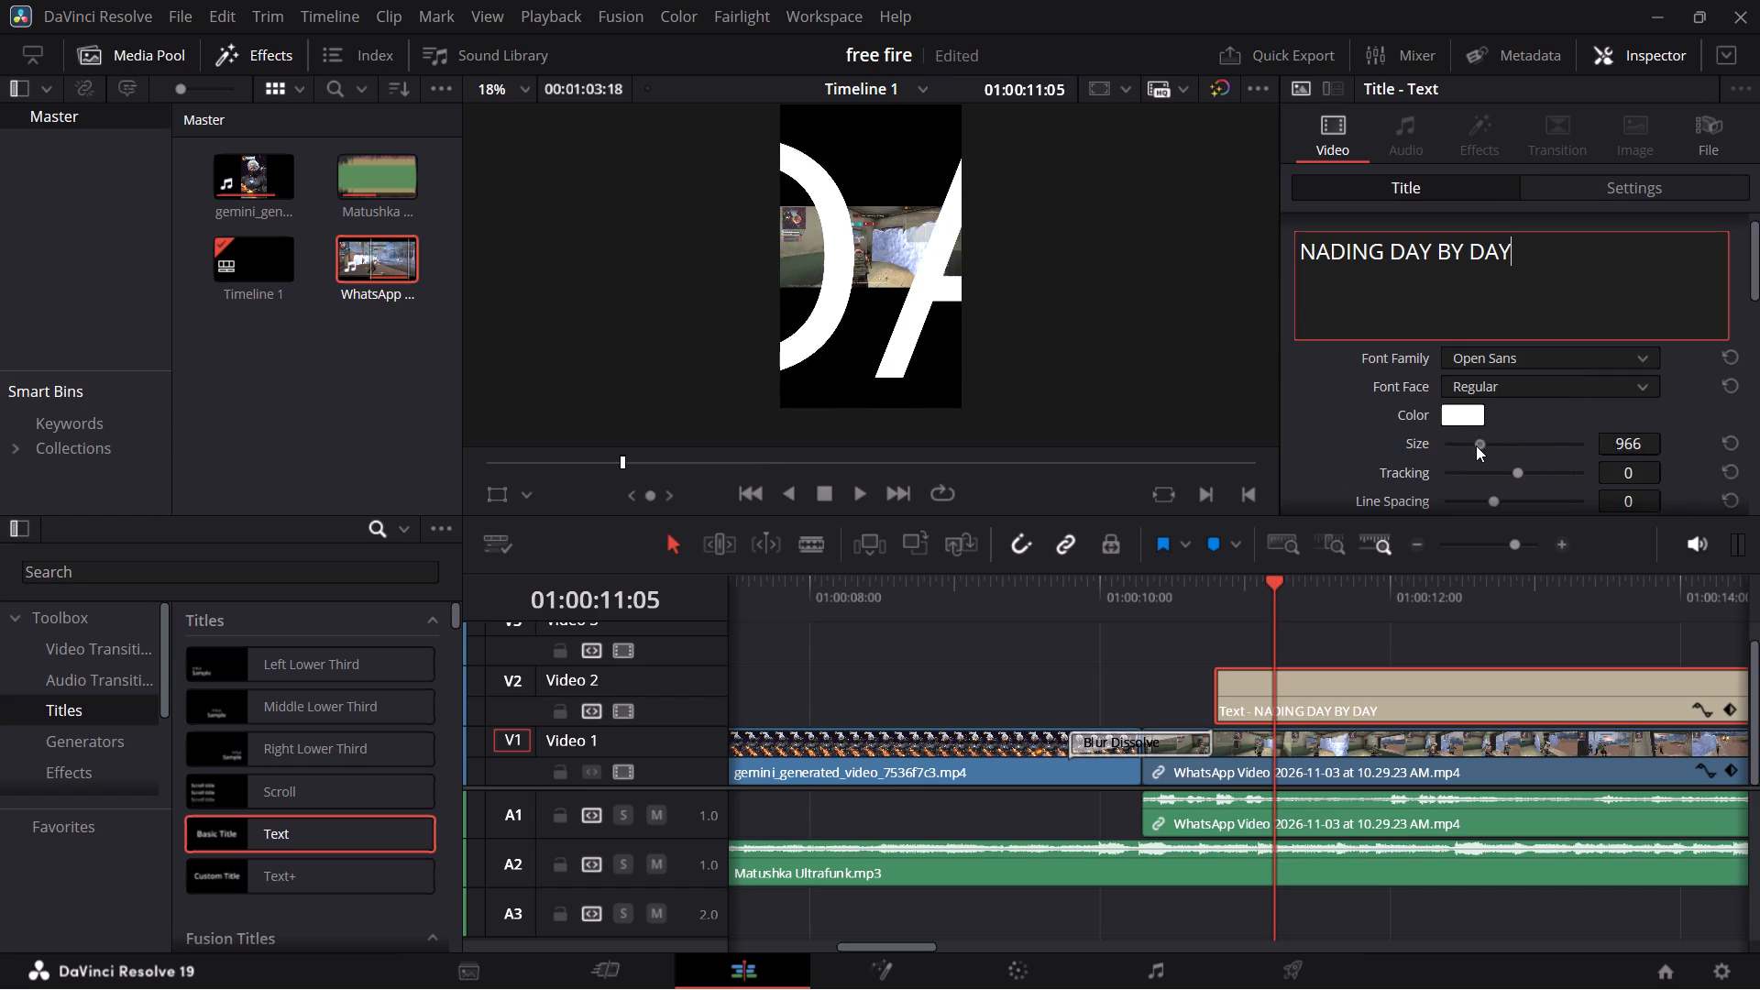
{"action": "left_click_drag", "start_coordinate": [1476, 445], "coordinate": [1446, 449]}
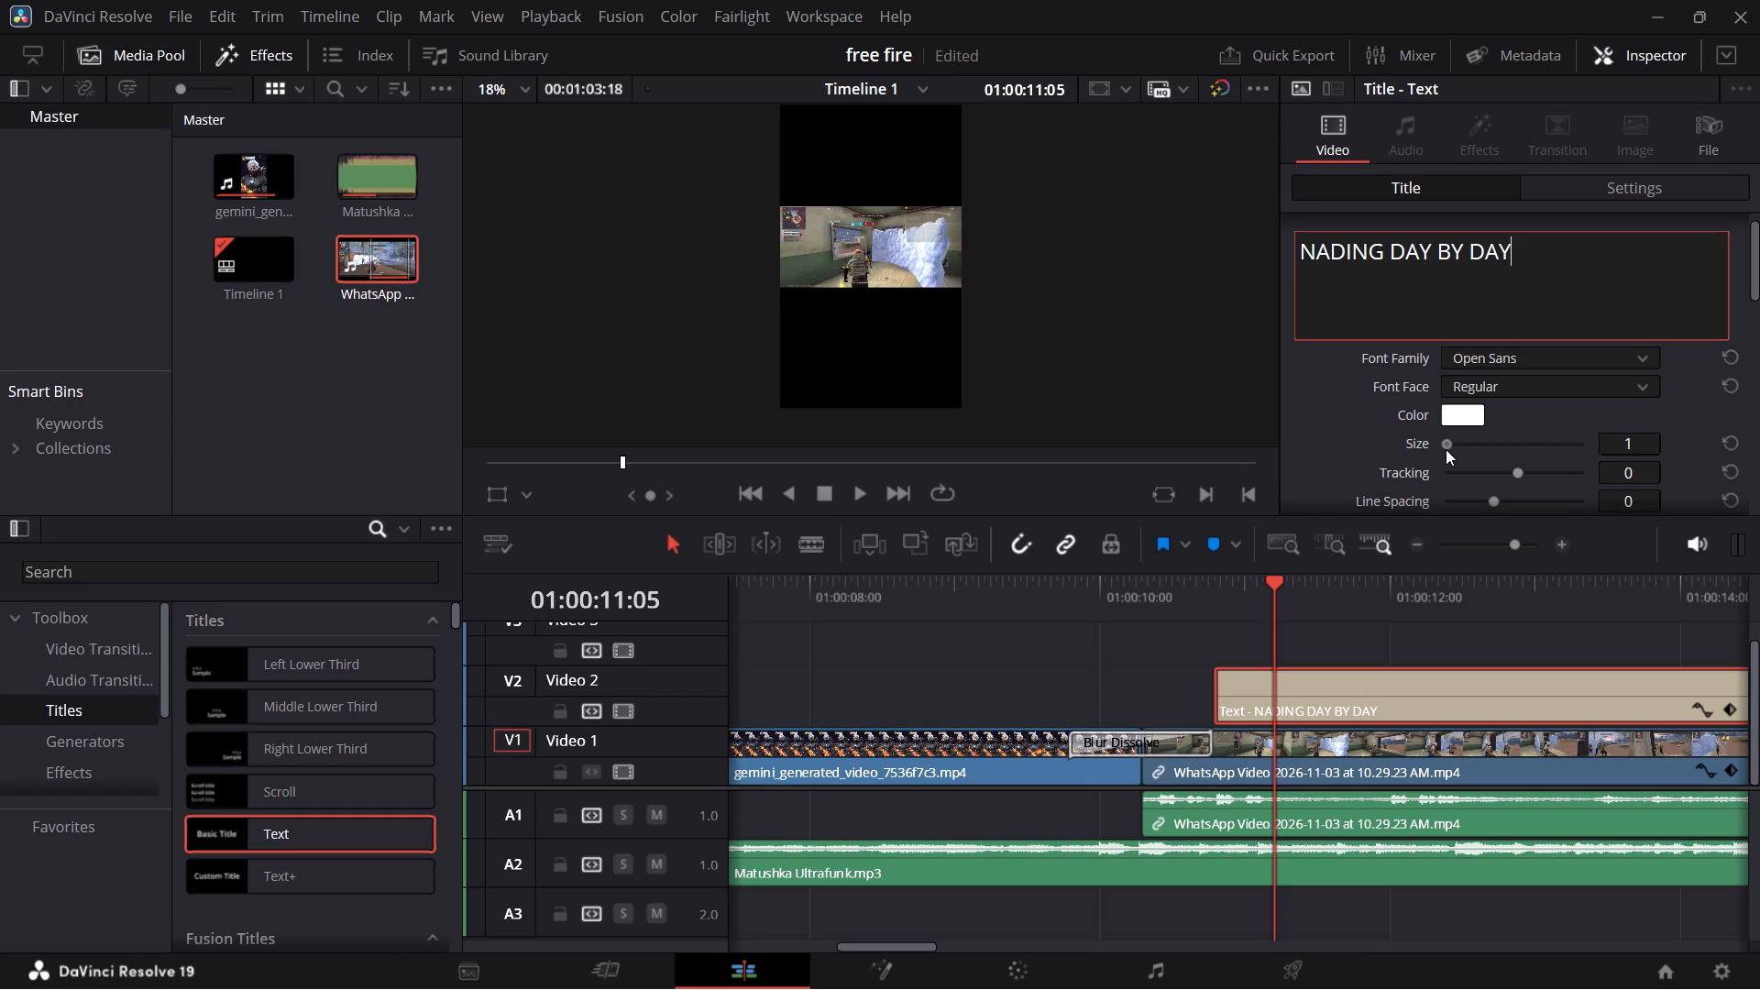
{"action": "left_click_drag", "start_coordinate": [1446, 449], "coordinate": [1448, 449]}
{"action": "left_click_drag", "start_coordinate": [1627, 445], "coordinate": [1610, 451]}
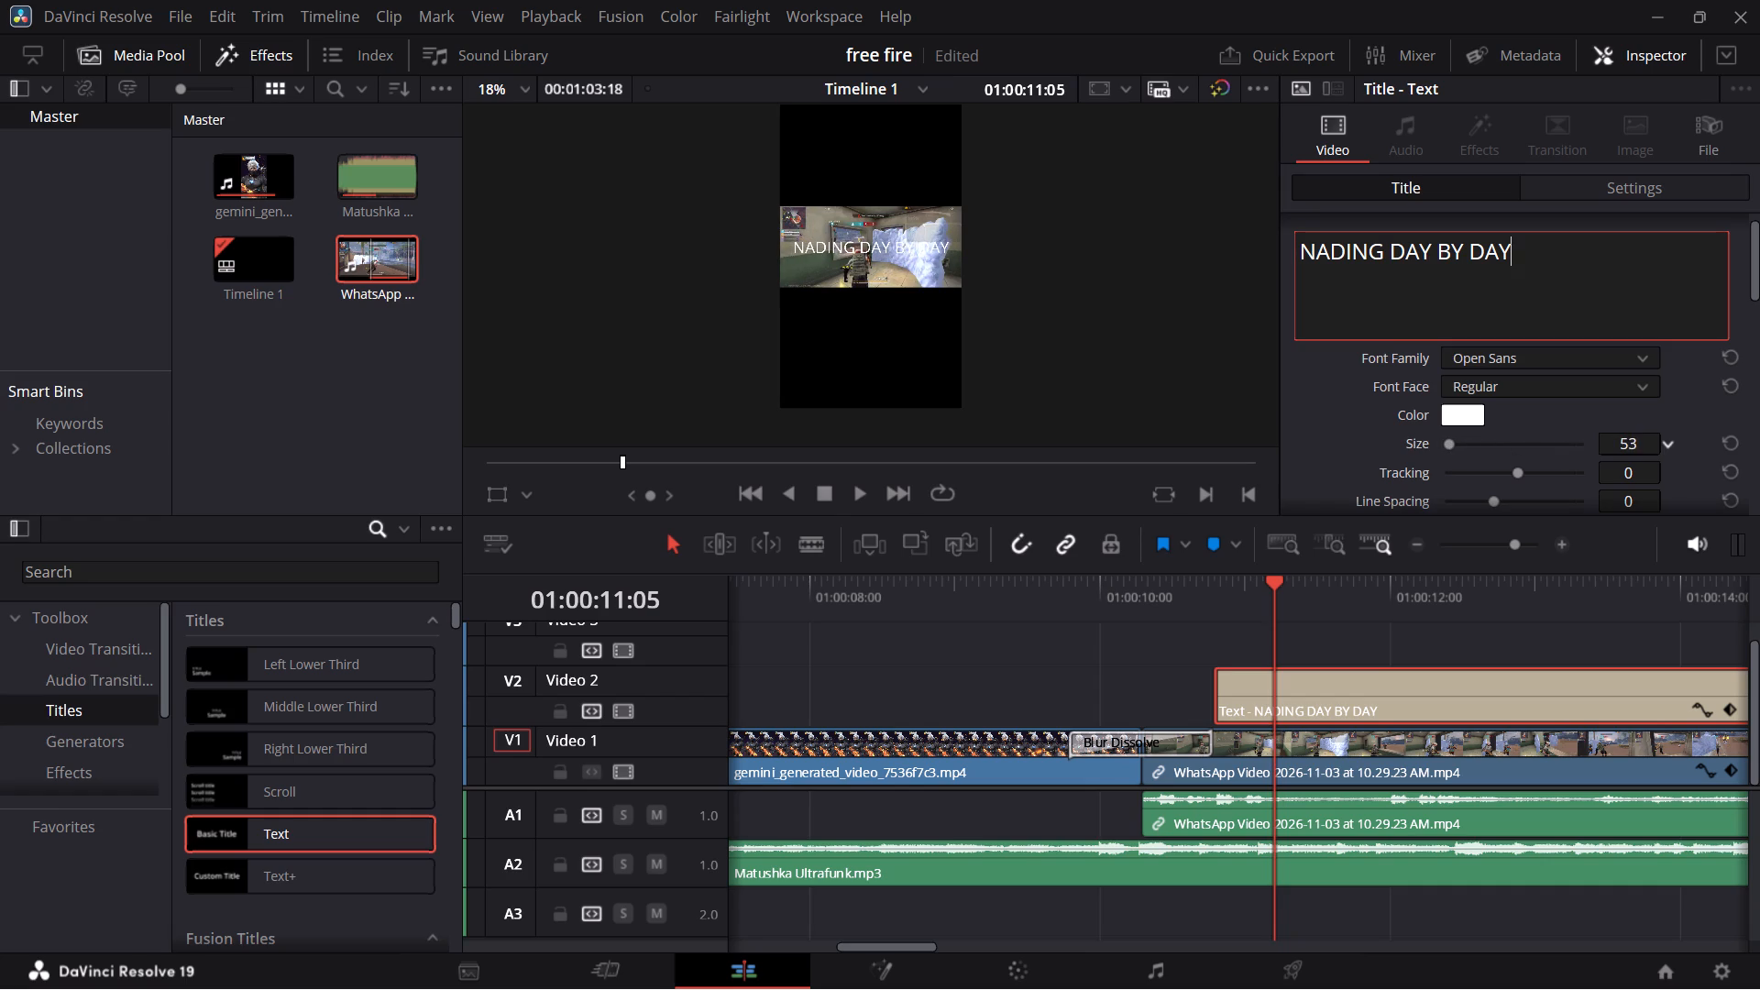
{"action": "left_click_drag", "start_coordinate": [1610, 451], "coordinate": [1602, 455]}
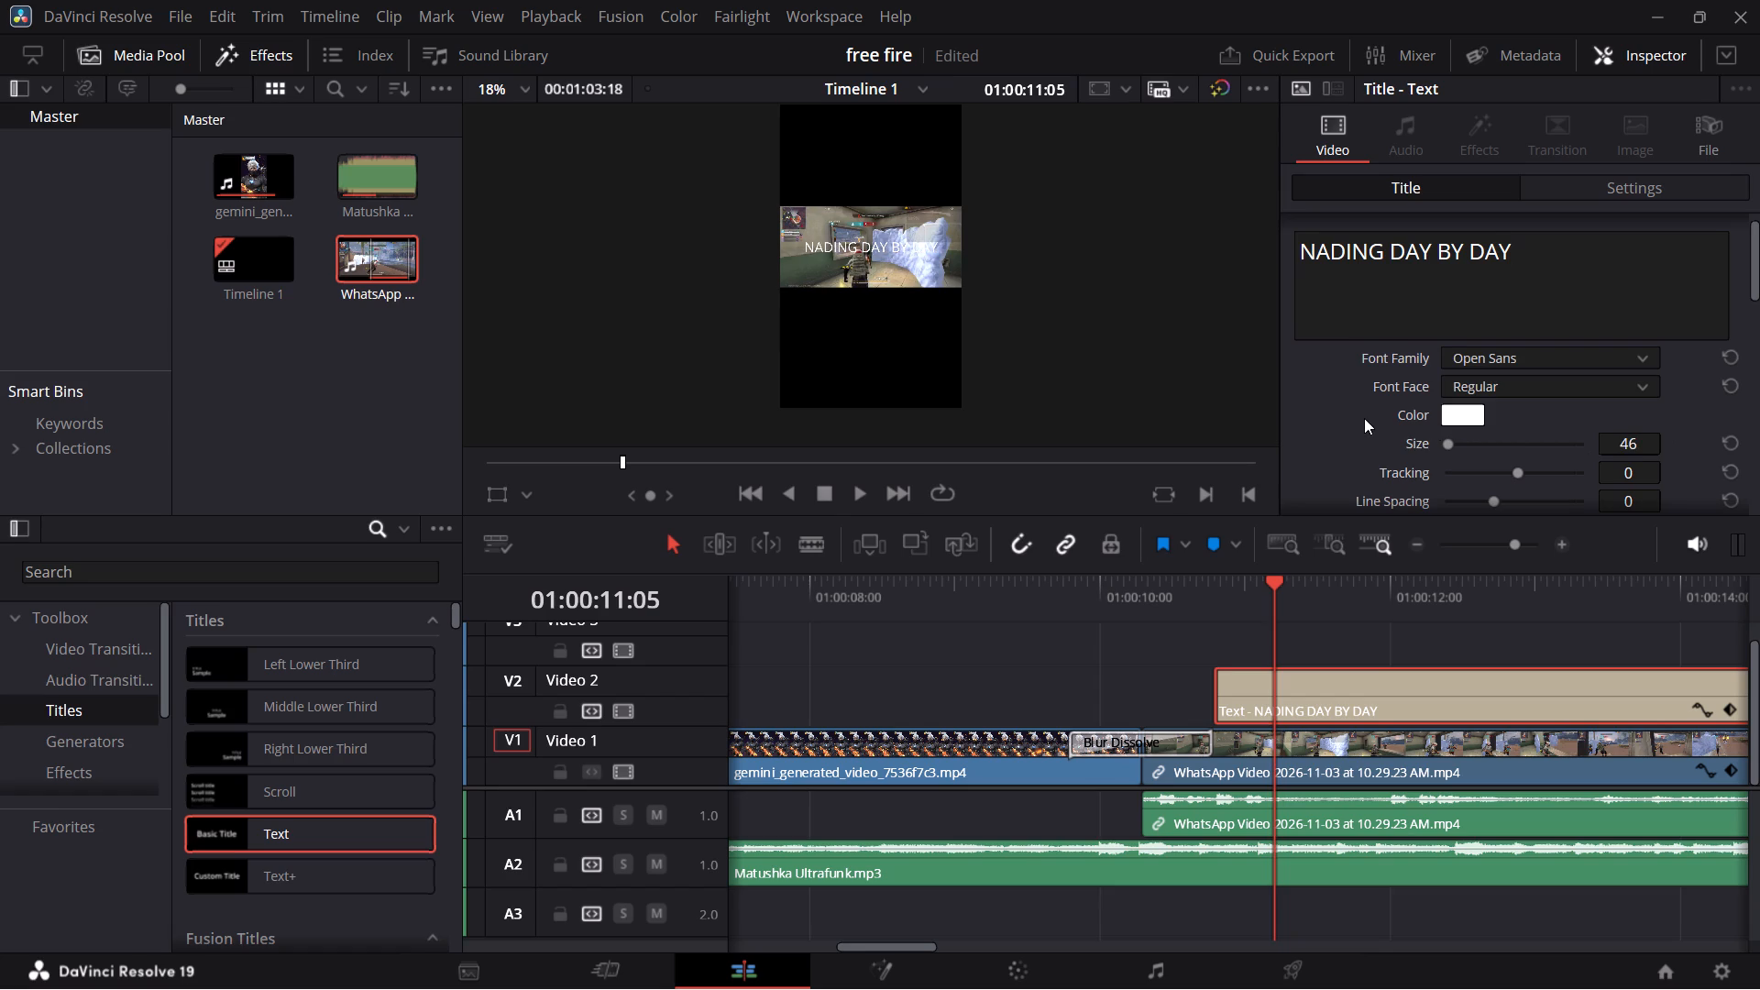
Look through the title's font style, position, stroke and drop shadow settings for ways to make the caption stand out.
{"action": "scroll", "coordinate": [1364, 418], "scroll_direction": "down", "scroll_amount": 1}
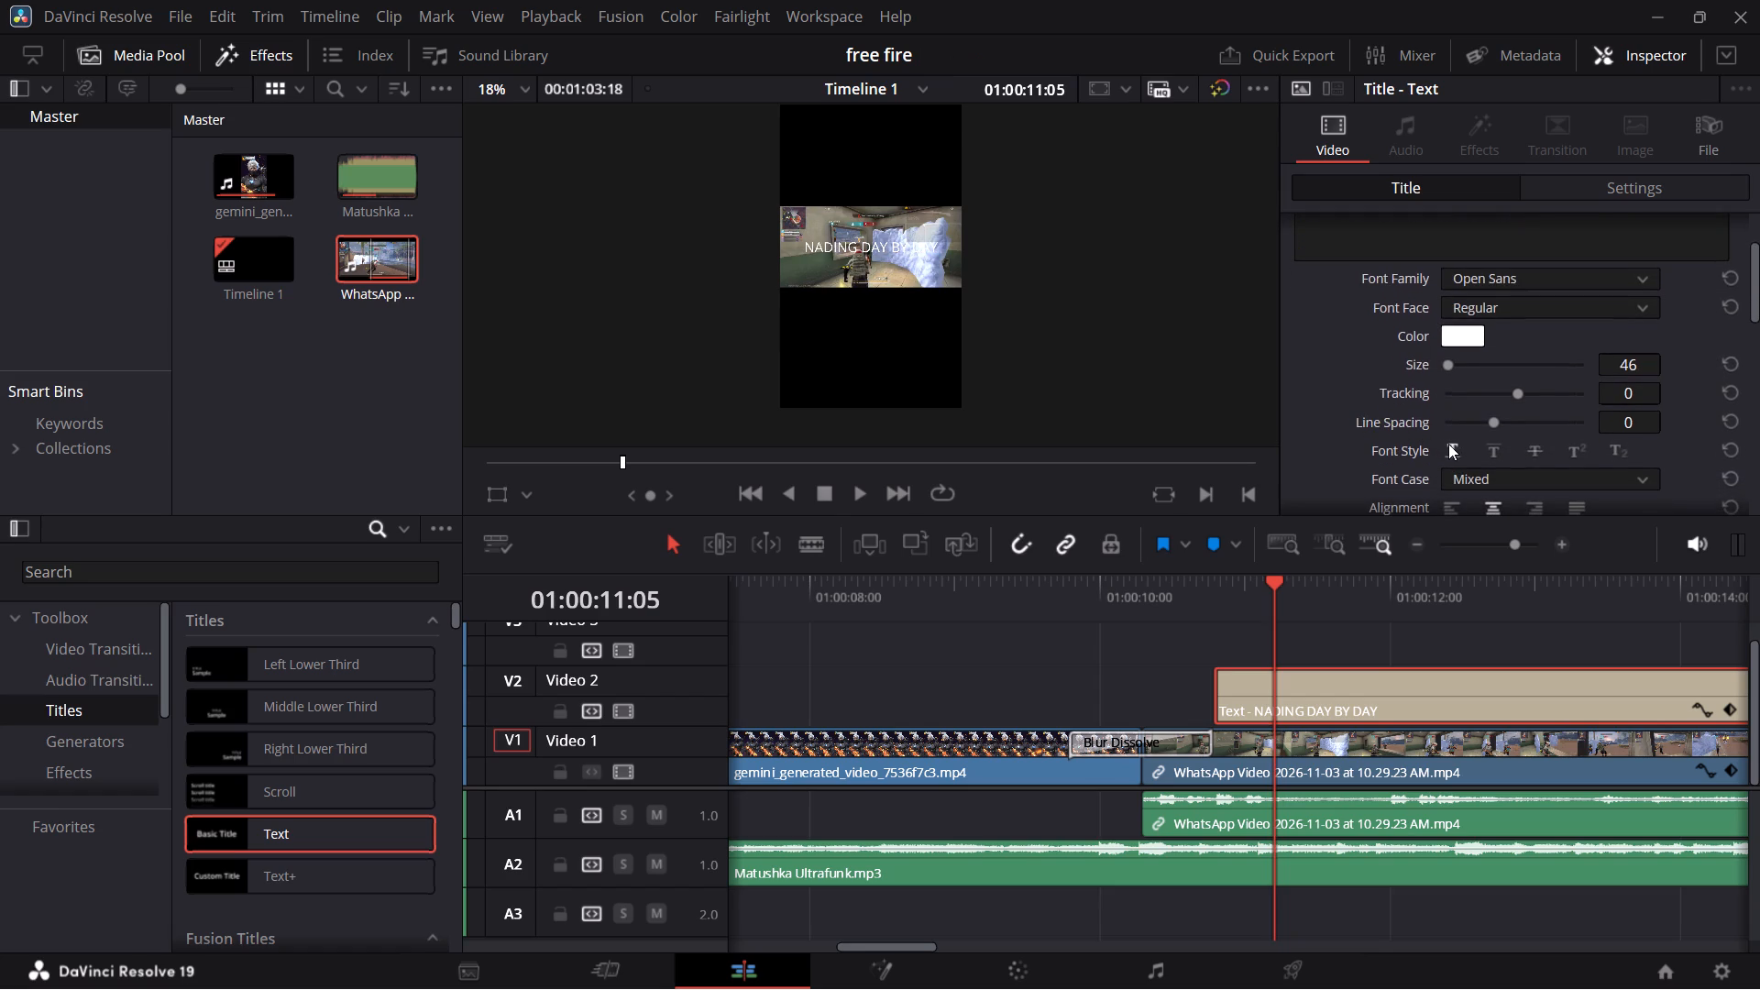
{"action": "left_click", "coordinate": [1448, 444]}
{"action": "left_click", "coordinate": [1448, 444]}
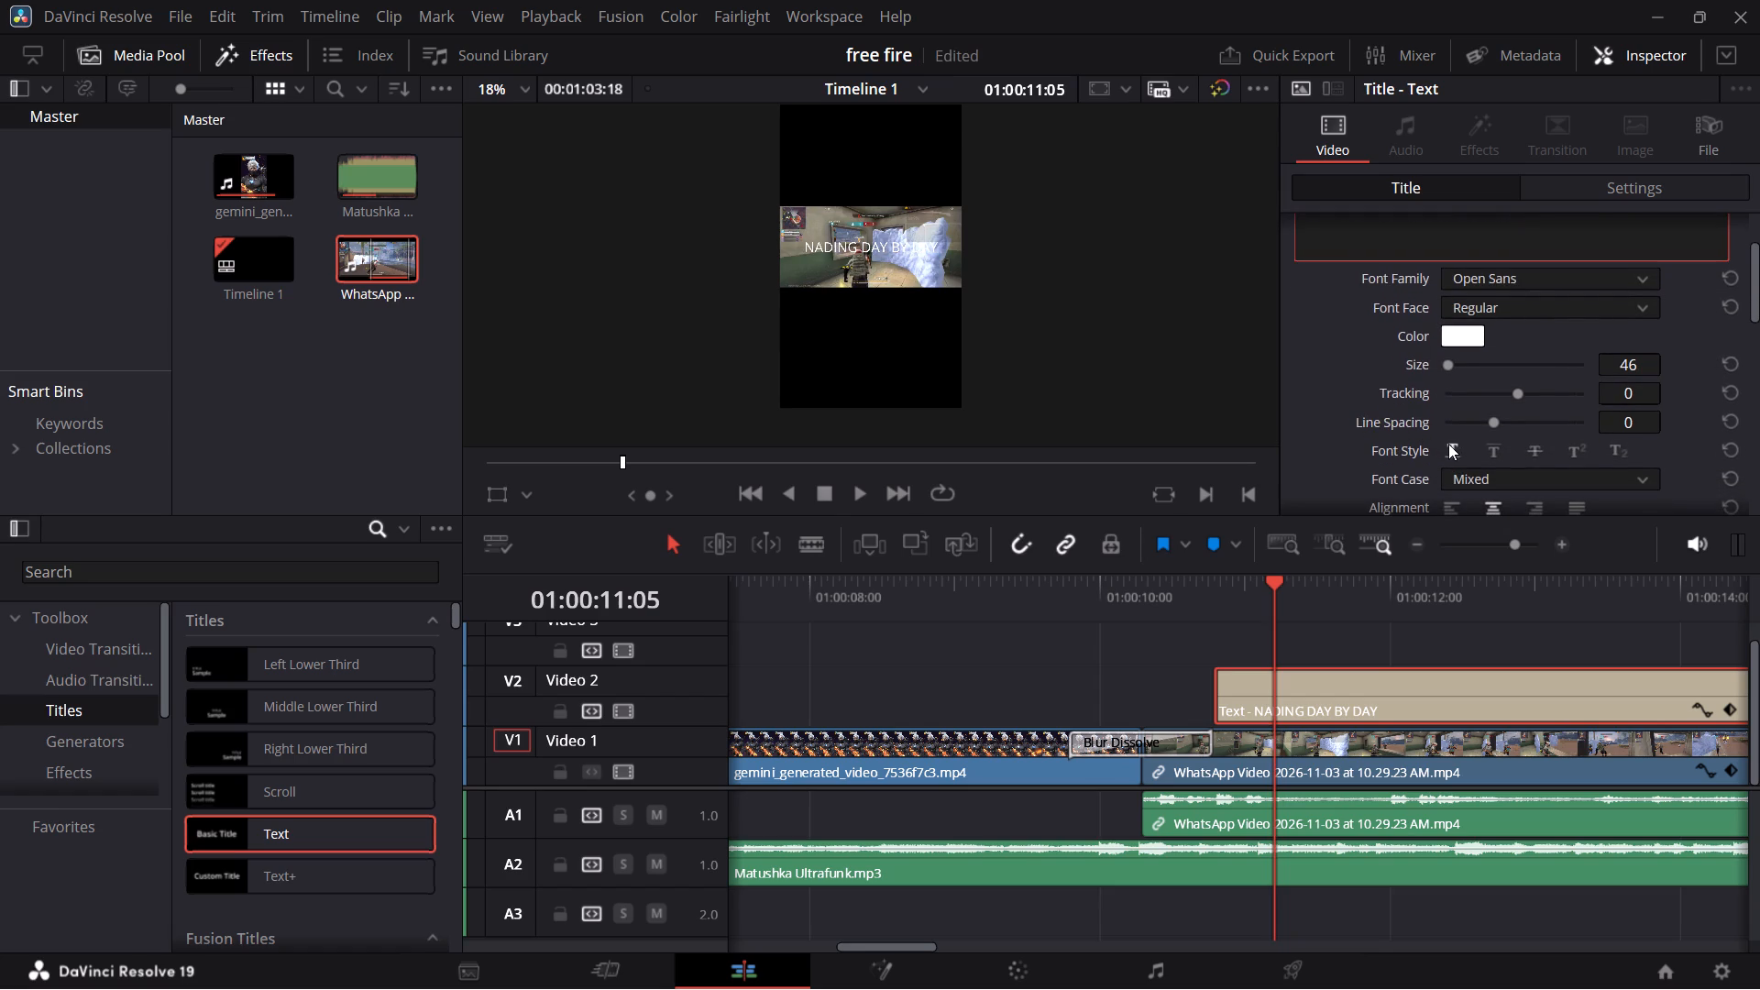
{"action": "scroll", "coordinate": [1369, 484], "scroll_direction": "down", "scroll_amount": 1}
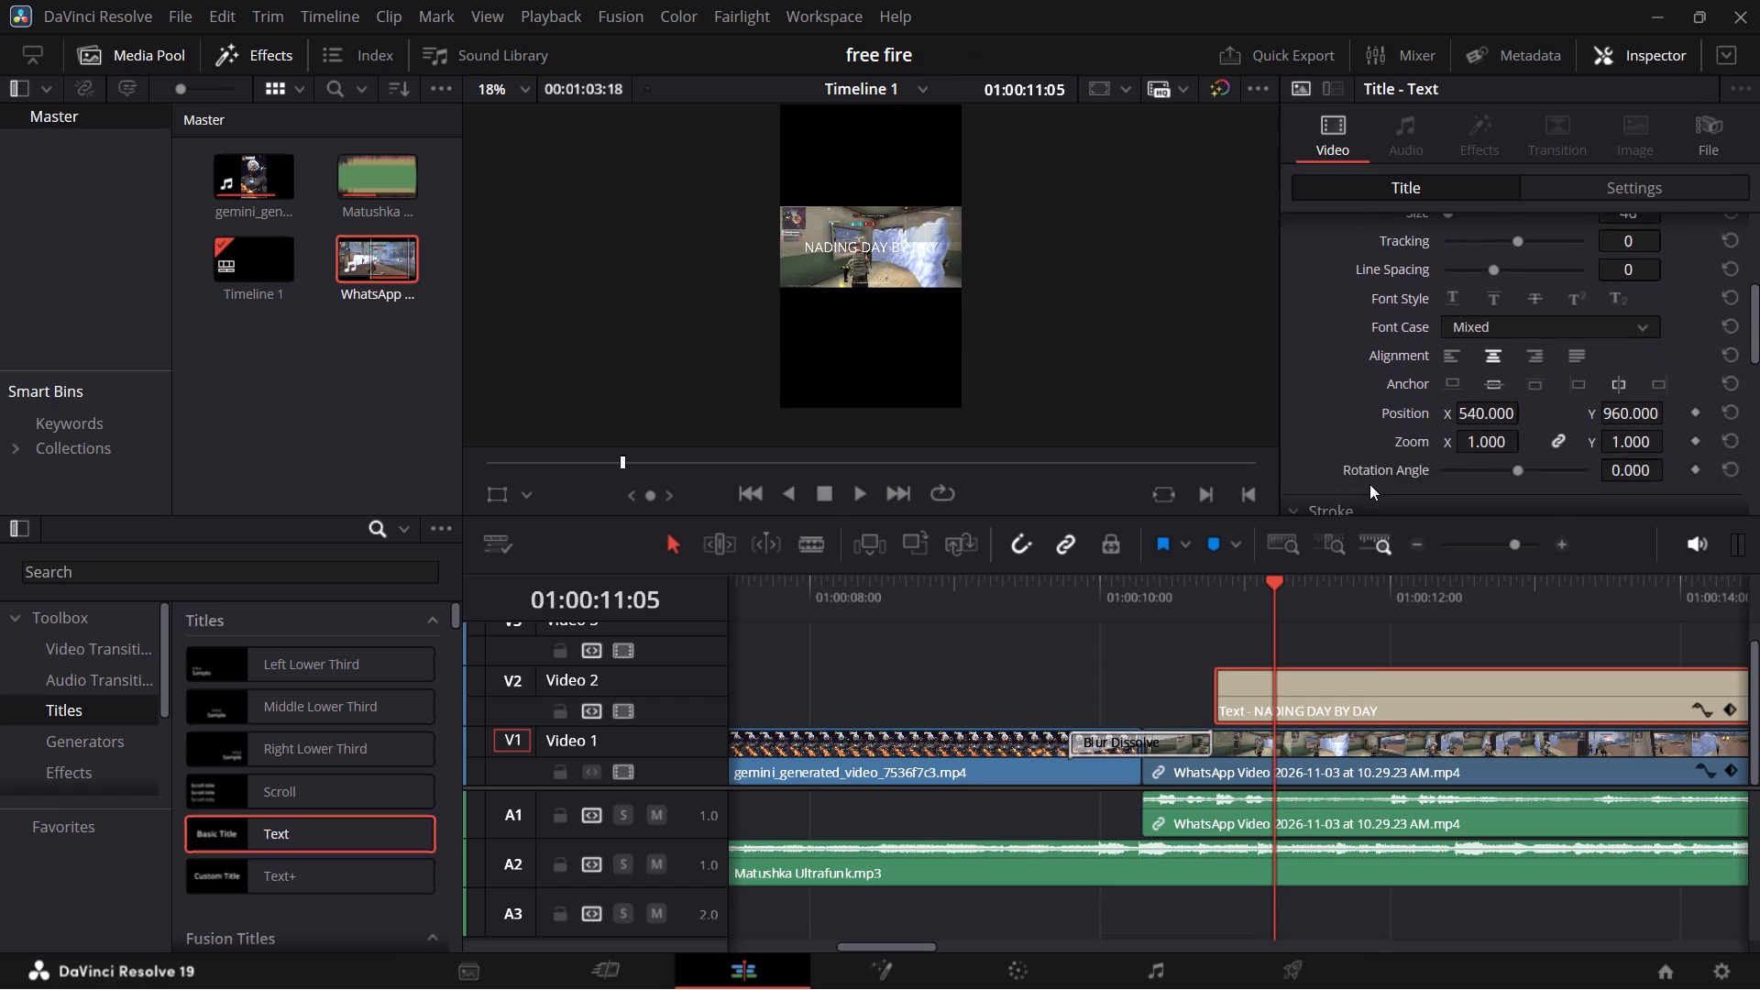
{"action": "scroll", "coordinate": [1369, 484], "scroll_direction": "down", "scroll_amount": 2}
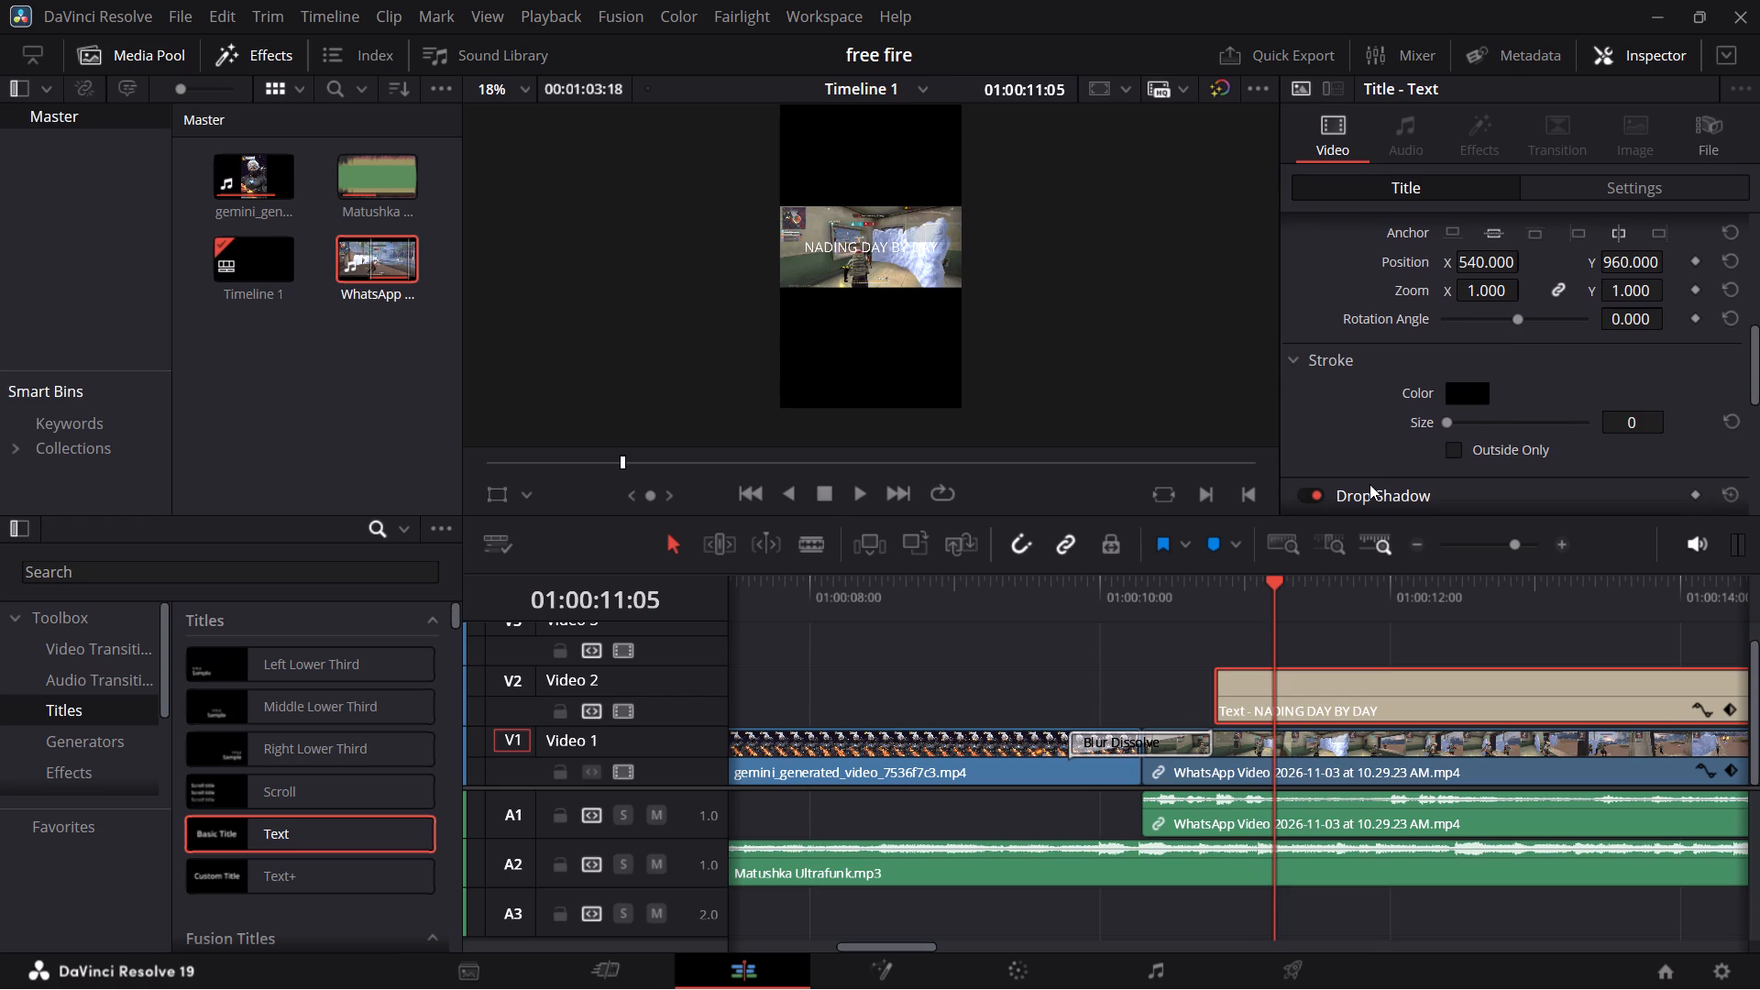
{"action": "scroll", "coordinate": [1369, 484], "scroll_direction": "down", "scroll_amount": 2}
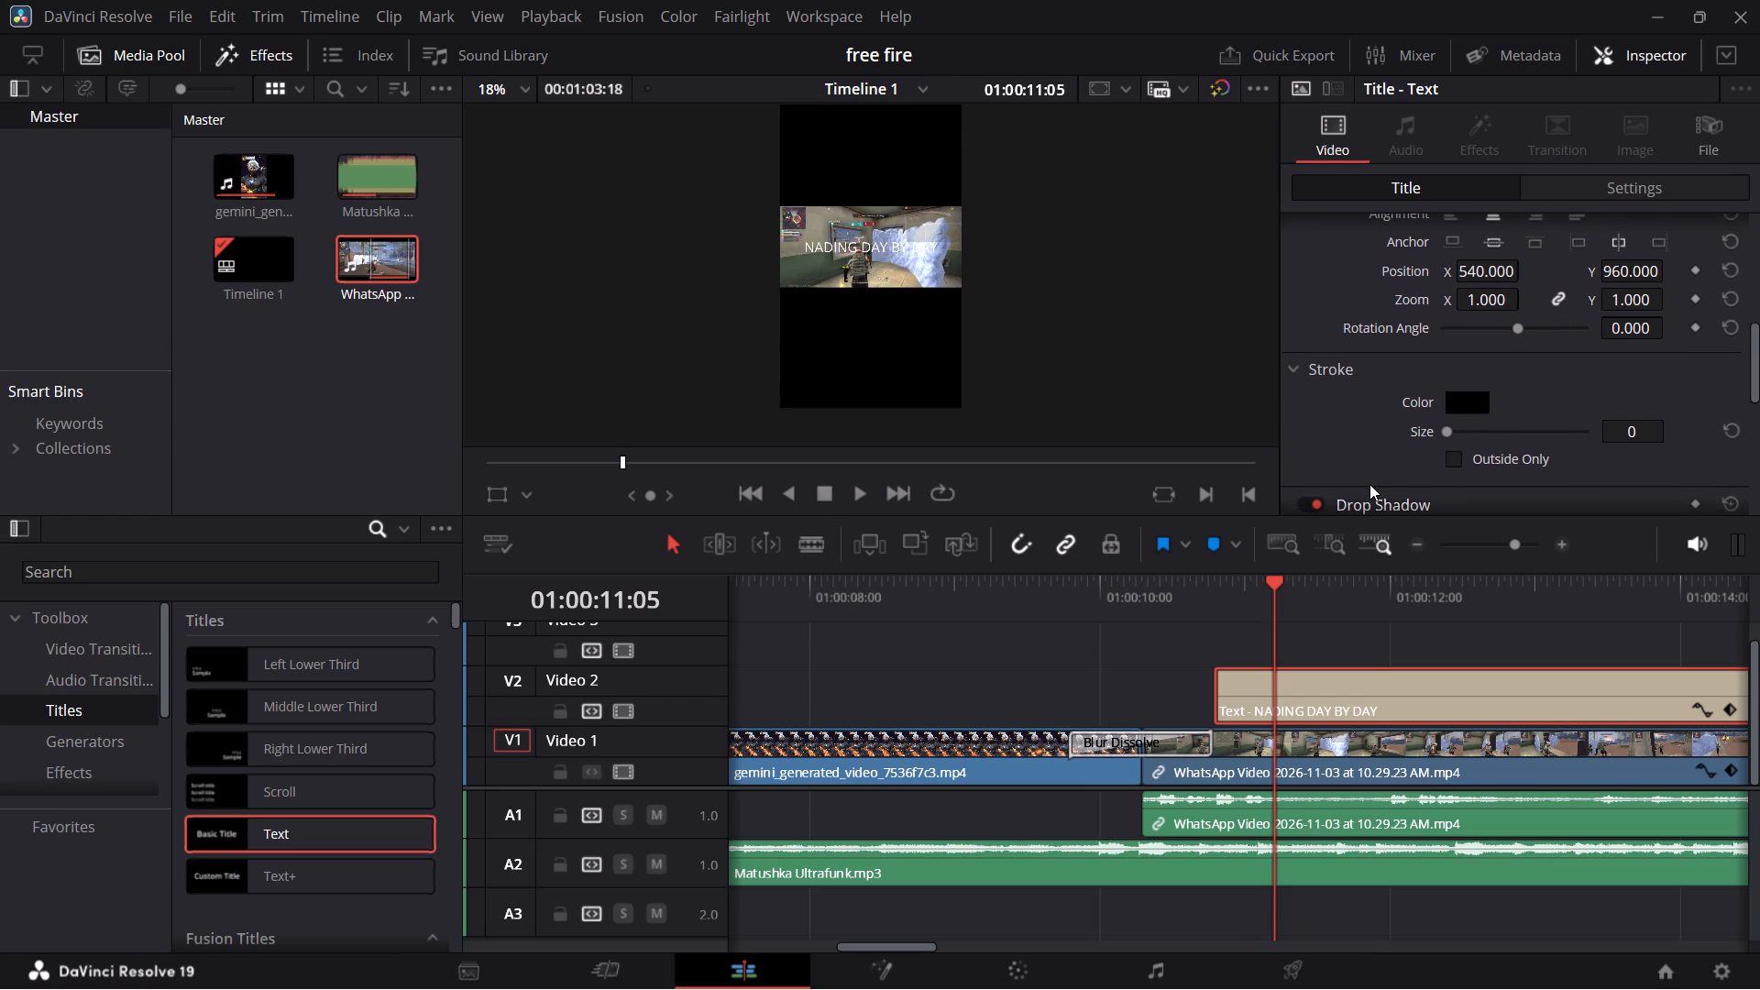
{"action": "scroll", "coordinate": [1369, 484], "scroll_direction": "down", "scroll_amount": 1}
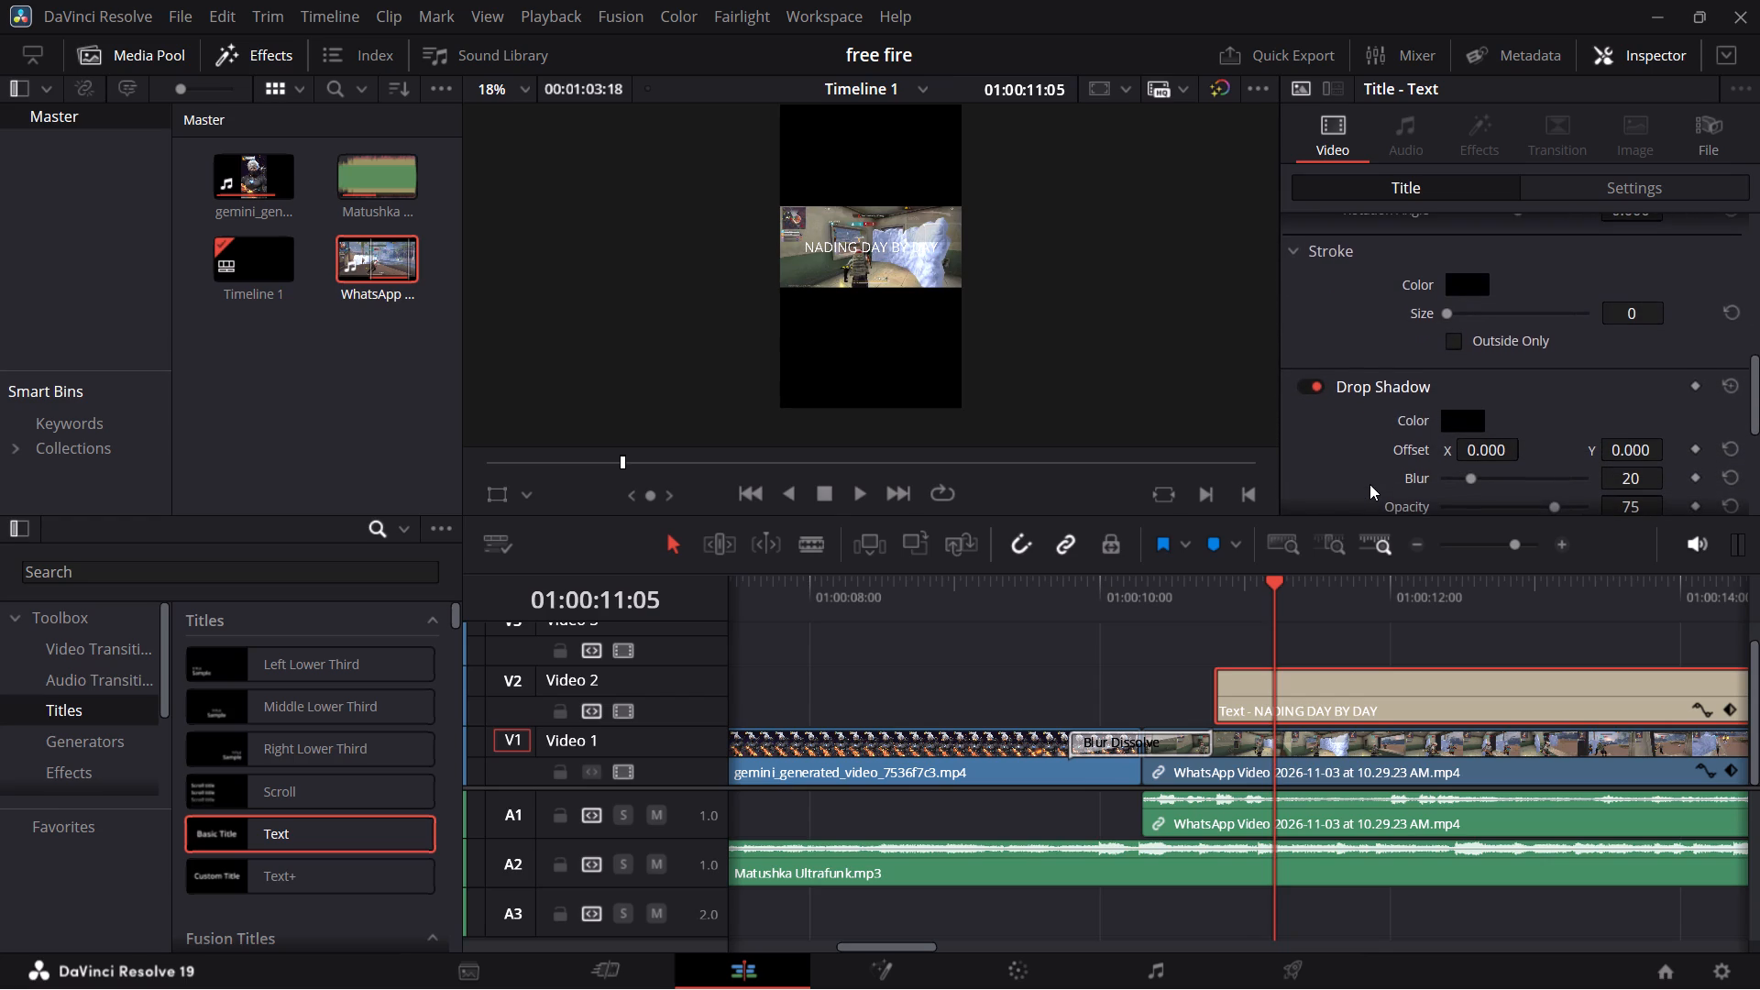
Capture a screenshot of the editing window covering the preview, title settings and timeline.
{"action": "key", "text": "shift+super+s"}
{"action": "left_click_drag", "start_coordinate": [292, 94], "coordinate": [1625, 478]}
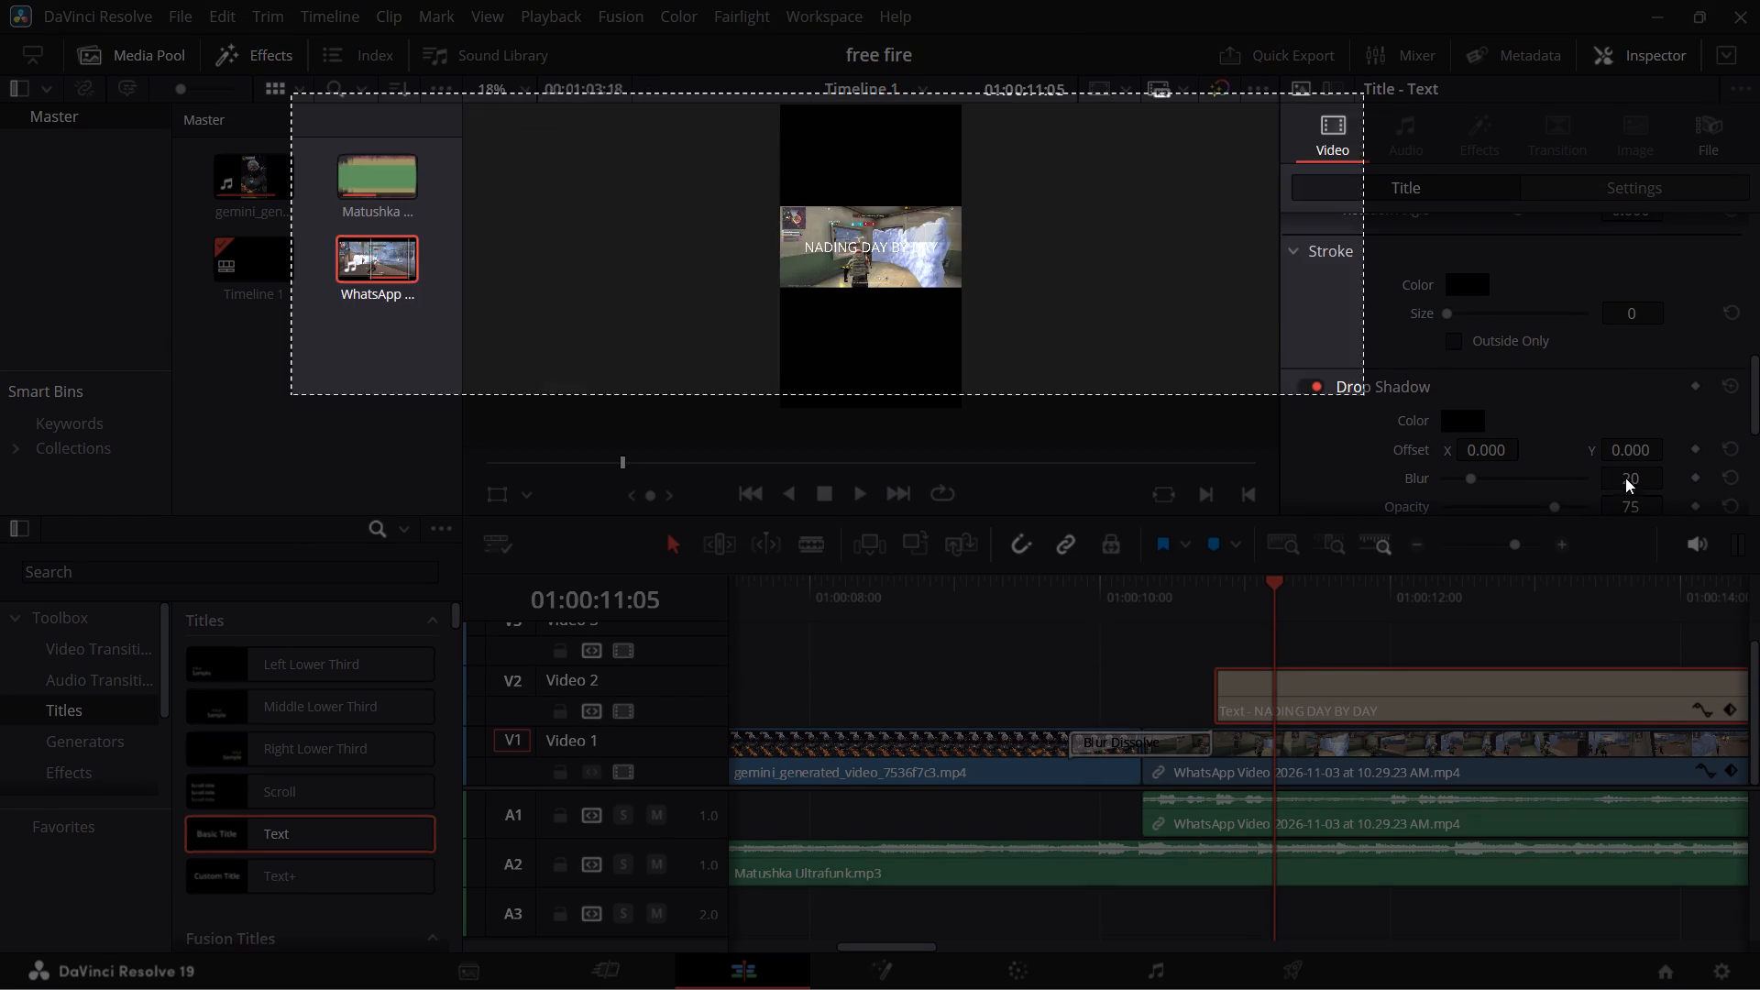
{"action": "left_click_drag", "start_coordinate": [1625, 478], "coordinate": [1759, 885]}
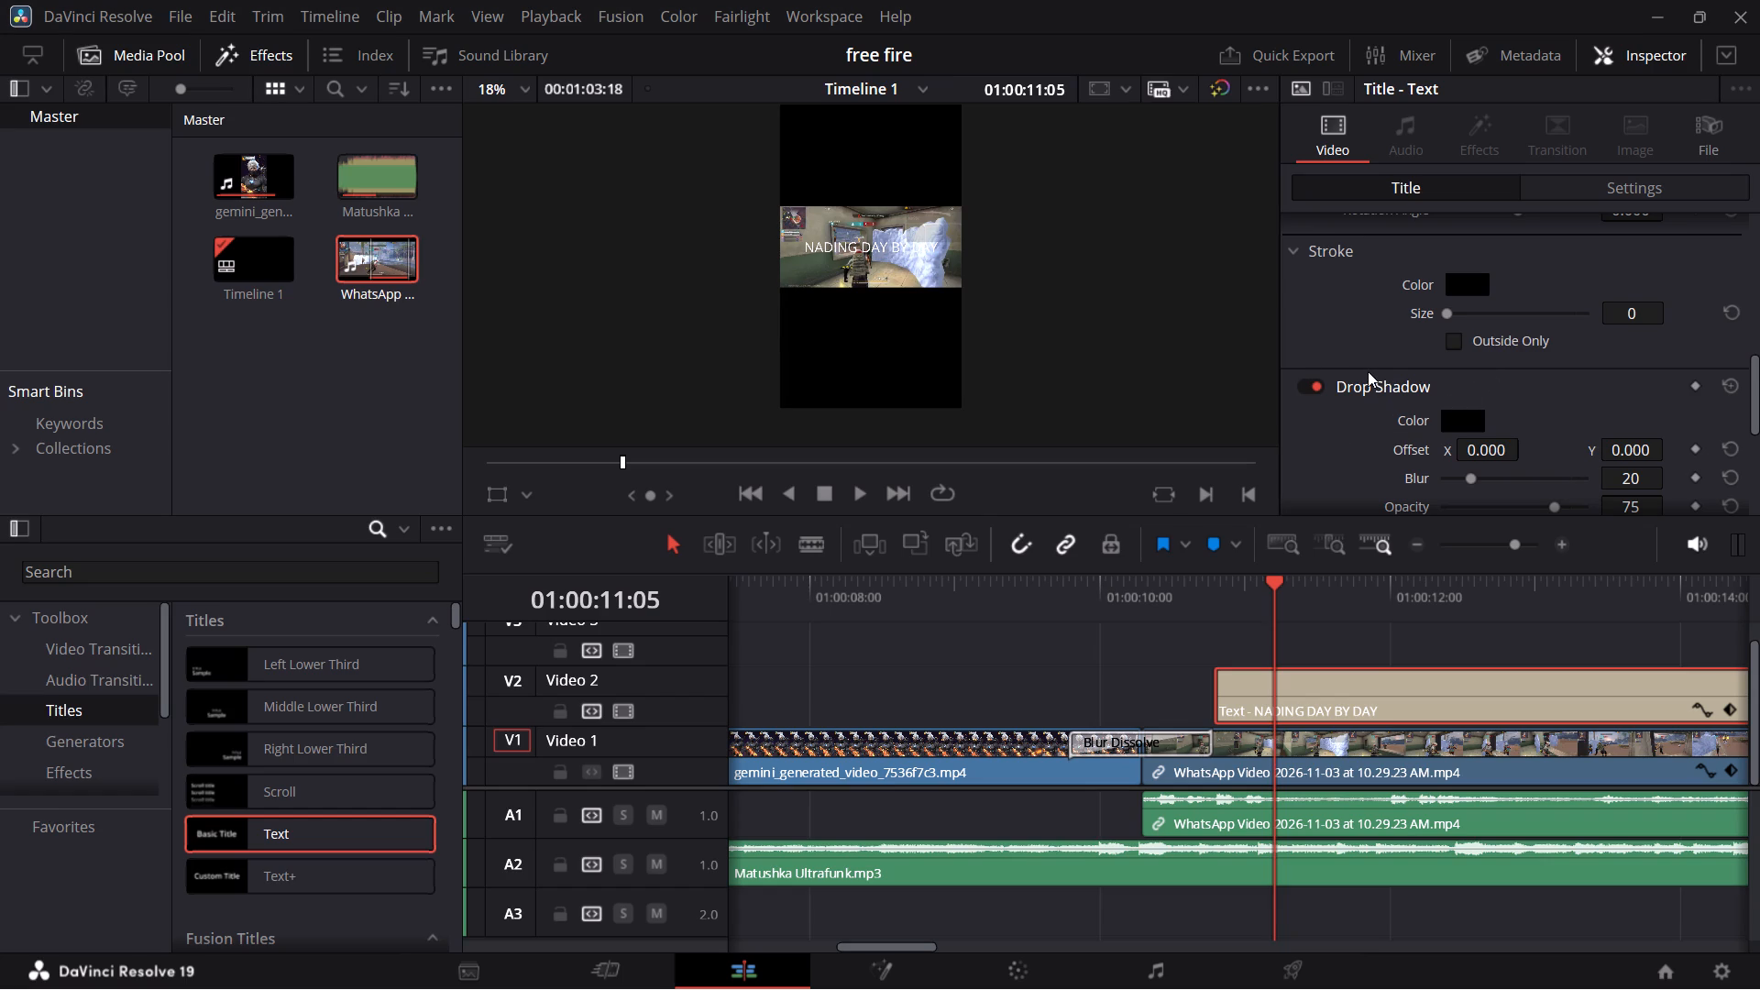
{"action": "scroll", "coordinate": [1368, 371], "scroll_direction": "down", "scroll_amount": 1}
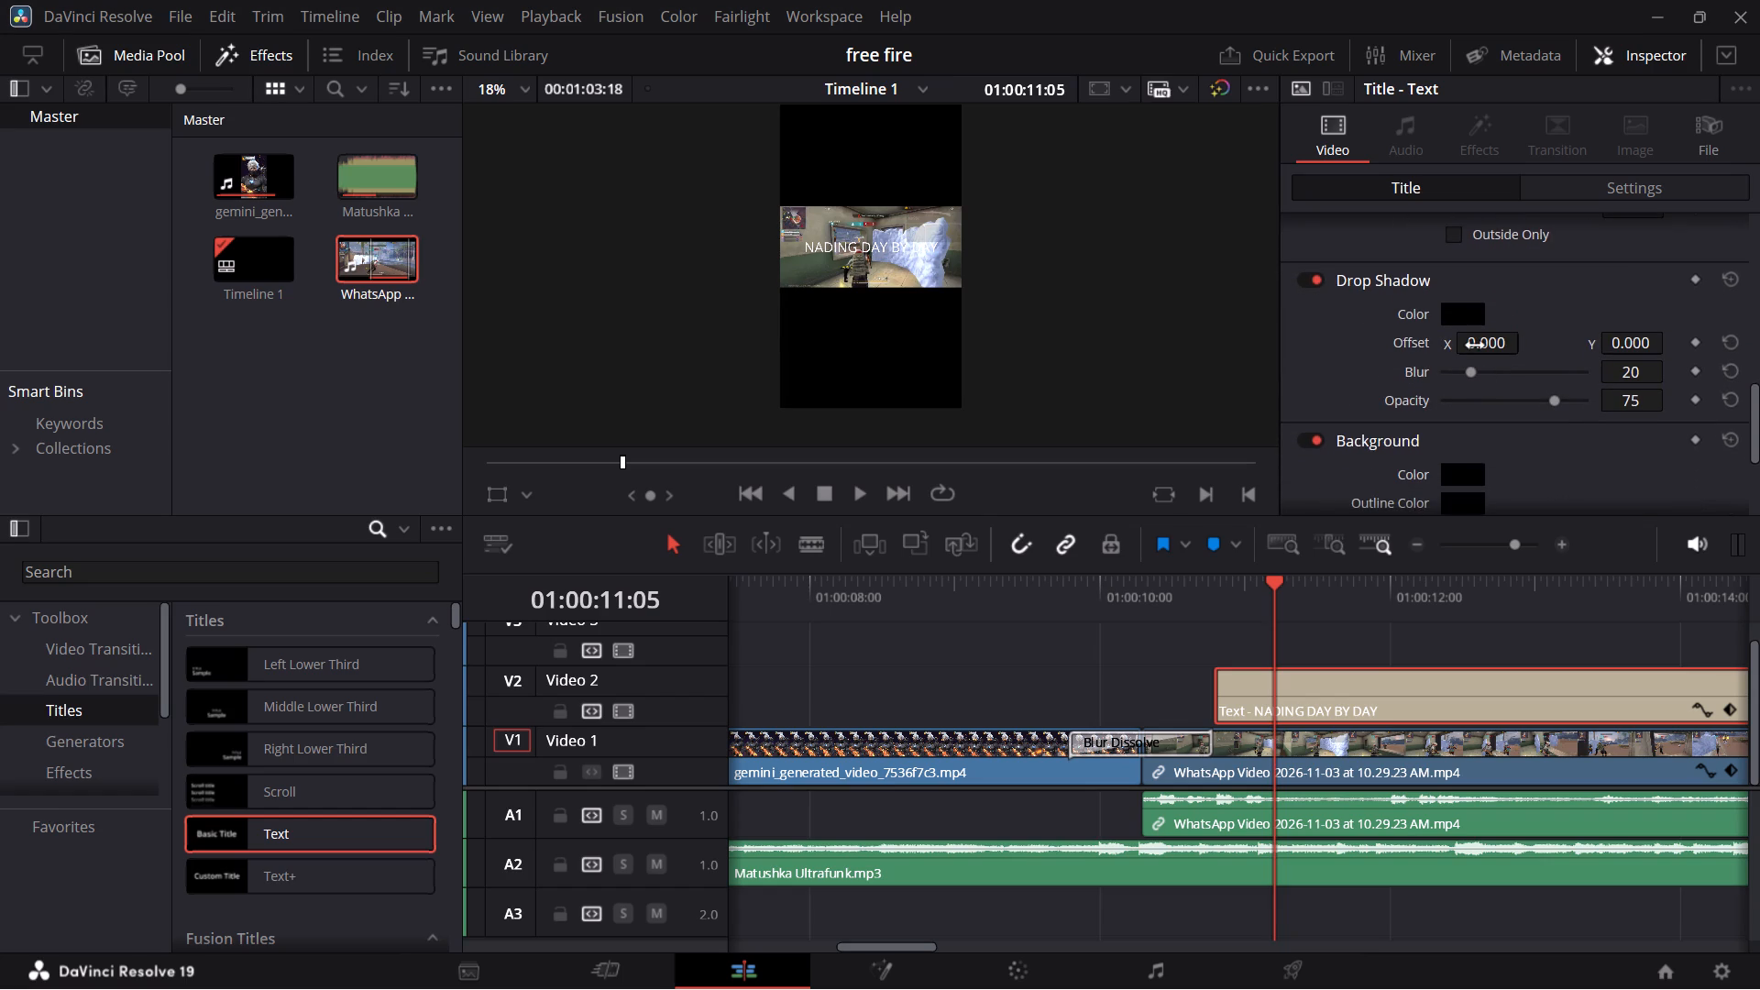
{"action": "left_click_drag", "start_coordinate": [1475, 346], "coordinate": [1510, 338]}
{"action": "left_click_drag", "start_coordinate": [1510, 338], "coordinate": [1464, 339]}
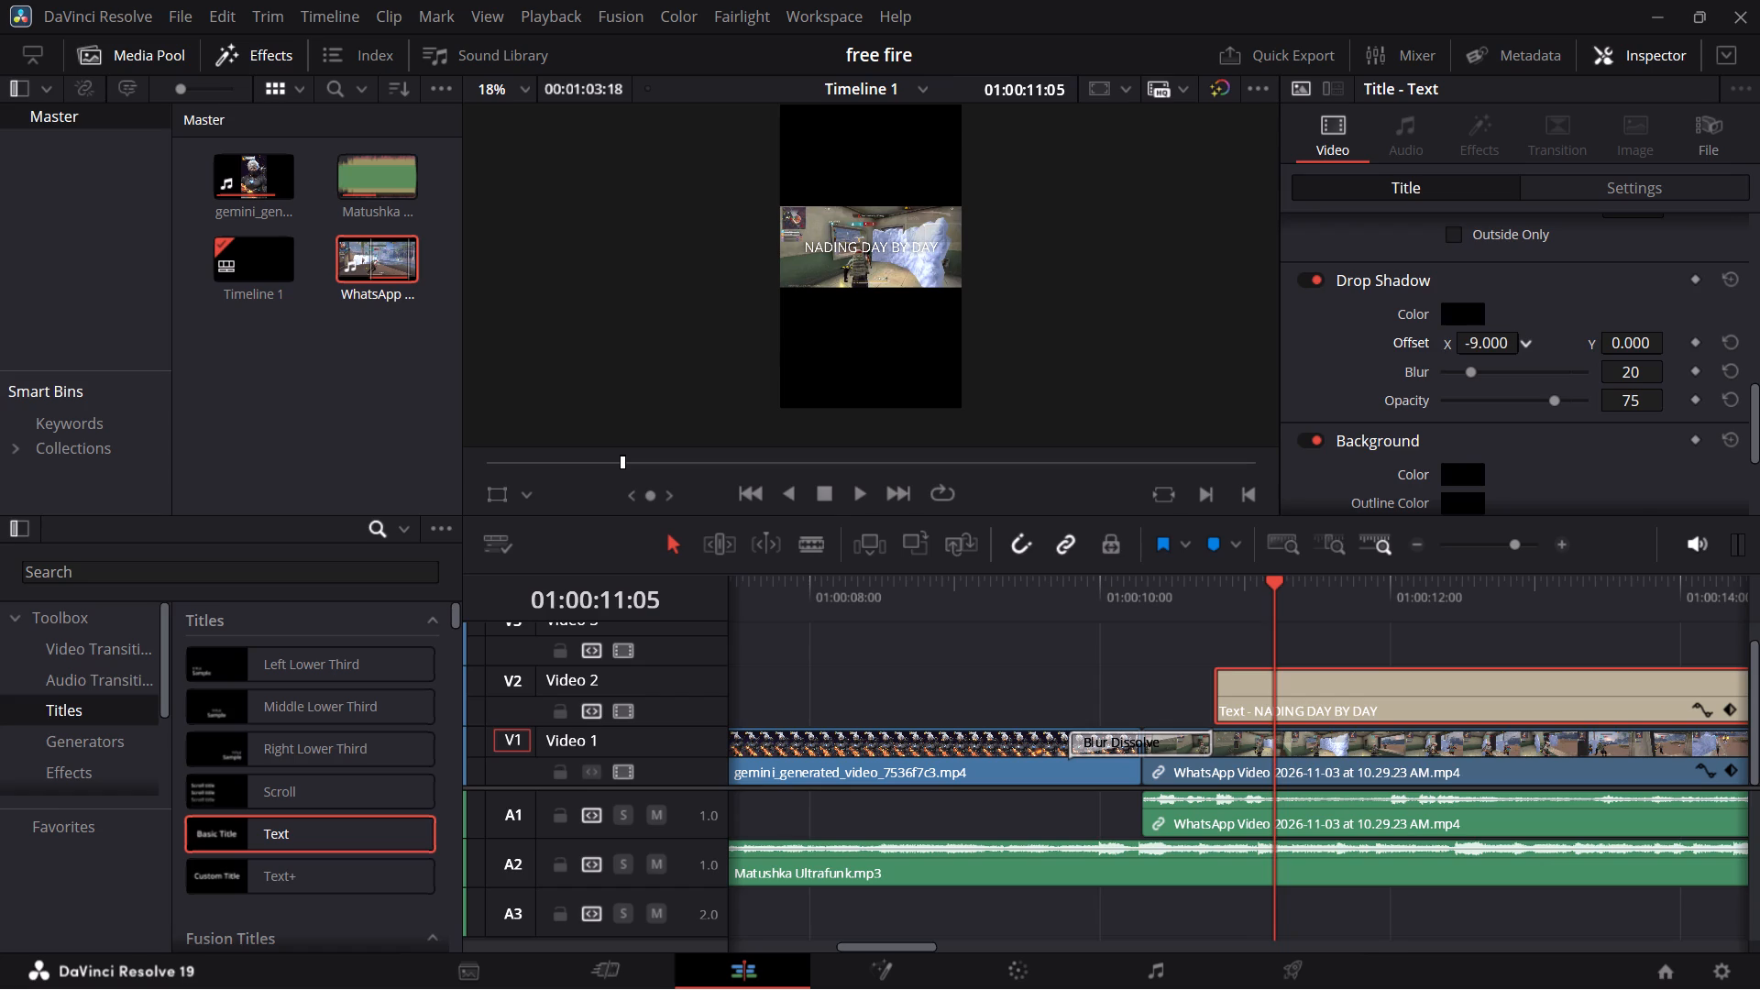
{"action": "left_click_drag", "start_coordinate": [1464, 339], "coordinate": [1476, 339]}
{"action": "left_click_drag", "start_coordinate": [1476, 339], "coordinate": [1501, 340]}
{"action": "left_click_drag", "start_coordinate": [1633, 340], "coordinate": [1652, 339]}
{"action": "left_click_drag", "start_coordinate": [1652, 339], "coordinate": [1638, 345]}
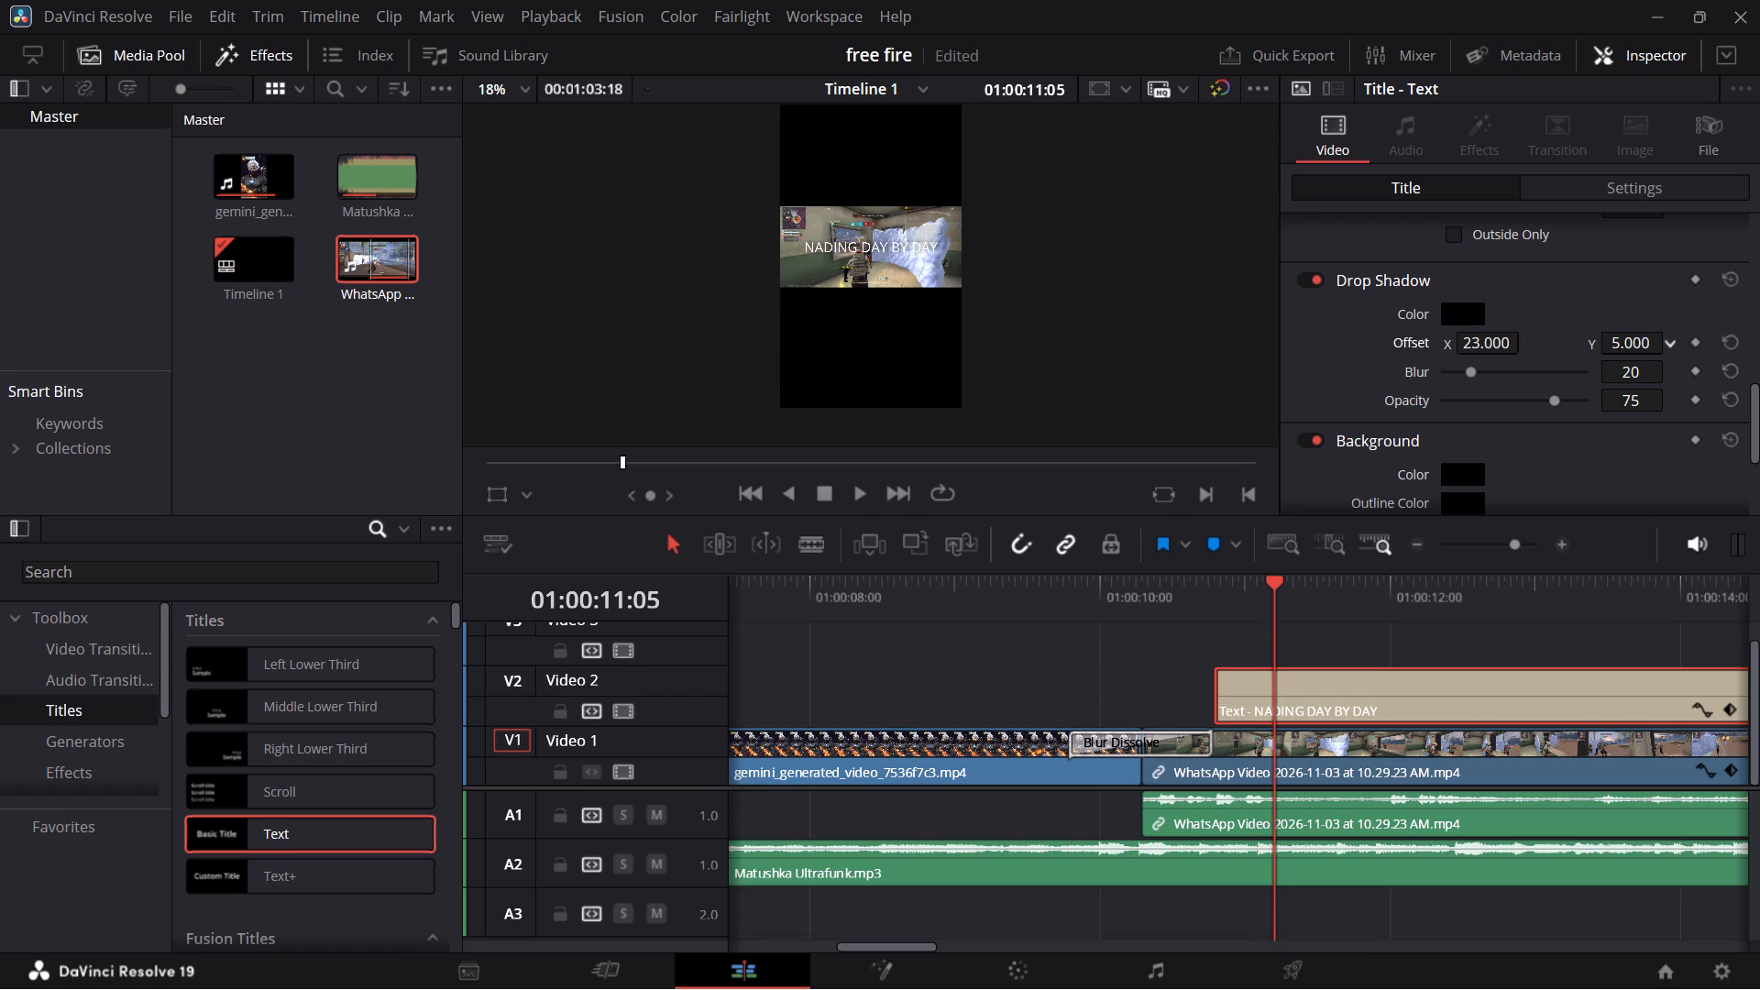
{"action": "left_click_drag", "start_coordinate": [1638, 345], "coordinate": [1629, 348]}
{"action": "left_click_drag", "start_coordinate": [1471, 374], "coordinate": [1522, 373]}
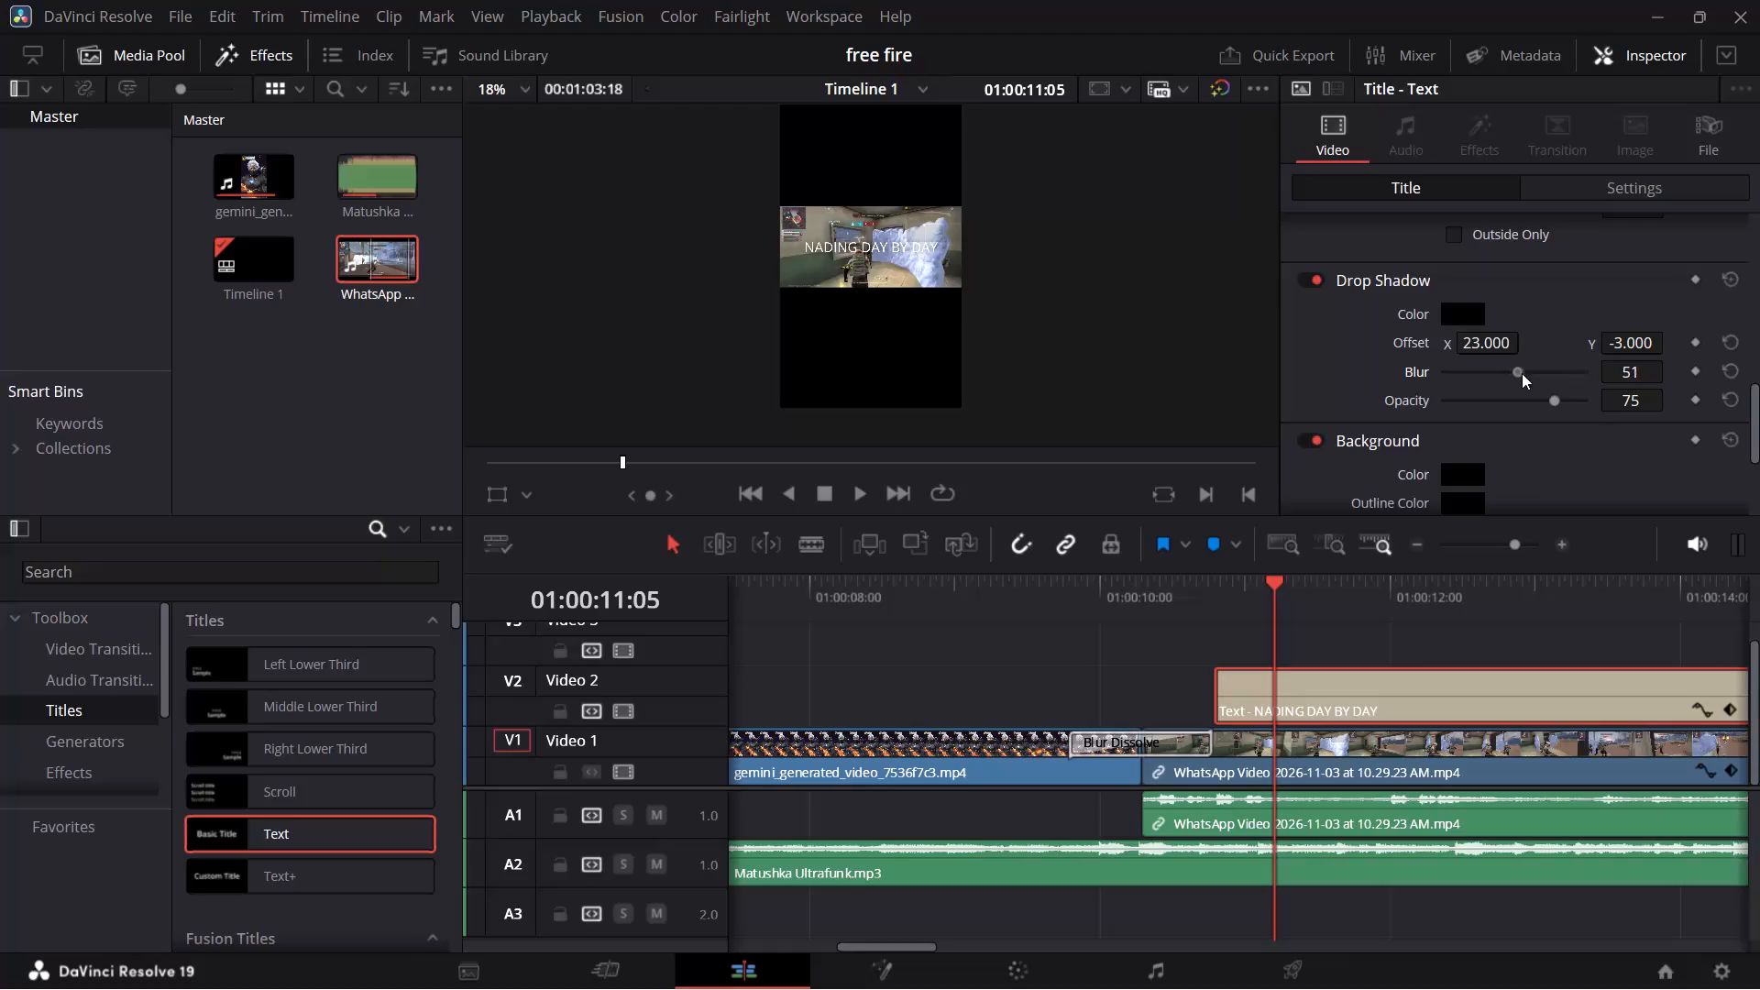
{"action": "left_click_drag", "start_coordinate": [1522, 373], "coordinate": [1468, 384]}
{"action": "left_click_drag", "start_coordinate": [1468, 384], "coordinate": [1471, 384]}
Move the NADING DAY BY DAY caption above the gameplay by setting its Transform position to X 26, Y 309.
{"action": "scroll", "coordinate": [1413, 451], "scroll_direction": "down", "scroll_amount": 1}
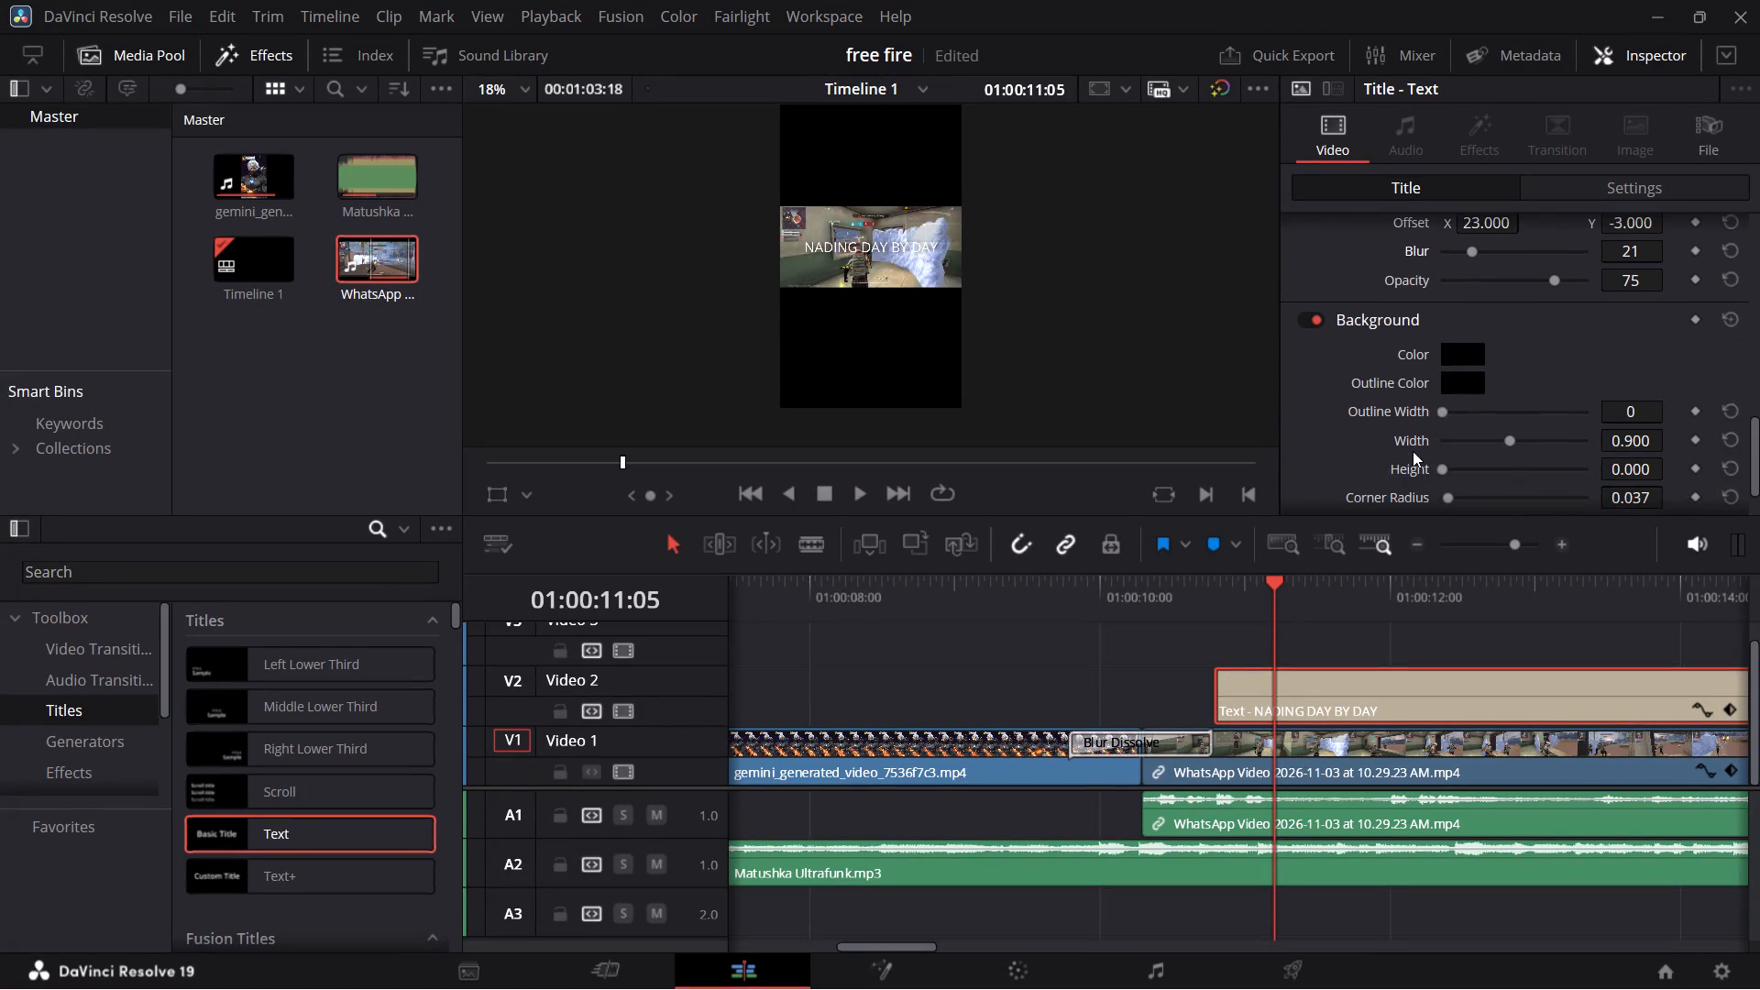
{"action": "scroll", "coordinate": [1413, 451], "scroll_direction": "down", "scroll_amount": 1}
{"action": "scroll", "coordinate": [1402, 361], "scroll_direction": "down", "scroll_amount": 1}
{"action": "scroll", "coordinate": [1402, 361], "scroll_direction": "up", "scroll_amount": 1}
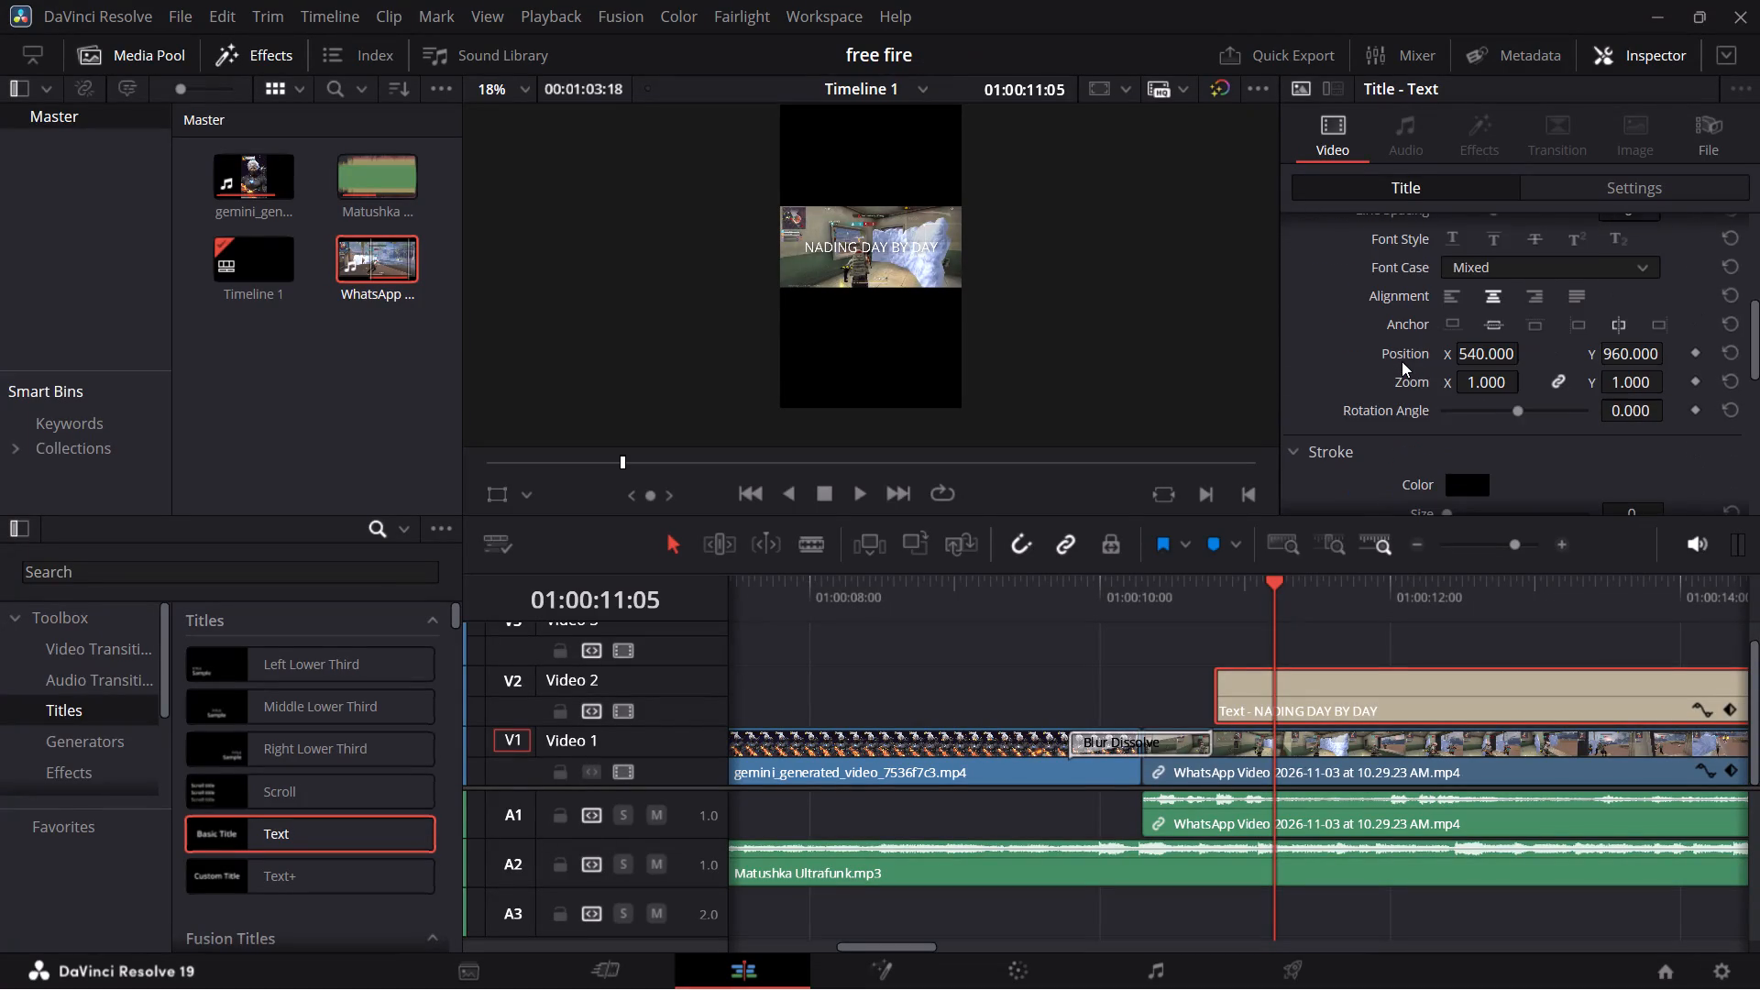
{"action": "scroll", "coordinate": [1402, 361], "scroll_direction": "up", "scroll_amount": 3}
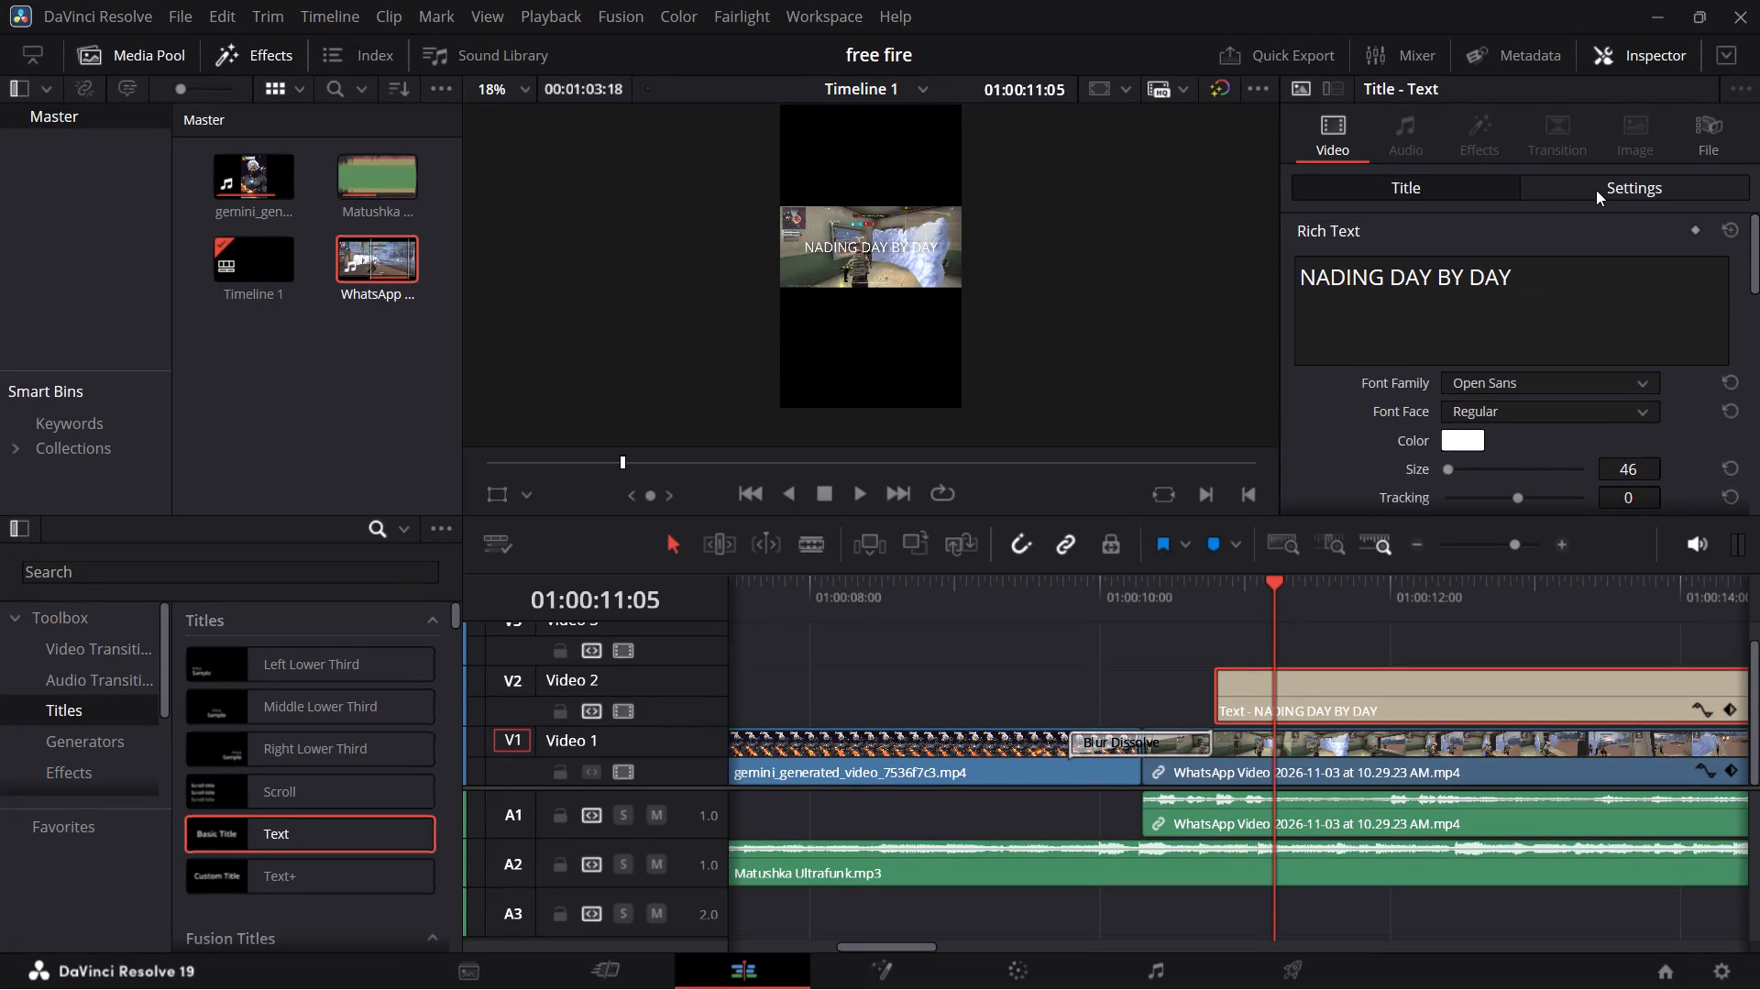
{"action": "left_click", "coordinate": [1596, 190]}
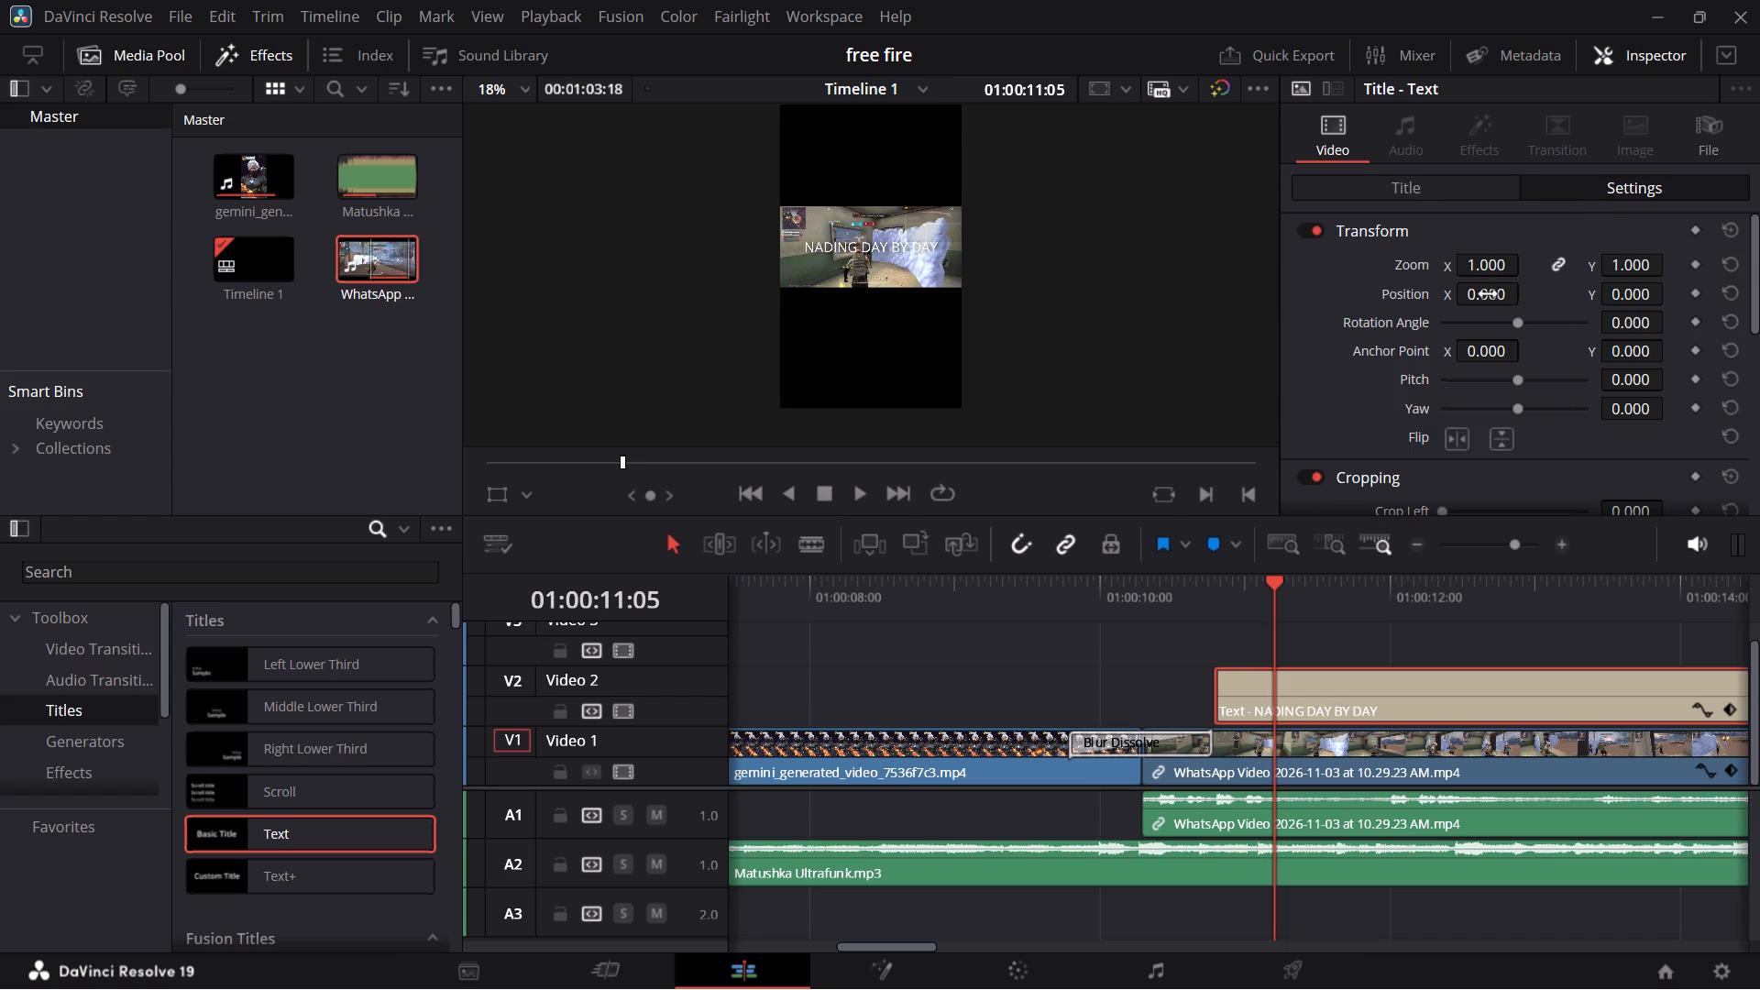
{"action": "left_click_drag", "start_coordinate": [1488, 294], "coordinate": [1517, 289]}
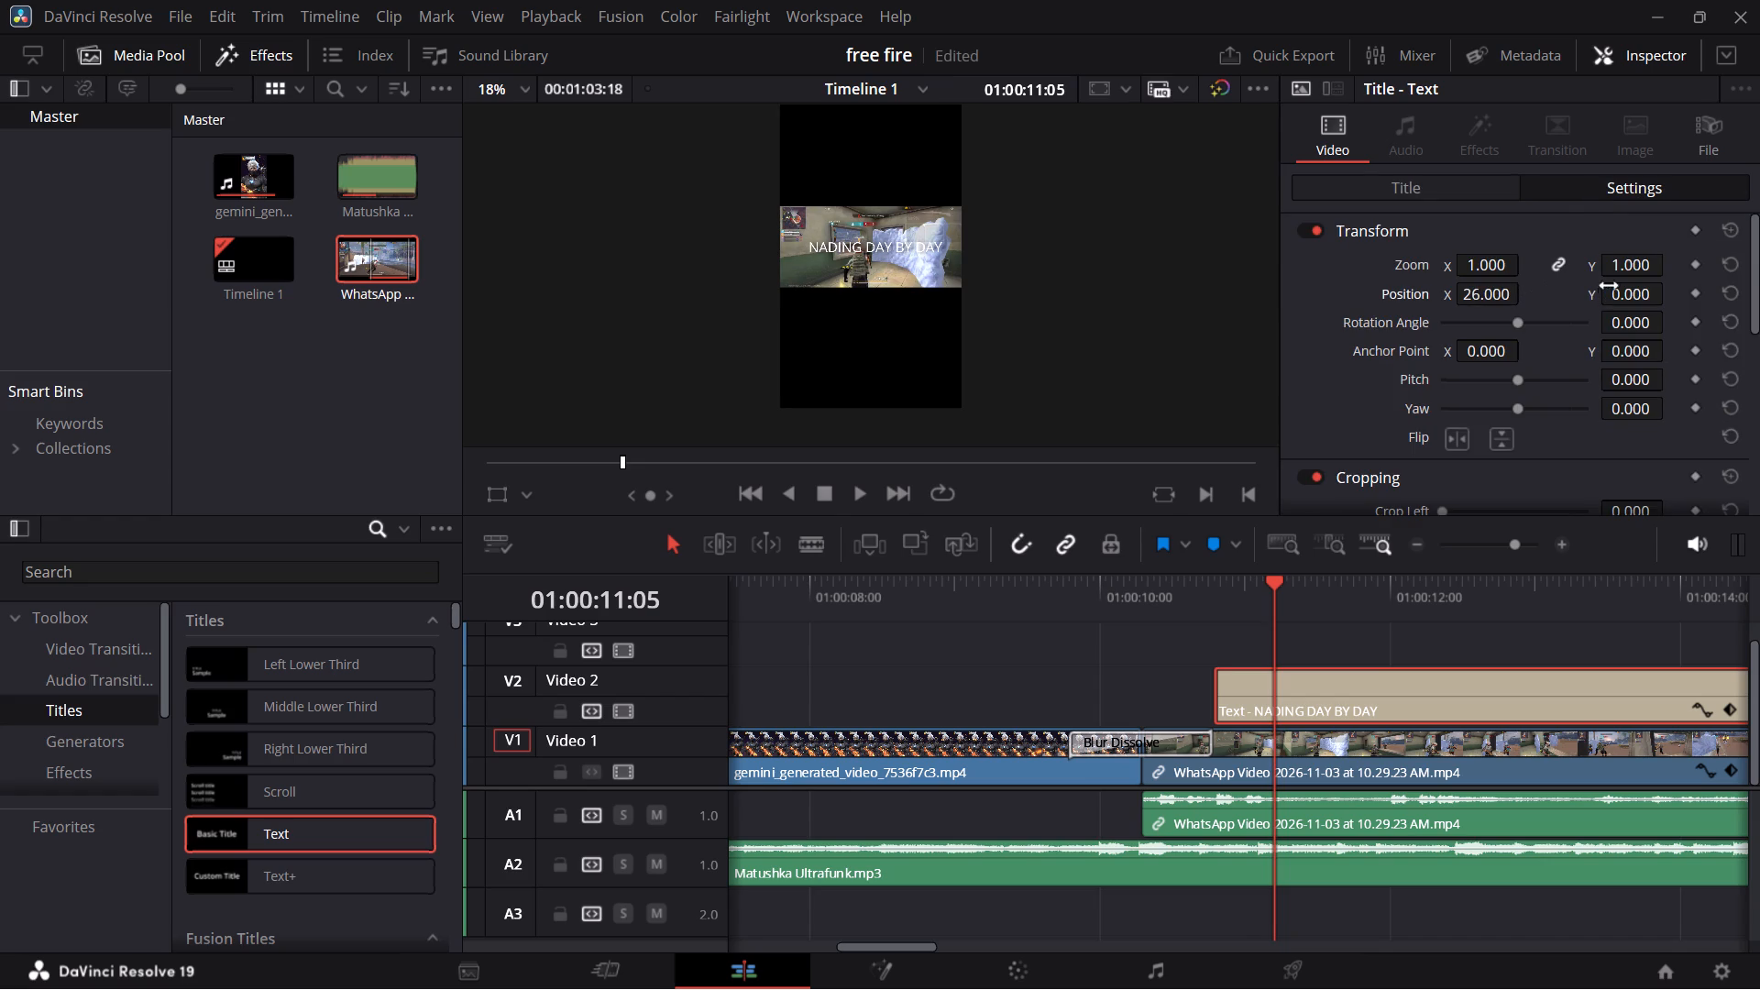
{"action": "left_click_drag", "start_coordinate": [1620, 289], "coordinate": [1692, 270]}
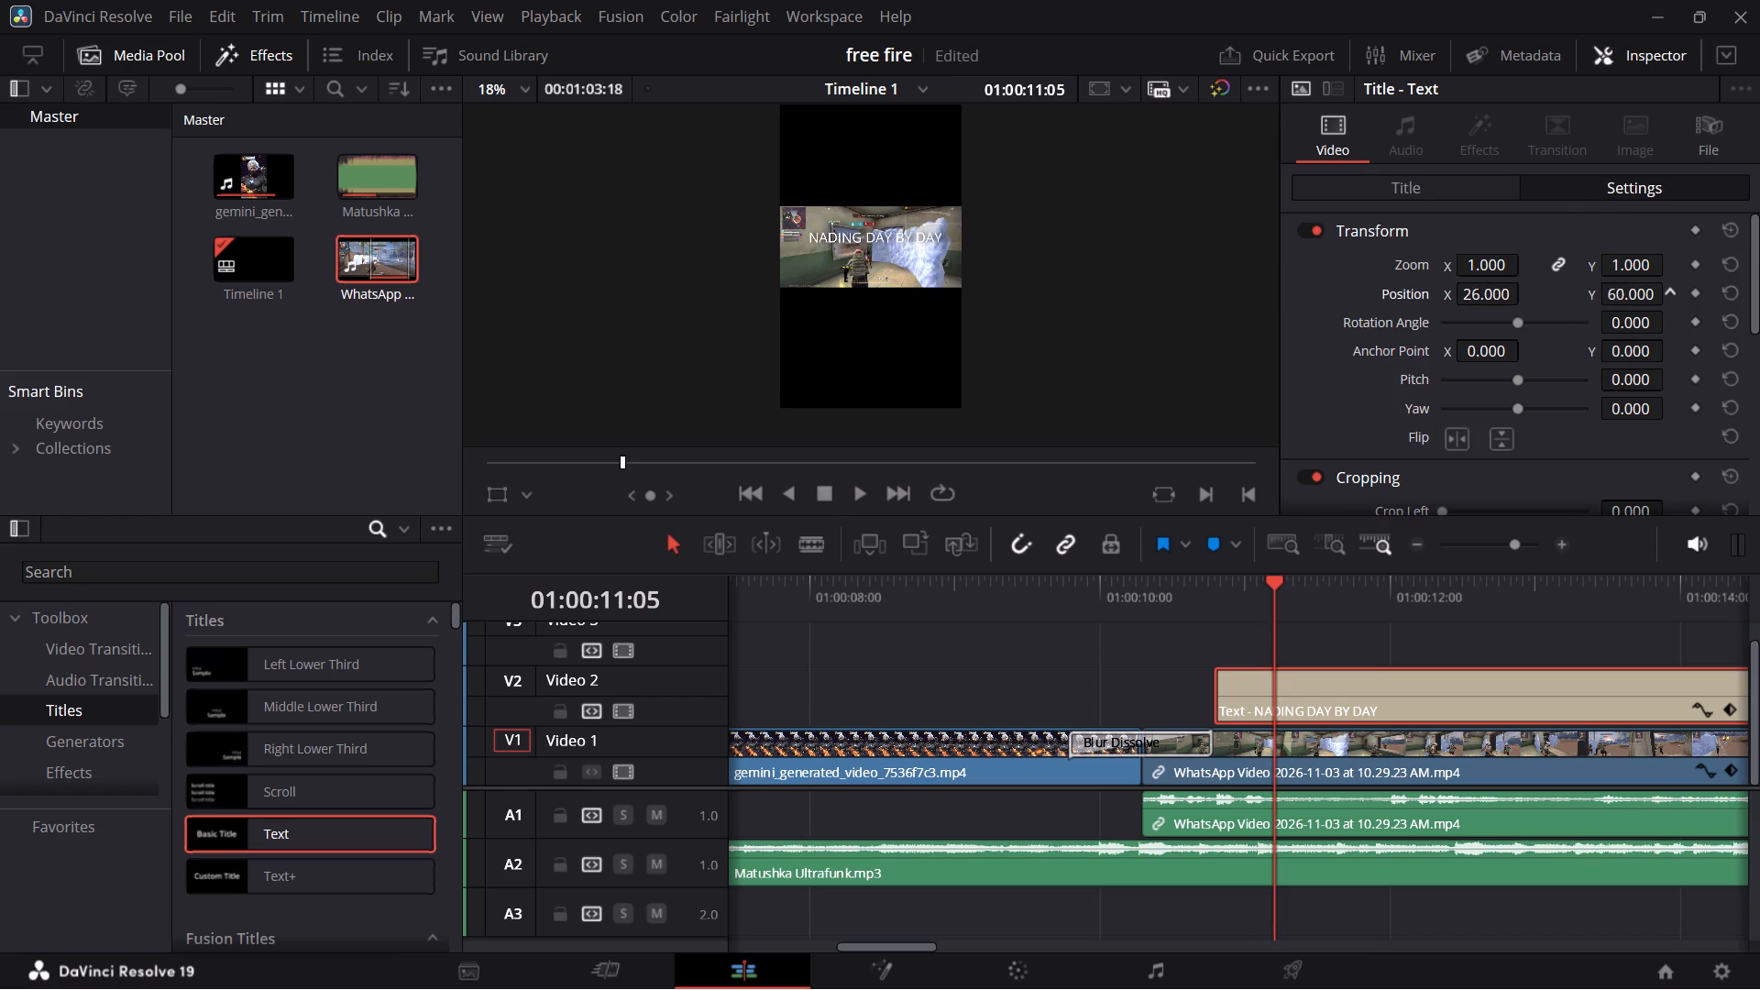
{"action": "left_click_drag", "start_coordinate": [1692, 270], "coordinate": [896, 491]}
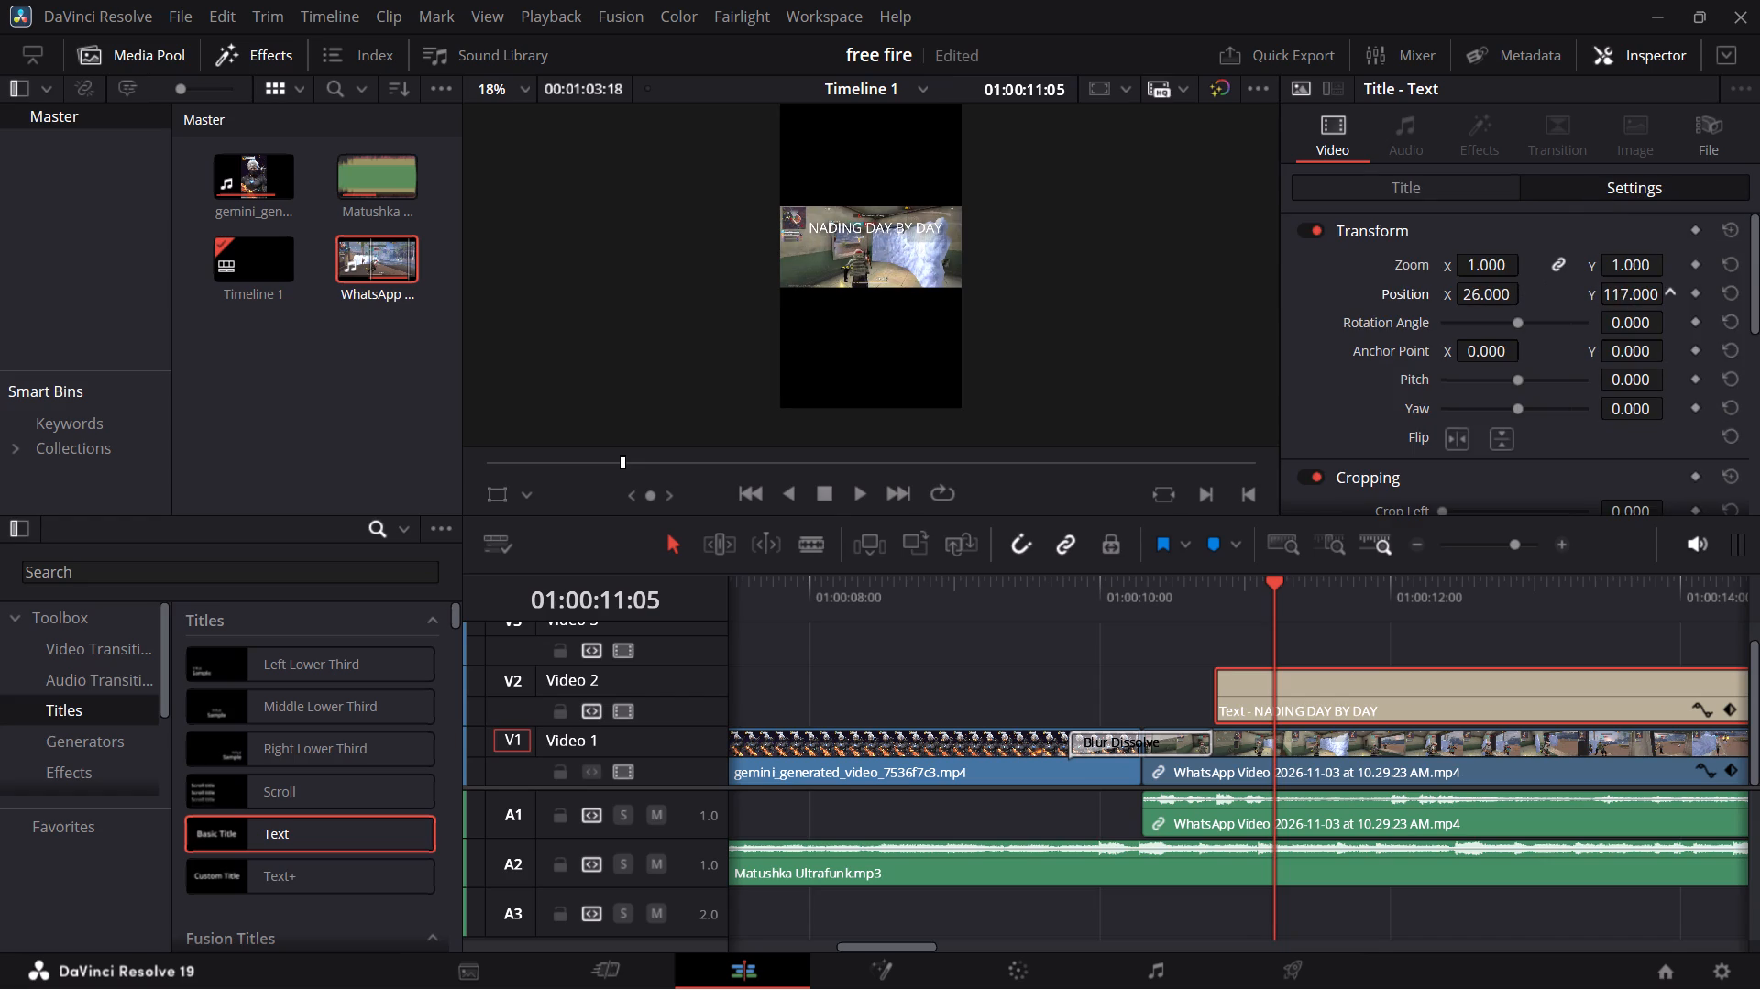
{"action": "left_click_drag", "start_coordinate": [896, 491], "coordinate": [923, 485]}
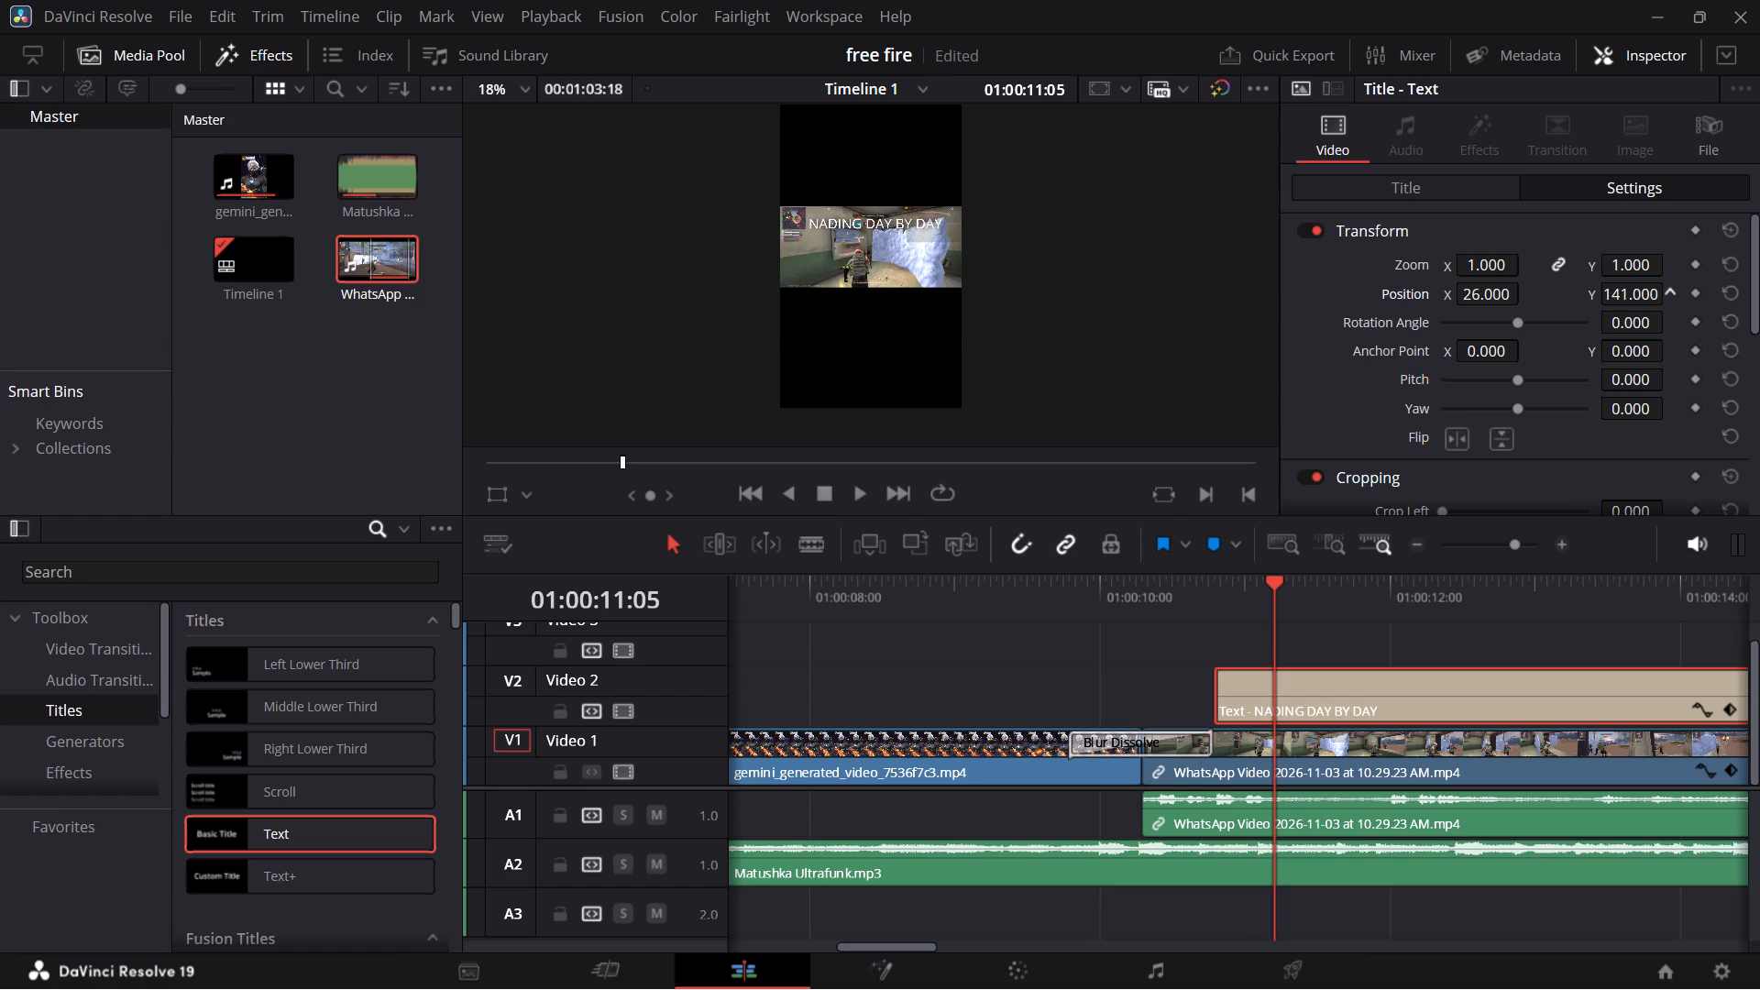
{"action": "left_click_drag", "start_coordinate": [923, 485], "coordinate": [990, 457]}
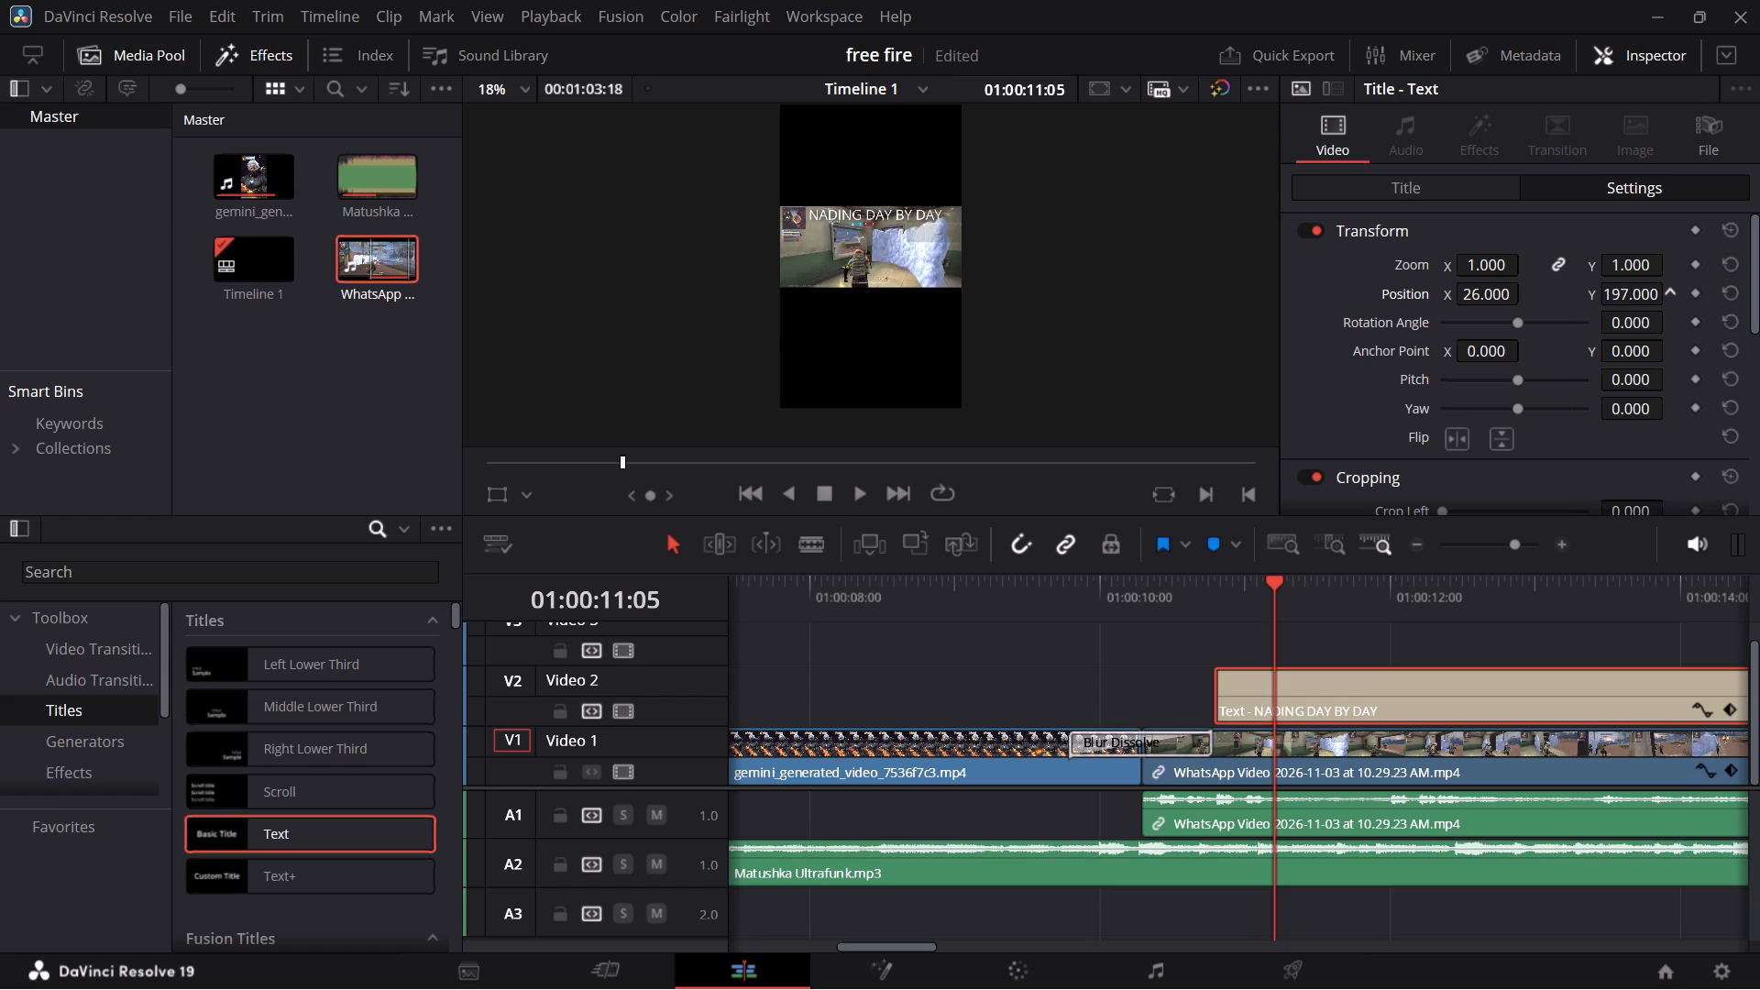
{"action": "left_click_drag", "start_coordinate": [990, 457], "coordinate": [1163, 449]}
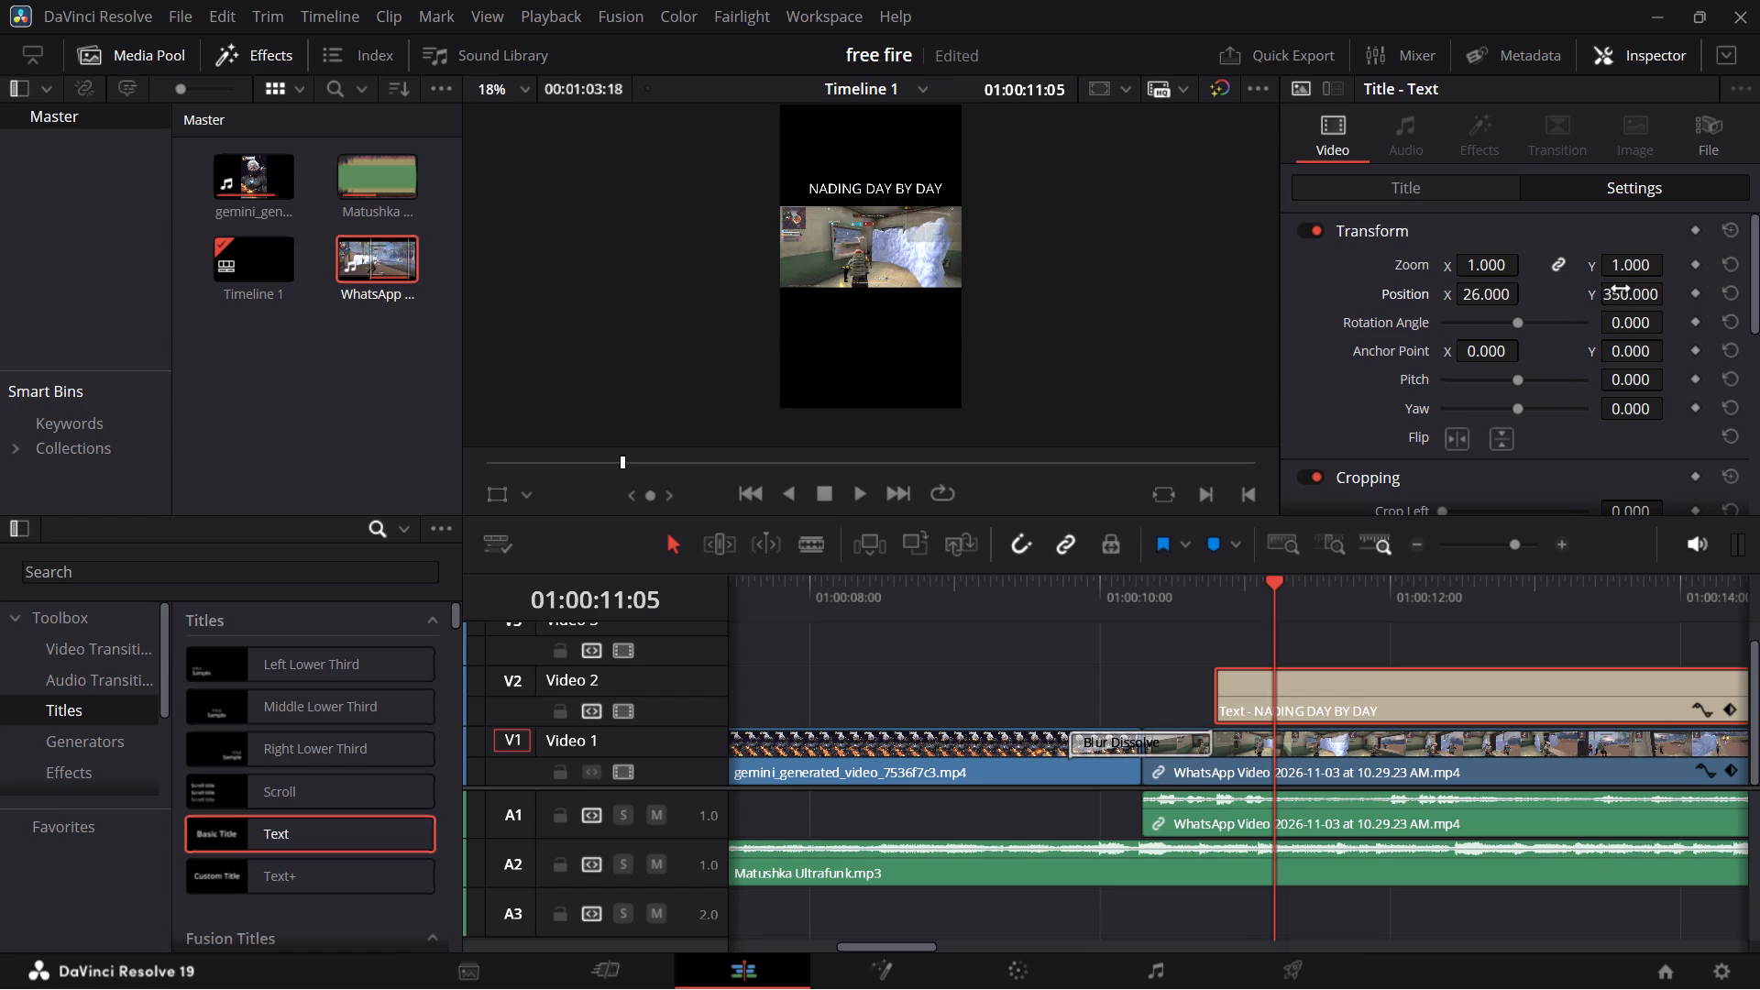
{"action": "left_click_drag", "start_coordinate": [1638, 297], "coordinate": [1619, 302]}
{"action": "left_click_drag", "start_coordinate": [1619, 302], "coordinate": [1591, 317]}
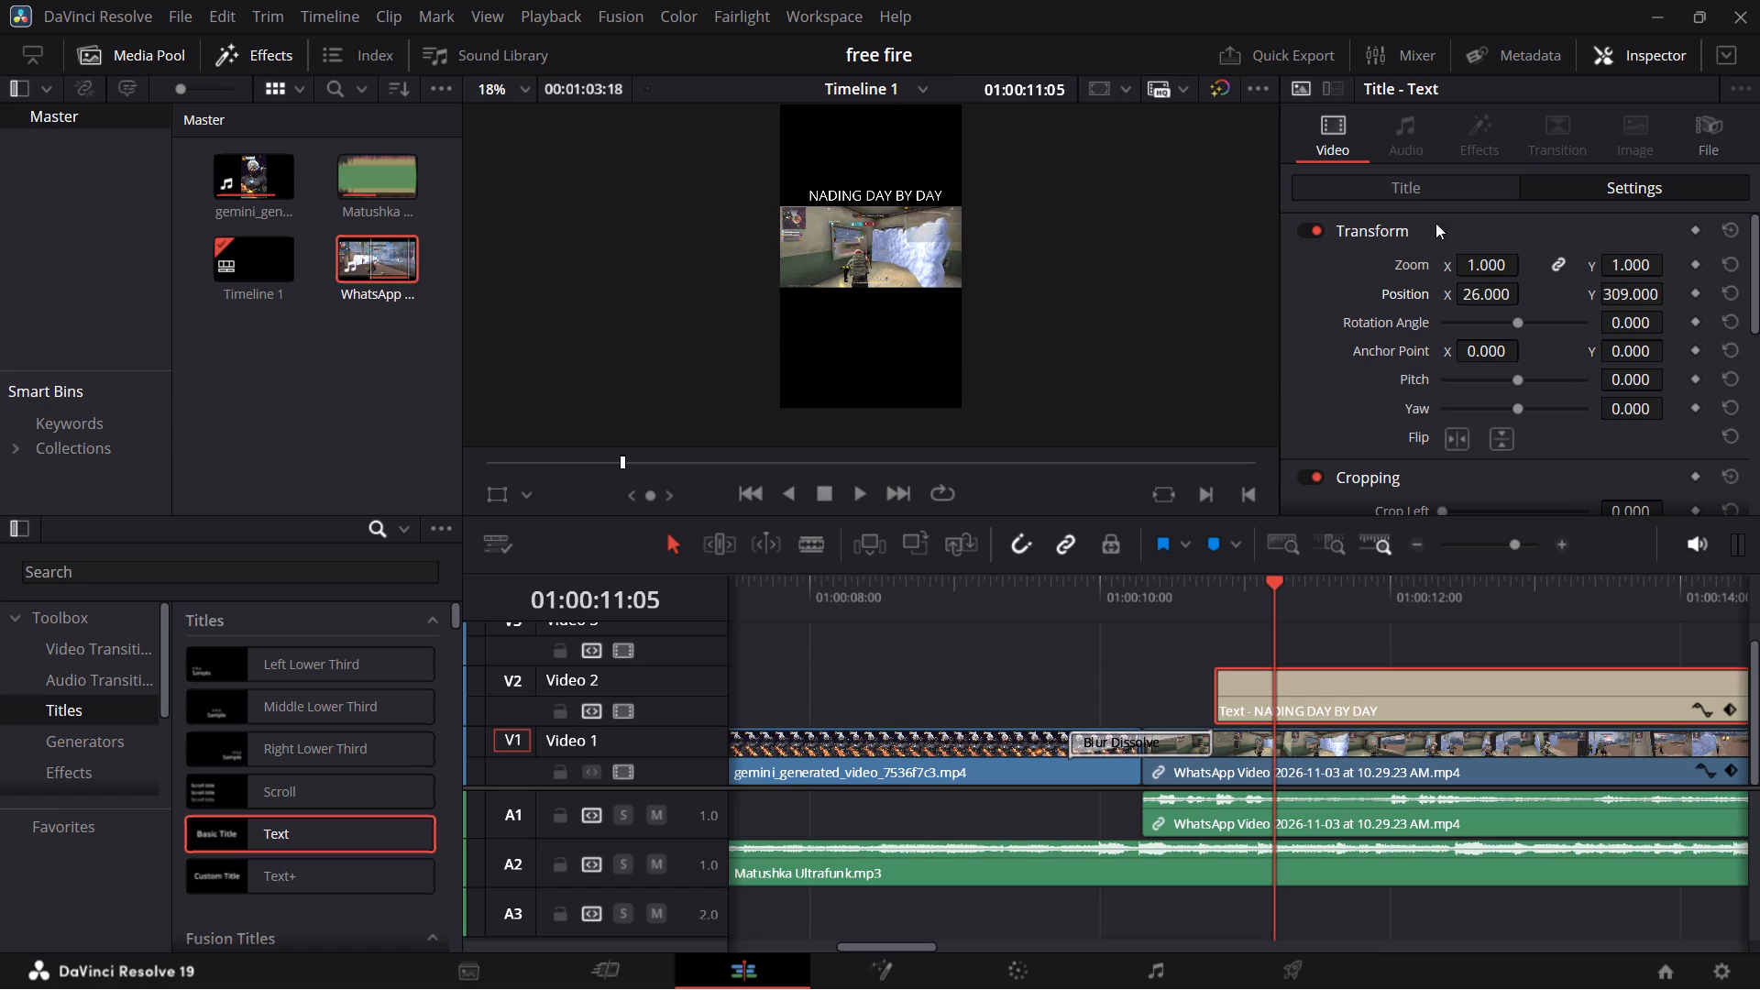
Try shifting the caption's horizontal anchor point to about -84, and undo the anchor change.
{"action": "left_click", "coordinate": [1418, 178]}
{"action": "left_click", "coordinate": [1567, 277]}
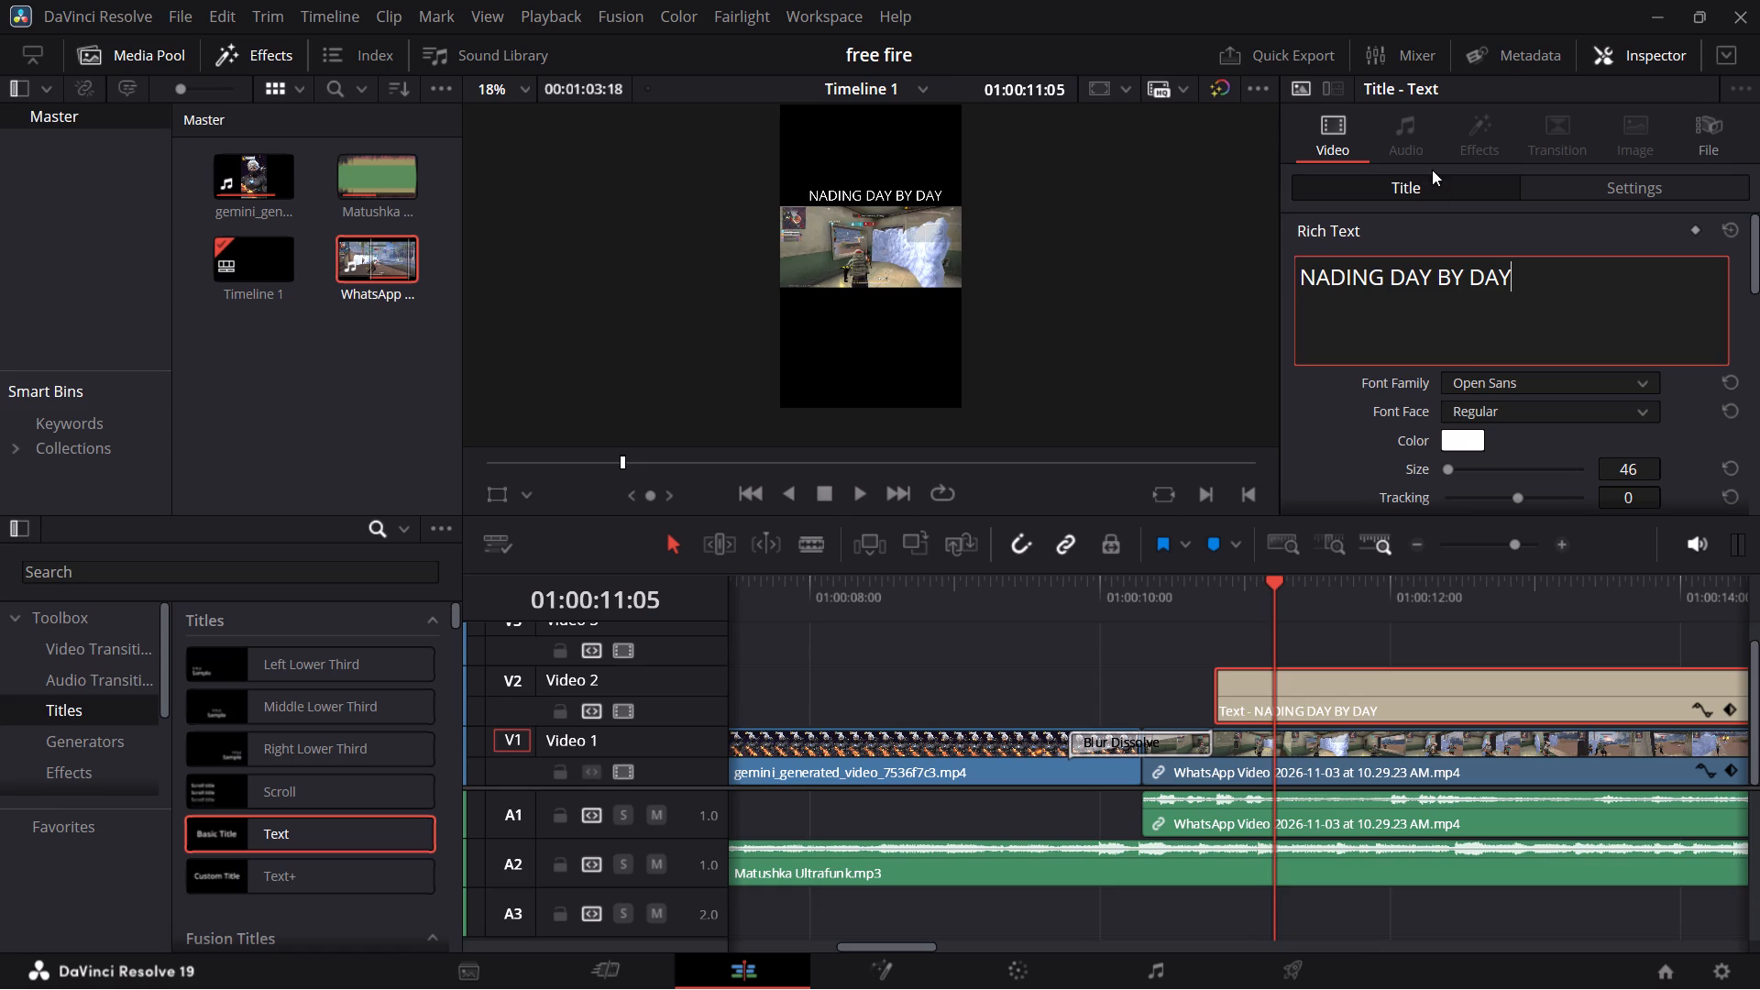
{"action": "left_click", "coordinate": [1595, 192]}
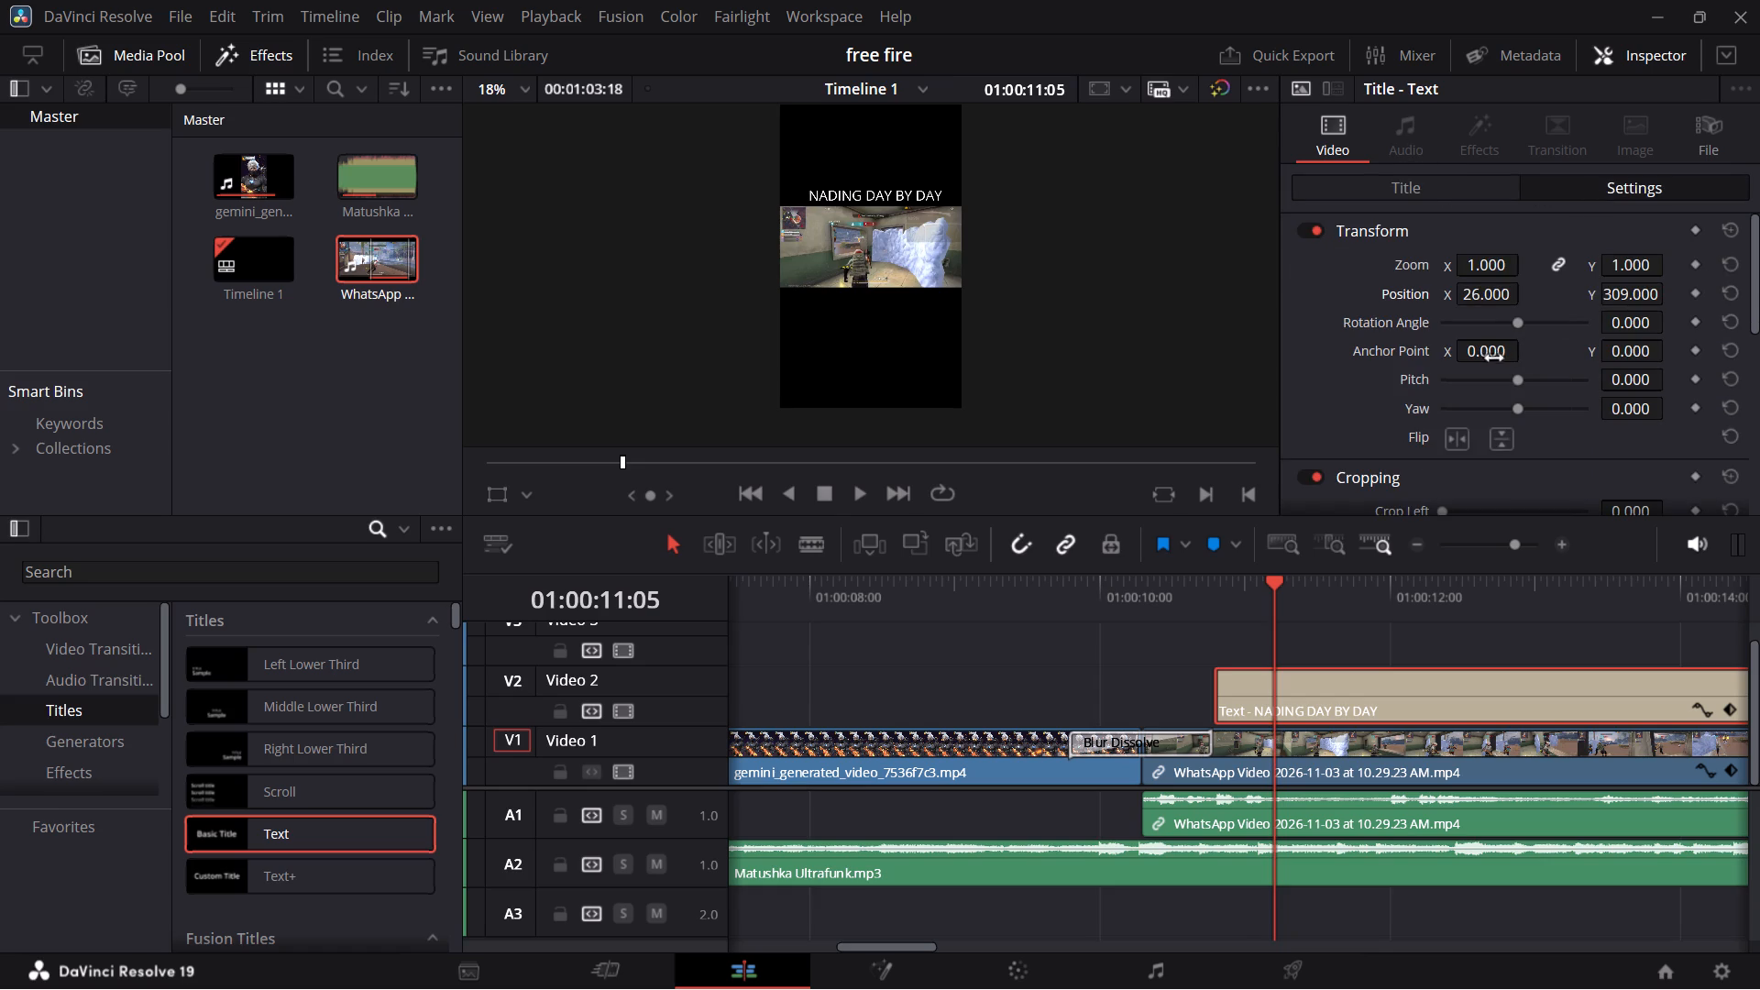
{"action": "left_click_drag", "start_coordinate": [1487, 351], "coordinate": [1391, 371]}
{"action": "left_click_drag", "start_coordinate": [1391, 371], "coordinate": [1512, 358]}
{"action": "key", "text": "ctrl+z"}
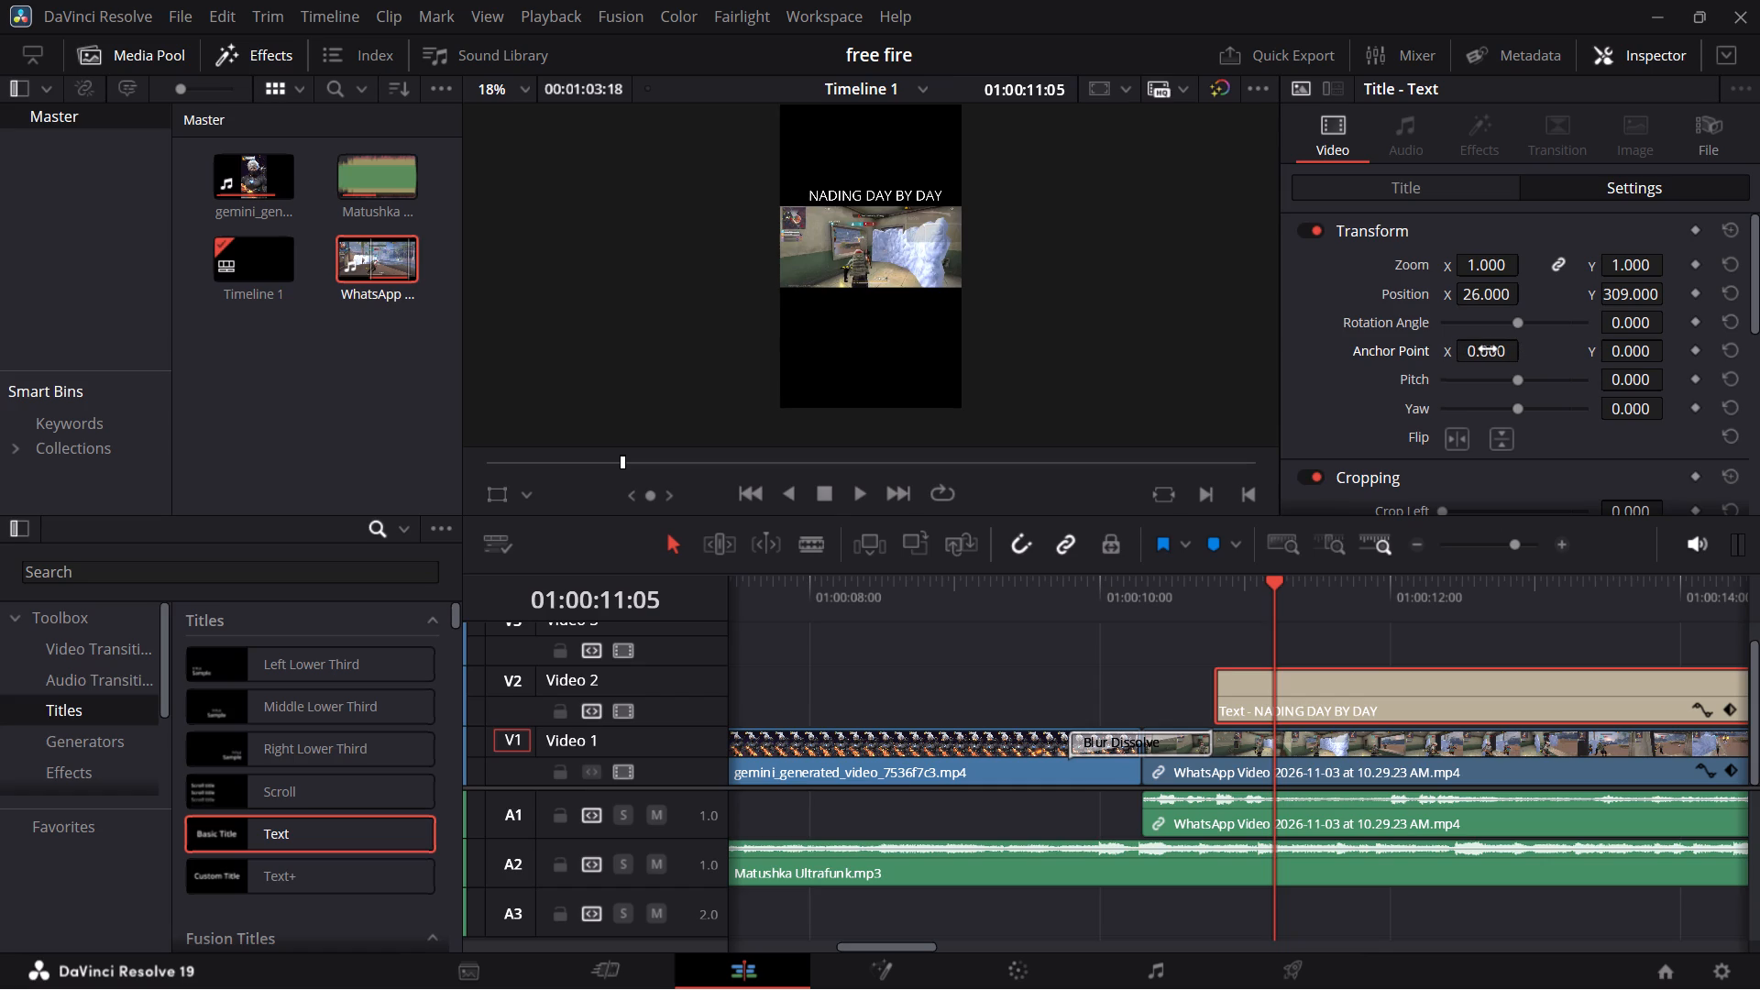
Fine-tune the caption's Transform position to X 9, Y 323 so it sits centred above the gameplay.
{"action": "left_click_drag", "start_coordinate": [1474, 291], "coordinate": [1454, 304]}
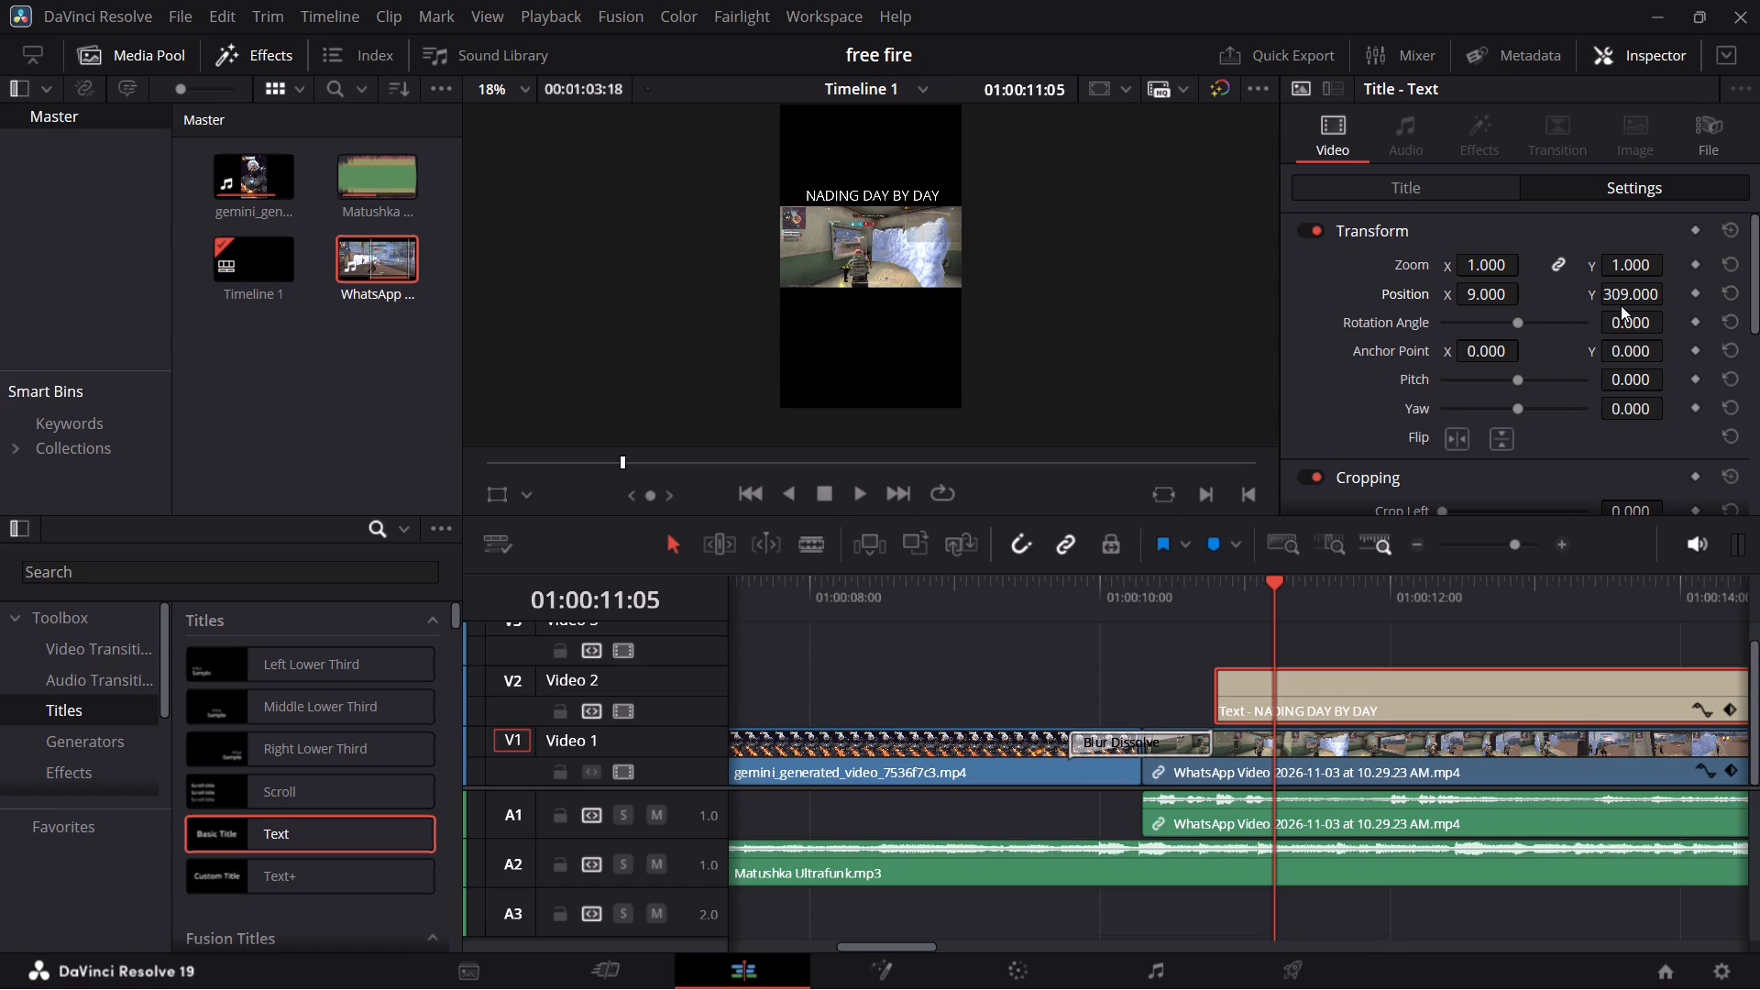
{"action": "left_click_drag", "start_coordinate": [1620, 300], "coordinate": [1636, 294]}
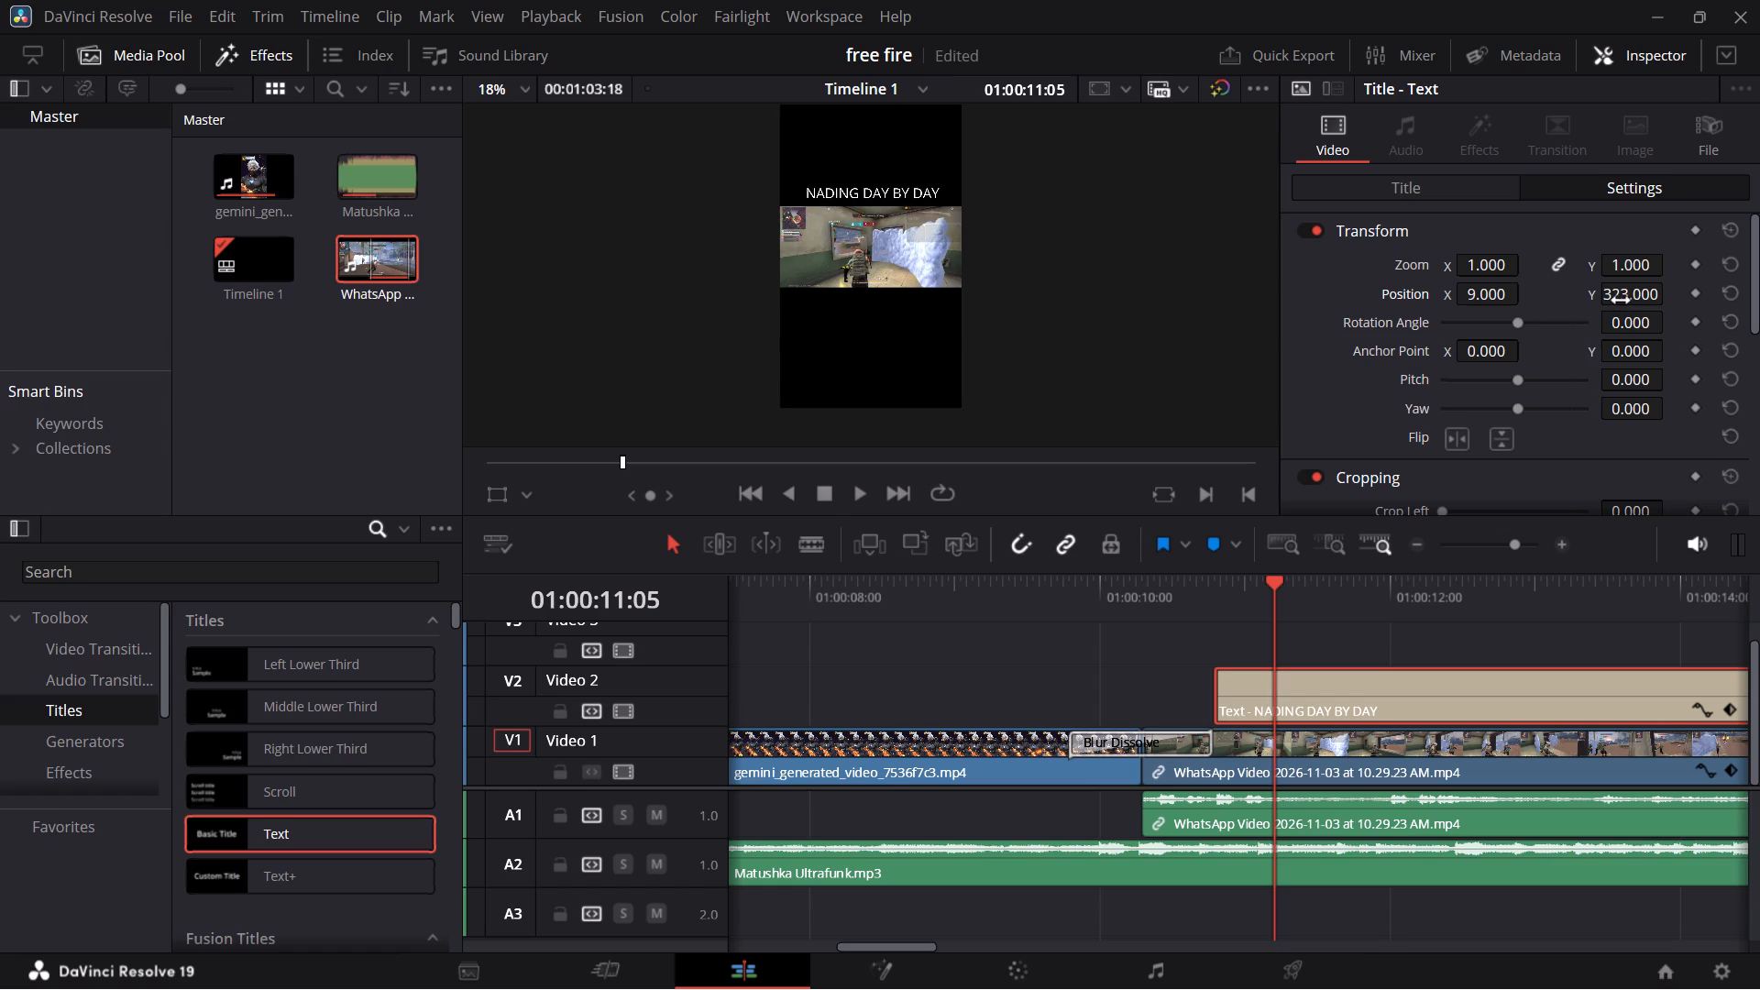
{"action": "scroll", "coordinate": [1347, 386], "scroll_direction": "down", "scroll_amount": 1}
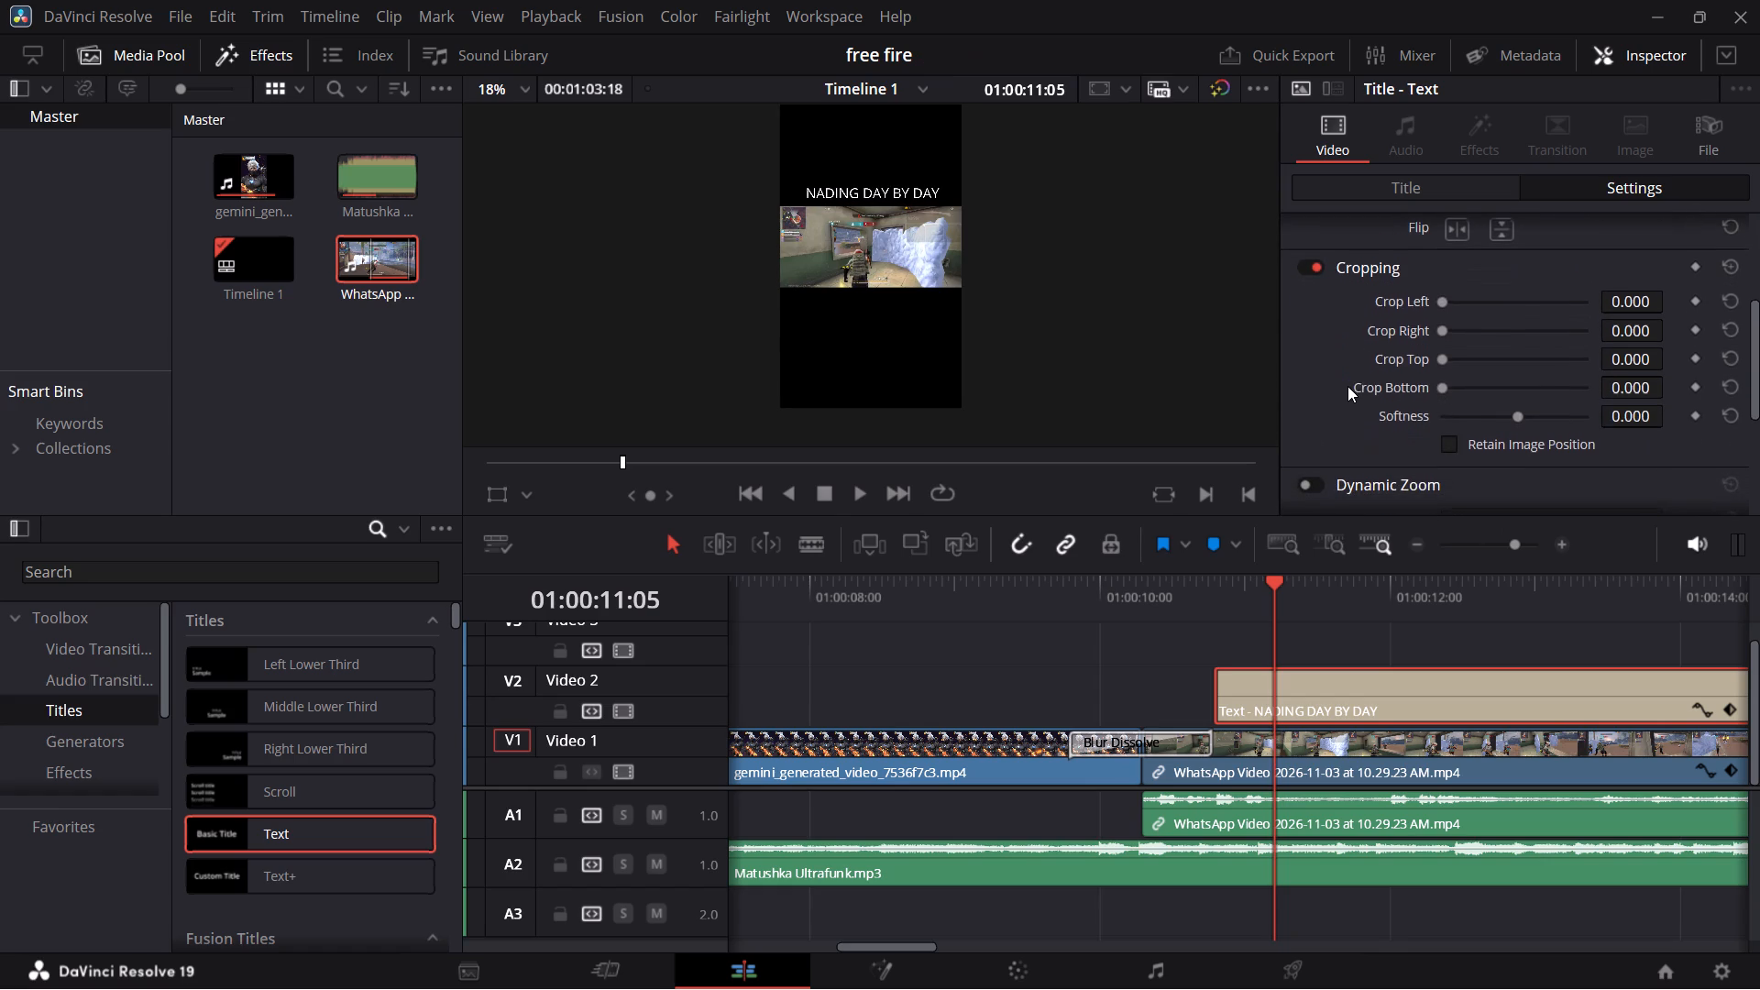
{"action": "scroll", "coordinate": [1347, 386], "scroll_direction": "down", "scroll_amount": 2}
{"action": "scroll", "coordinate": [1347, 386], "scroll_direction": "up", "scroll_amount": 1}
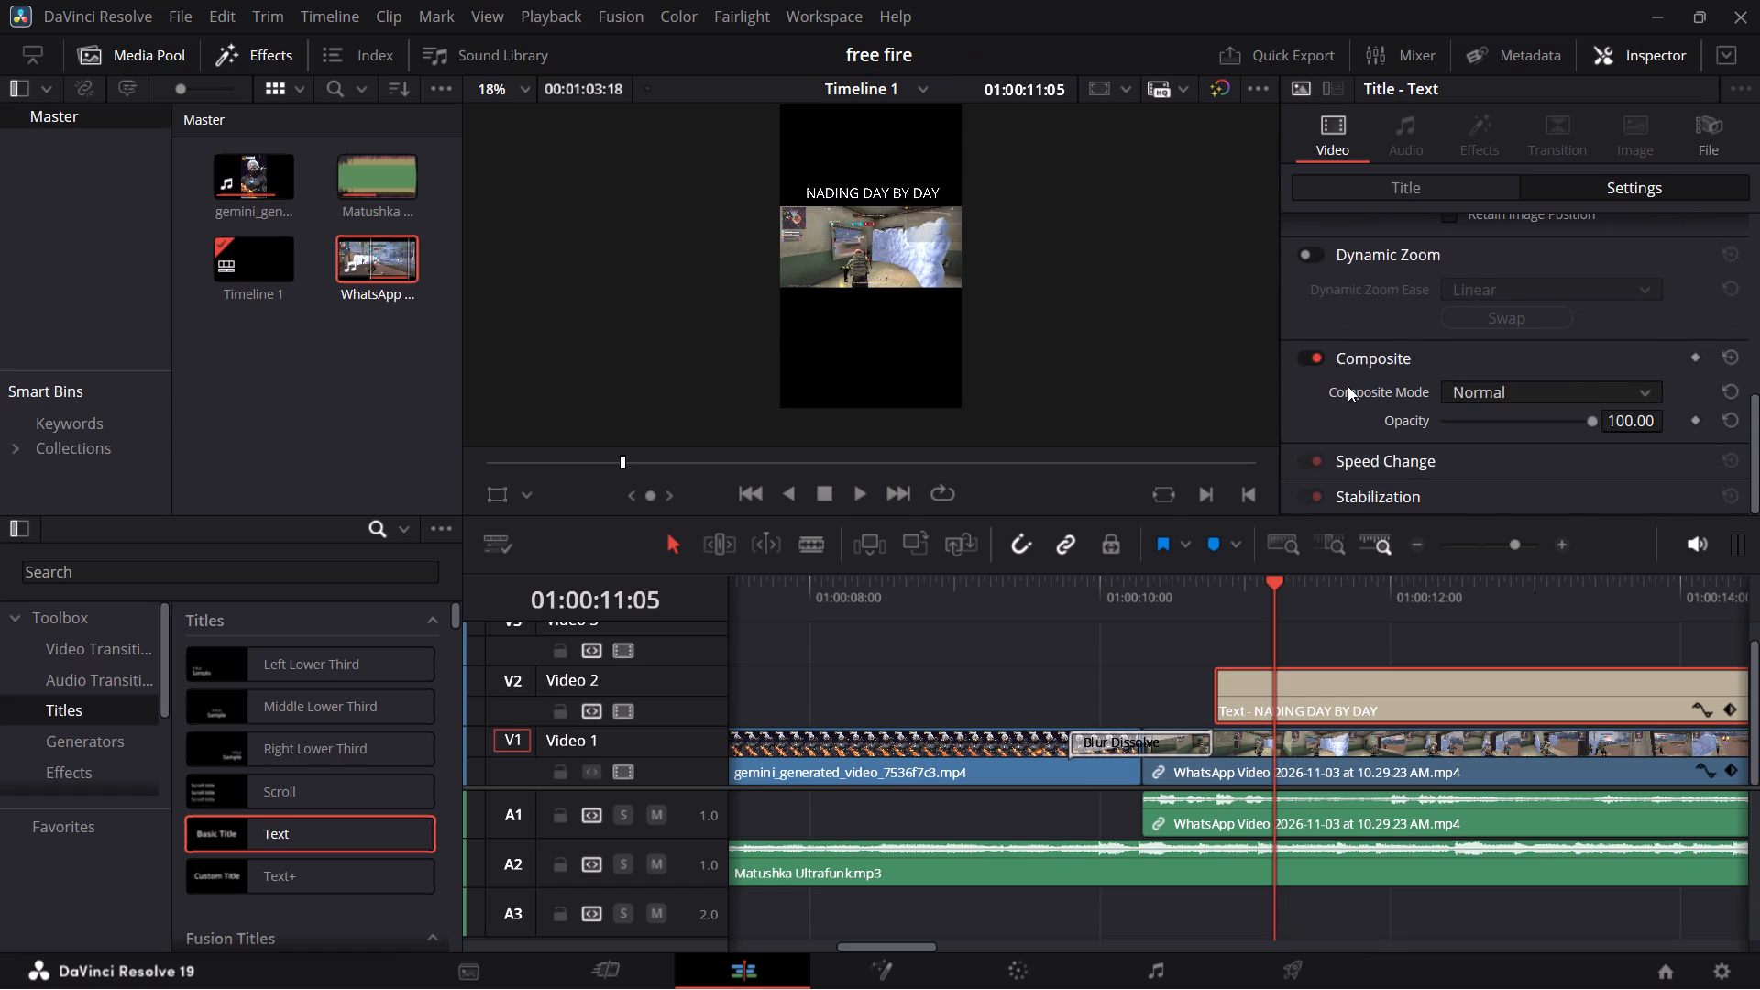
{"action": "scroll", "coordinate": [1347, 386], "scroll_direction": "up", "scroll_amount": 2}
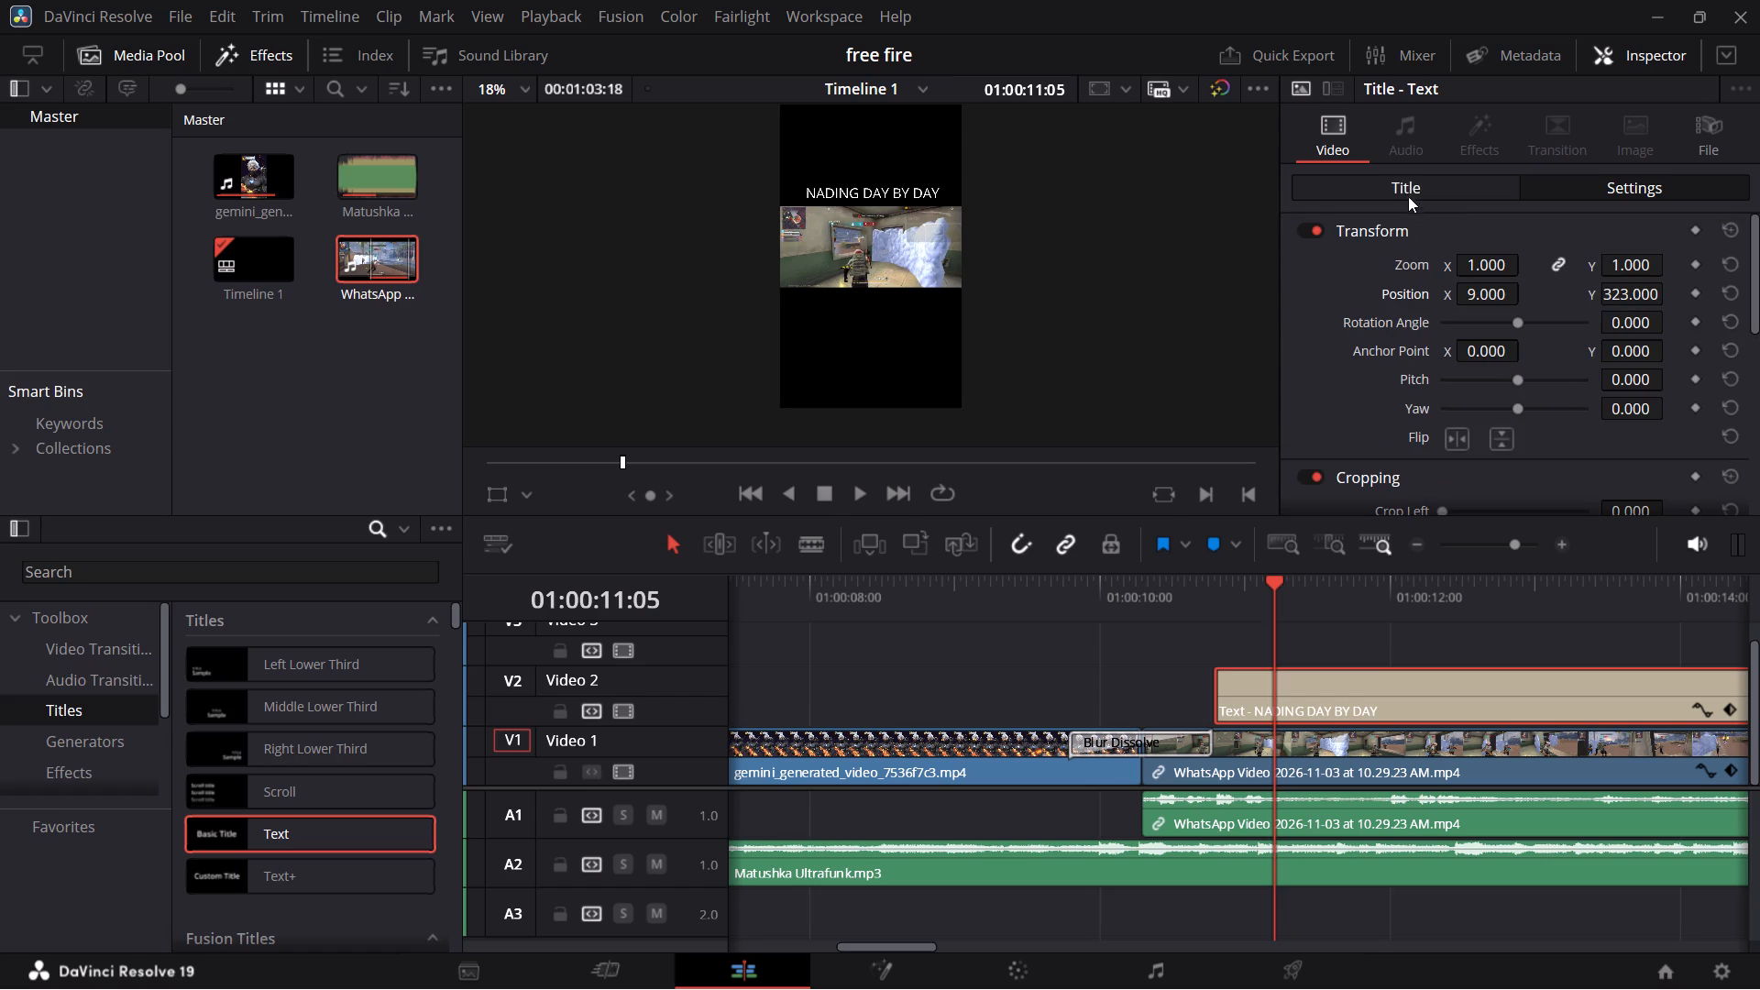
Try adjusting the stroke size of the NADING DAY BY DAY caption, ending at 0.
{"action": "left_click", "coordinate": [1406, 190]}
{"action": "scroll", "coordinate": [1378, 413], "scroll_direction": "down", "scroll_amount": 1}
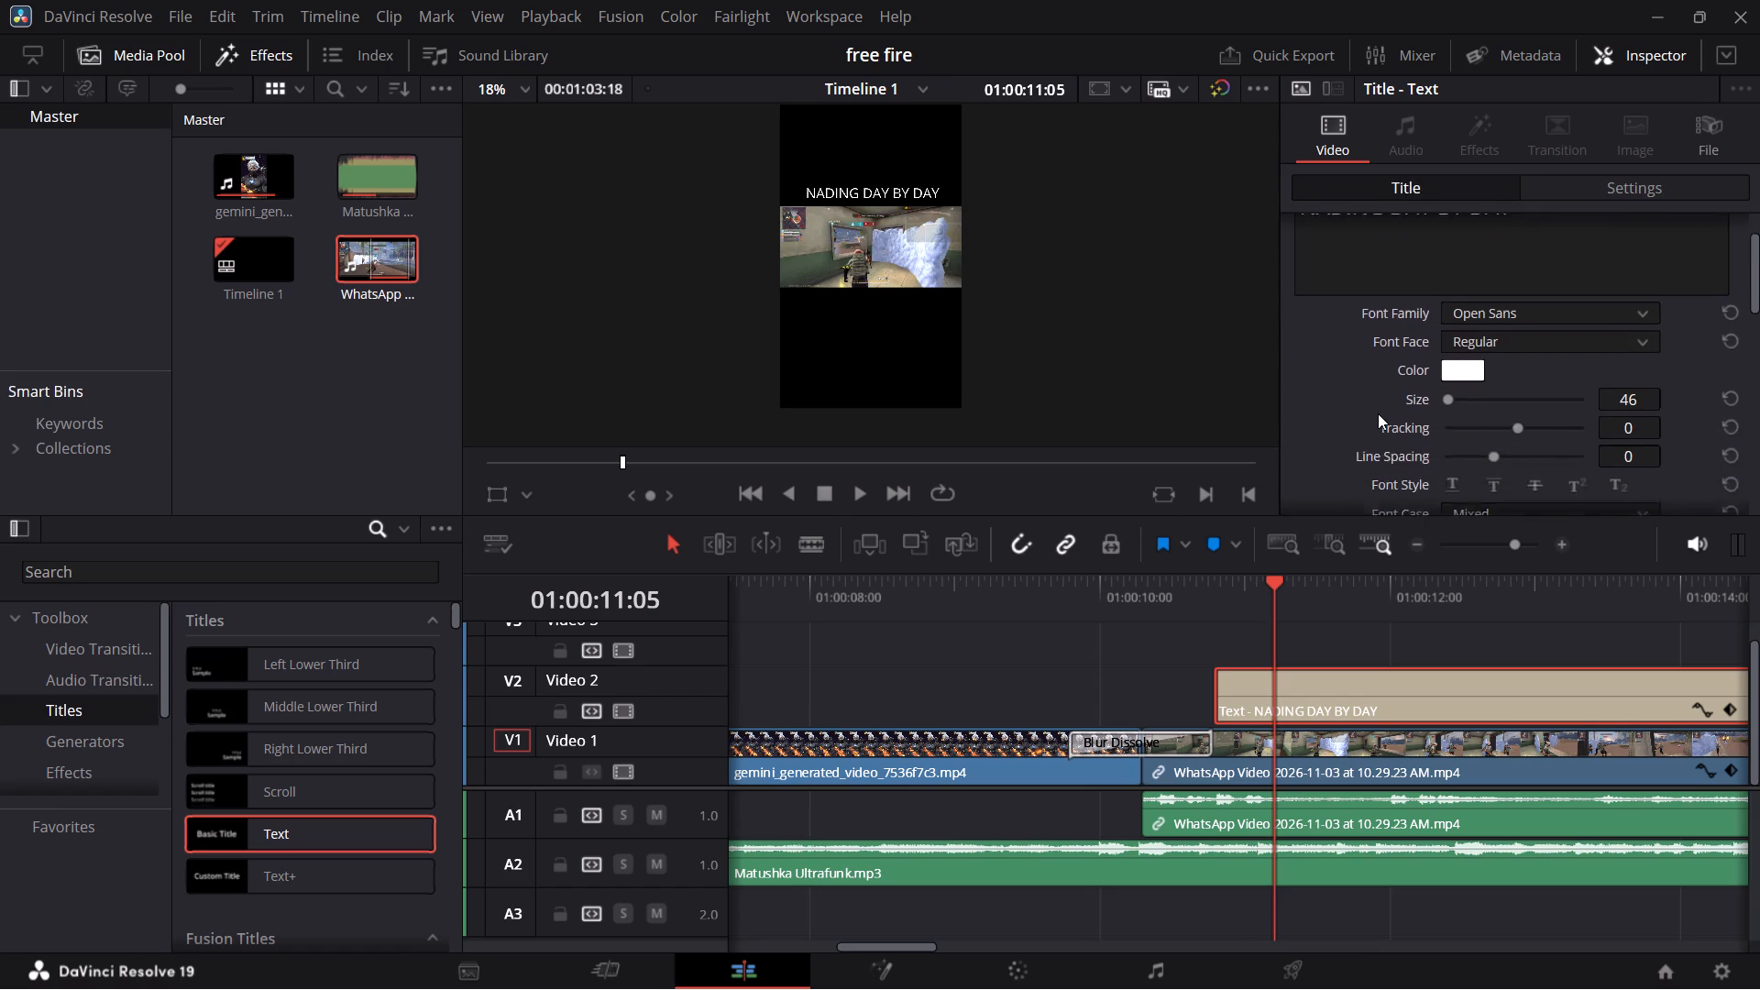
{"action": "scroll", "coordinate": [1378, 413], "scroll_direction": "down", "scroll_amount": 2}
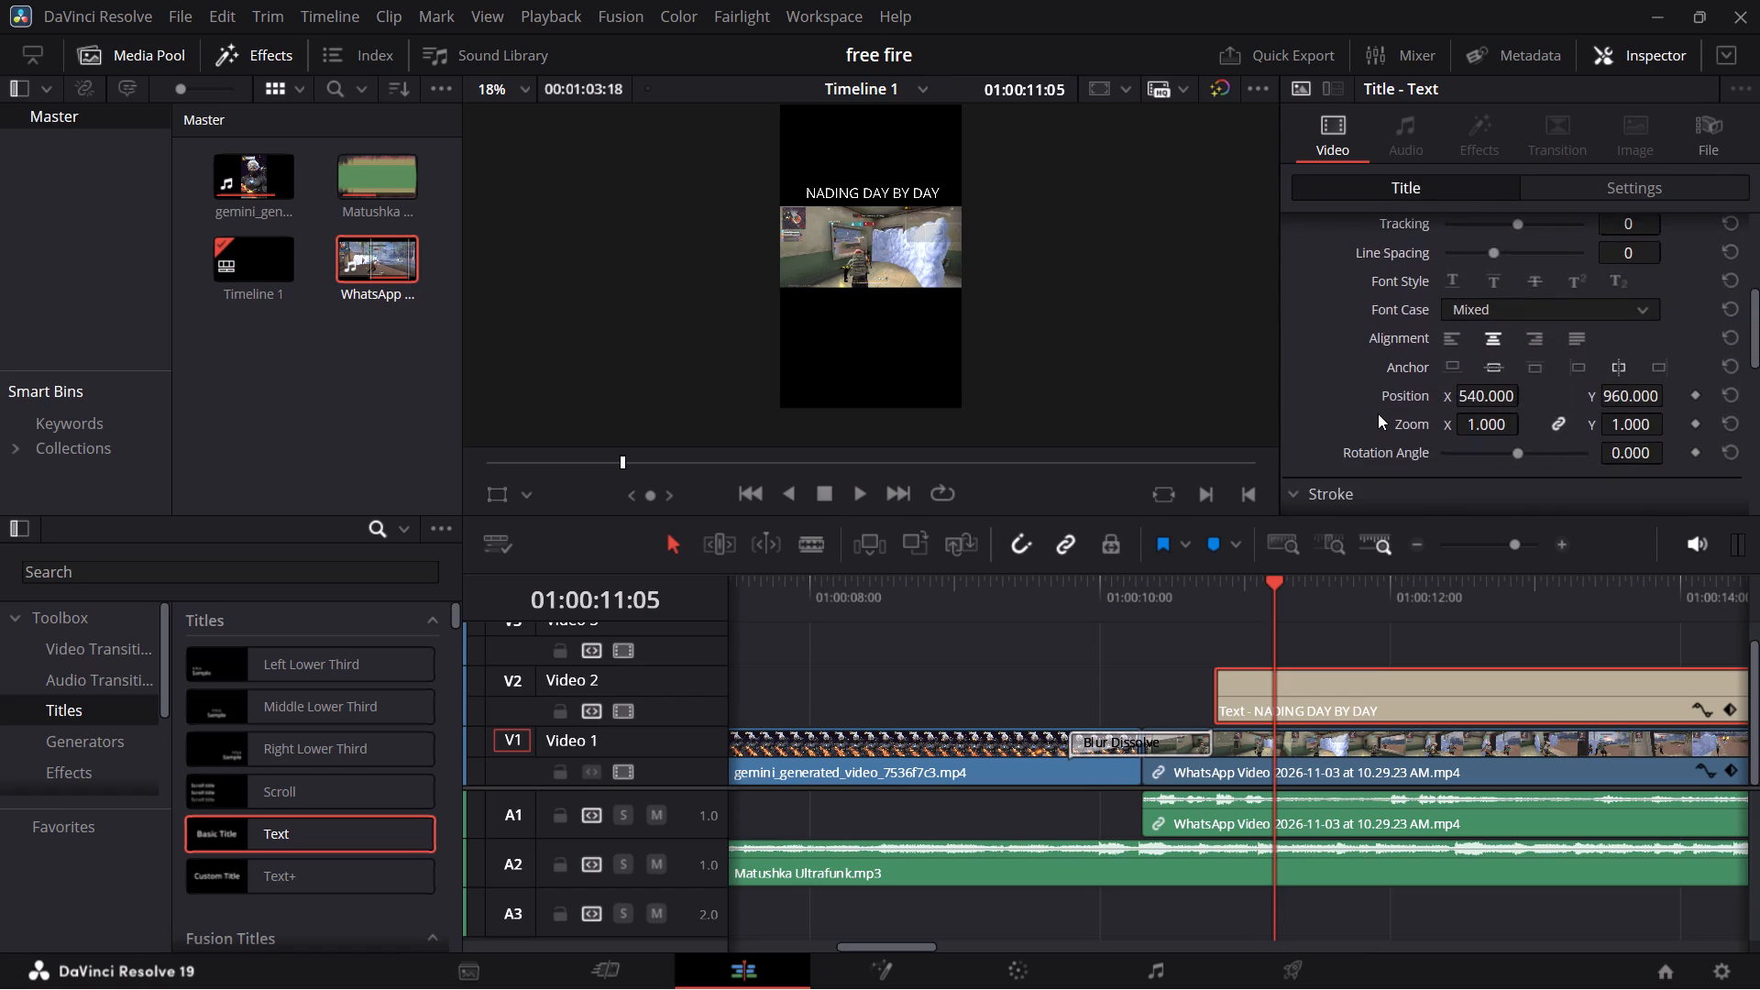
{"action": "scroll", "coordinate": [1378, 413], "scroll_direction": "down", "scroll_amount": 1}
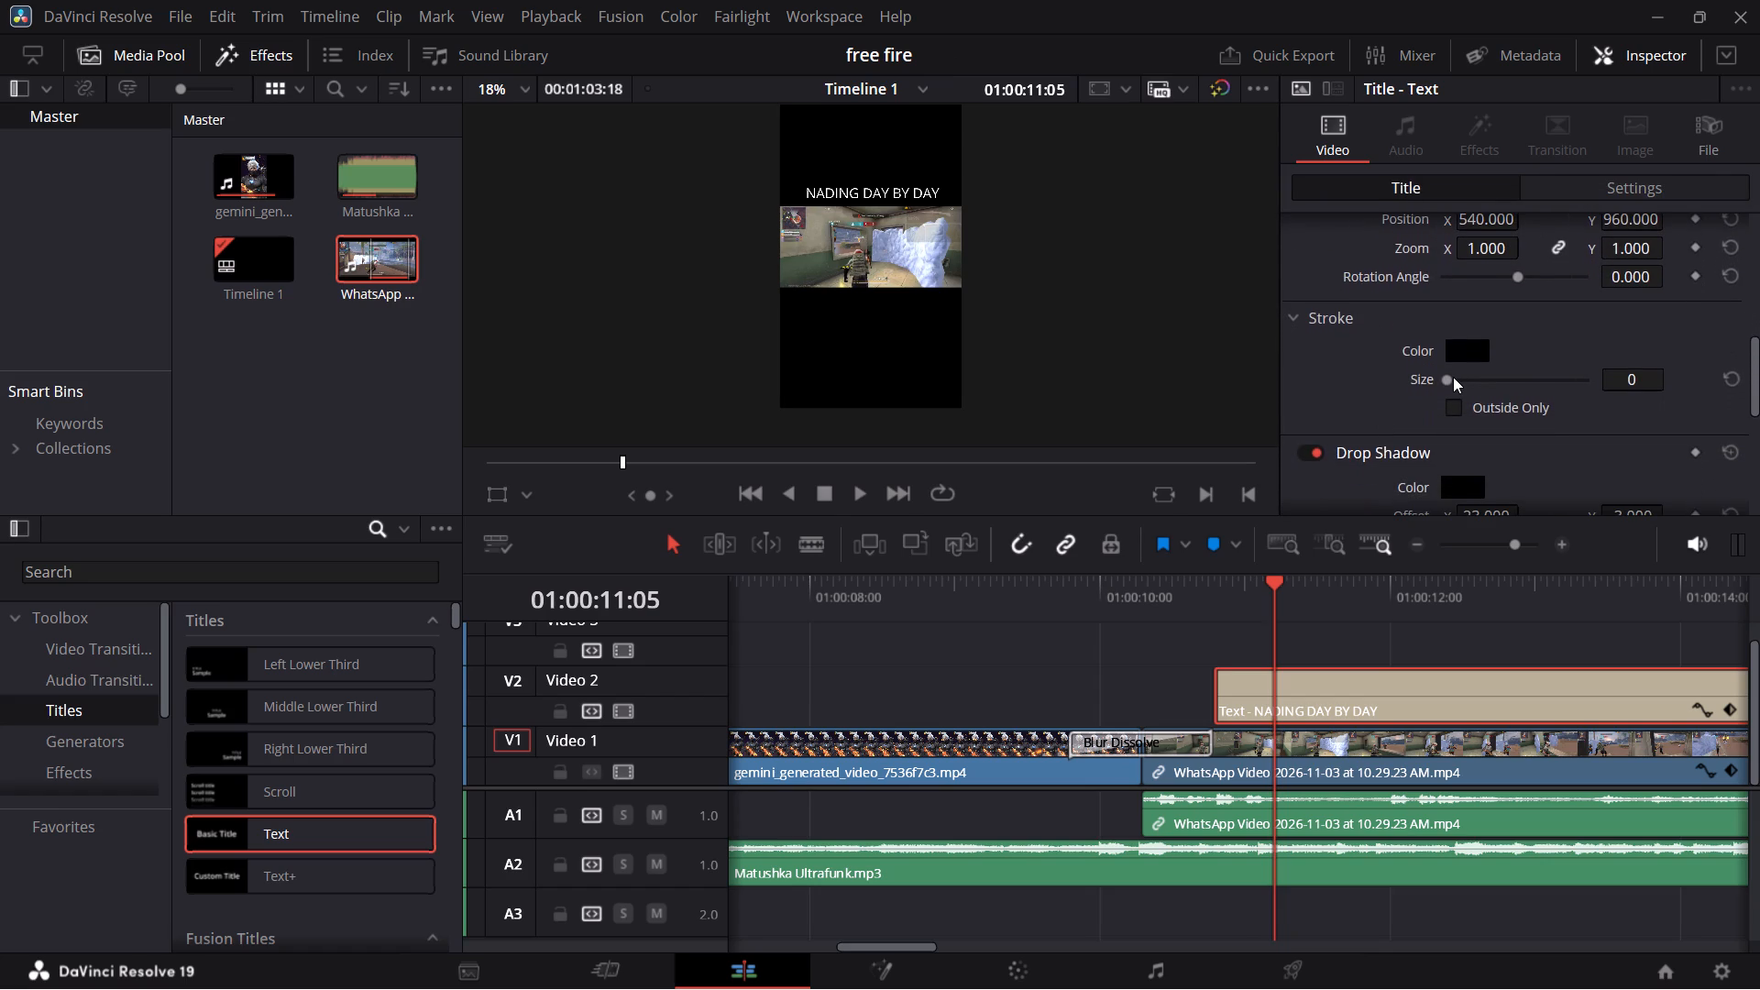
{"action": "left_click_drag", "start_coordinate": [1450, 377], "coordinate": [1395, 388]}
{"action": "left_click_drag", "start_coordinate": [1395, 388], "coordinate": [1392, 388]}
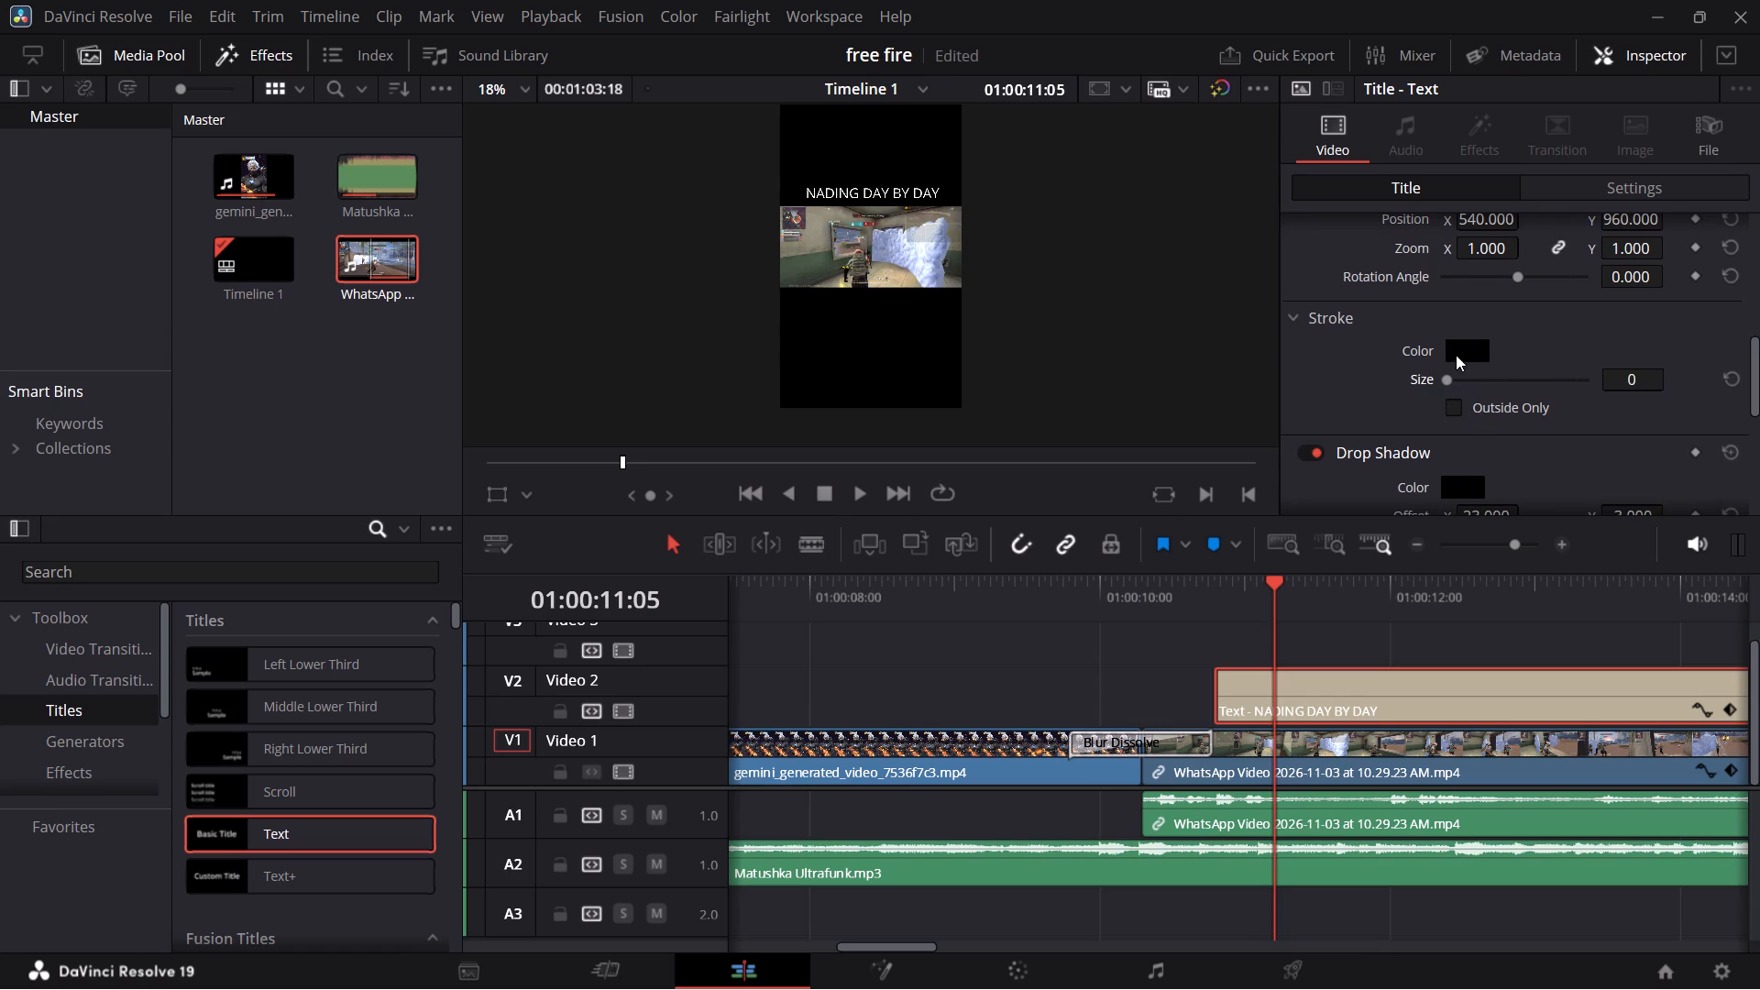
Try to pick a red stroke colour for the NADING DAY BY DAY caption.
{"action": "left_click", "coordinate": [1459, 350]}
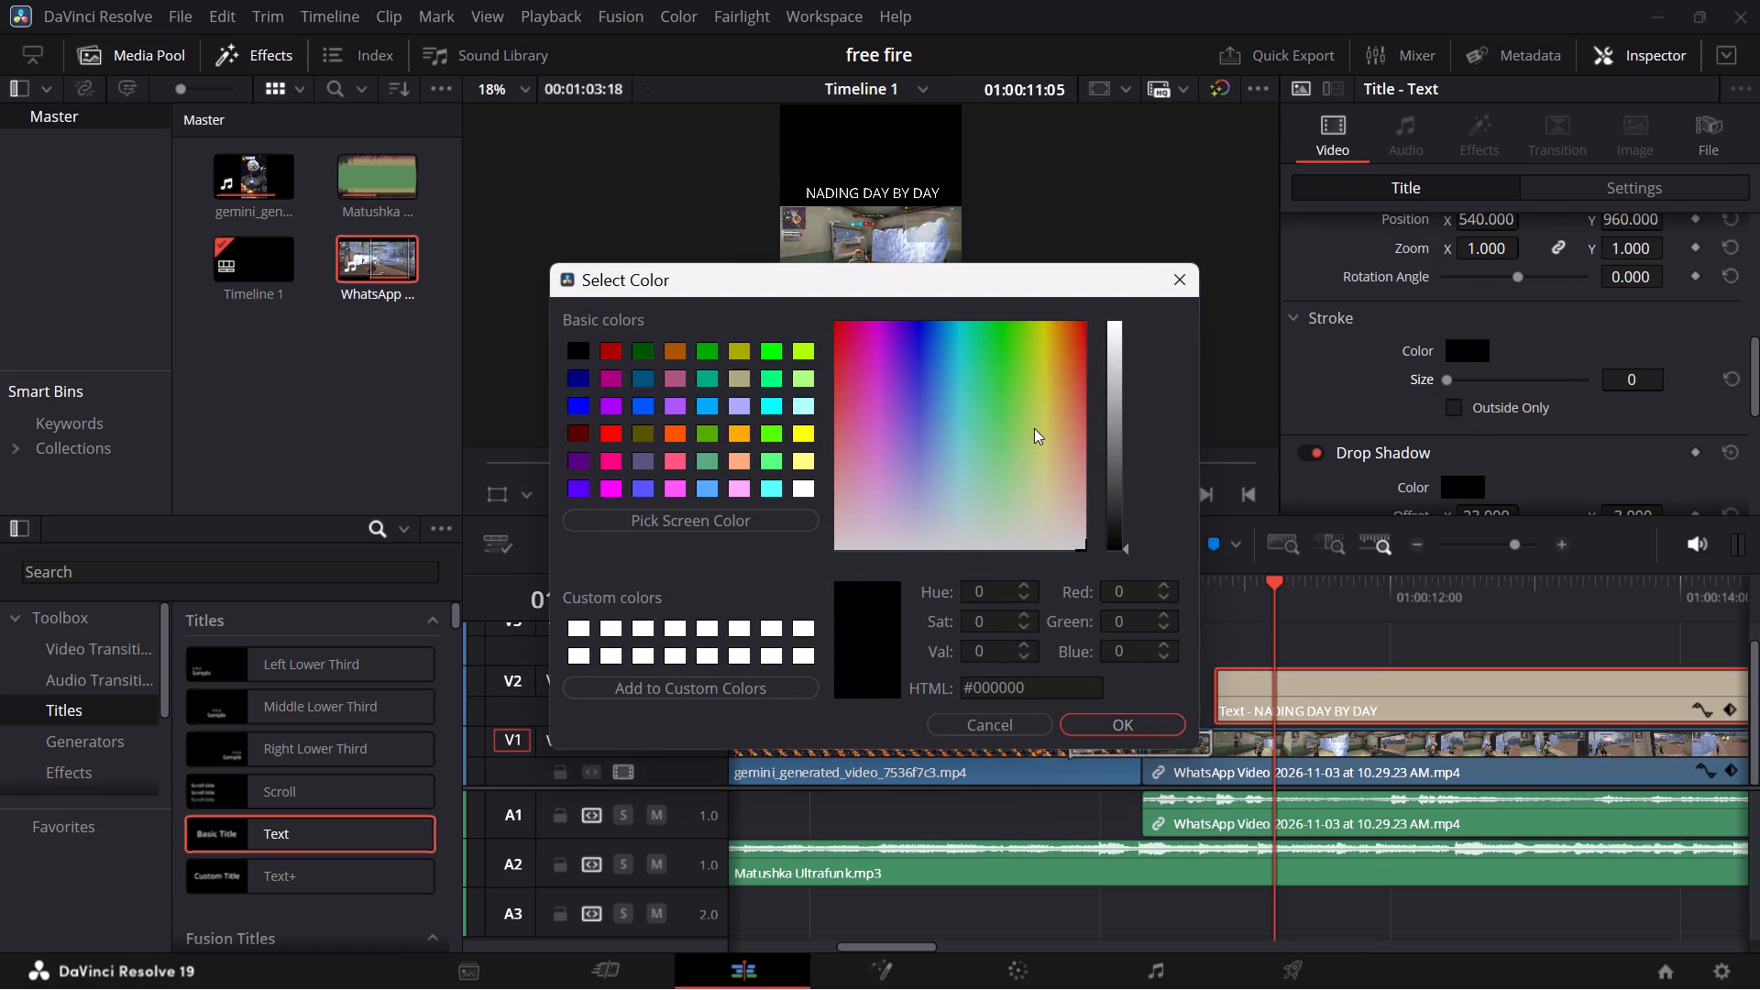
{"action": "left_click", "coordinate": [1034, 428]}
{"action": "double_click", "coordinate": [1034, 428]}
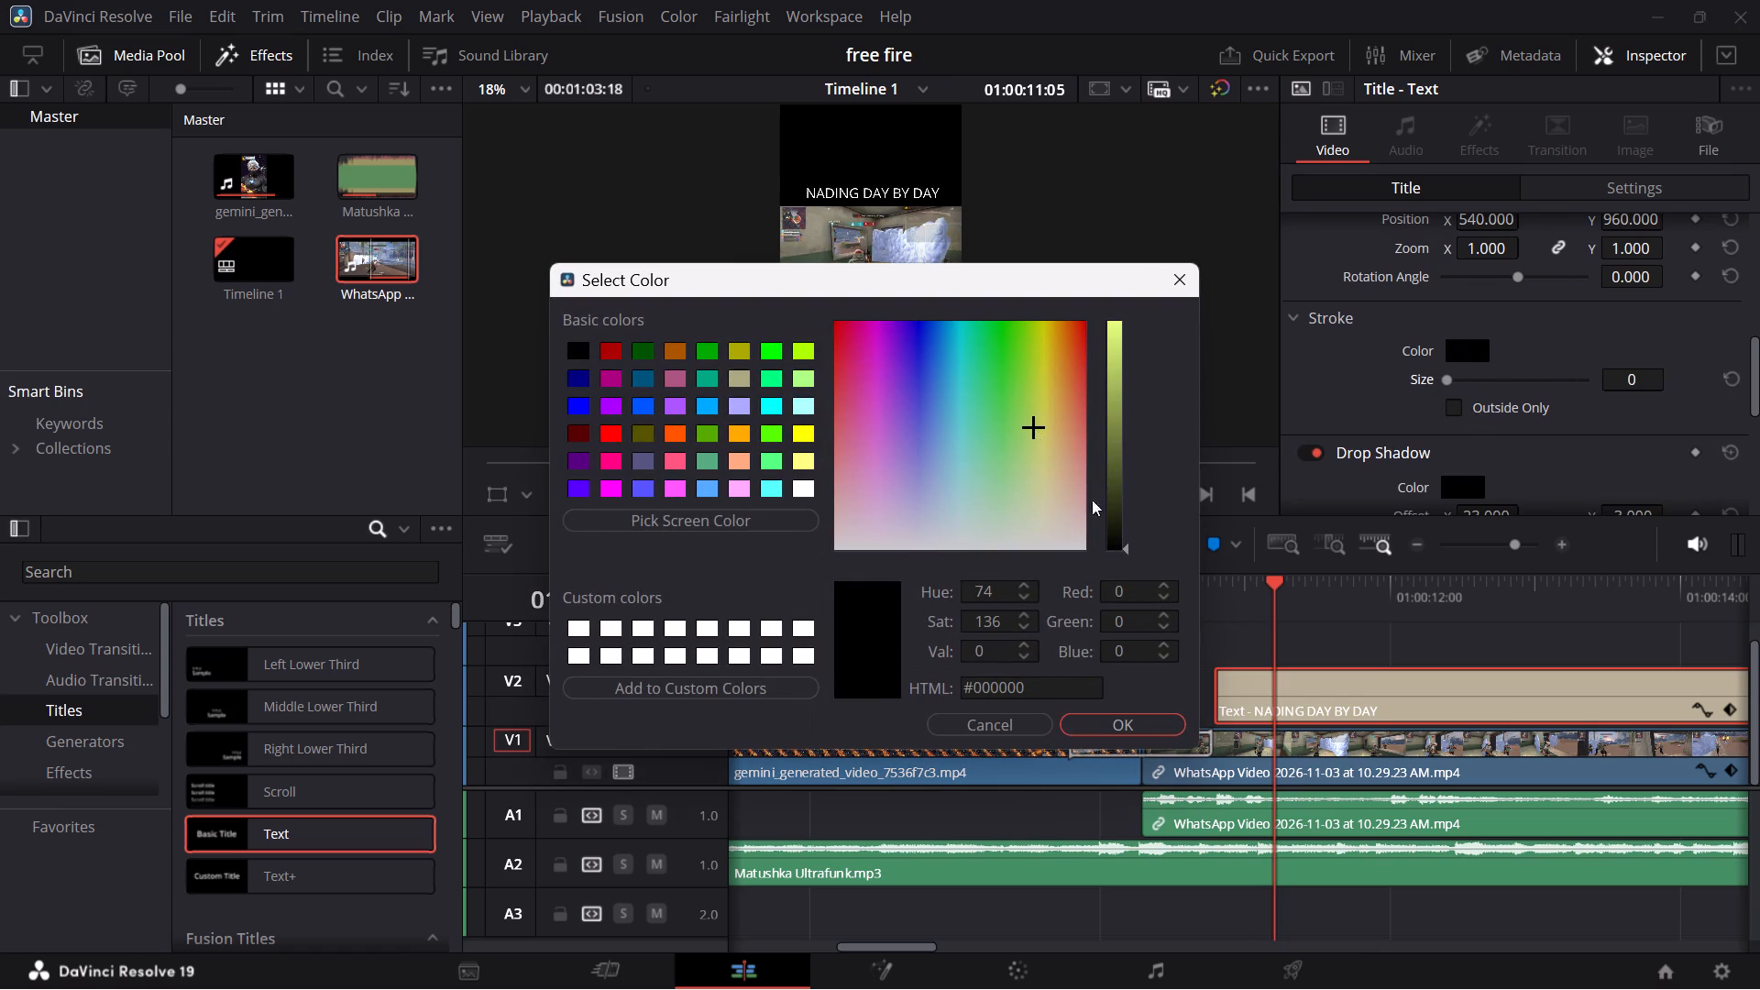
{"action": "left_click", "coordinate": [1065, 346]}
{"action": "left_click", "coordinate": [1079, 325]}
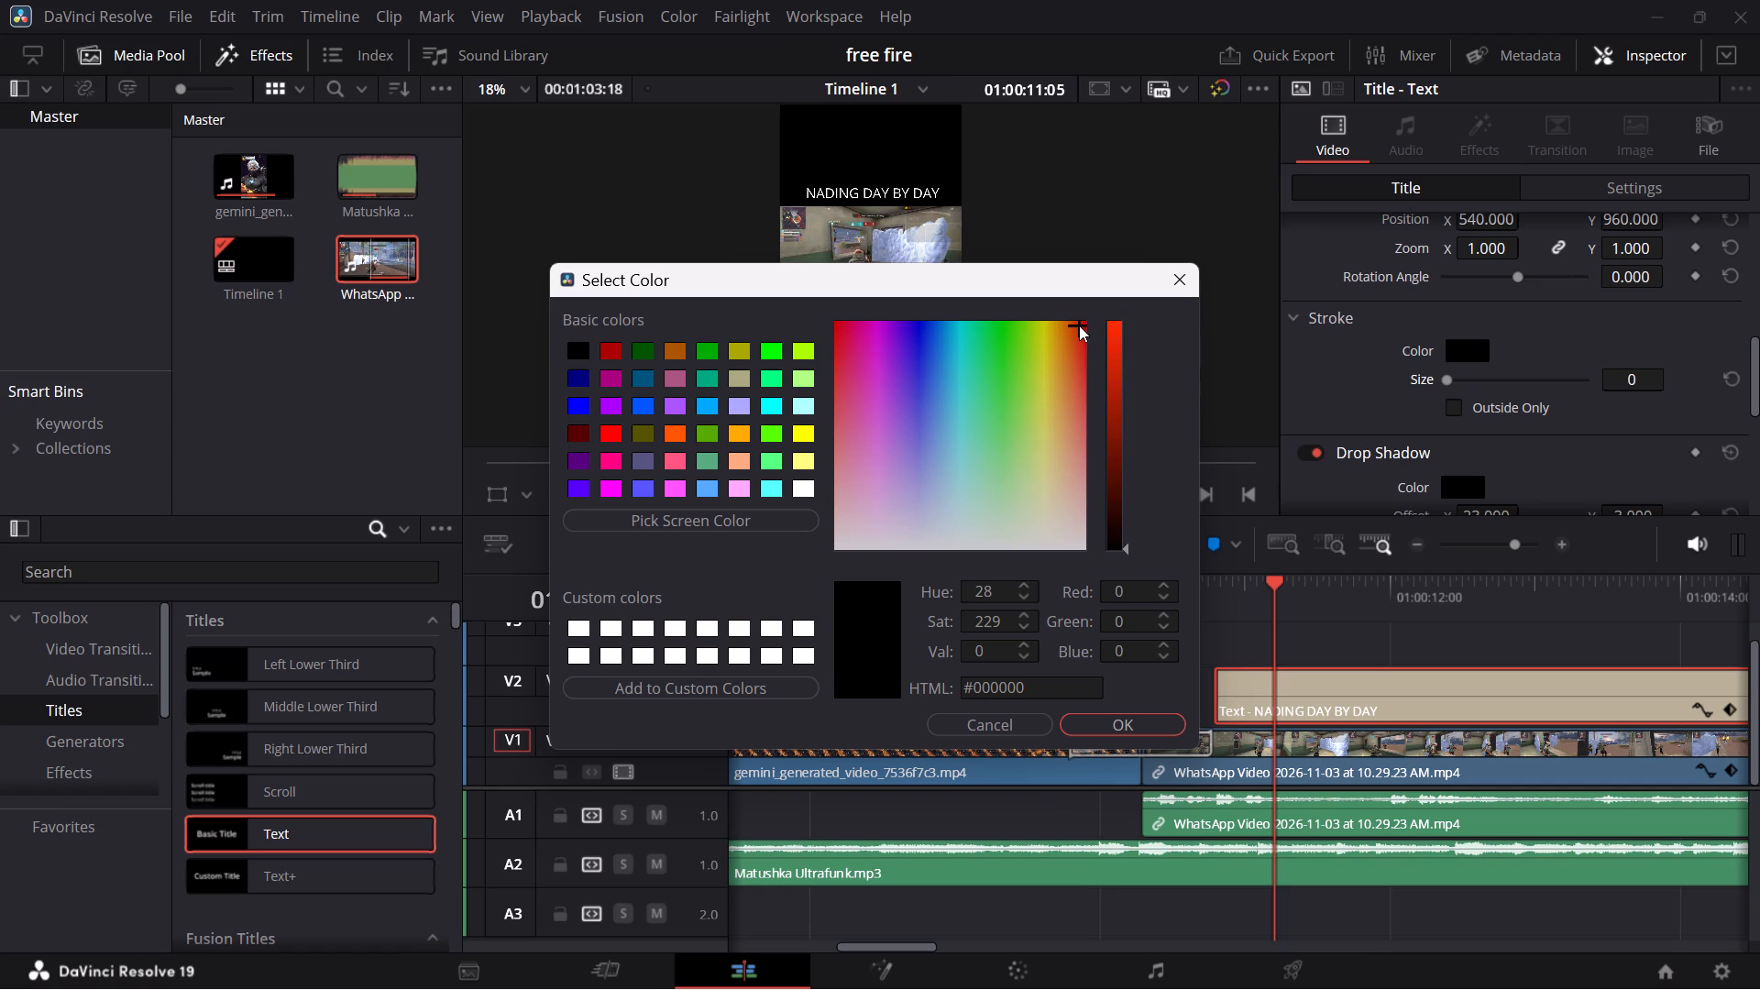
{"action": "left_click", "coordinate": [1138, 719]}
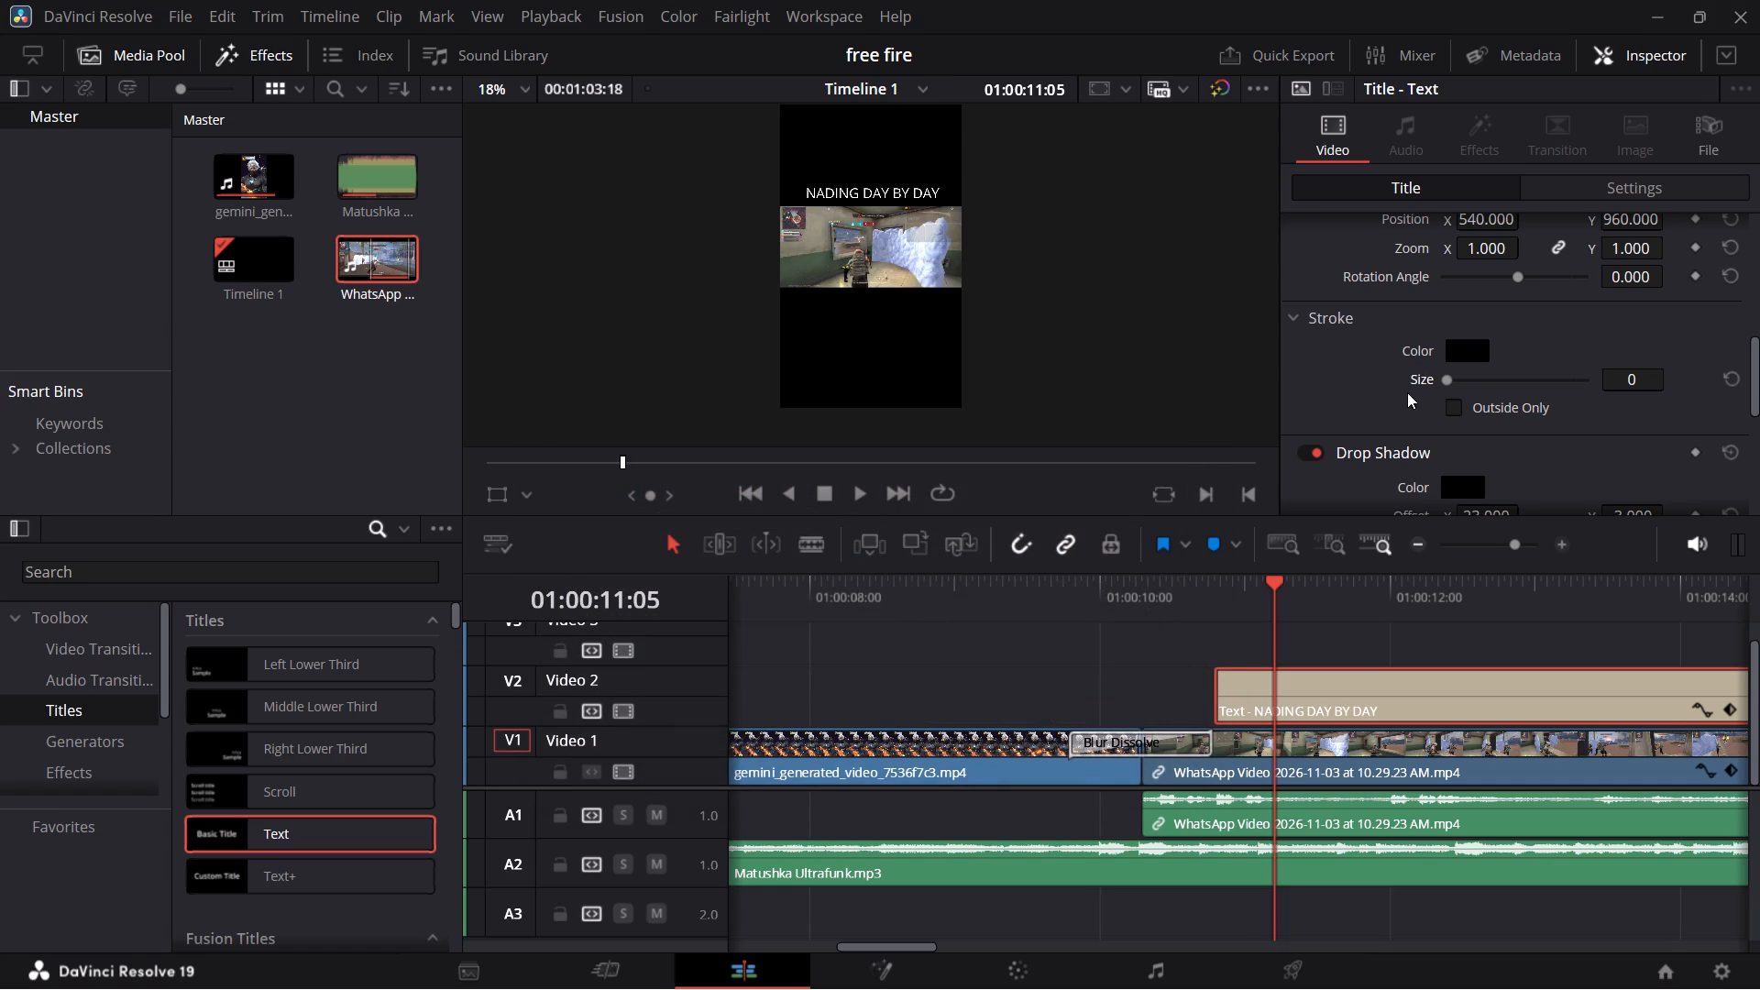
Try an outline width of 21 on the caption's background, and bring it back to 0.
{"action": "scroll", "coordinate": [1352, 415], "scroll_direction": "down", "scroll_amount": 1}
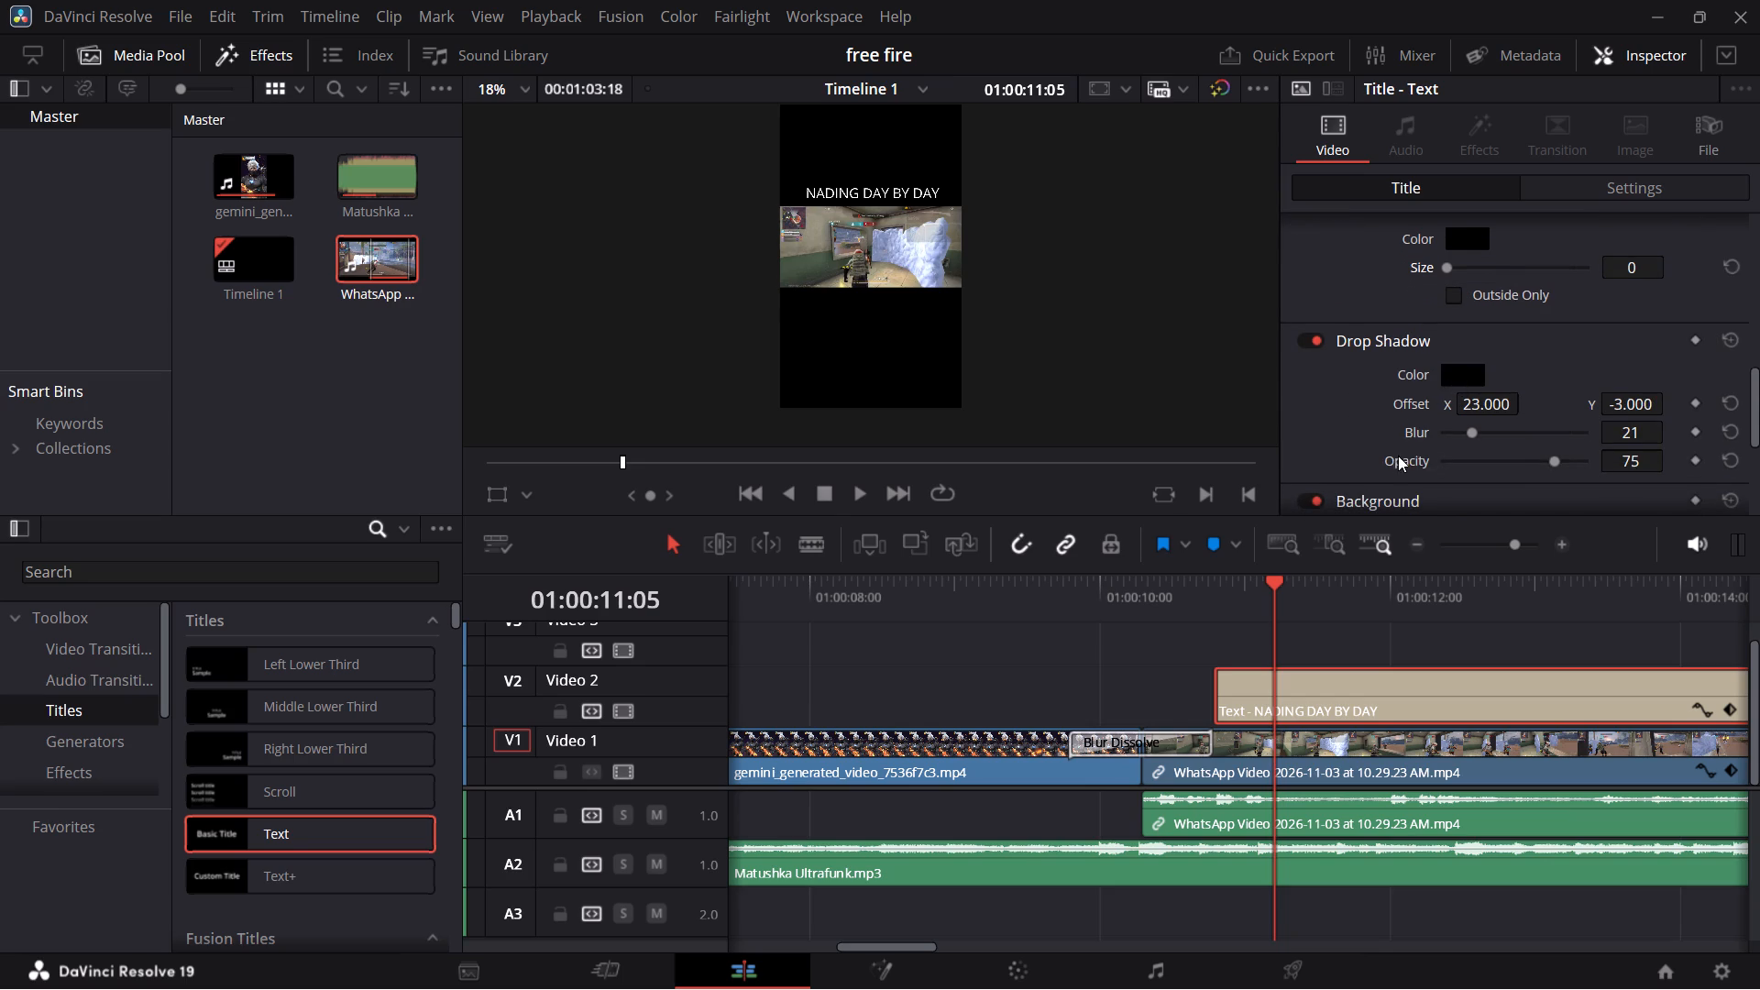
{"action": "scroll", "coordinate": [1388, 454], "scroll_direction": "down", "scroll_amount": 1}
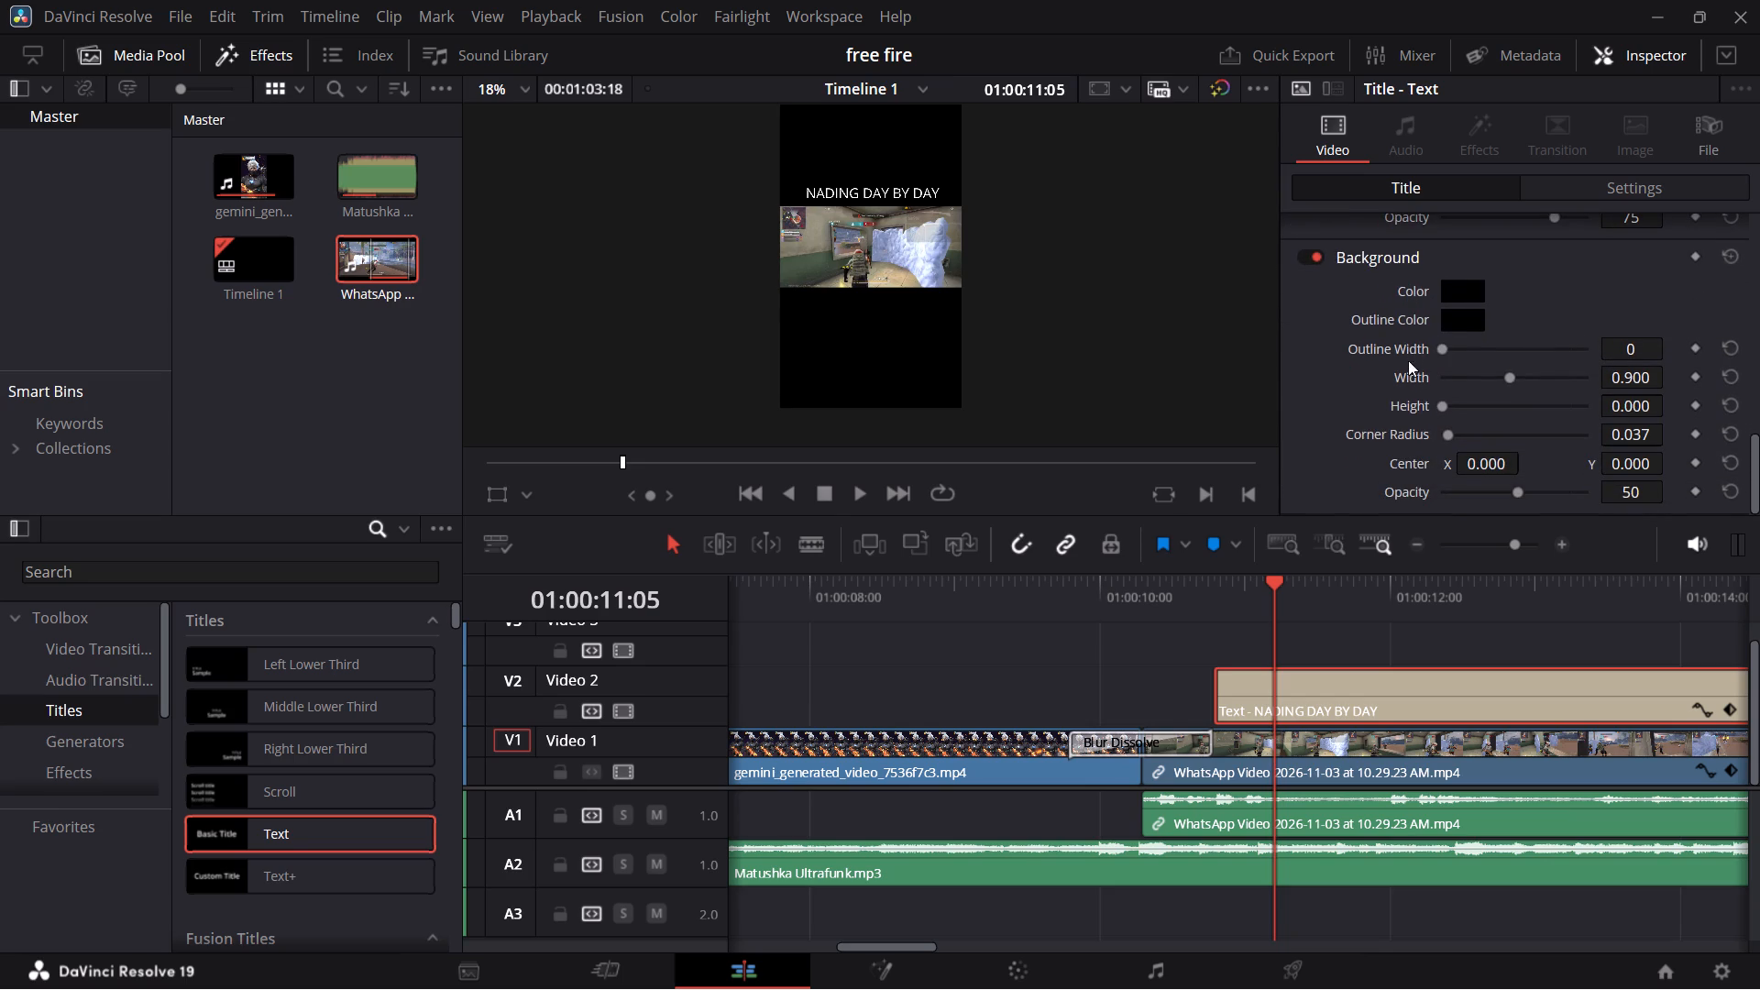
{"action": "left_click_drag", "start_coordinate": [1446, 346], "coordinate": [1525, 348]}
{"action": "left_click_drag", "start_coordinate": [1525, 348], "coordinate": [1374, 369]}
Set the width of the caption's background to 0.840.
{"action": "left_click", "coordinate": [1509, 380]}
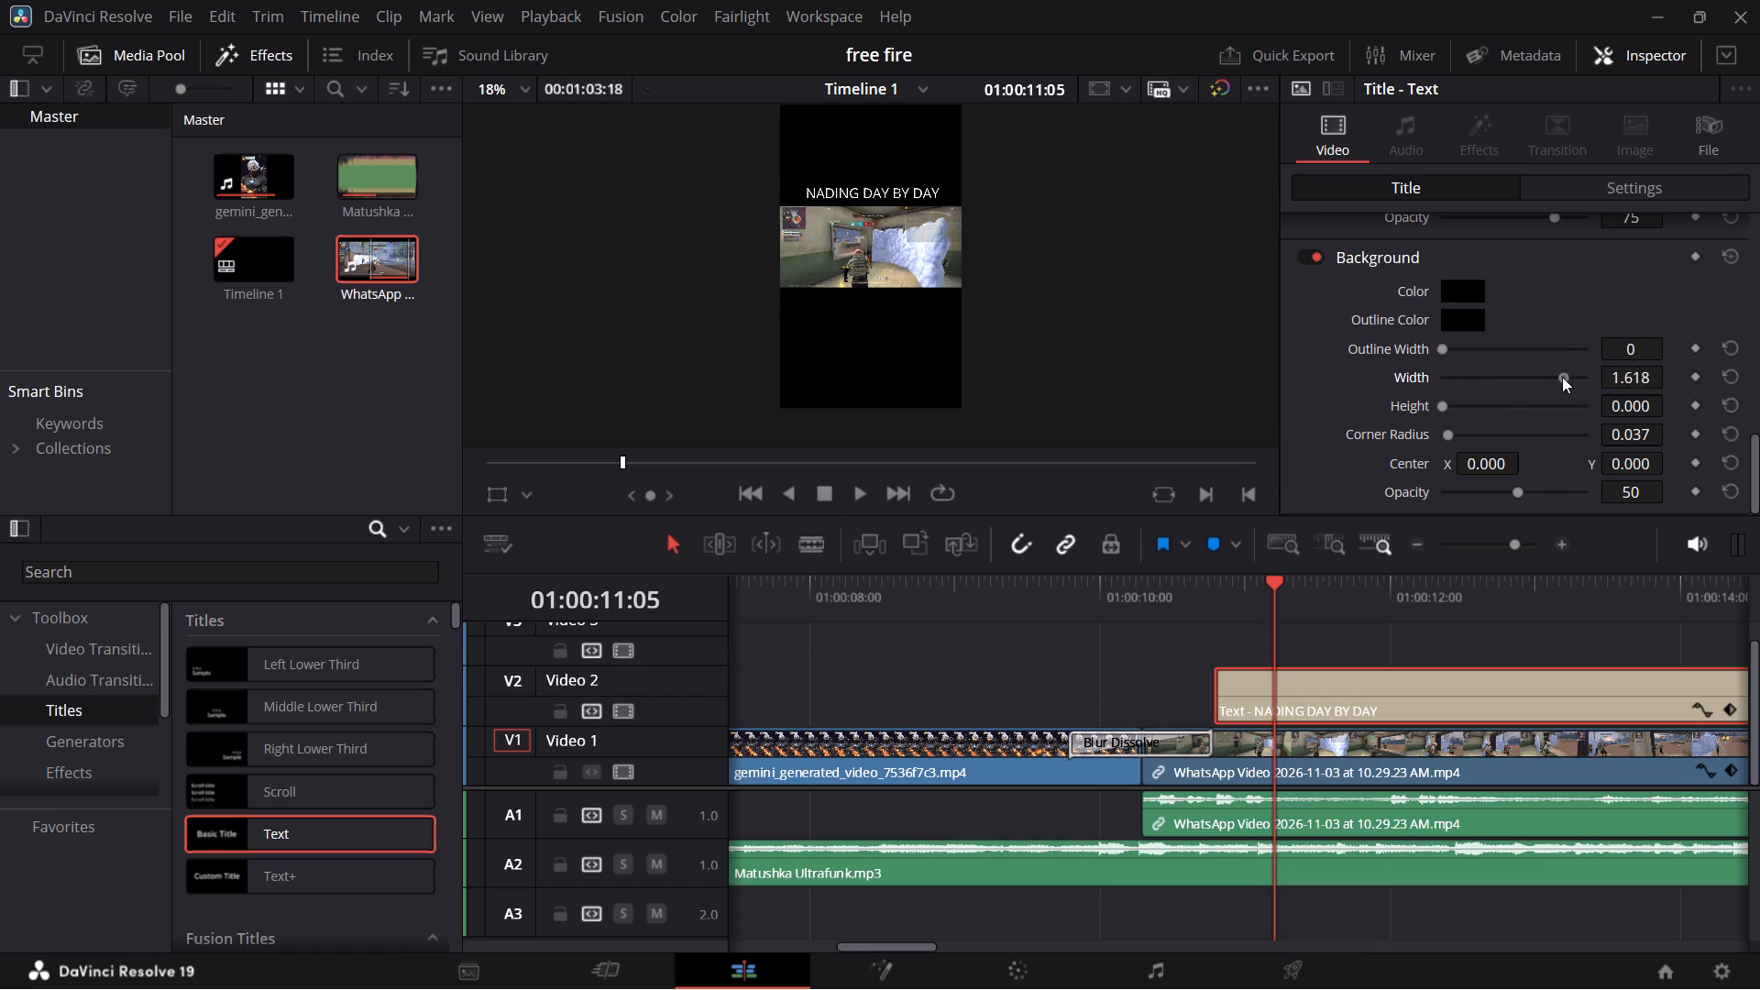
{"action": "scroll", "coordinate": [1419, 426], "scroll_direction": "down", "scroll_amount": 2}
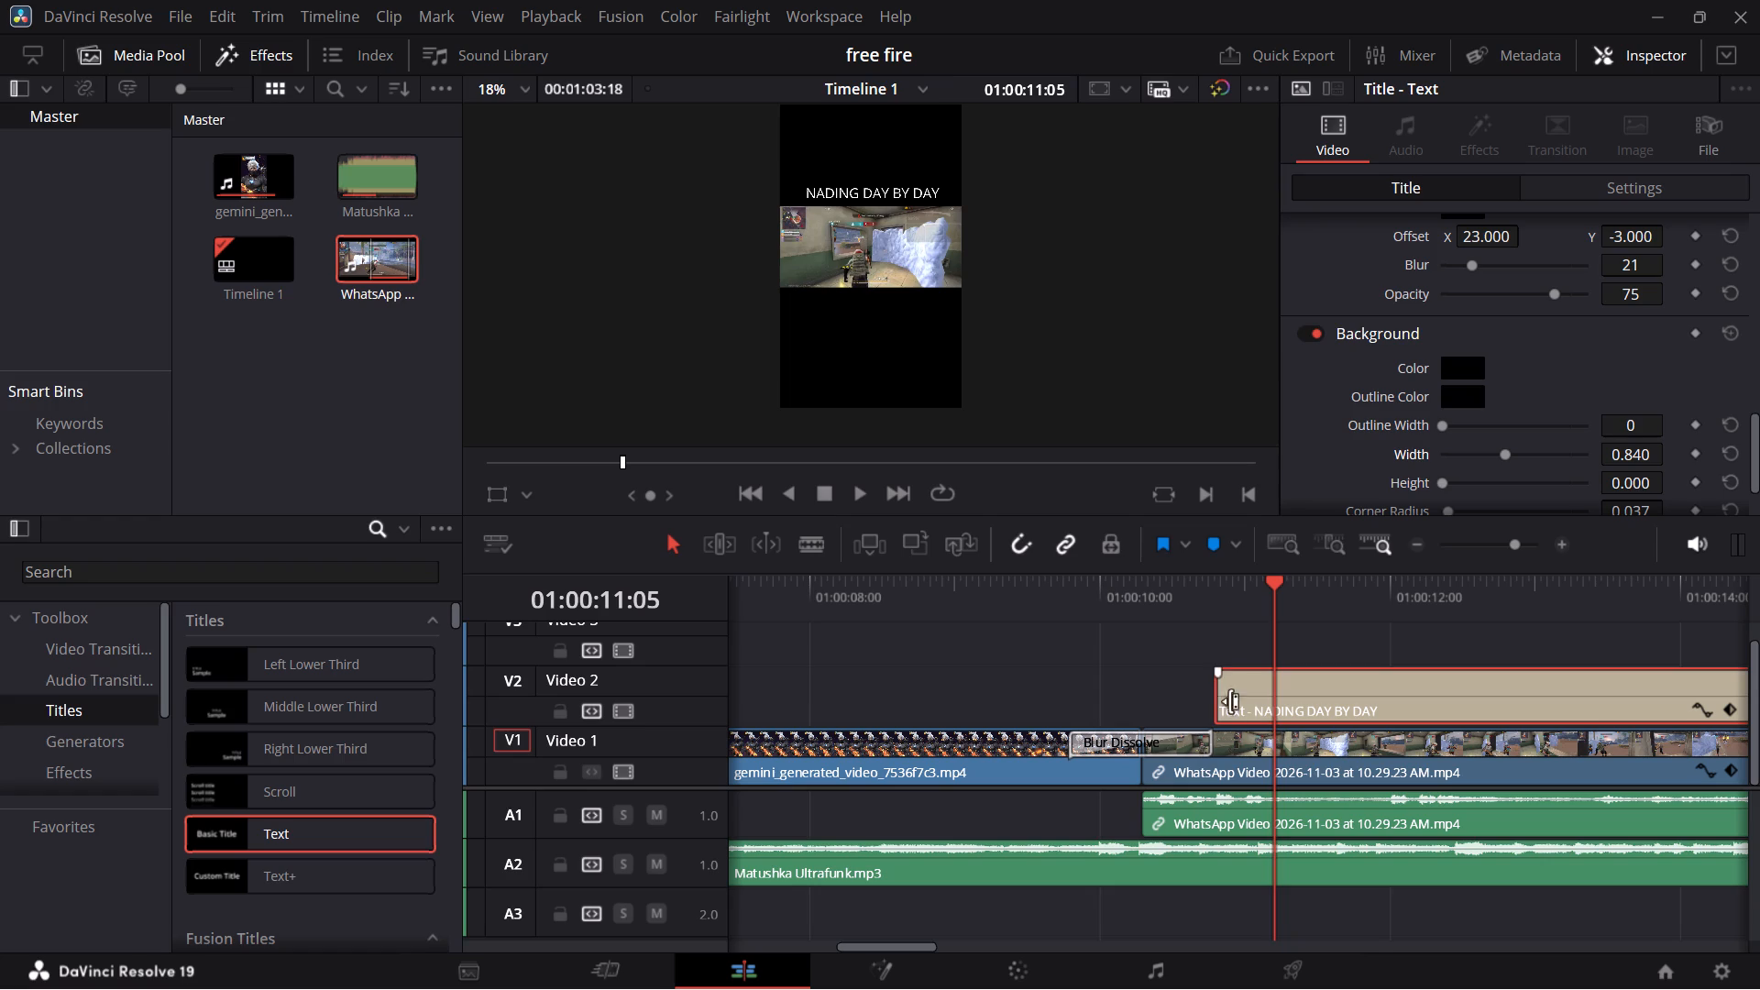
Play the timeline from 01:00:11:05 to preview the caption over the gameplay.
{"action": "left_click", "coordinate": [1013, 577]}
{"action": "key", "text": "space"}
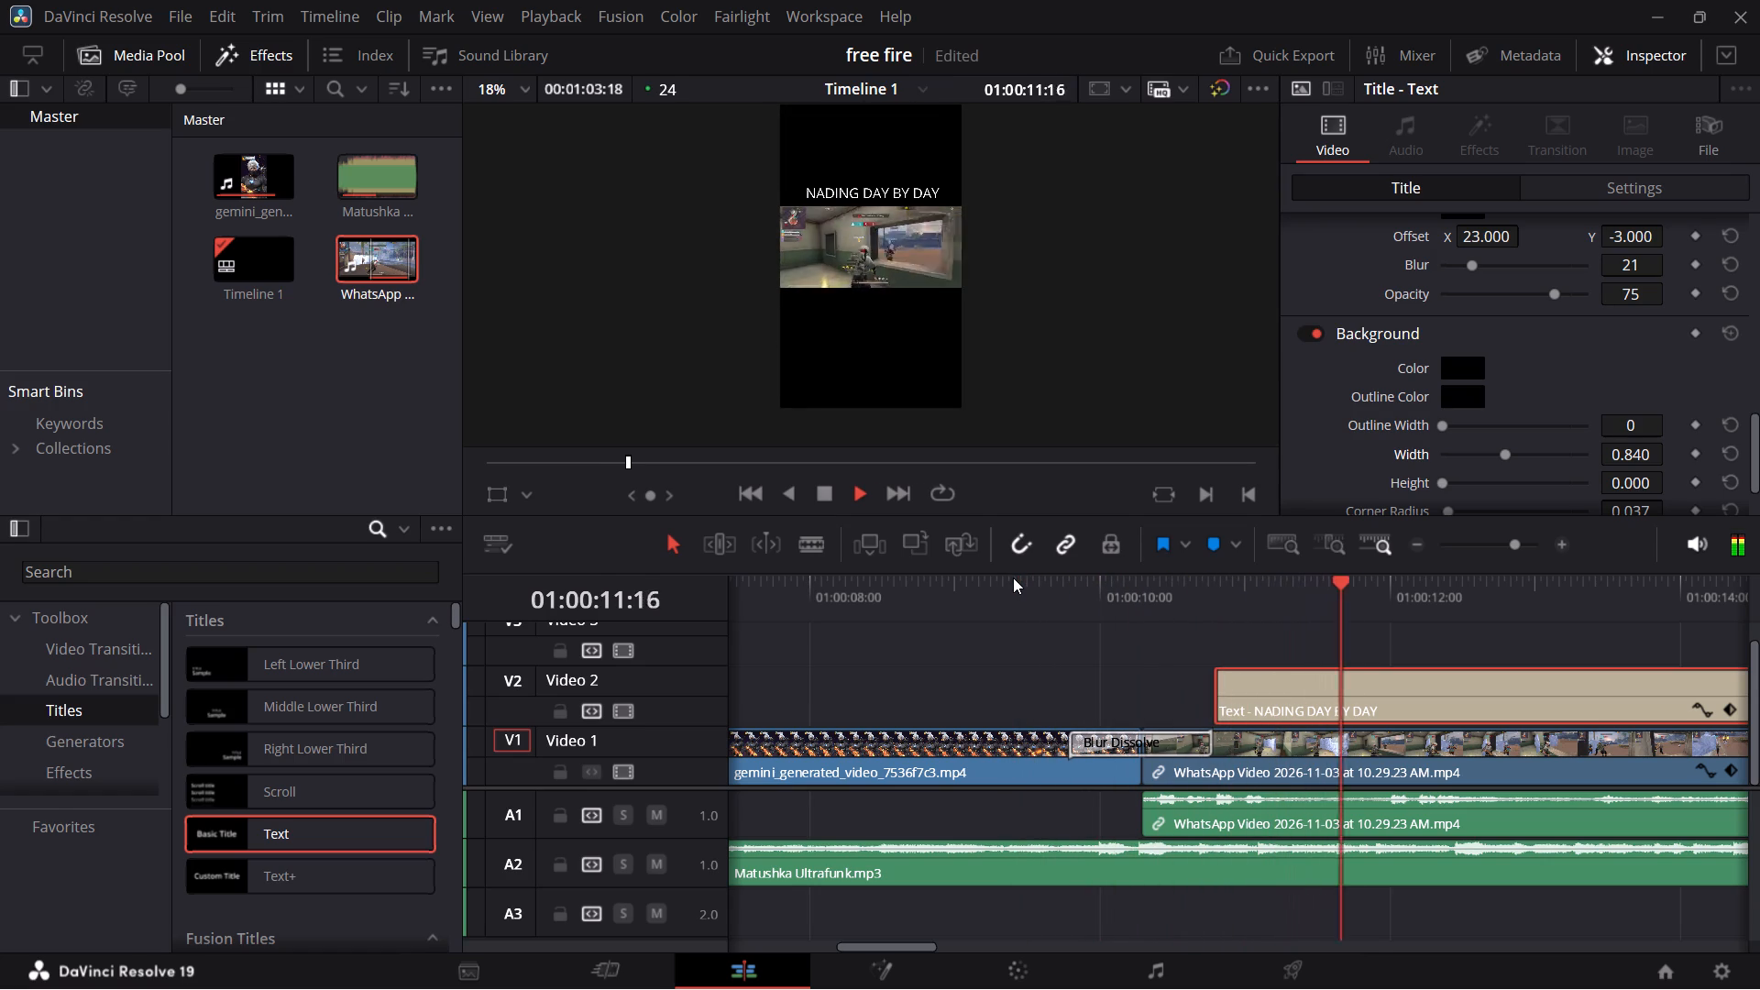
{"action": "scroll", "coordinate": [1000, 654], "scroll_direction": "left", "scroll_amount": 1}
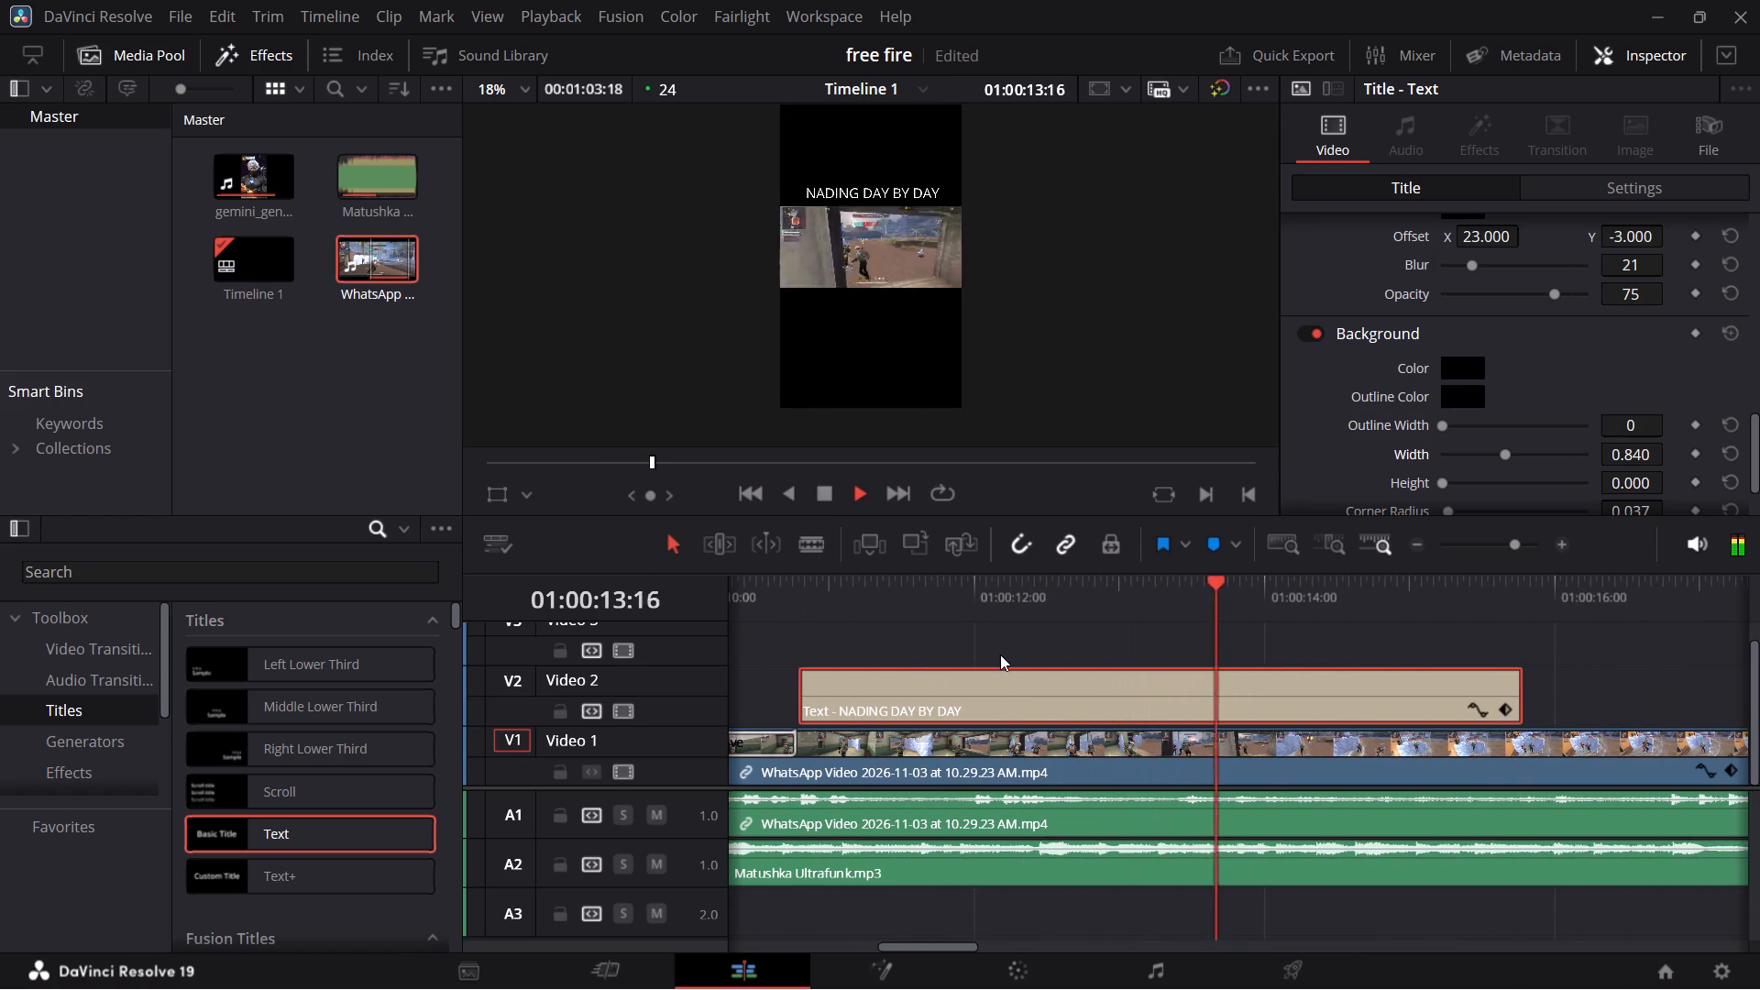
{"action": "key", "text": "space"}
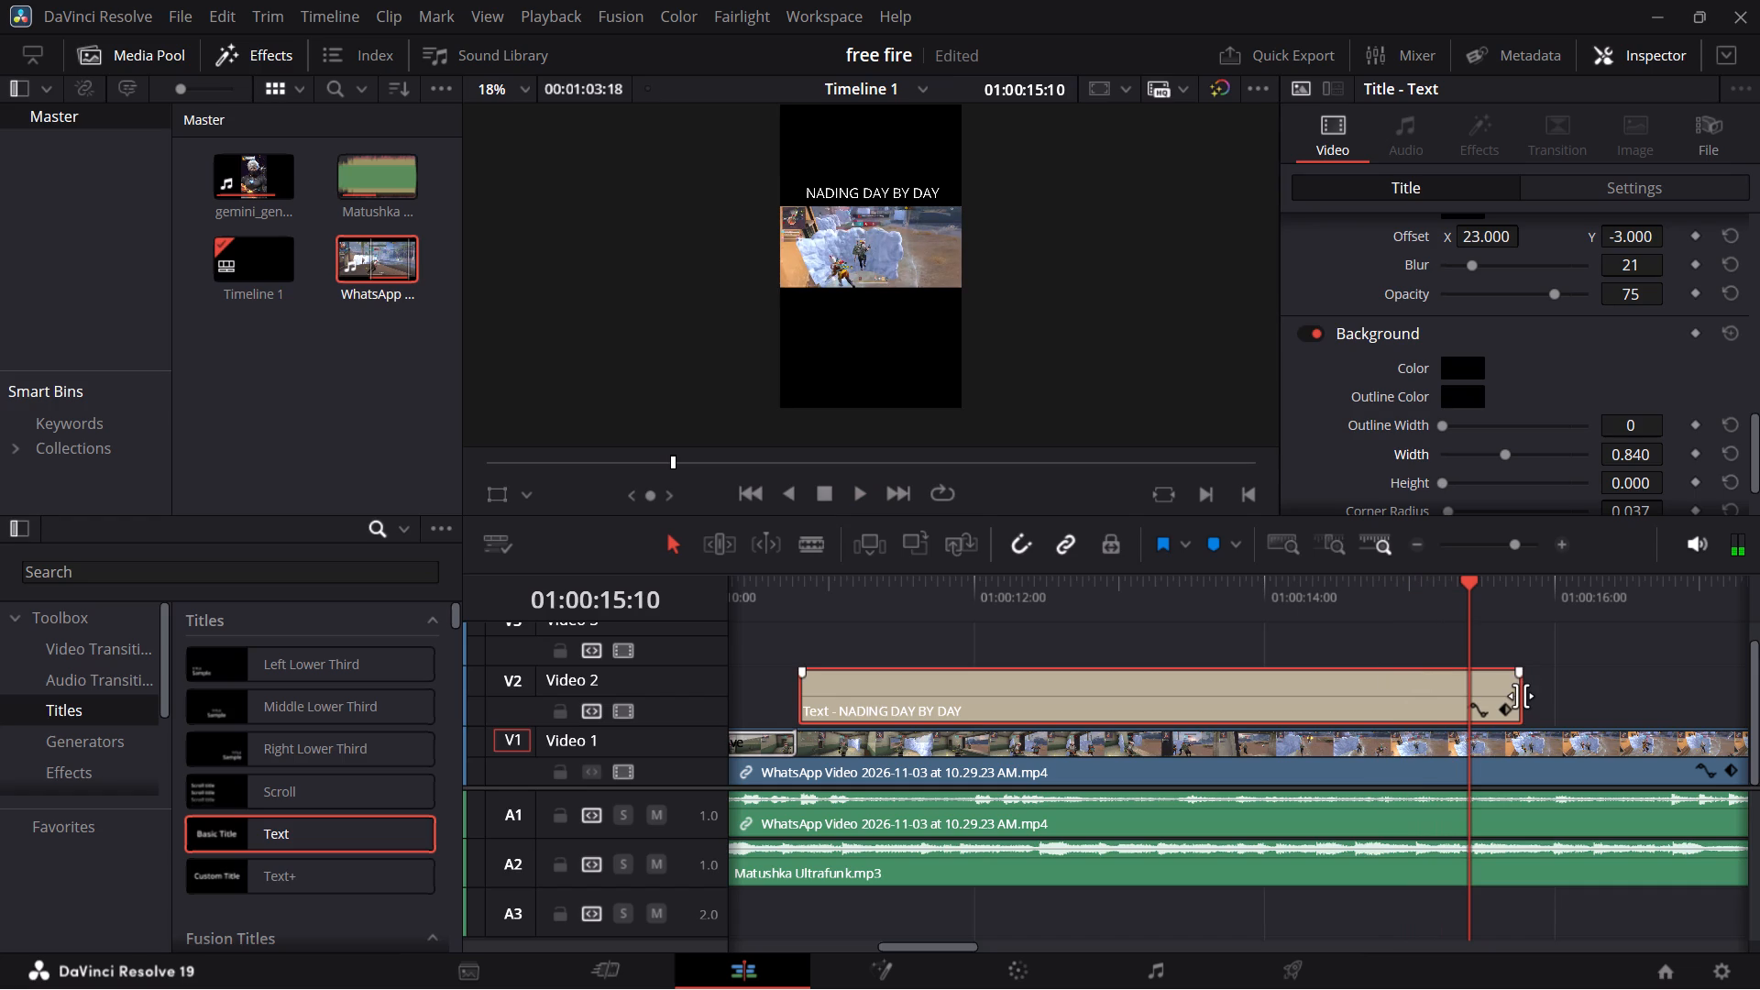
Extend the NADING DAY BY DAY clip on Video 2 so it ends together with the WhatsApp gameplay clip.
{"action": "left_click_drag", "start_coordinate": [1521, 696], "coordinate": [1759, 689]}
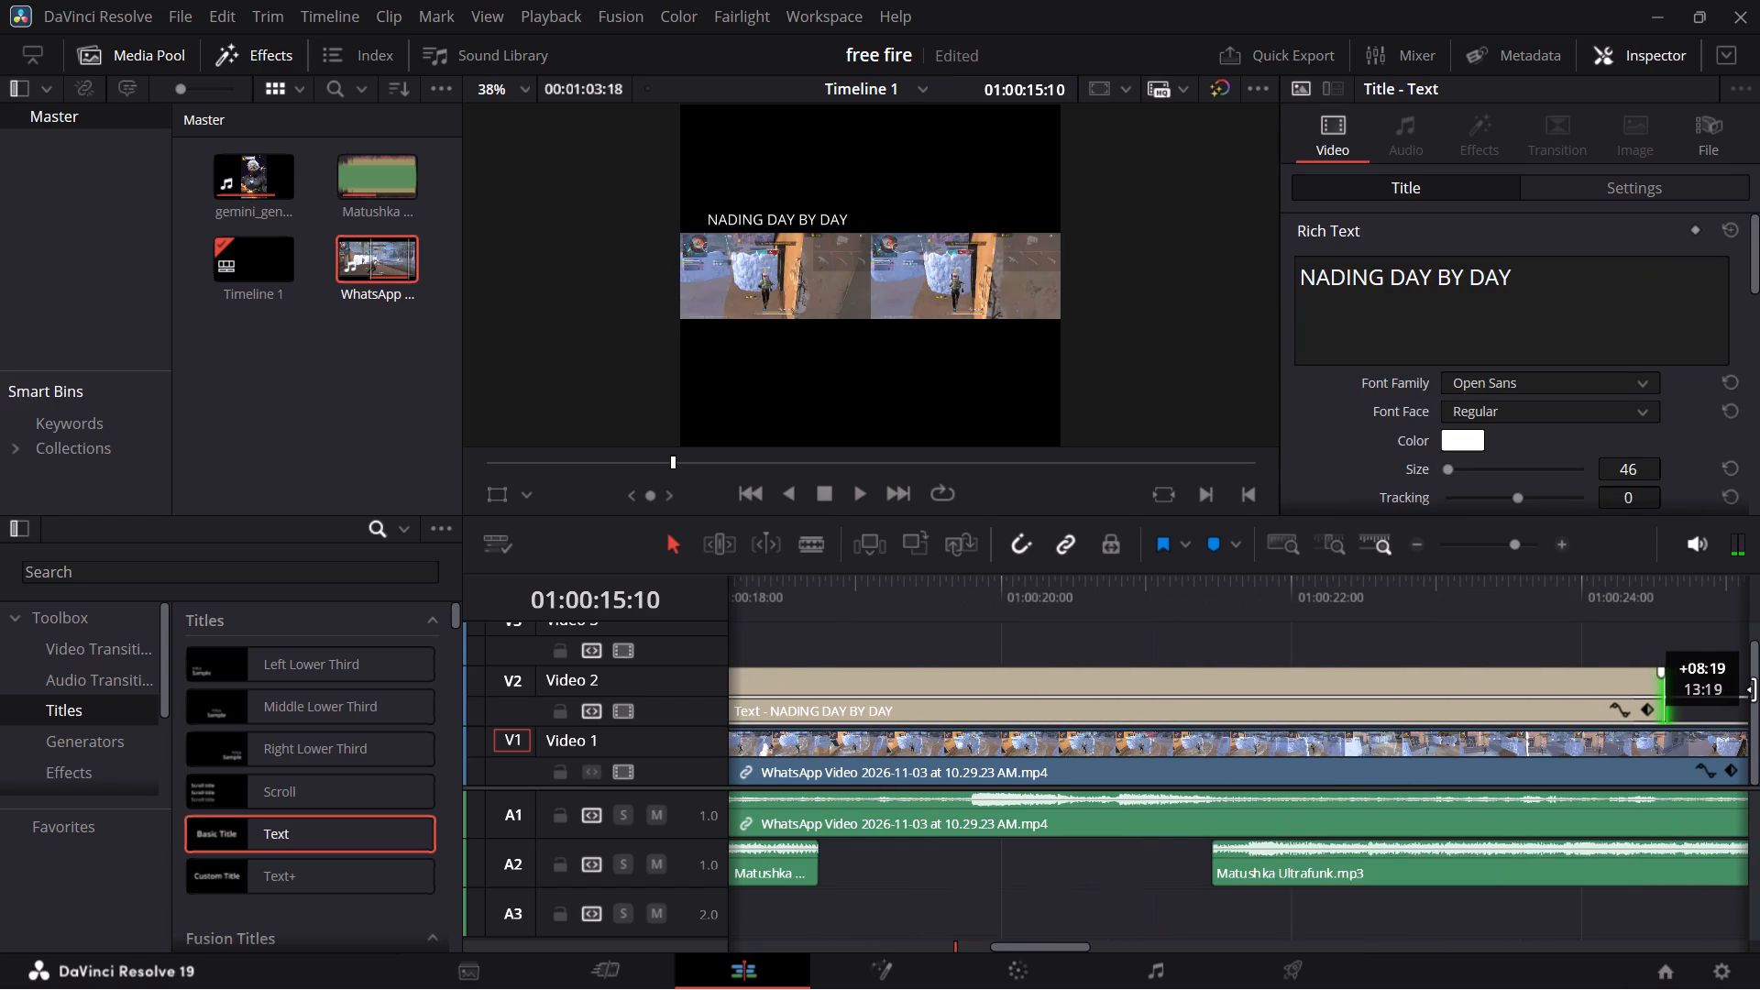
{"action": "left_click_drag", "start_coordinate": [1759, 689], "coordinate": [1759, 675]}
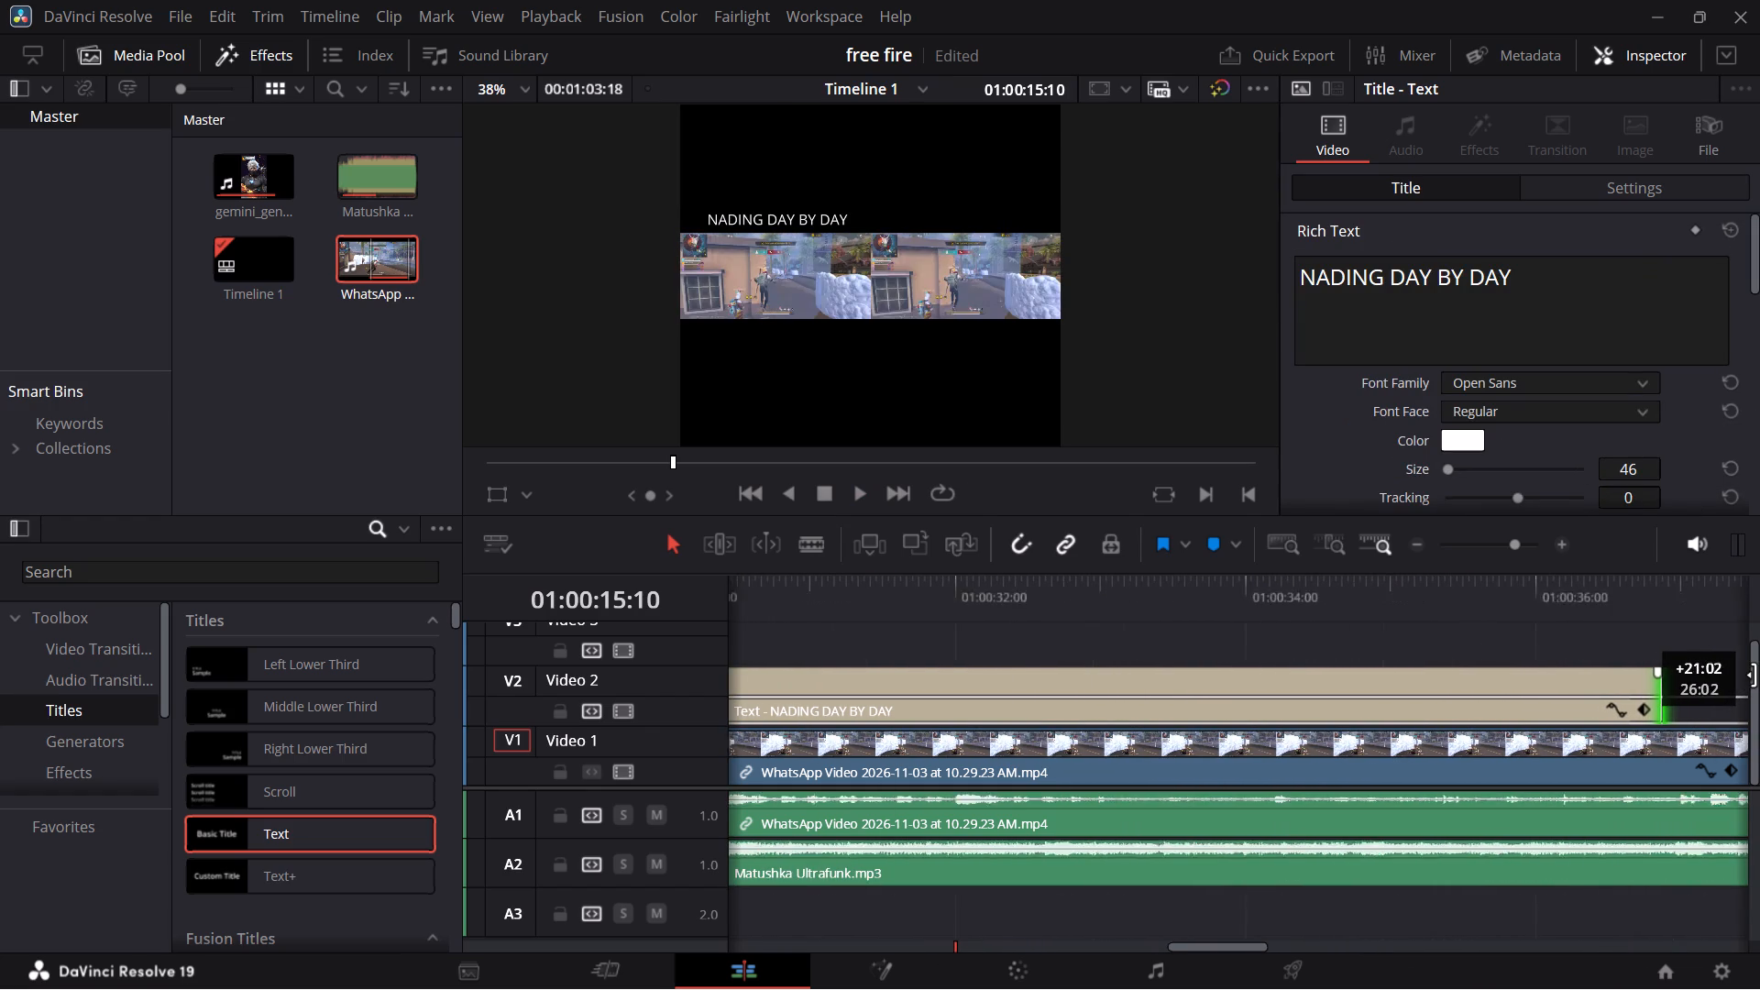
{"action": "left_click_drag", "start_coordinate": [1759, 675], "coordinate": [1473, 720]}
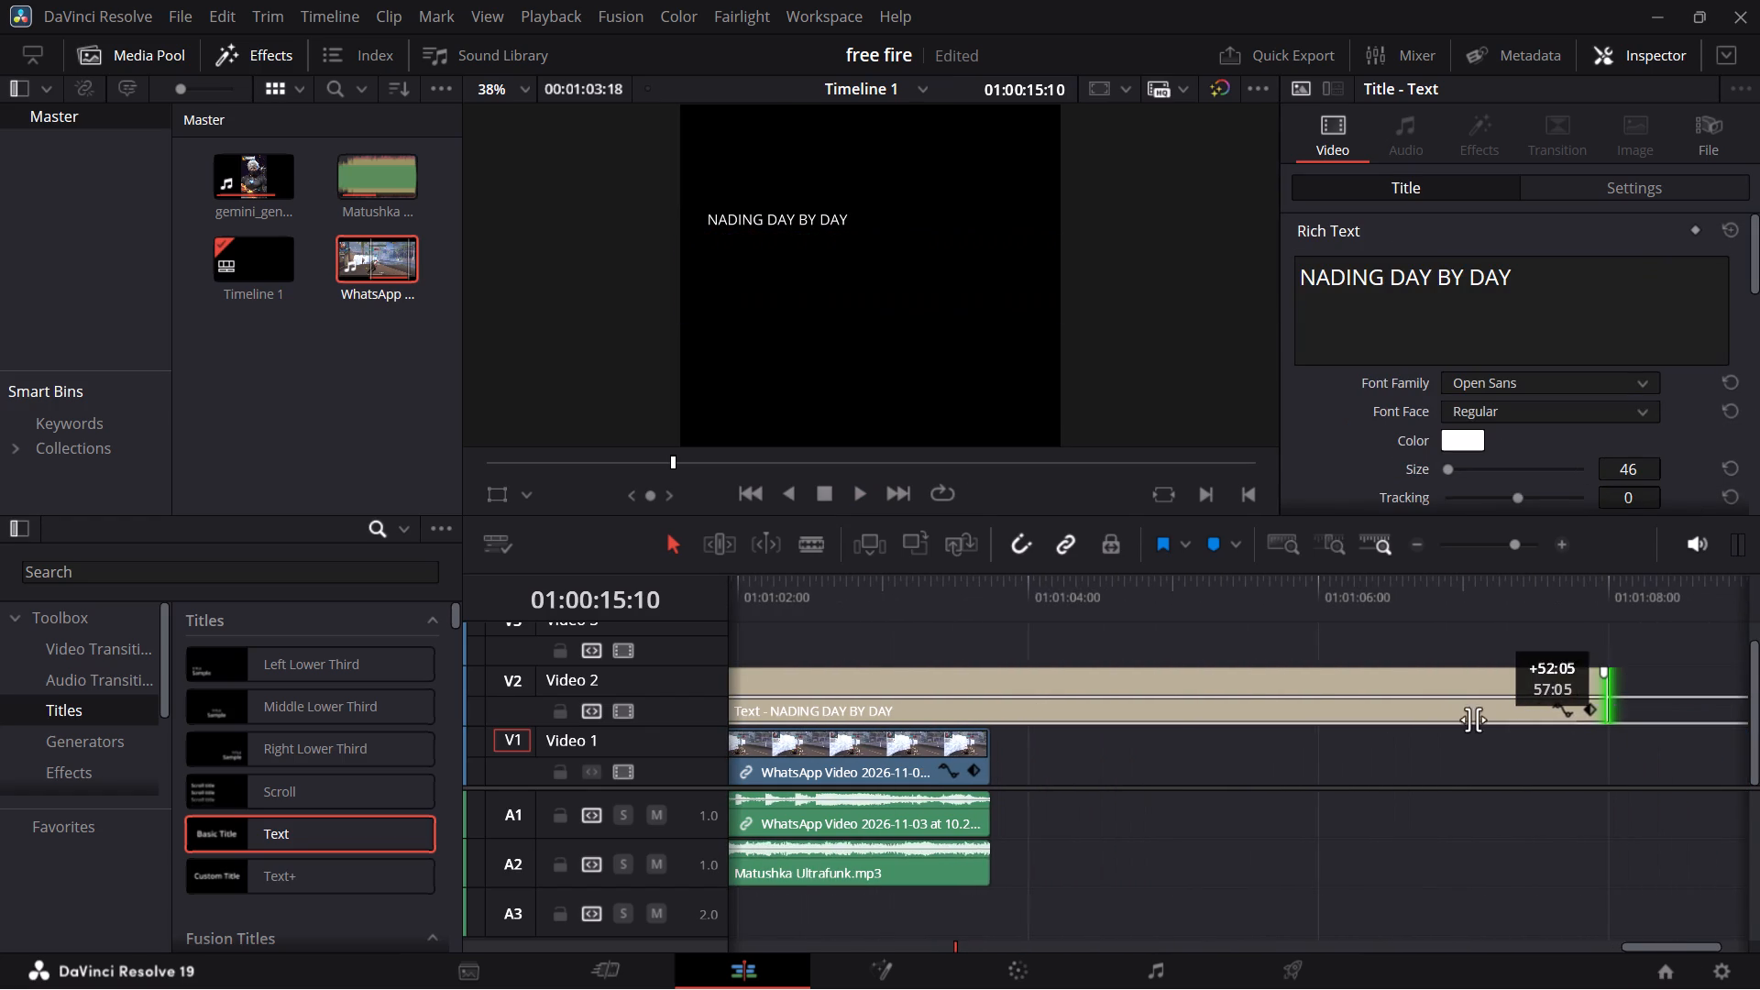
{"action": "left_click_drag", "start_coordinate": [1473, 720], "coordinate": [999, 748]}
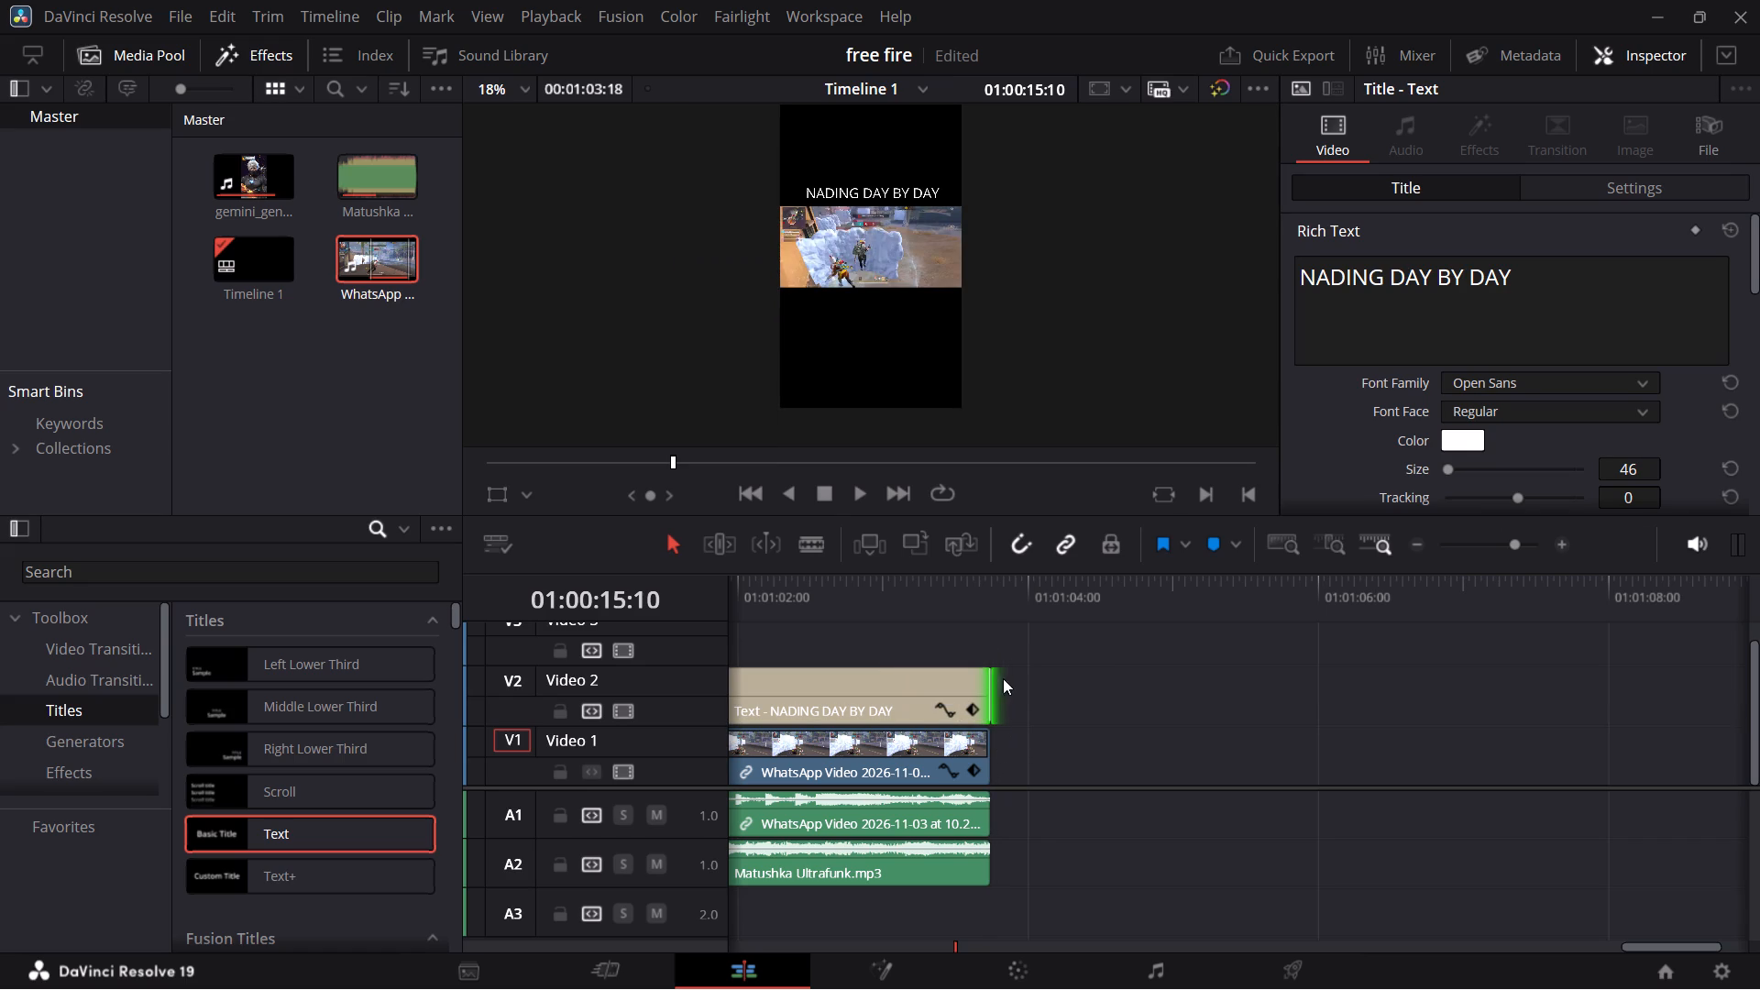
Add a short fade-out at the end of the NADING DAY BY DAY caption clip.
{"action": "left_click_drag", "start_coordinate": [986, 665], "coordinate": [915, 665]}
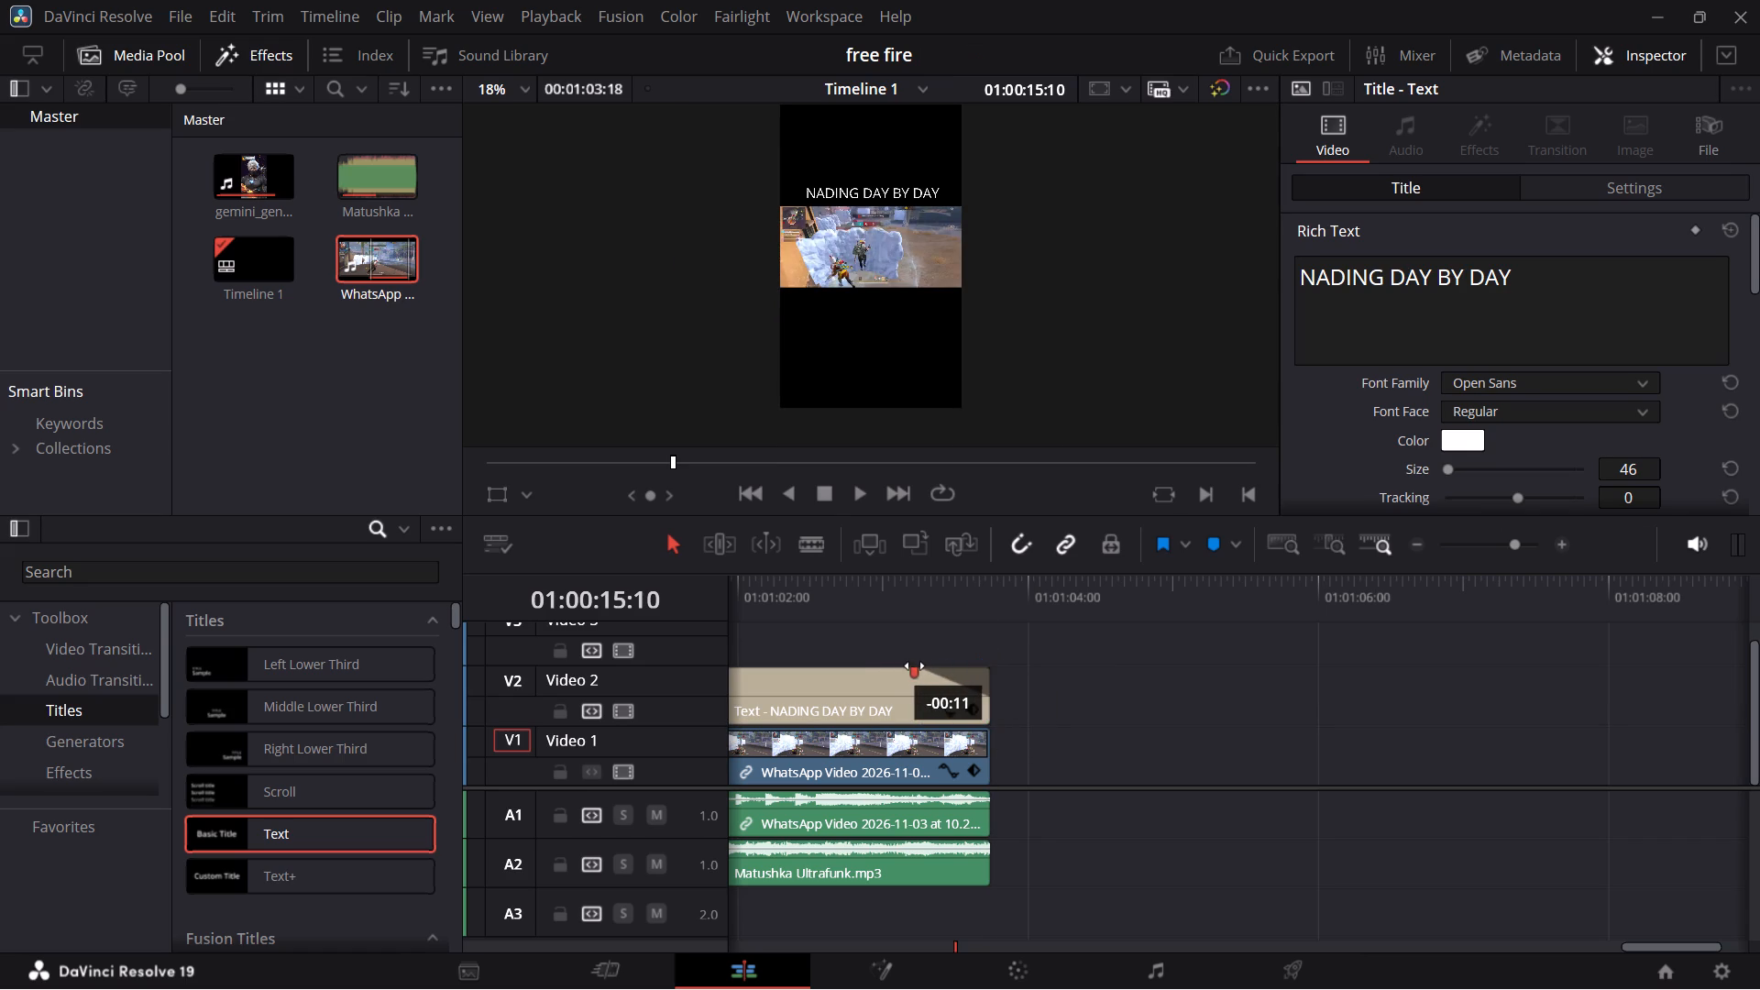
{"action": "left_click_drag", "start_coordinate": [915, 665], "coordinate": [928, 665]}
Play the last seconds of the timeline to check the caption's fade-out.
{"action": "scroll", "coordinate": [747, 602], "scroll_direction": "right", "scroll_amount": 1}
{"action": "left_click", "coordinate": [762, 582]}
{"action": "key", "text": "space"}
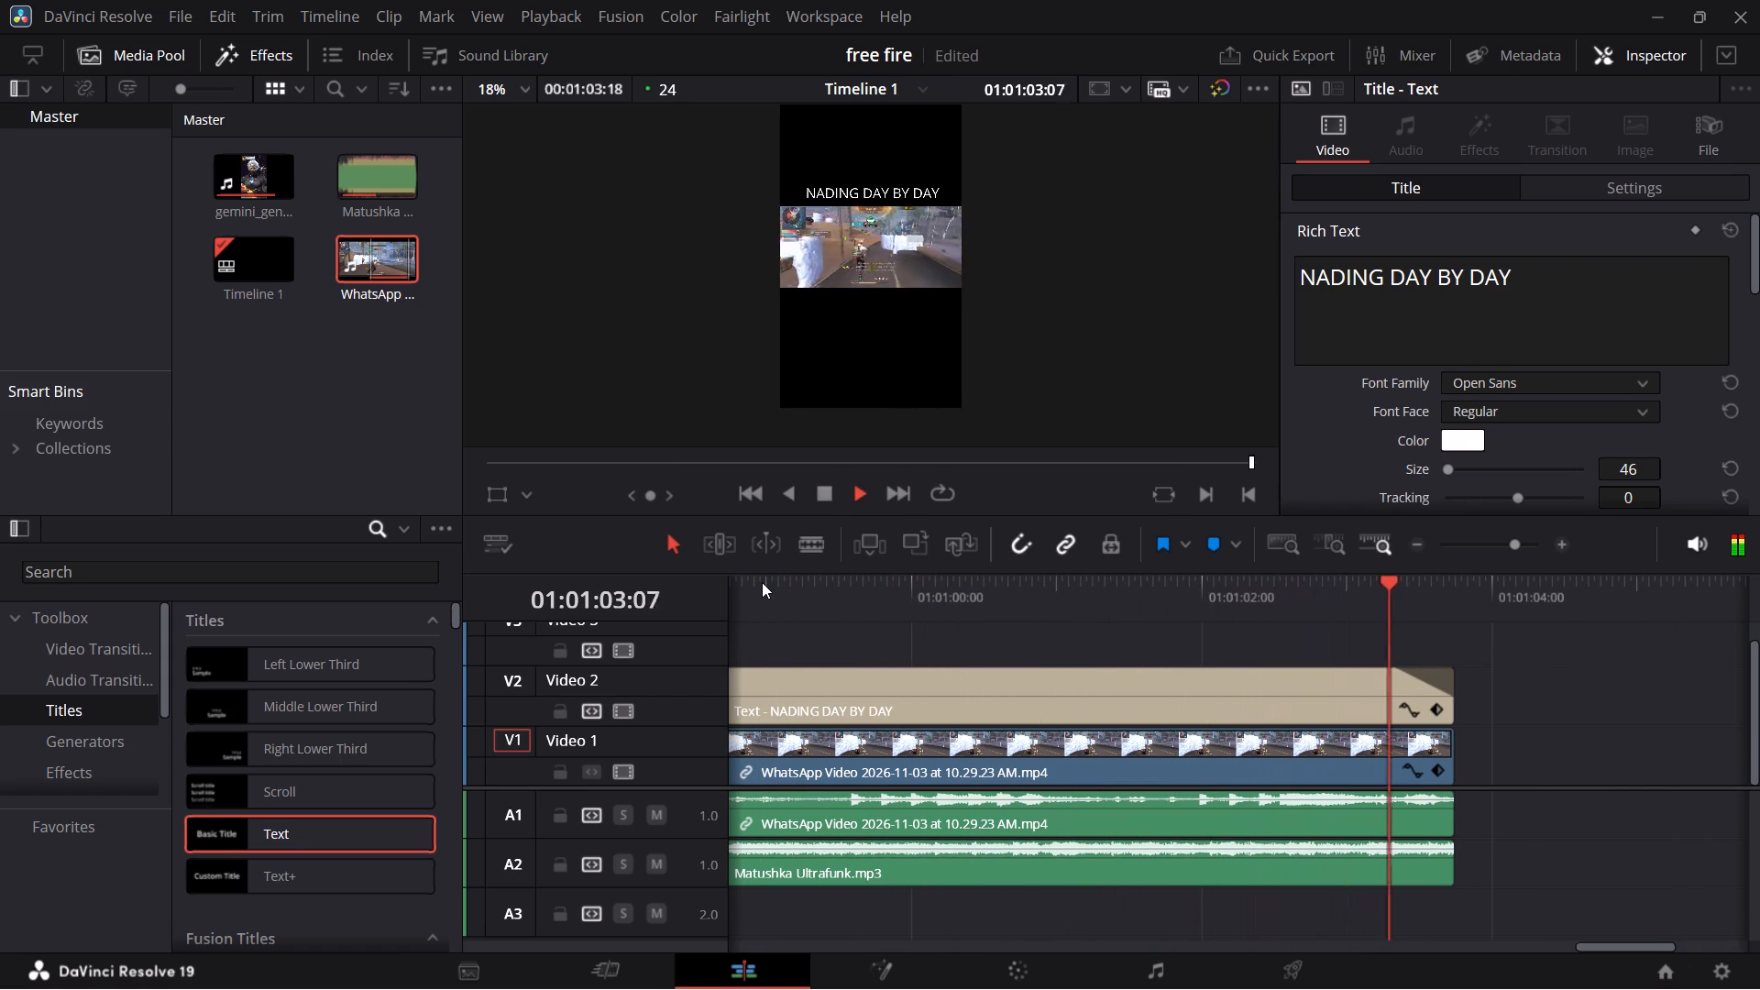
Add a short fade-out at the end of the Matushka Ultrafunk music on track A2.
{"action": "left_click", "coordinate": [1436, 874]}
{"action": "left_click_drag", "start_coordinate": [1448, 848], "coordinate": [1431, 852]}
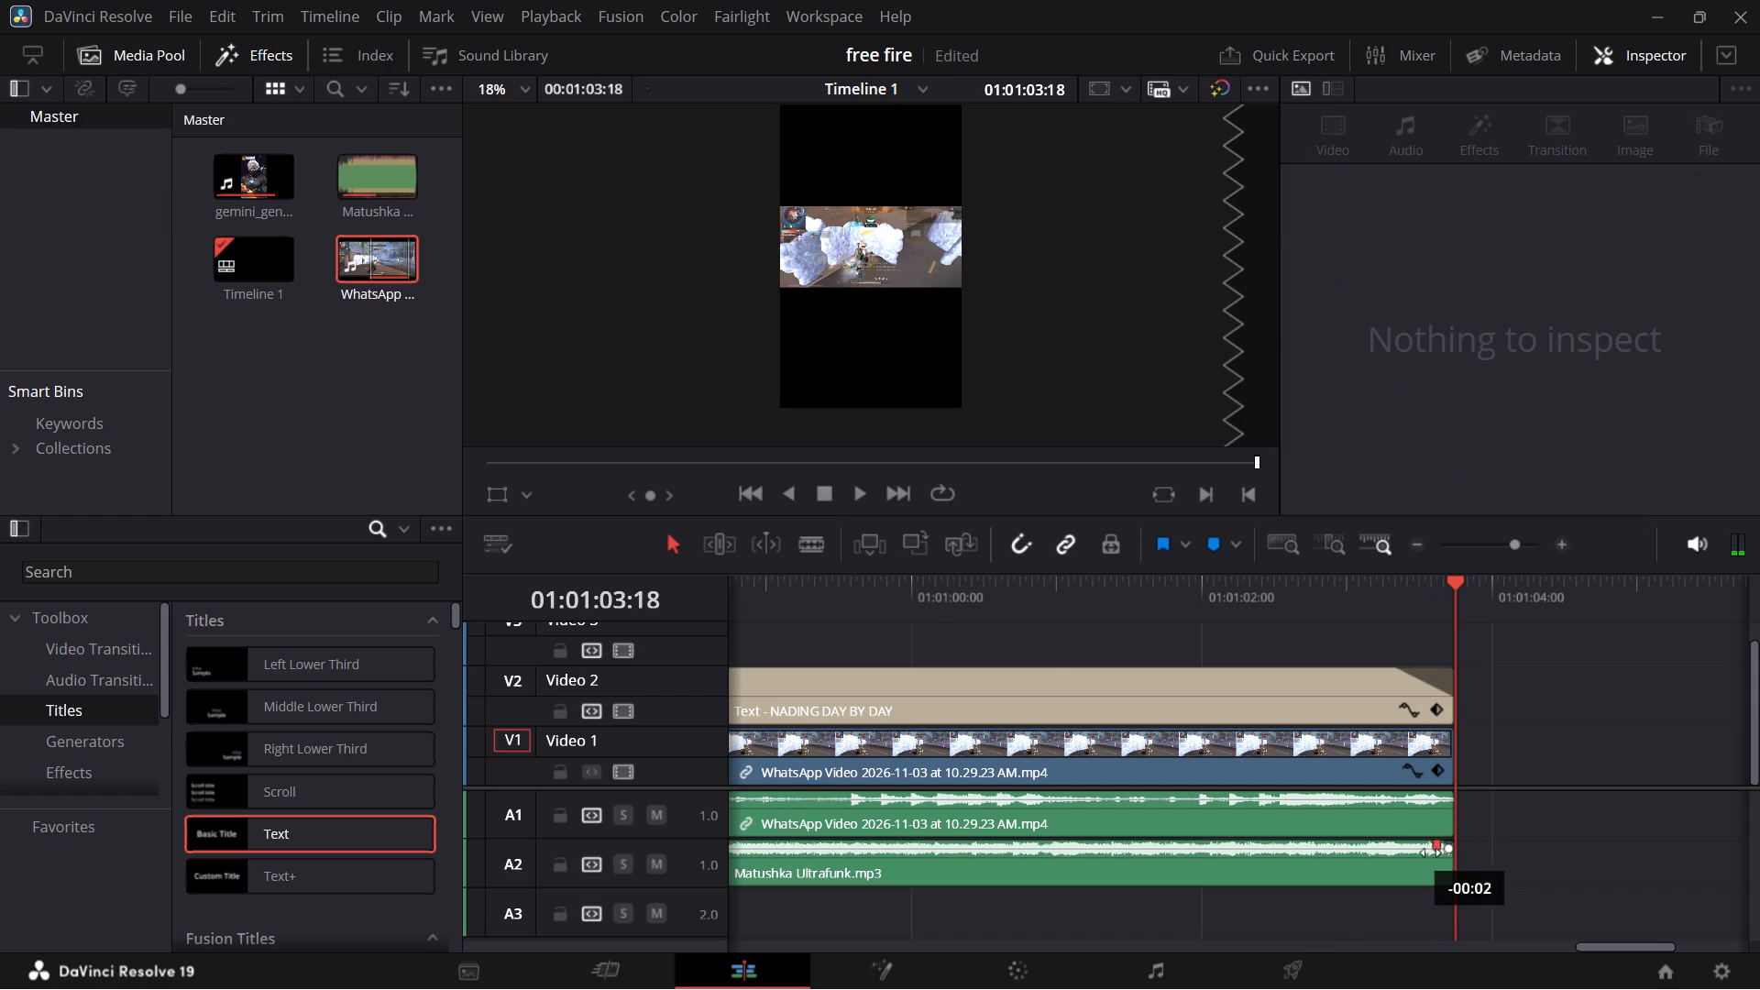
{"action": "left_click_drag", "start_coordinate": [1431, 852], "coordinate": [1346, 895]}
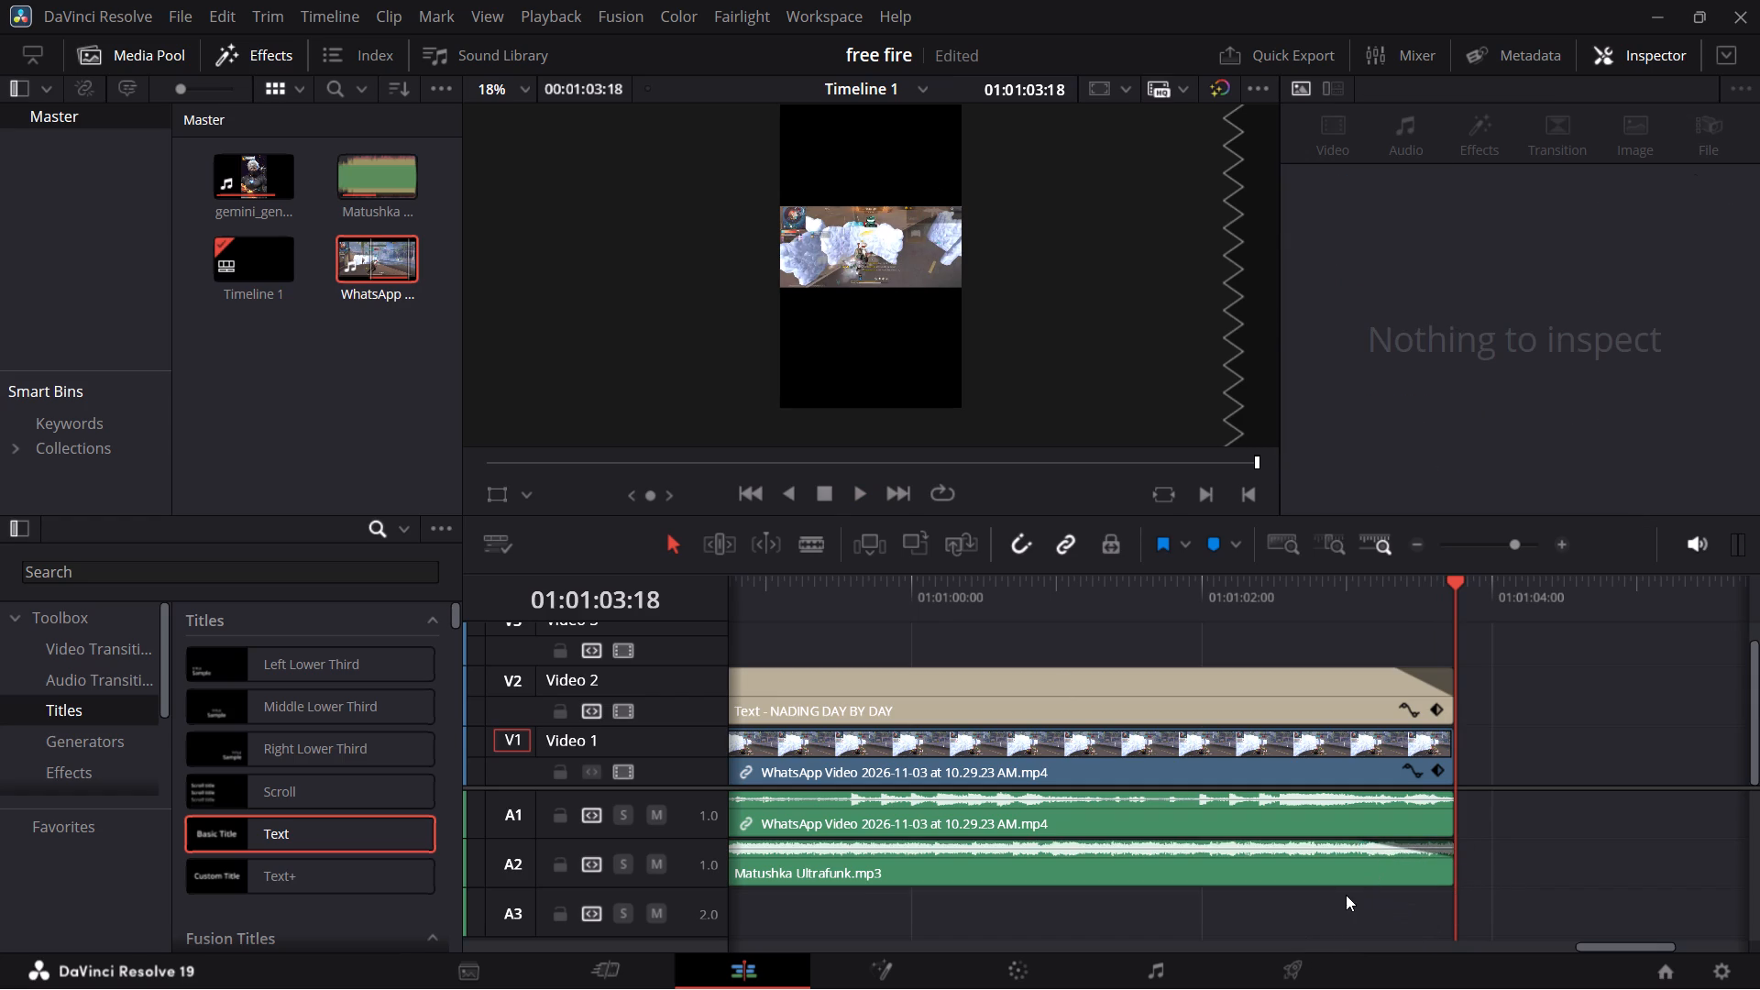
Add a fade-out of about 20 frames at the end of the gameplay clip's audio on track A1.
{"action": "left_click", "coordinate": [1411, 826]}
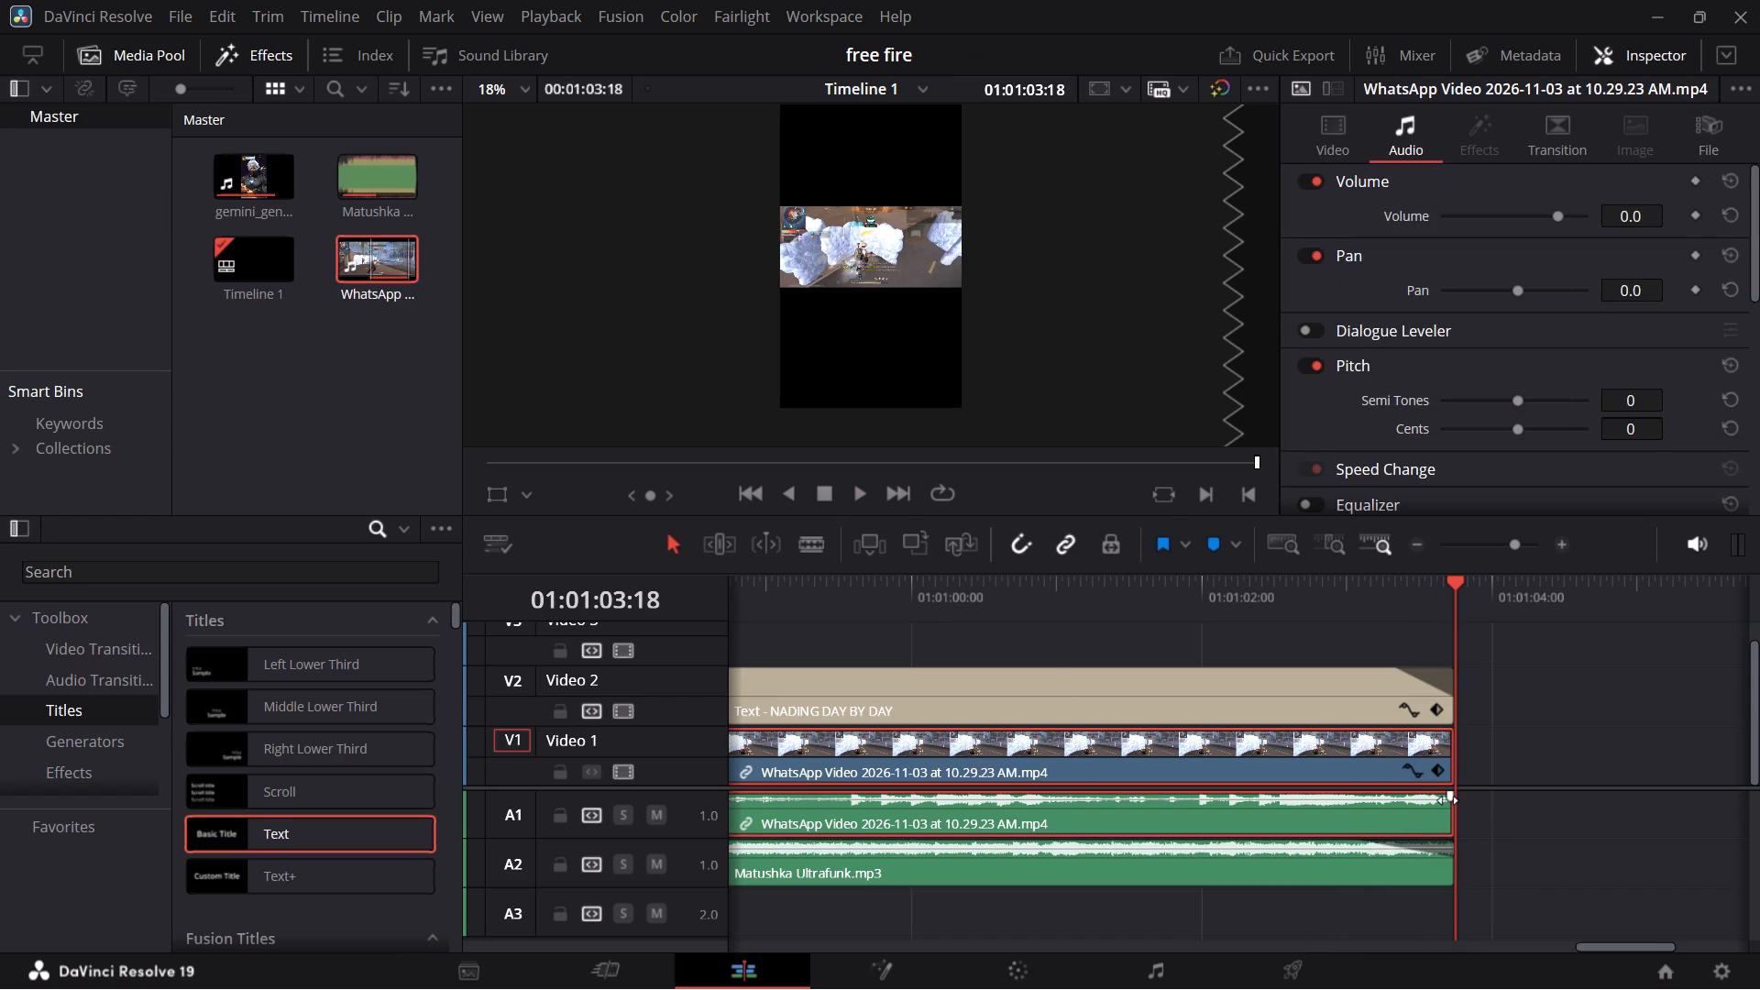
{"action": "left_click_drag", "start_coordinate": [1448, 800], "coordinate": [1325, 818]}
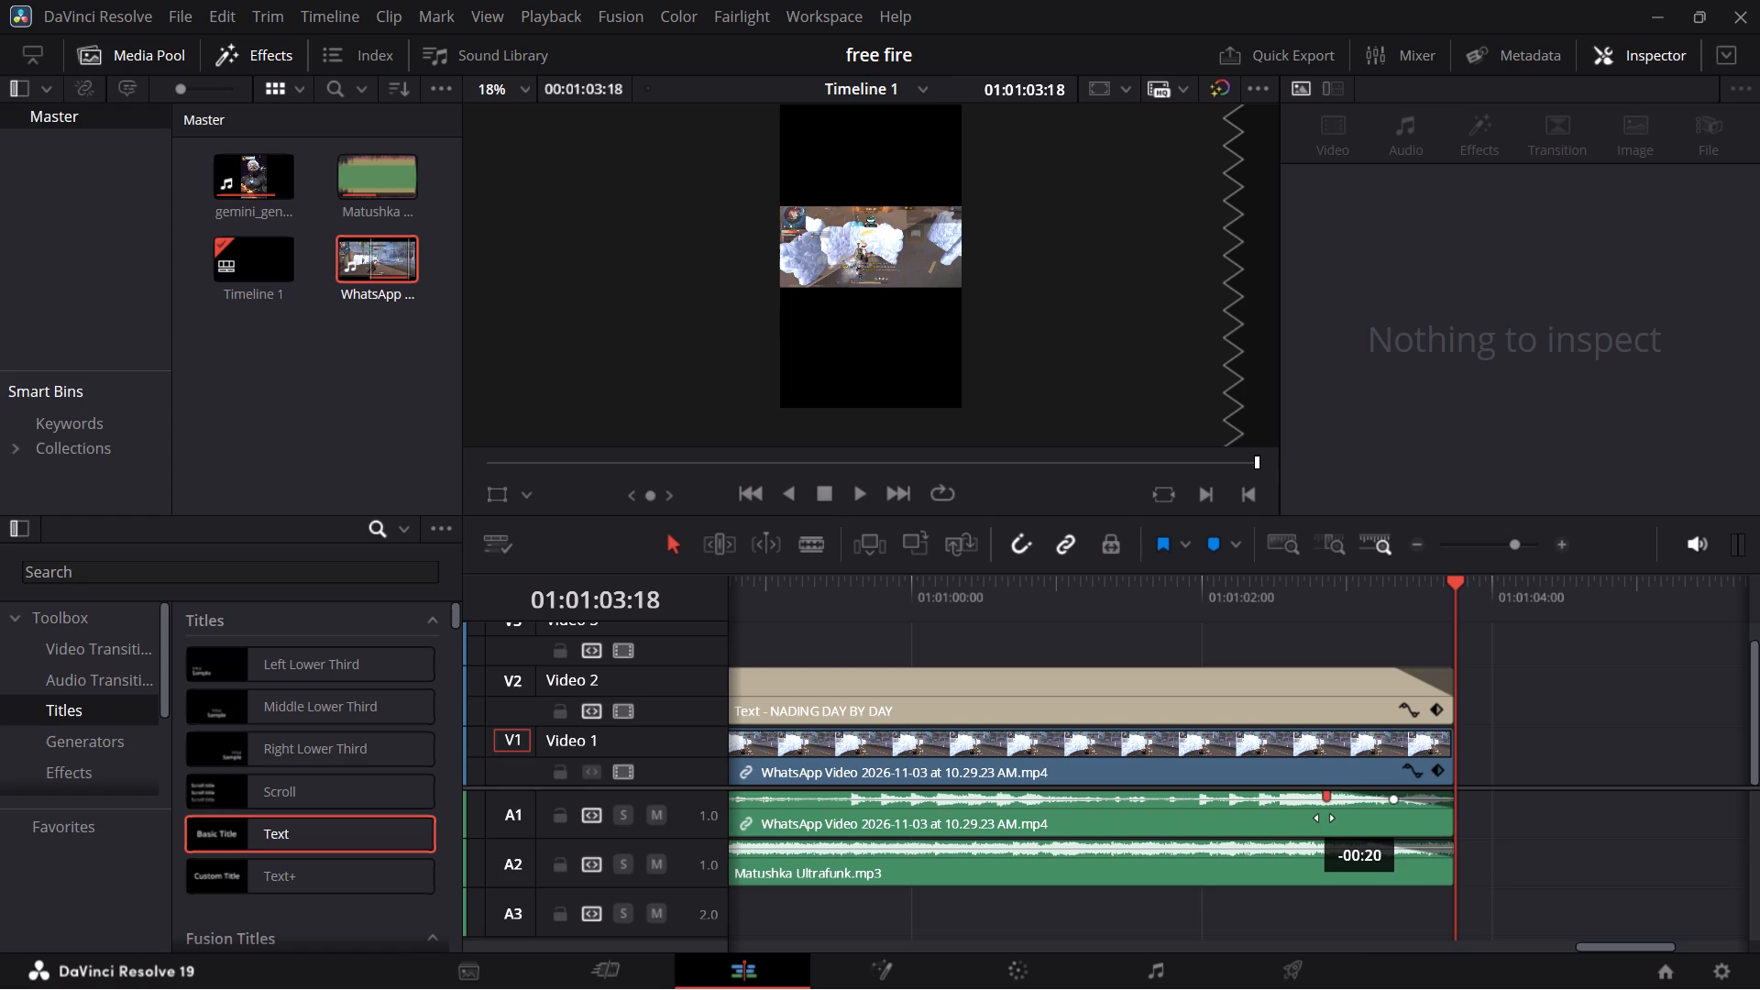
{"action": "left_click_drag", "start_coordinate": [1325, 818], "coordinate": [1324, 819]}
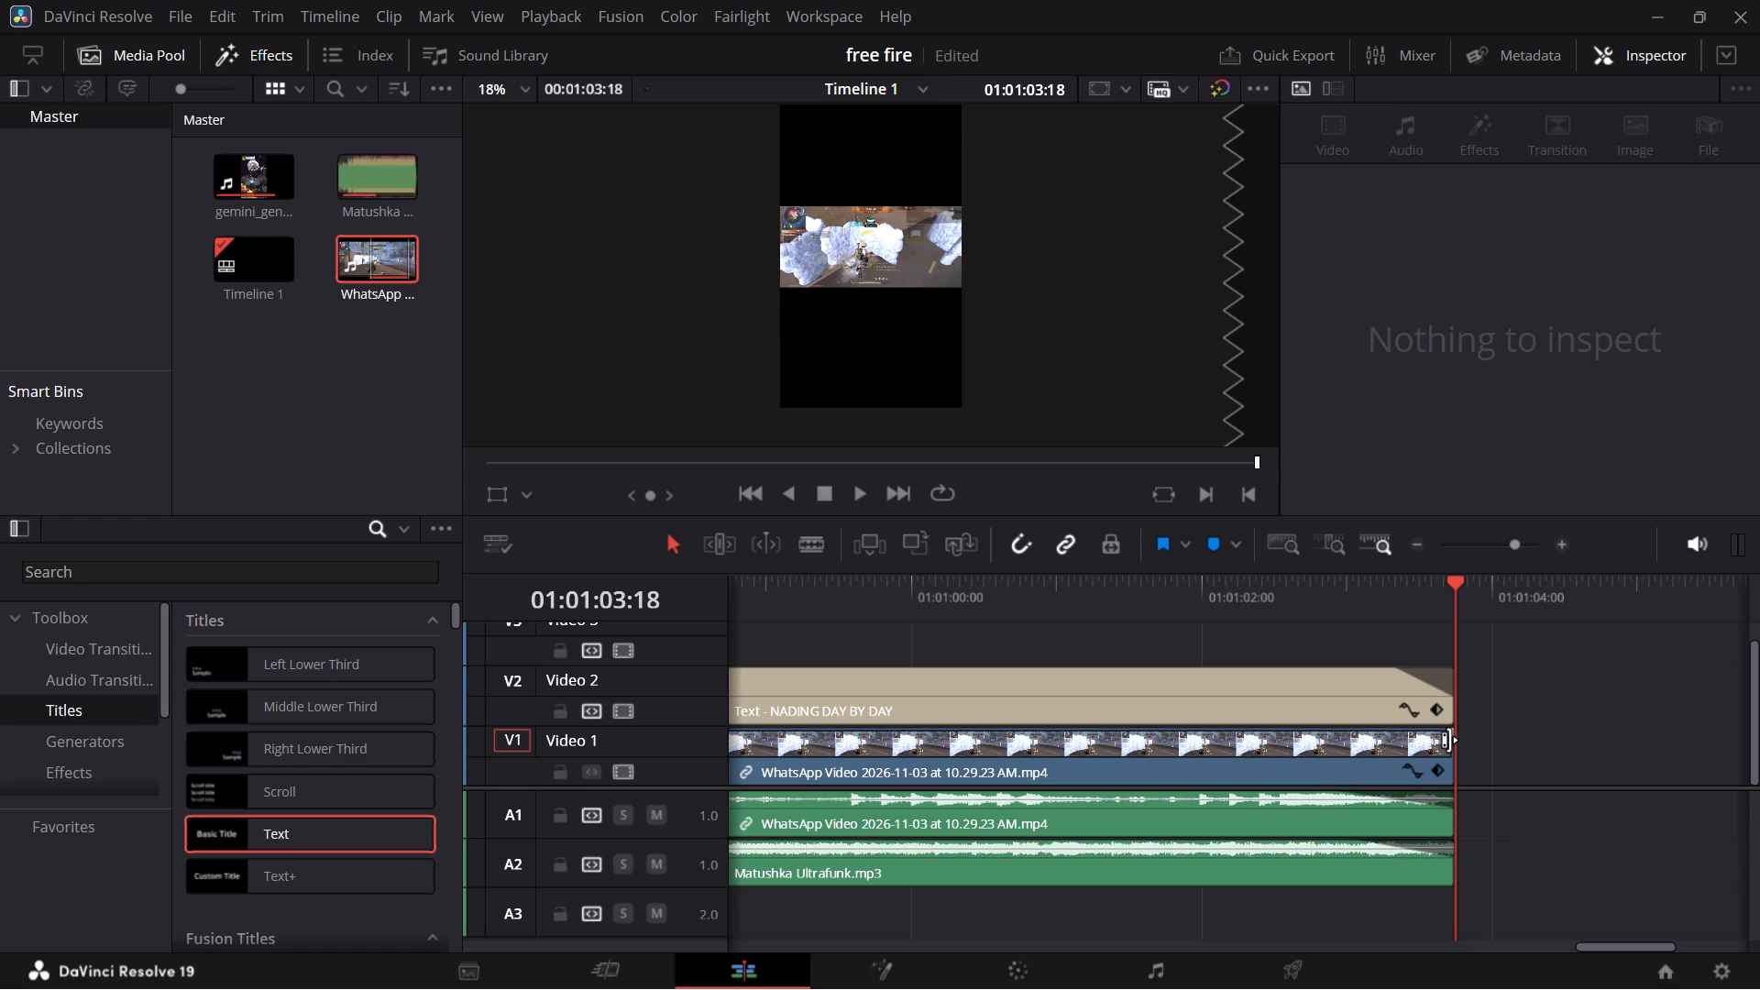
Add a short fade-out to black at the end of the gameplay video on Video 1.
{"action": "left_click_drag", "start_coordinate": [1451, 736], "coordinate": [1334, 756]}
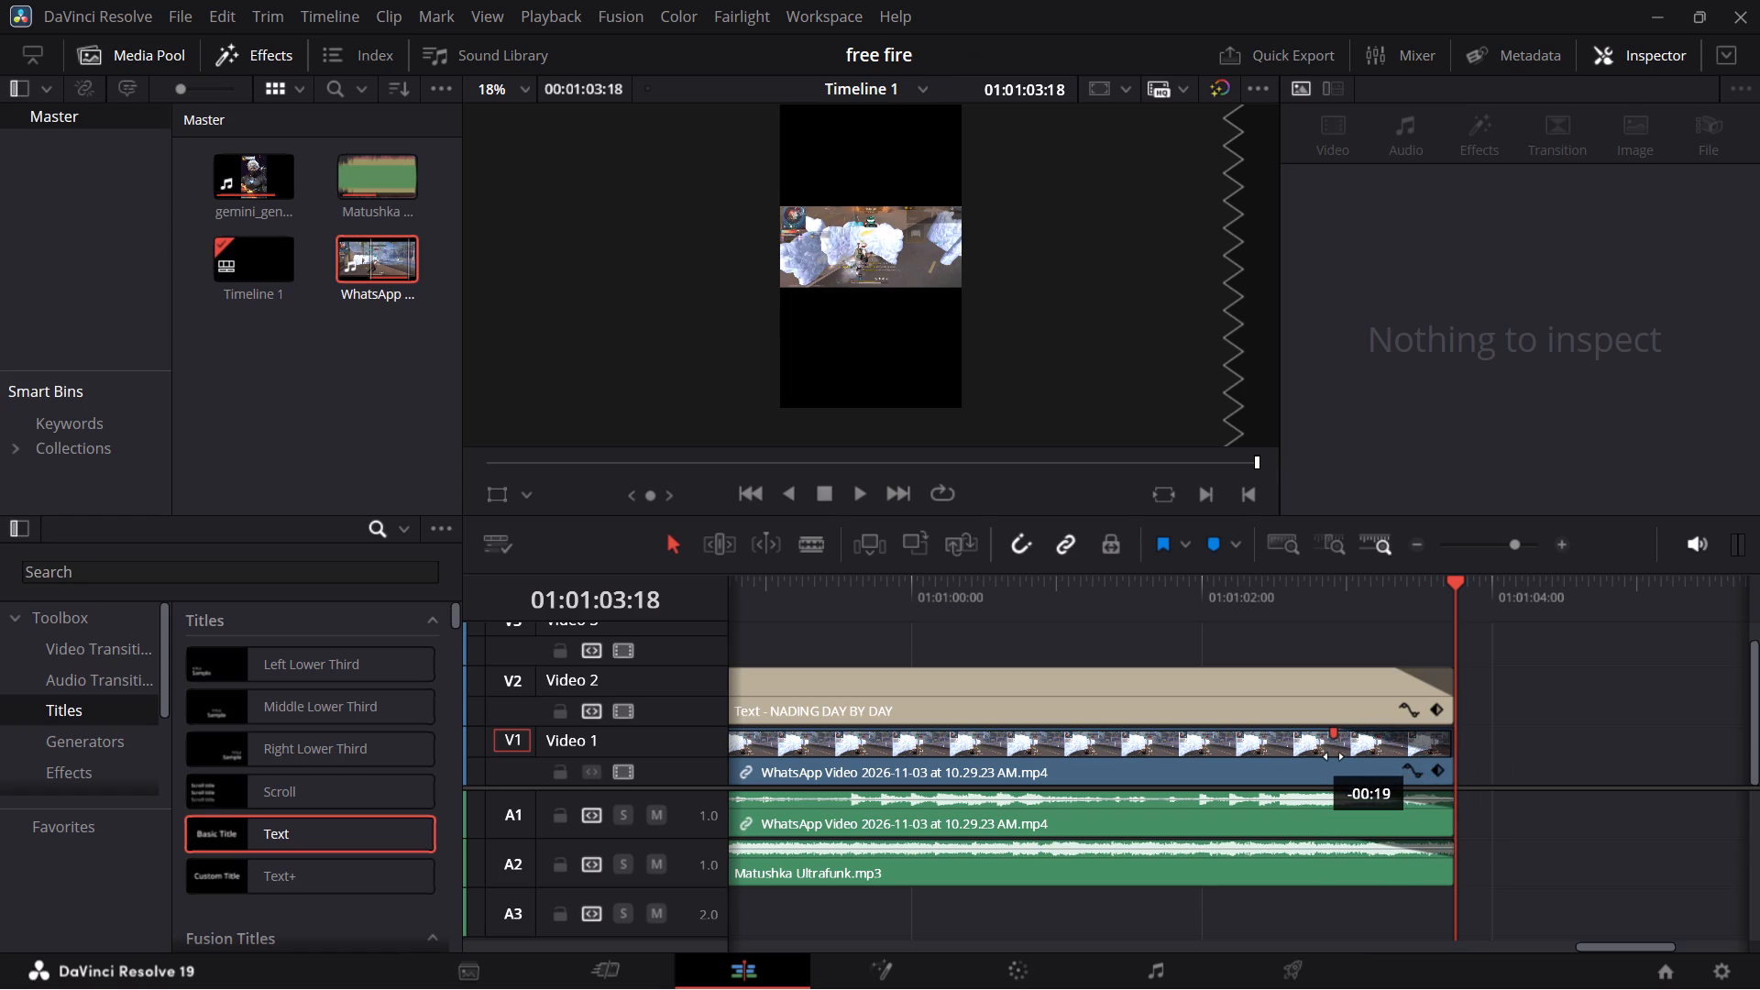
{"action": "left_click_drag", "start_coordinate": [1334, 756], "coordinate": [1377, 738]}
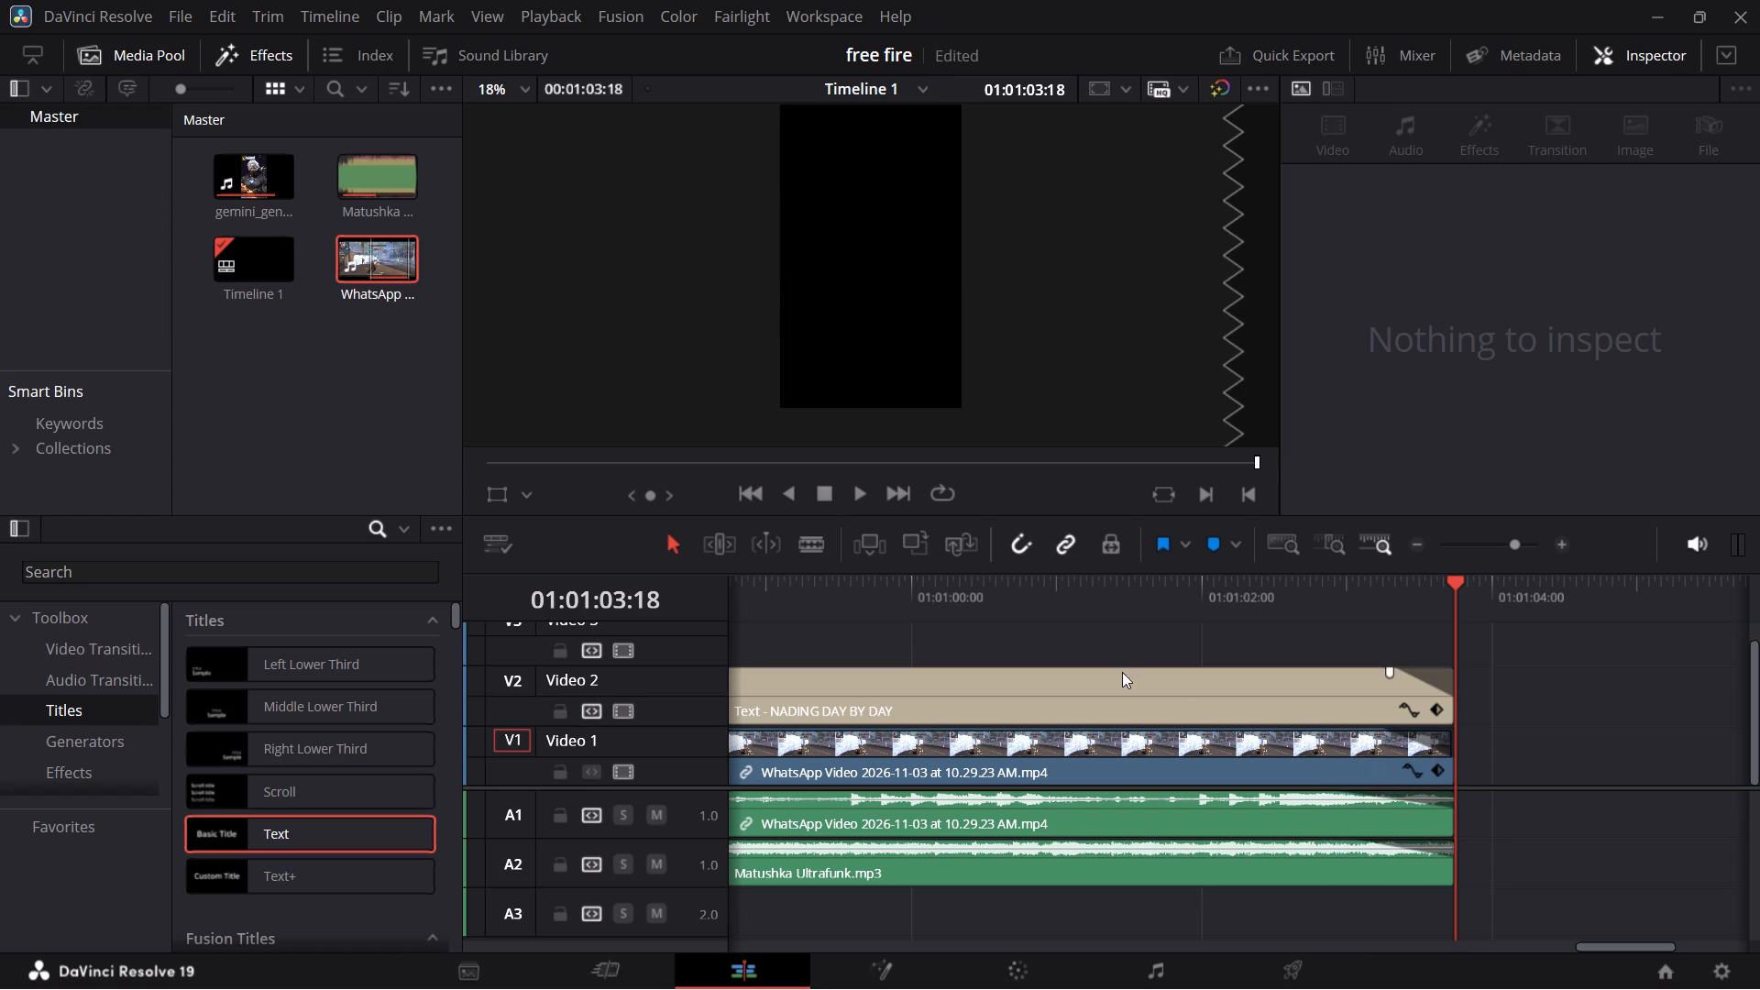
Play the last seconds of the timeline to check the closing video and audio fade-outs.
{"action": "left_click", "coordinate": [1038, 574]}
{"action": "key", "text": "space"}
Go to the Deliver page and play the reel from its start to review the opening title and character clip.
{"action": "left_click", "coordinate": [1296, 962]}
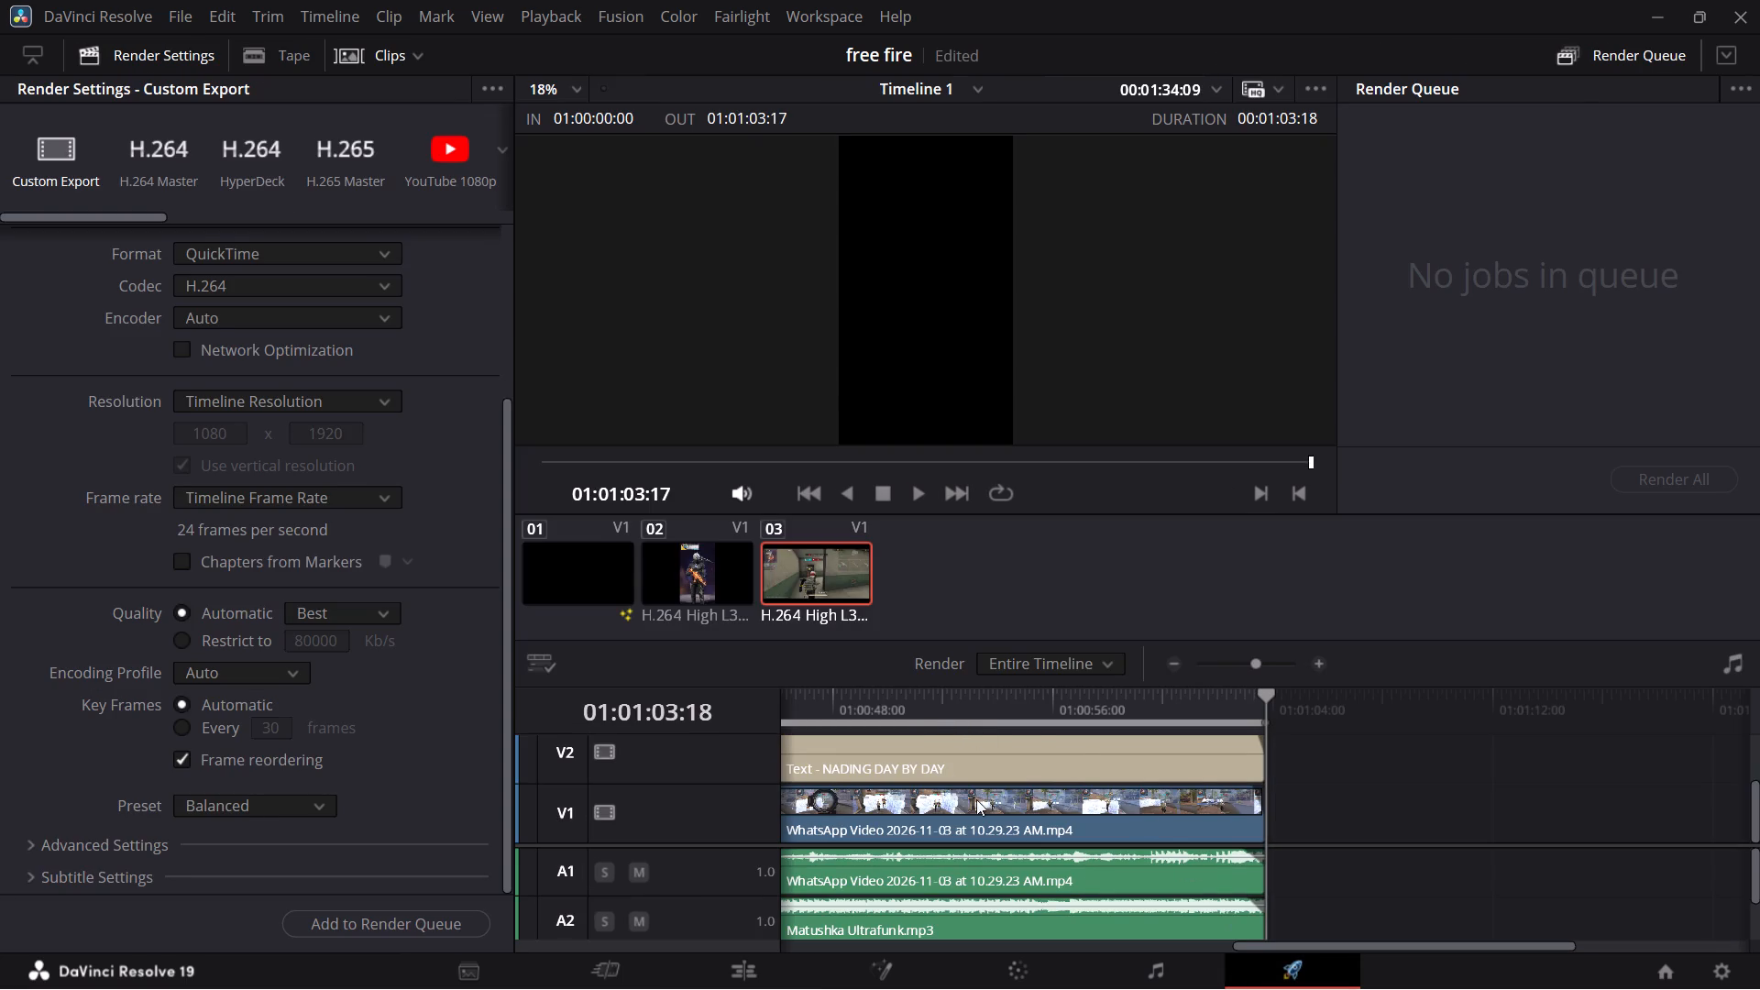
{"action": "scroll", "coordinate": [795, 693], "scroll_direction": "right", "scroll_amount": 4}
{"action": "left_click", "coordinate": [782, 696]}
{"action": "key", "text": "space"}
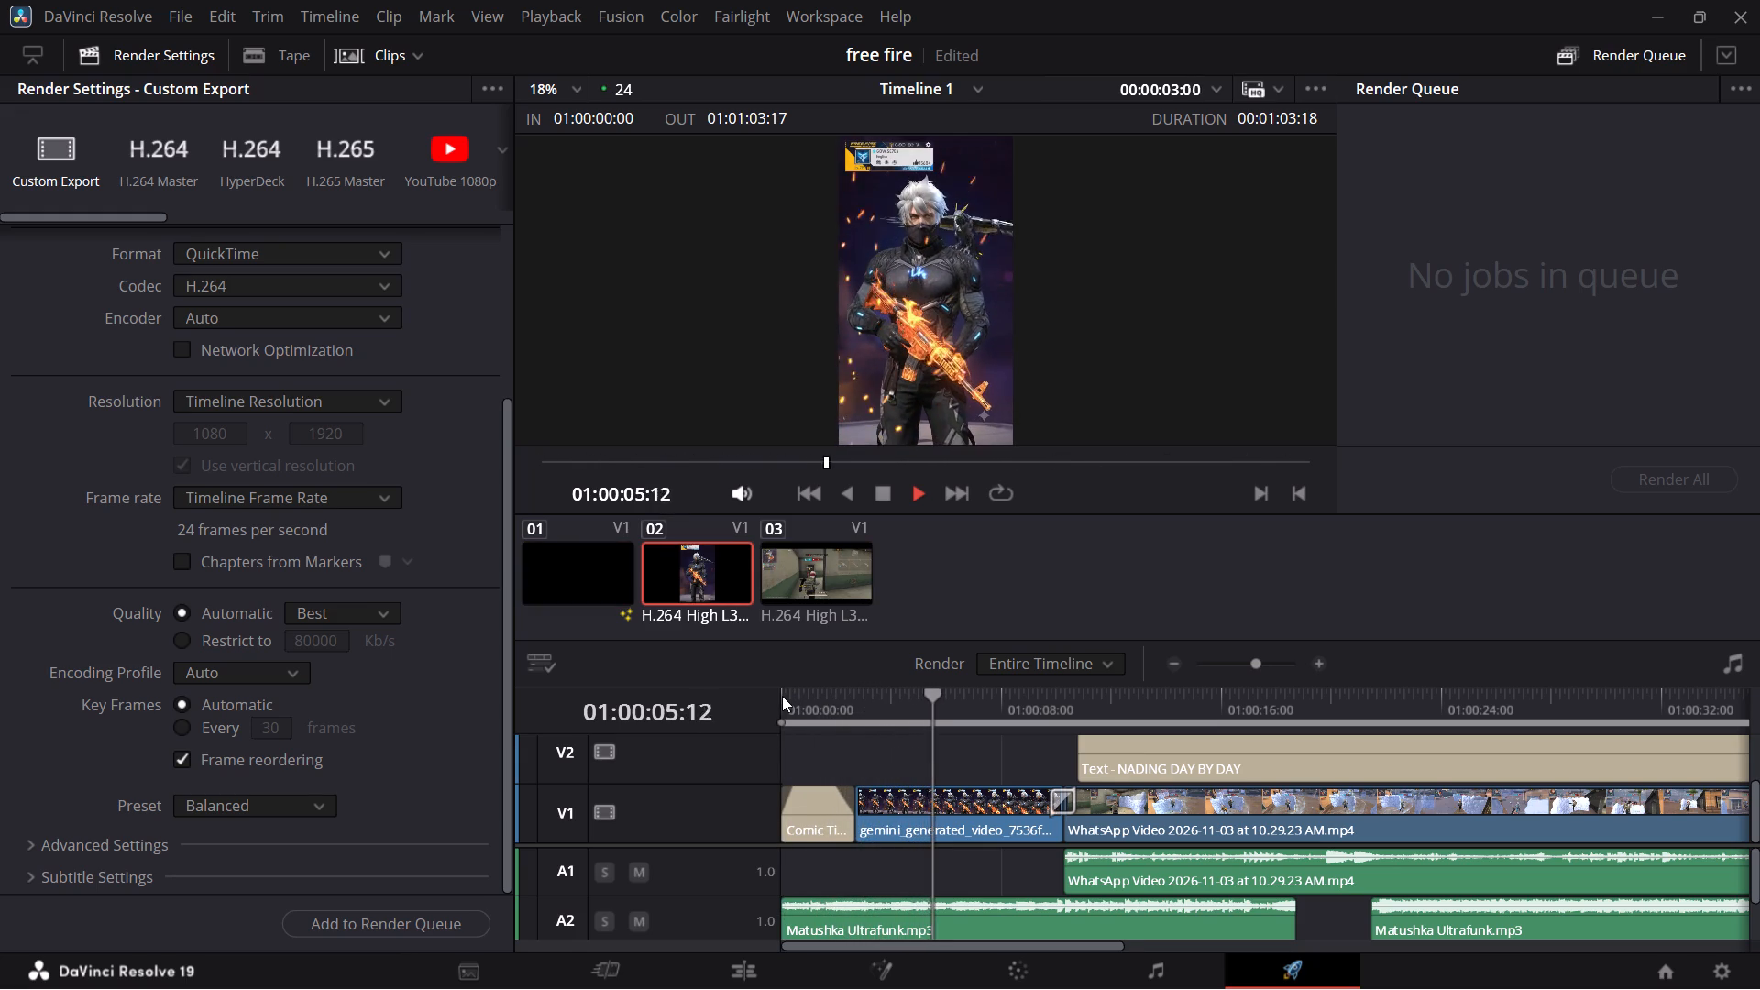
{"action": "key", "text": "space"}
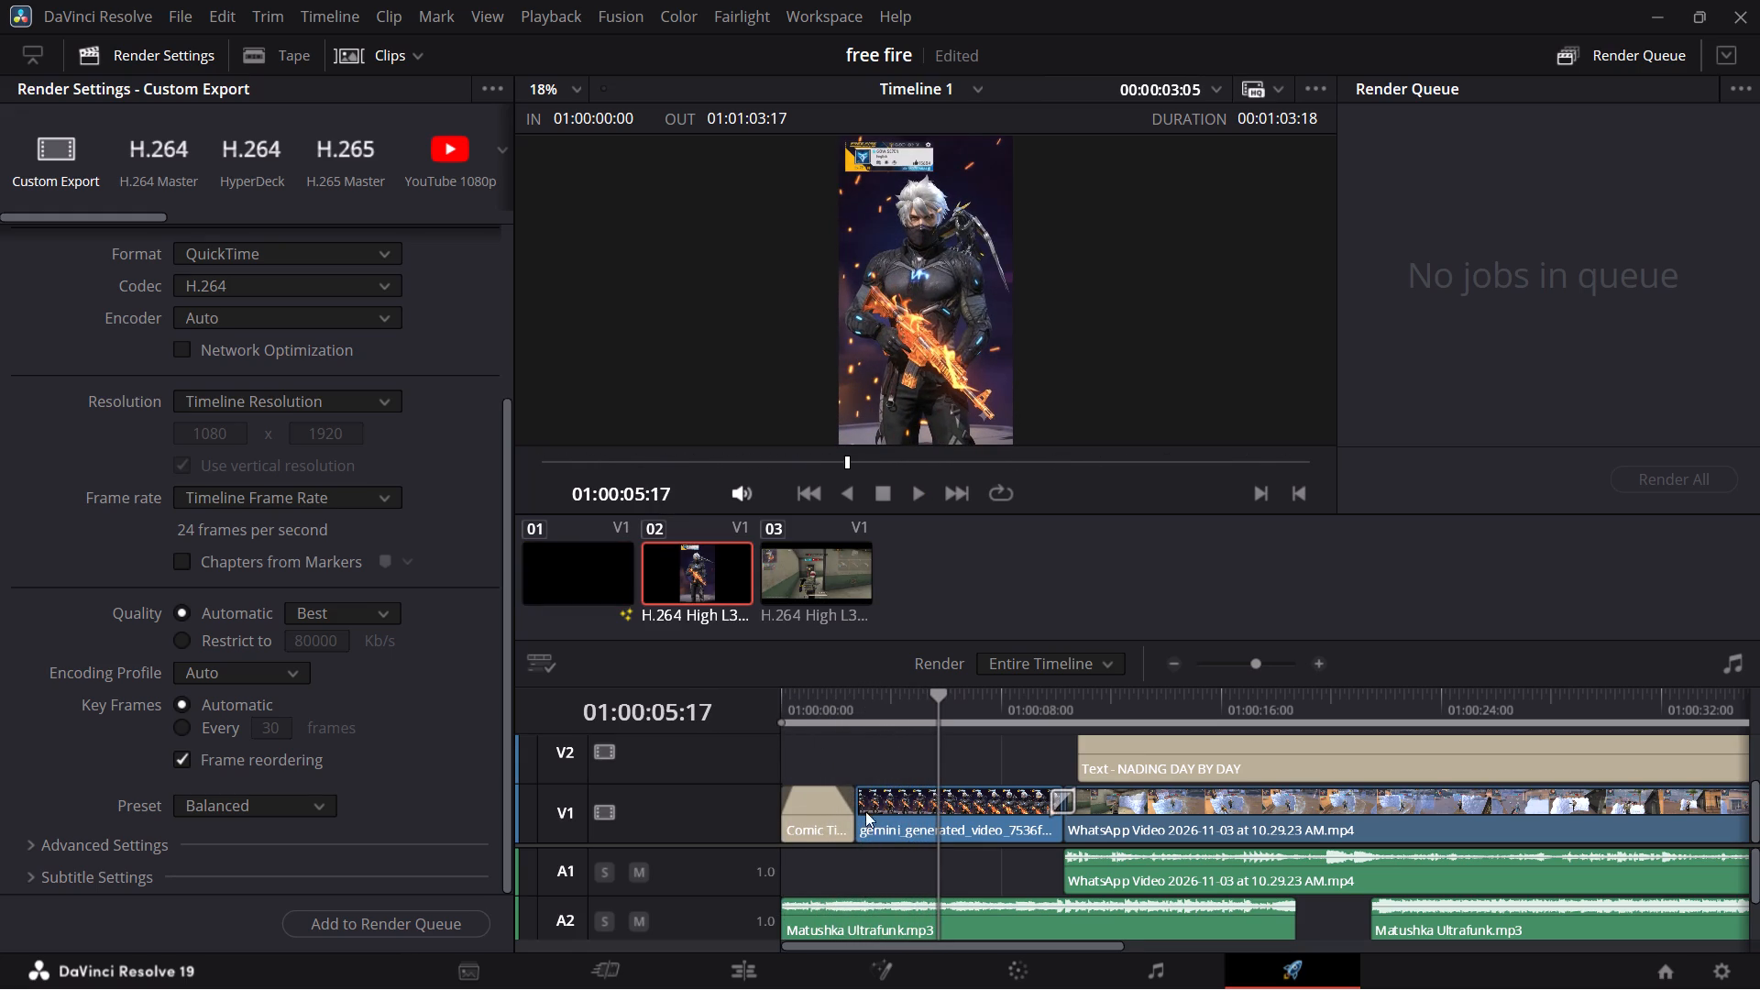
Back on the Edit page, add a short fade-in at the start of the gemini_generated_video clip on Video 1.
{"action": "left_click", "coordinate": [612, 978]}
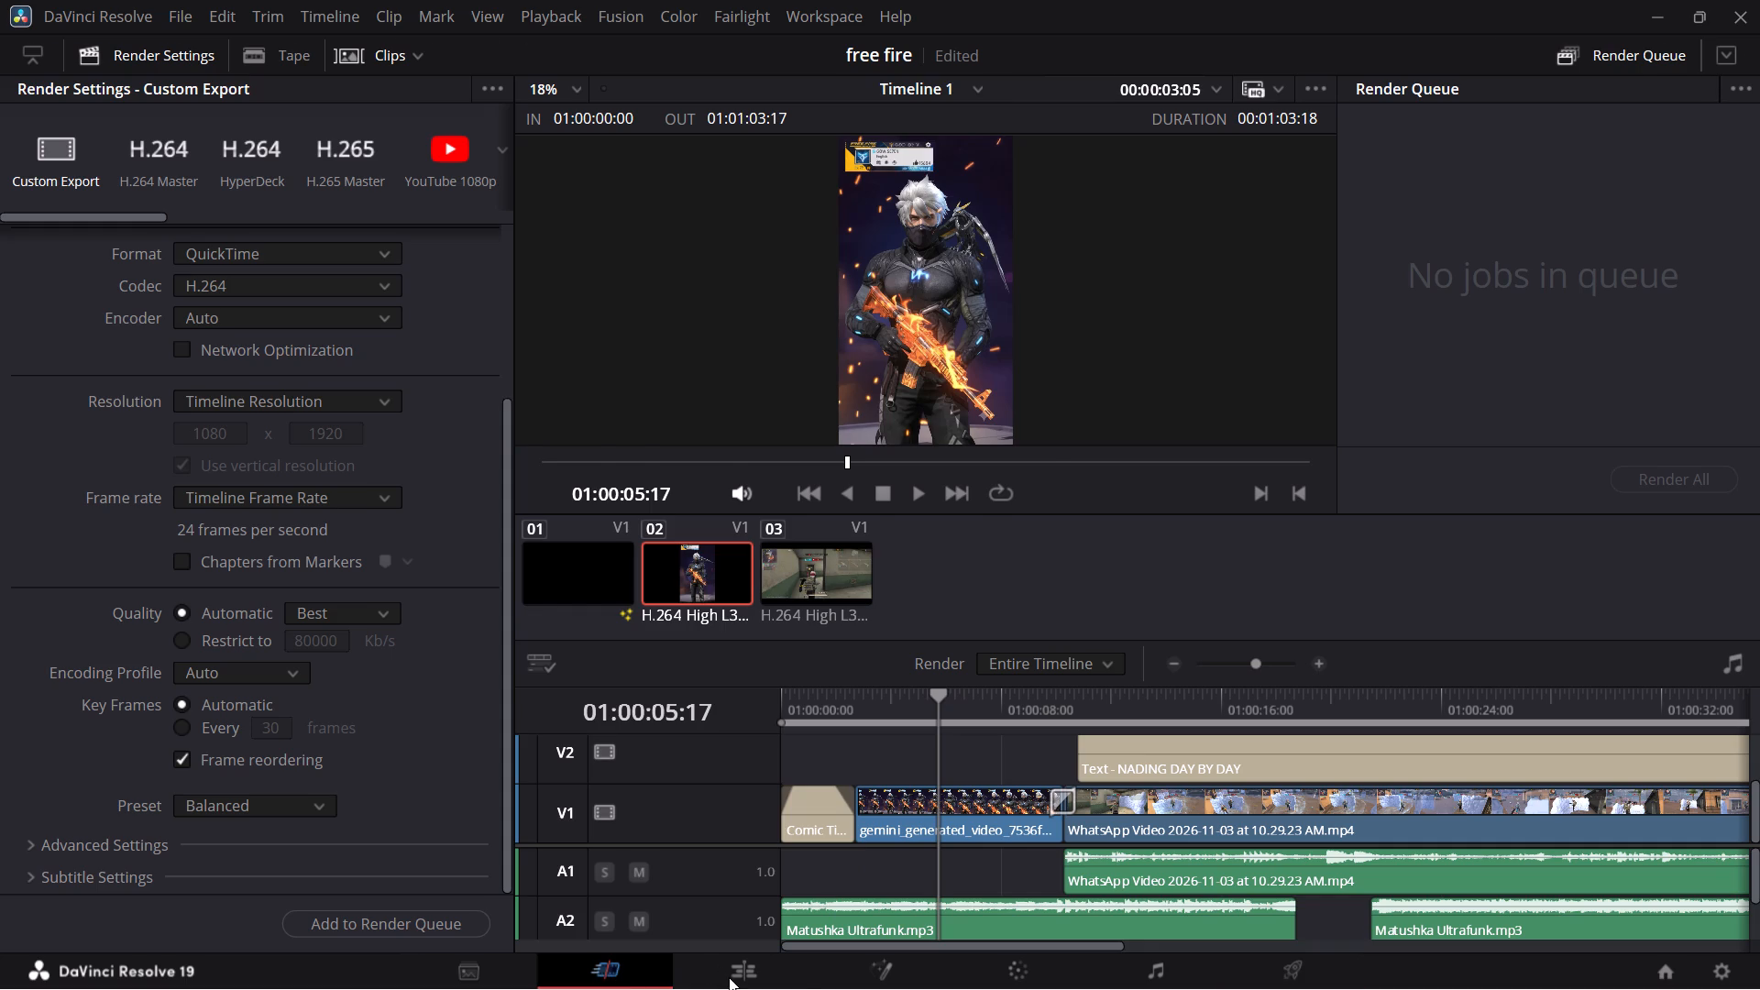
{"action": "left_click", "coordinate": [729, 977]}
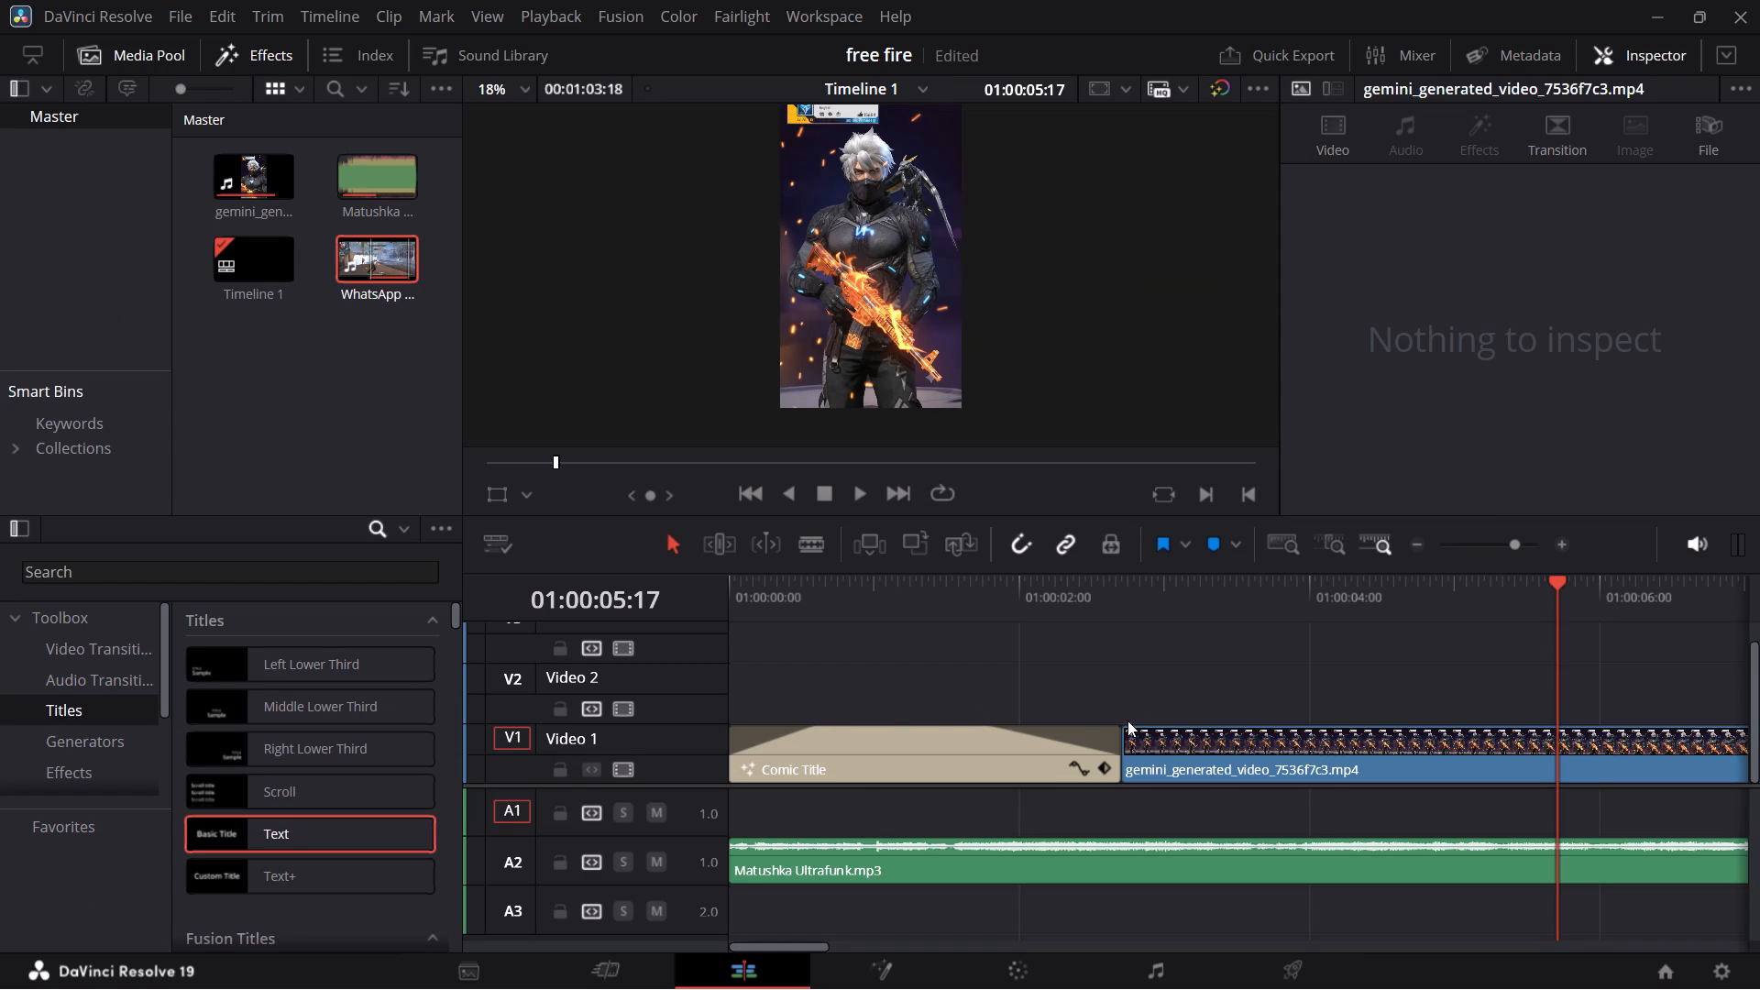
{"action": "left_click_drag", "start_coordinate": [1123, 732], "coordinate": [1156, 734]}
{"action": "left_click_drag", "start_coordinate": [1156, 734], "coordinate": [1195, 736]}
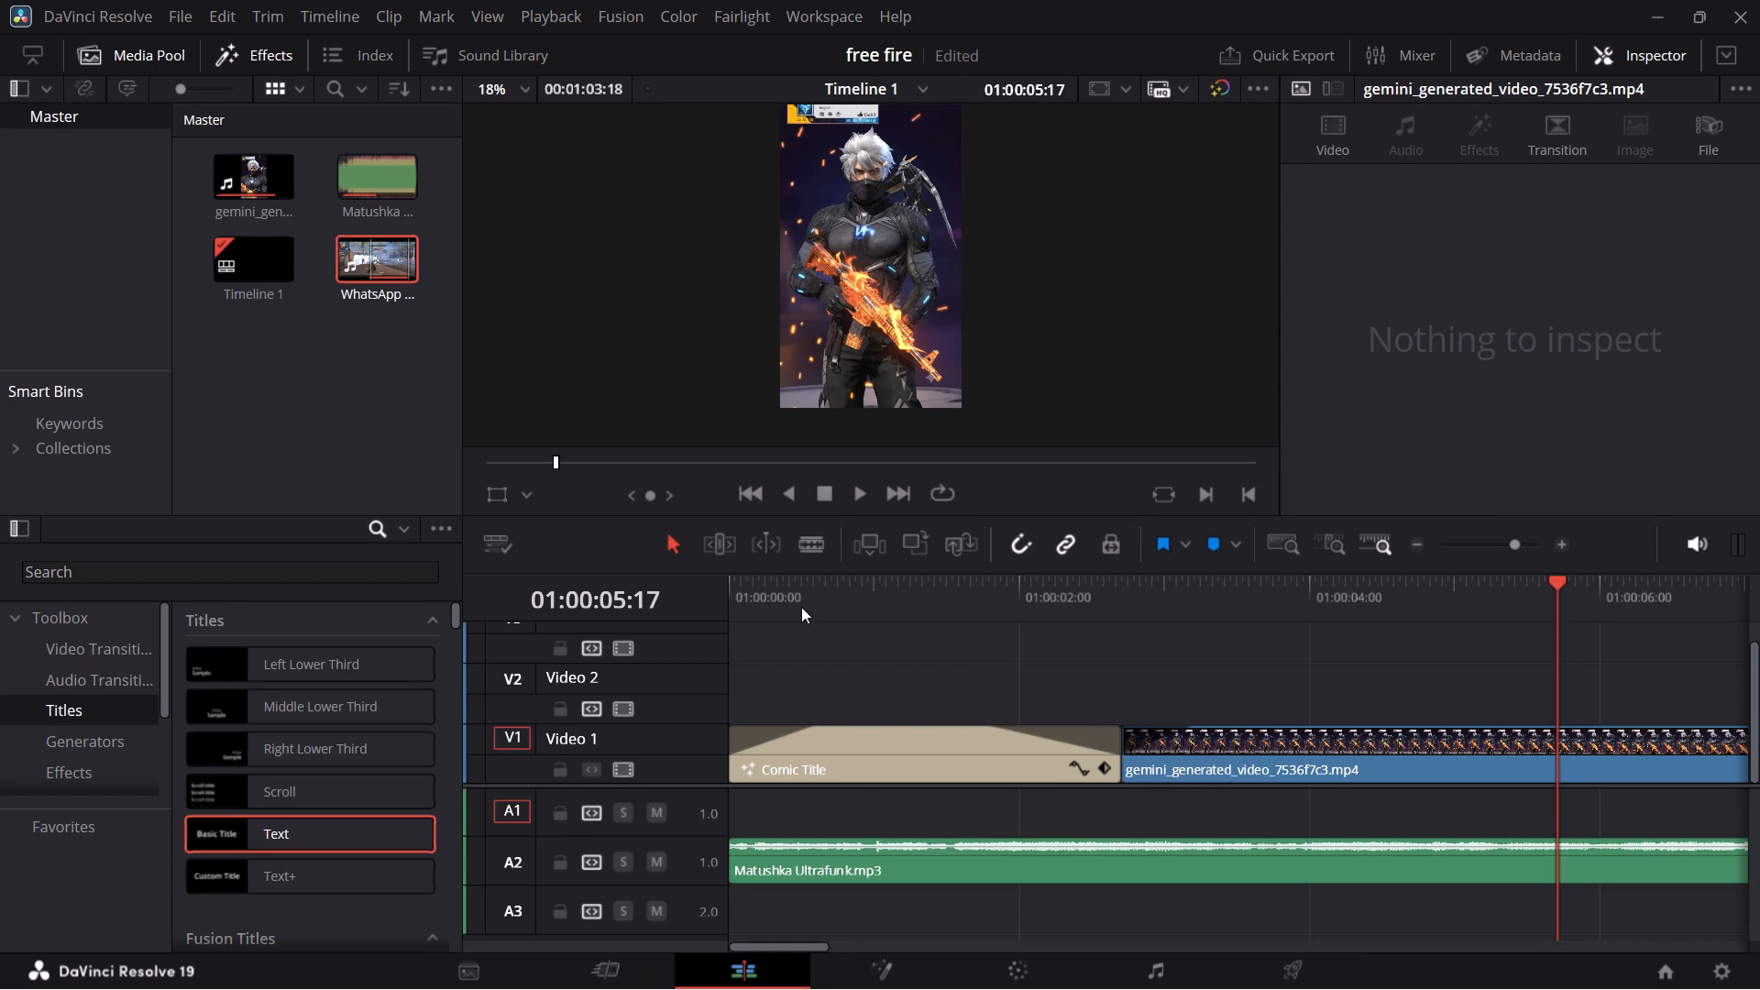
Play the timeline from its start to check the change from the Comic Title to the character clip.
{"action": "left_click", "coordinate": [734, 583]}
{"action": "key", "text": "space"}
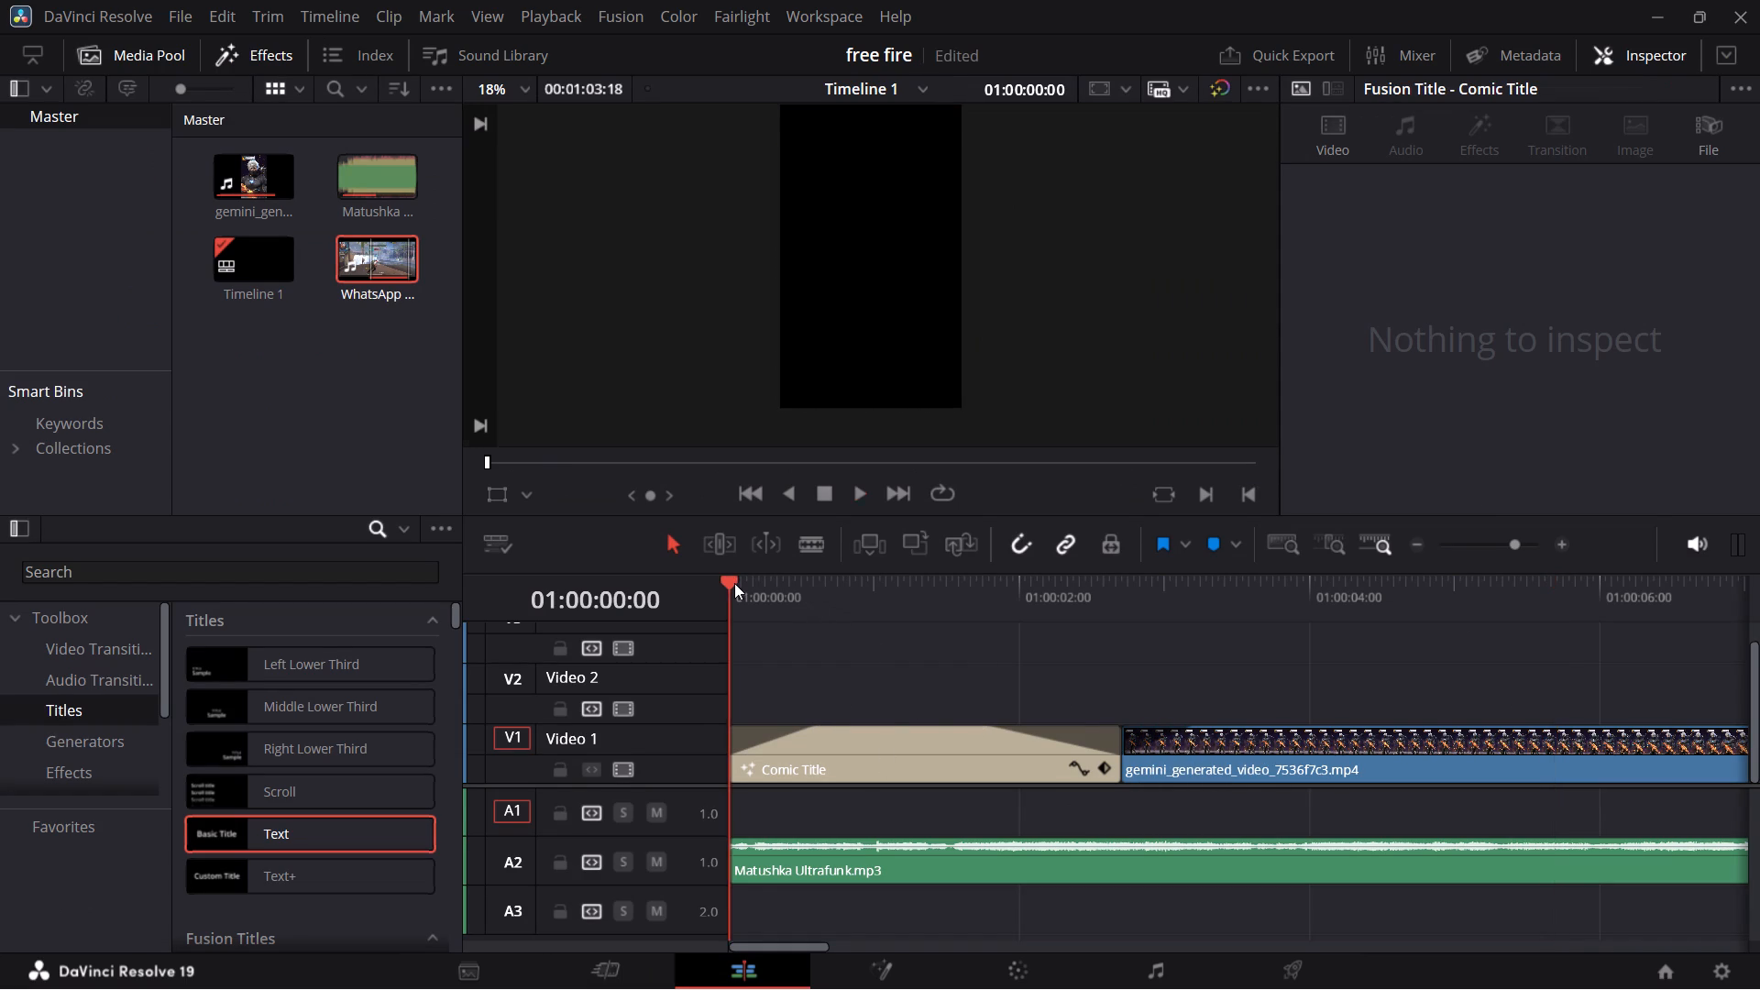
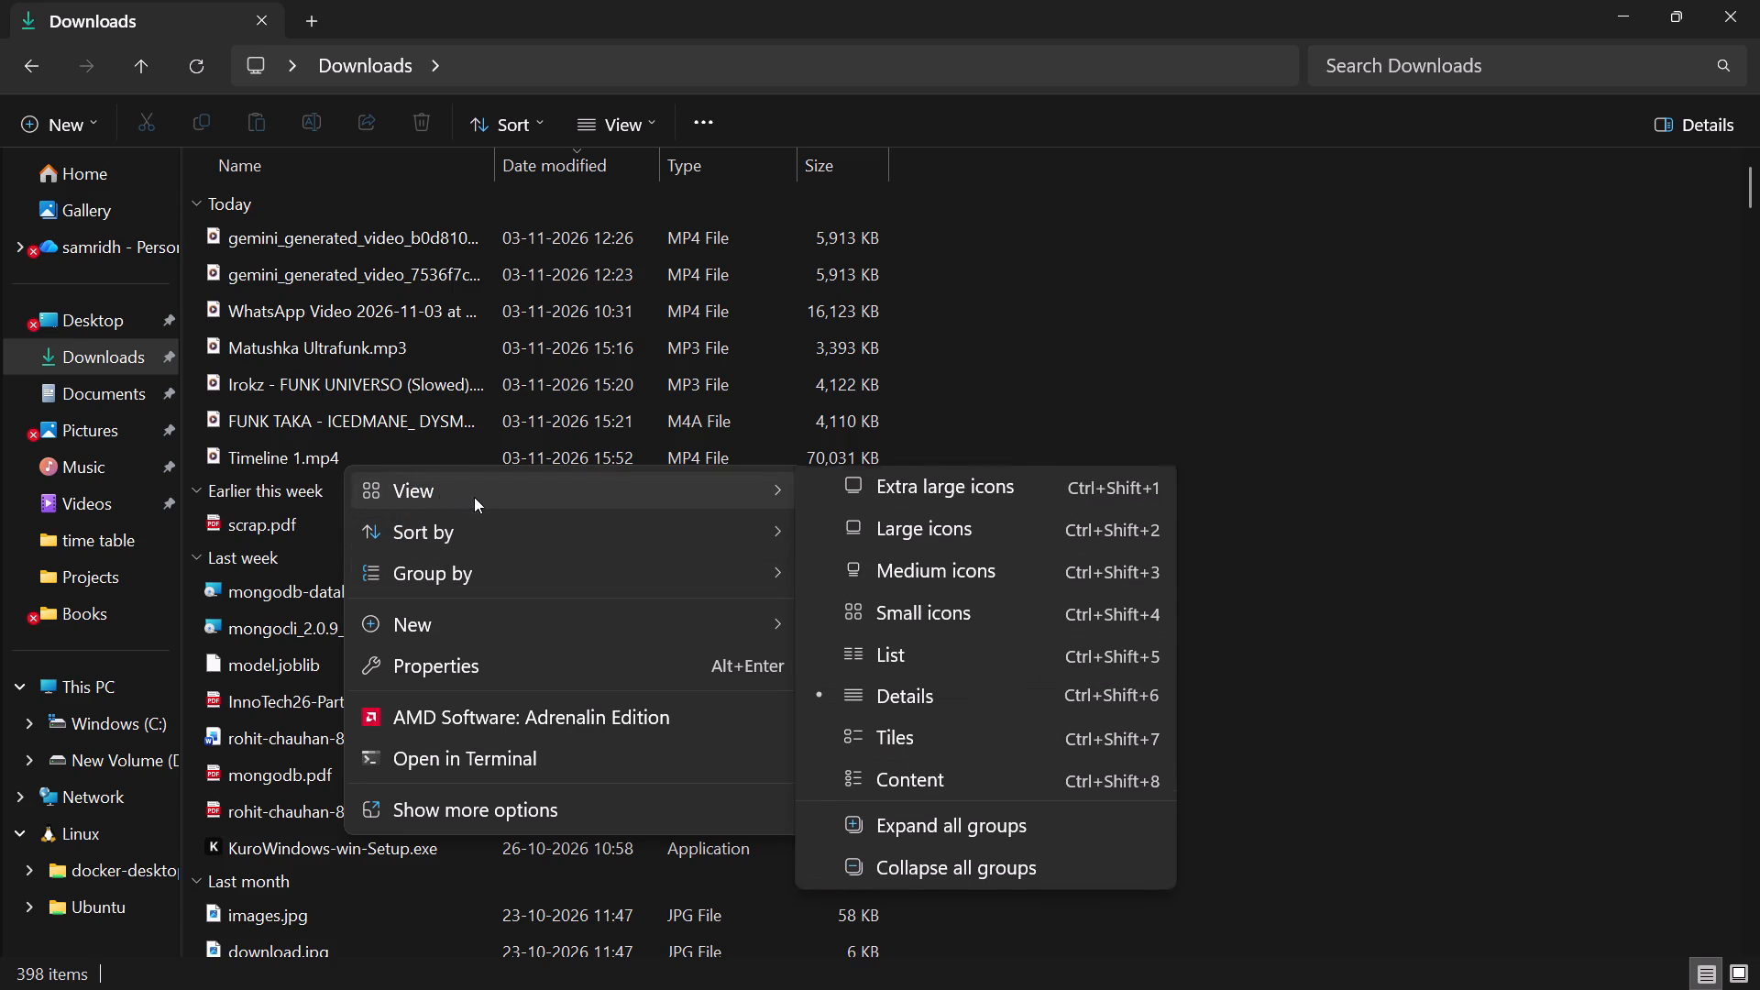
{"action": "double_click", "coordinate": [279, 461]}
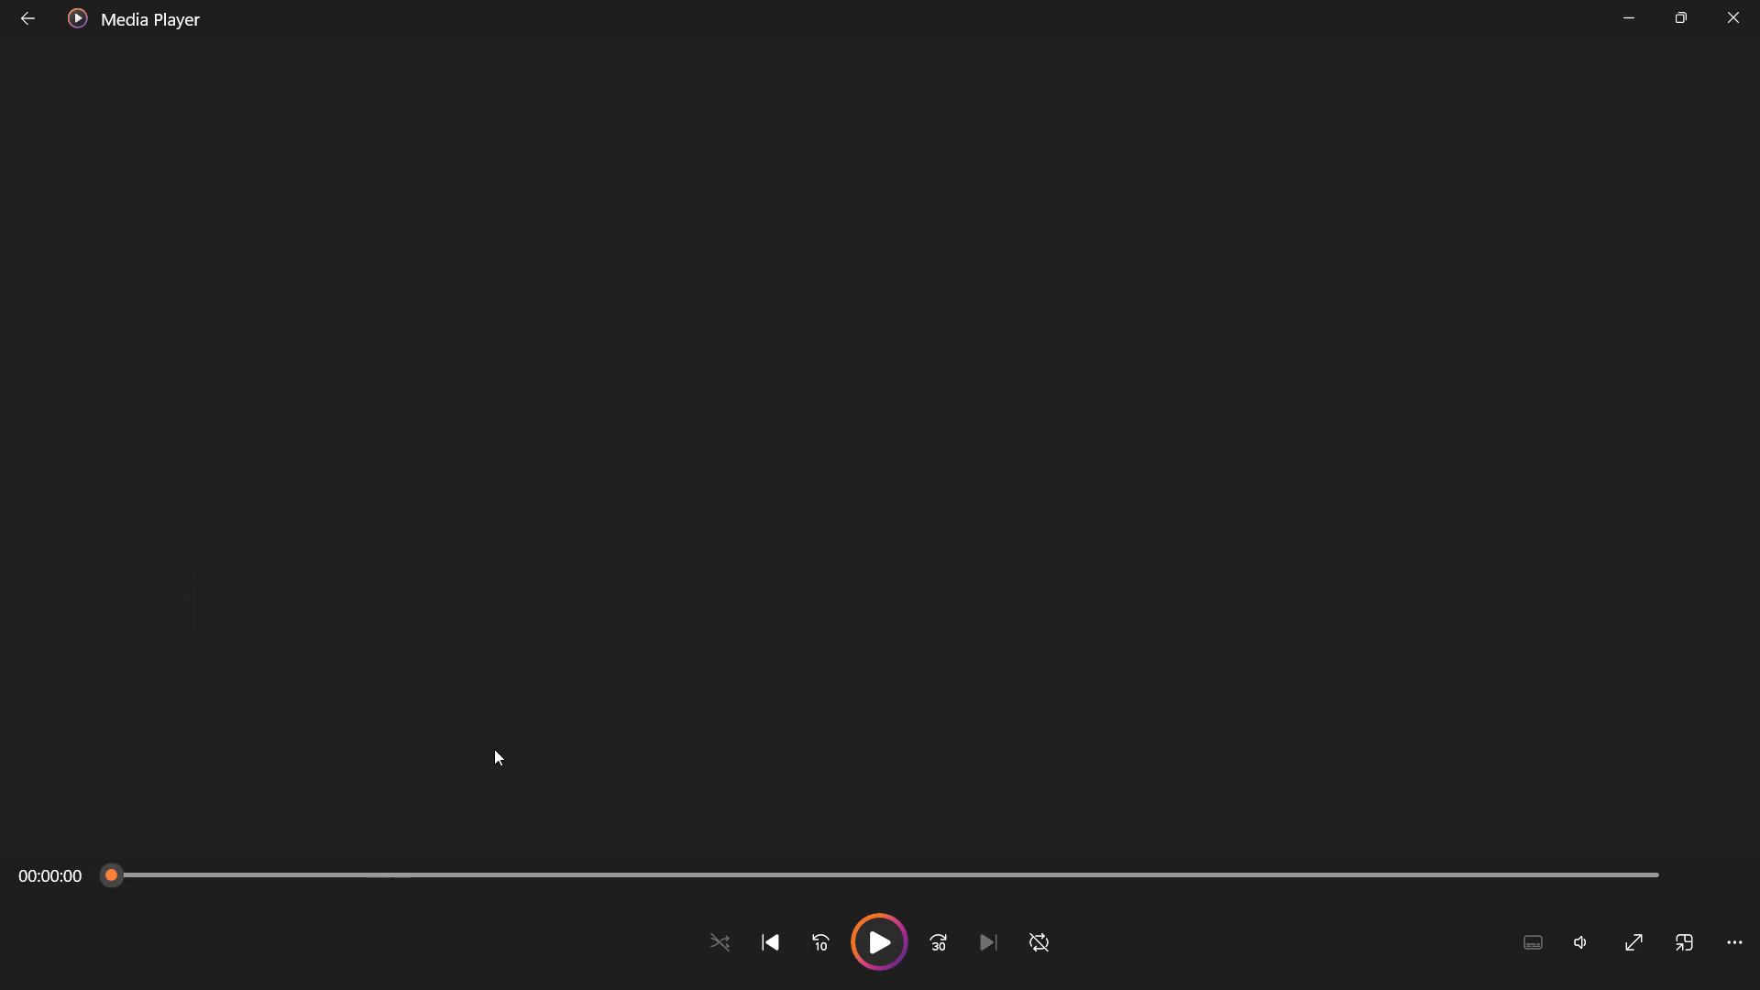
{"action": "key", "text": "space"}
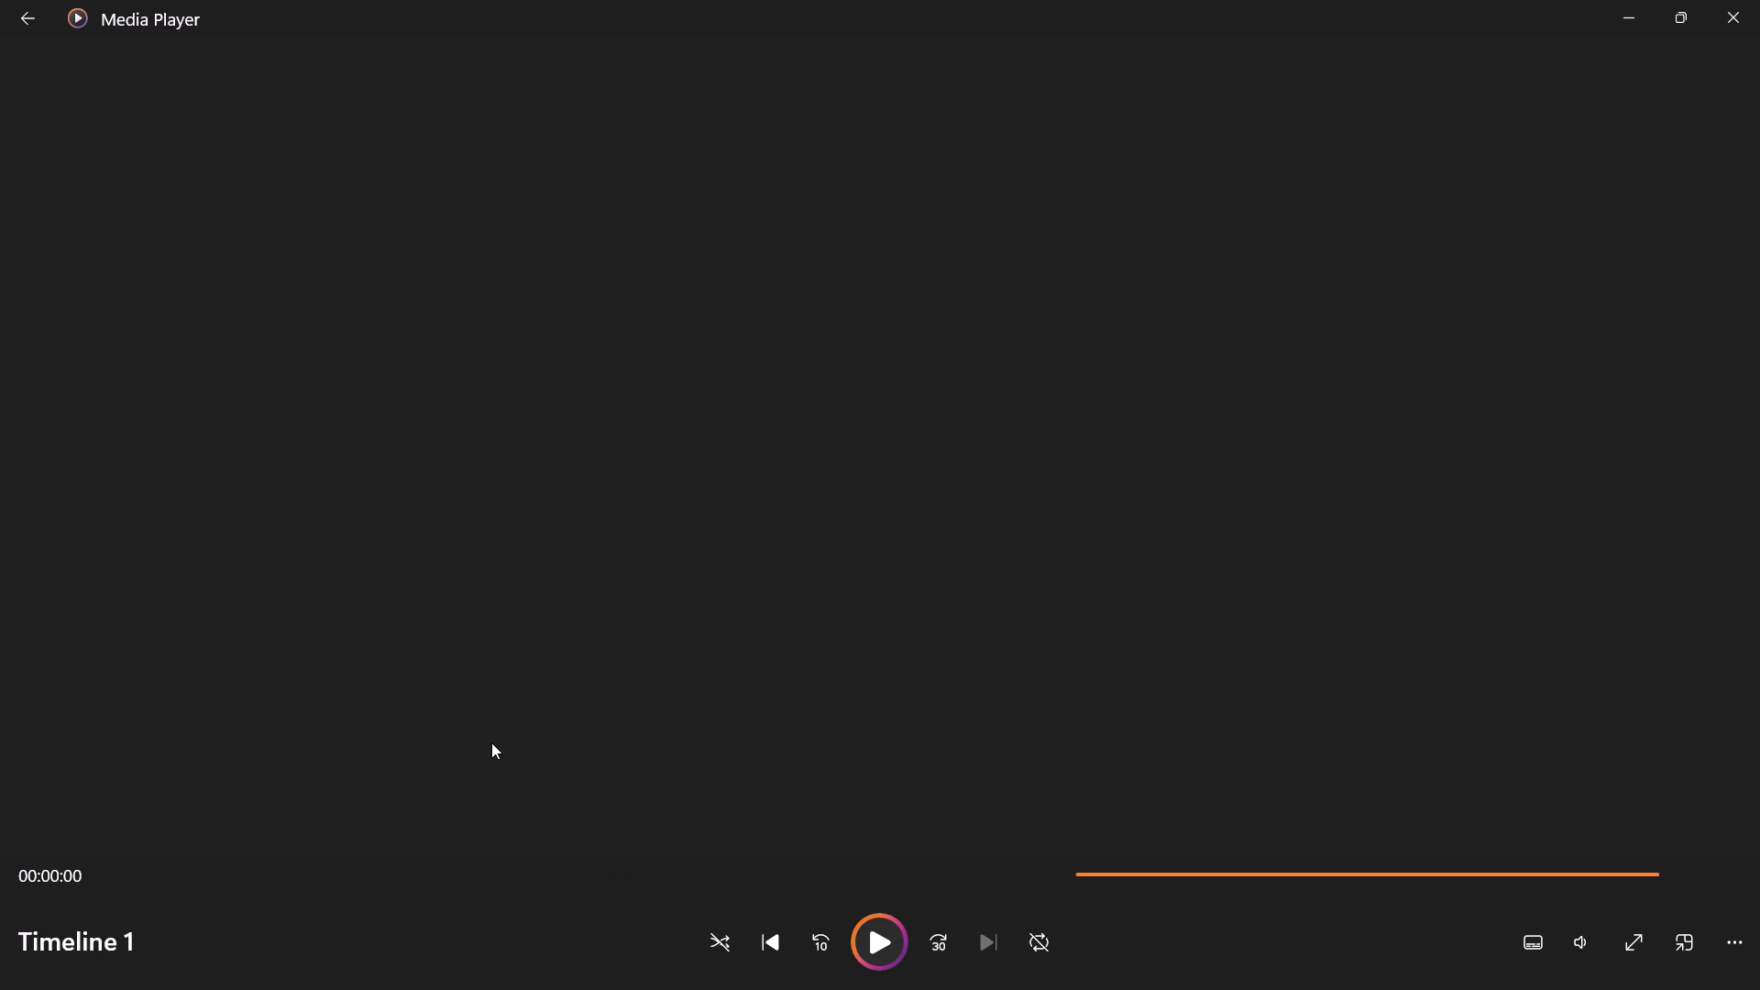
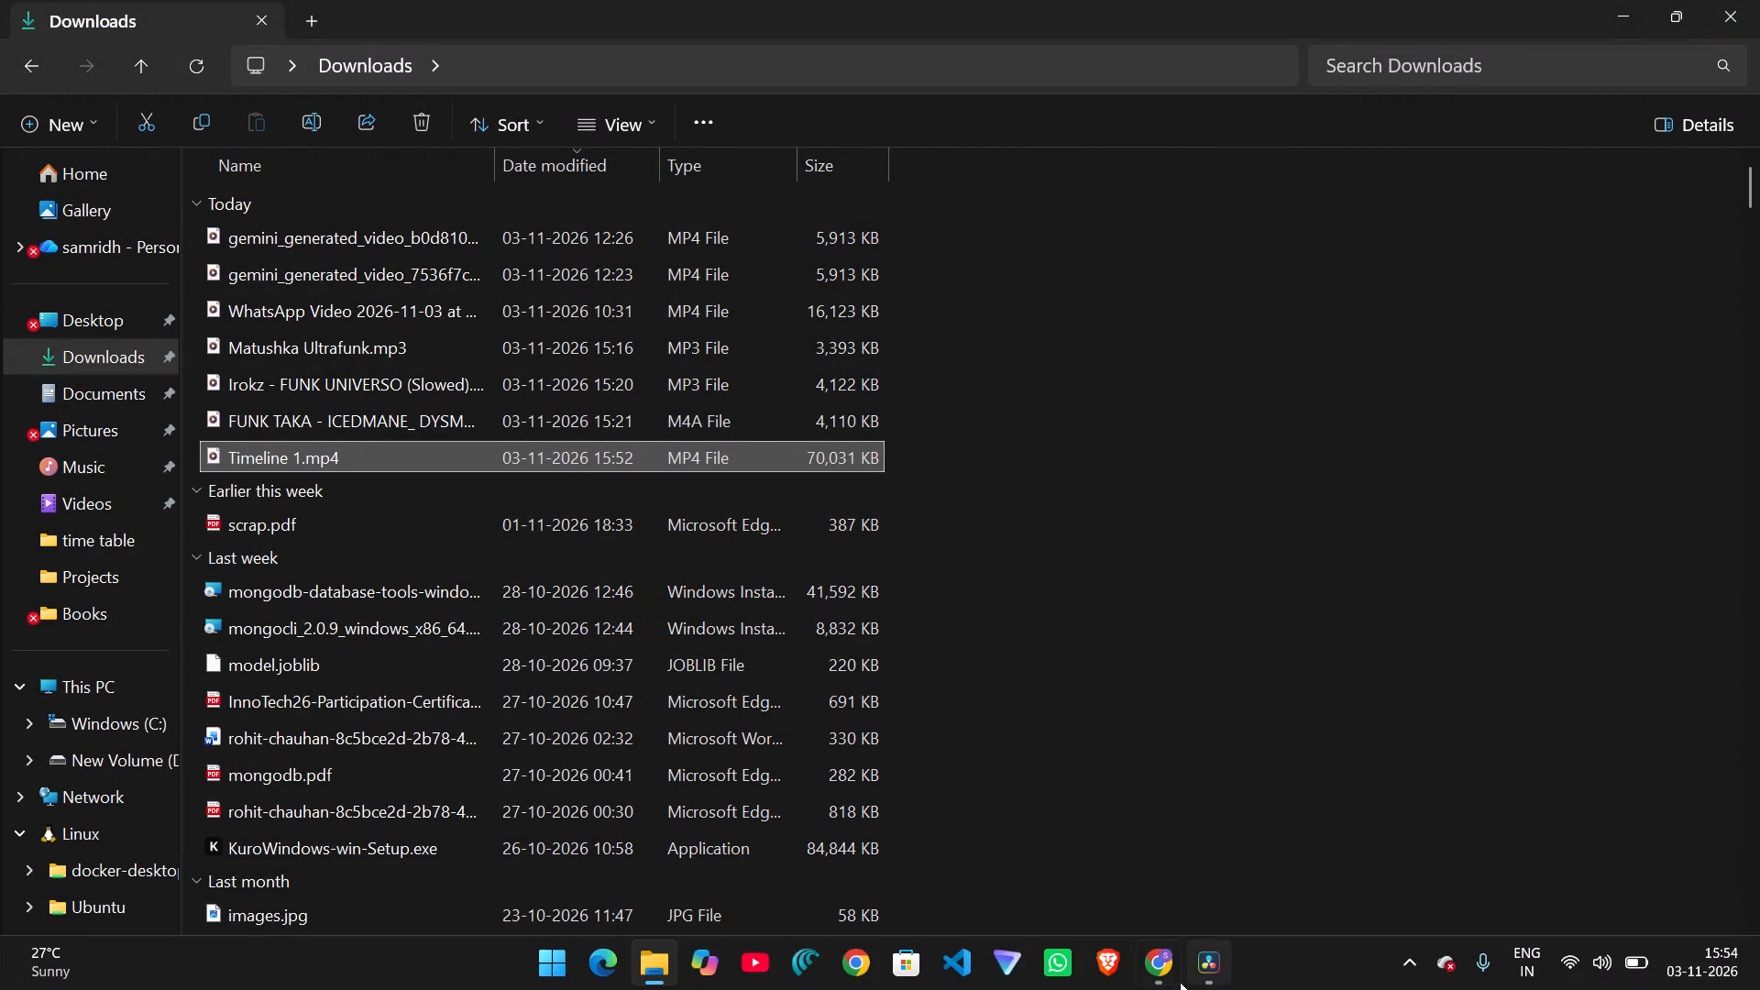
Switch from the Downloads folder to WhatsApp by launching the app.
{"action": "left_click", "coordinate": [1069, 976]}
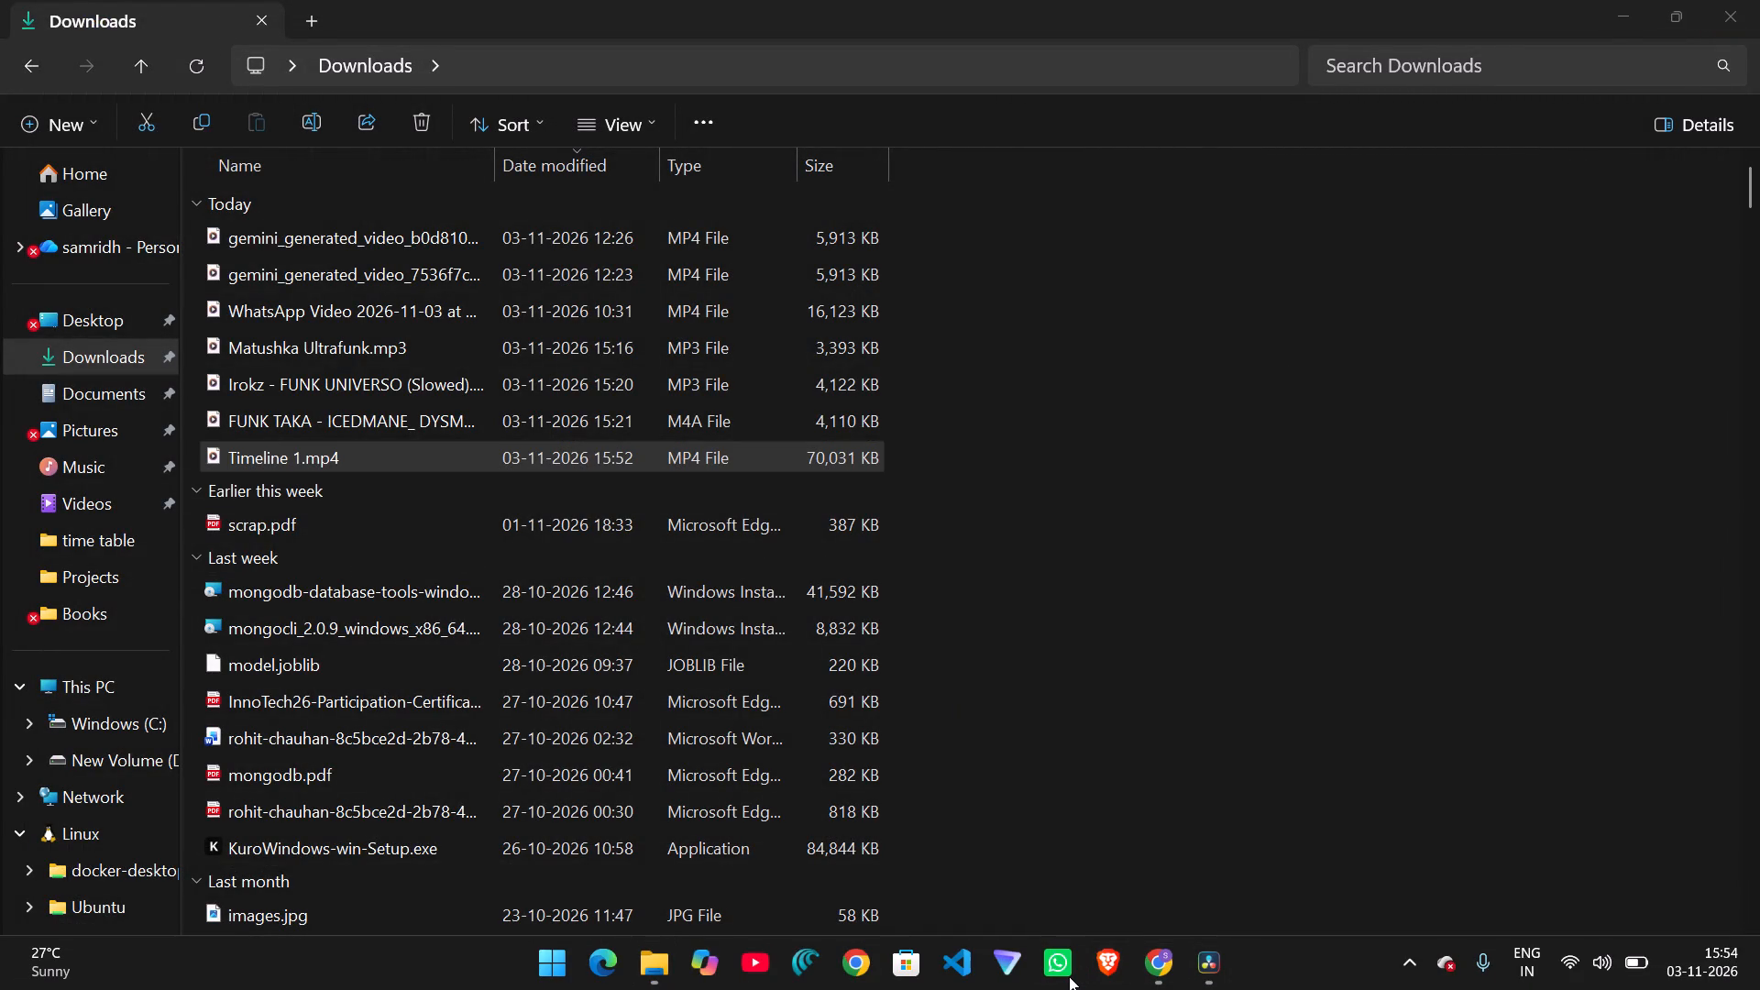
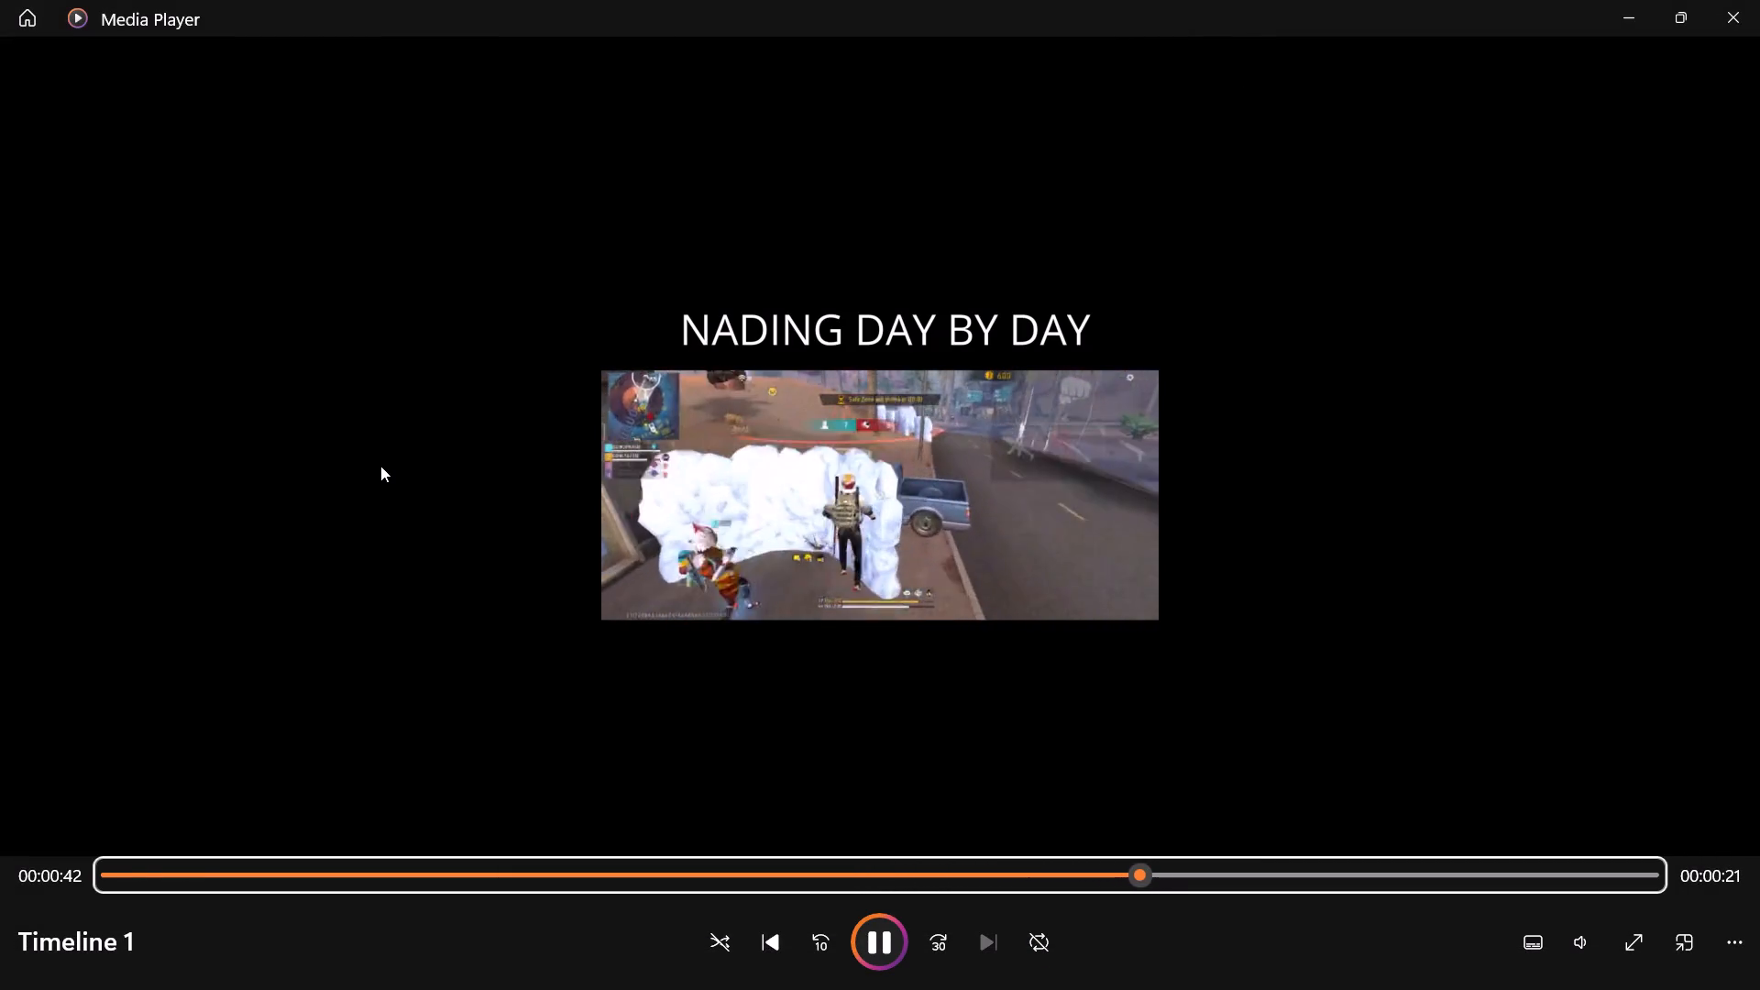
Close the Media Player window playing the Timeline 1 video.
{"action": "left_click", "coordinate": [1759, 0]}
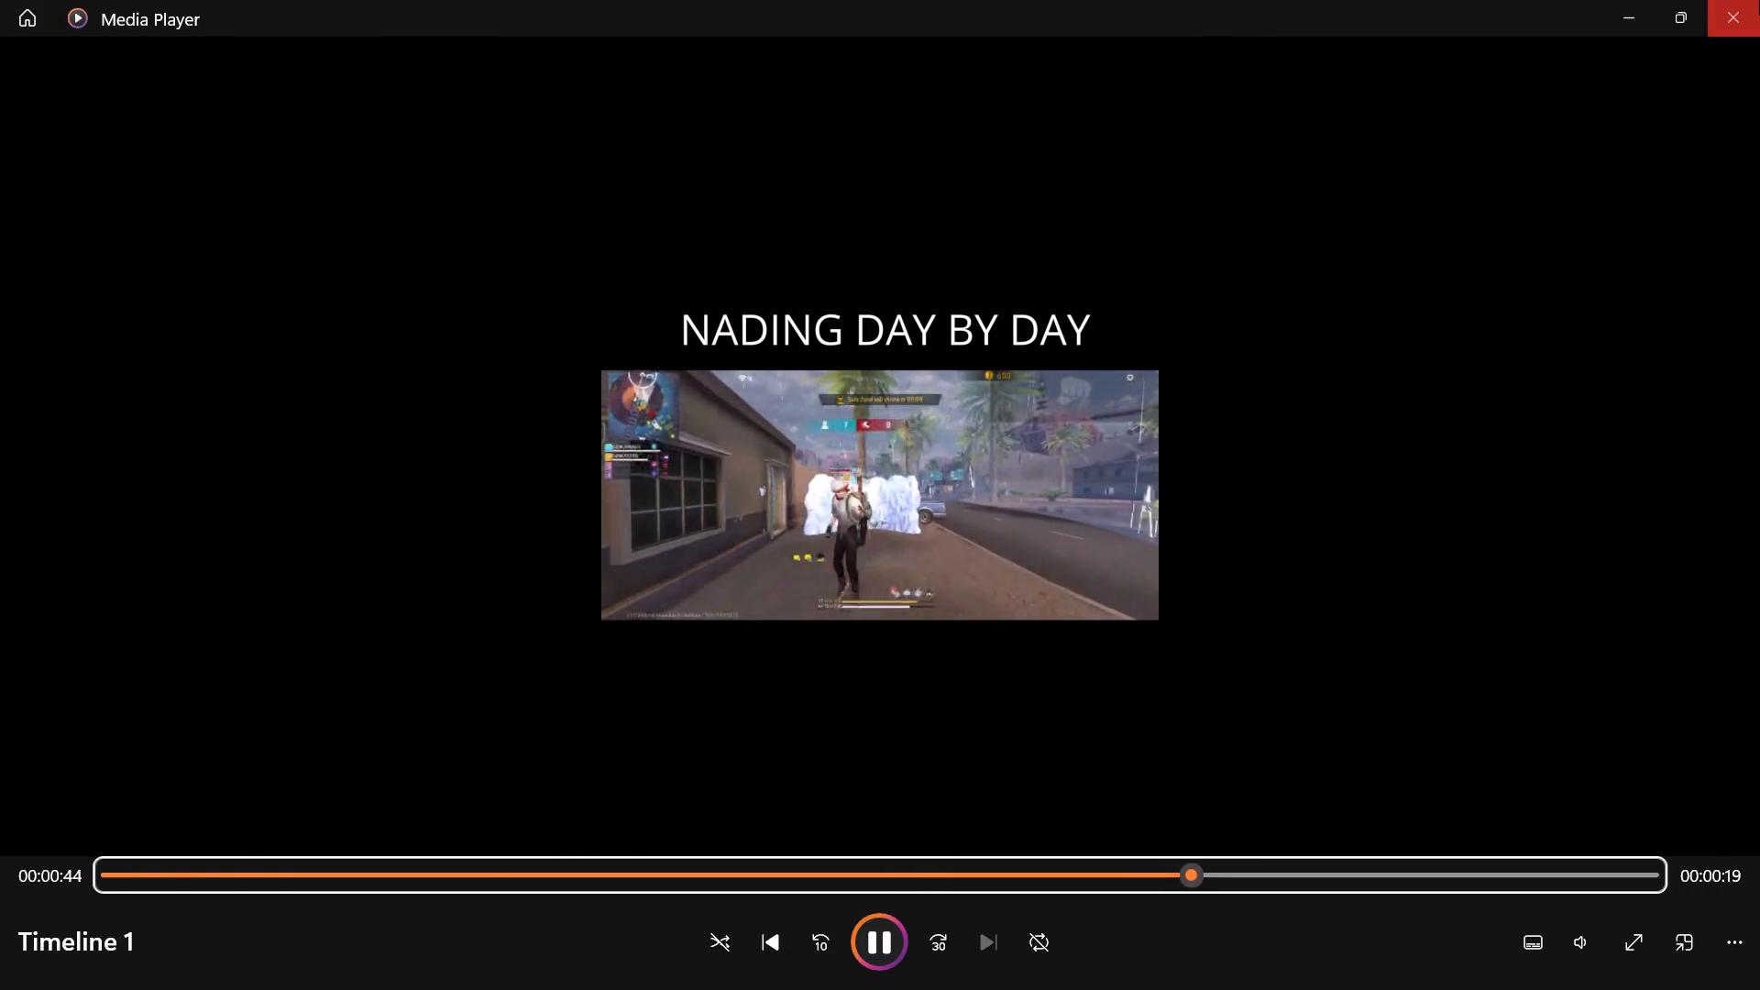